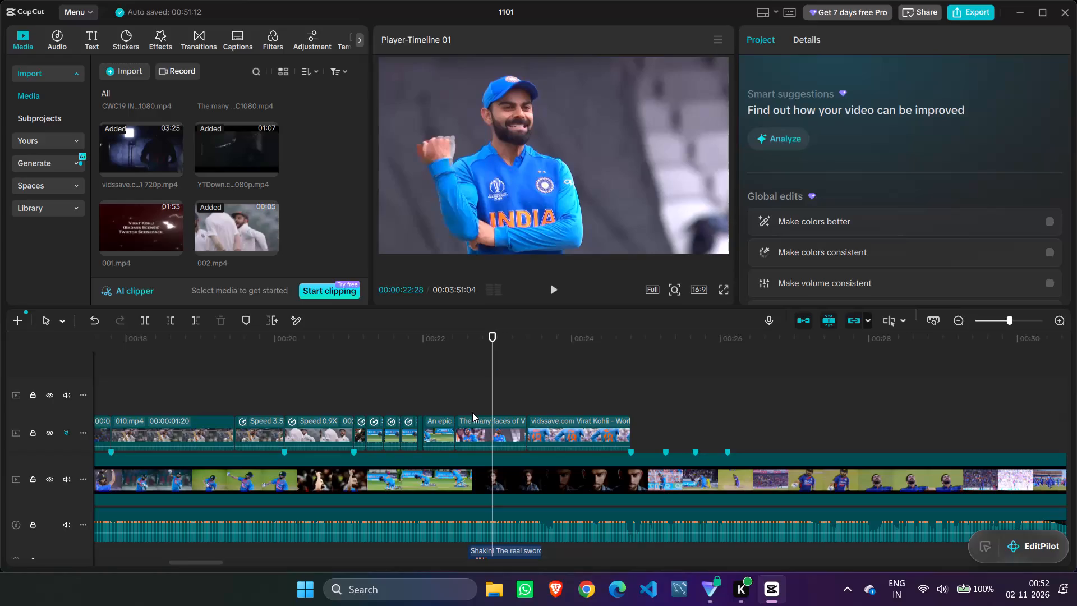
# Replay the cuts from the kneeling shots through The many clip into the VIRAT 18 shot, starting from about 00:00:21:17.
pyautogui.click(553, 290)
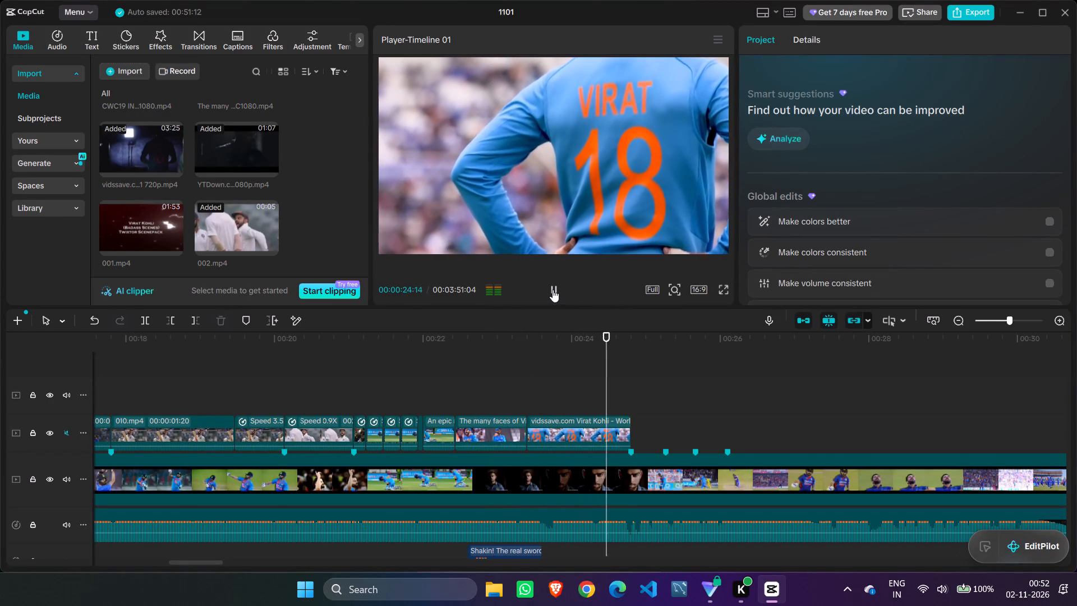
pyautogui.click(553, 290)
pyautogui.moveTo(628, 336); pyautogui.dragTo(513, 360)
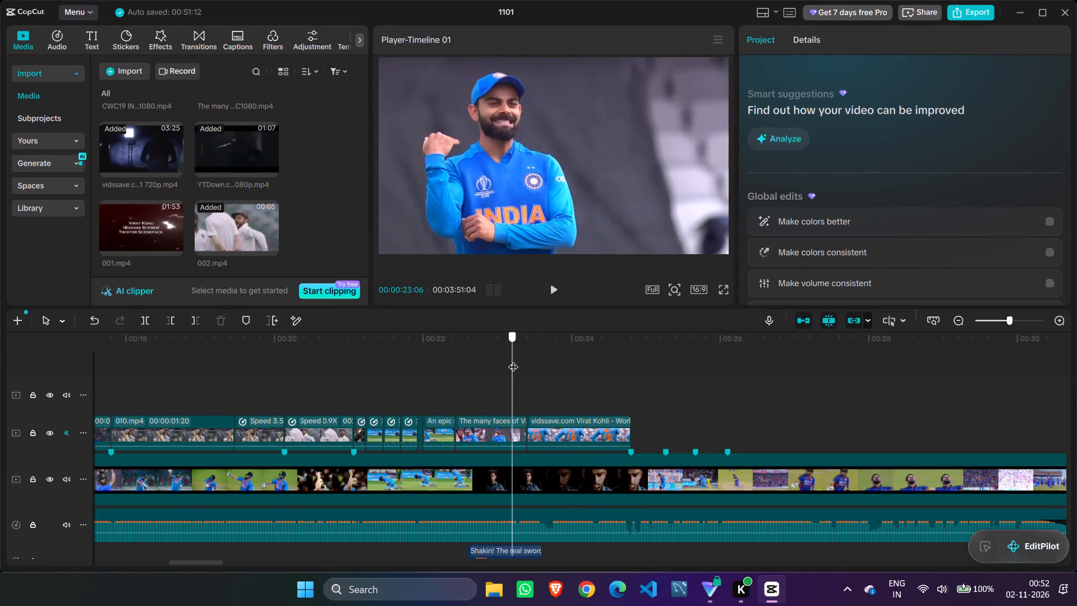
pyautogui.moveTo(513, 360); pyautogui.dragTo(390, 368)
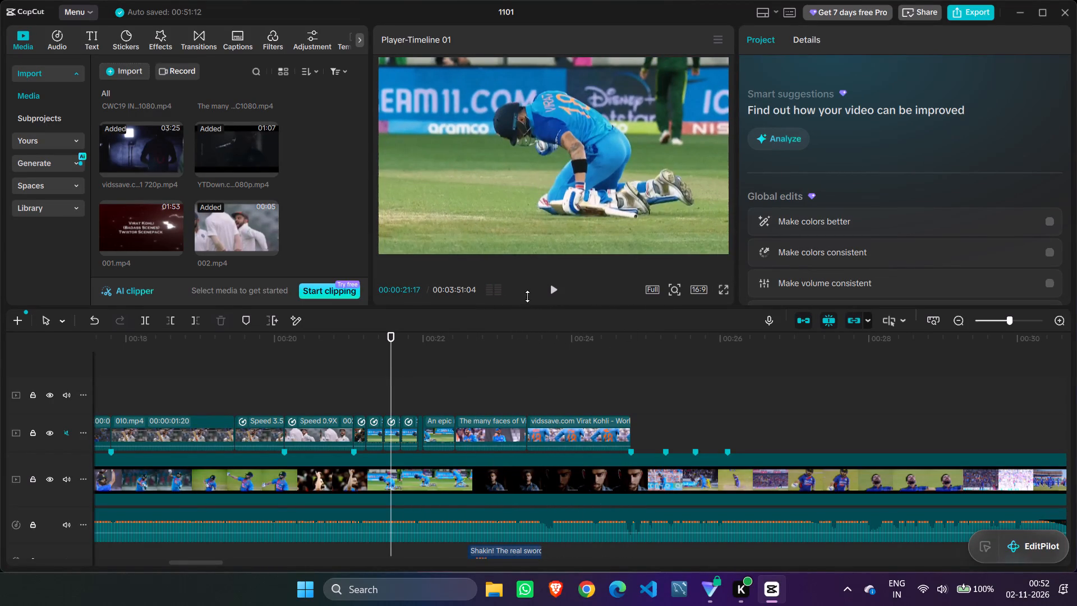
pyautogui.click(554, 292)
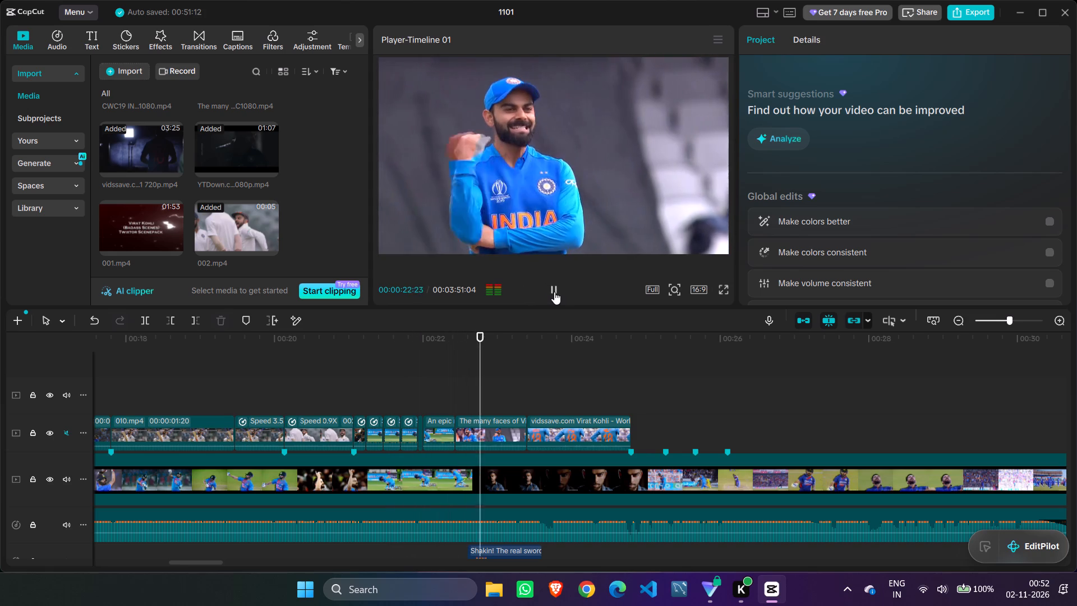
pyautogui.click(554, 292)
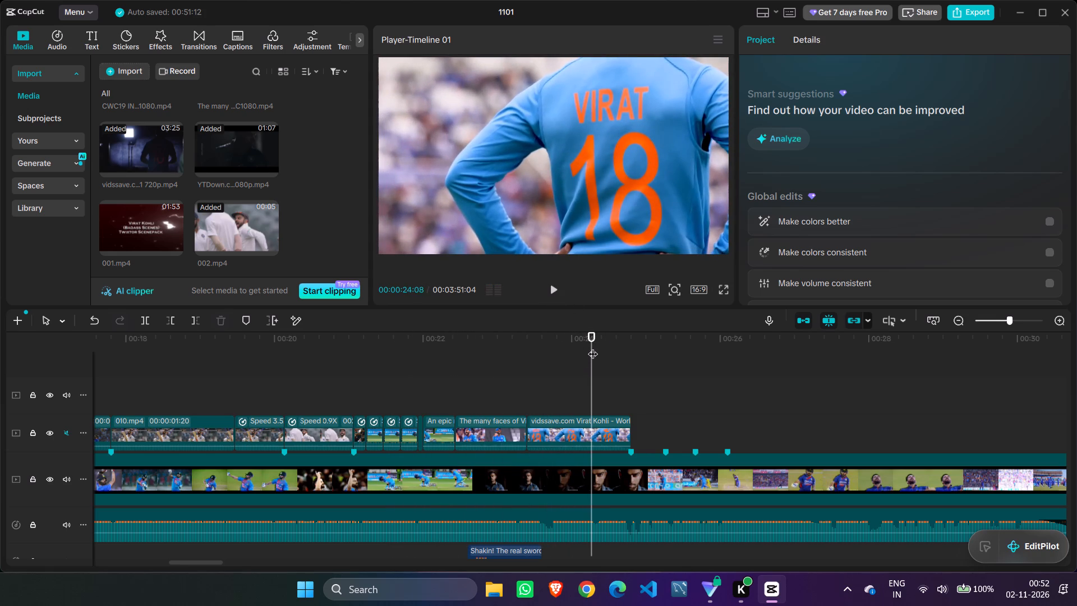
pyautogui.moveTo(593, 347); pyautogui.dragTo(494, 350)
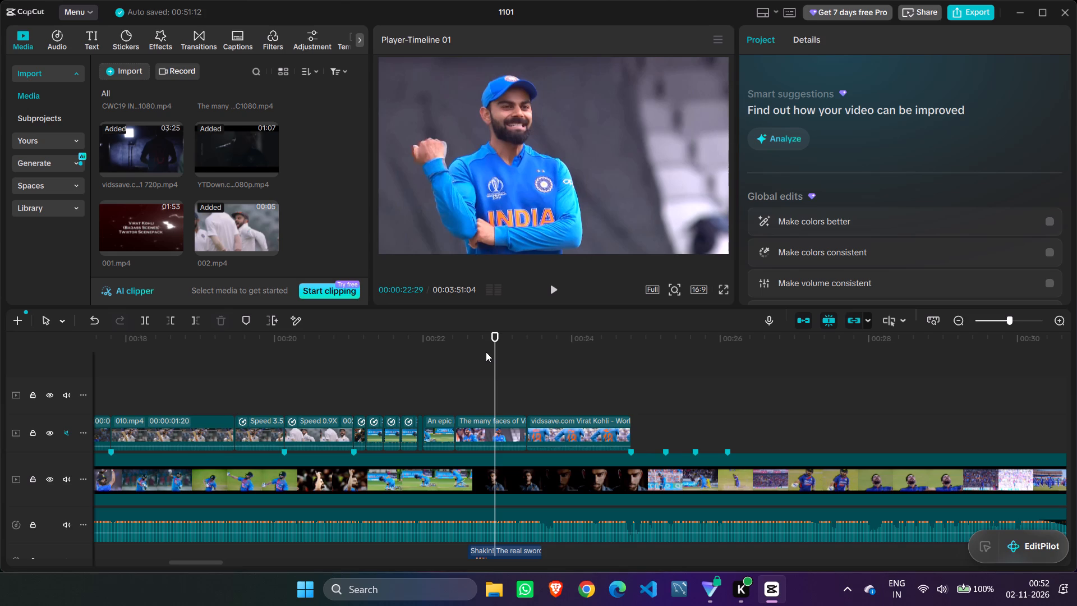
# Play the montage from 00:00:00:00 and review its cuts through The many clip, zooming the timeline out to show more of the edit.
pyautogui.moveTo(497, 343); pyautogui.dragTo(339, 372)
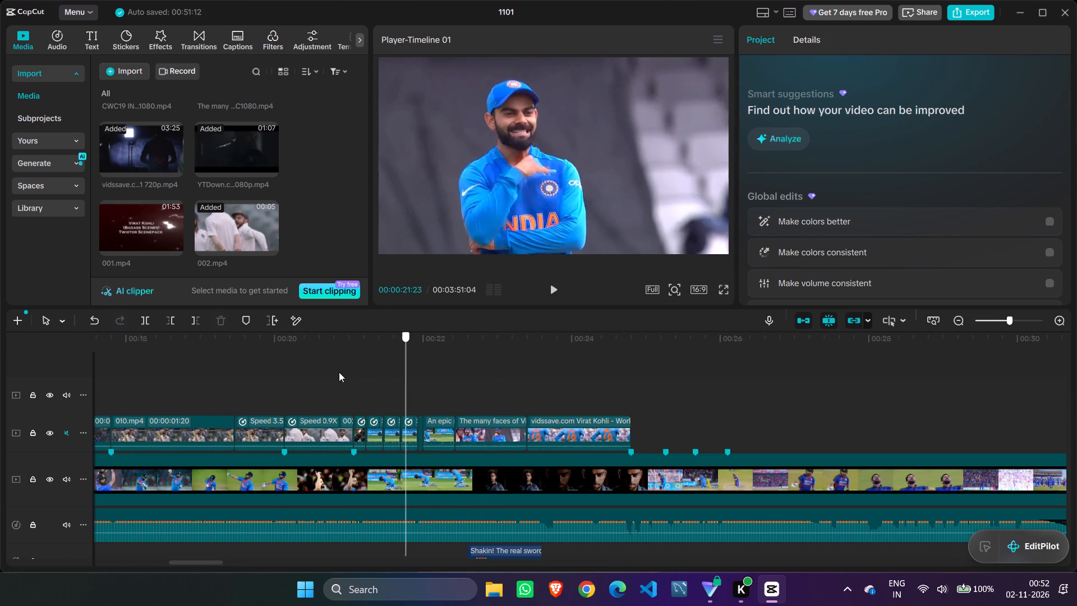
pyautogui.moveTo(339, 372); pyautogui.dragTo(73, 411)
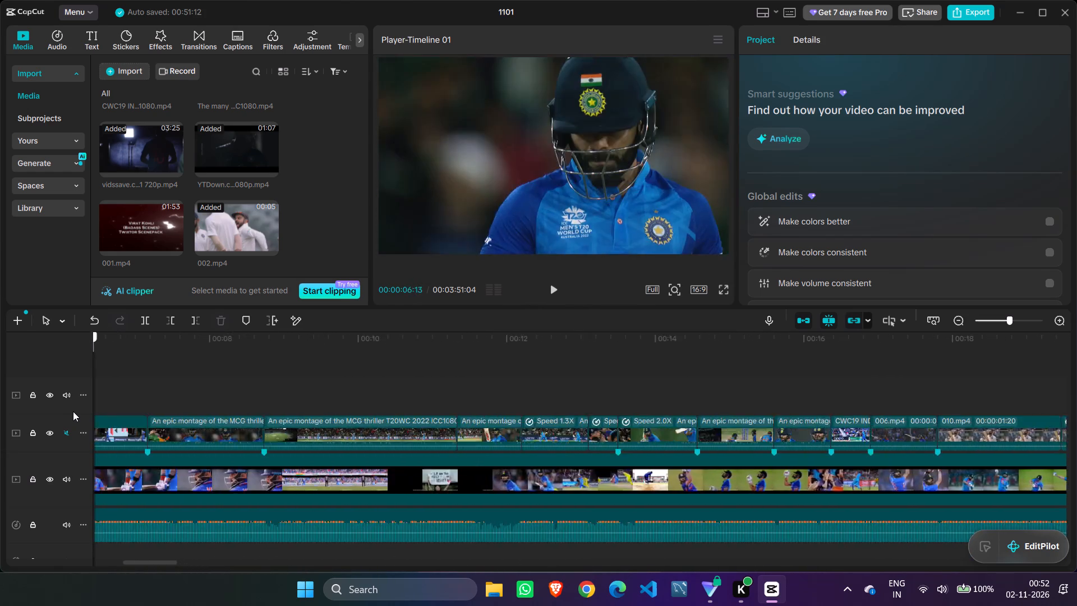
pyautogui.moveTo(73, 411); pyautogui.dragTo(66, 411)
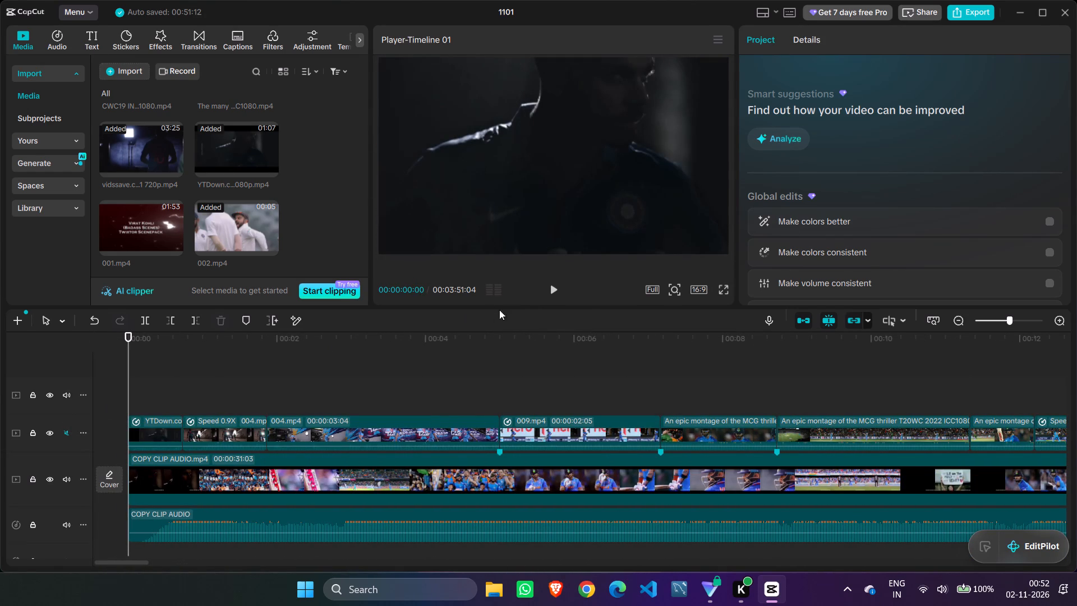
pyautogui.click(554, 287)
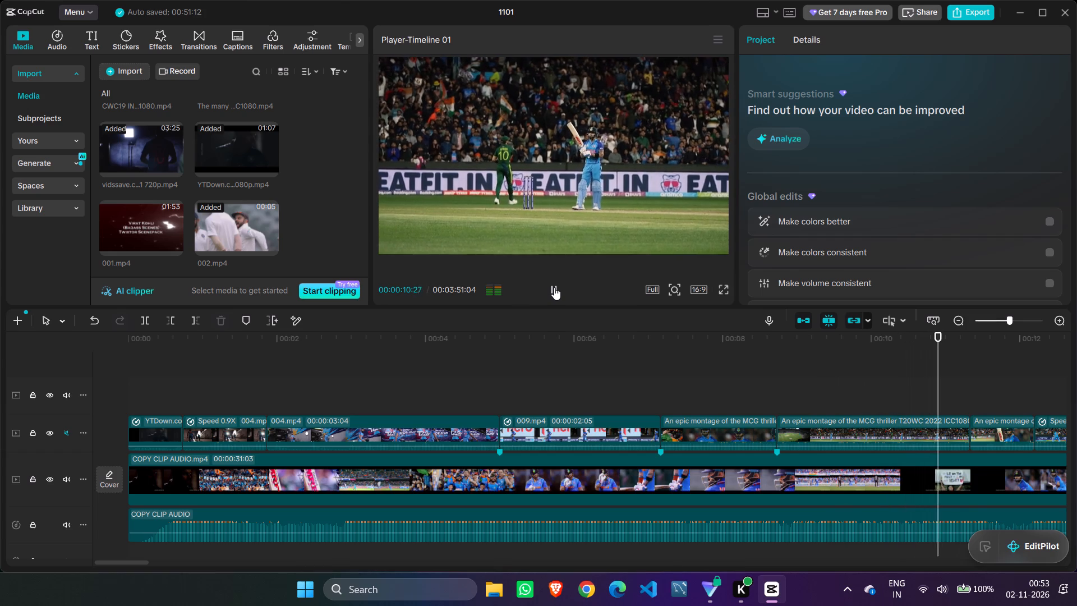
pyautogui.click(956, 317)
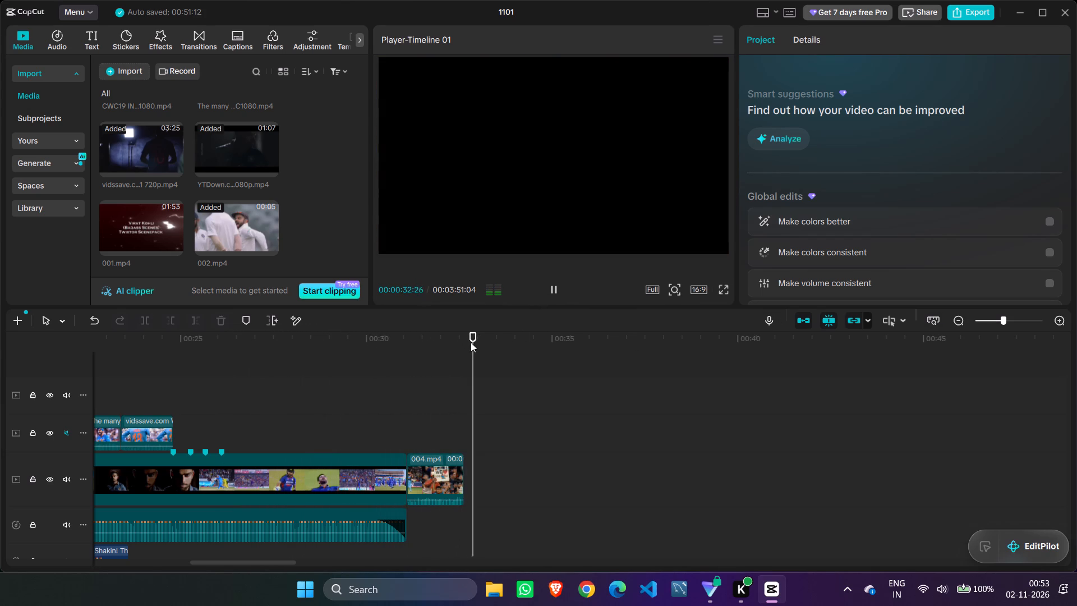
pyautogui.moveTo(504, 348); pyautogui.dragTo(0, 458)
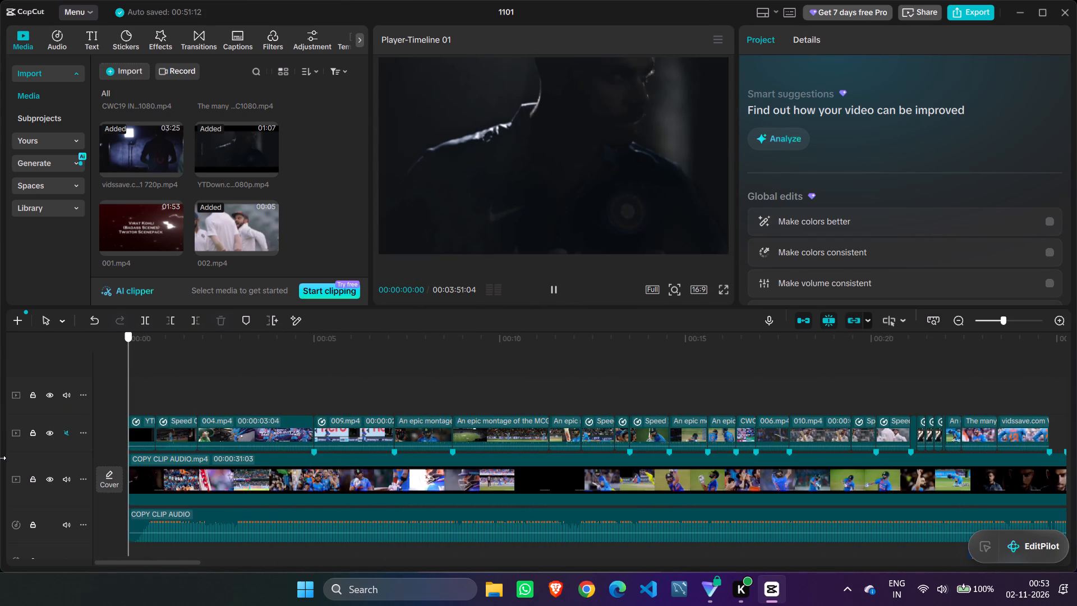
pyautogui.moveTo(0, 458); pyautogui.dragTo(0, 455)
pyautogui.click(554, 286)
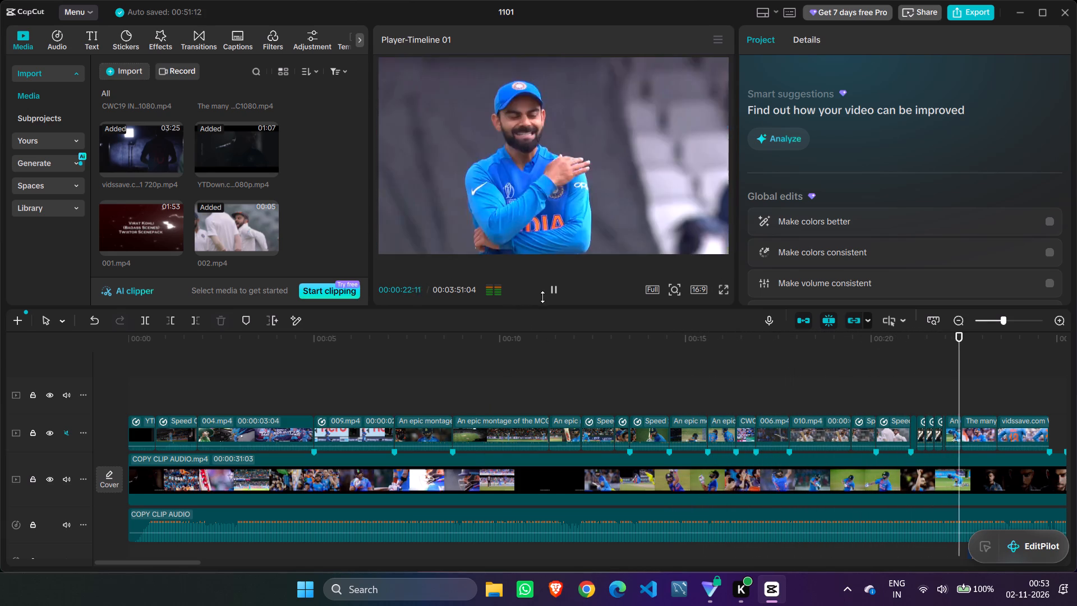
pyautogui.click(556, 286)
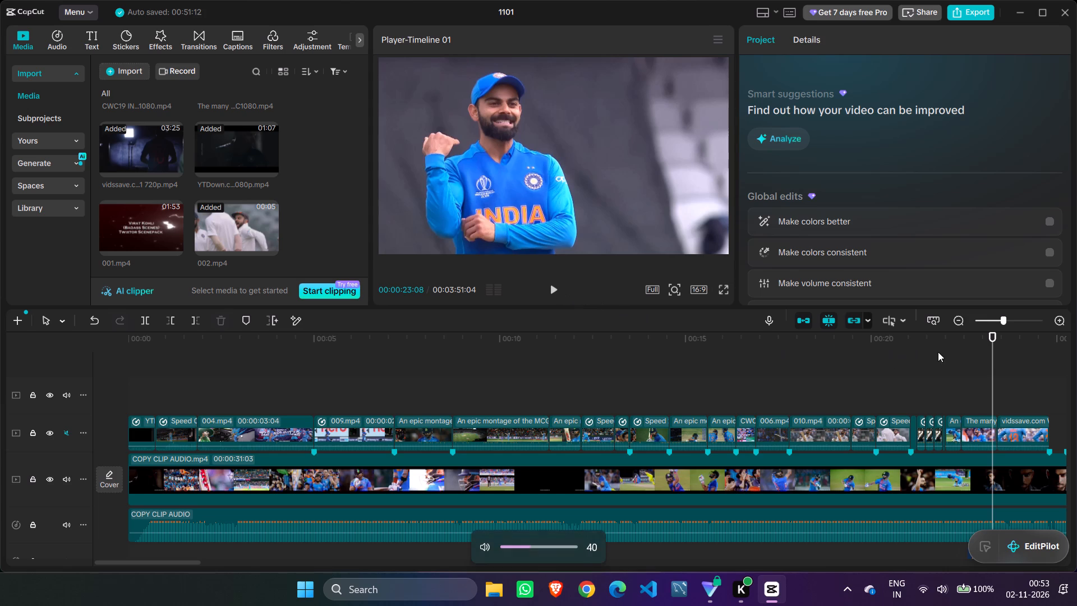
# Replay the section from about 00:00:19:14 into The many clip, watching the kneeling-shot cuts.
pyautogui.moveTo(993, 358); pyautogui.dragTo(853, 364)
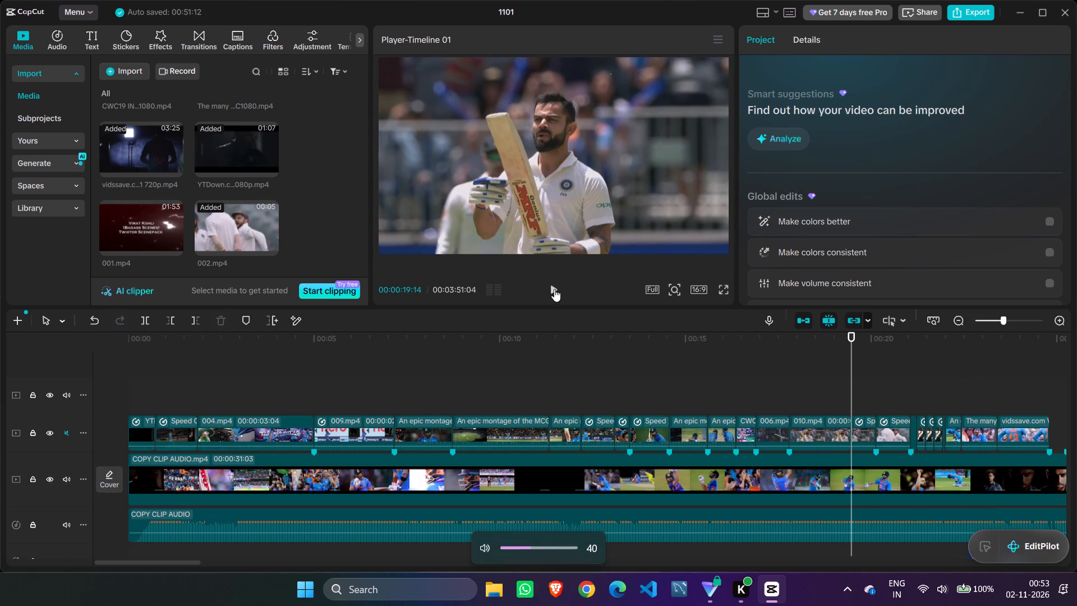
pyautogui.click(554, 289)
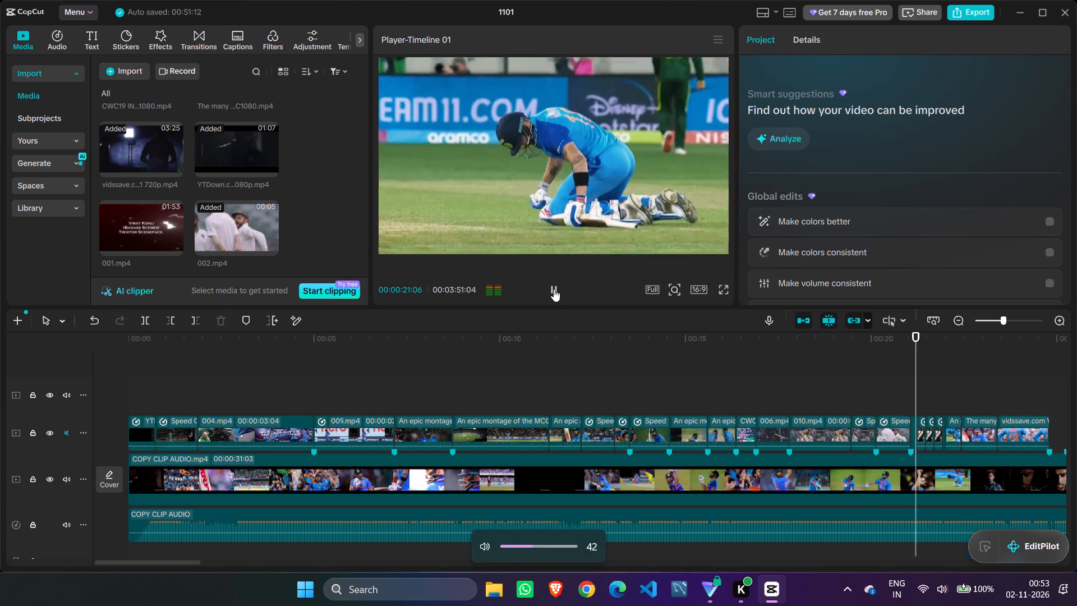
pyautogui.click(554, 289)
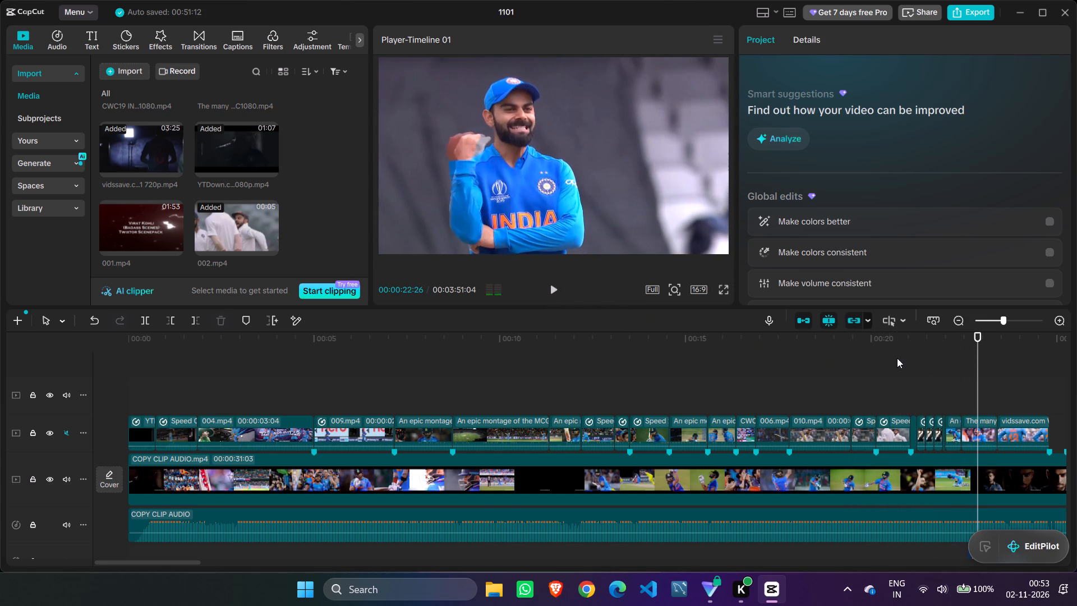
pyautogui.moveTo(980, 355); pyautogui.dragTo(841, 351)
pyautogui.click(558, 290)
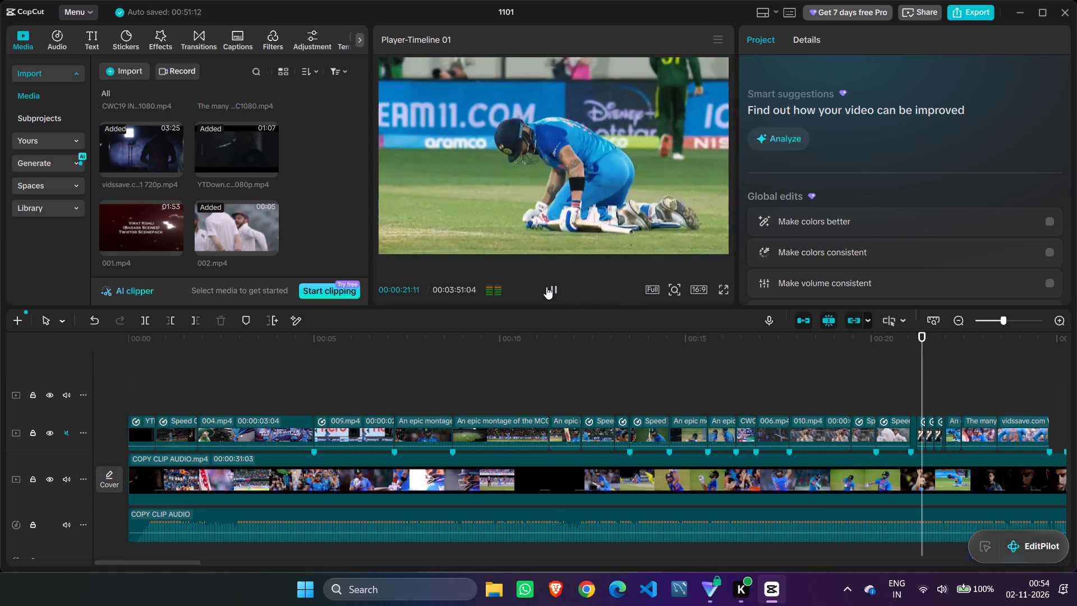
pyautogui.click(546, 287)
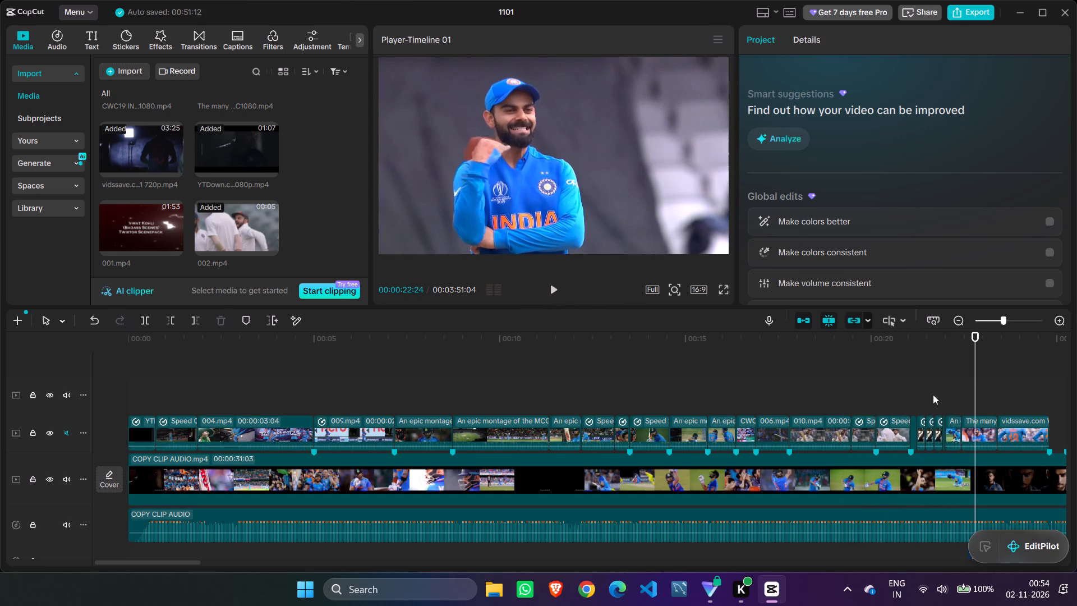
# Check stabilization on the first two short kneeling-shot clips near 00:00:21, selecting the Most stable level for the second.
pyautogui.click(921, 431)
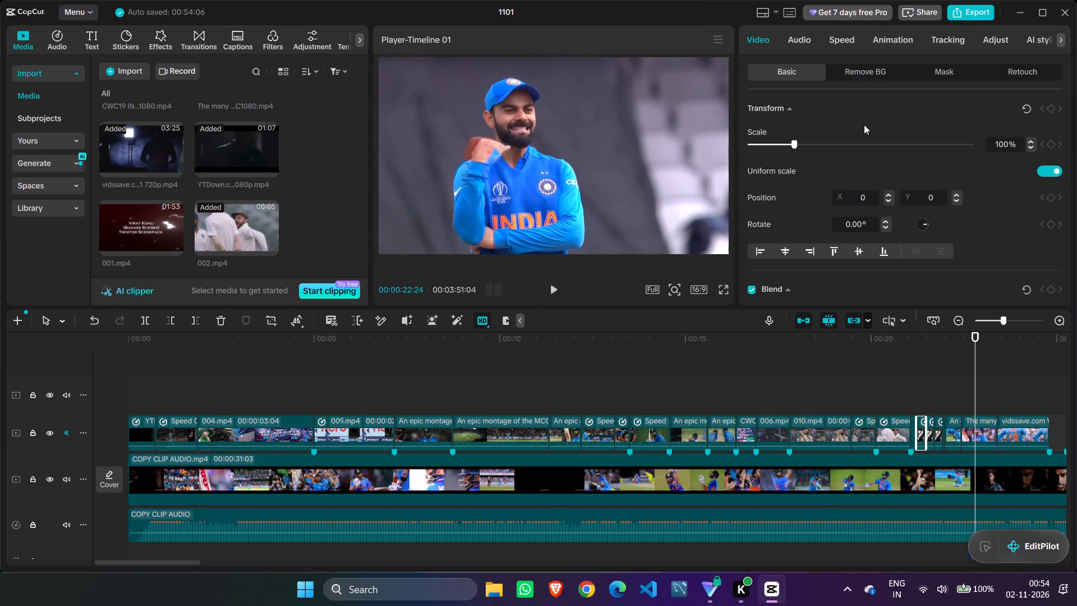
pyautogui.scroll(-4, 819, 142)
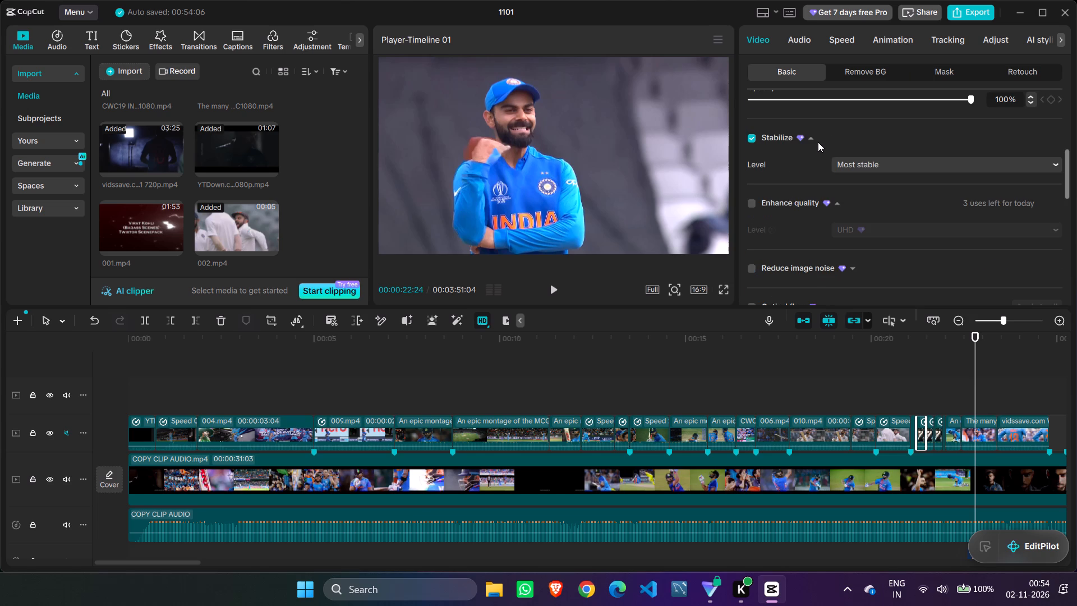
pyautogui.click(932, 424)
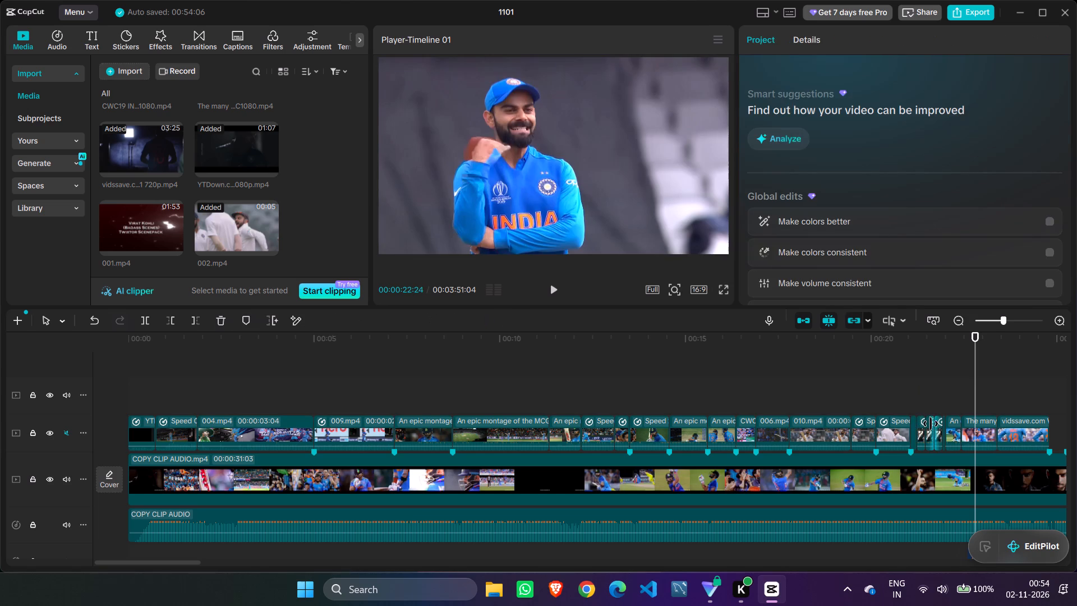
pyautogui.click(930, 424)
pyautogui.scroll(-3, 801, 218)
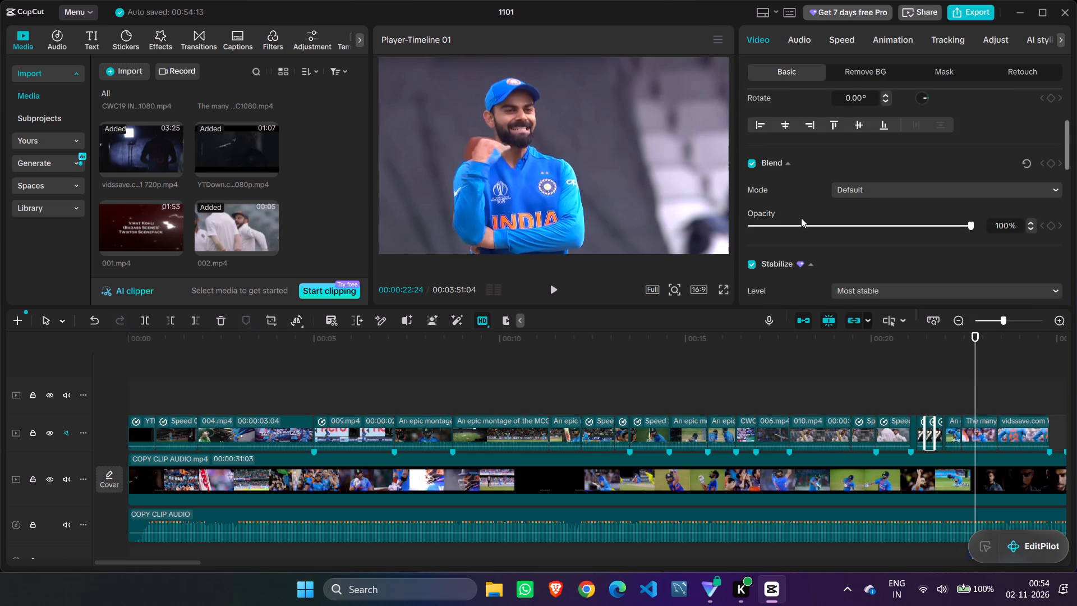
pyautogui.click(849, 227)
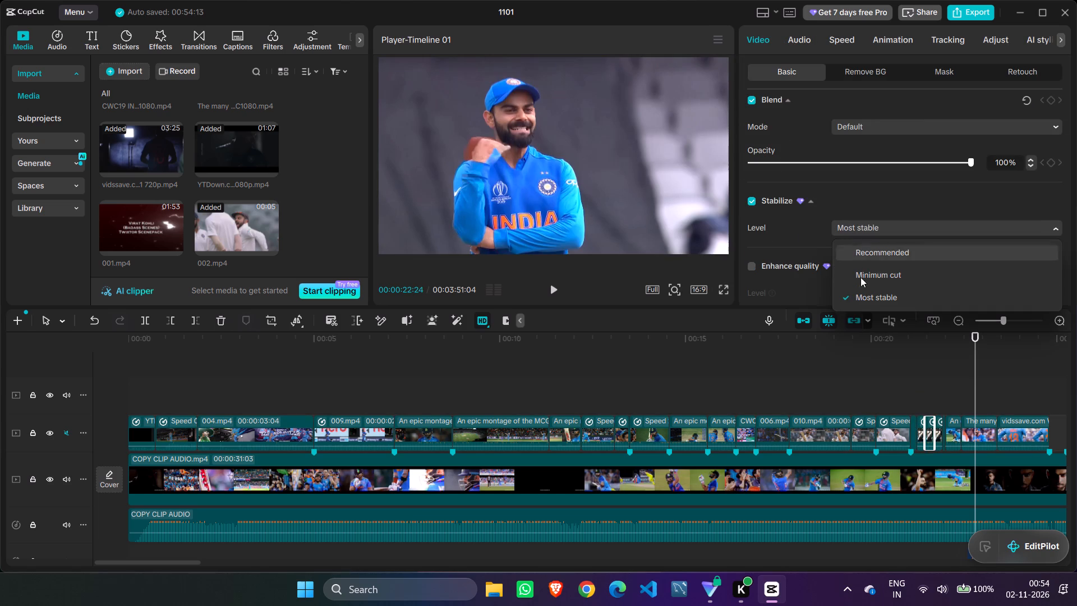
pyautogui.click(864, 297)
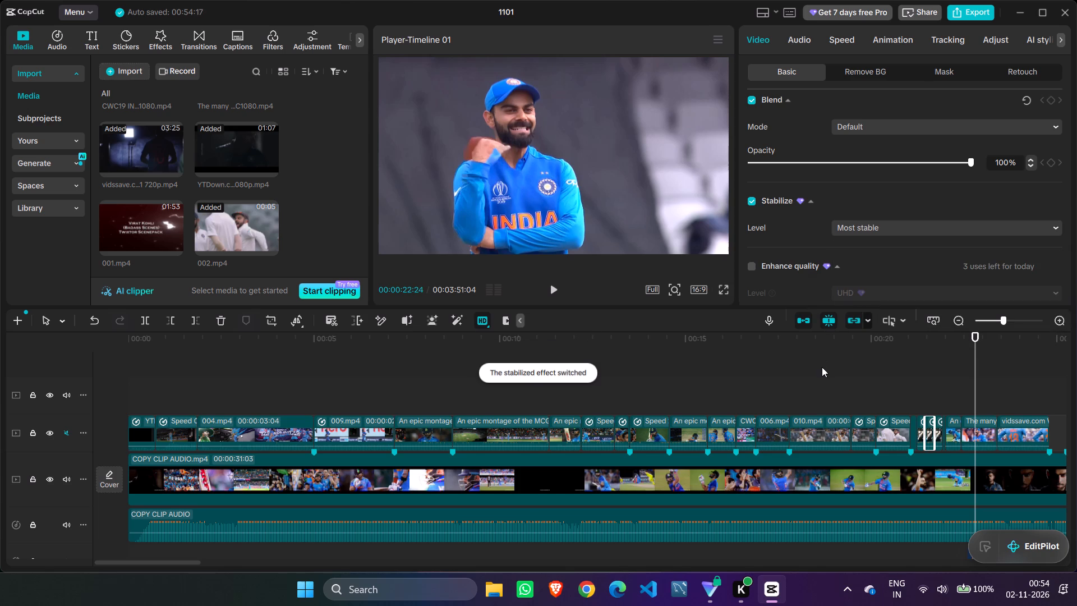
pyautogui.click(920, 424)
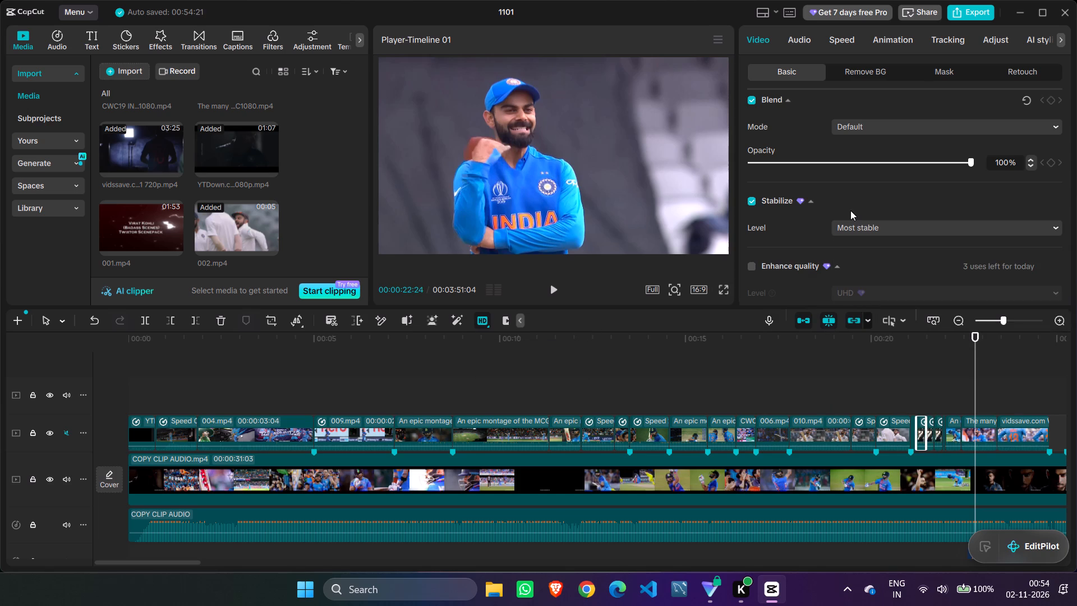
pyautogui.click(958, 367)
# Replay the kneeling shots, The many clip and the VIRAT 18 shot from about 00:00:20 to check their cuts.
pyautogui.moveTo(960, 368); pyautogui.dragTo(883, 362)
pyautogui.press('space')
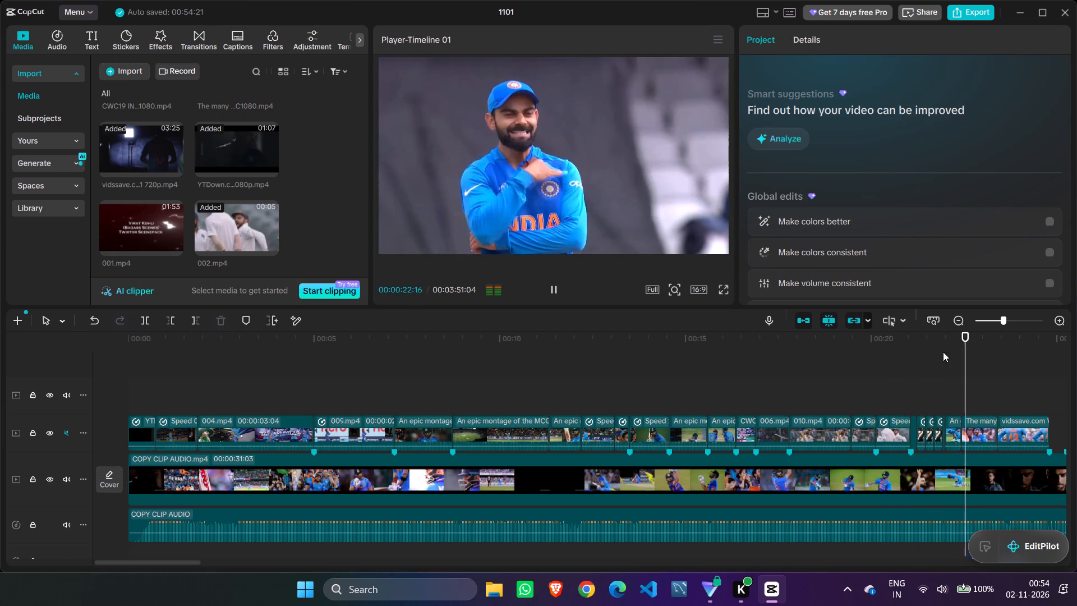
pyautogui.moveTo(984, 355); pyautogui.dragTo(885, 360)
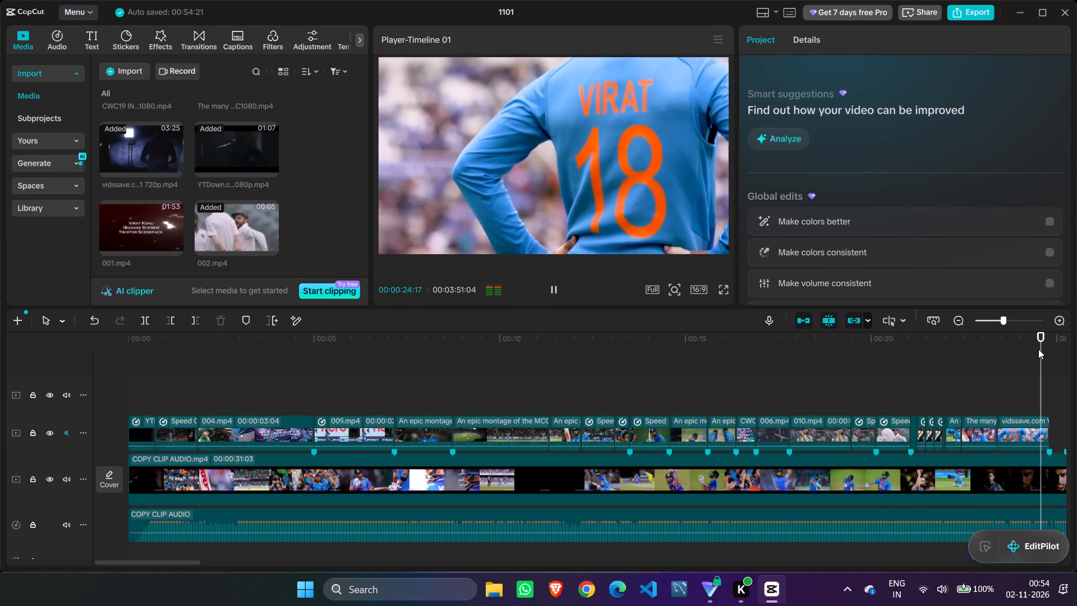
pyautogui.press('space')
pyautogui.moveTo(1048, 354); pyautogui.dragTo(945, 360)
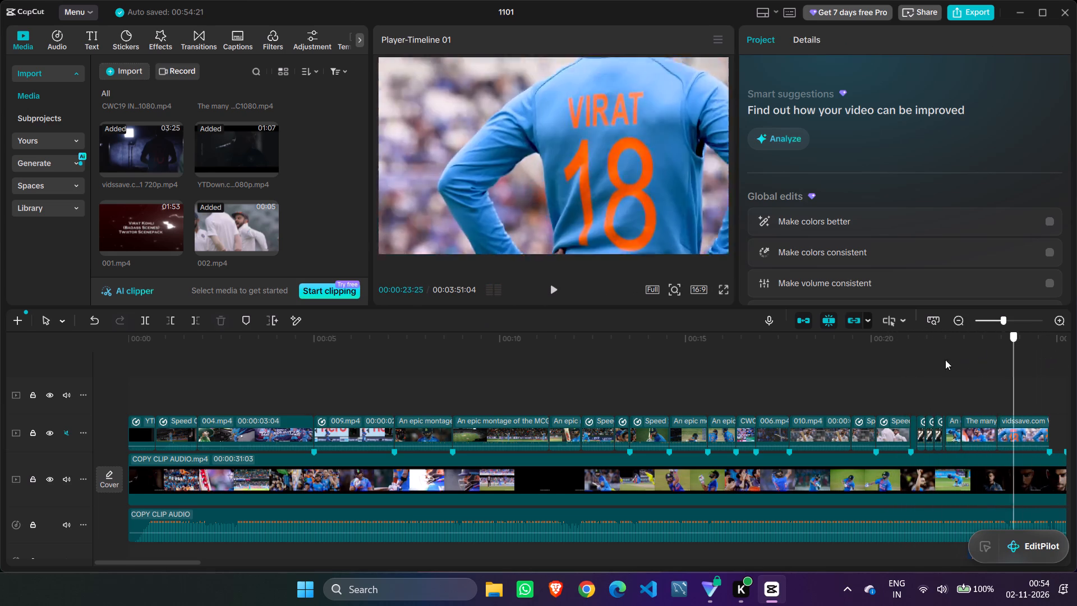
pyautogui.moveTo(945, 360); pyautogui.dragTo(841, 380)
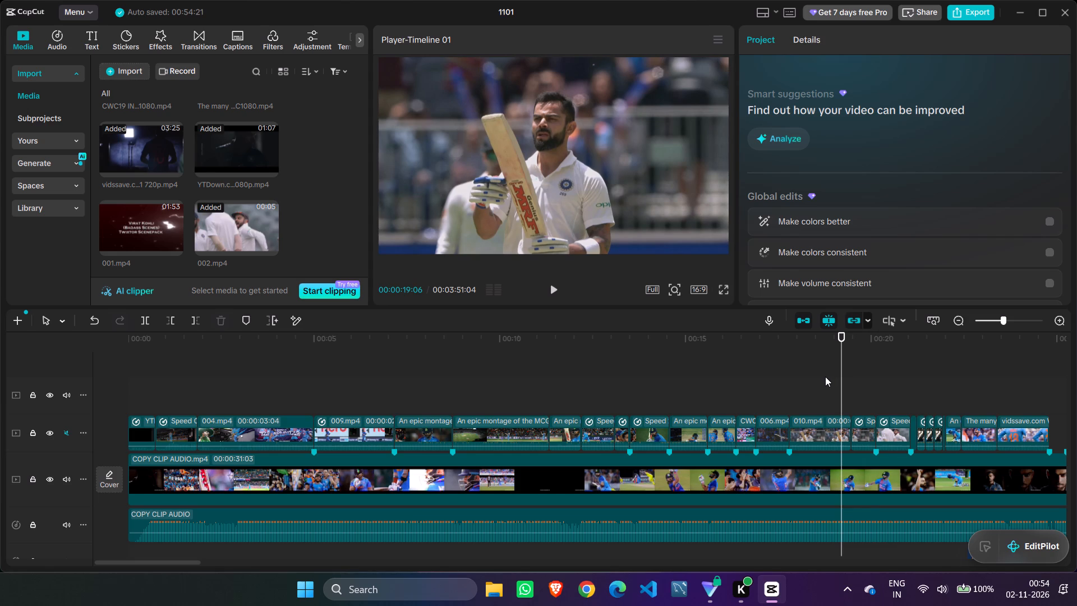
# Review the montage again from the start, continuing past the VIRAT 18 shot into the remaining reference footage.
pyautogui.moveTo(843, 385); pyautogui.dragTo(529, 447)
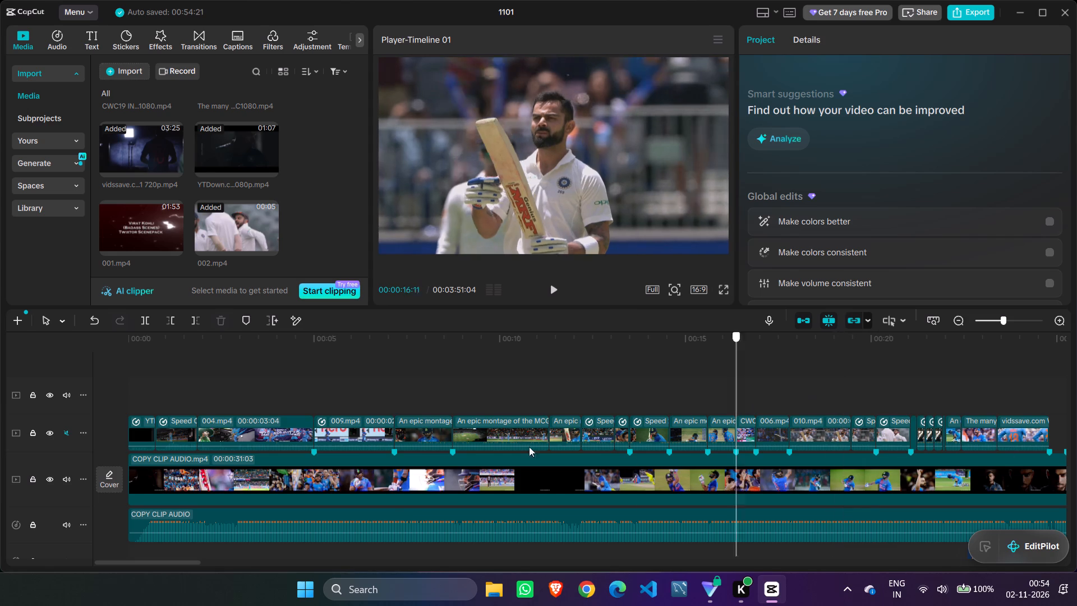
pyautogui.moveTo(529, 447); pyautogui.dragTo(33, 464)
pyautogui.click(553, 290)
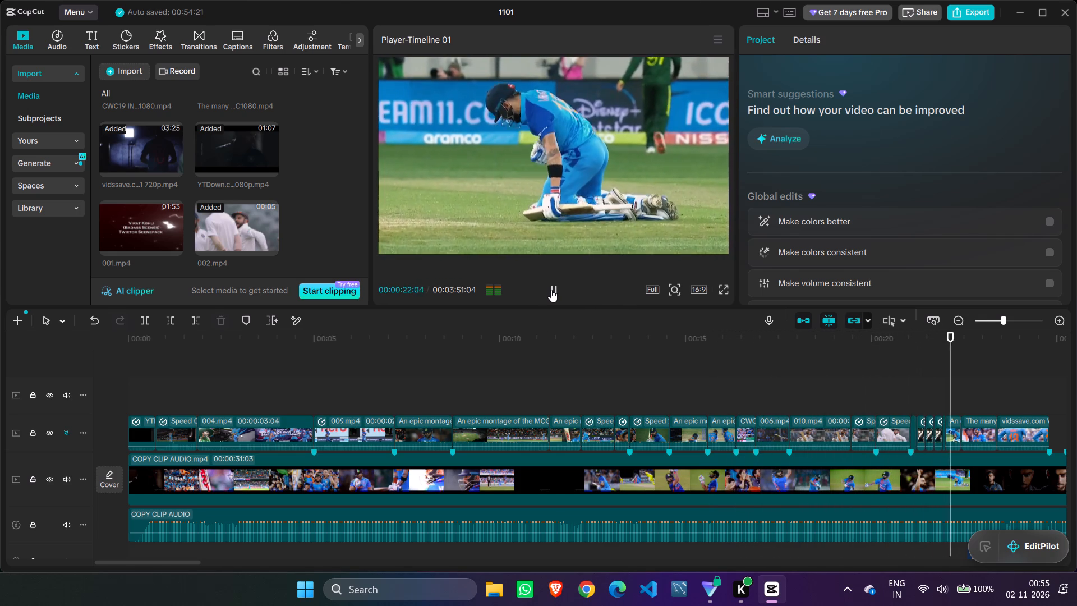
pyautogui.click(554, 291)
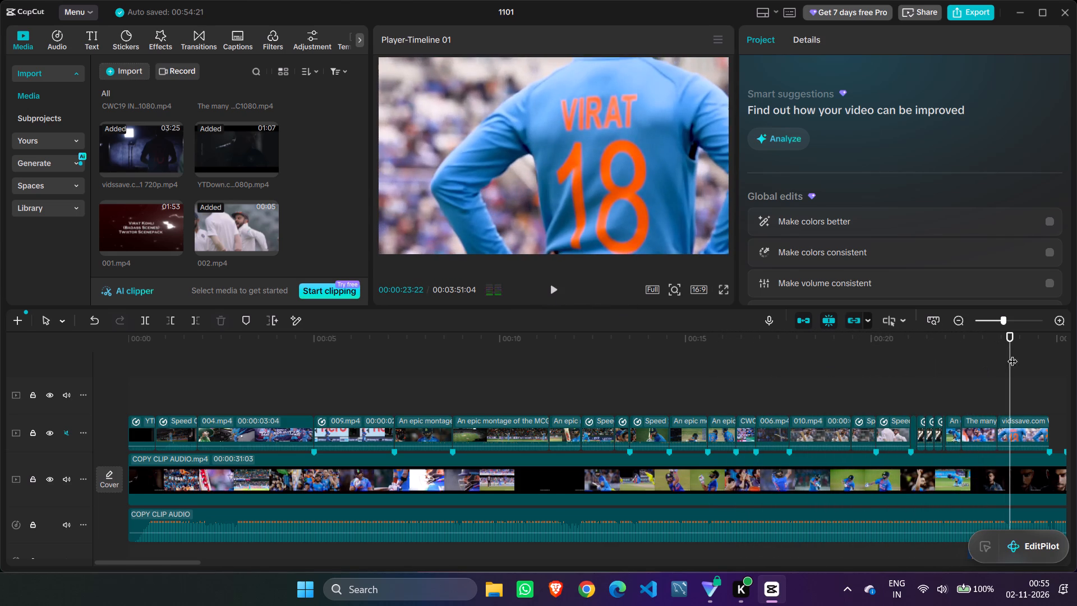
pyautogui.moveTo(1012, 357); pyautogui.dragTo(299, 462)
pyautogui.click(554, 282)
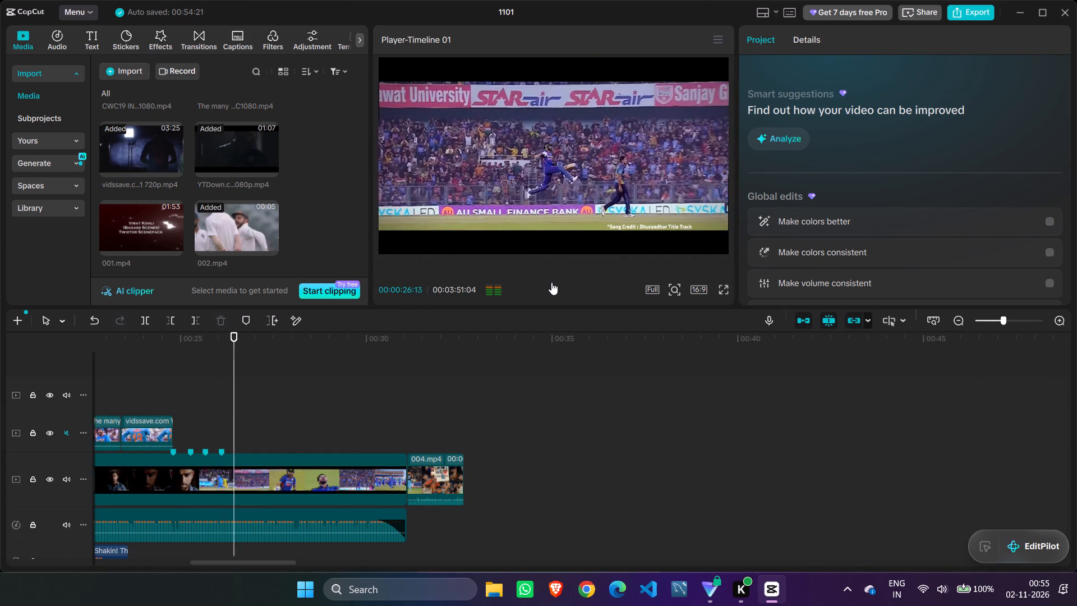
pyautogui.click(551, 282)
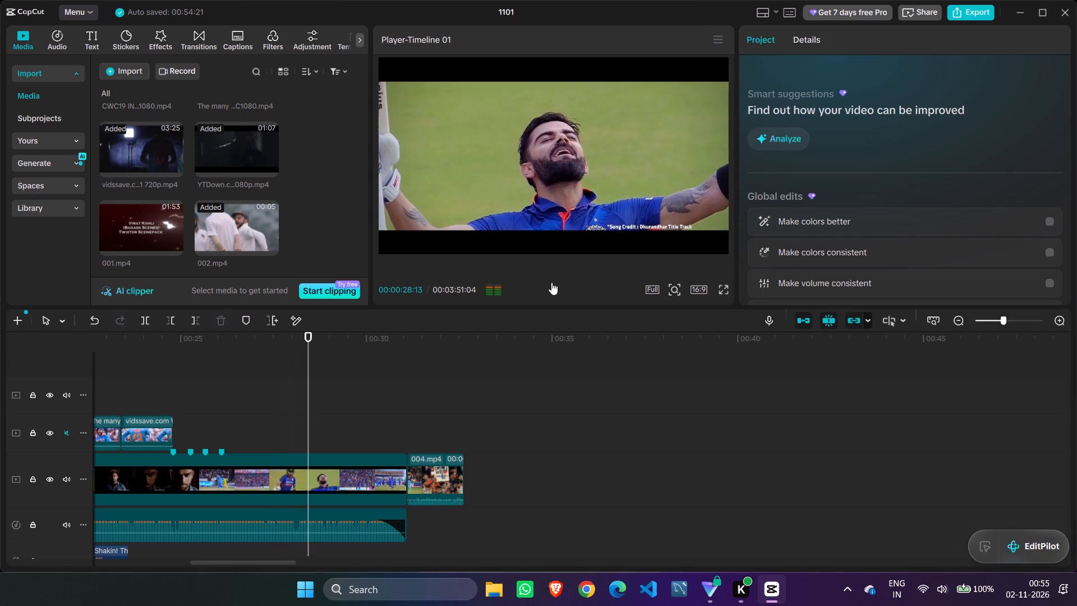
# Replay the montage from just before 00:00:10 through to the VIRAT 18 shot.
pyautogui.moveTo(310, 361); pyautogui.dragTo(310, 385)
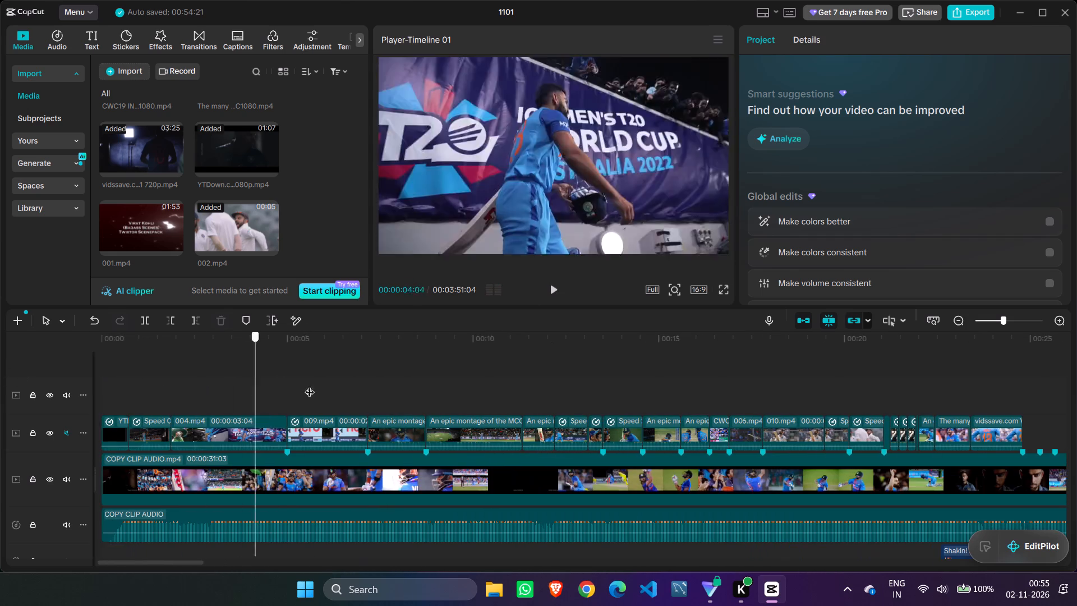
pyautogui.moveTo(310, 385); pyautogui.dragTo(460, 385)
pyautogui.click(555, 285)
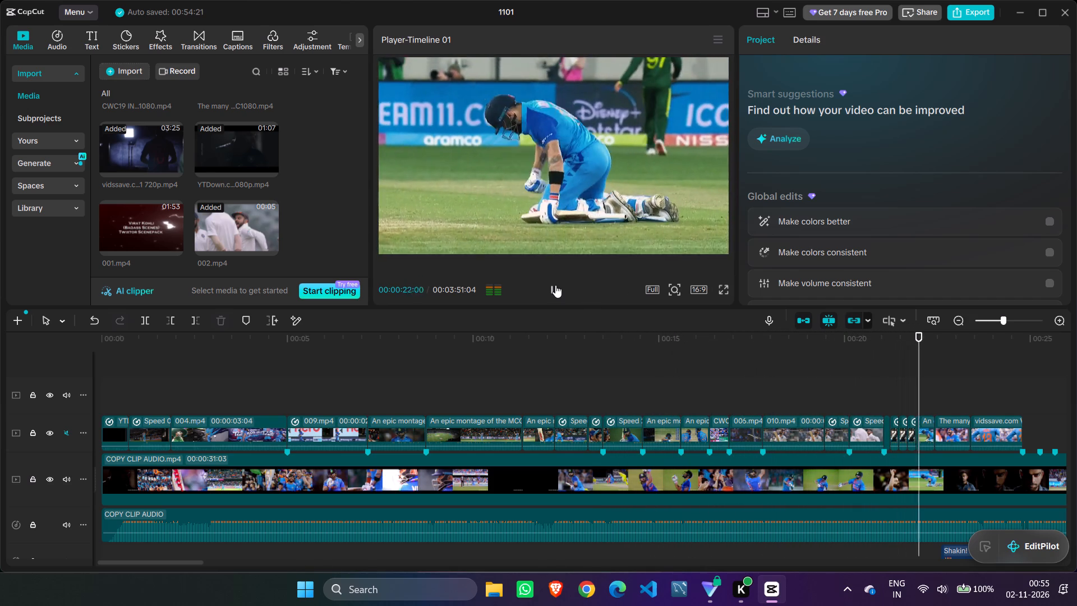
# Replay the kneeling-shot cuts into The many clip, first from 00:00:20:04 and again from 00:00:21:02.
pyautogui.click(967, 368)
pyautogui.moveTo(972, 369); pyautogui.dragTo(850, 371)
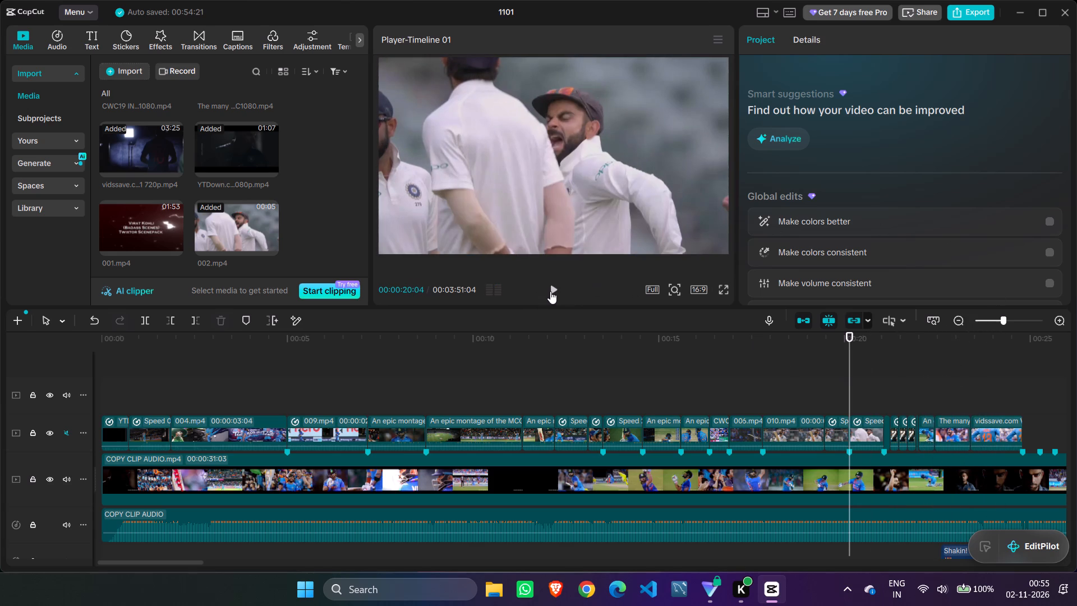
pyautogui.click(549, 290)
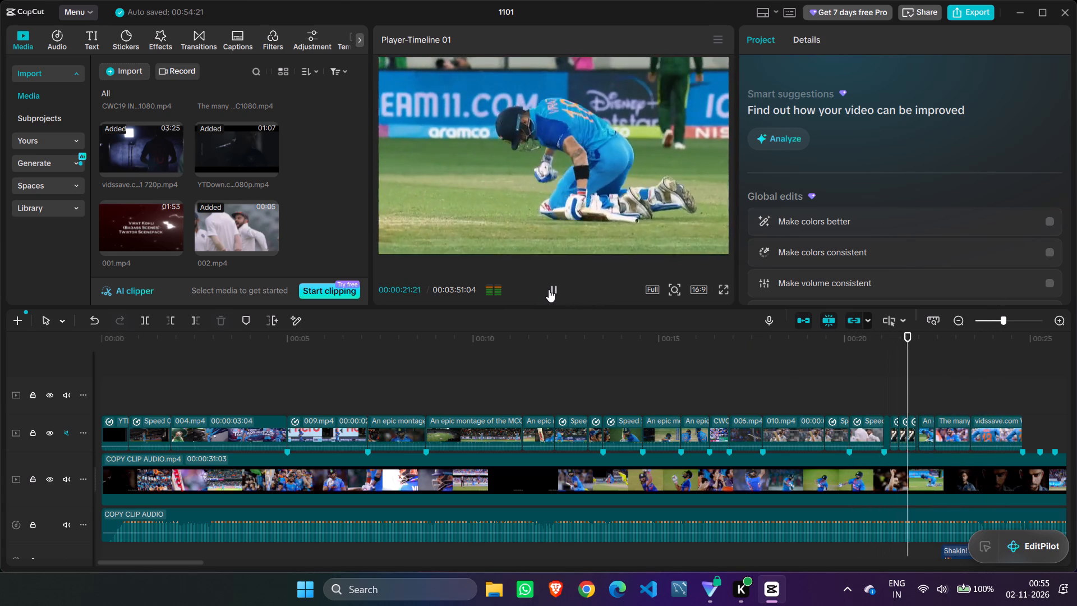
pyautogui.click(549, 290)
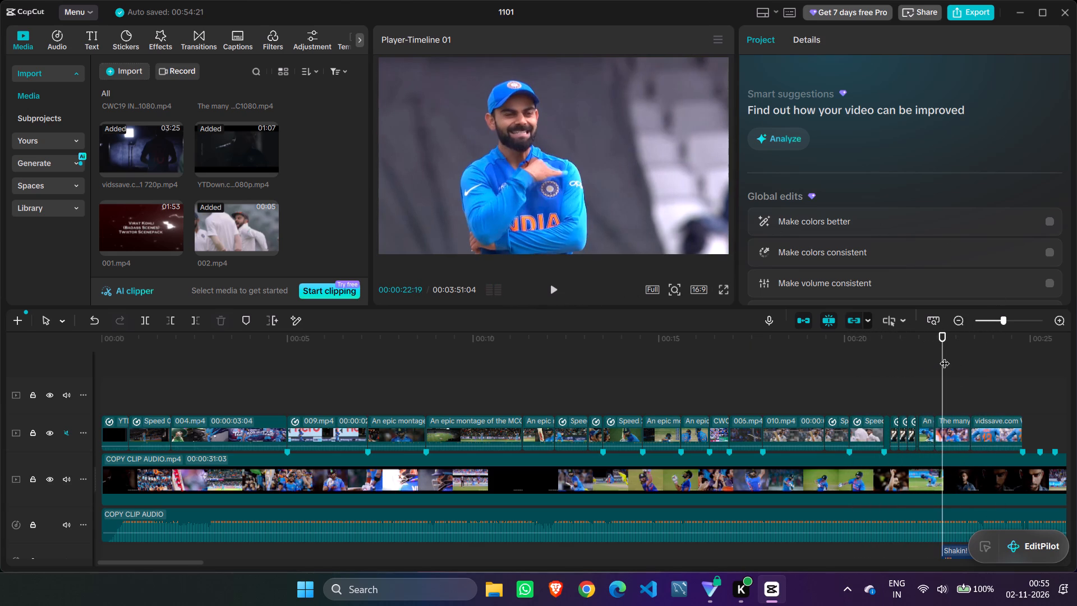
pyautogui.moveTo(945, 356); pyautogui.dragTo(881, 352)
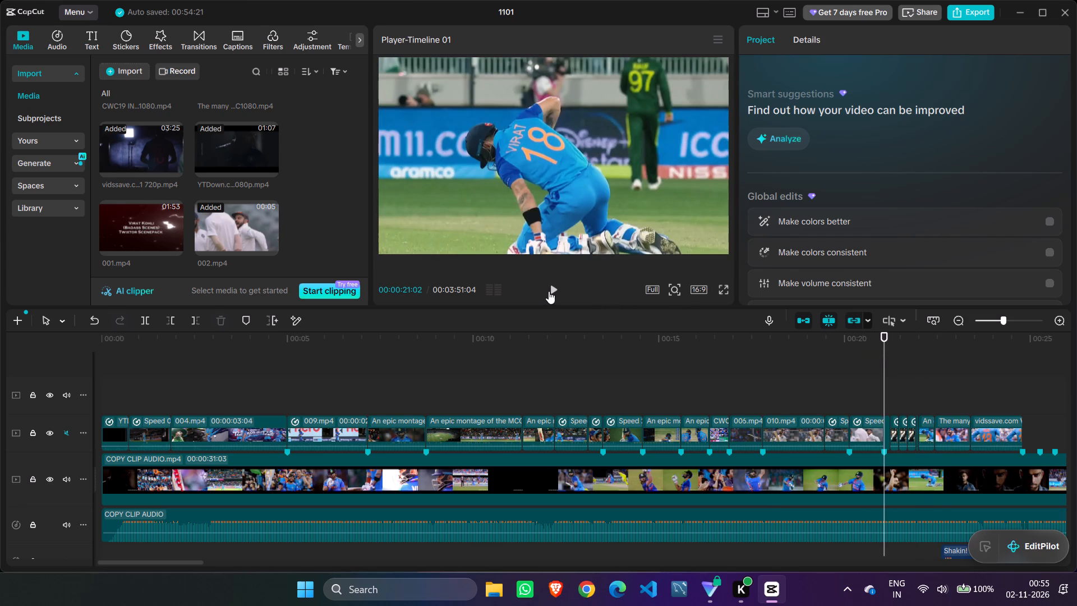
pyautogui.click(549, 291)
pyautogui.click(549, 291)
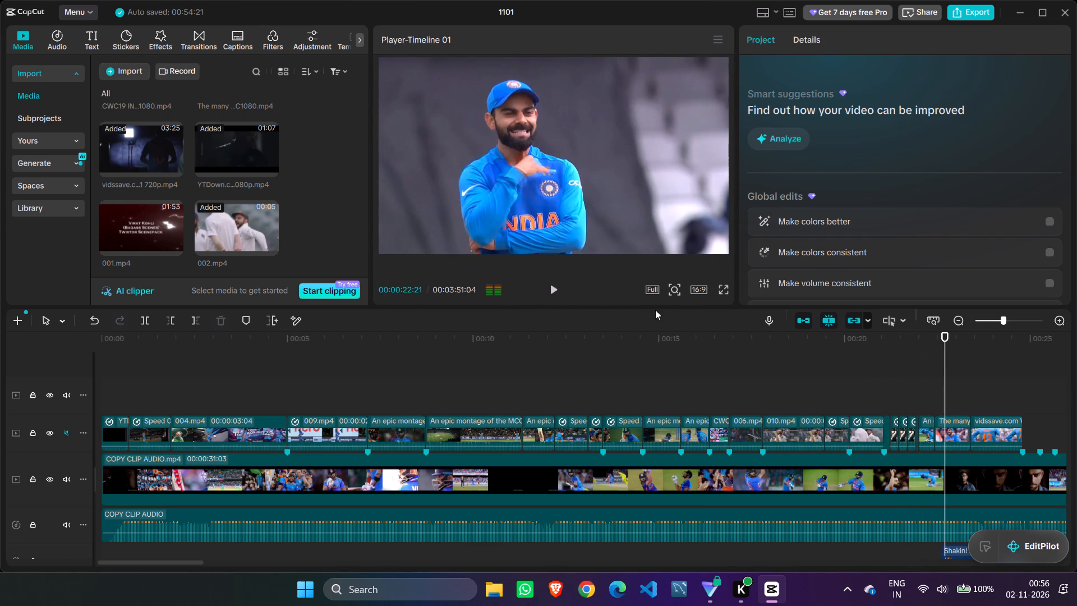
# Search the transitions library for shake, and look through the Hits category for a suitable transition.
pyautogui.click(197, 38)
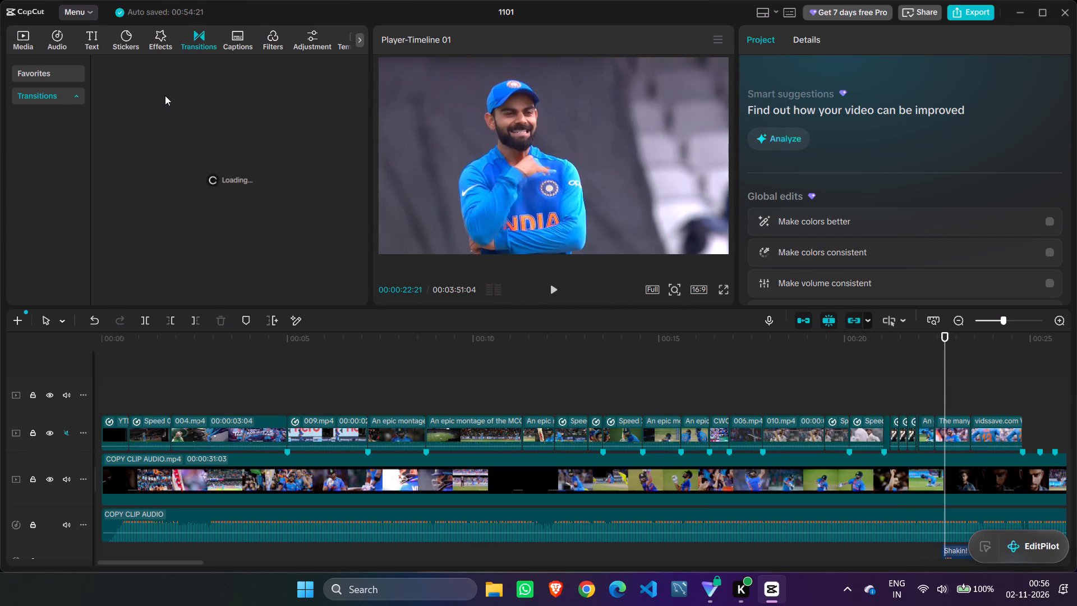
pyautogui.click(166, 72)
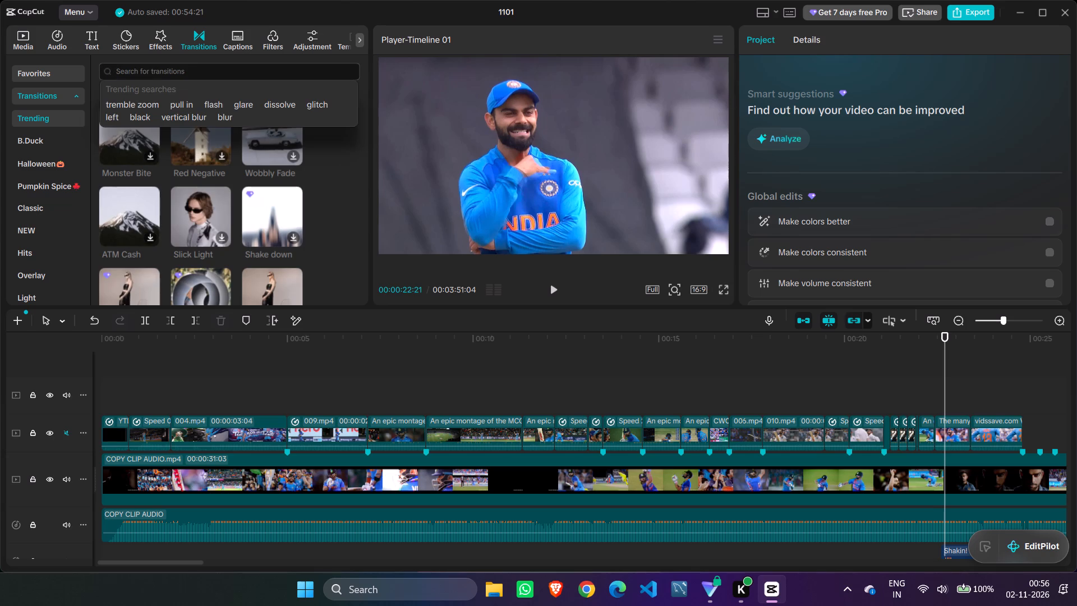
pyautogui.write('shake')
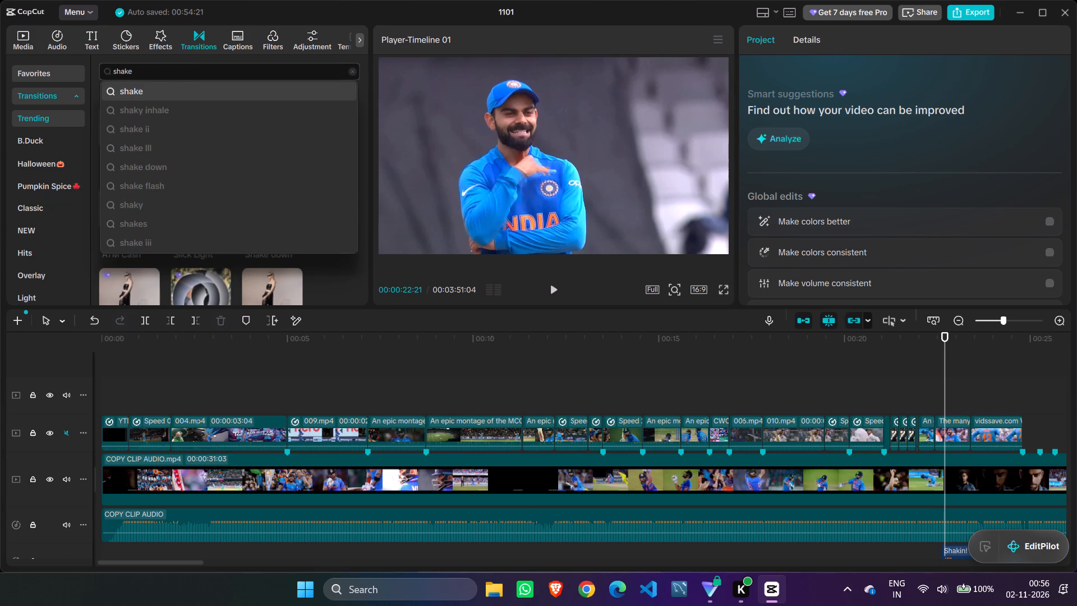
pyautogui.click(153, 93)
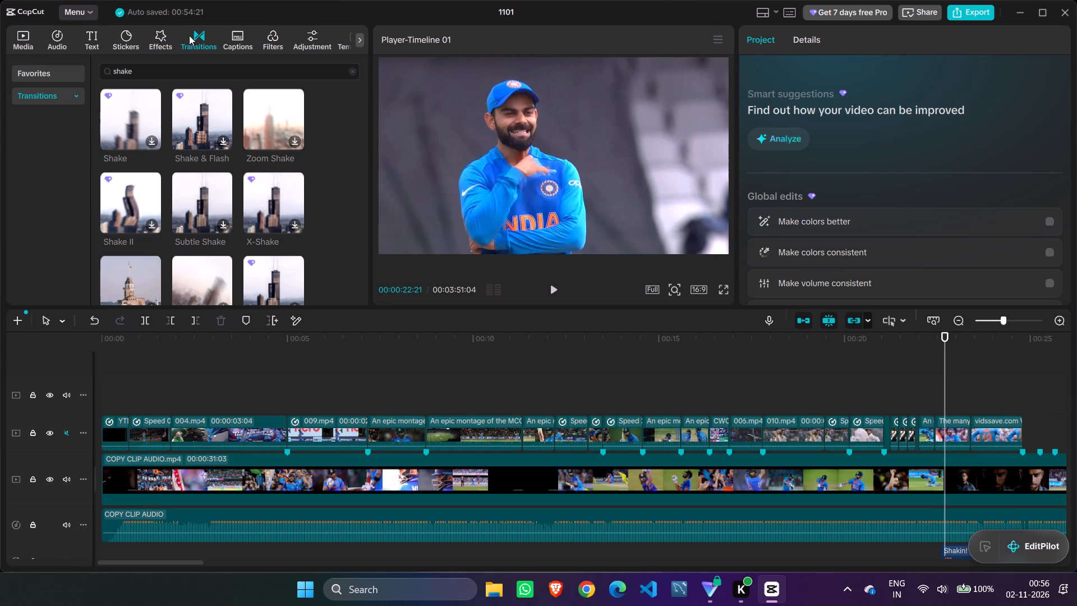
pyautogui.click(56, 93)
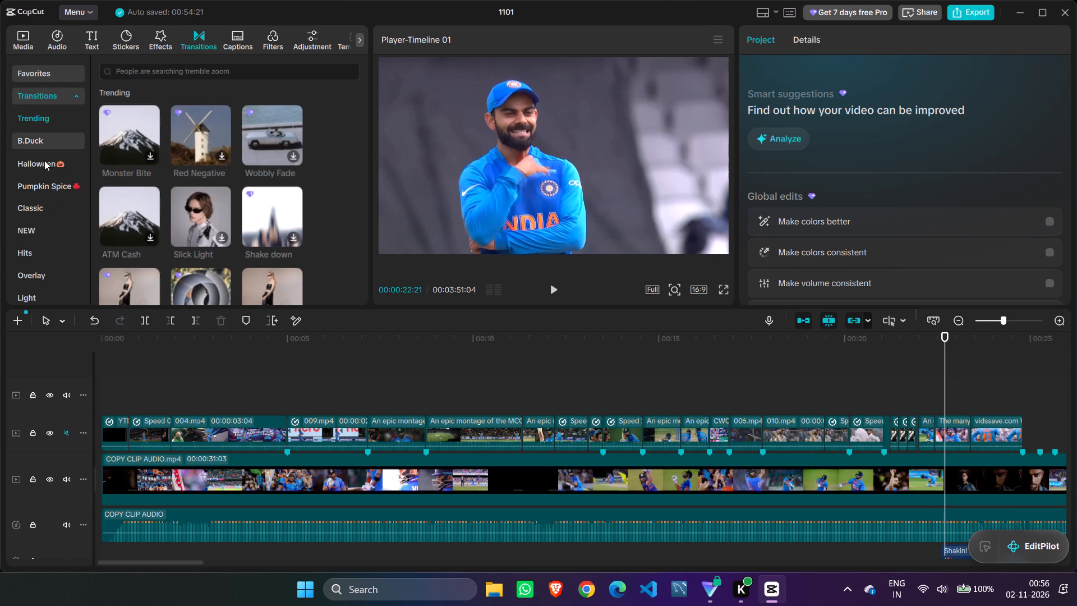
pyautogui.click(30, 251)
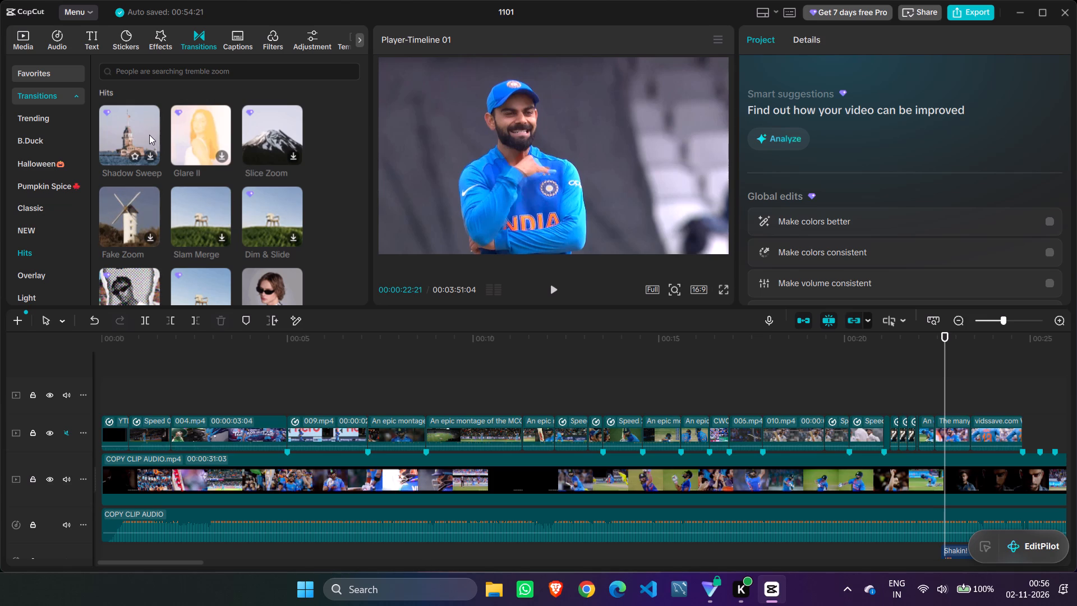
# Search transitions for light shake and add Subtle Shake at the cut between the second and third kneeling-shot clips.
pyautogui.click(203, 66)
pyautogui.write('light shake')
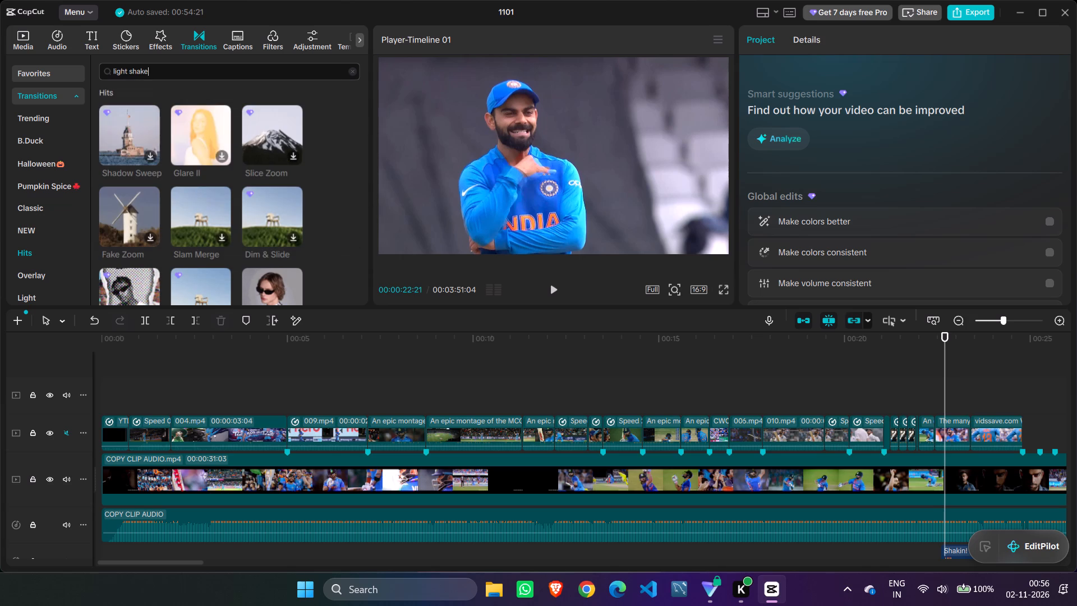
pyautogui.press('Return')
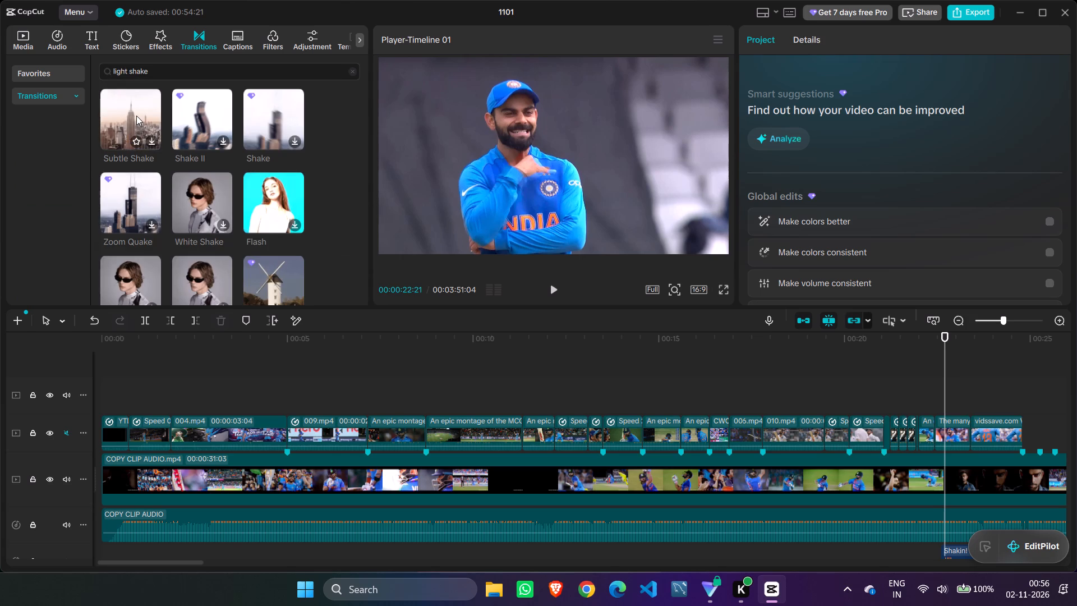
pyautogui.click(136, 116)
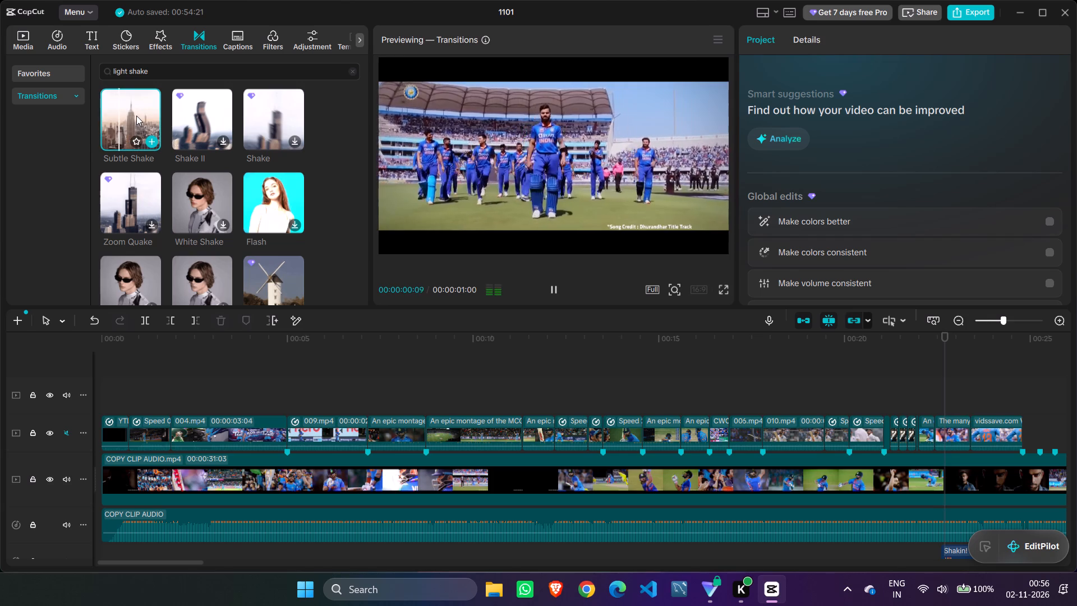
pyautogui.moveTo(136, 116); pyautogui.dragTo(534, 359)
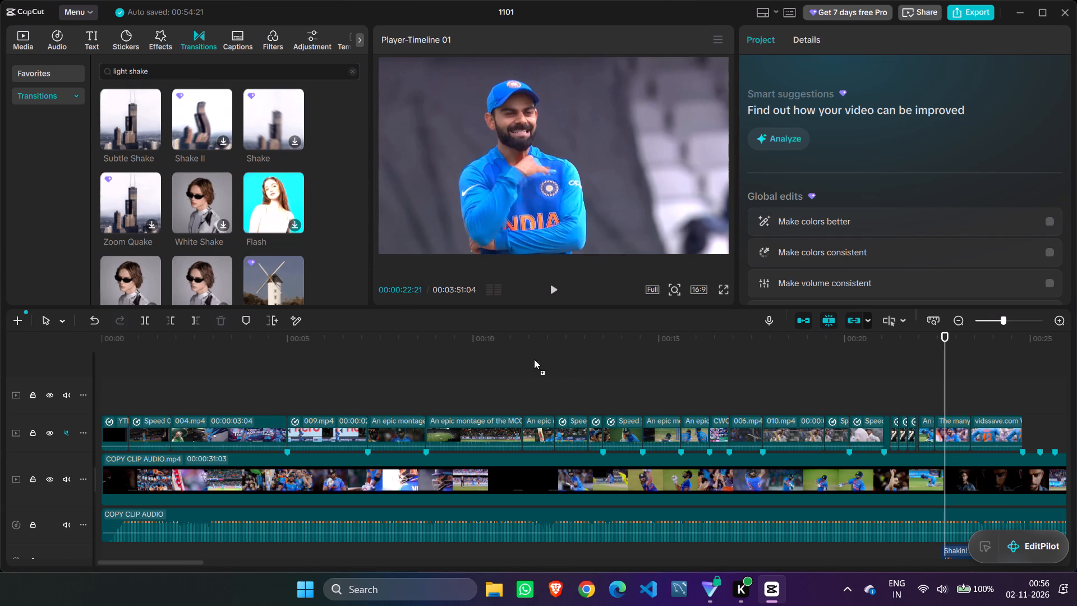
pyautogui.moveTo(534, 359); pyautogui.dragTo(892, 432)
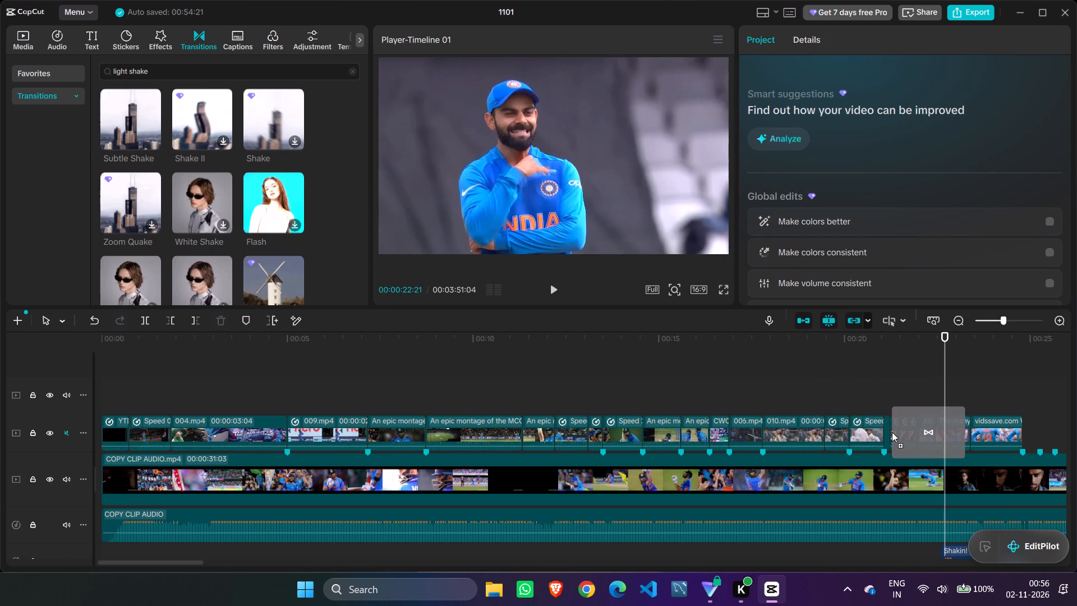
pyautogui.moveTo(892, 432); pyautogui.dragTo(897, 430)
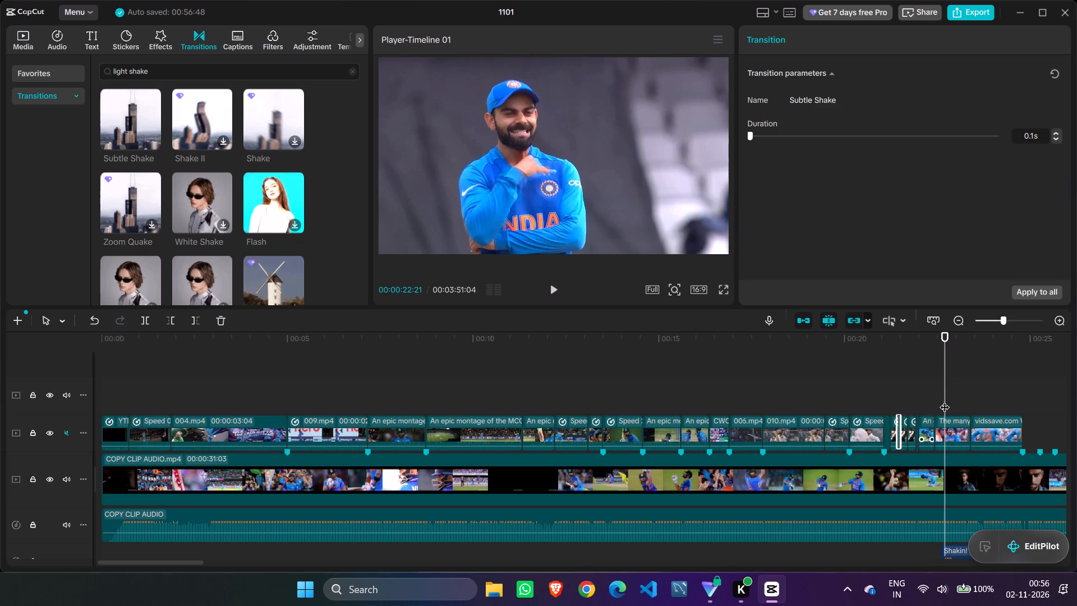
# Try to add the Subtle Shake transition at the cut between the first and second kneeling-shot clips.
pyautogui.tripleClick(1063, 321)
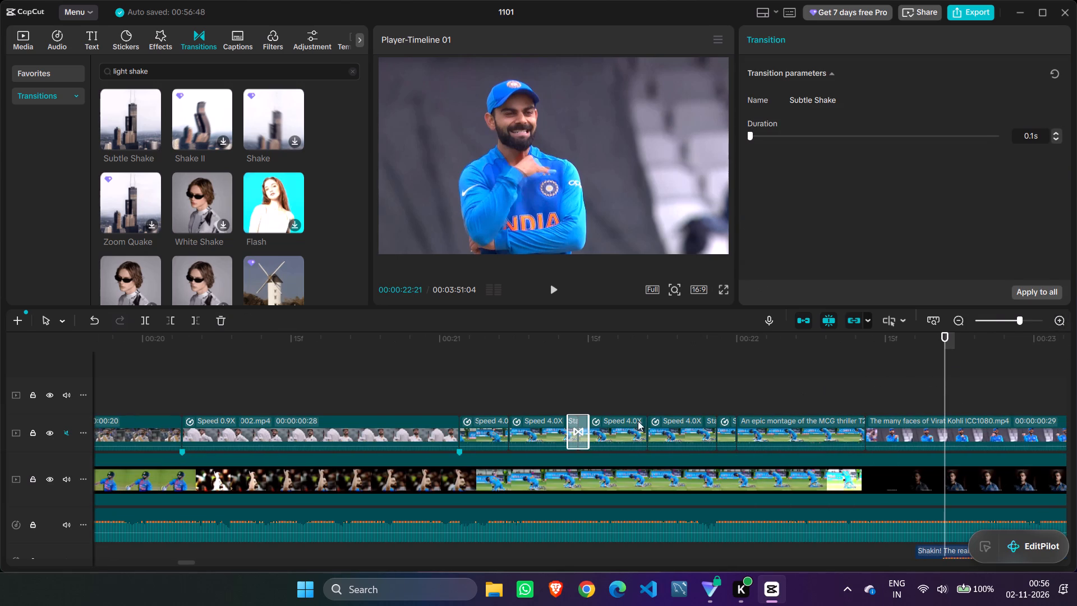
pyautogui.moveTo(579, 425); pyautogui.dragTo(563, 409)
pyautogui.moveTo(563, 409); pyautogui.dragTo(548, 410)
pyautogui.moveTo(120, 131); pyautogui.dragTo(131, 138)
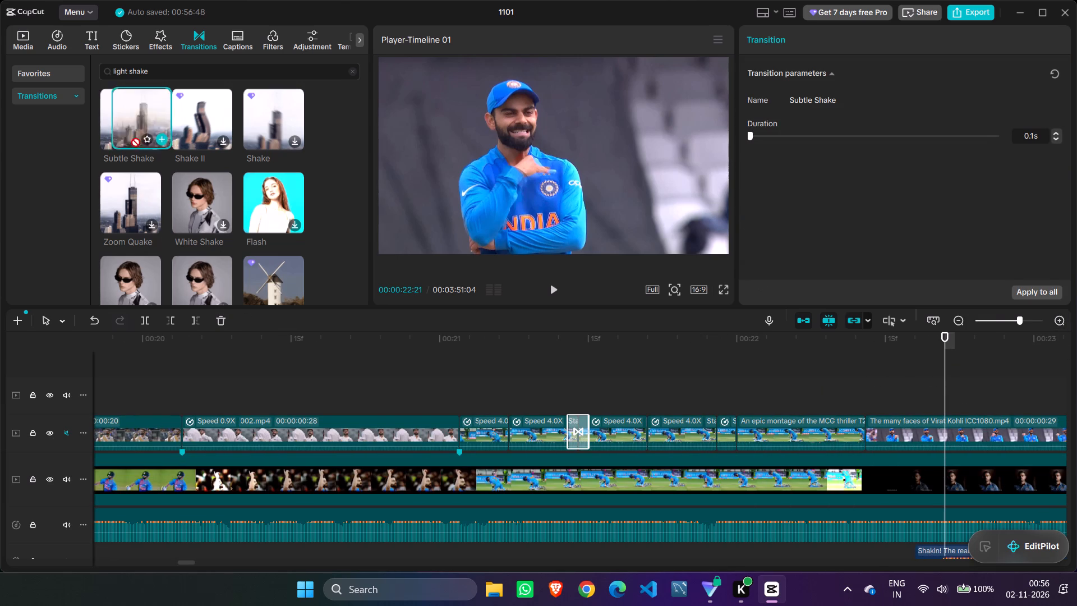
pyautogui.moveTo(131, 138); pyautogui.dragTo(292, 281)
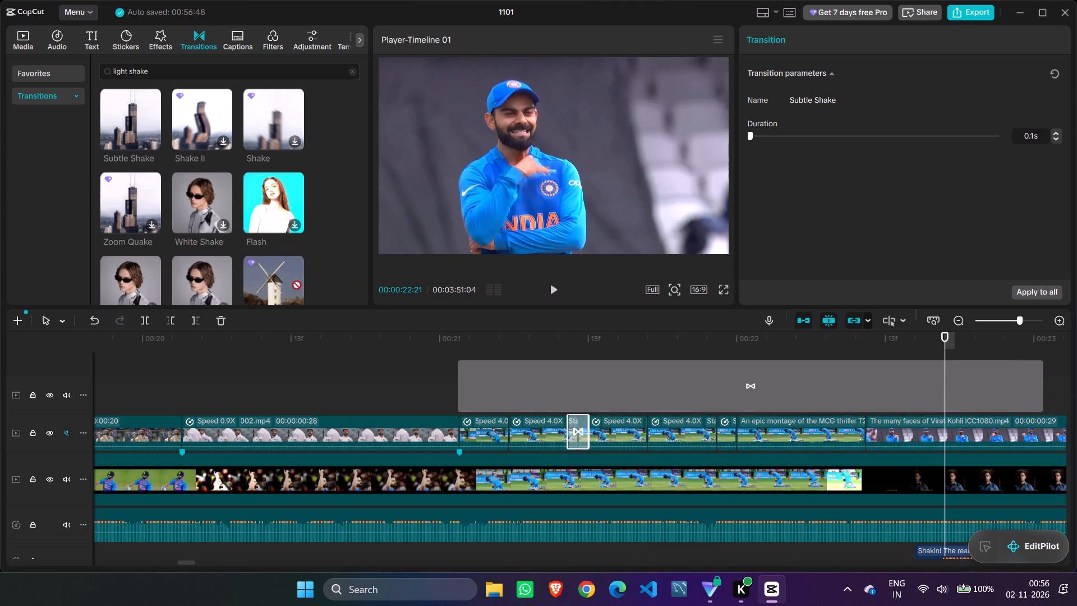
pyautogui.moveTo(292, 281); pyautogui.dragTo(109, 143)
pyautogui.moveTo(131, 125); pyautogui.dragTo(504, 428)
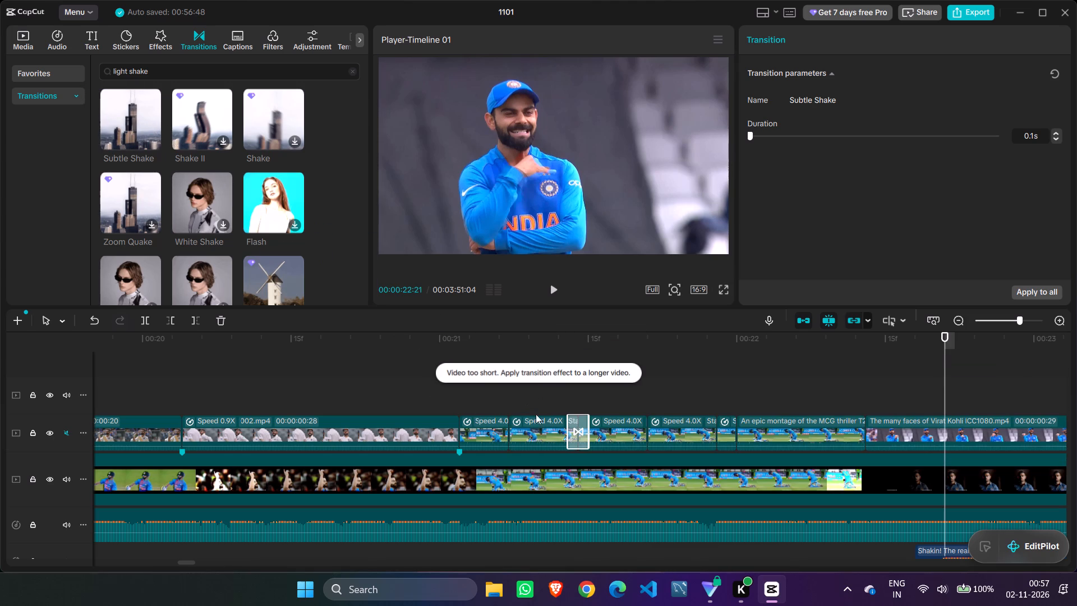
# Add the Subtle Shake transition at the cut between the third and fourth kneeling-shot clips.
pyautogui.moveTo(126, 132); pyautogui.dragTo(568, 380)
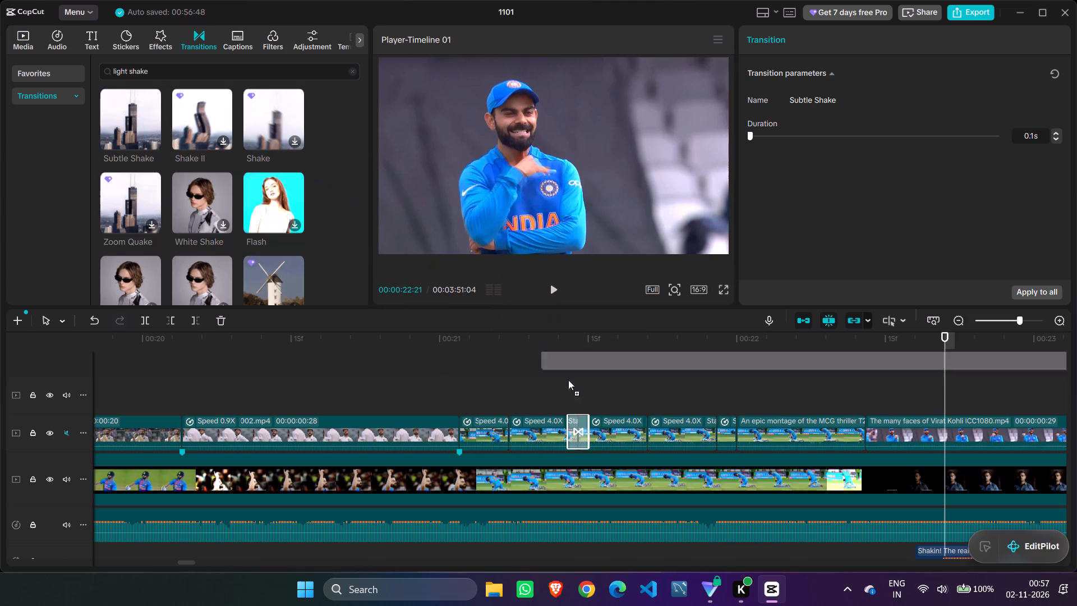
pyautogui.moveTo(568, 380); pyautogui.dragTo(641, 430)
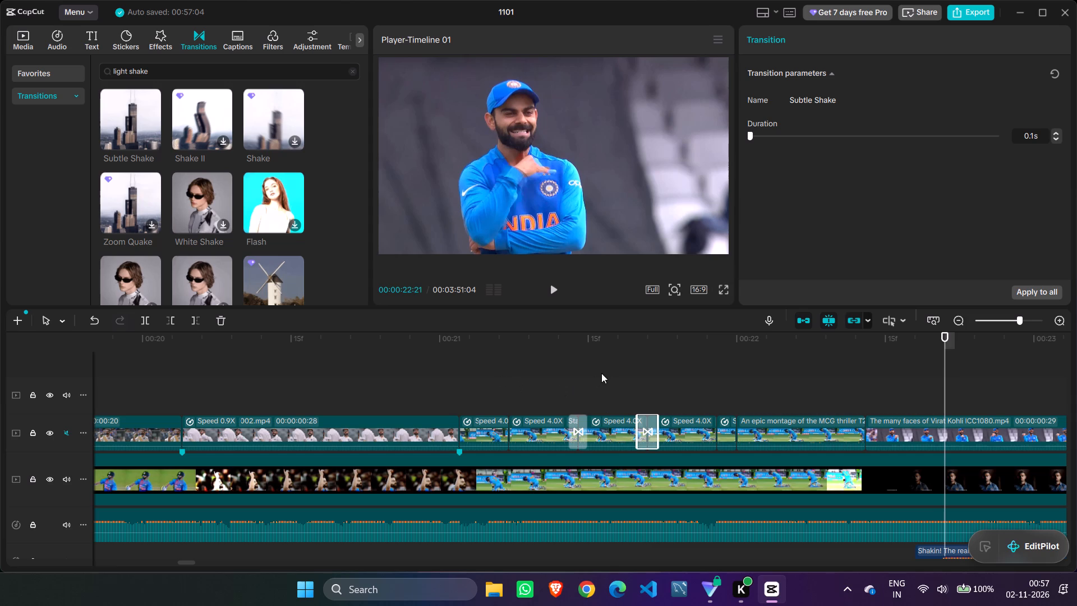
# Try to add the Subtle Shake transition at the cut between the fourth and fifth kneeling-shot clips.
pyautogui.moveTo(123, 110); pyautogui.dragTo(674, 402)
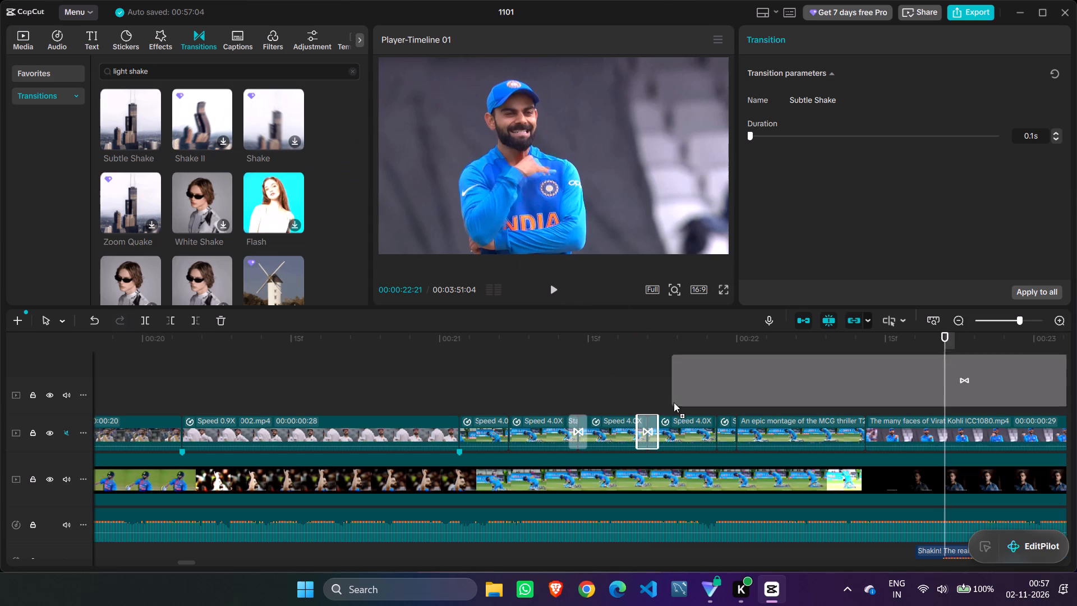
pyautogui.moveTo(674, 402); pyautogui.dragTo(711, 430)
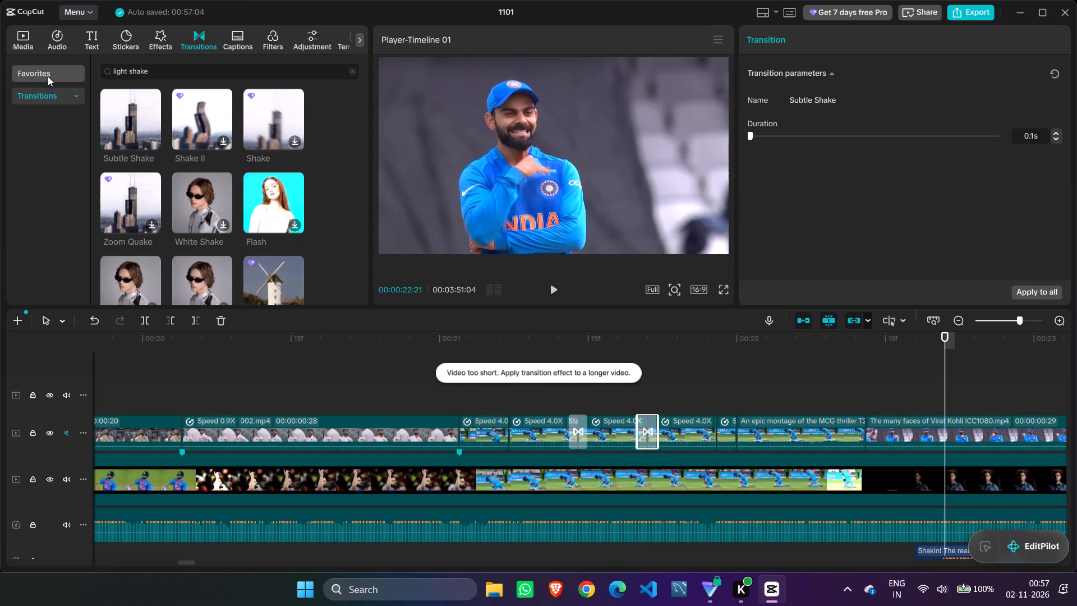
# Play back and scrub through the kneeling-shot clips repeatedly to check the Subtle Shake transitions between them.
pyautogui.moveTo(944, 368); pyautogui.dragTo(367, 374)
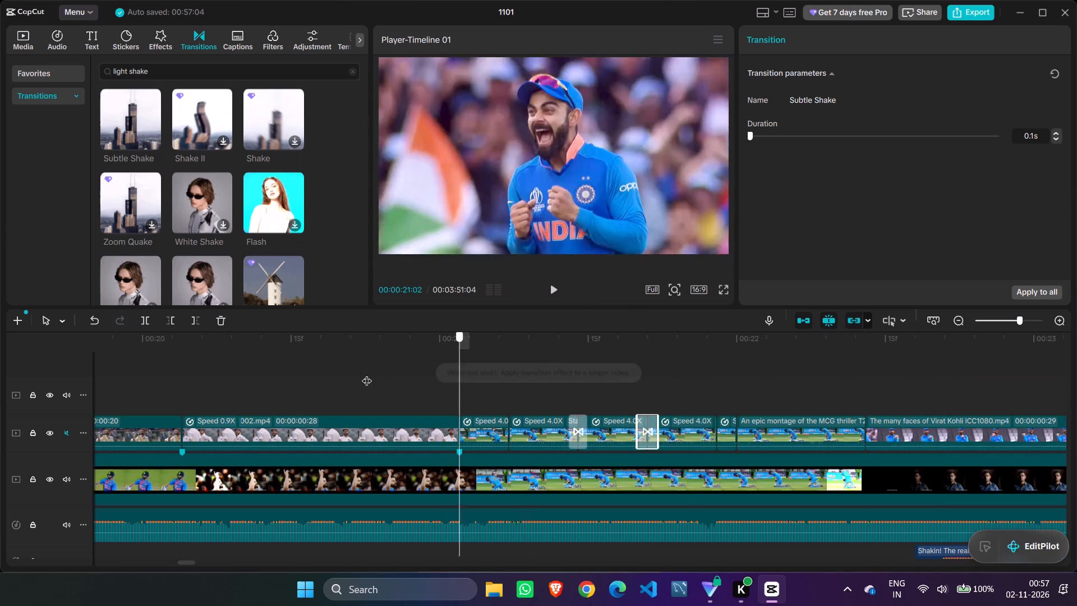
pyautogui.moveTo(367, 374); pyautogui.dragTo(254, 377)
pyautogui.doubleClick(956, 318)
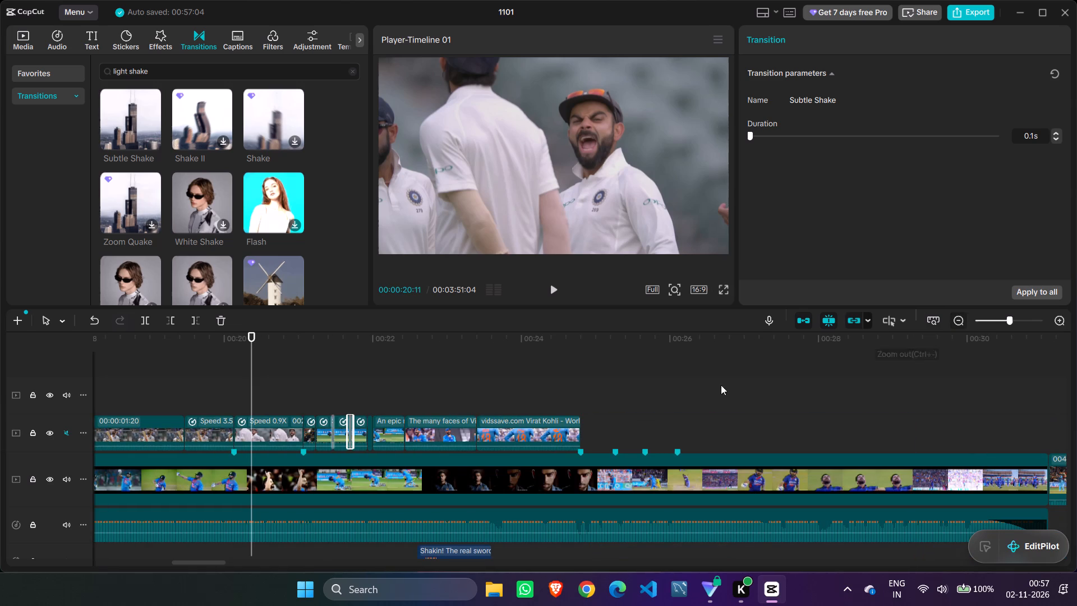
pyautogui.click(553, 288)
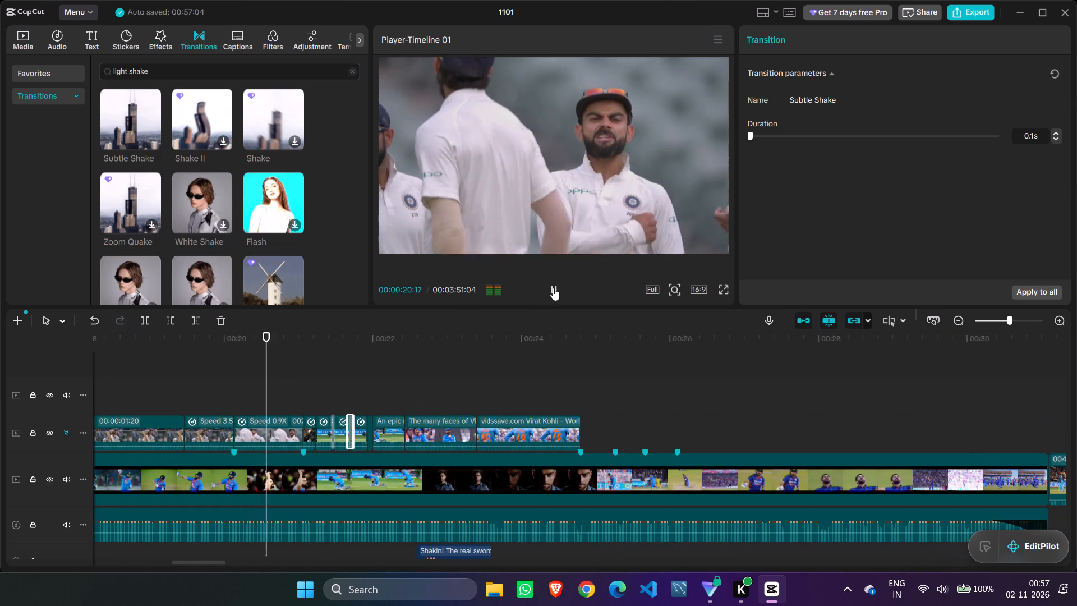
pyautogui.click(555, 288)
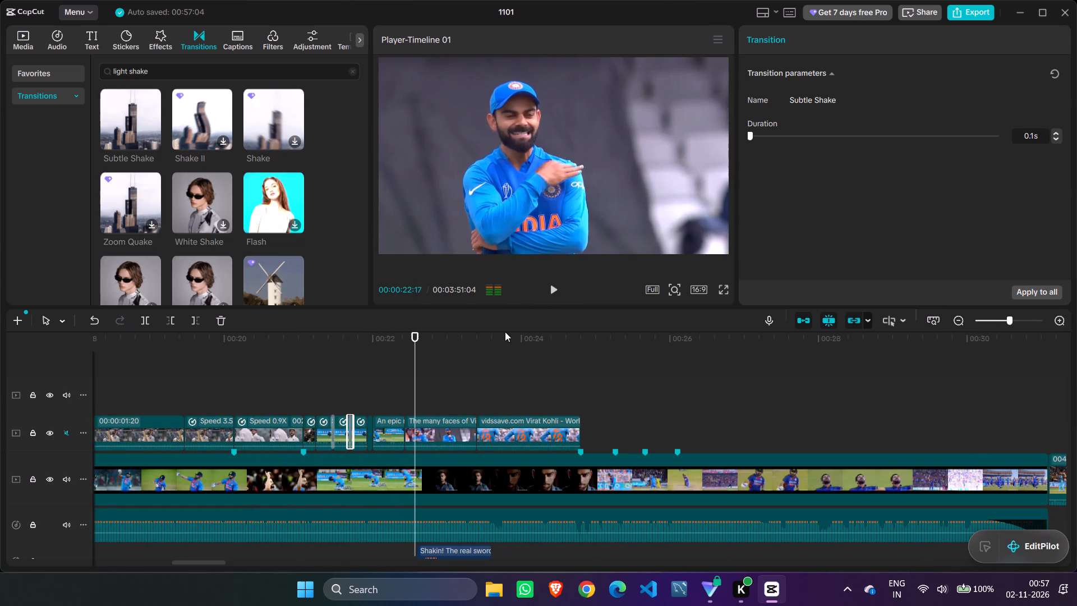
pyautogui.moveTo(417, 364); pyautogui.dragTo(309, 382)
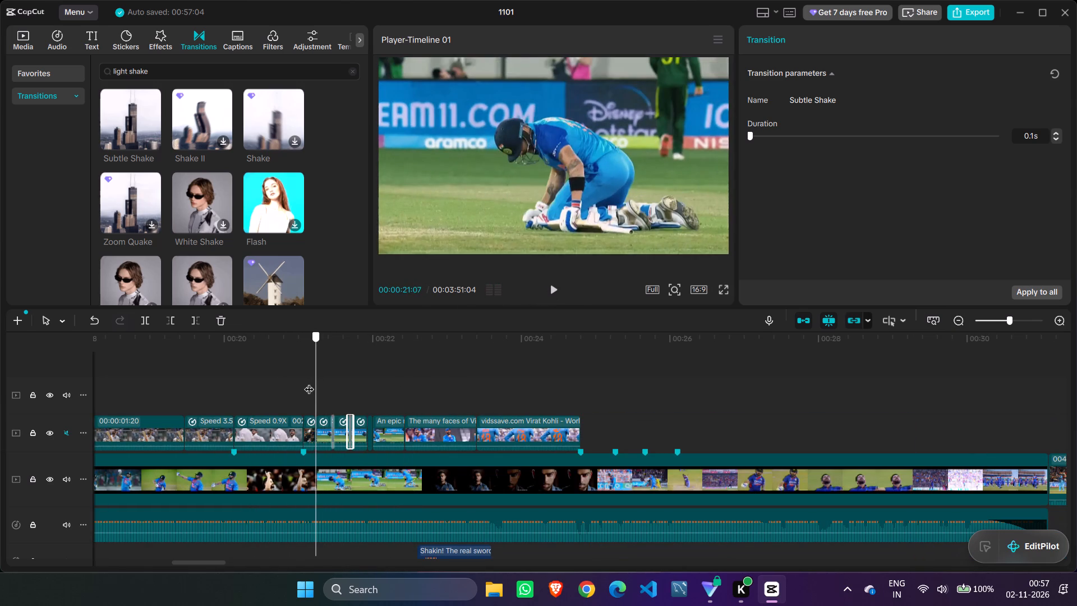
pyautogui.moveTo(309, 382); pyautogui.dragTo(327, 383)
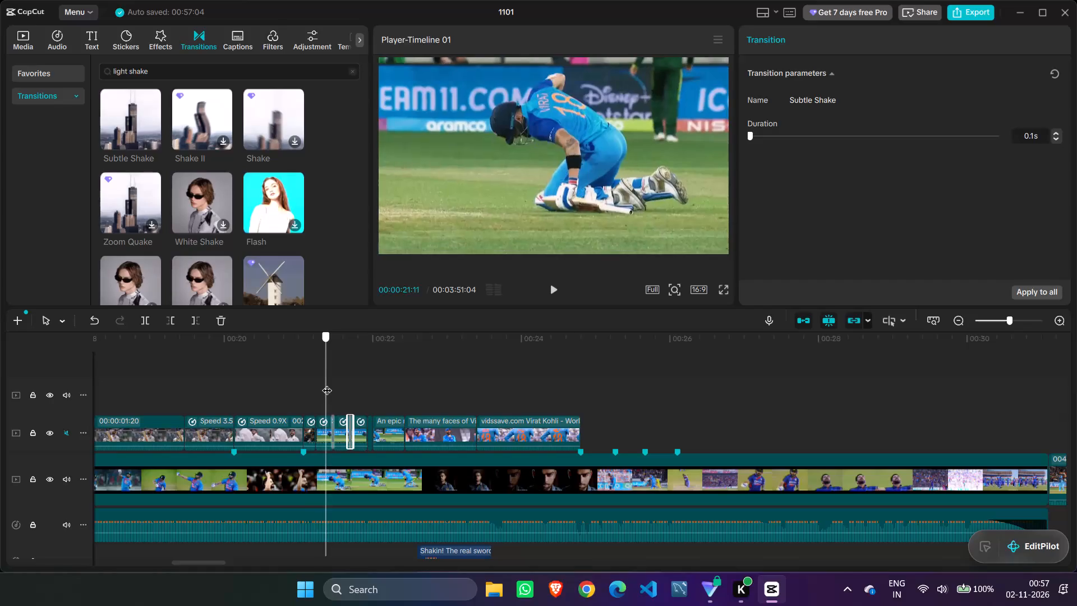
pyautogui.moveTo(327, 383); pyautogui.dragTo(295, 375)
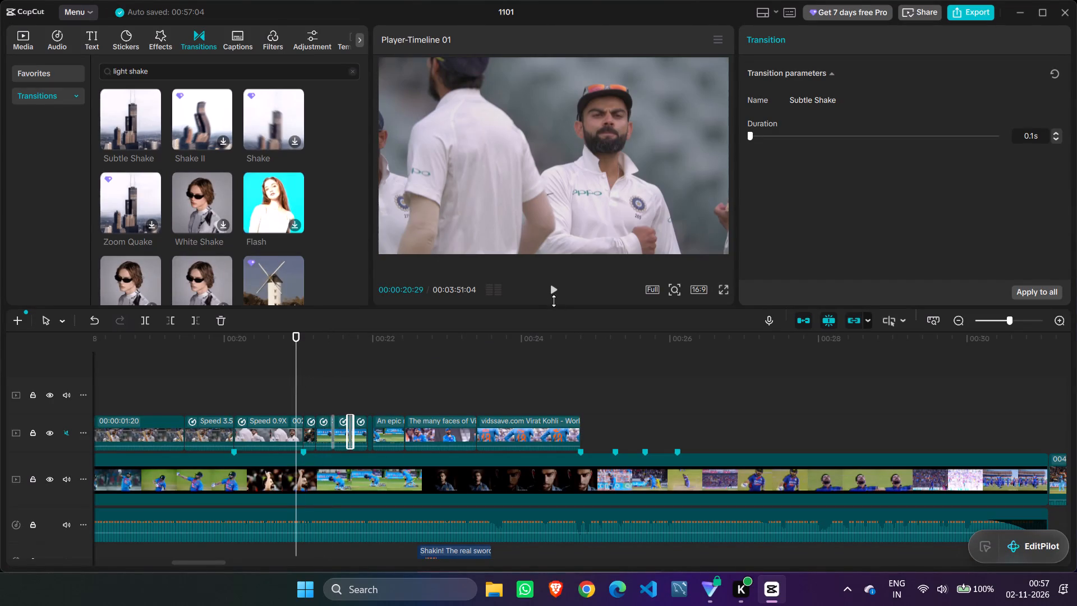
pyautogui.click(556, 289)
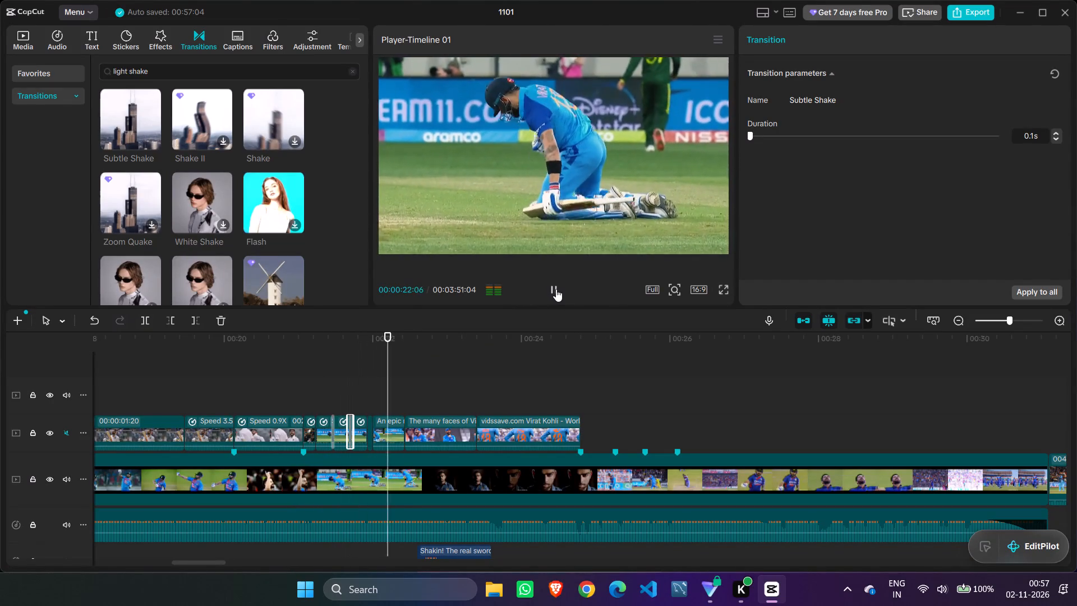
pyautogui.click(556, 289)
pyautogui.moveTo(408, 371); pyautogui.dragTo(287, 394)
pyautogui.click(553, 288)
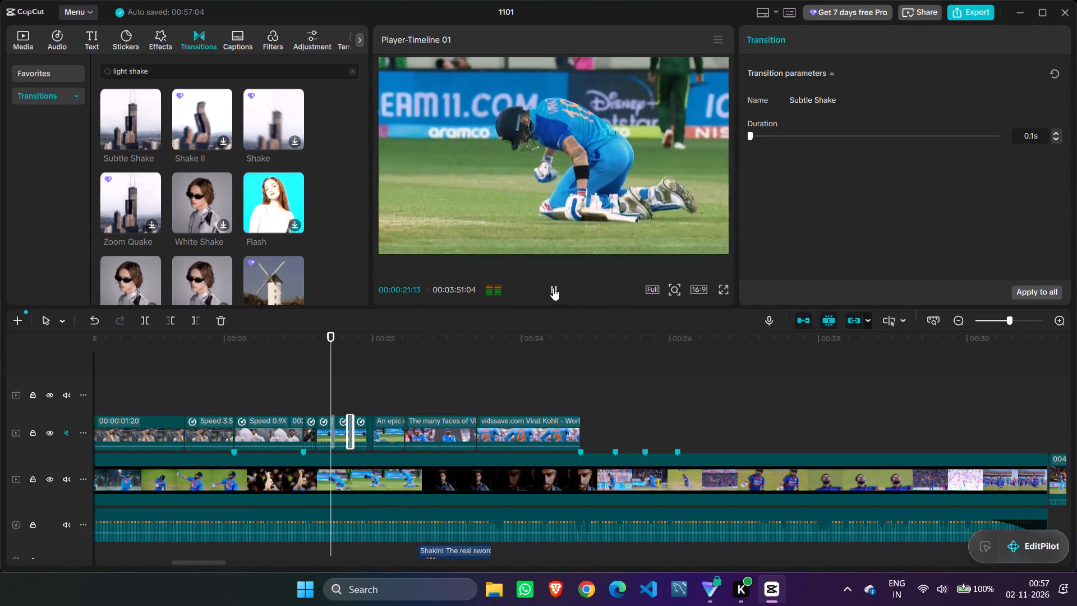
pyautogui.click(553, 288)
pyautogui.moveTo(401, 383); pyautogui.dragTo(314, 382)
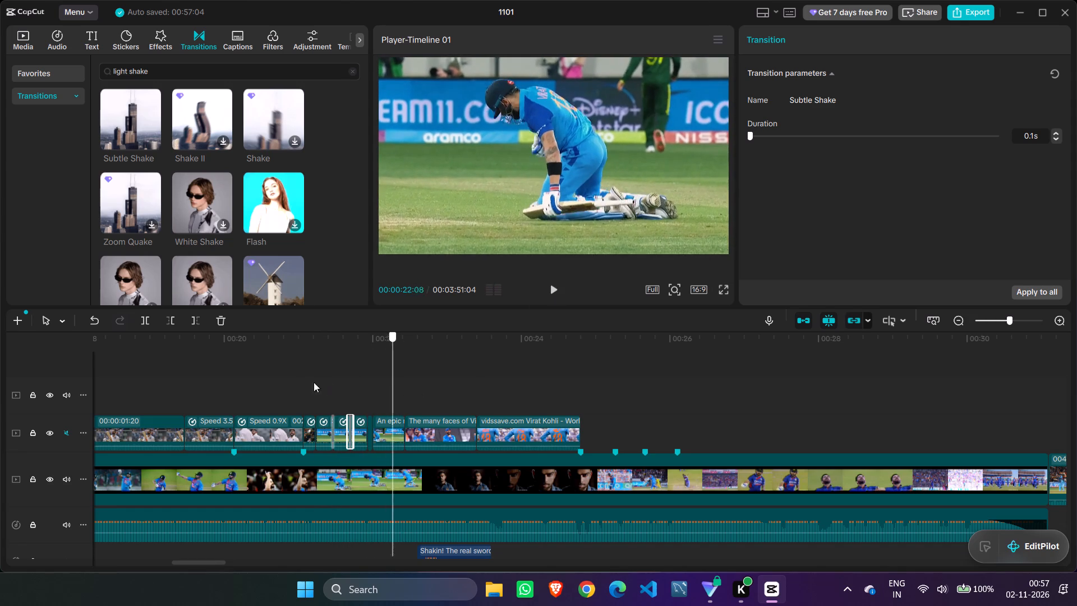
pyautogui.moveTo(314, 382); pyautogui.dragTo(288, 382)
# Browse the light shake results, then search the transitions for shake.
pyautogui.scroll(-1, 177, 214)
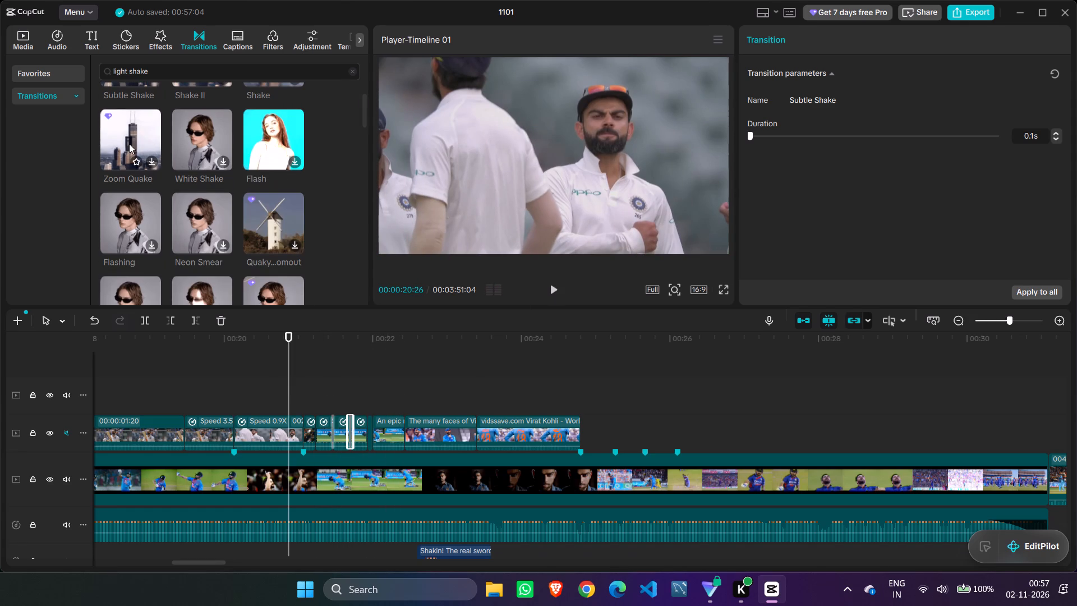
pyautogui.scroll(1, 129, 144)
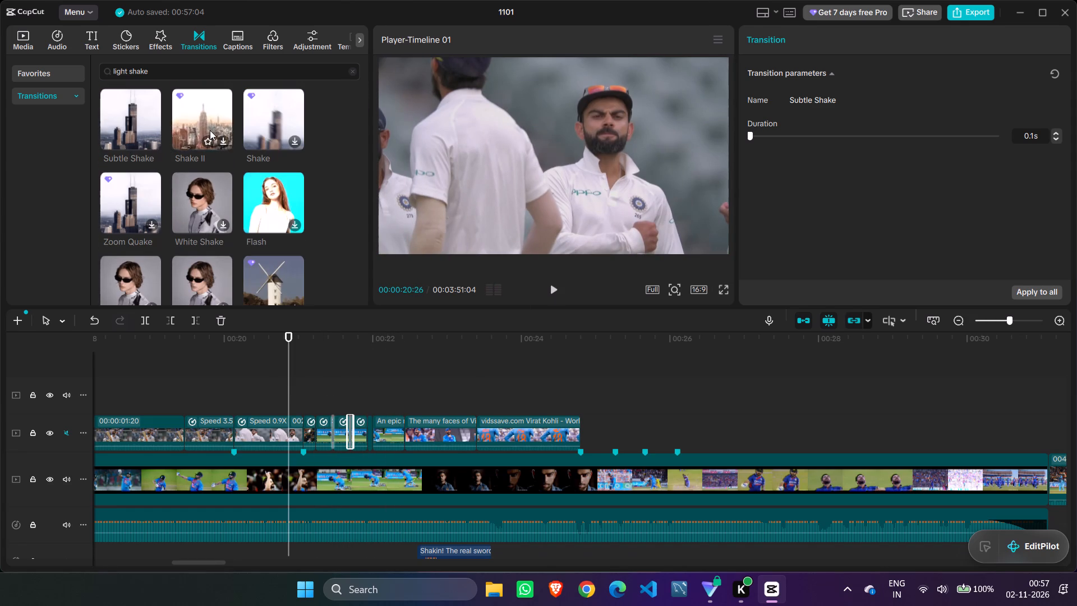
pyautogui.scroll(-1, 296, 136)
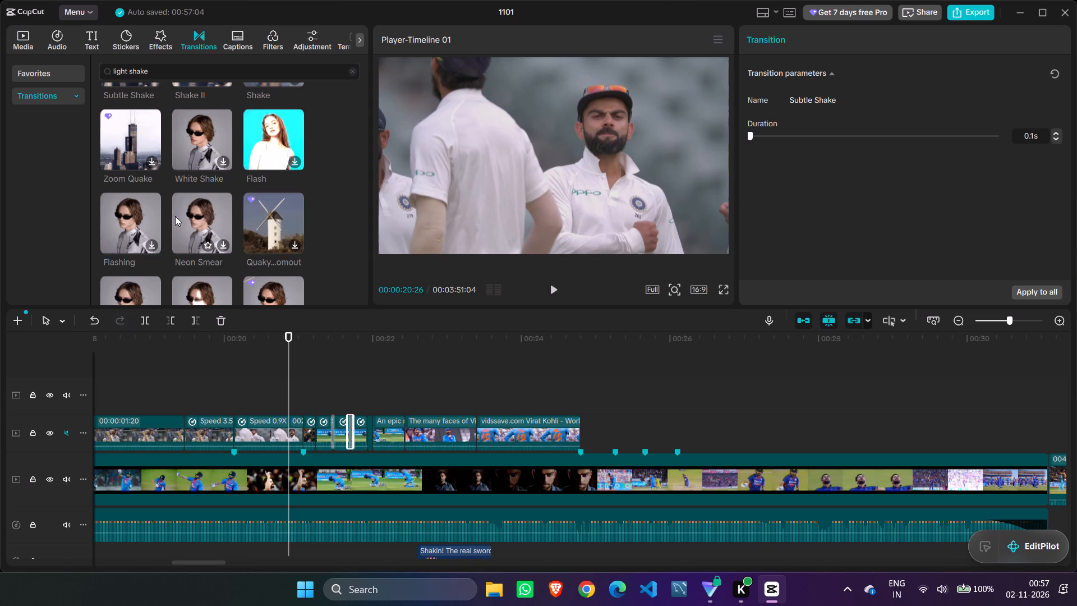
pyautogui.click(128, 71)
pyautogui.press('BackSpace')
pyautogui.press('BackSpace')
pyautogui.press('BackSpace')
pyautogui.press('BackSpace')
pyautogui.press('BackSpace')
pyautogui.press('BackSpace')
pyautogui.press('BackSpace')
pyautogui.press('BackSpace')
pyautogui.press('BackSpace')
pyautogui.press('BackSpace')
pyautogui.press('BackSpace')
pyautogui.press('BackSpace')
pyautogui.press('BackSpace')
pyautogui.press('BackSpace')
pyautogui.press('Return')
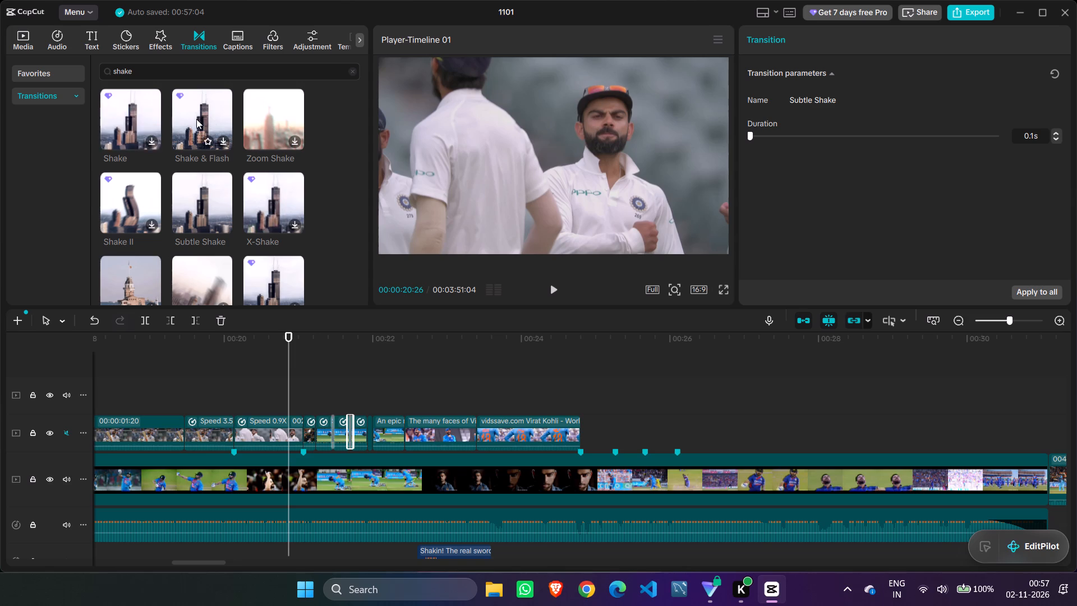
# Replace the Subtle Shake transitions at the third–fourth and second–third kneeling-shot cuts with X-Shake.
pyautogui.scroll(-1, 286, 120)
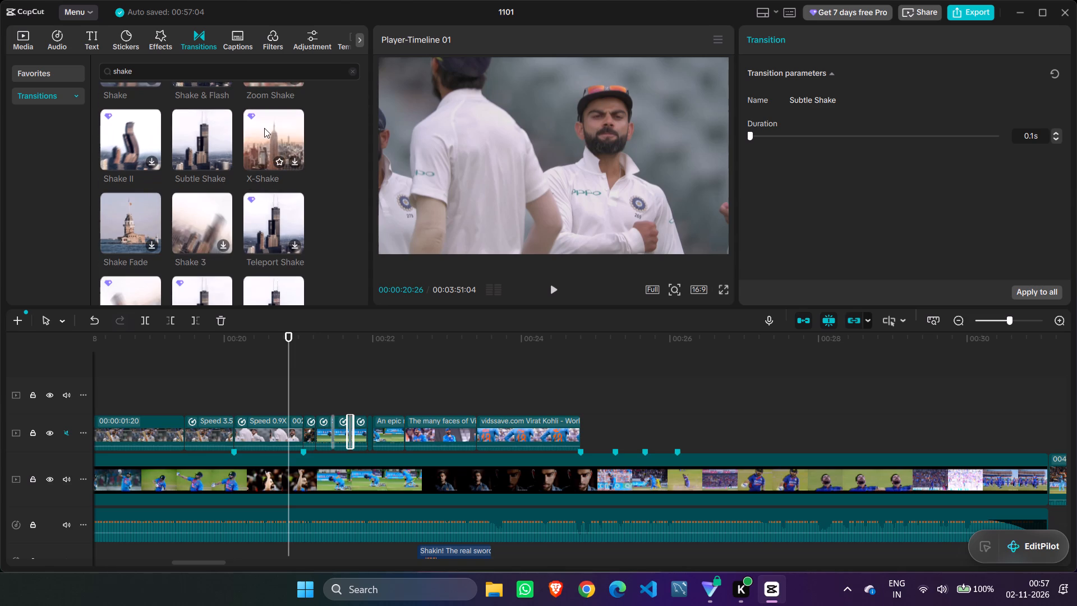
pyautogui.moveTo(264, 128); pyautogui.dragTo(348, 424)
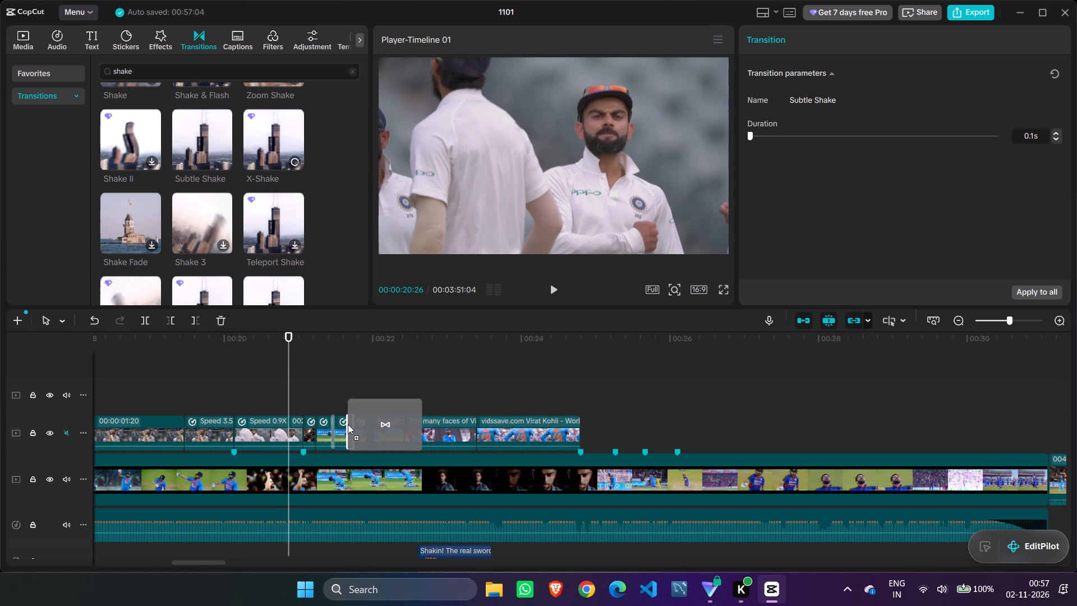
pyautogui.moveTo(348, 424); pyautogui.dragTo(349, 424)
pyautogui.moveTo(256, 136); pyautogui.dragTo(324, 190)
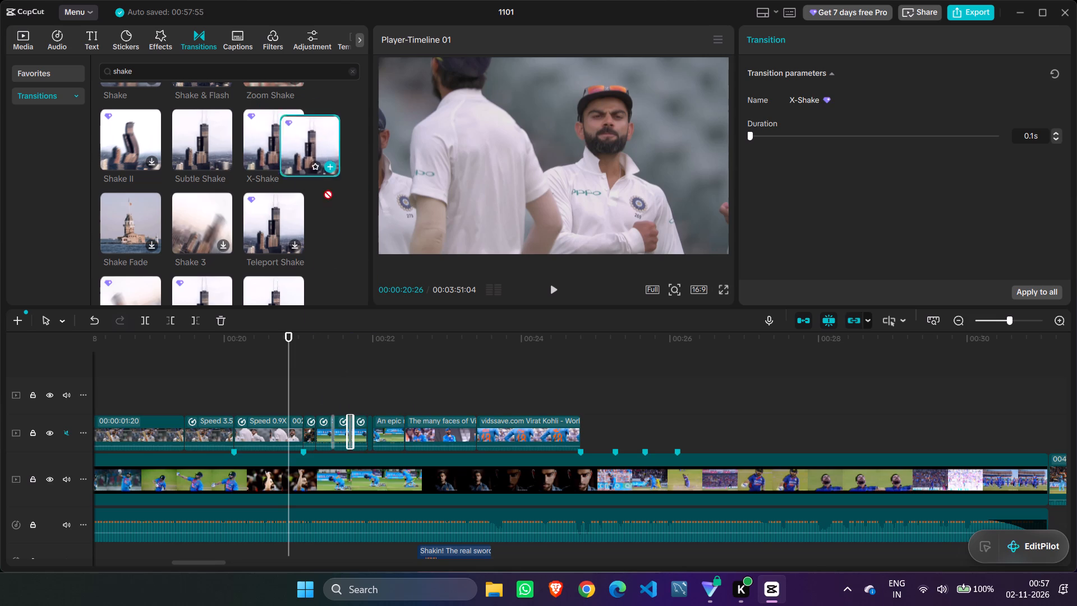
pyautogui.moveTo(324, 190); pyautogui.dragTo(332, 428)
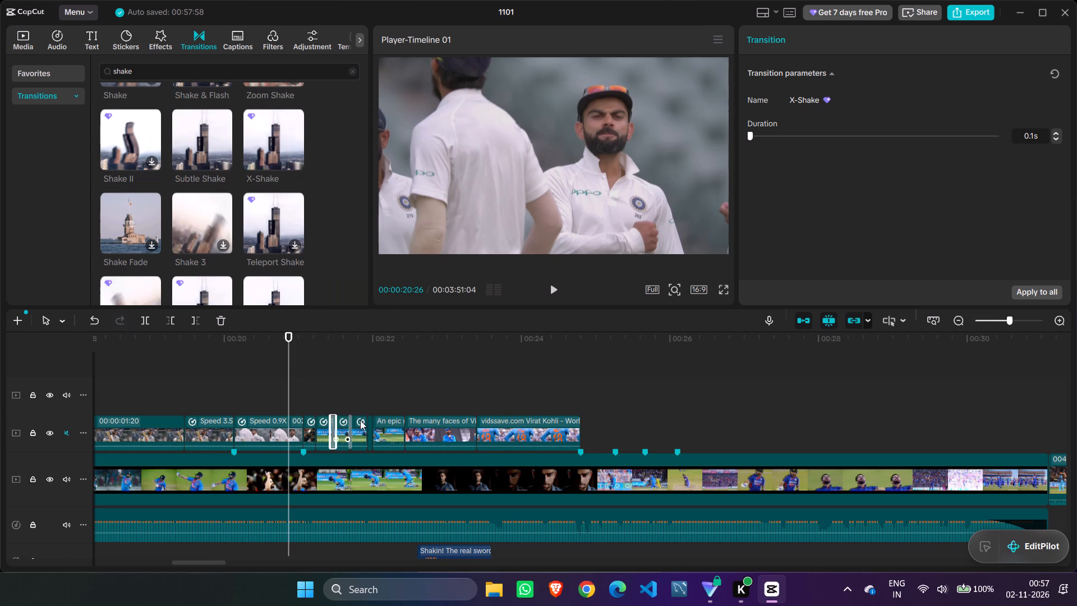
# Play back the kneeling-shot clips to check the X-Shake transitions, and look over the other shake transitions.
pyautogui.click(556, 289)
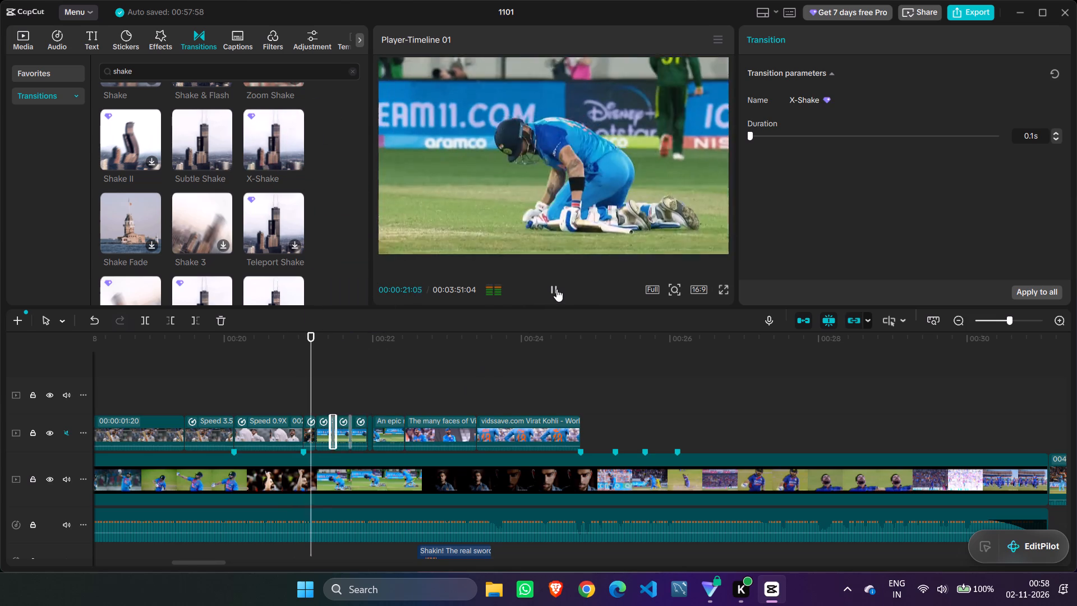
pyautogui.click(556, 289)
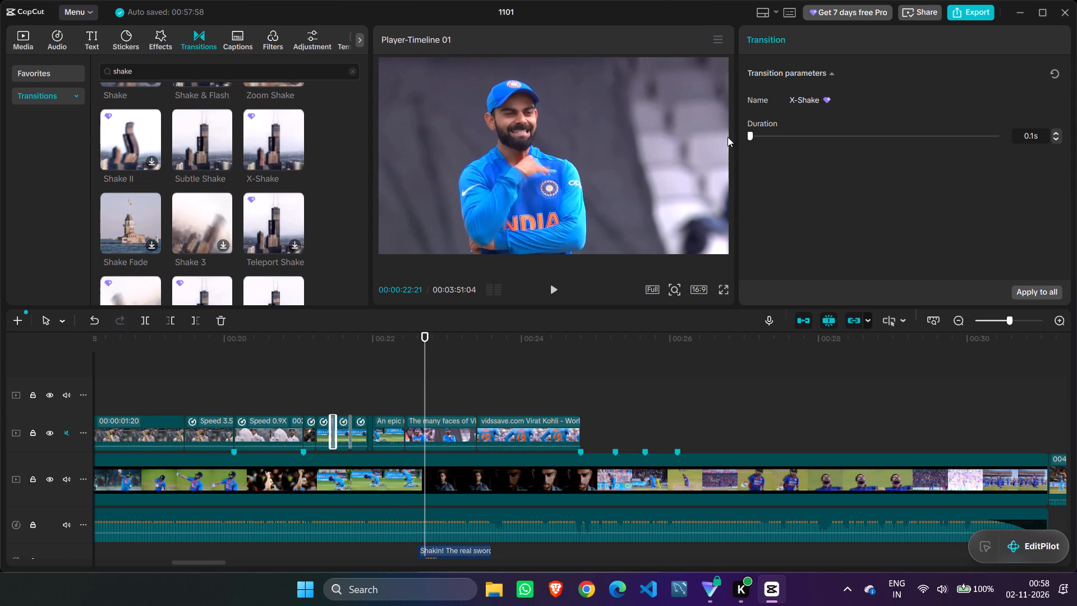
pyautogui.scroll(-1, 958, 126)
pyautogui.scroll(10, 186, 151)
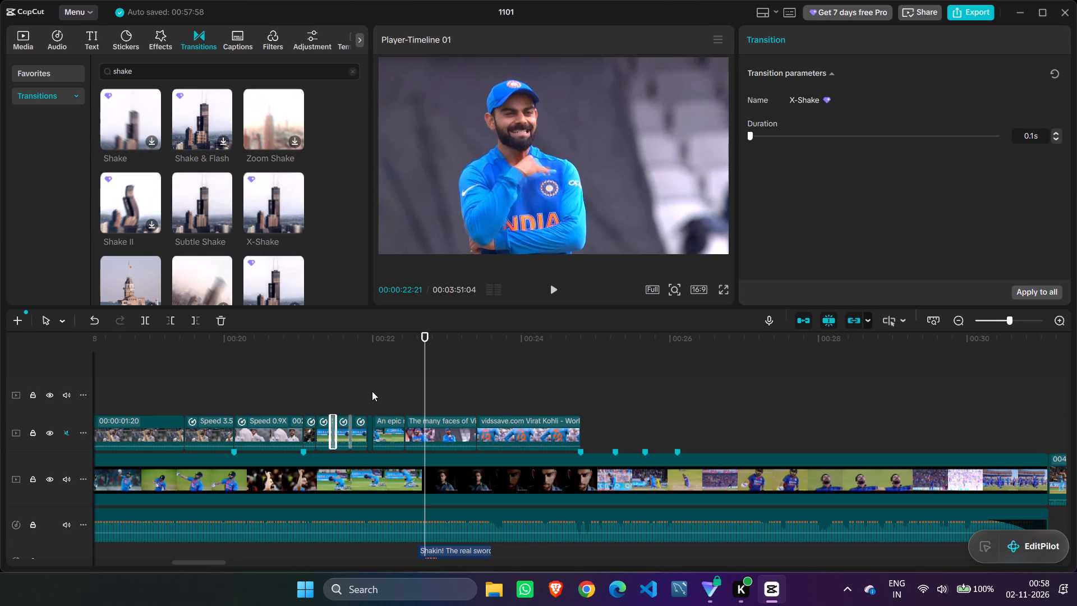
# Delete both X-Shake transitions between the kneeling-shot clips.
pyautogui.press('Delete')
pyautogui.click(349, 432)
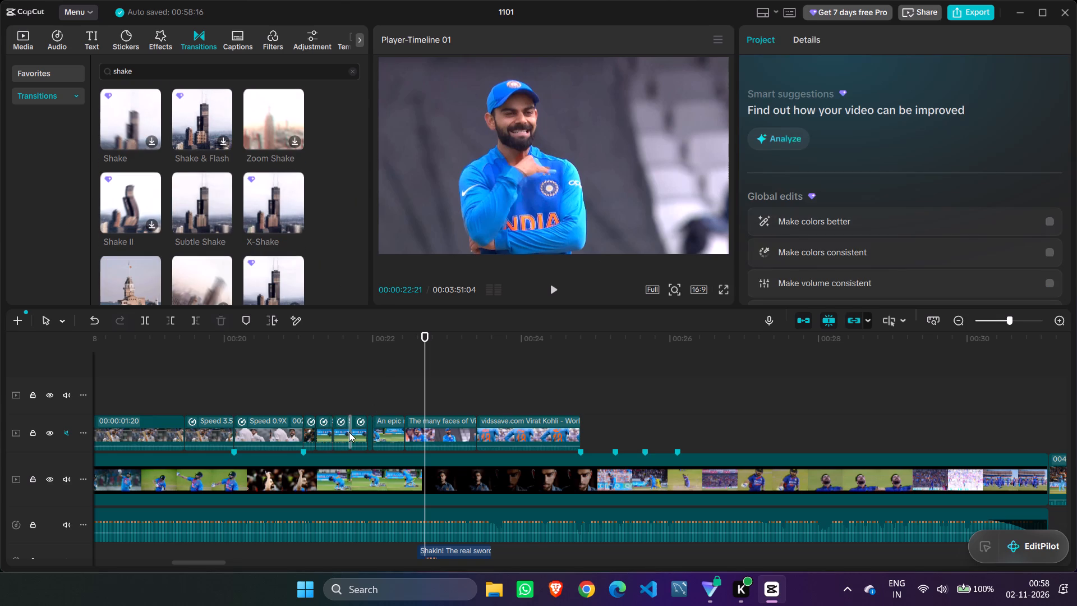
pyautogui.press('Delete')
# Play back the montage from just before the kneeling shots to review the plain cuts and the reference footage past the last clip.
pyautogui.moveTo(426, 367); pyautogui.dragTo(300, 382)
pyautogui.click(549, 287)
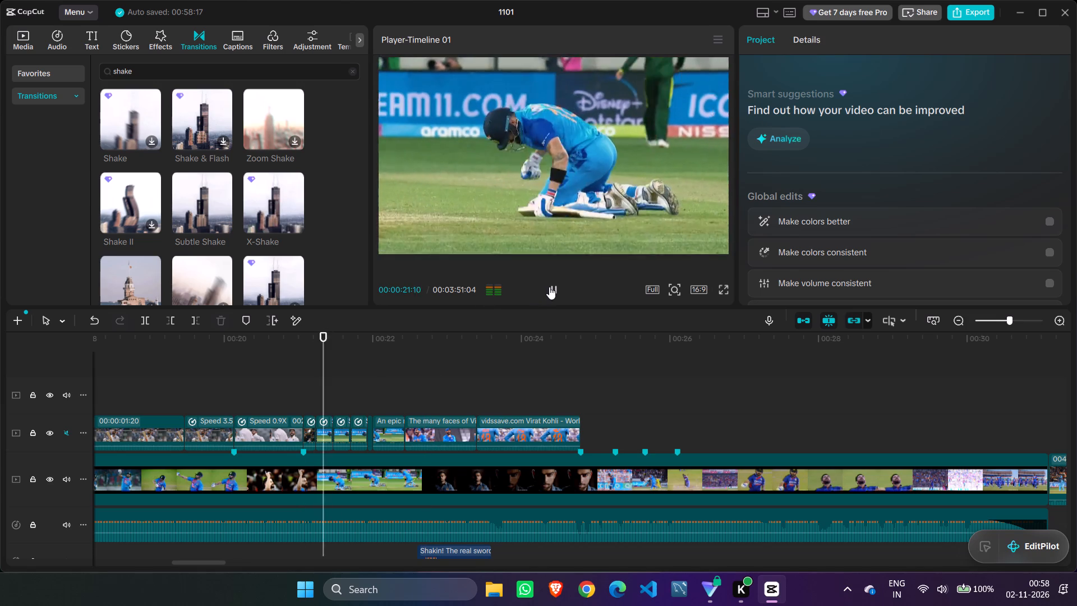
pyautogui.click(549, 287)
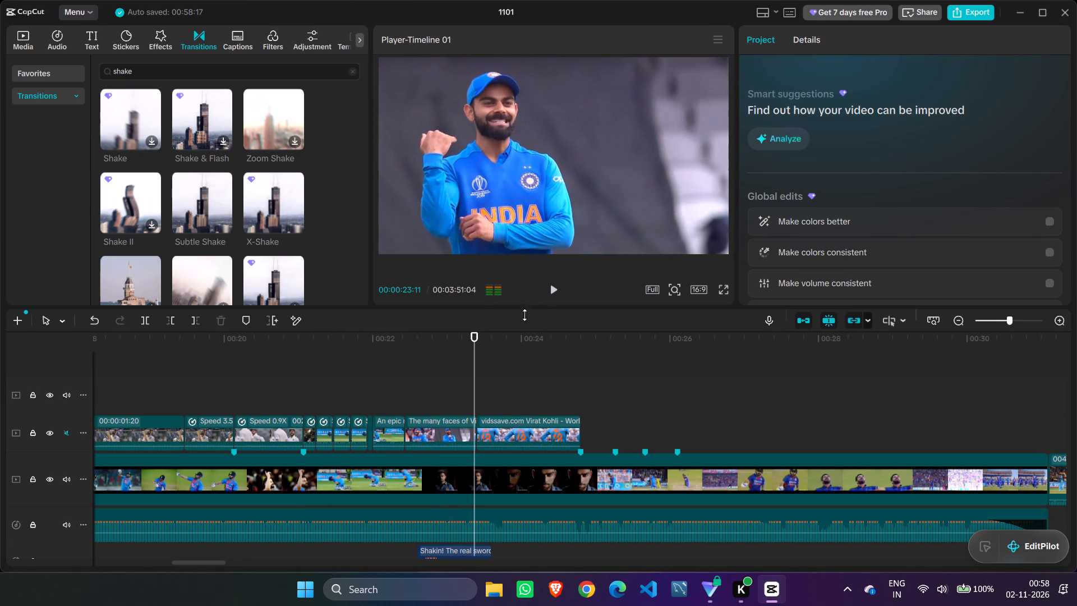
pyautogui.moveTo(476, 361); pyautogui.dragTo(283, 408)
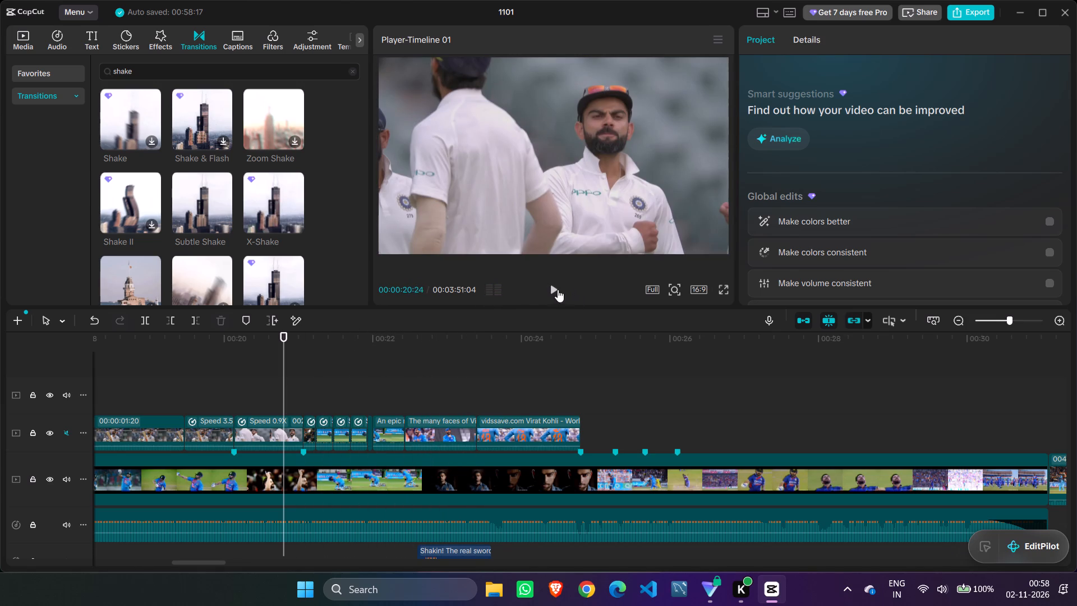
pyautogui.click(549, 293)
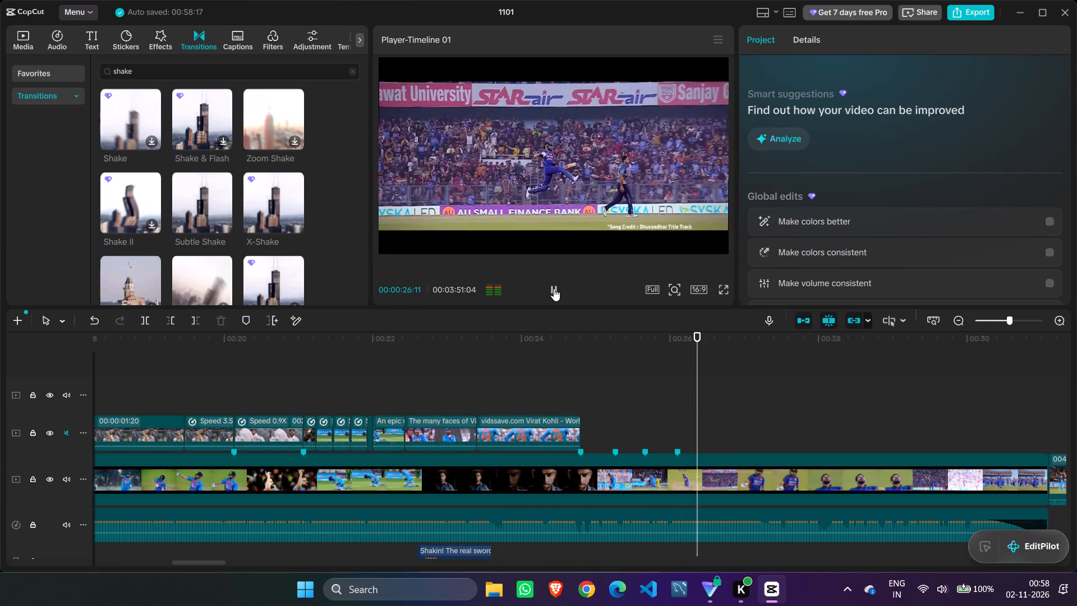
pyautogui.click(554, 288)
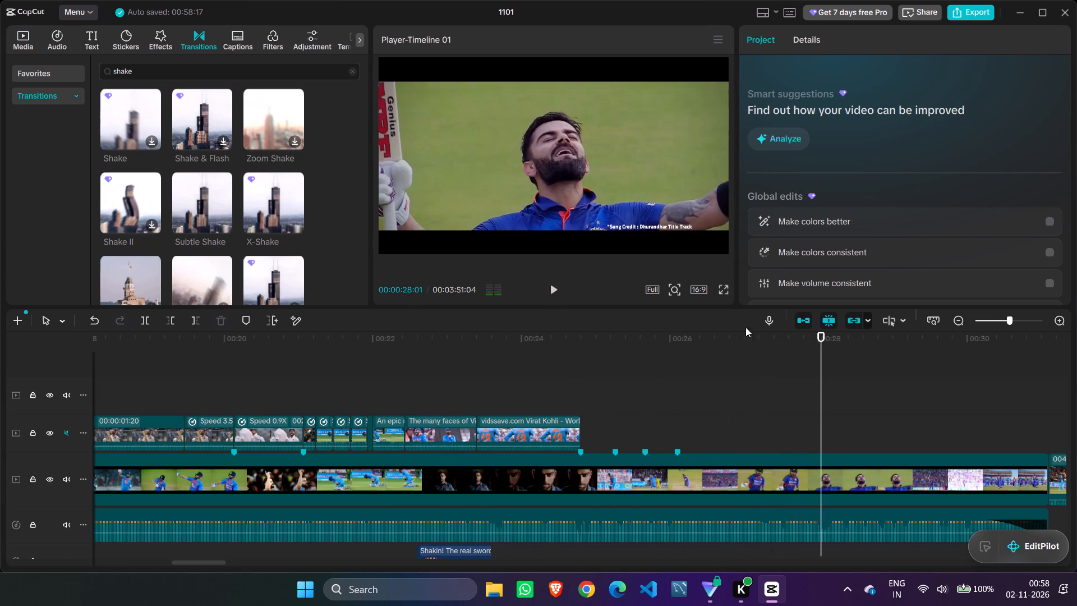
# Scrub back through the montage and return the playhead to the very start of the timeline.
pyautogui.moveTo(820, 361); pyautogui.dragTo(594, 406)
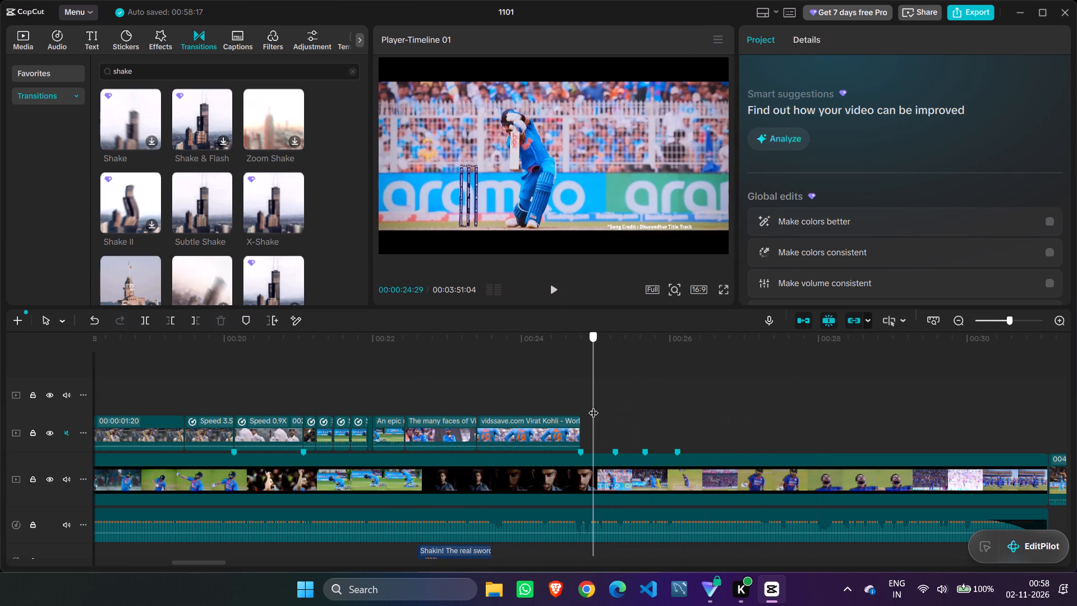
pyautogui.moveTo(595, 397); pyautogui.dragTo(519, 399)
pyautogui.moveTo(519, 399); pyautogui.dragTo(0, 463)
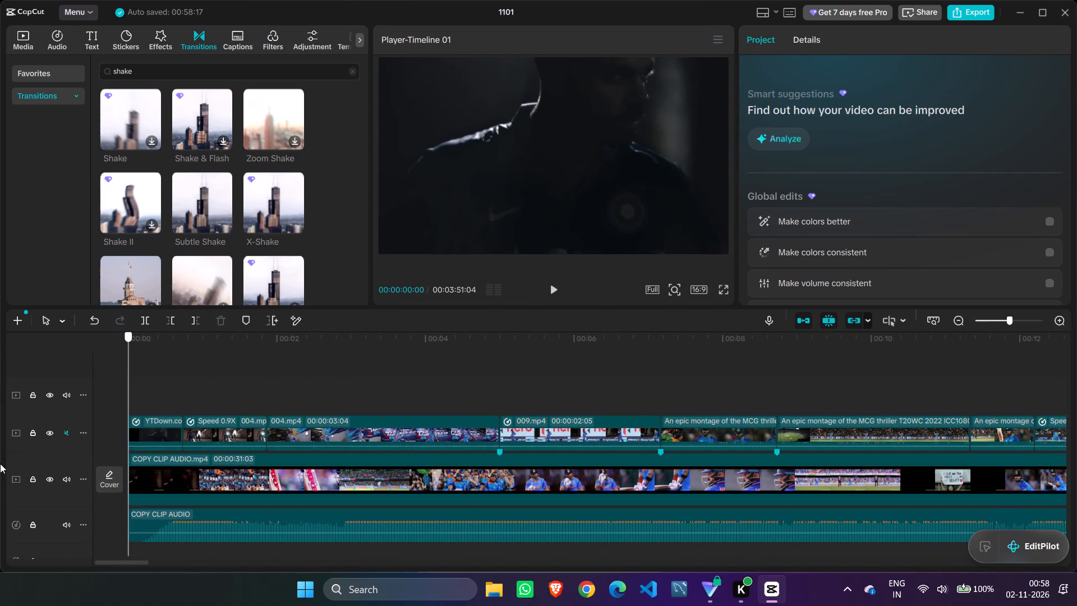
pyautogui.moveTo(0, 463); pyautogui.dragTo(0, 462)
# Delete the leftover "vidssave.com Virat Kohli - World Number 1 720p.mp4" source clip on the upper track, far beyond the montage's end.
pyautogui.click(959, 318)
pyautogui.click(959, 318)
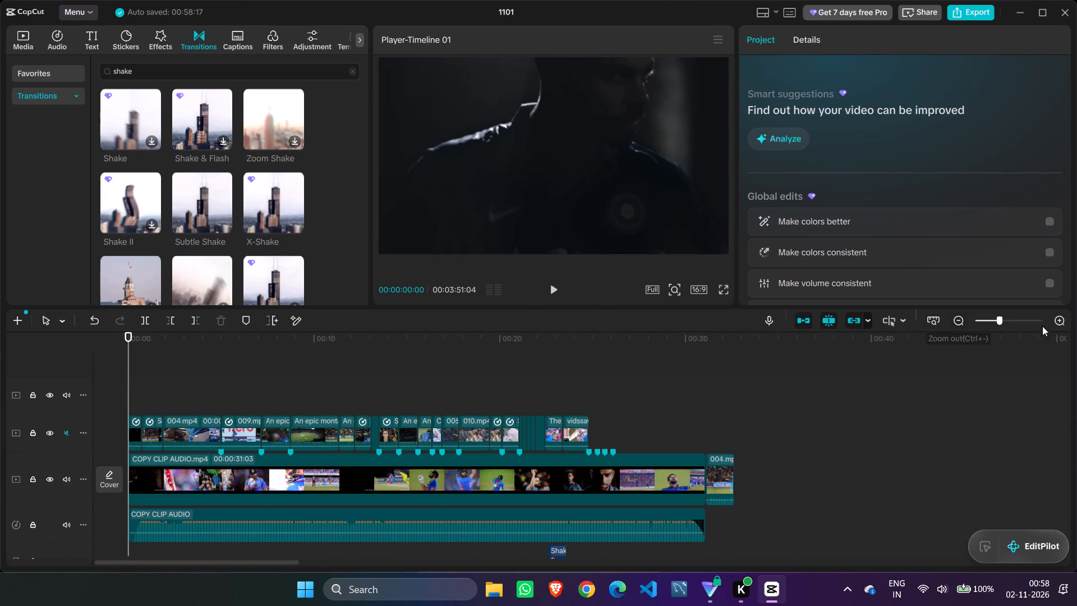
pyautogui.click(1065, 310)
pyautogui.click(1065, 310)
pyautogui.click(1068, 320)
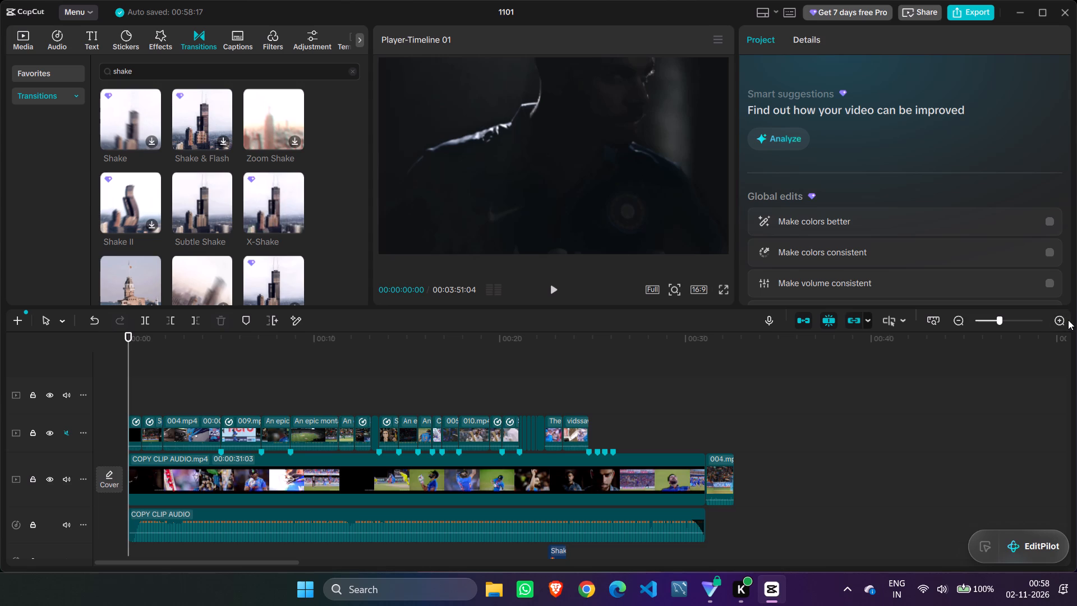
pyautogui.click(1068, 320)
pyautogui.click(1067, 320)
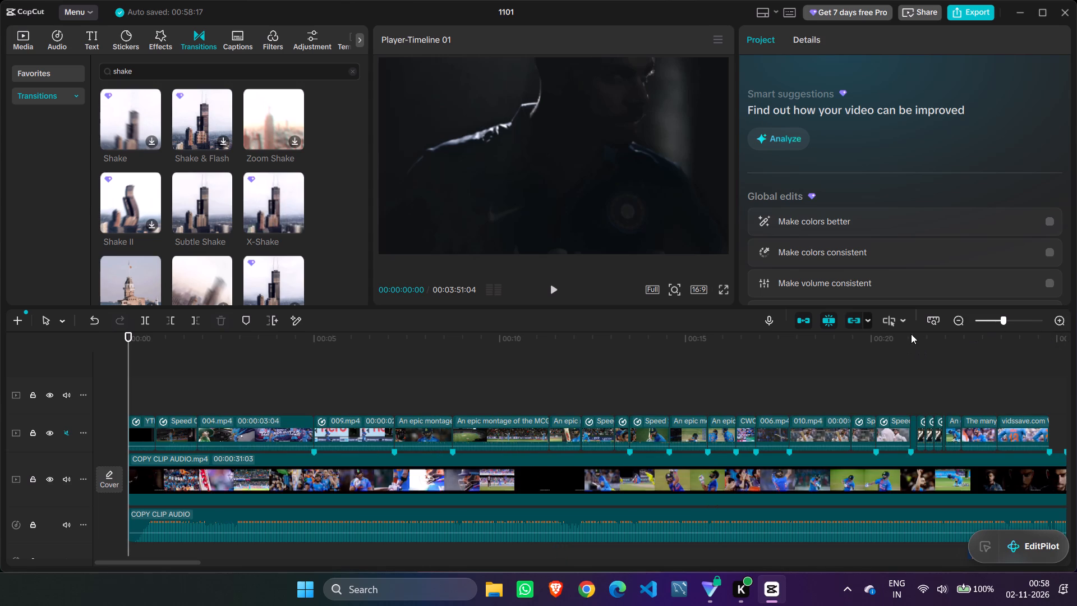
pyautogui.click(954, 323)
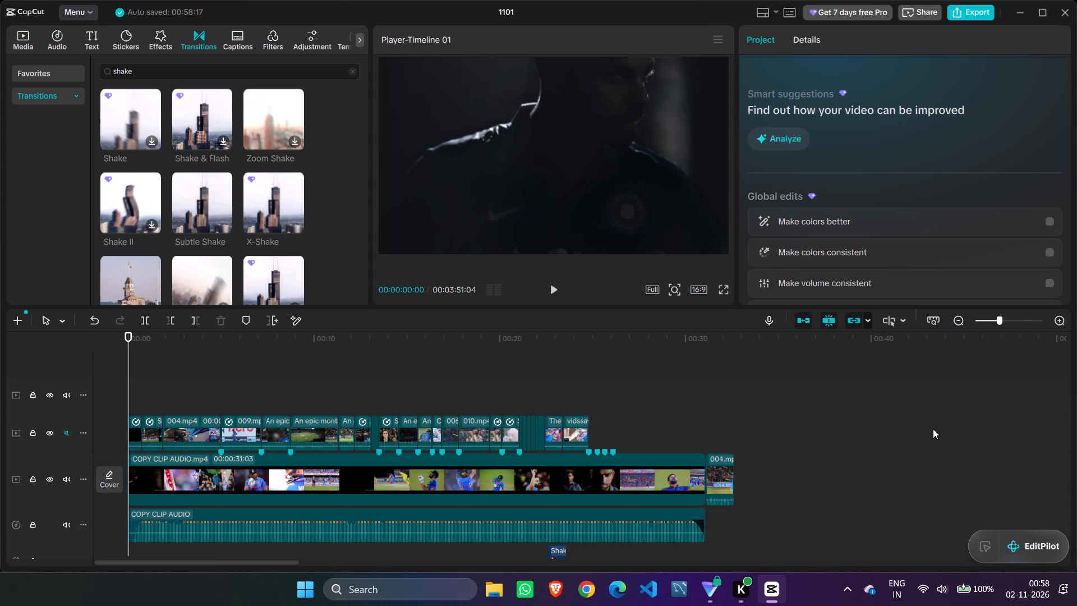
pyautogui.moveTo(293, 564); pyautogui.dragTo(980, 522)
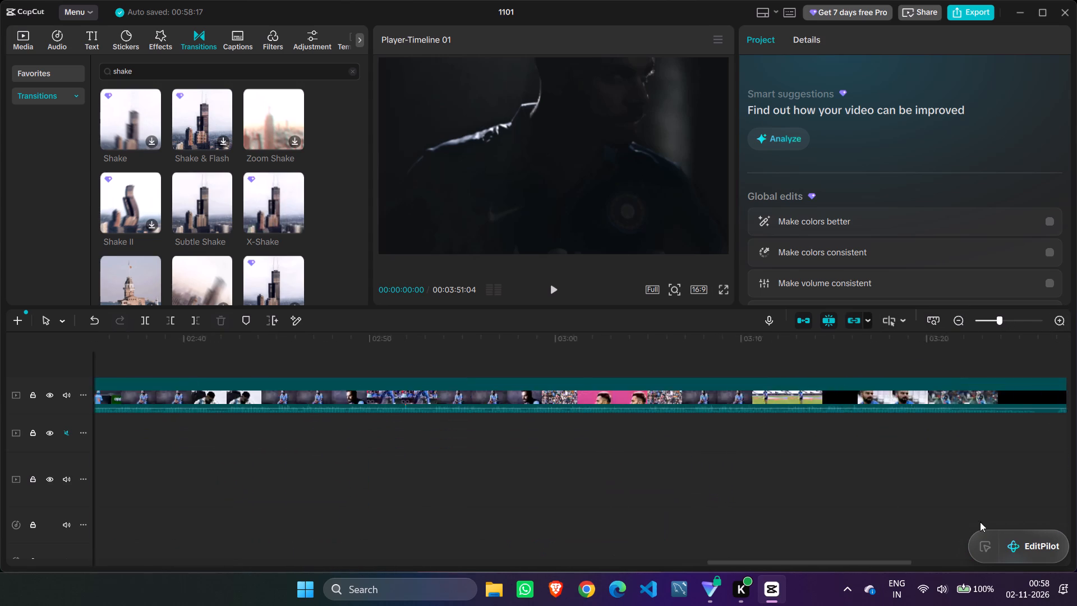
pyautogui.moveTo(980, 522); pyautogui.dragTo(858, 529)
pyautogui.click(765, 396)
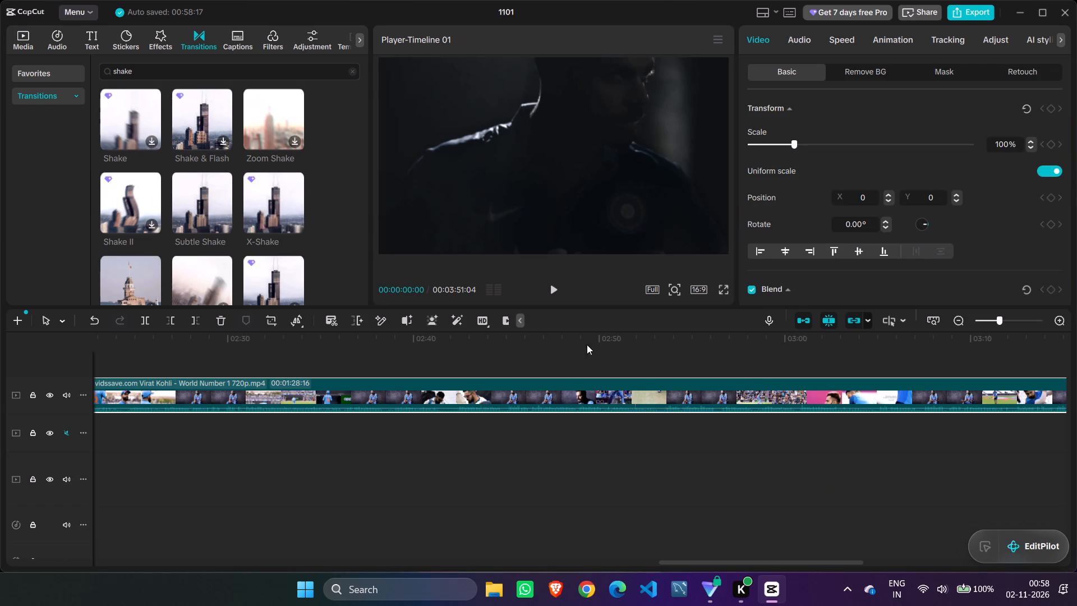
pyautogui.click(224, 324)
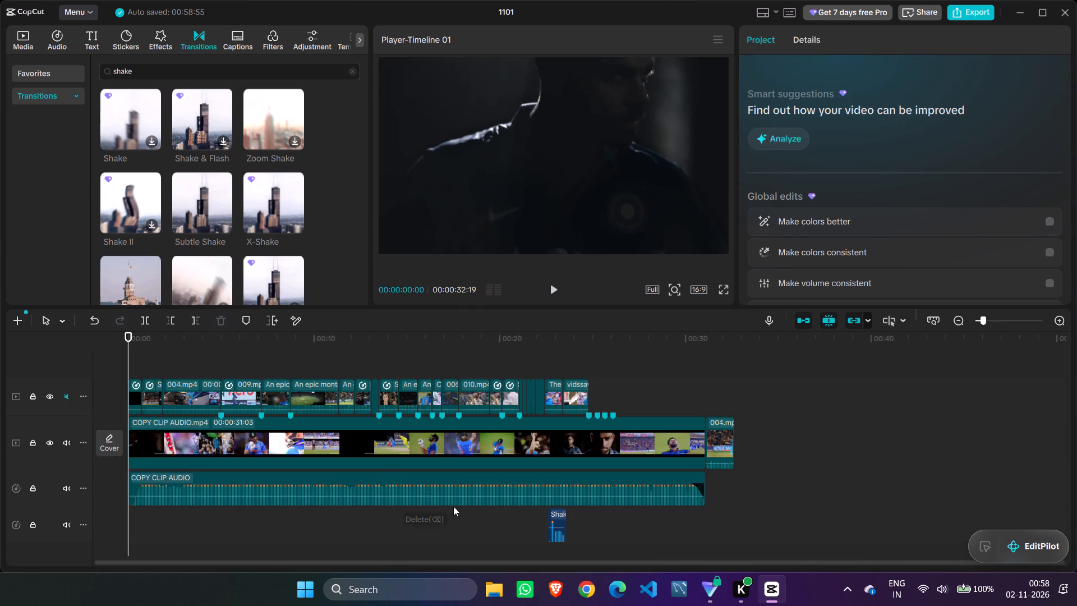
# Play back the montage from the beginning to review the whole edit.
pyautogui.click(557, 285)
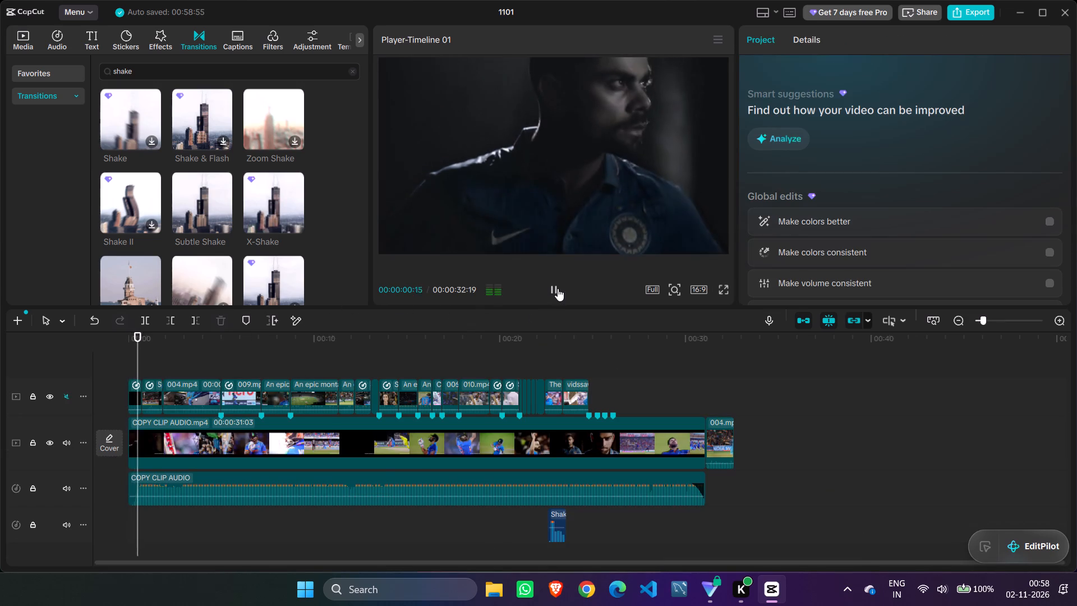
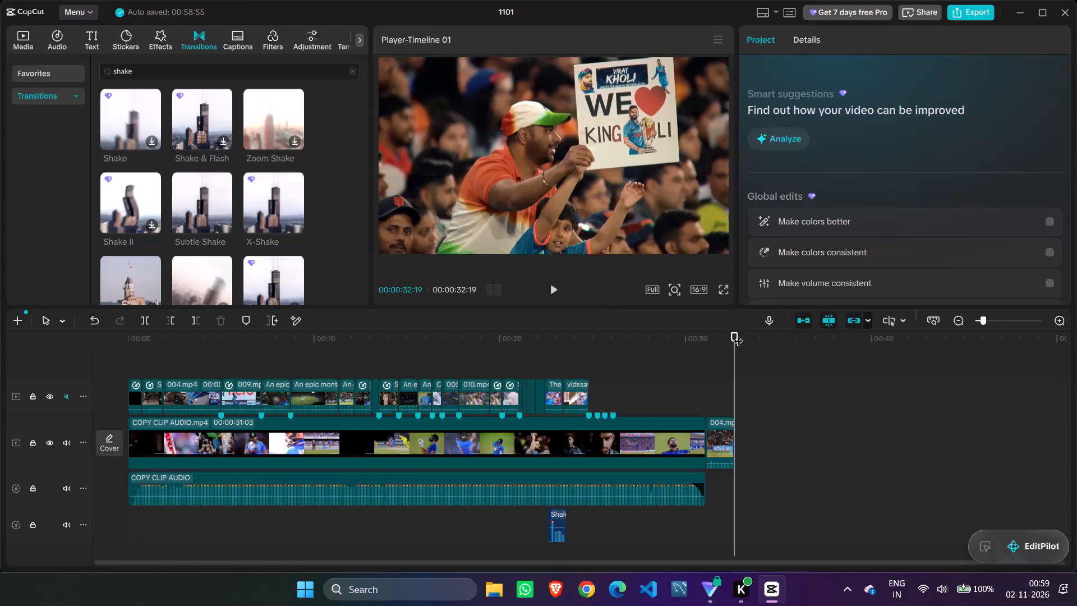
# Review the timeline playback from the early clips through the closing shots at about 28 seconds, checking the cuts near 20 seconds.
pyautogui.moveTo(738, 334); pyautogui.dragTo(236, 443)
pyautogui.click(555, 284)
pyautogui.click(554, 284)
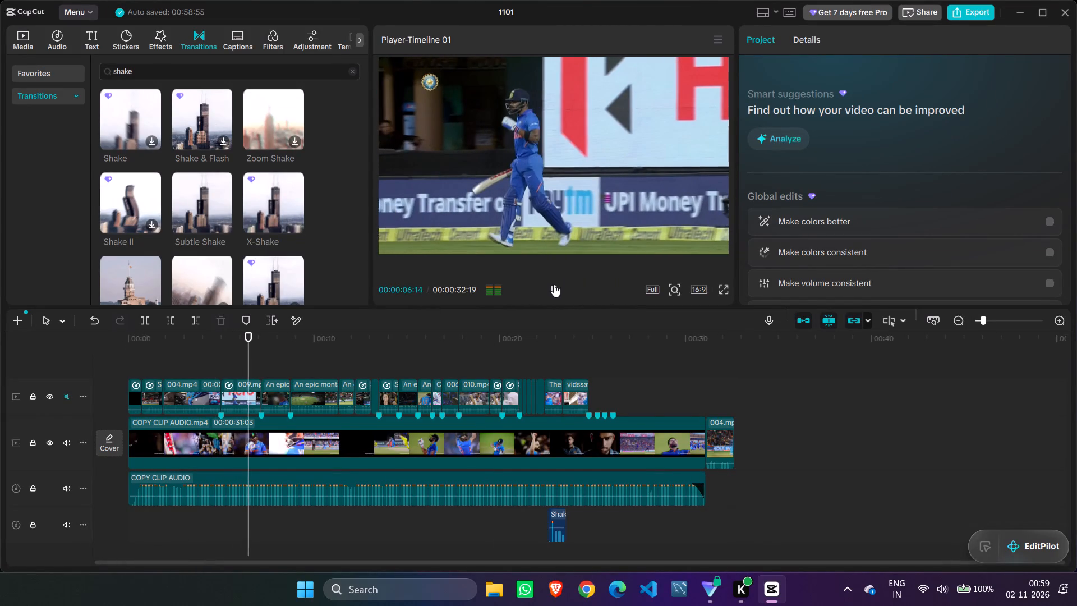
pyautogui.moveTo(17, 45); pyautogui.dragTo(24, 45)
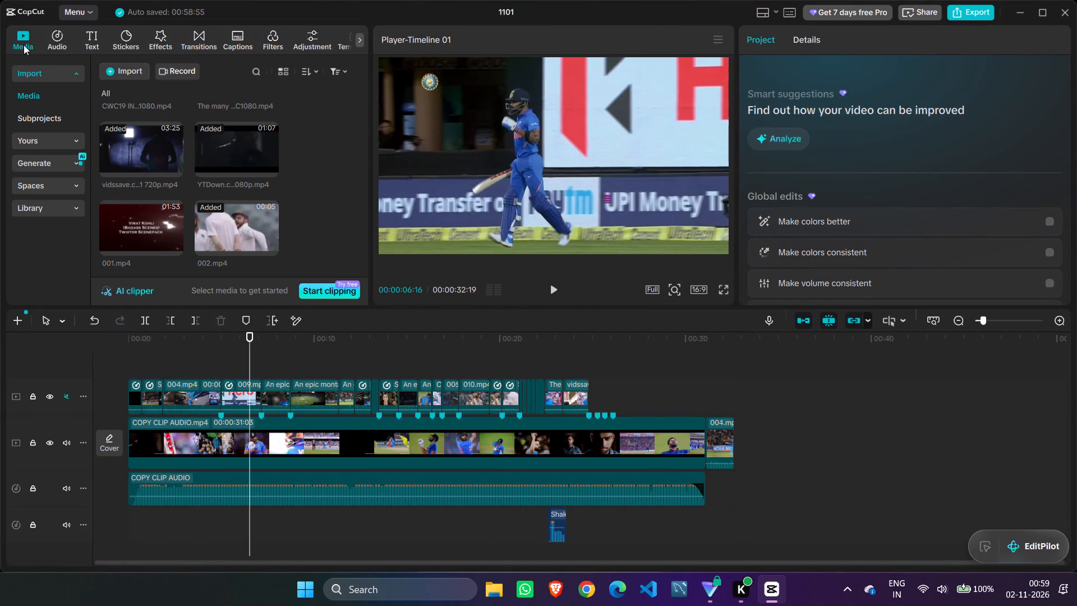
pyautogui.click(560, 291)
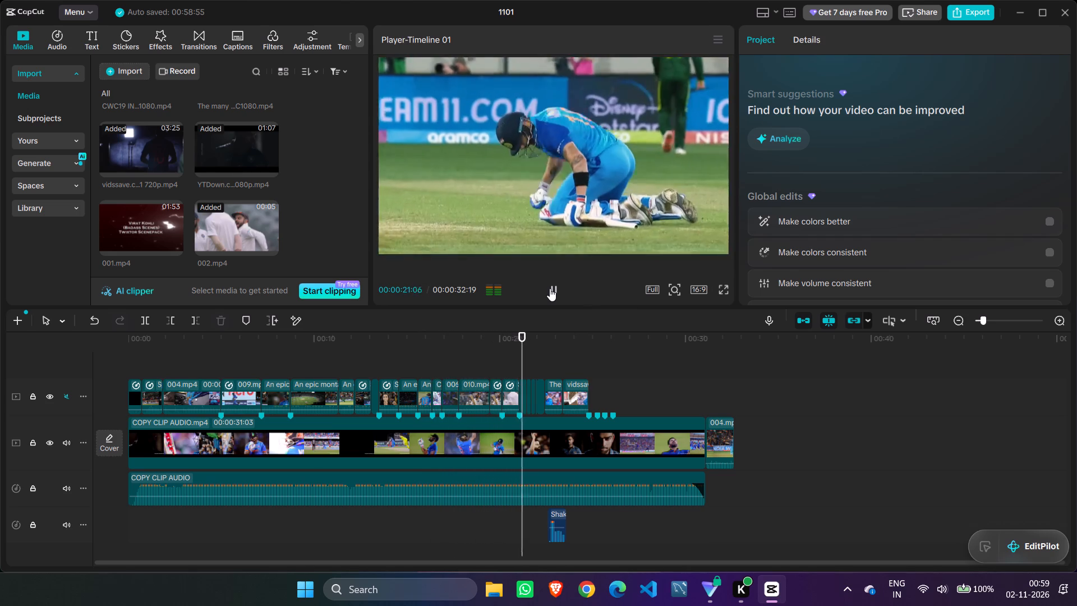
pyautogui.press('Left')
pyautogui.press('Left')
pyautogui.press('Left')
pyautogui.press('Left')
pyautogui.press('Left')
pyautogui.press('Left')
pyautogui.press('Left')
pyautogui.press('Left')
pyautogui.press('Left')
pyautogui.press('Left')
pyautogui.press('Left')
pyautogui.press('Left')
pyautogui.press('Left')
pyautogui.press('Left')
pyautogui.press('Left')
pyautogui.press('Left')
pyautogui.press('Left')
pyautogui.press('Left')
pyautogui.press('Left')
pyautogui.press('Left')
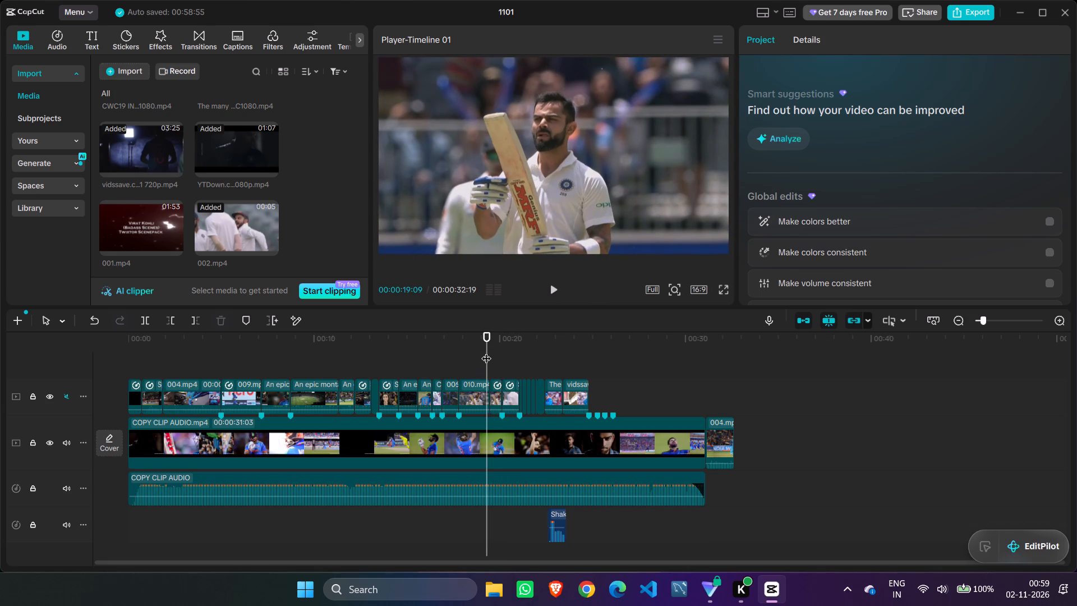
pyautogui.moveTo(486, 351); pyautogui.dragTo(203, 378)
pyautogui.click(553, 288)
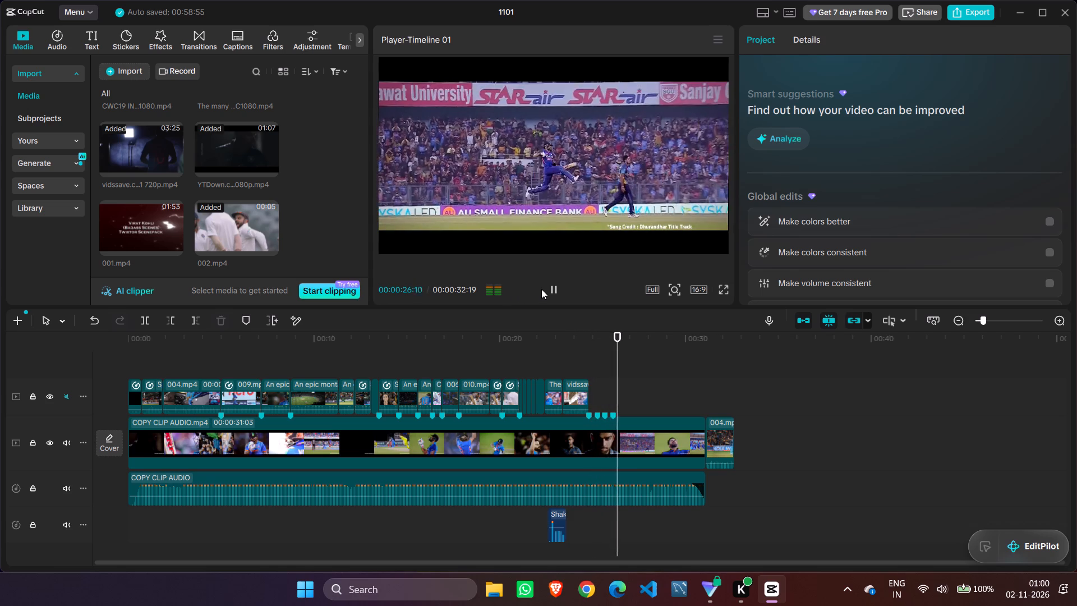
pyautogui.click(557, 287)
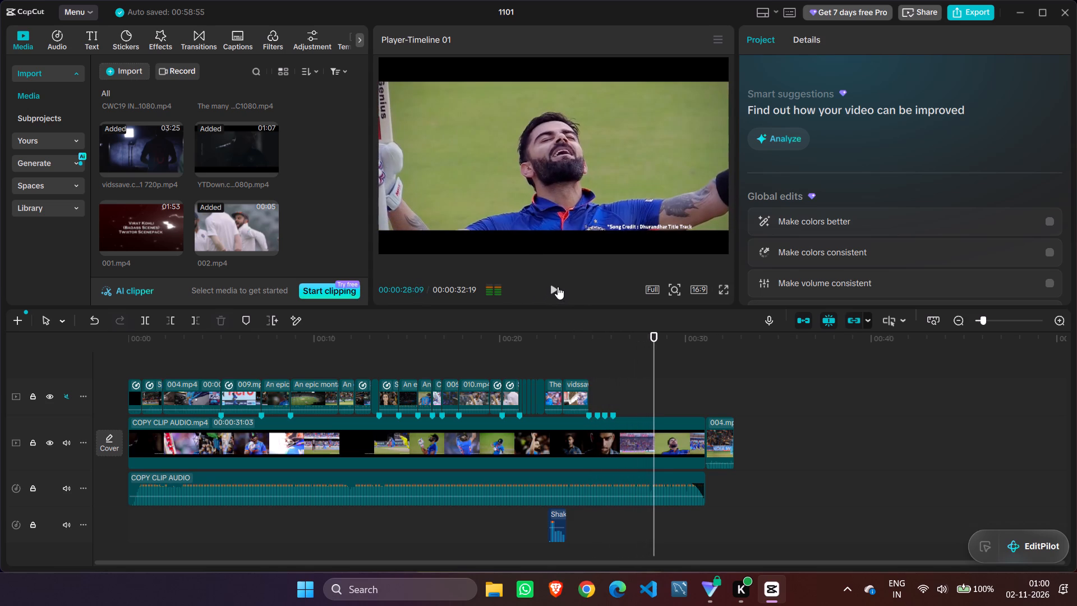
# Replay the edit from the beginning, rechecking the cuts between about 6 and 11 seconds and the section up to 27 seconds.
pyautogui.moveTo(652, 336); pyautogui.dragTo(92, 373)
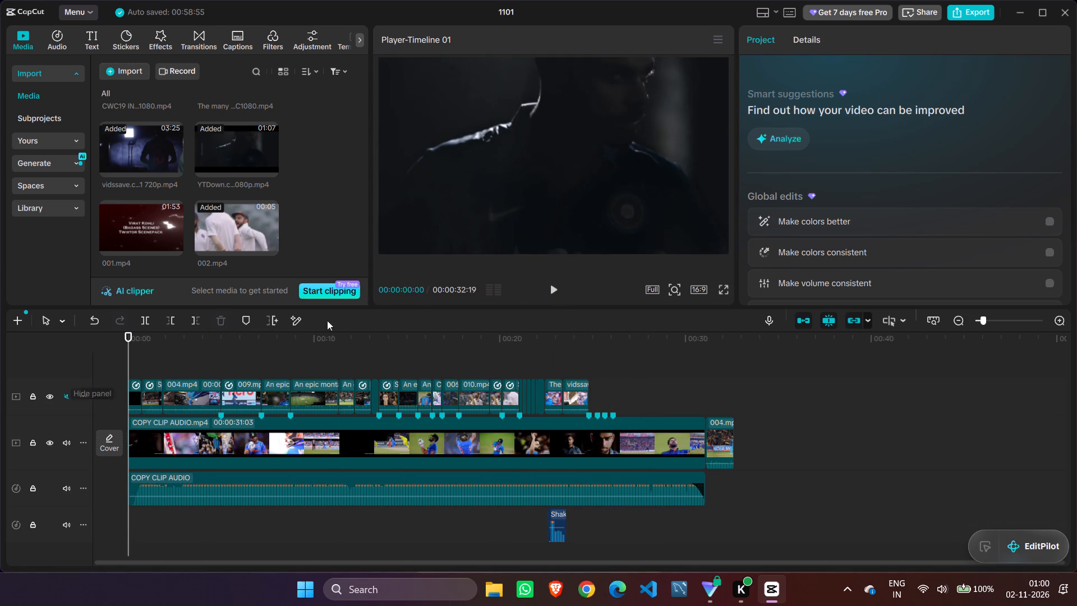
pyautogui.click(550, 291)
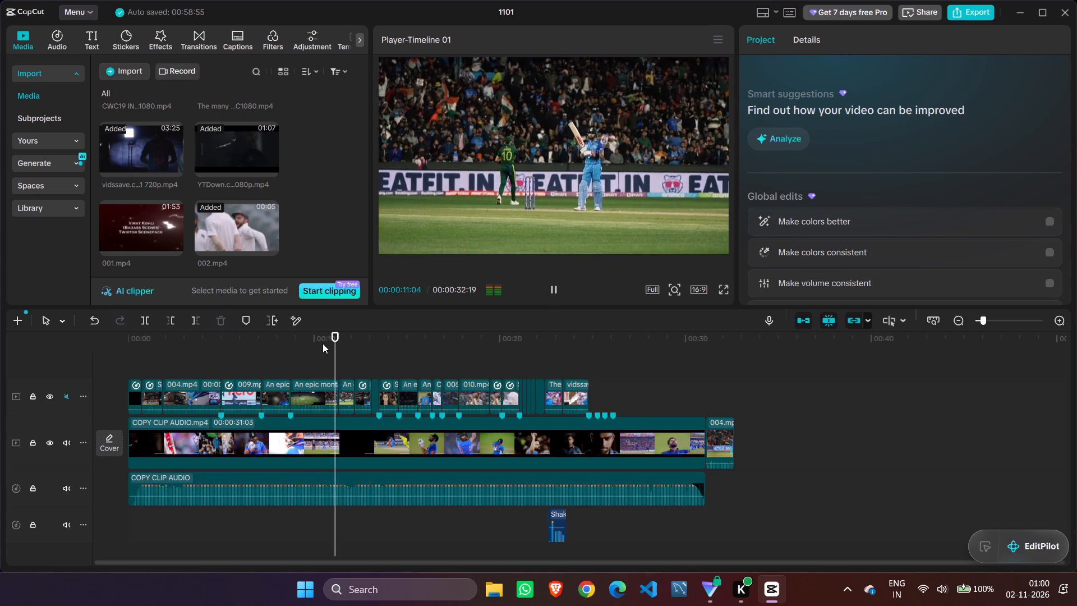
pyautogui.moveTo(340, 340); pyautogui.dragTo(265, 349)
pyautogui.click(554, 286)
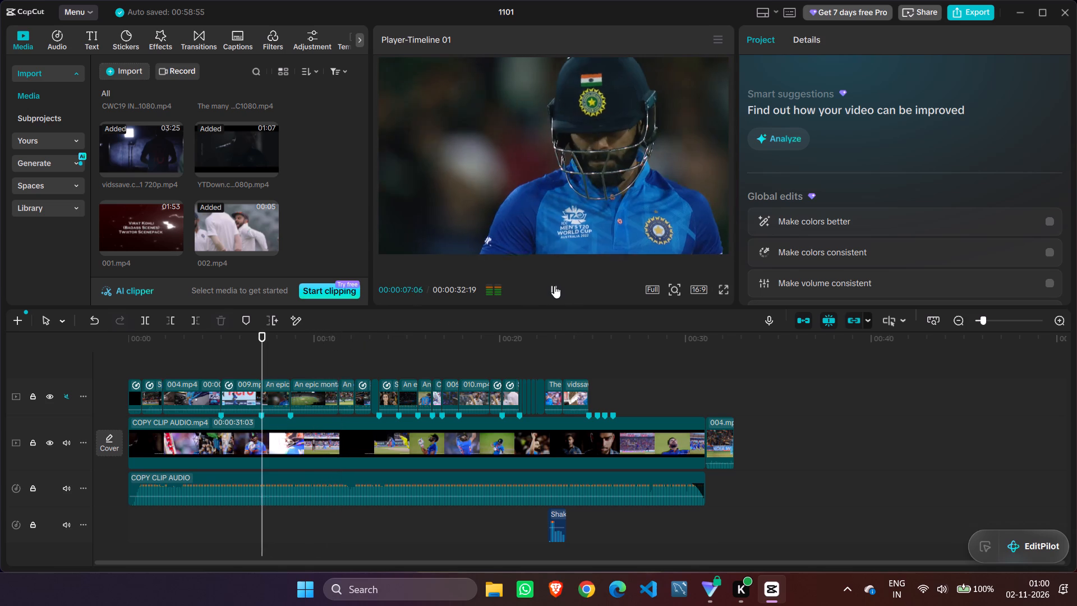
pyautogui.click(554, 286)
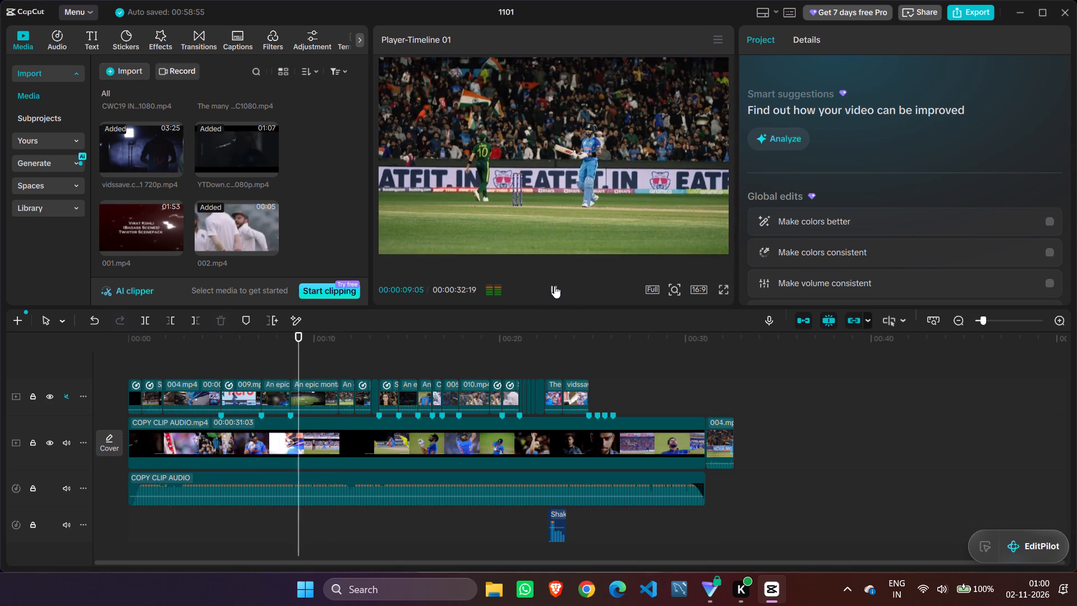
pyautogui.moveTo(303, 336); pyautogui.dragTo(241, 347)
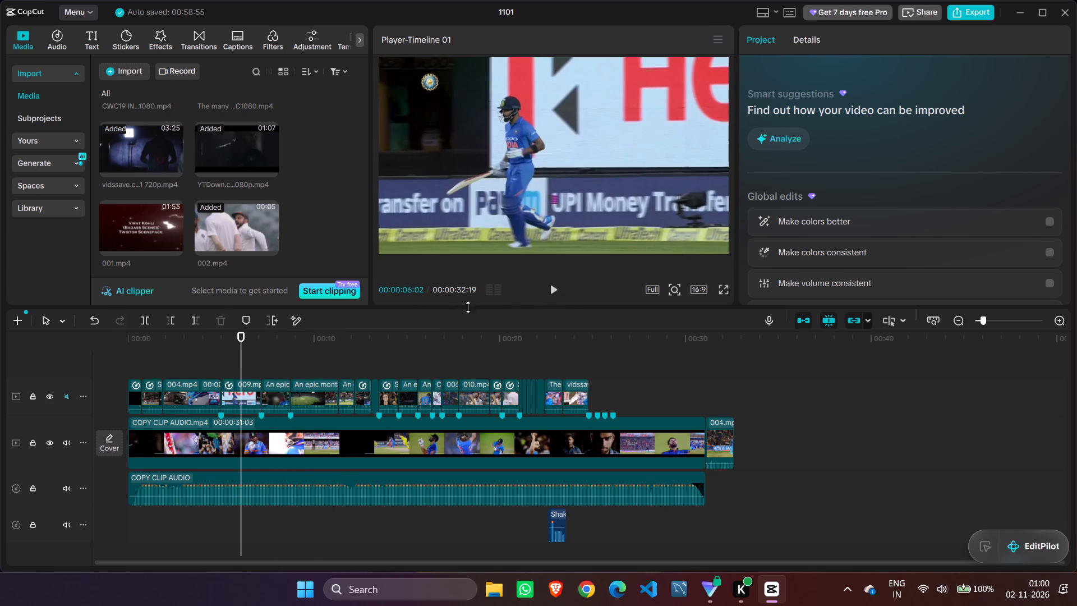
pyautogui.click(547, 288)
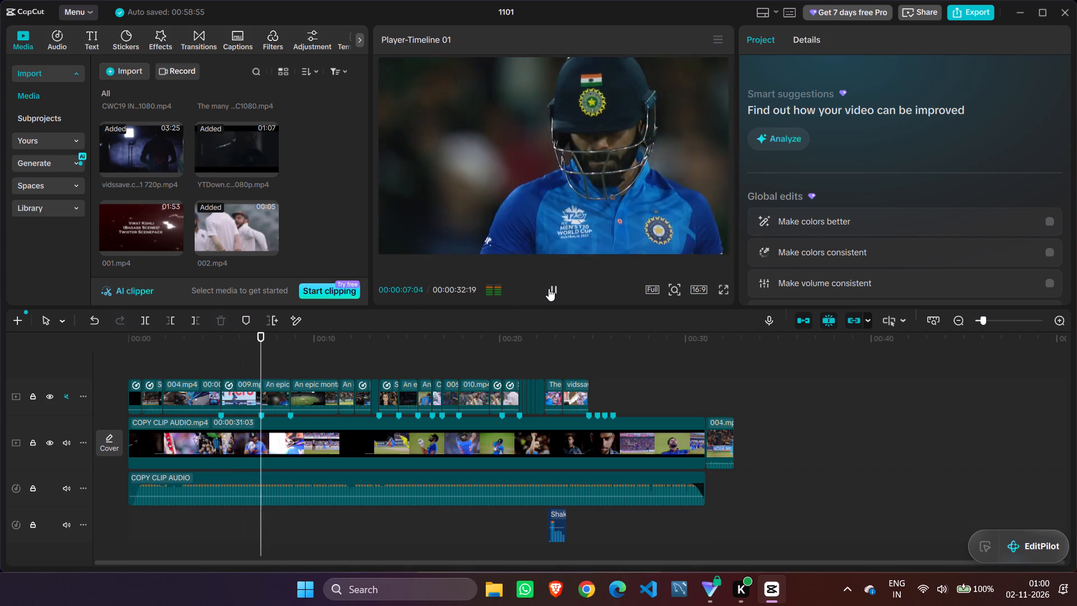
pyautogui.click(549, 288)
pyautogui.click(549, 288)
pyautogui.click(549, 288)
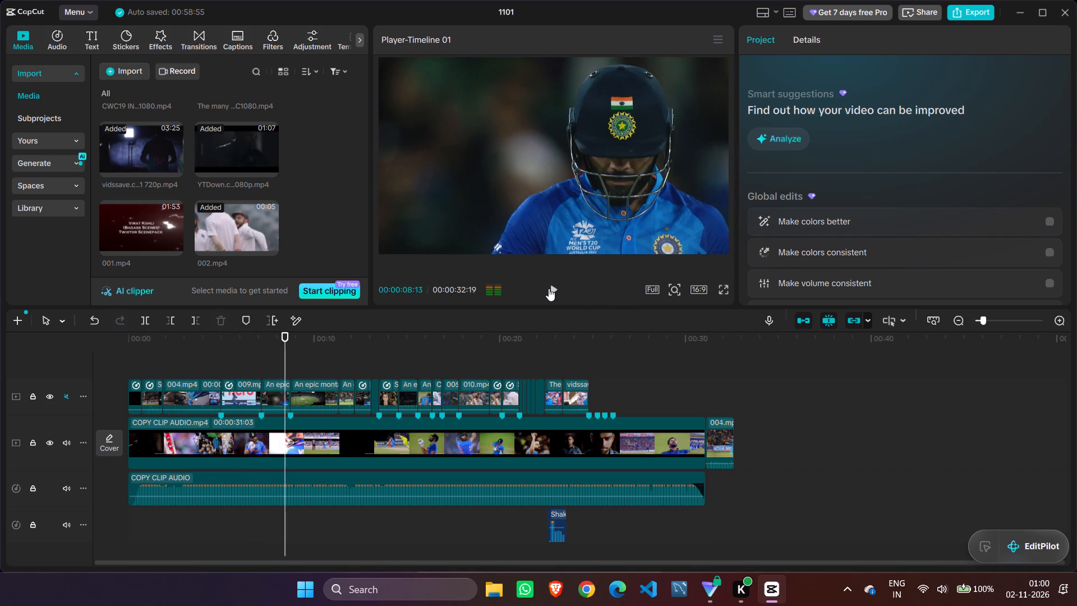
pyautogui.doubleClick(549, 288)
pyautogui.click(549, 288)
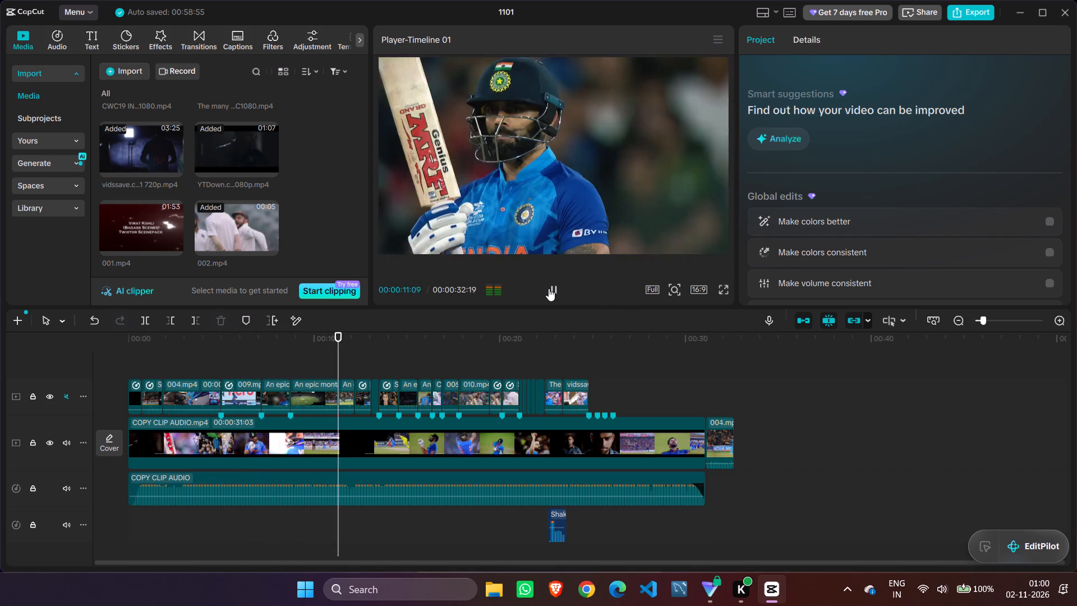
pyautogui.moveTo(369, 337); pyautogui.dragTo(280, 360)
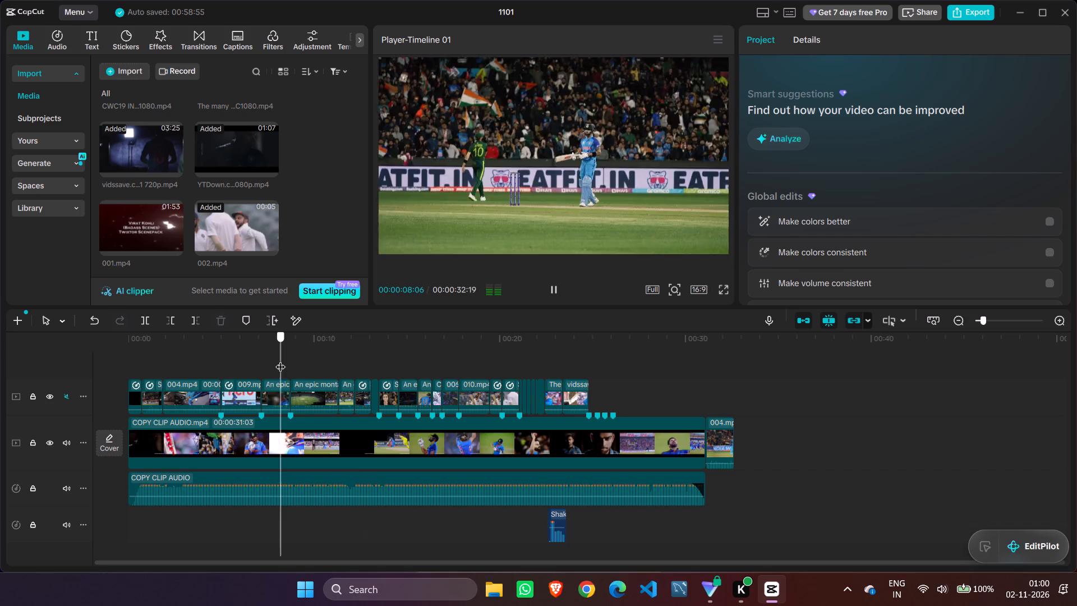
pyautogui.moveTo(280, 360); pyautogui.dragTo(269, 360)
pyautogui.click(550, 285)
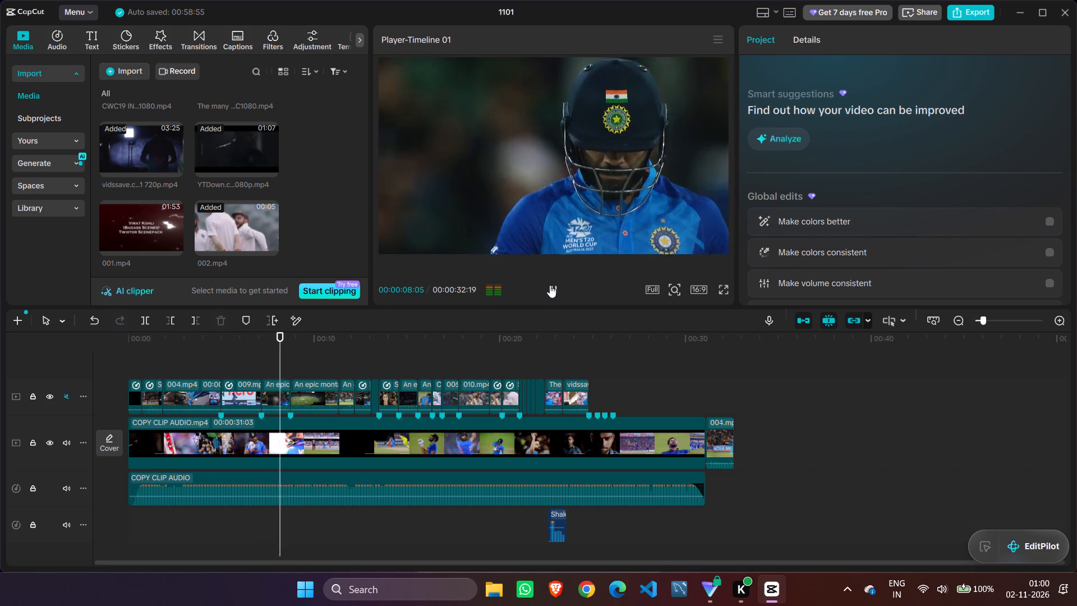
pyautogui.click(550, 285)
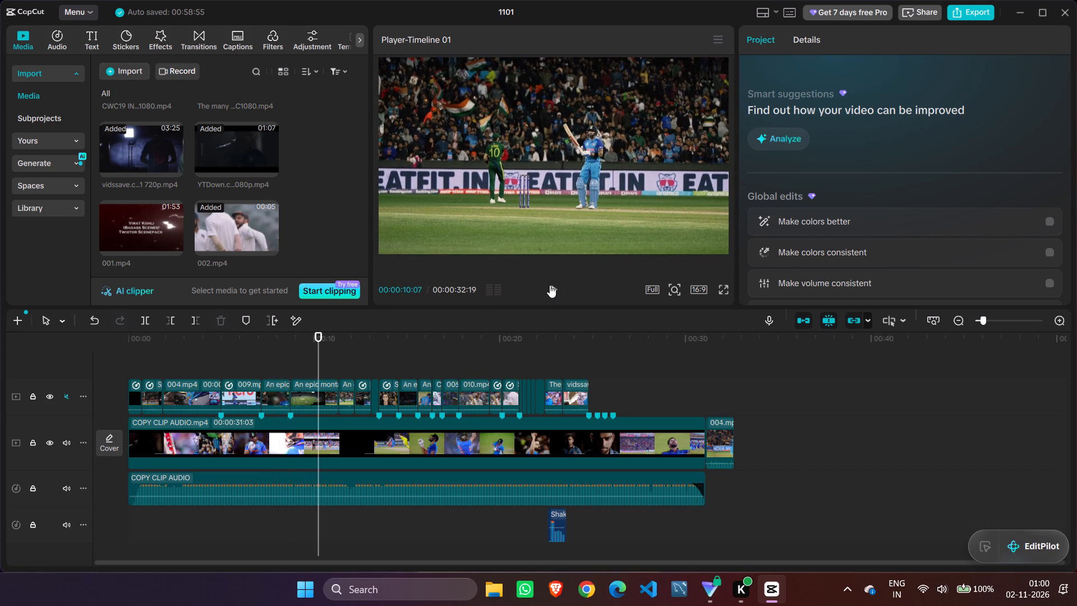
pyautogui.click(550, 285)
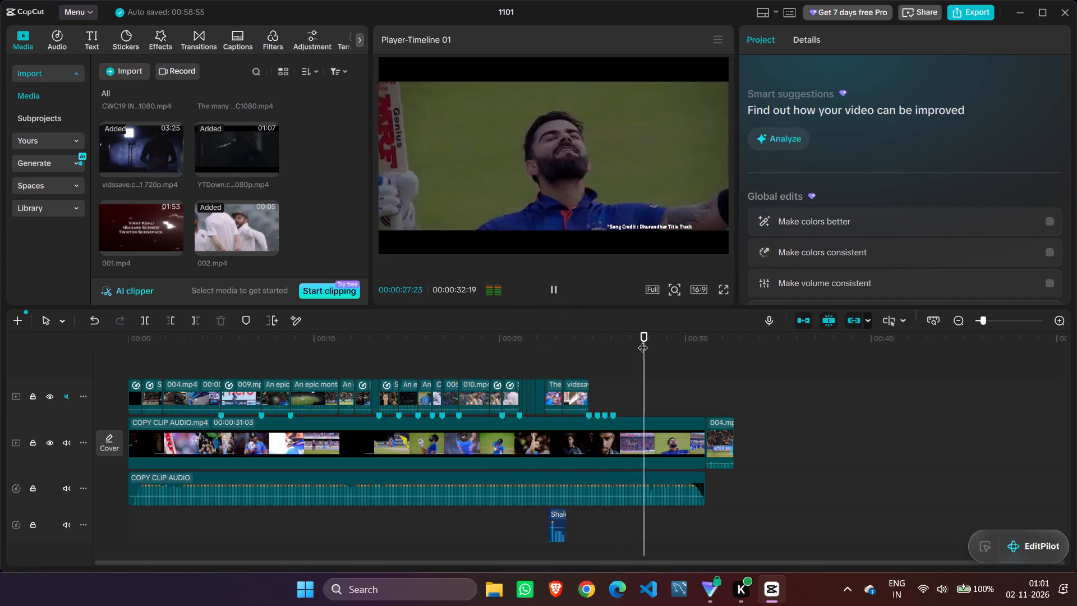
# Add the 03:25 vidssave.com Virat Kohli clip to the upper video track, just after its last clip near 25 seconds.
pyautogui.moveTo(643, 341); pyautogui.dragTo(595, 352)
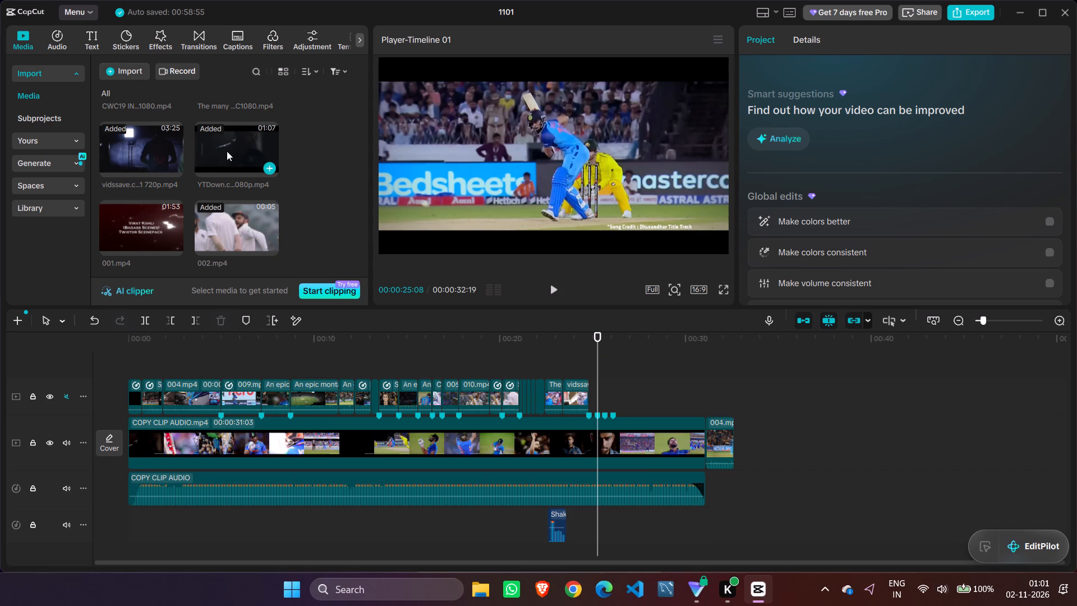
pyautogui.moveTo(141, 141); pyautogui.dragTo(606, 384)
# Trim away the beginning of the added Virat Kohli clip up to the batting shot at 00:00:34:11.
pyautogui.moveTo(599, 360); pyautogui.dragTo(721, 370)
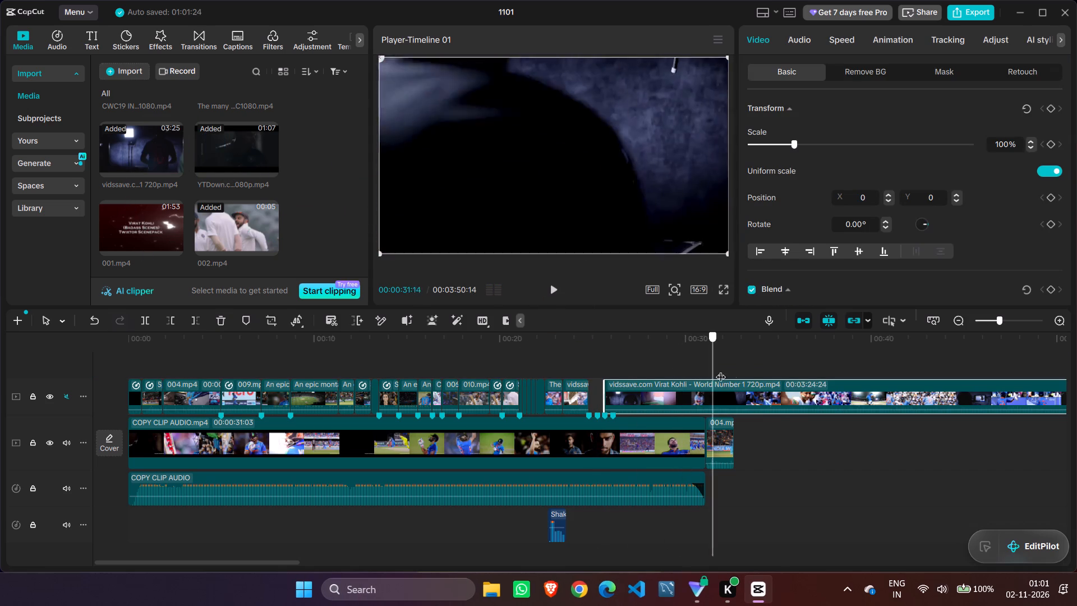
pyautogui.moveTo(721, 370); pyautogui.dragTo(753, 368)
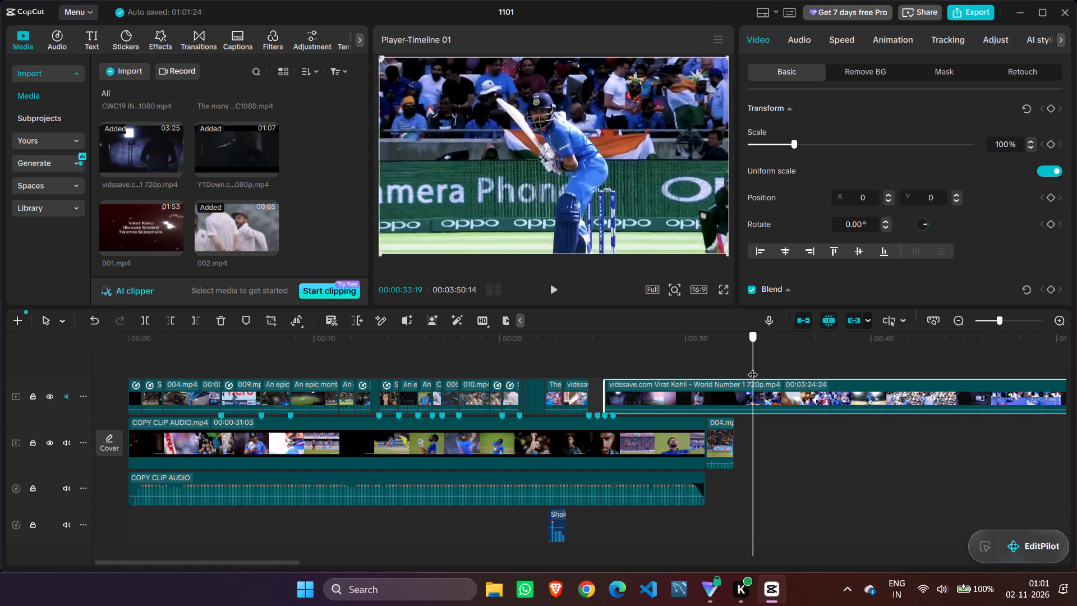
pyautogui.moveTo(753, 368); pyautogui.dragTo(771, 371)
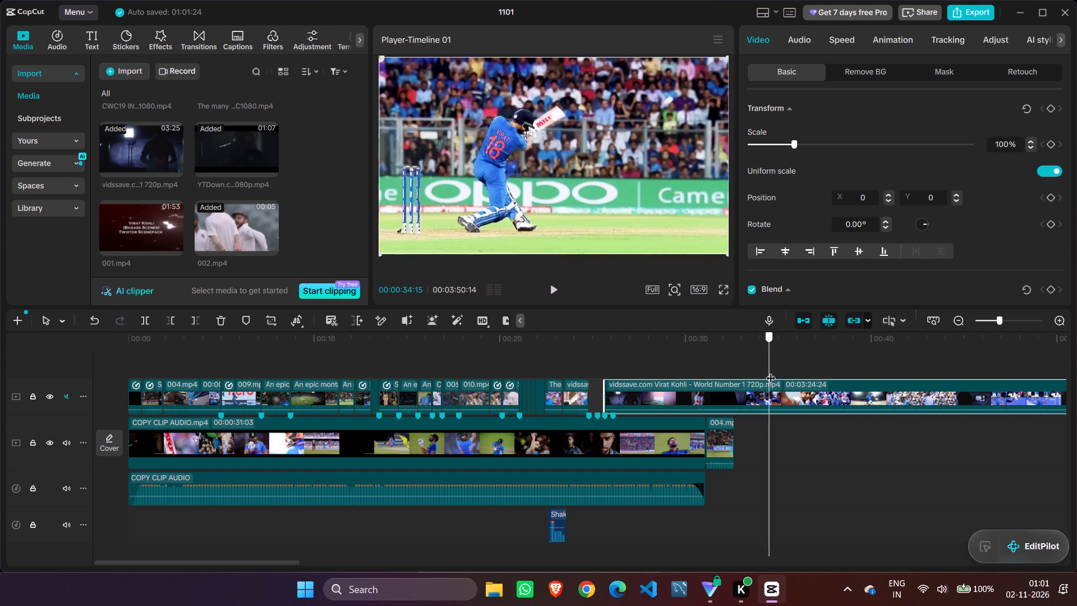
pyautogui.moveTo(771, 371); pyautogui.dragTo(766, 370)
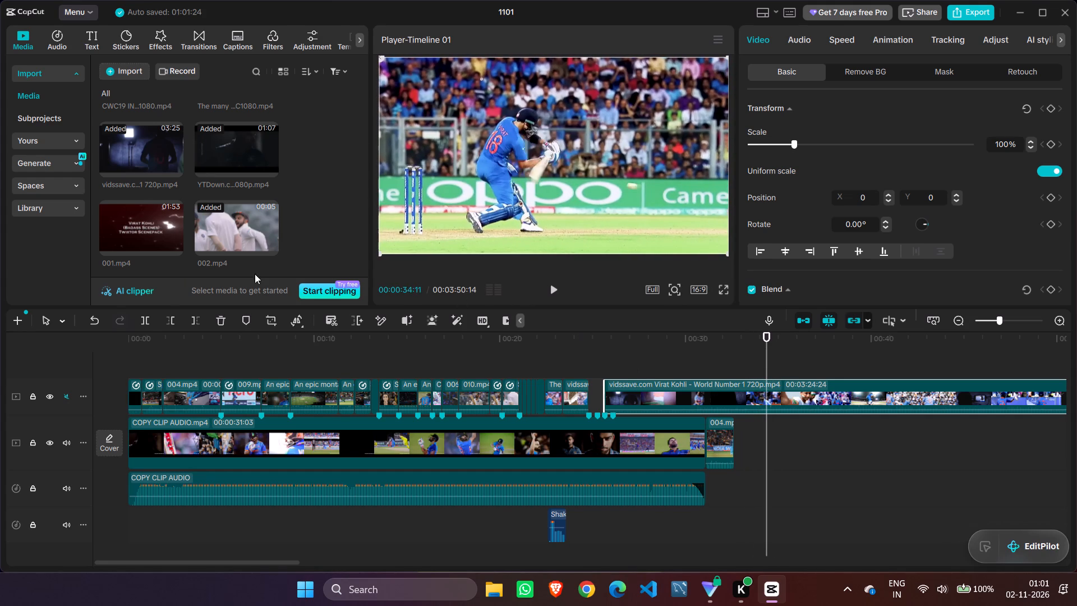
pyautogui.click(164, 321)
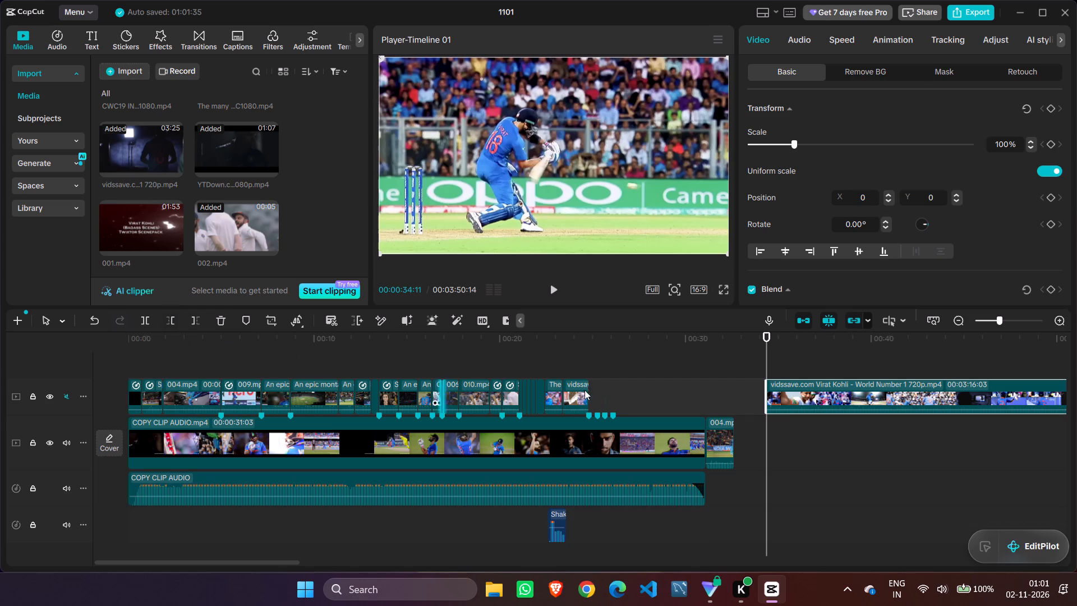
# Move the trimmed Virat Kohli clip back against the end of the preceding clip on the upper track.
pyautogui.moveTo(785, 392); pyautogui.dragTo(616, 392)
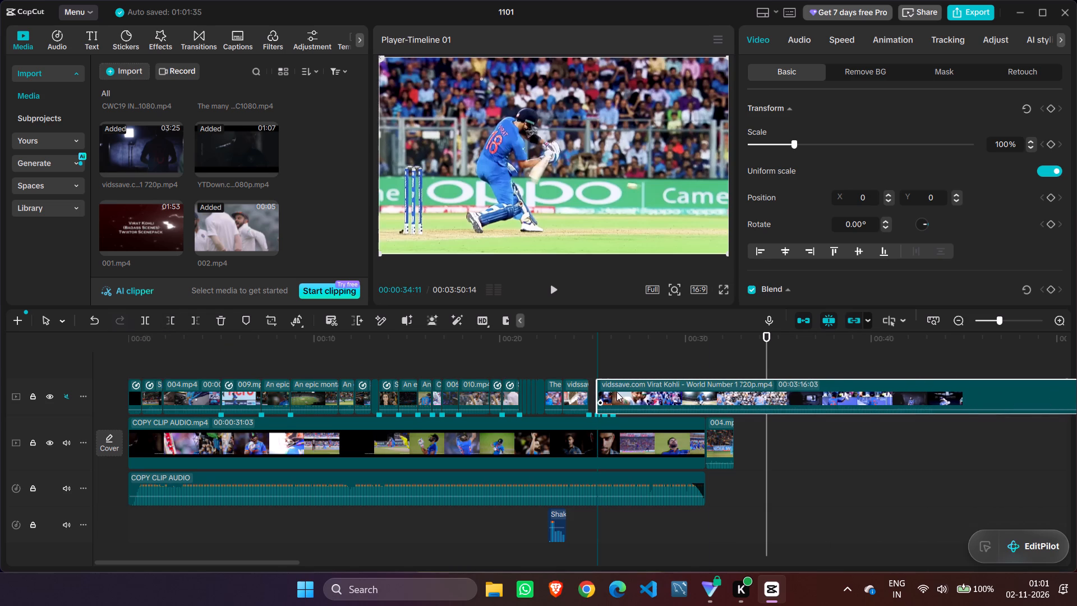
pyautogui.moveTo(616, 392); pyautogui.dragTo(611, 389)
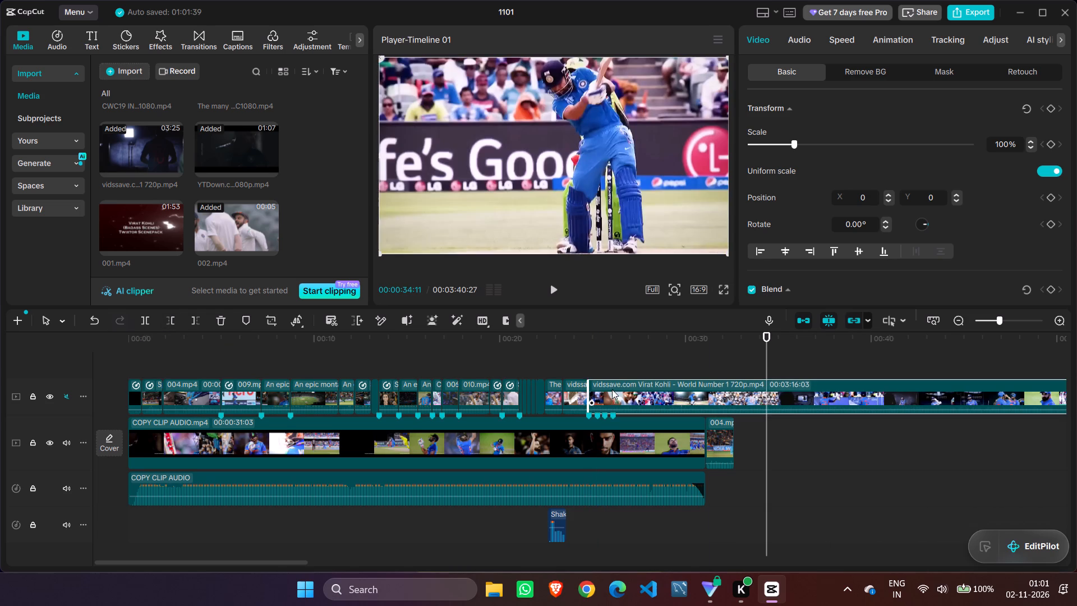
# Play the join into the added clip and step through frames around 00:00:25:05 to examine where the batting shot changes.
pyautogui.moveTo(767, 356); pyautogui.dragTo(561, 384)
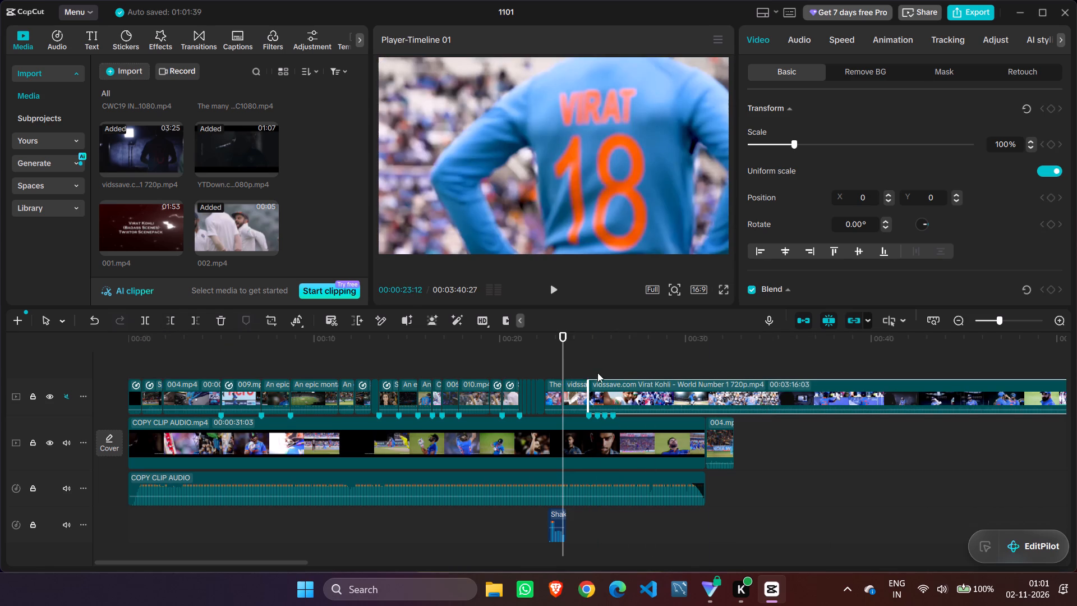
pyautogui.click(600, 361)
pyautogui.moveTo(601, 361); pyautogui.dragTo(570, 359)
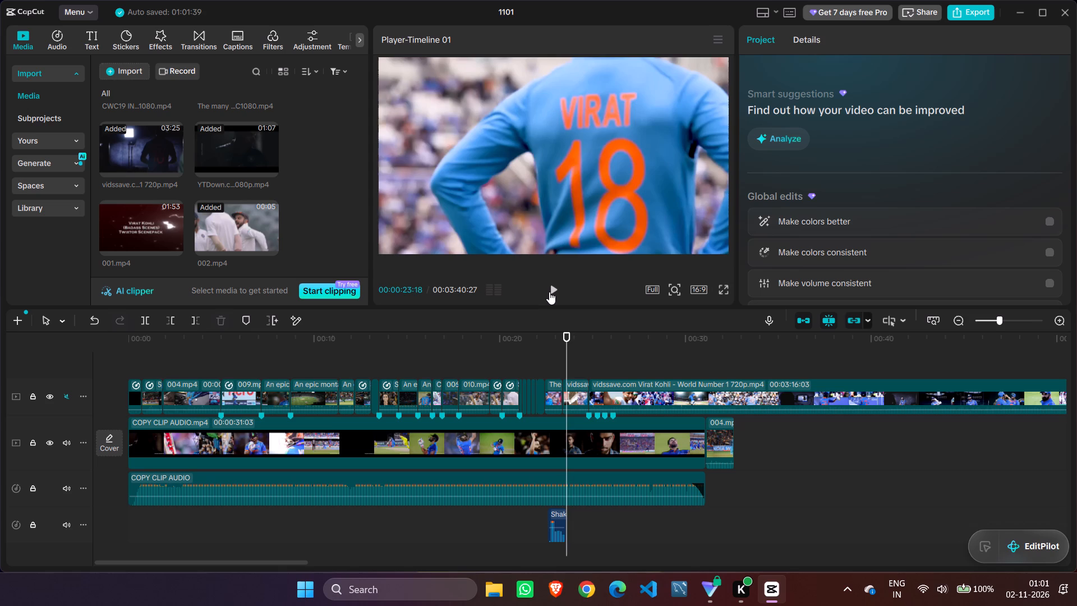
pyautogui.click(549, 292)
pyautogui.click(549, 291)
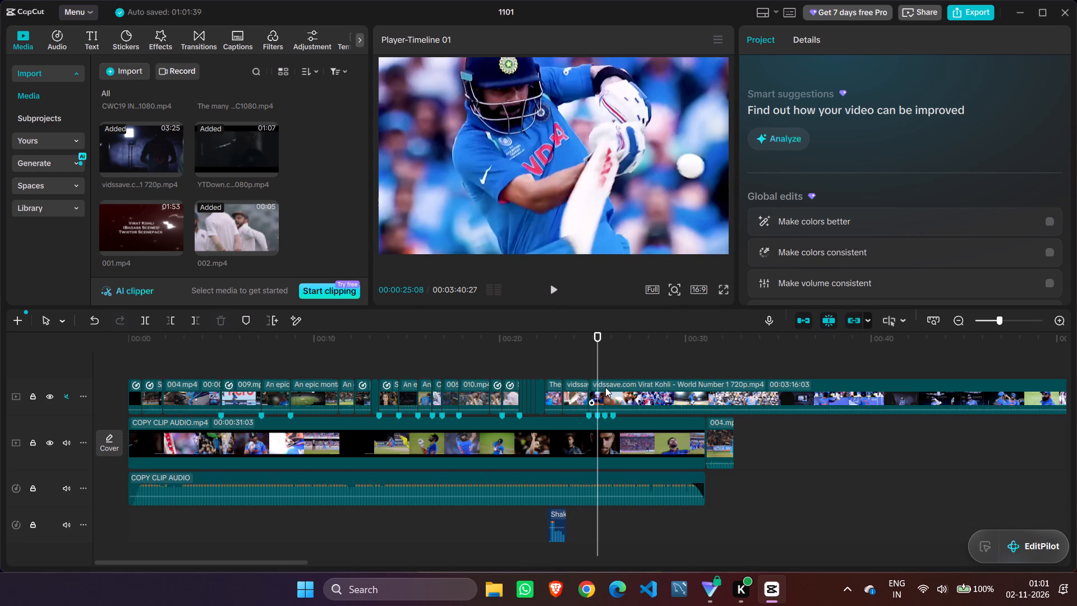
pyautogui.press('Left')
pyautogui.press('Left')
pyautogui.press('Left')
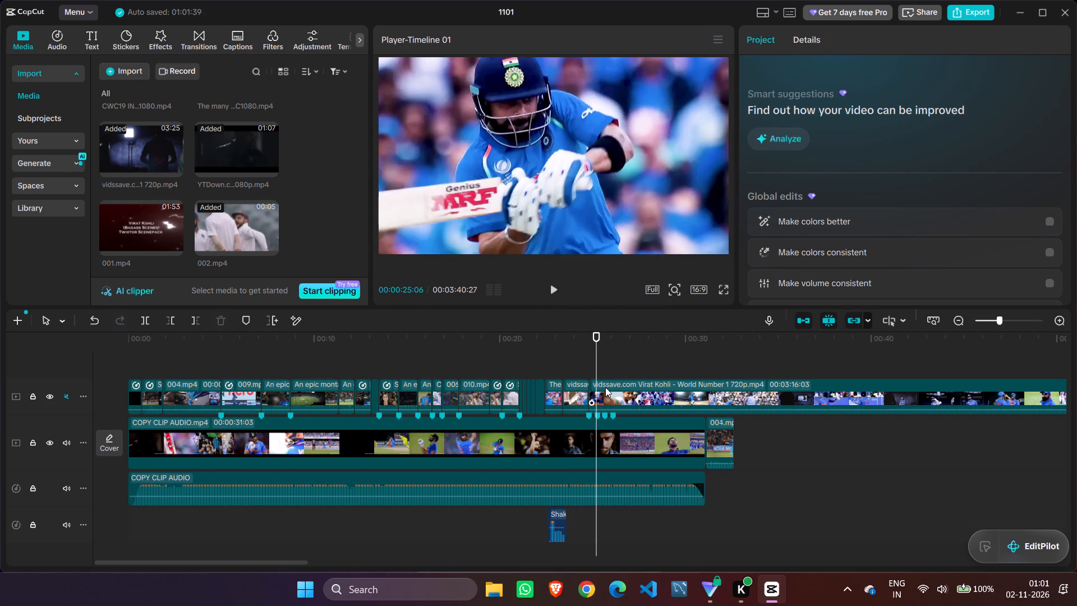
pyautogui.press('Right')
pyautogui.press('Left')
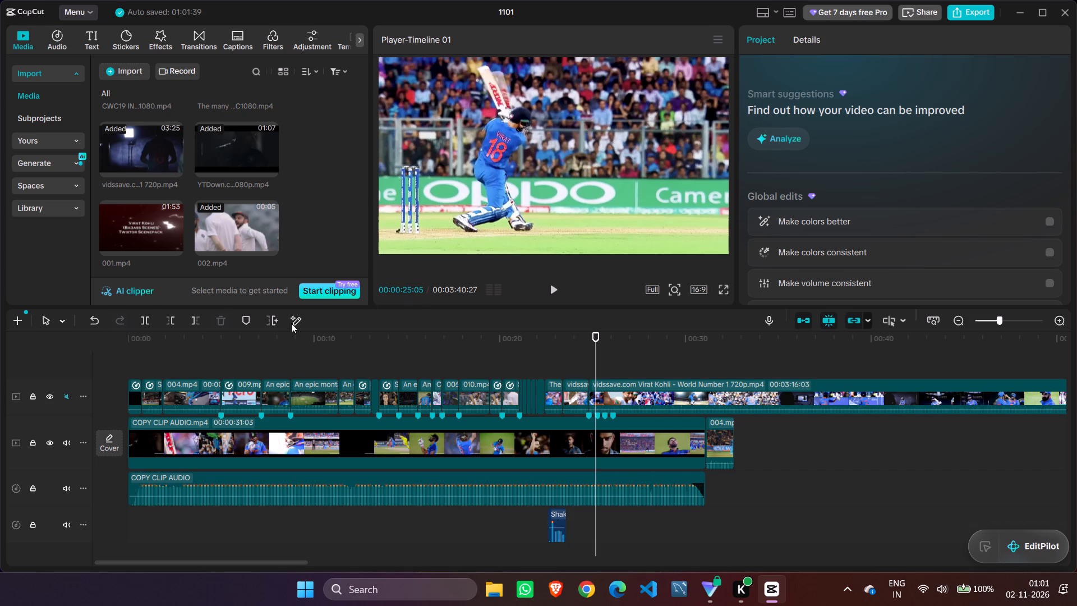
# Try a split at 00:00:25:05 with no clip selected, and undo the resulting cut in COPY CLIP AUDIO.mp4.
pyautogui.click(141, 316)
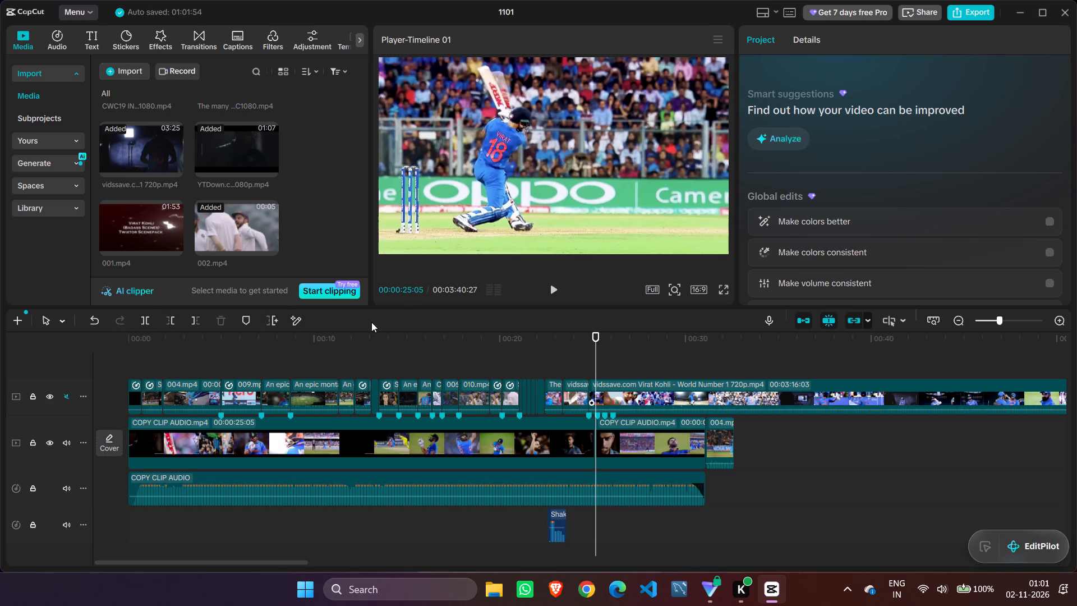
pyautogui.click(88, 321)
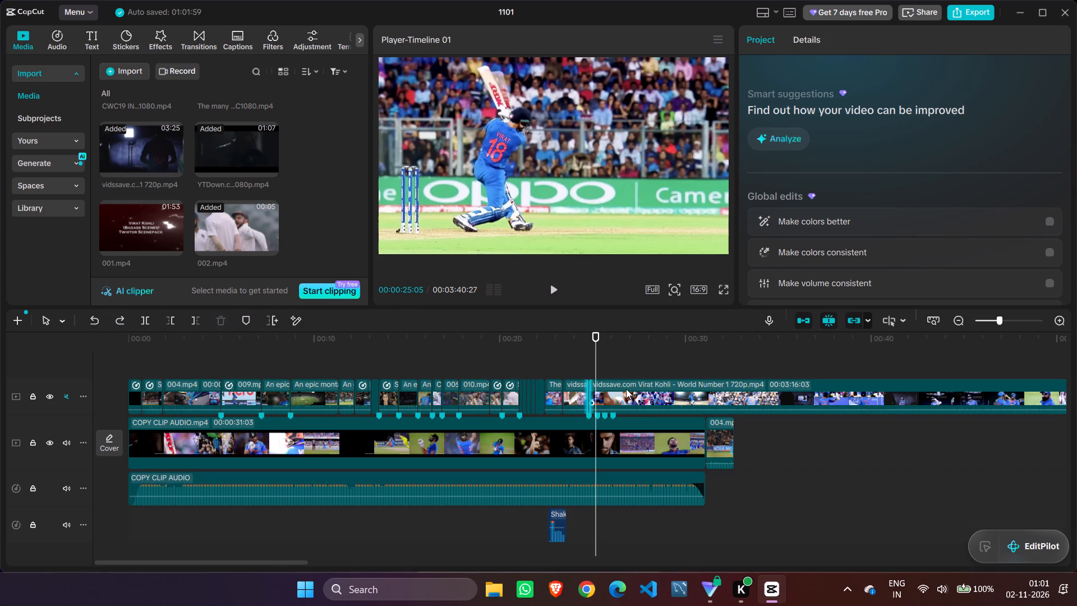
# Split the added Virat Kohli clip on the upper track at 00:00:25:06, where the batting shot changes.
pyautogui.click(626, 390)
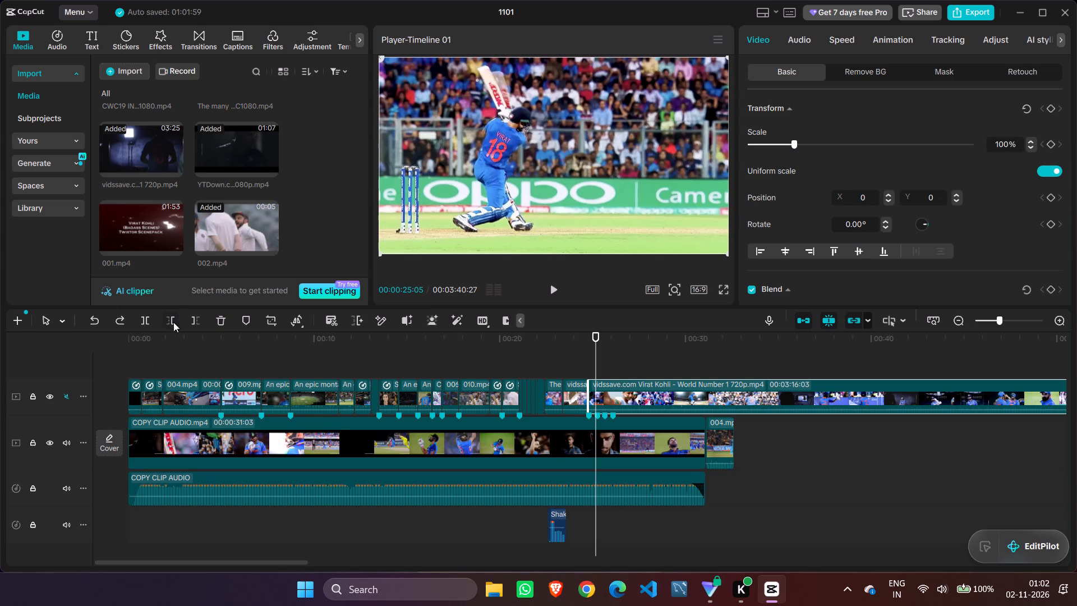
pyautogui.press('Right')
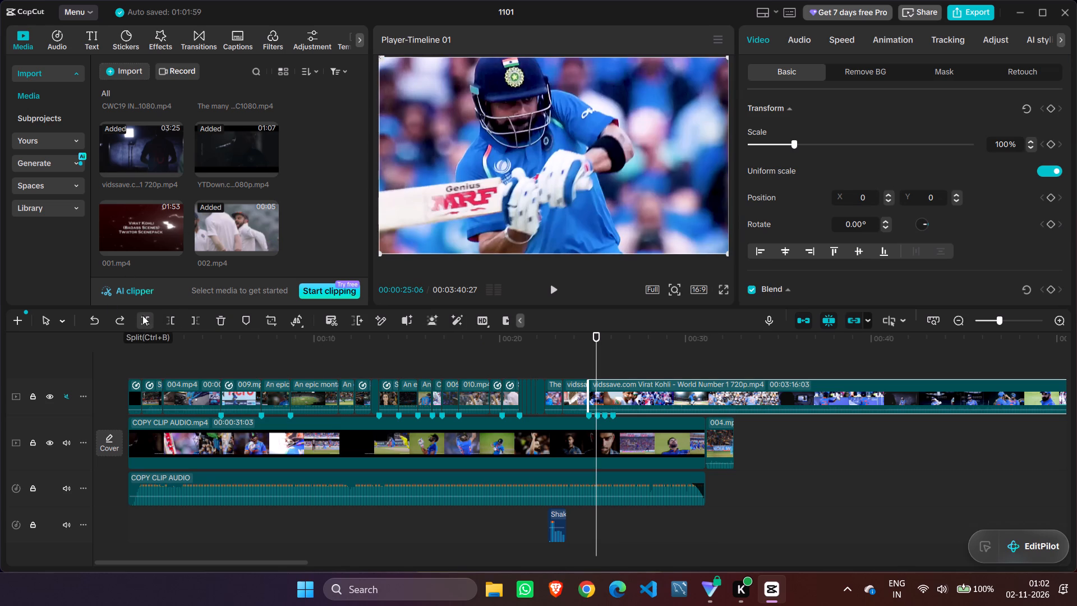
pyautogui.click(144, 319)
pyautogui.press('Left')
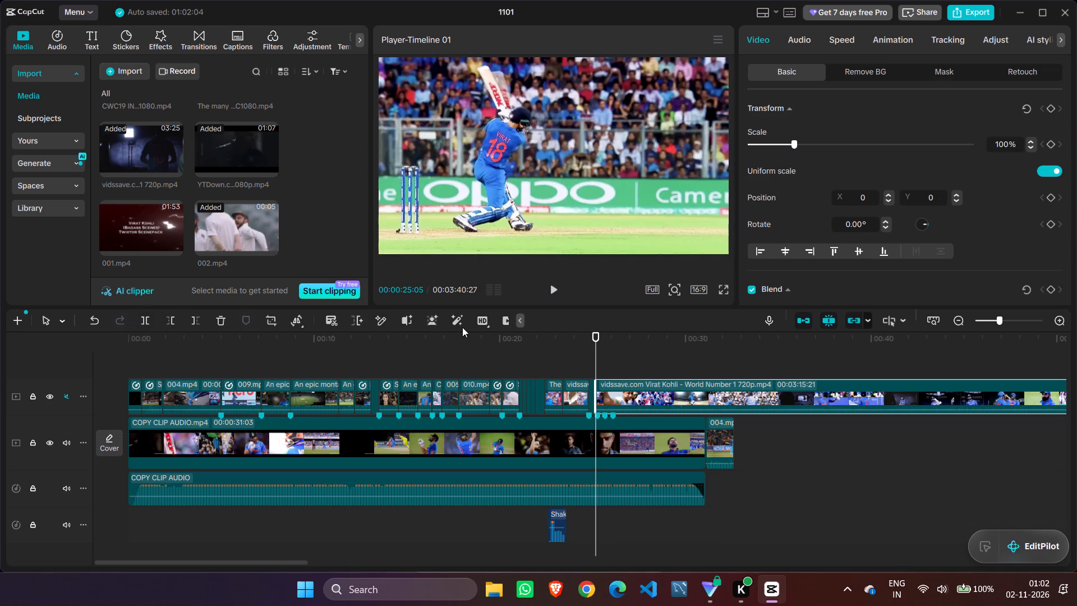
# Examine the footage around the new split and compare the cut with the nearby beat markers, zooming in on the timeline.
pyautogui.click(623, 365)
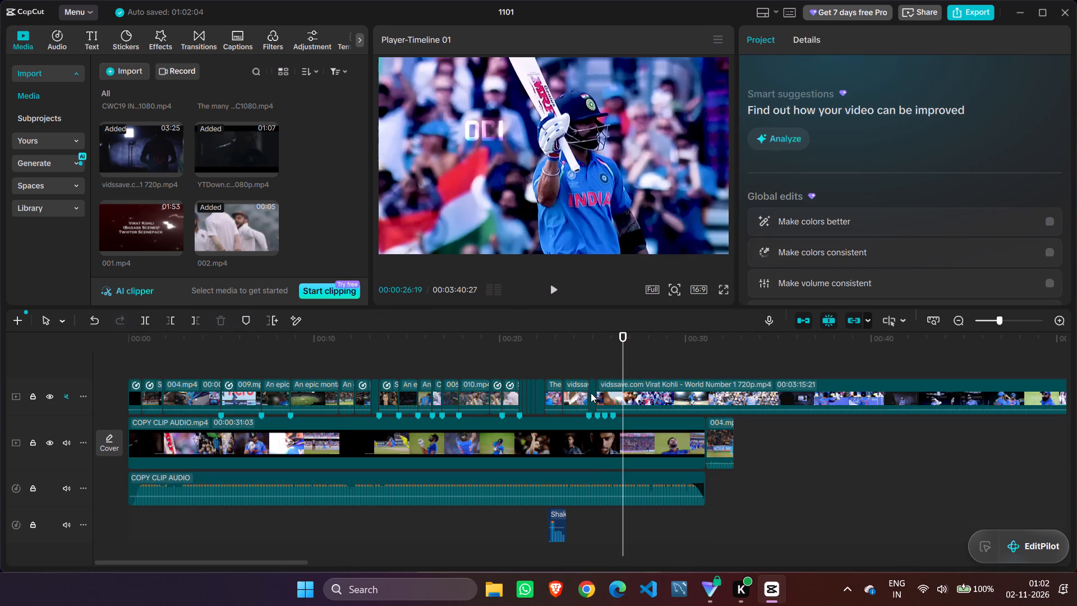
pyautogui.click(603, 388)
pyautogui.click(614, 349)
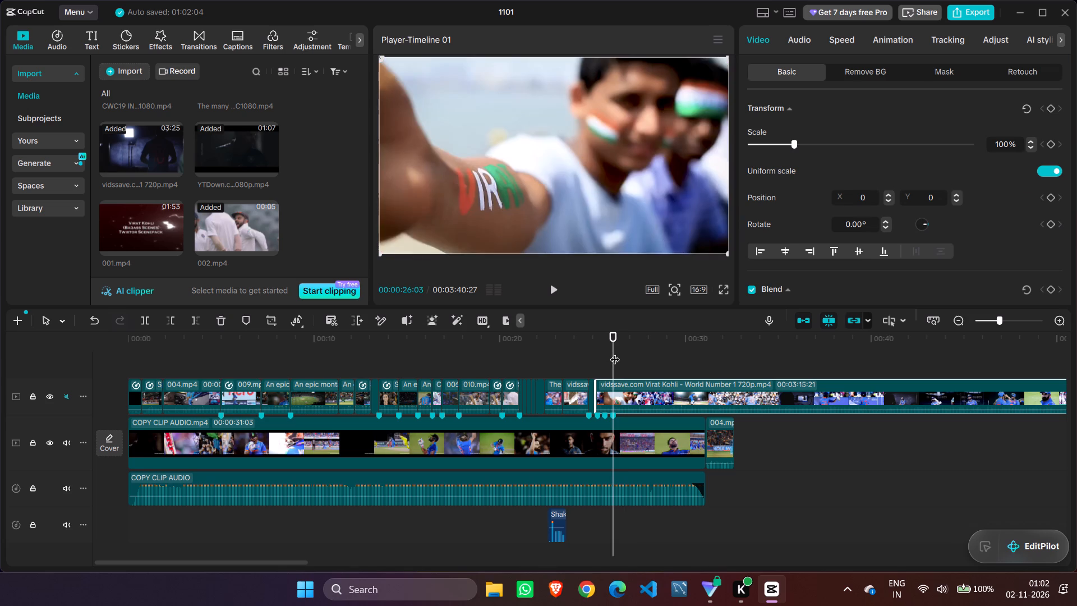
pyautogui.moveTo(613, 352); pyautogui.dragTo(596, 353)
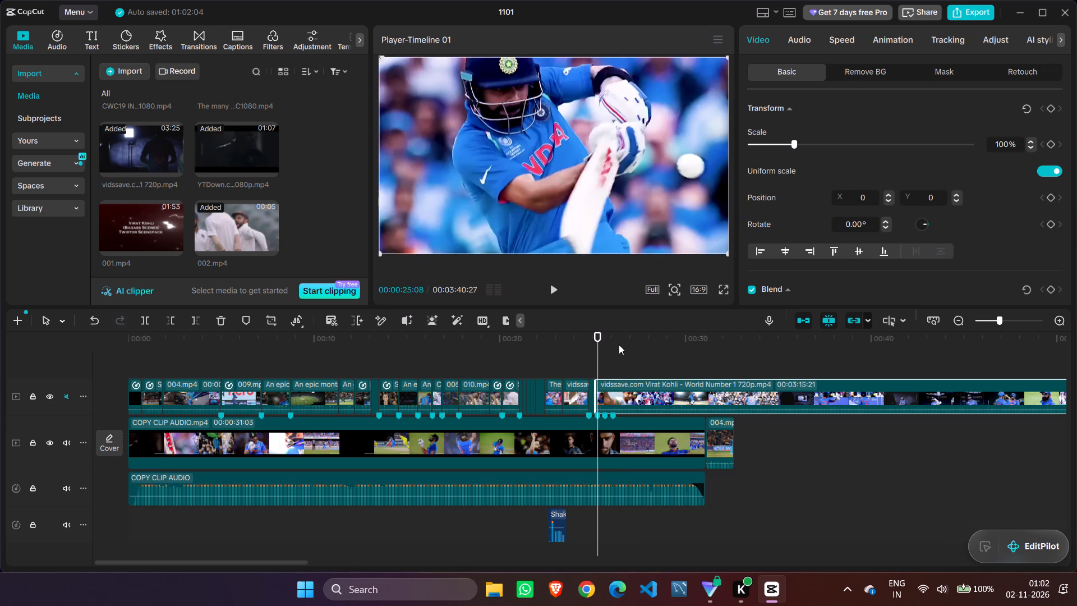
pyautogui.press('Left')
pyautogui.press('Left')
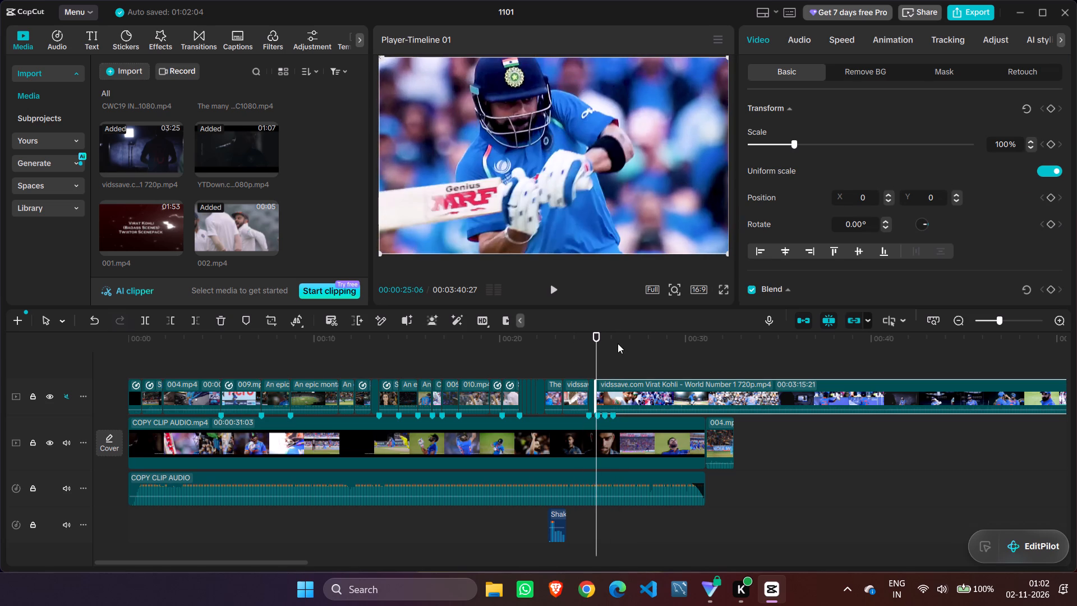
pyautogui.press('Left')
pyautogui.click(697, 351)
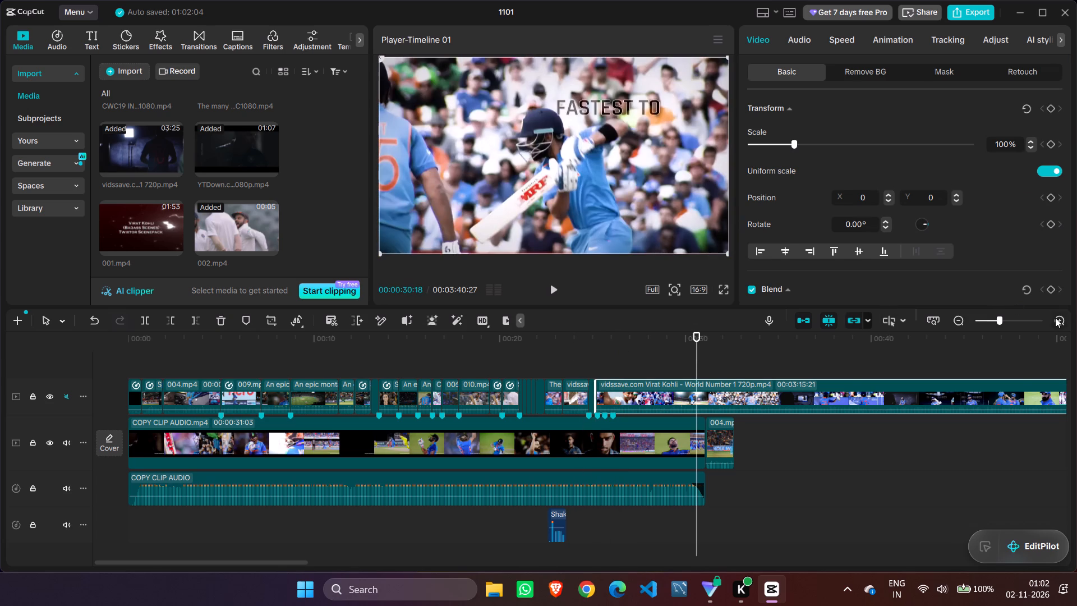
pyautogui.doubleClick(1056, 318)
pyautogui.moveTo(697, 363); pyautogui.dragTo(477, 418)
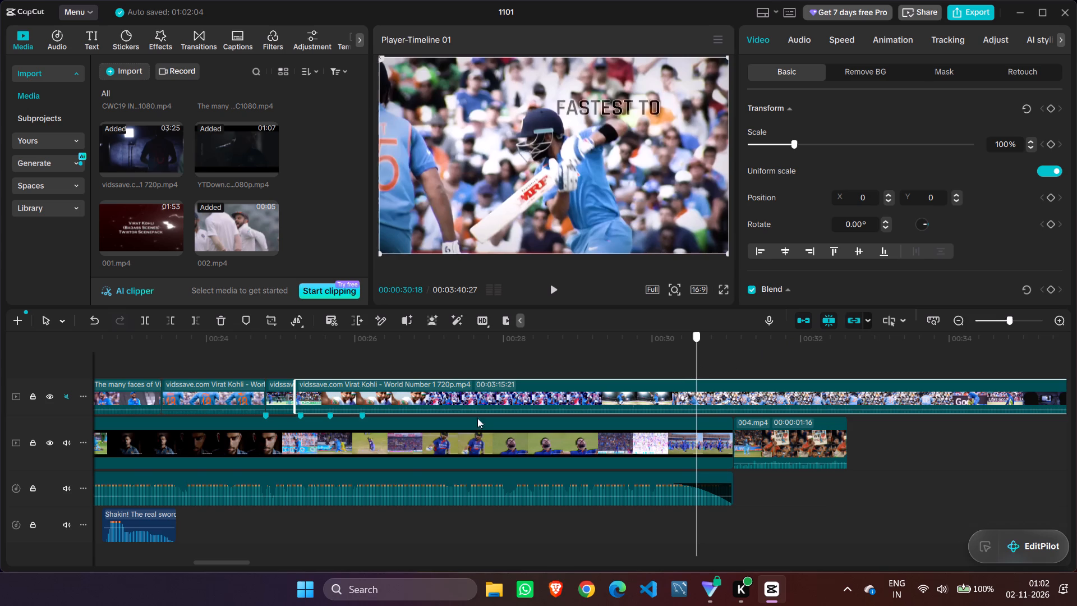
pyautogui.moveTo(477, 418); pyautogui.dragTo(601, 373)
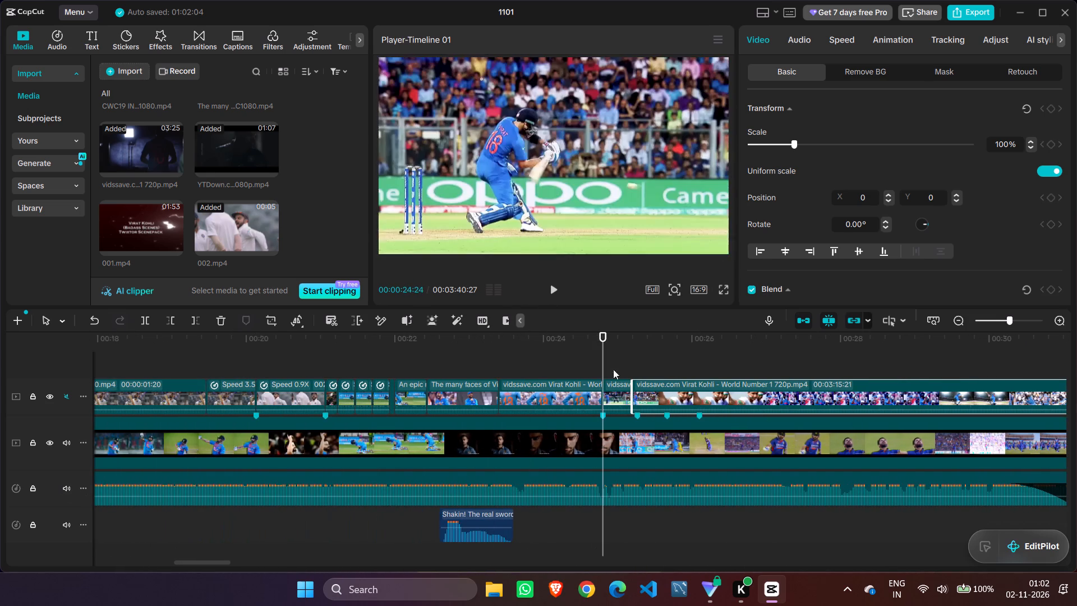
# Move the long remainder of the Virat Kohli clip about one second later, leaving a gap after the short batting clip.
pyautogui.click(638, 360)
pyautogui.click(620, 380)
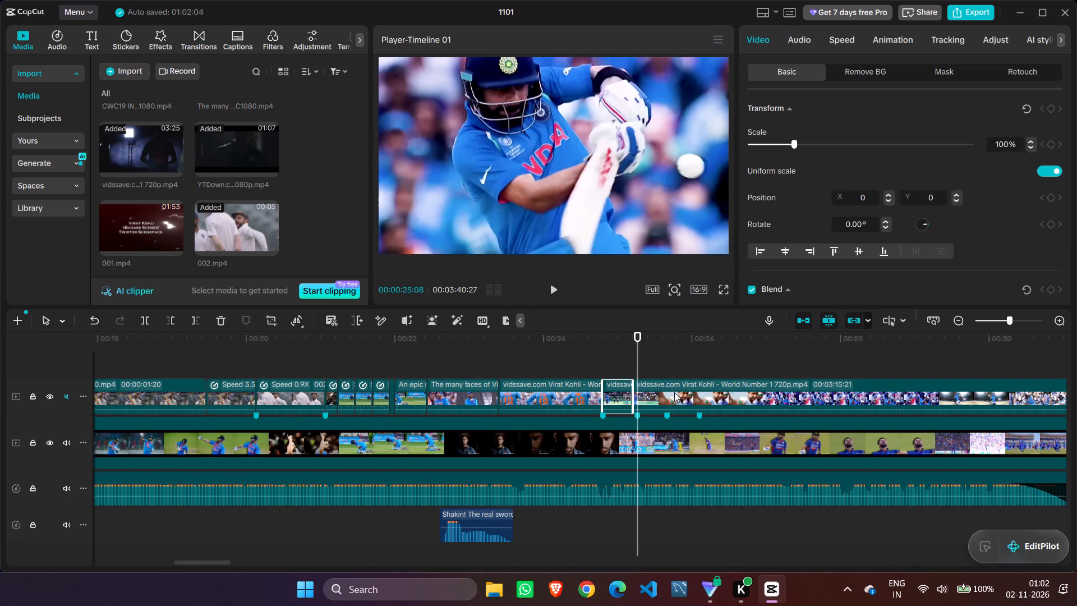
pyautogui.moveTo(676, 393); pyautogui.dragTo(750, 385)
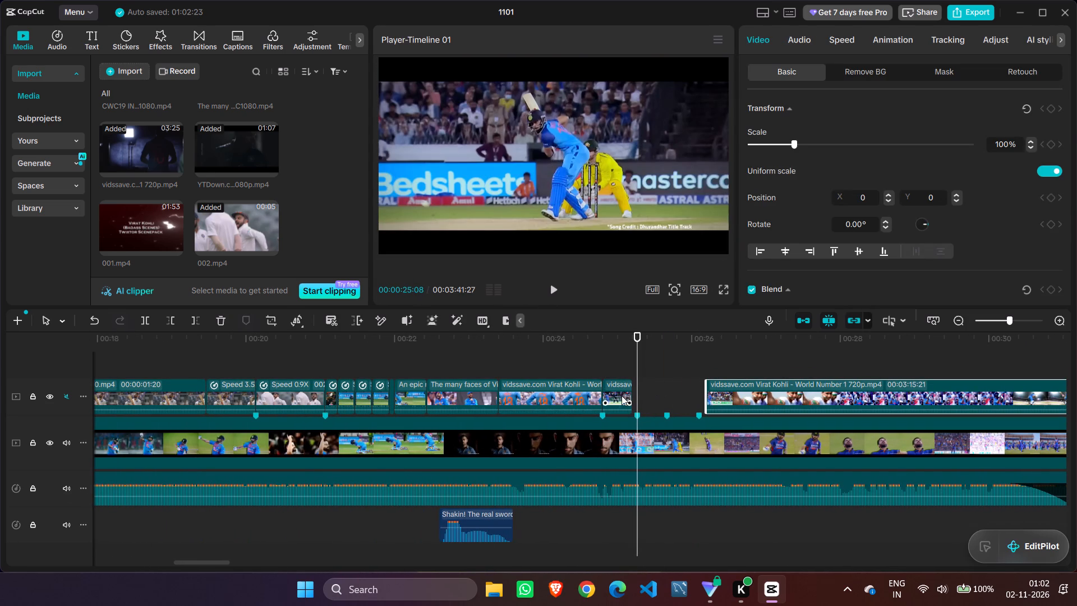
# Shift the short batting clip to end on the beat marker at 00:00:25:08 and extend its start back to the preceding clip.
pyautogui.moveTo(620, 396); pyautogui.dragTo(627, 397)
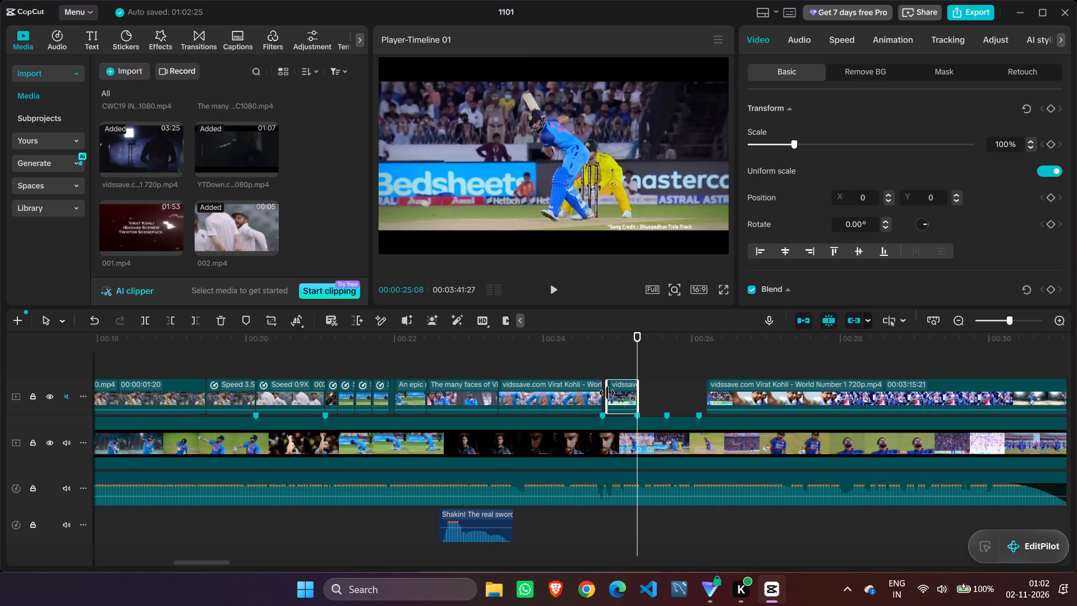
pyautogui.moveTo(607, 393); pyautogui.dragTo(583, 397)
# Play the upper track's clips from around 00:00:21:17 to 00:00:25:11 to review the batting clip's timing.
pyautogui.moveTo(637, 348); pyautogui.dragTo(604, 356)
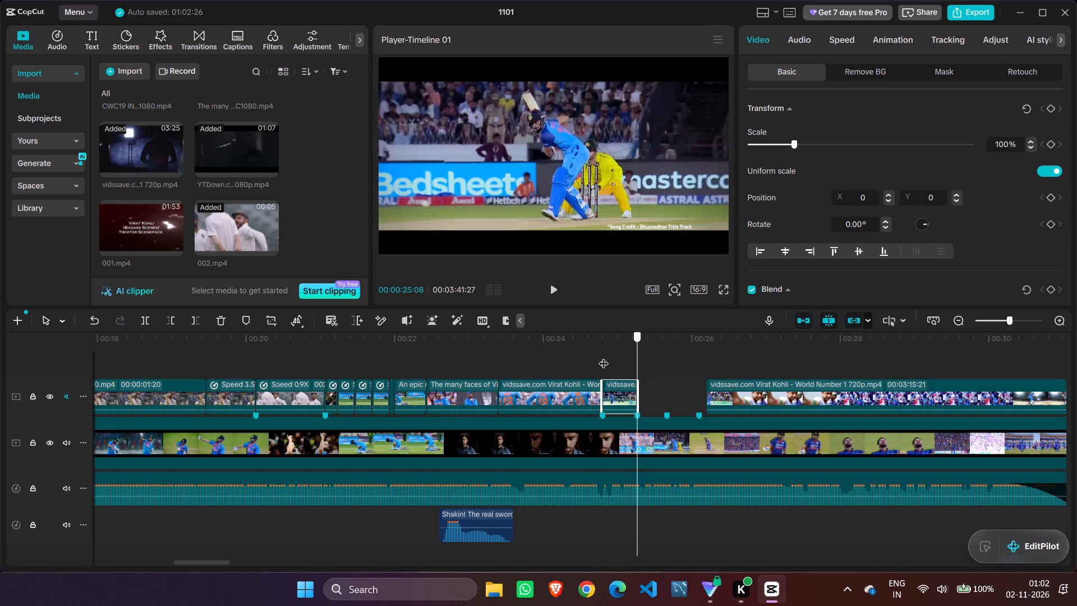
pyautogui.moveTo(604, 356); pyautogui.dragTo(583, 353)
pyautogui.click(606, 351)
pyautogui.moveTo(606, 351); pyautogui.dragTo(541, 358)
pyautogui.click(562, 357)
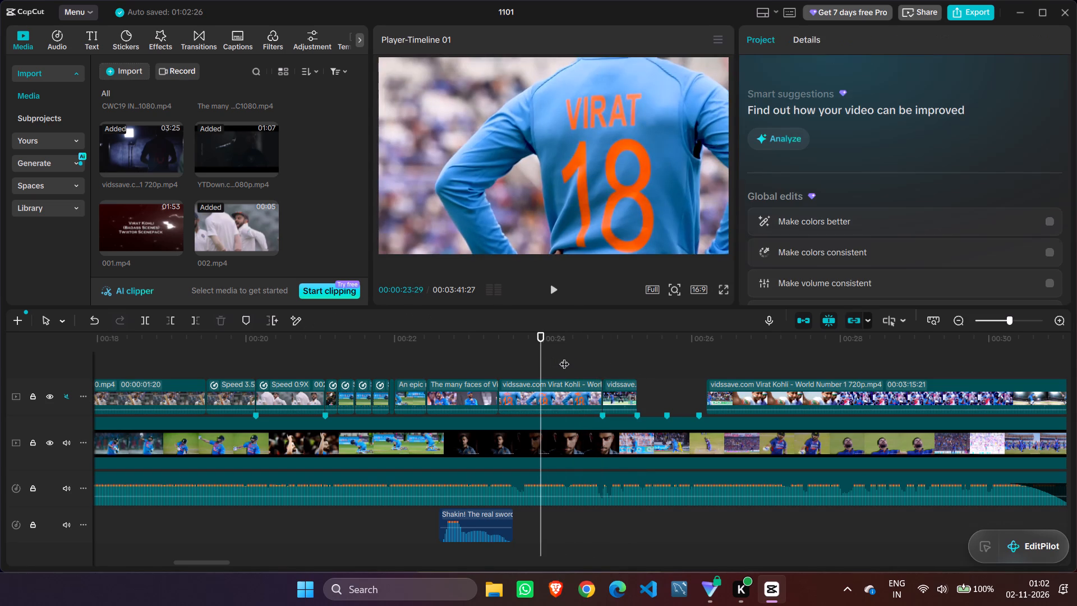
pyautogui.press('space')
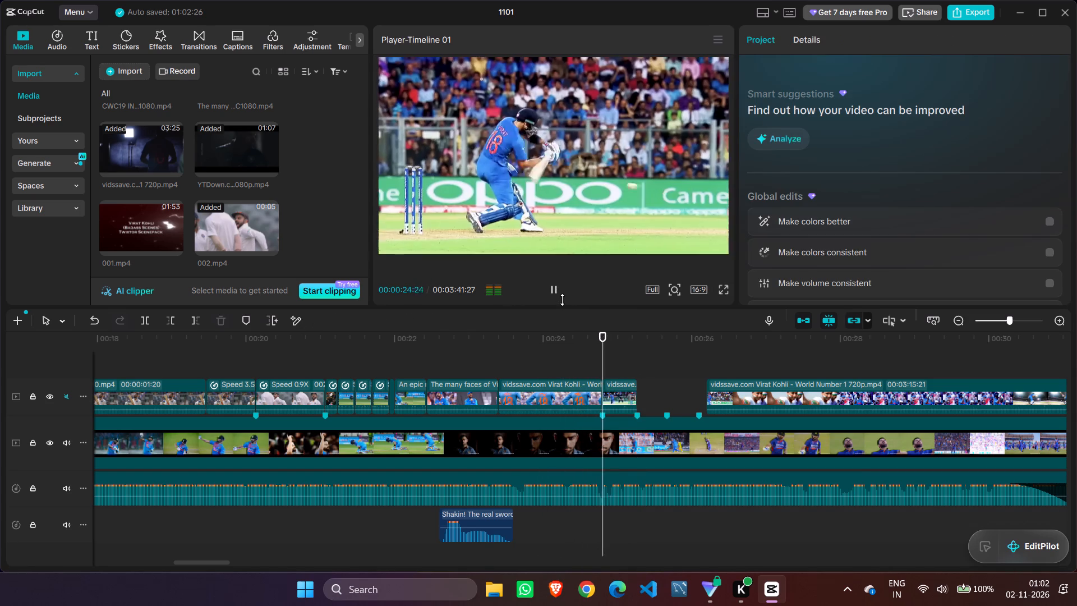
pyautogui.press('space')
pyautogui.moveTo(643, 343); pyautogui.dragTo(362, 389)
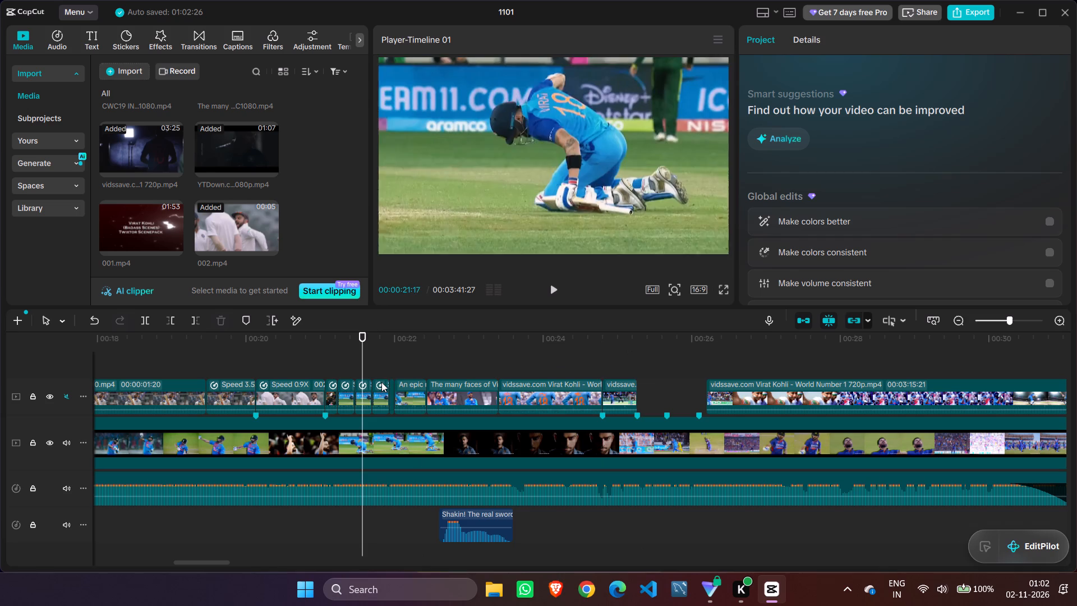
pyautogui.press('space')
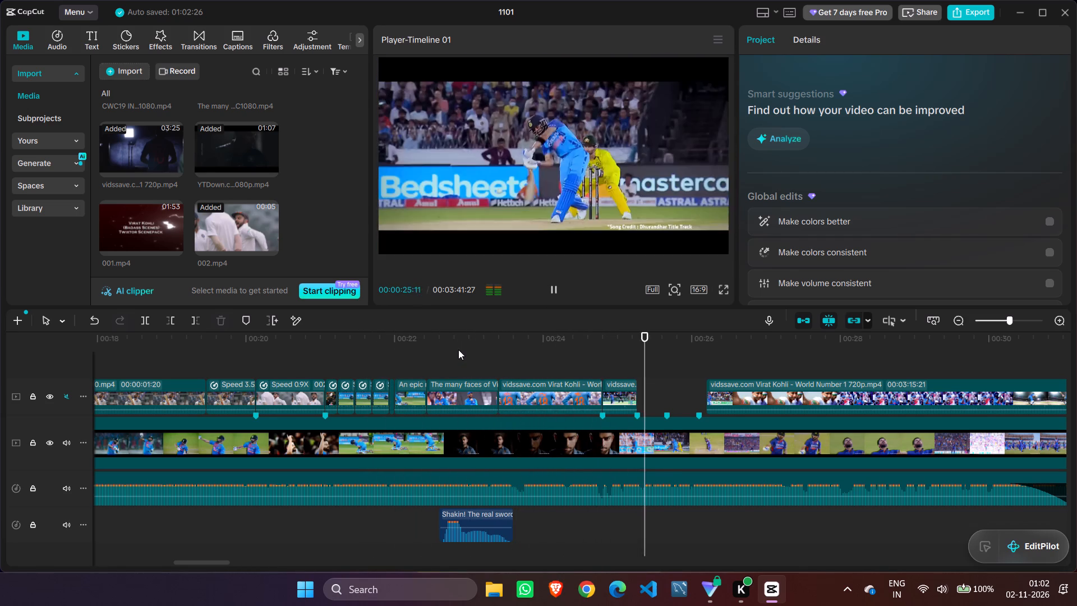
pyautogui.press('space')
# Skim the long Virat Kohli clip from its start to about 00:00:43:09 to look for the next batting shot.
pyautogui.moveTo(671, 365); pyautogui.dragTo(727, 378)
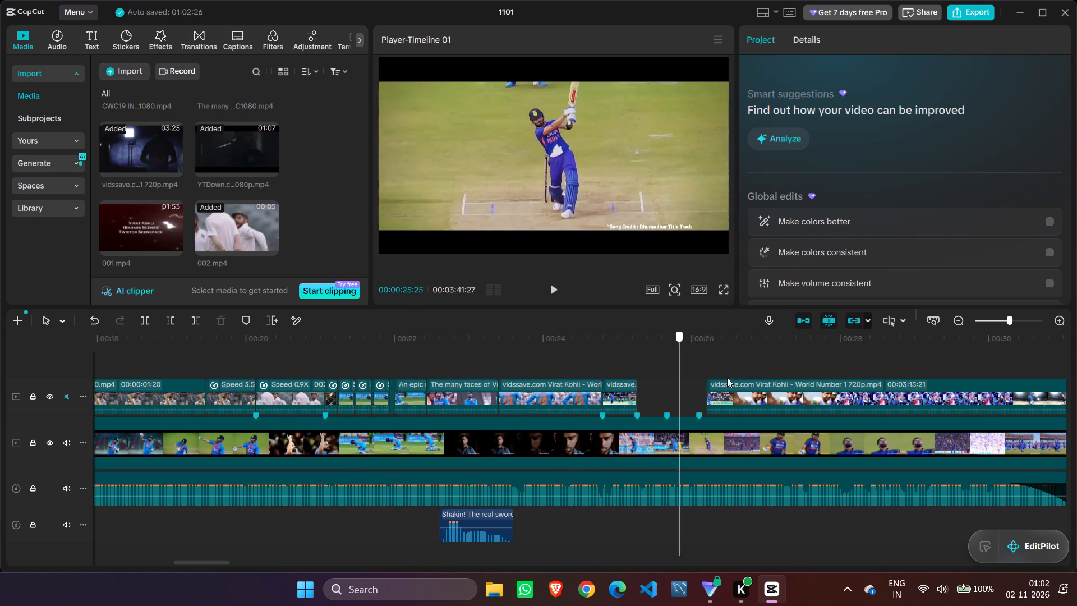
pyautogui.moveTo(727, 378); pyautogui.dragTo(716, 370)
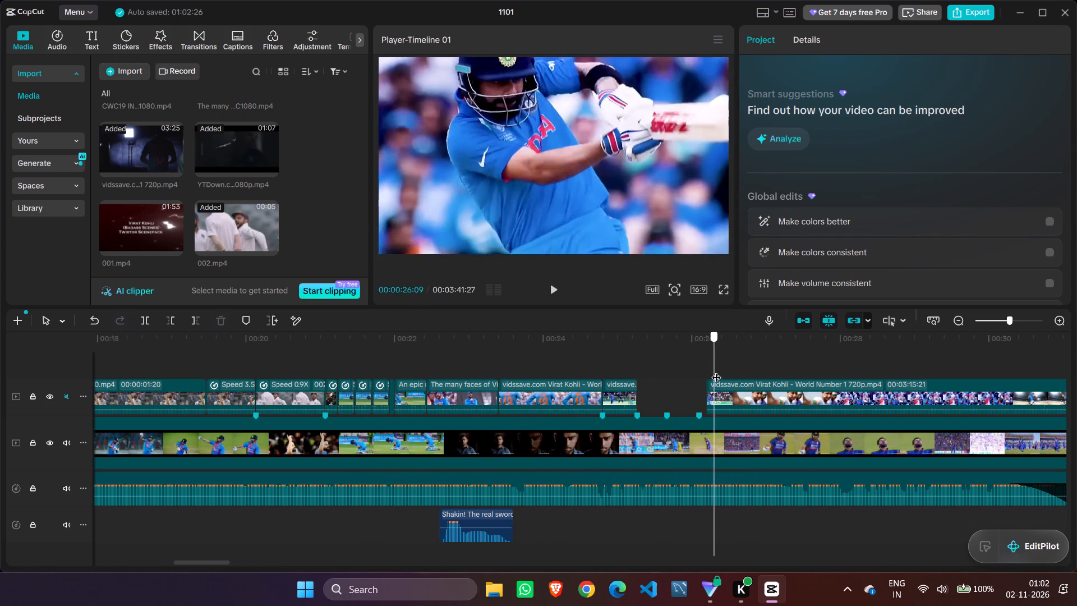
pyautogui.moveTo(716, 370); pyautogui.dragTo(710, 416)
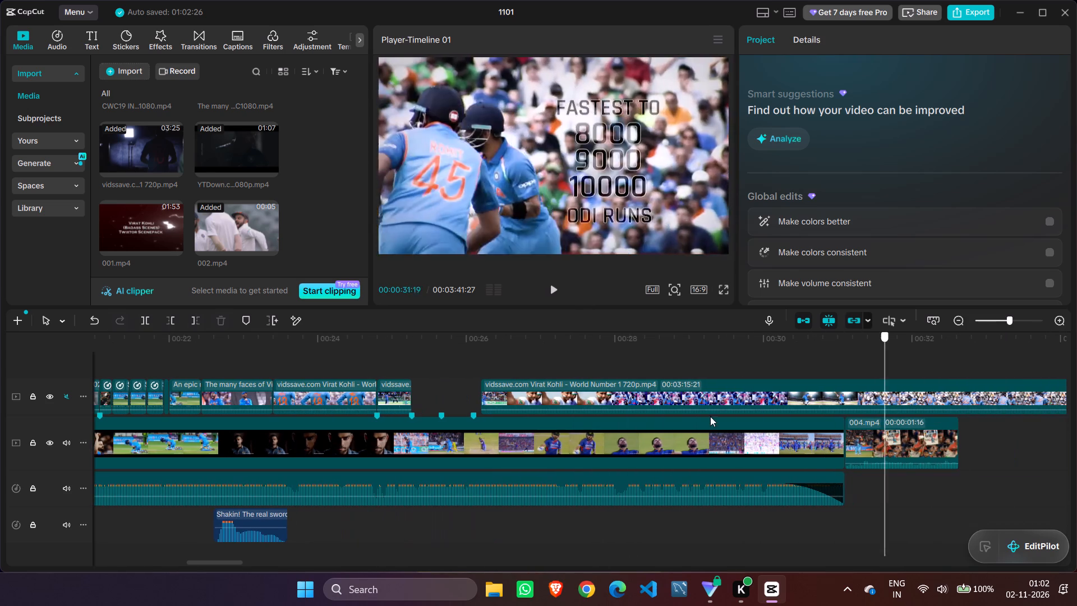
pyautogui.moveTo(710, 416); pyautogui.dragTo(633, 414)
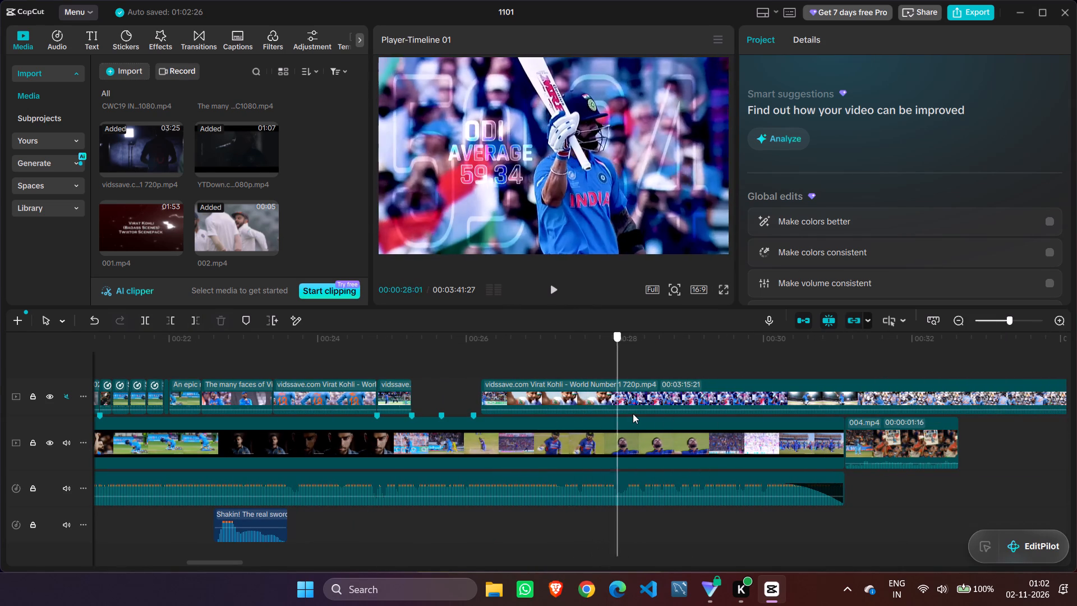
pyautogui.moveTo(633, 414); pyautogui.dragTo(781, 396)
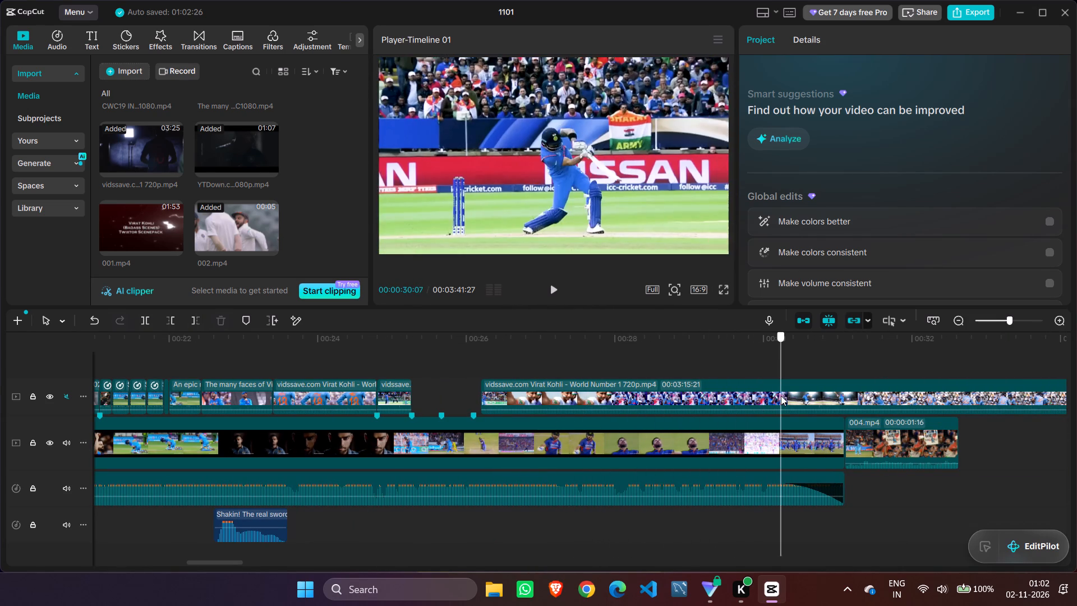
pyautogui.moveTo(781, 396); pyautogui.dragTo(795, 396)
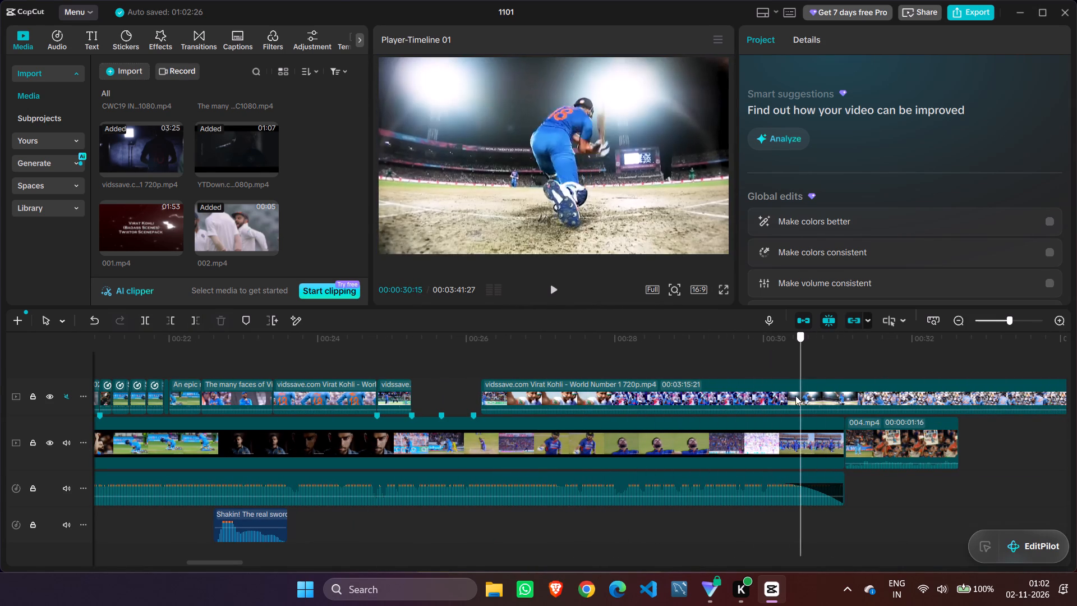
pyautogui.moveTo(795, 396); pyautogui.dragTo(822, 400)
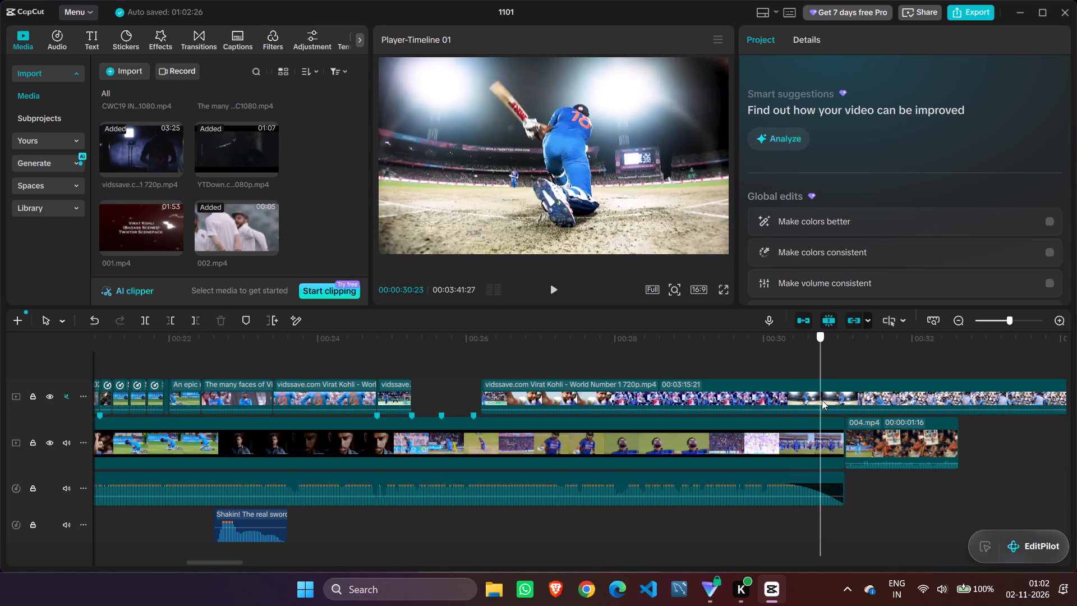
pyautogui.moveTo(822, 400); pyautogui.dragTo(948, 429)
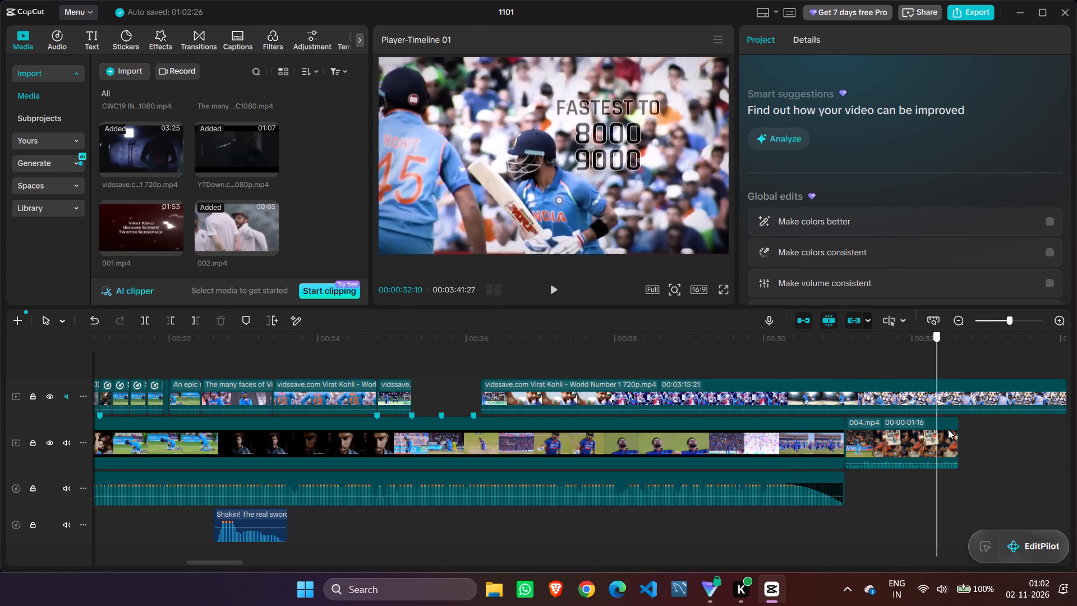
pyautogui.moveTo(948, 429); pyautogui.dragTo(789, 390)
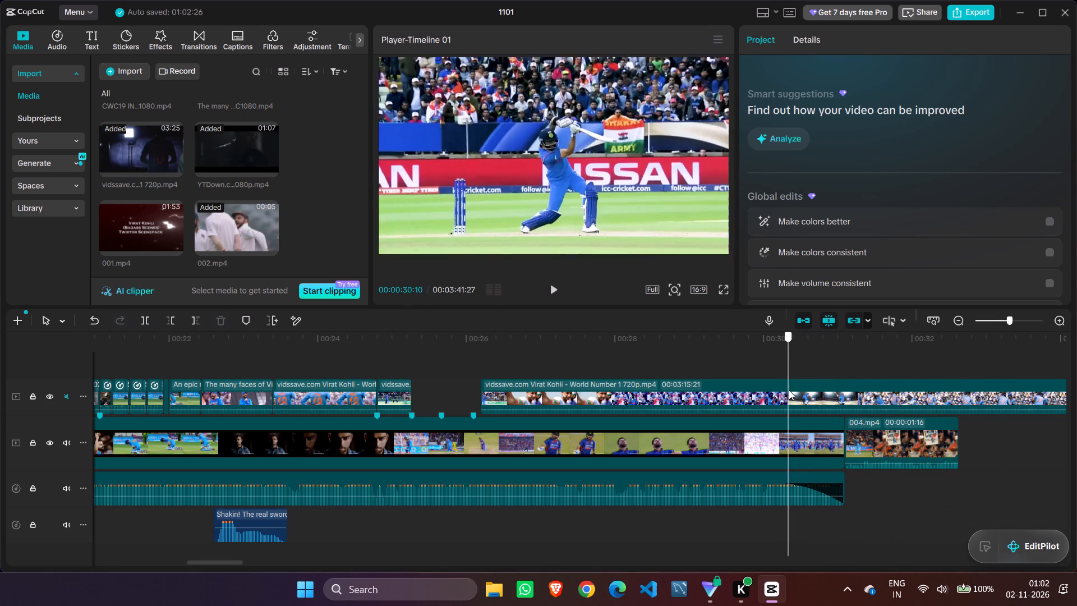
pyautogui.moveTo(789, 390); pyautogui.dragTo(969, 418)
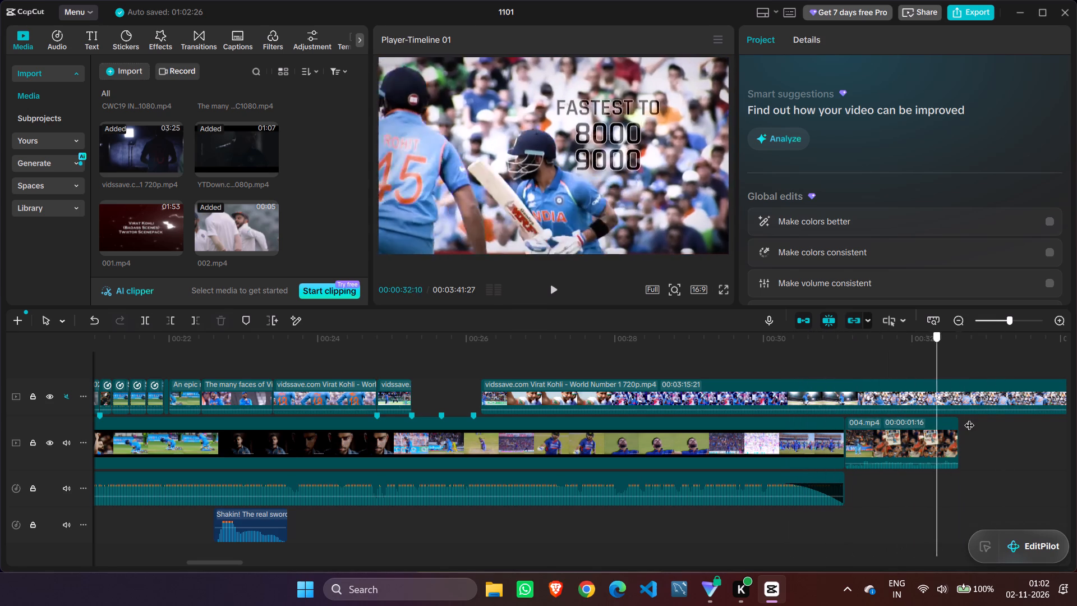
pyautogui.moveTo(969, 418); pyautogui.dragTo(917, 405)
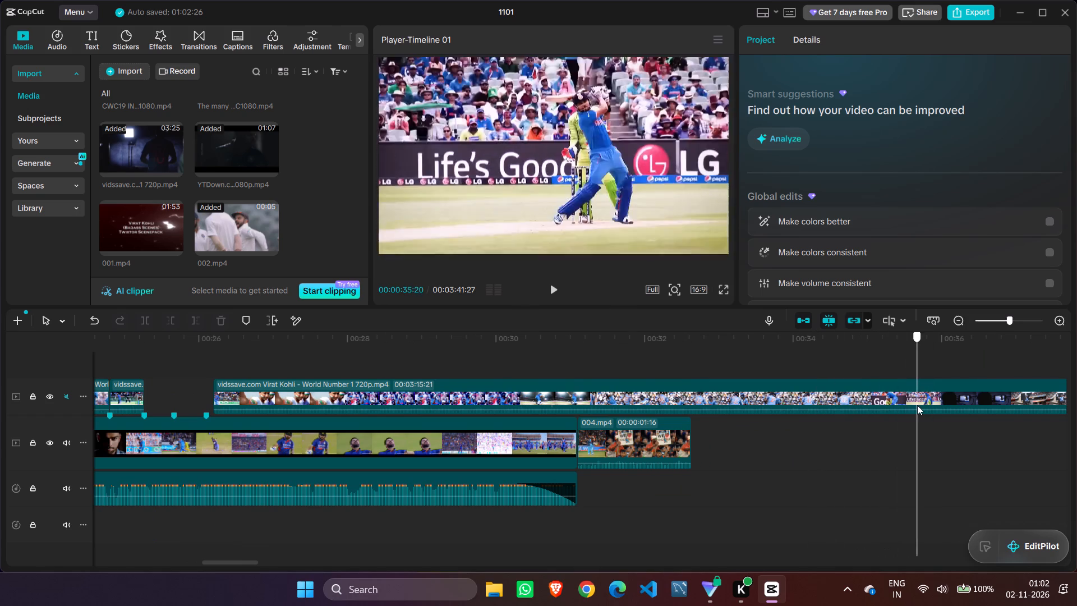
pyautogui.moveTo(917, 405); pyautogui.dragTo(904, 404)
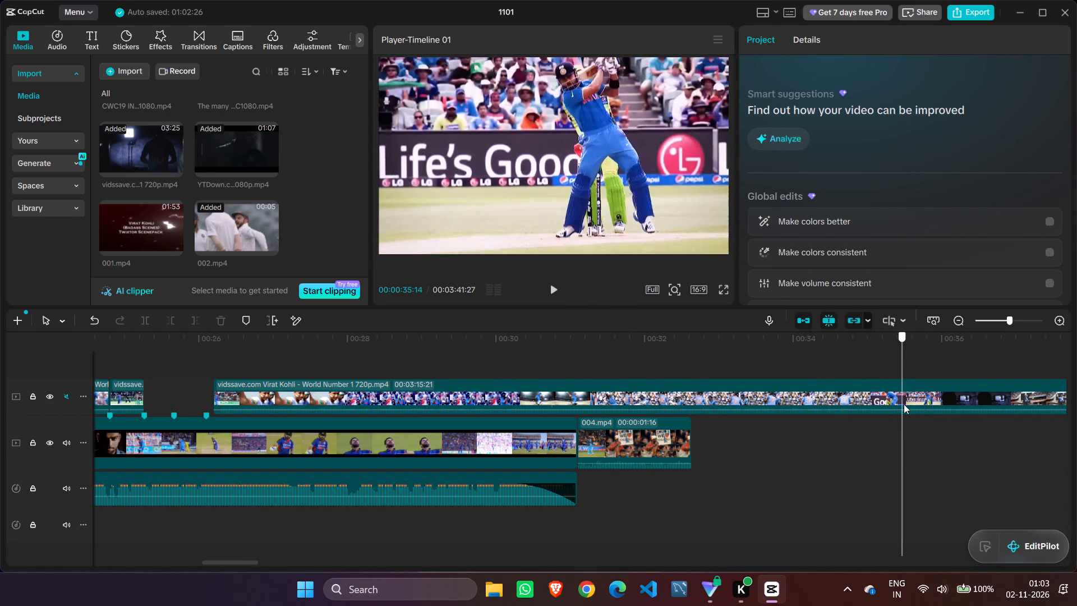
pyautogui.moveTo(904, 404); pyautogui.dragTo(1060, 405)
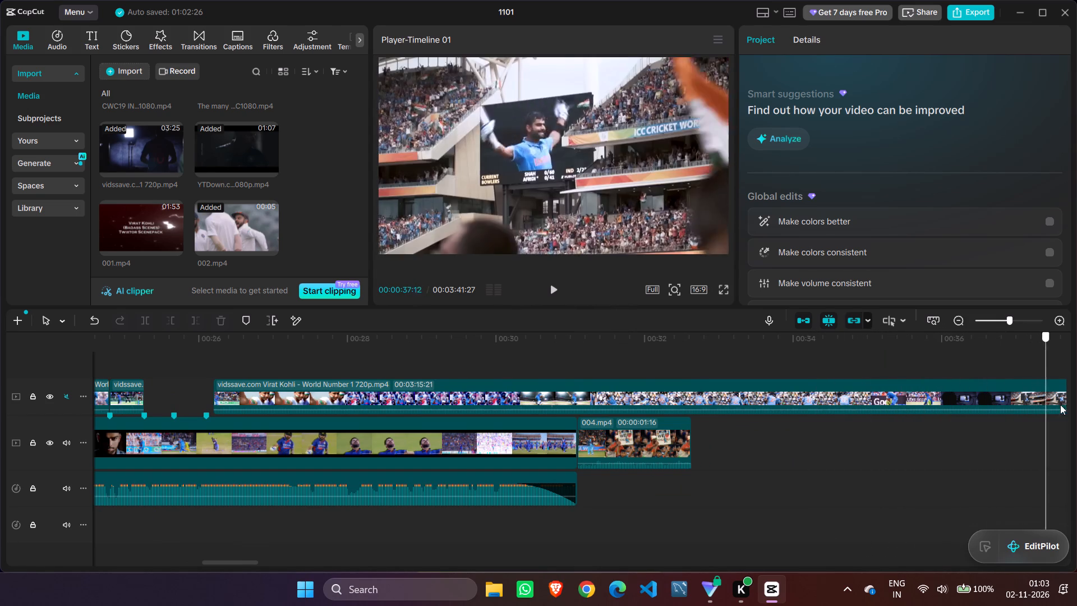
pyautogui.moveTo(1060, 405); pyautogui.dragTo(987, 393)
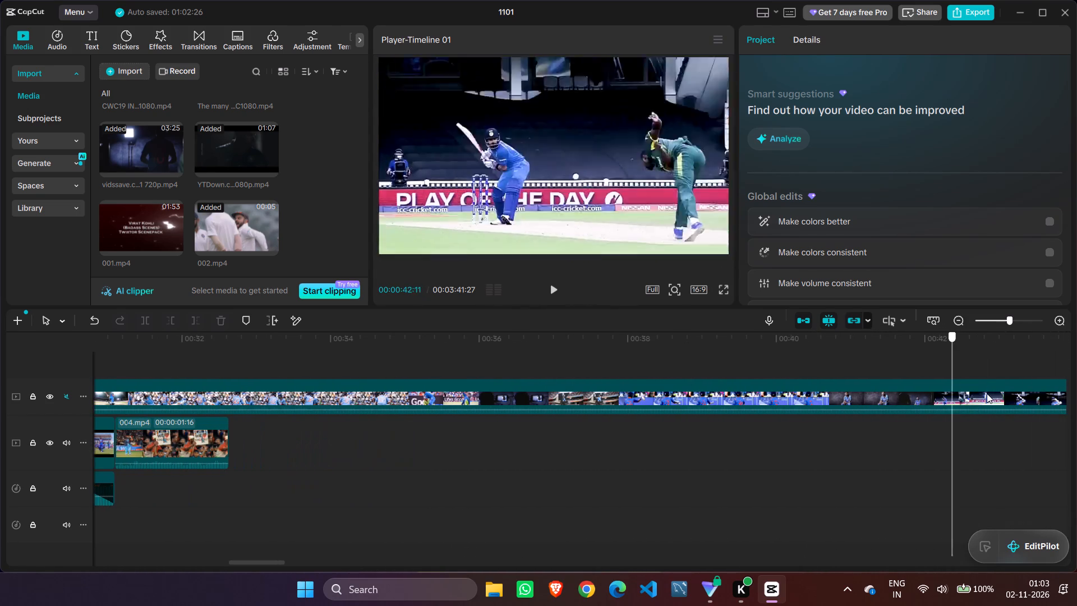
pyautogui.moveTo(987, 393); pyautogui.dragTo(974, 396)
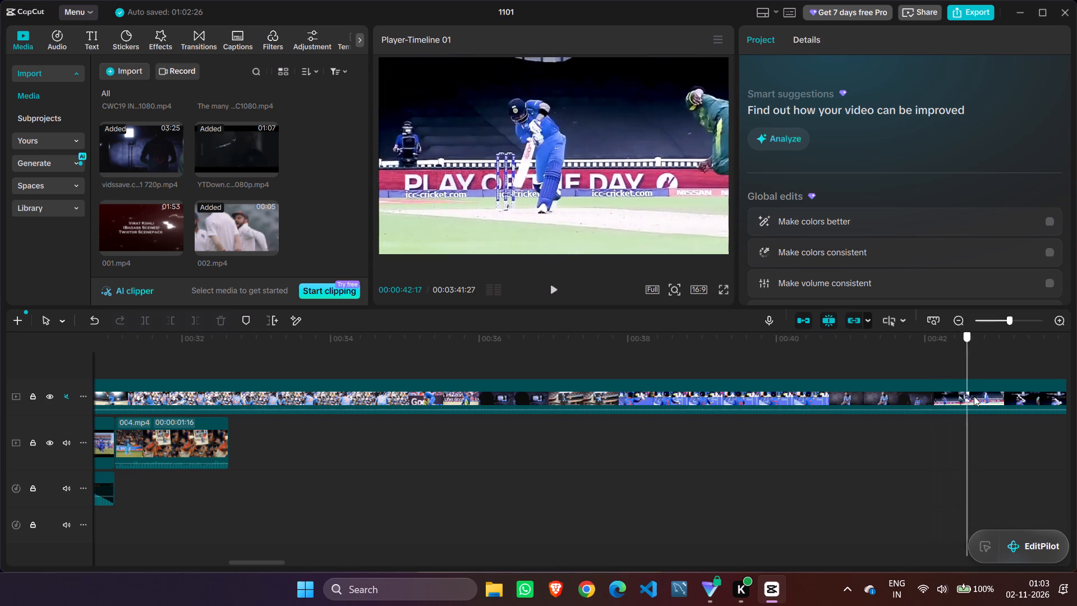
pyautogui.moveTo(974, 396); pyautogui.dragTo(1042, 392)
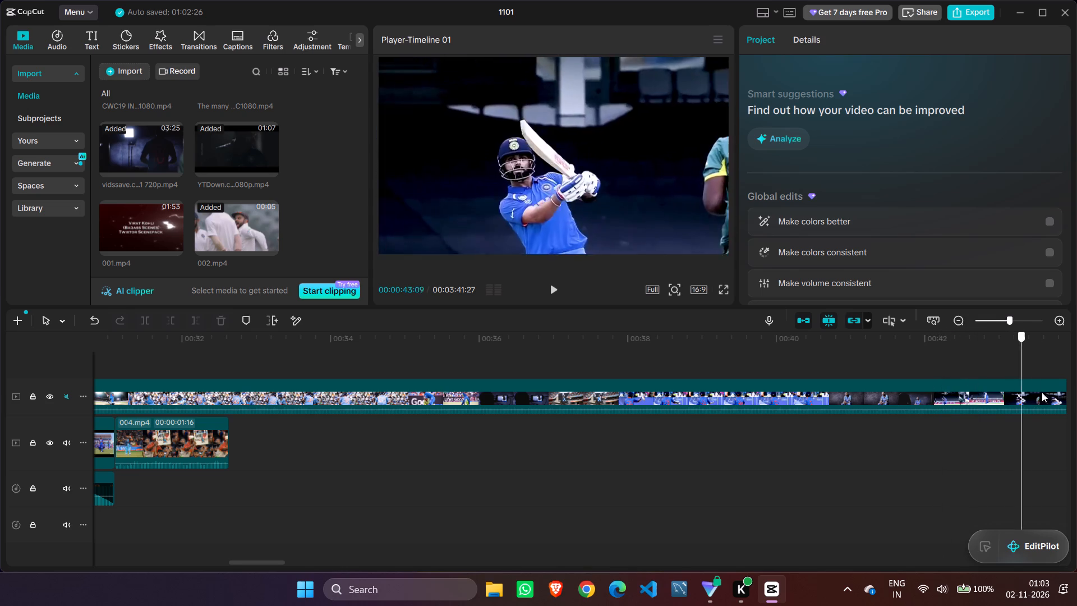
# Go back through the long Virat Kohli clip and examine the batting shot around 00:00:30:00 for a cut point.
pyautogui.moveTo(1042, 392); pyautogui.dragTo(278, 382)
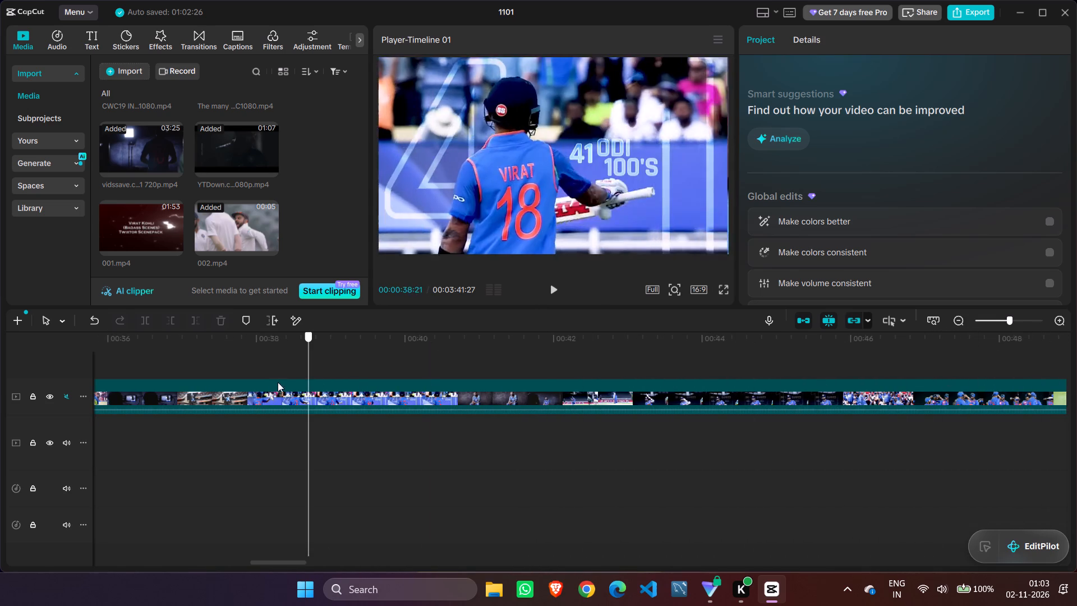
pyautogui.moveTo(278, 382); pyautogui.dragTo(274, 389)
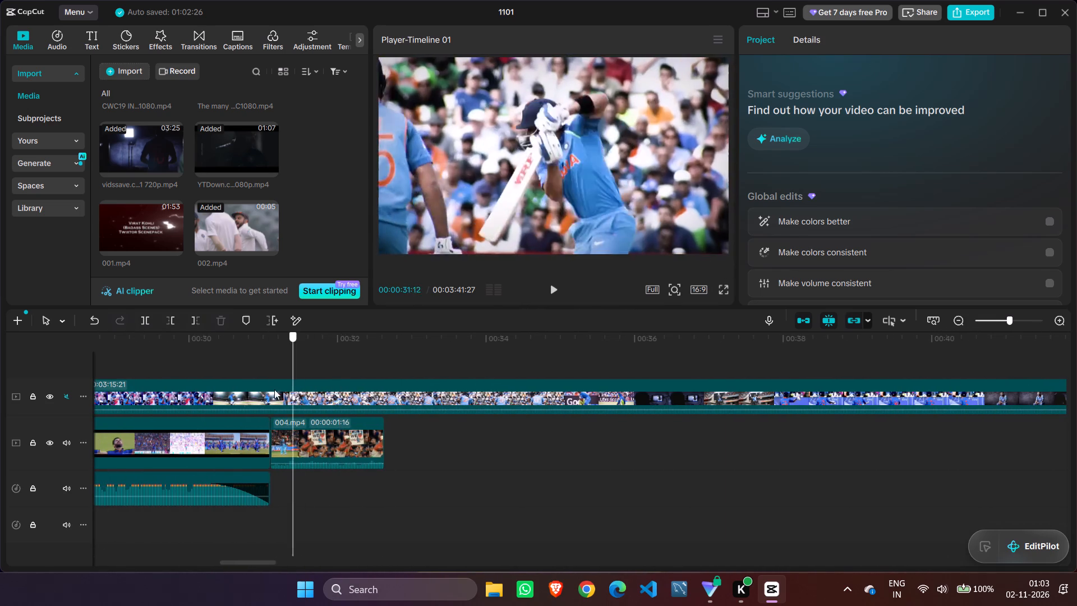
pyautogui.moveTo(274, 389); pyautogui.dragTo(521, 380)
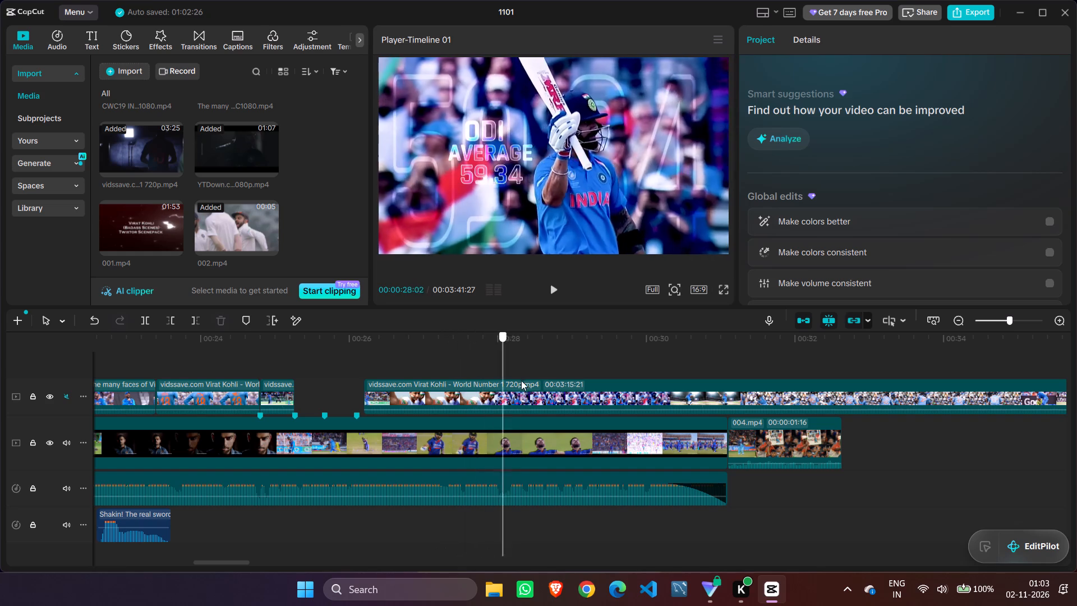
pyautogui.moveTo(521, 380); pyautogui.dragTo(544, 378)
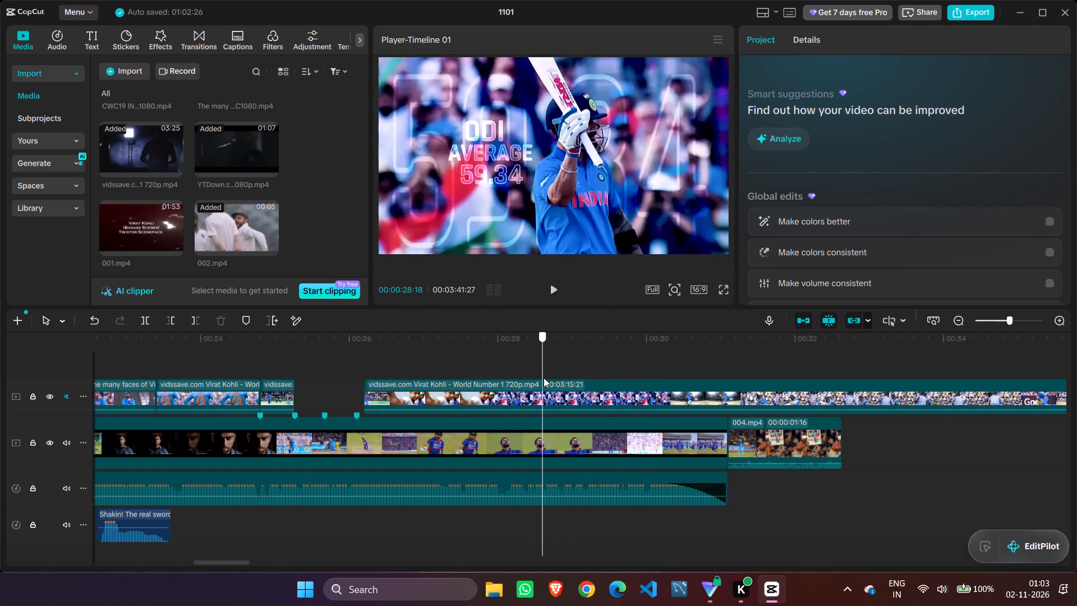
pyautogui.moveTo(544, 378); pyautogui.dragTo(457, 381)
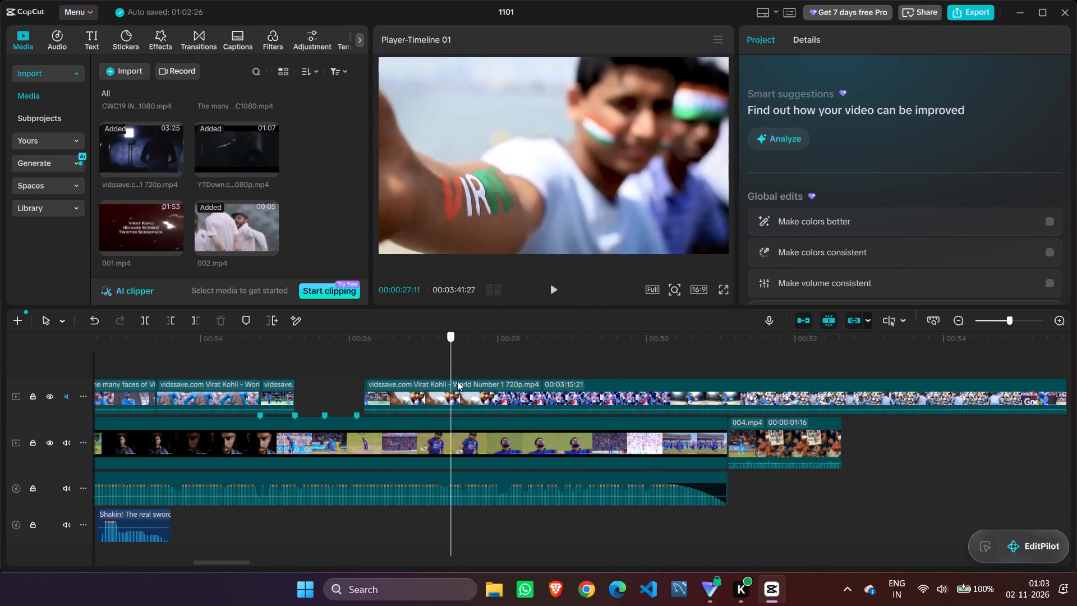
pyautogui.moveTo(457, 381); pyautogui.dragTo(573, 375)
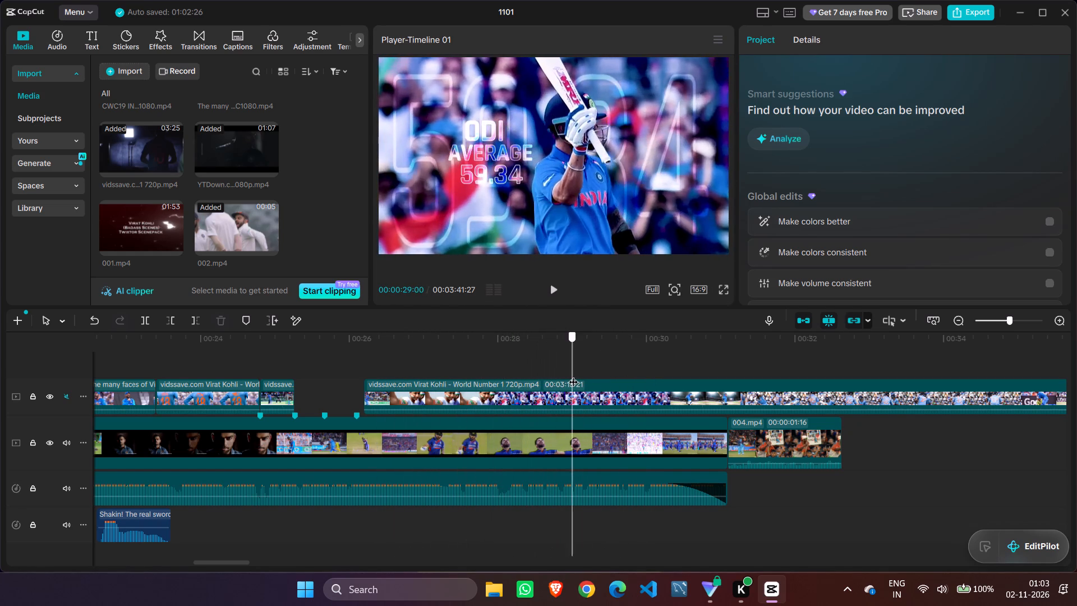
pyautogui.moveTo(573, 375); pyautogui.dragTo(650, 369)
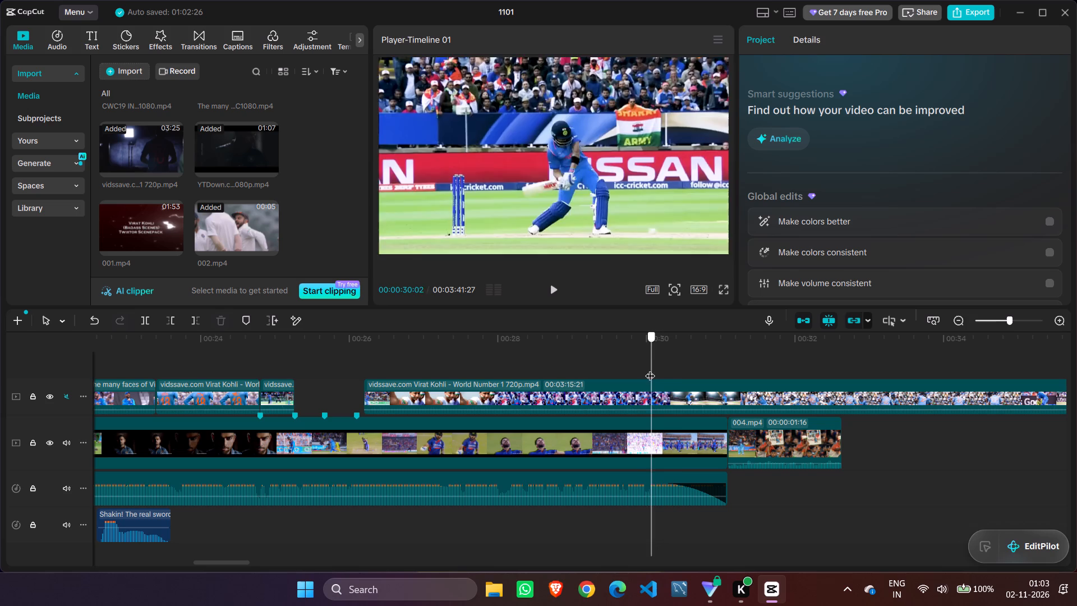
pyautogui.moveTo(650, 369); pyautogui.dragTo(673, 371)
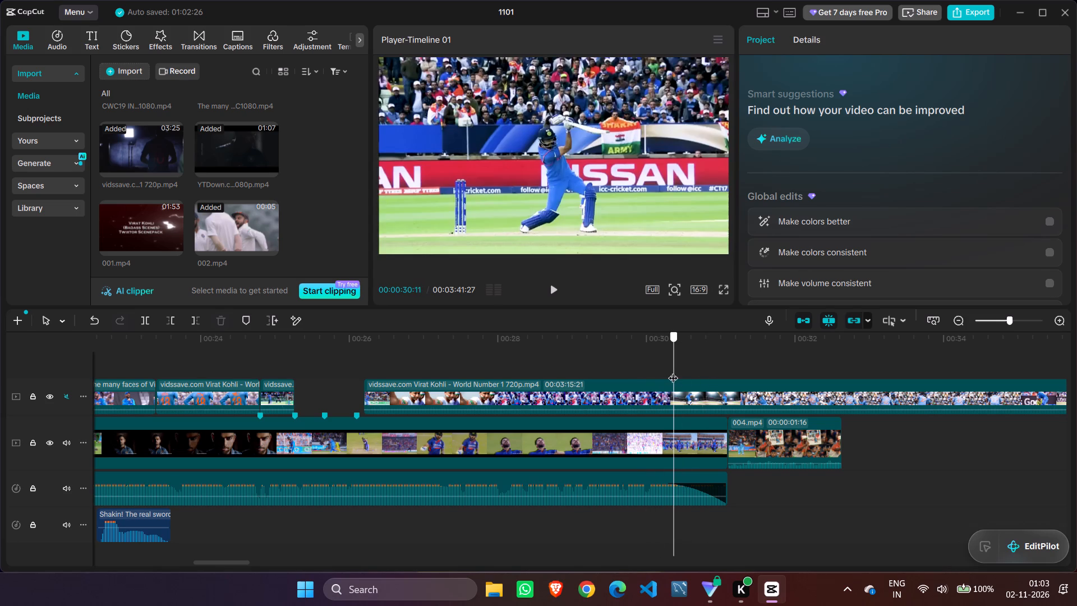
pyautogui.moveTo(673, 371); pyautogui.dragTo(680, 371)
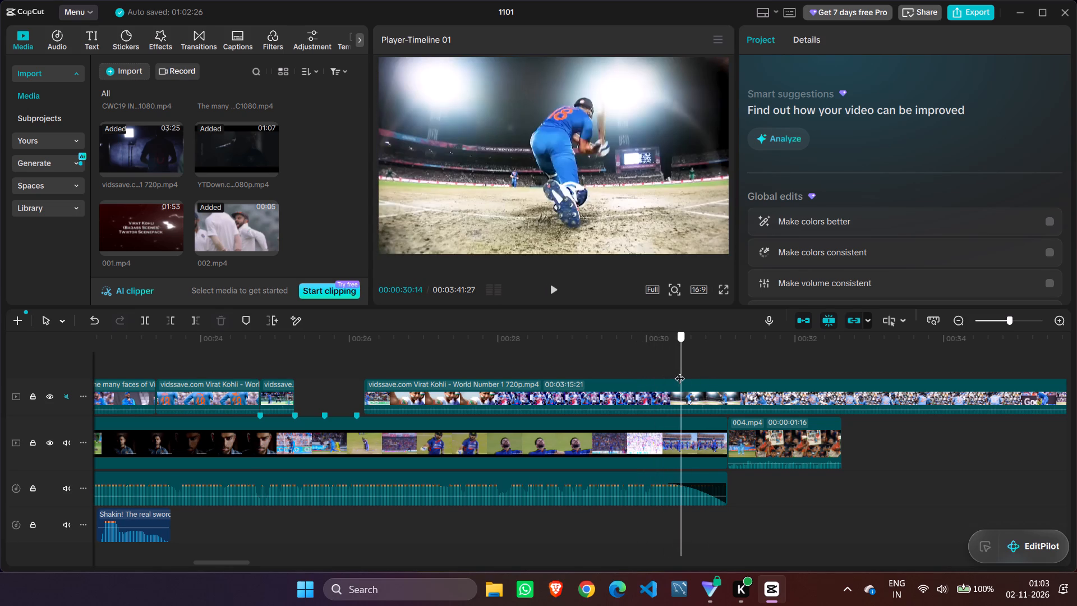
pyautogui.moveTo(680, 371); pyautogui.dragTo(649, 368)
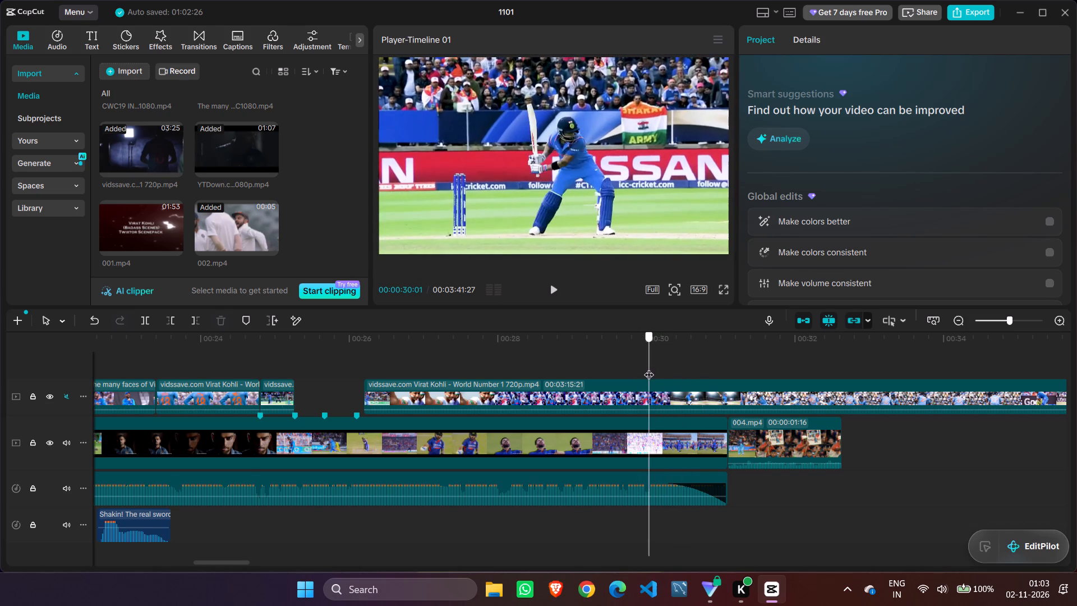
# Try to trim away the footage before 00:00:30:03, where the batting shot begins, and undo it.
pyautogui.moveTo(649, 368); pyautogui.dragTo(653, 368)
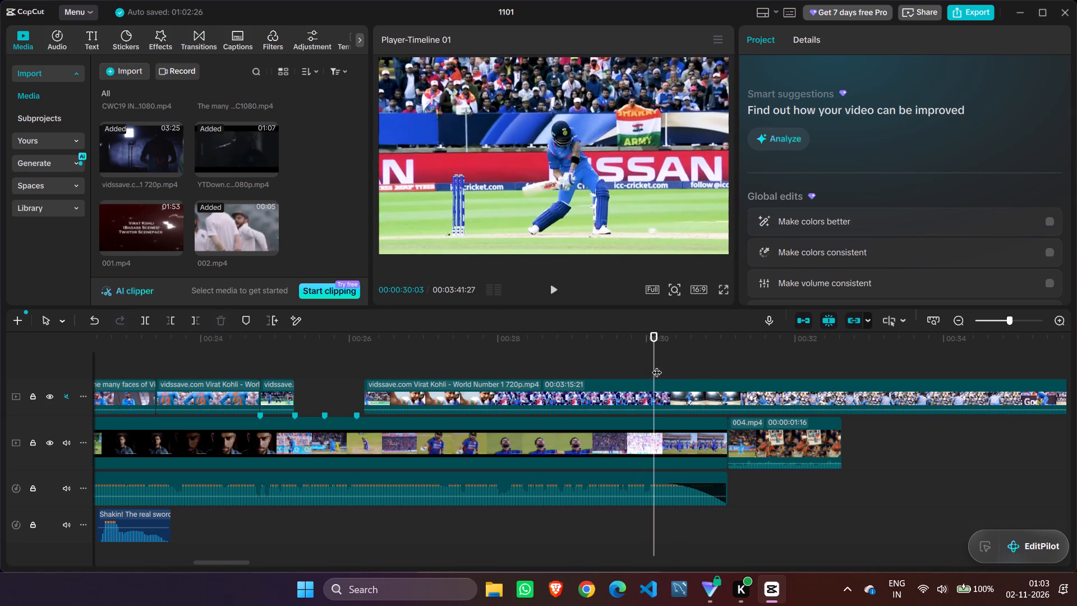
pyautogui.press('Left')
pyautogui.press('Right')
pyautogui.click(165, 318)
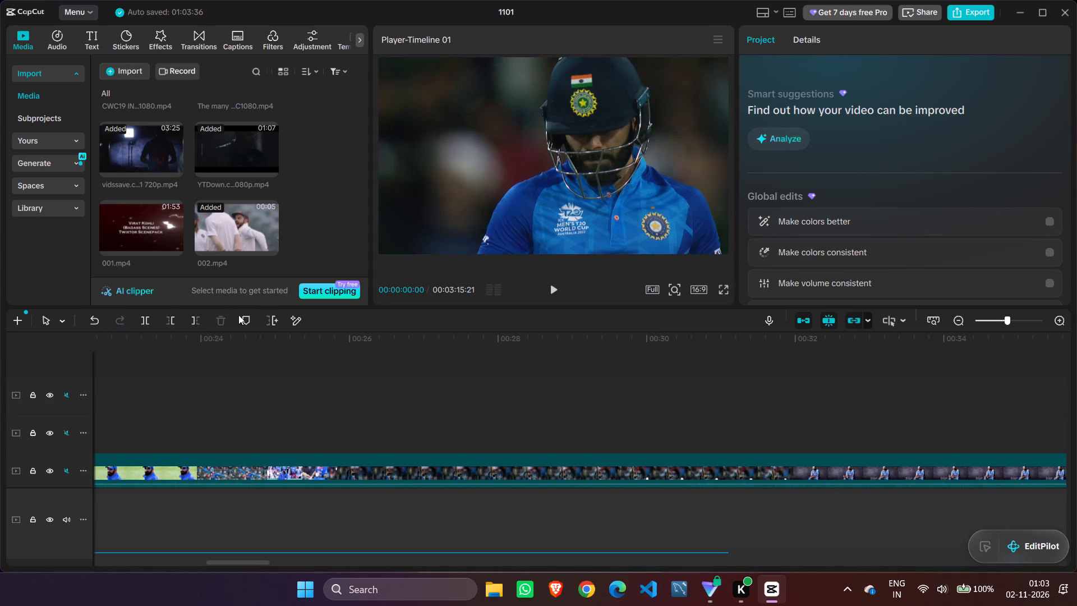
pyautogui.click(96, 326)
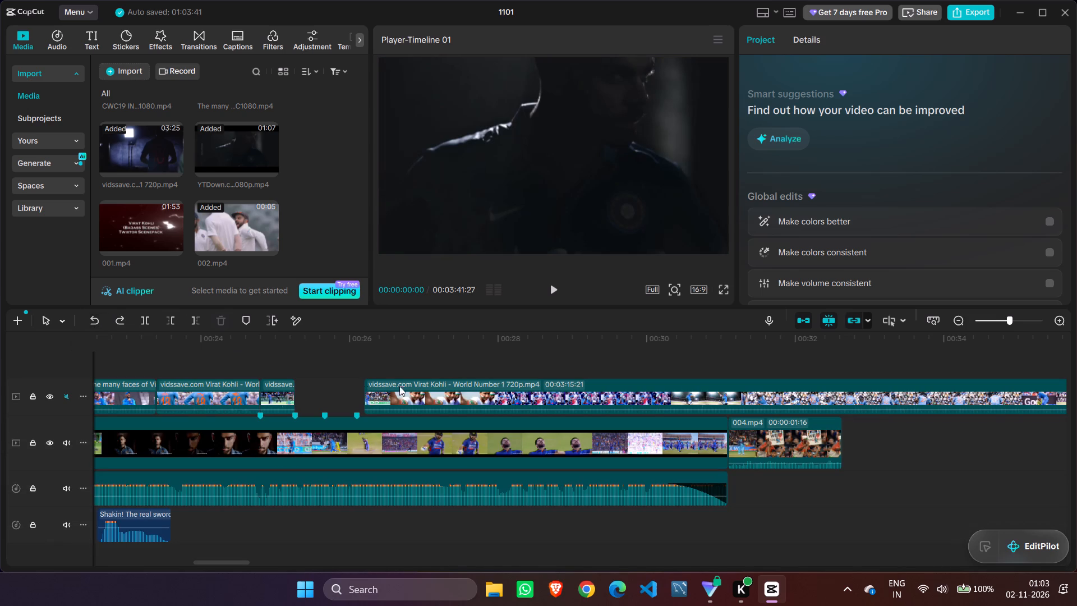
# Examine the long Virat Kohli clip's footage between about 00:00:27:08 and 00:00:28:13.
pyautogui.click(420, 392)
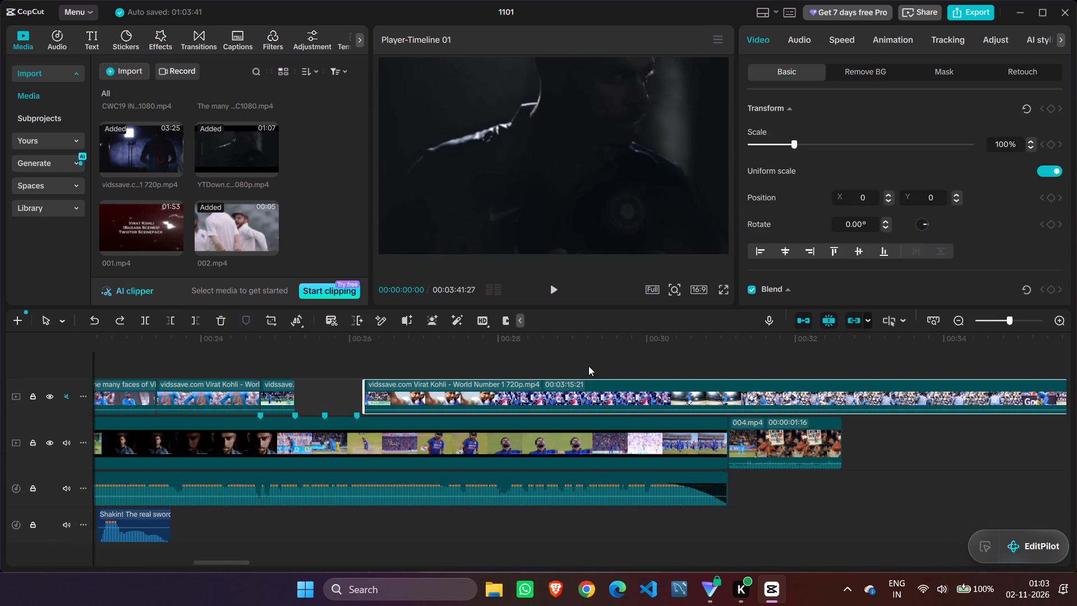
pyautogui.click(588, 366)
pyautogui.moveTo(588, 366); pyautogui.dragTo(436, 392)
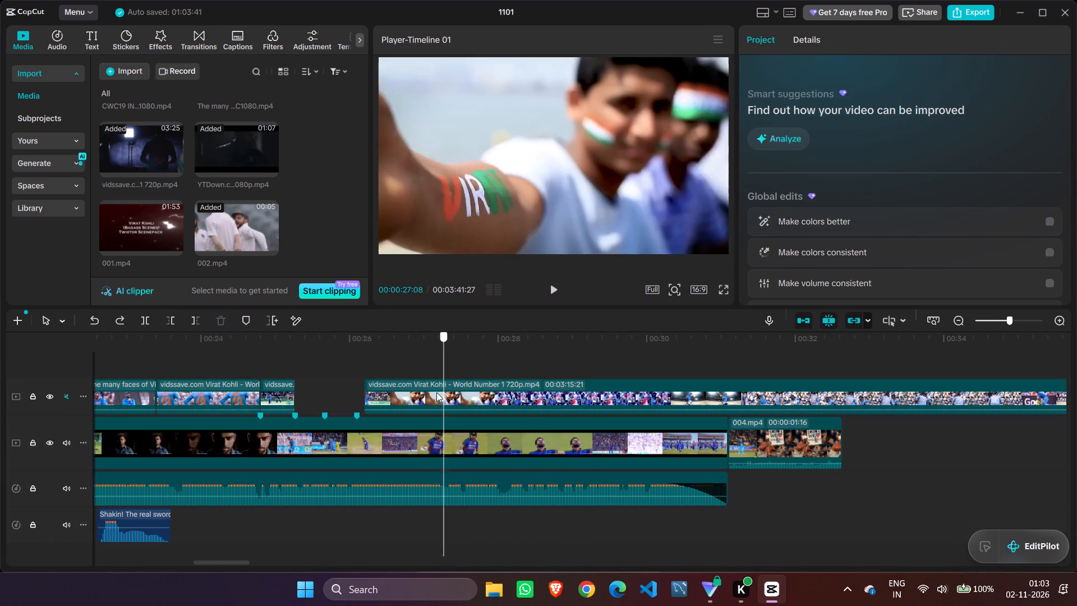
pyautogui.moveTo(436, 392); pyautogui.dragTo(530, 391)
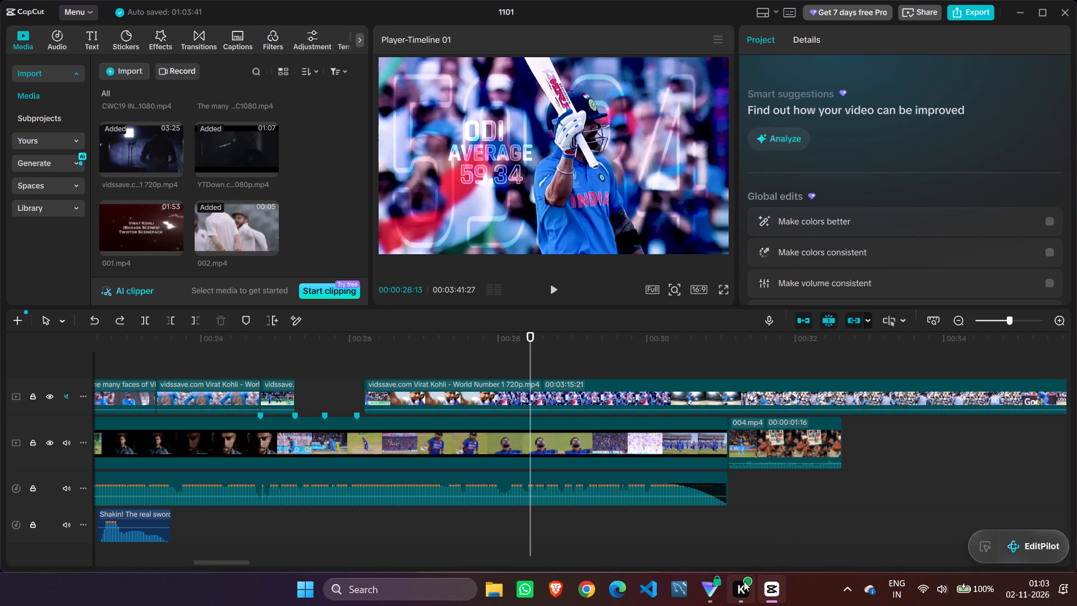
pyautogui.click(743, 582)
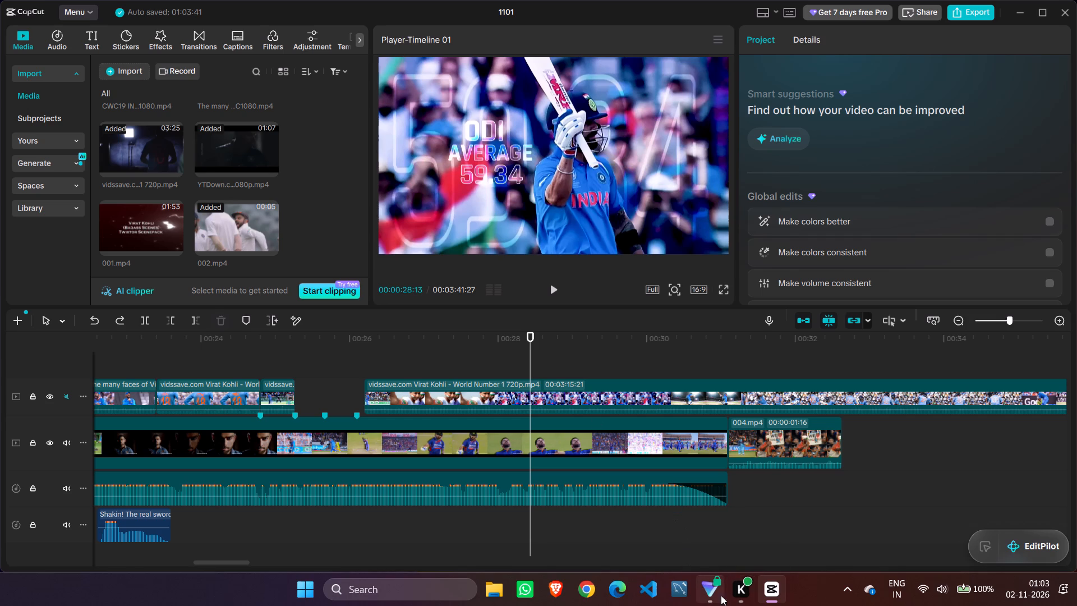
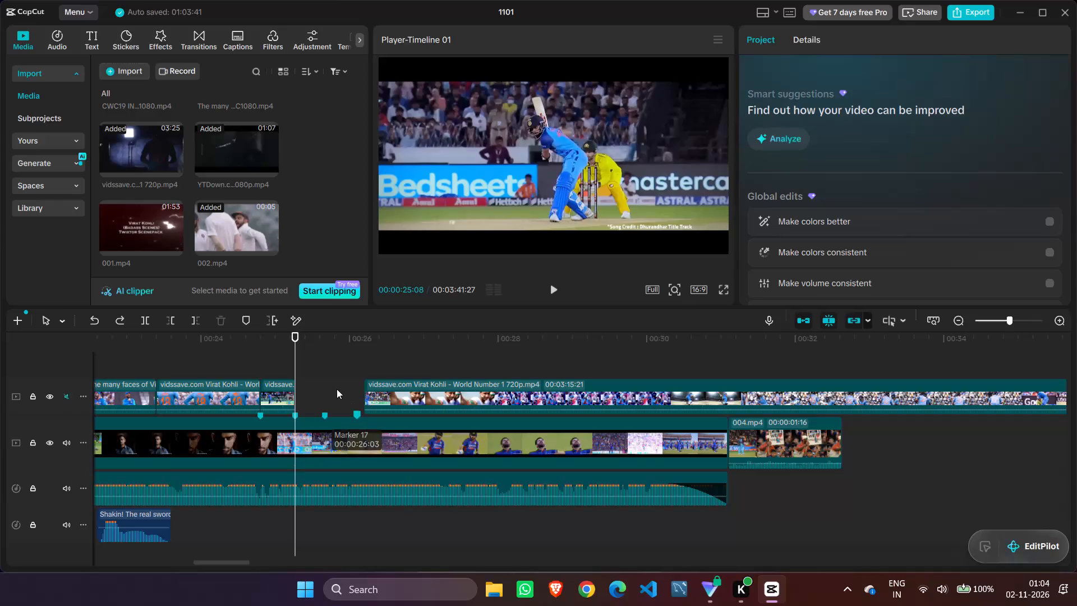
# Trim away the long Virat Kohli clip's footage before 00:00:30:03, where the bat swing in front of the Nissan board begins.
pyautogui.moveTo(295, 359); pyautogui.dragTo(142, 357)
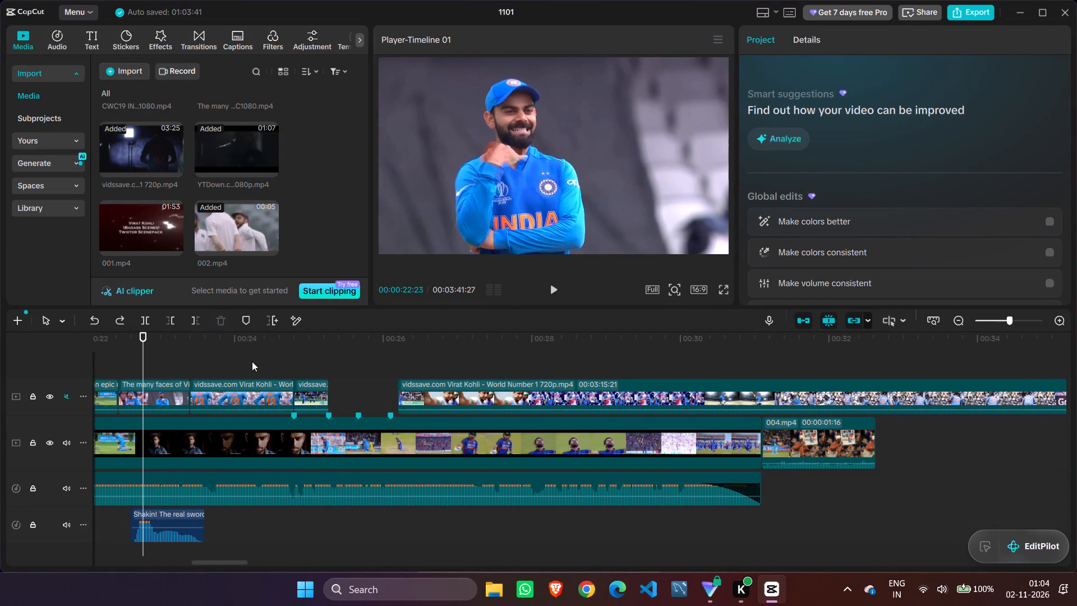
pyautogui.scroll(2, 522, 390)
pyautogui.moveTo(145, 375); pyautogui.dragTo(411, 397)
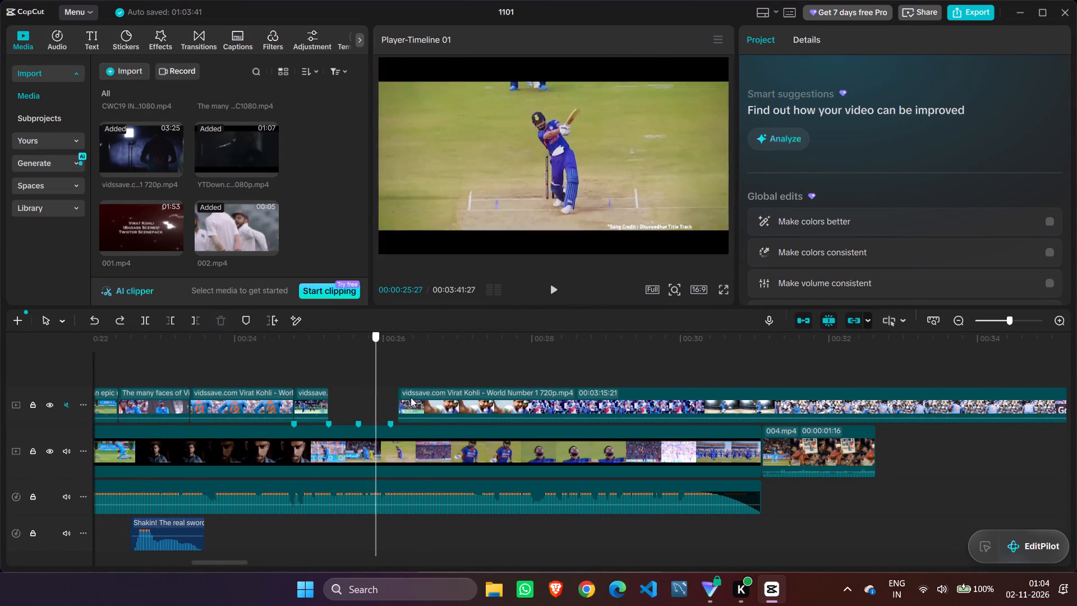
pyautogui.moveTo(411, 397); pyautogui.dragTo(529, 374)
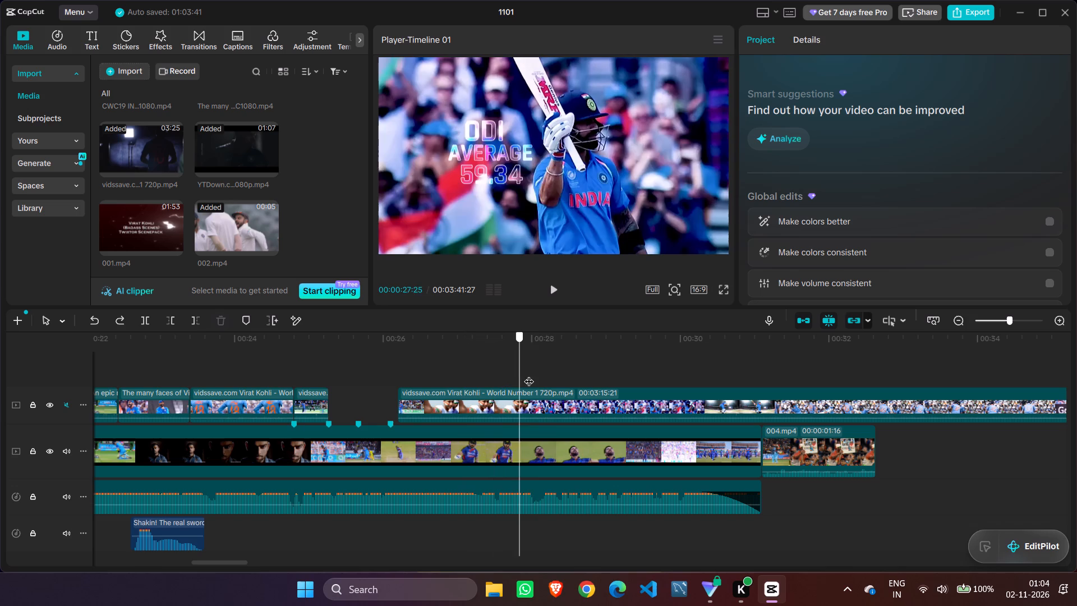
pyautogui.moveTo(529, 374); pyautogui.dragTo(721, 351)
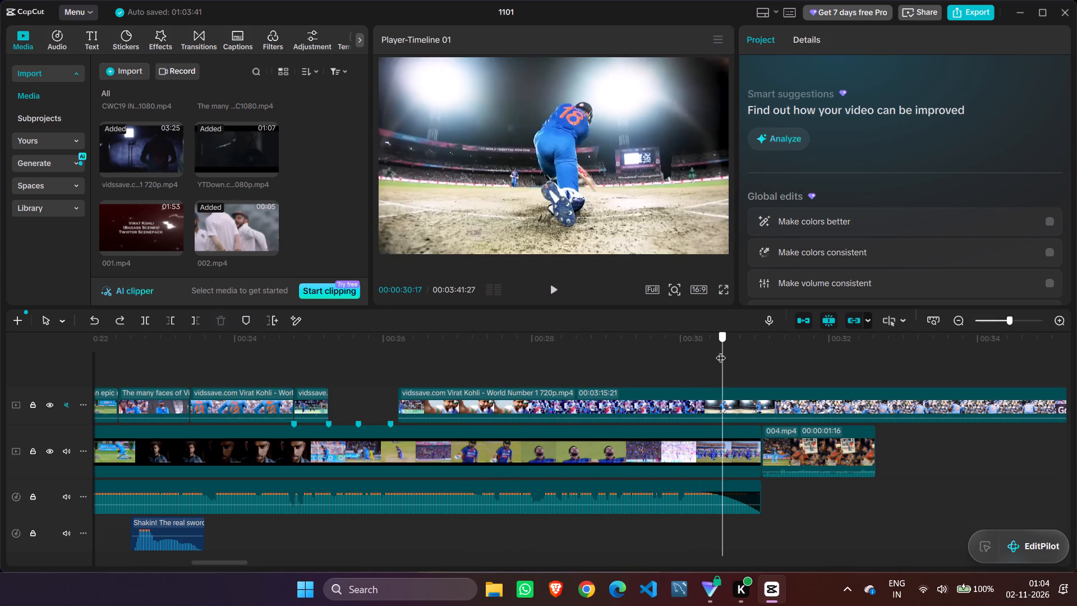
pyautogui.moveTo(721, 351); pyautogui.dragTo(685, 355)
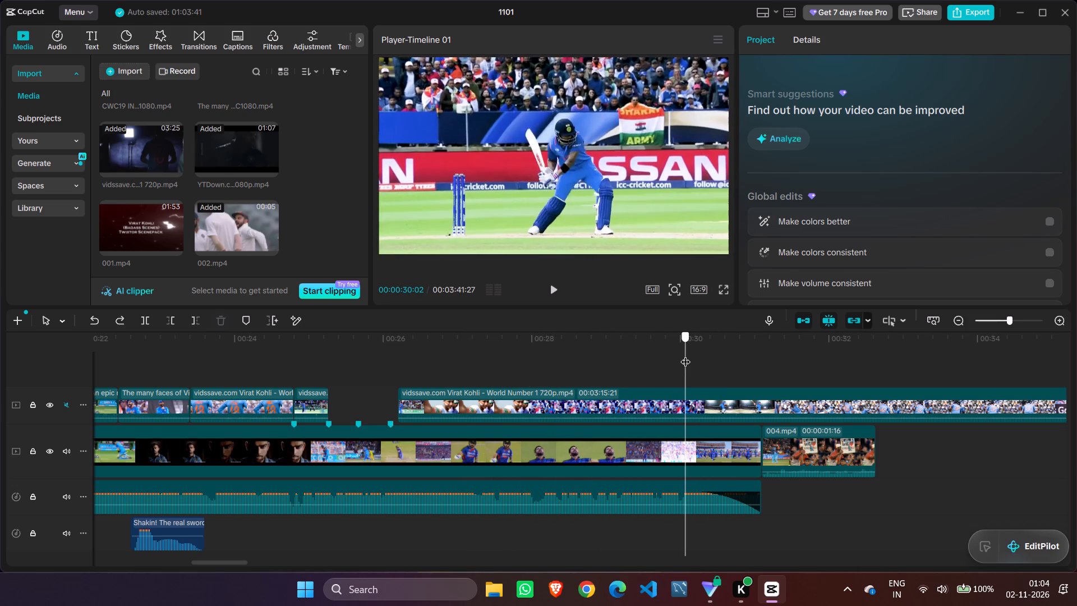
pyautogui.moveTo(685, 355); pyautogui.dragTo(689, 355)
pyautogui.click(587, 396)
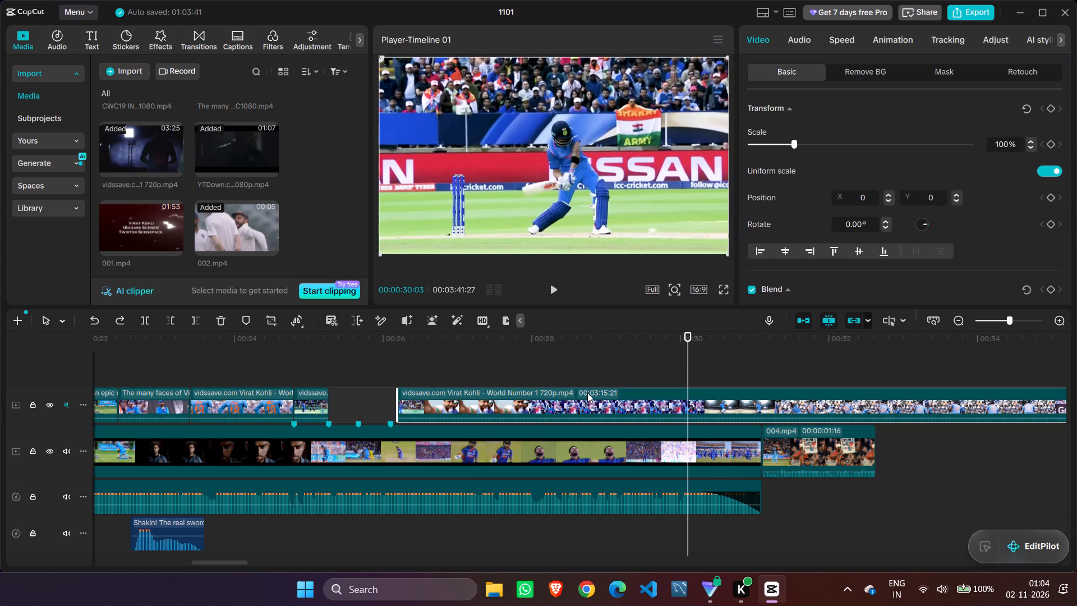
pyautogui.click(173, 322)
# Move the trimmed long Virat Kohli clip back against the end of the preceding short clip at the beat marker near 00:00:25:08.
pyautogui.moveTo(711, 398); pyautogui.dragTo(521, 428)
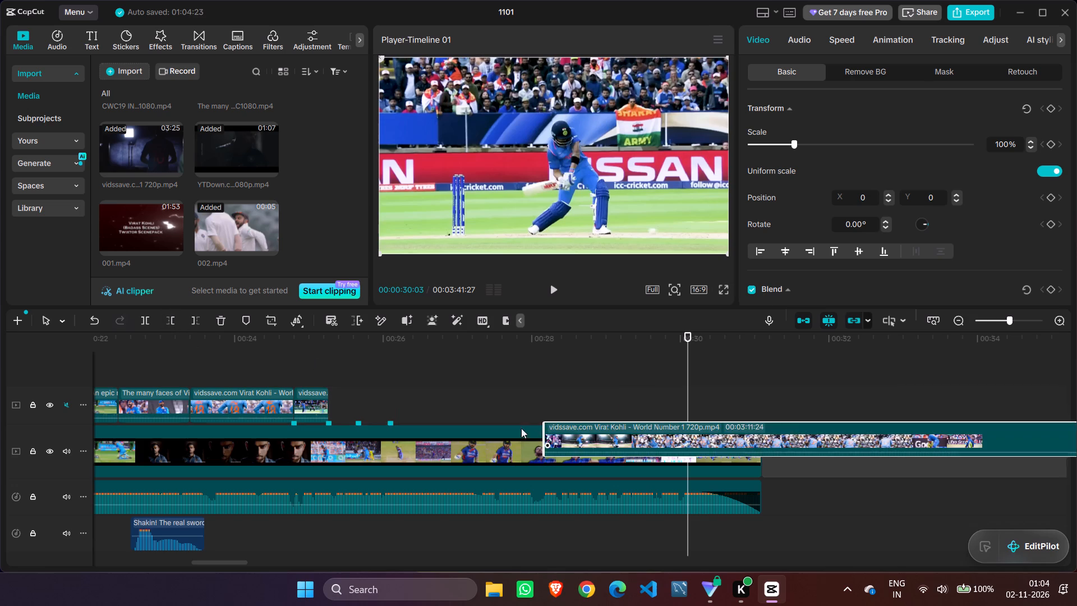
pyautogui.moveTo(521, 428); pyautogui.dragTo(353, 399)
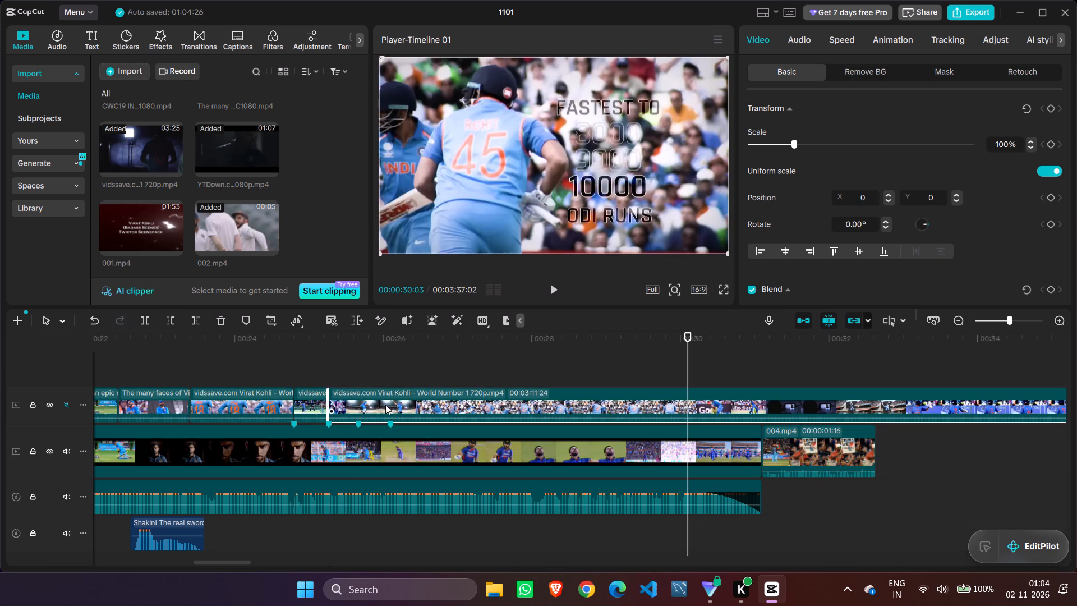
# Split the long Virat Kohli clip at 00:00:25:17, where the Nissan-board shot ends, and move the remainder to start just before 00:00:26:00.
pyautogui.moveTo(686, 369); pyautogui.dragTo(318, 439)
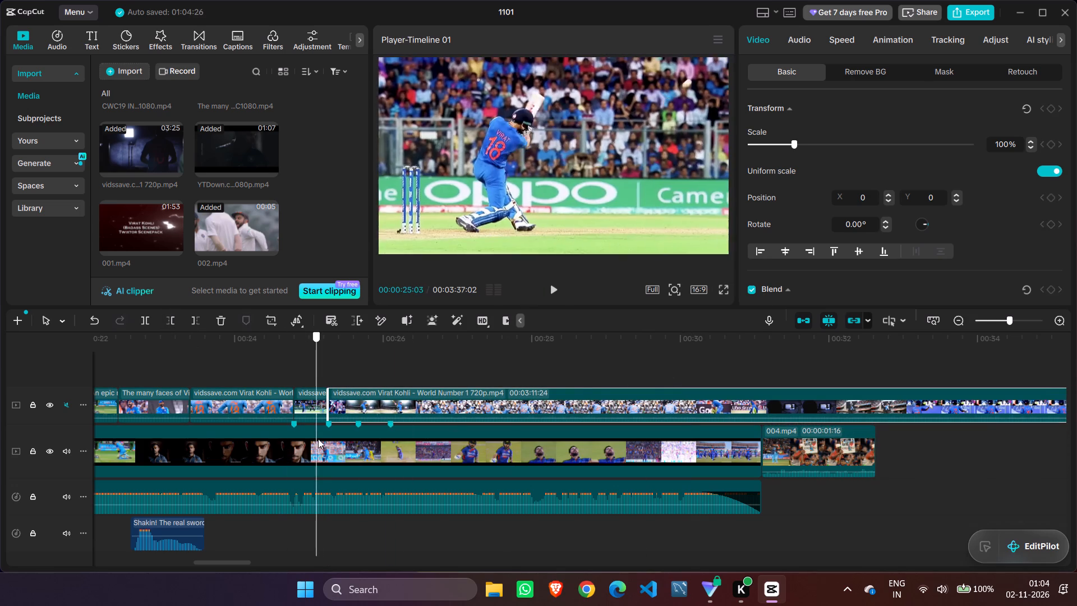
pyautogui.moveTo(318, 439); pyautogui.dragTo(349, 440)
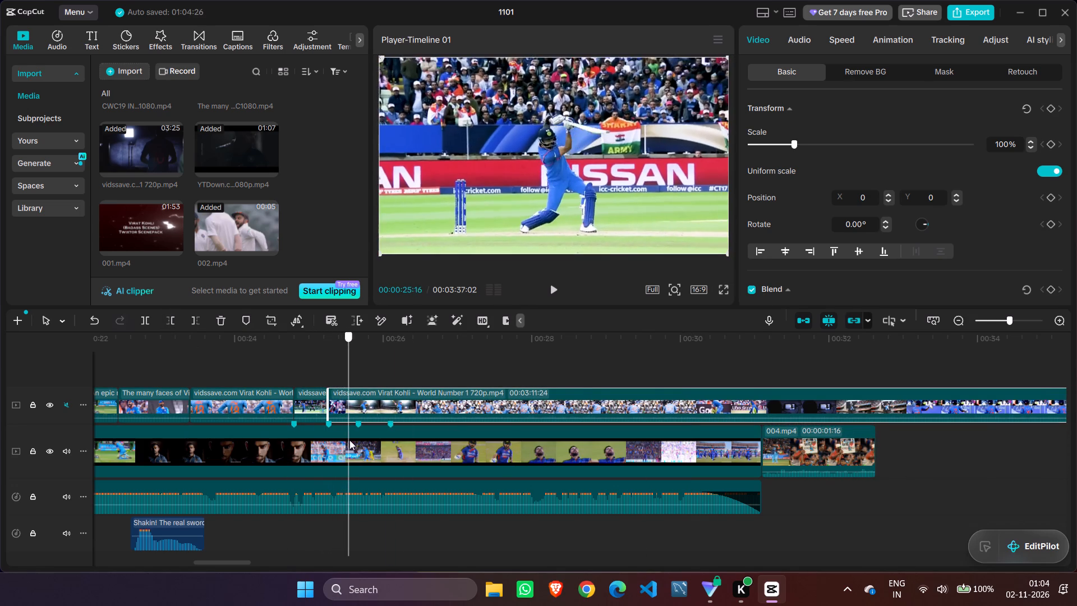
pyautogui.moveTo(349, 440); pyautogui.dragTo(348, 440)
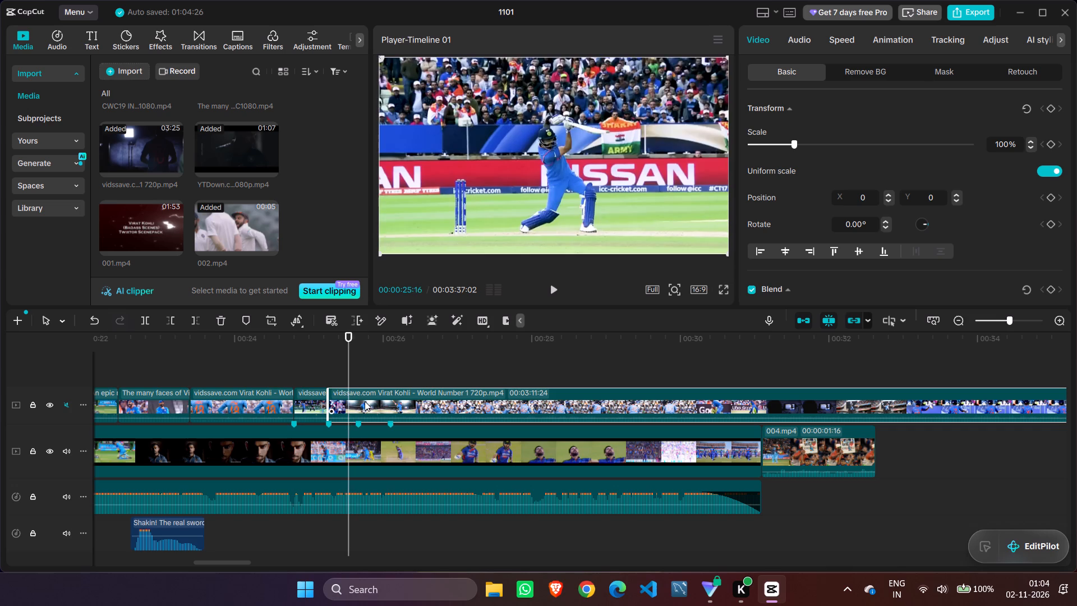
pyautogui.click(365, 401)
pyautogui.press('Right')
pyautogui.click(140, 321)
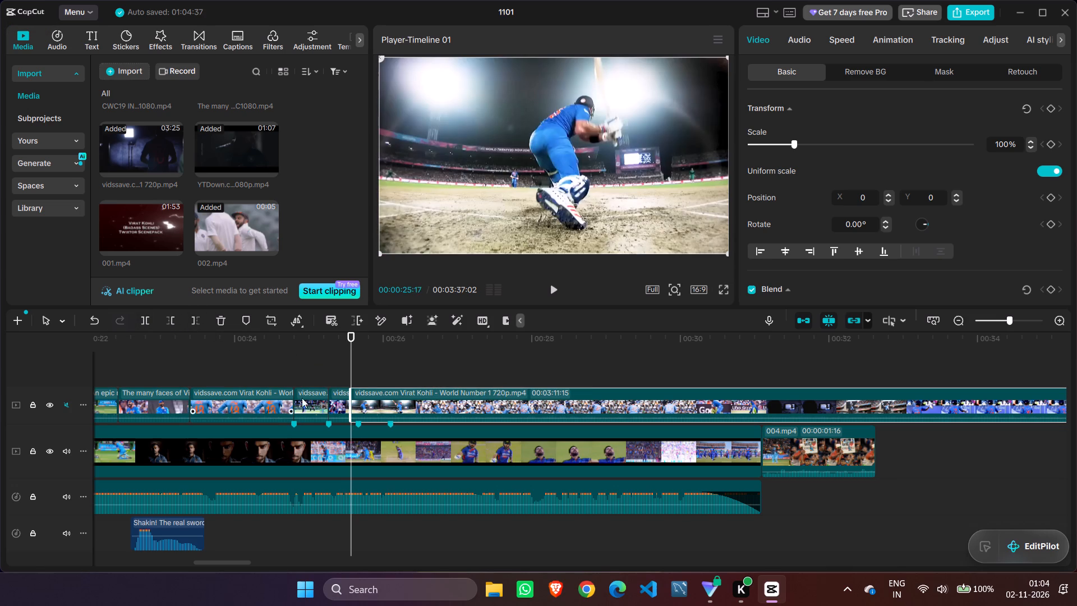
pyautogui.moveTo(394, 388); pyautogui.dragTo(420, 390)
# Align the short Nissan-board shot's end with the next beat marker and extend its start back to meet the preceding clip.
pyautogui.click(339, 397)
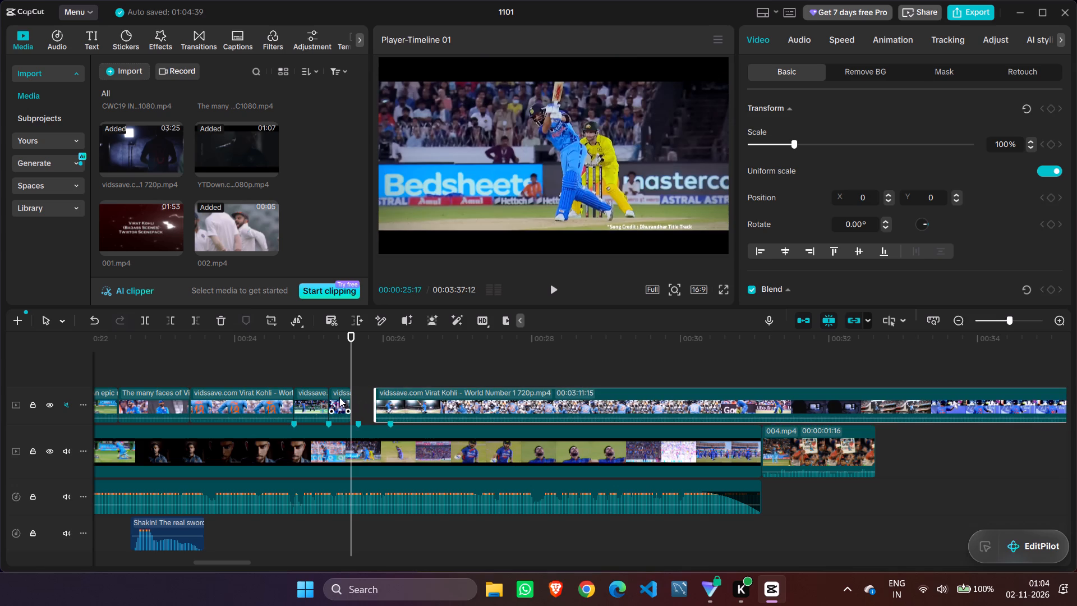
pyautogui.moveTo(349, 361); pyautogui.dragTo(347, 362)
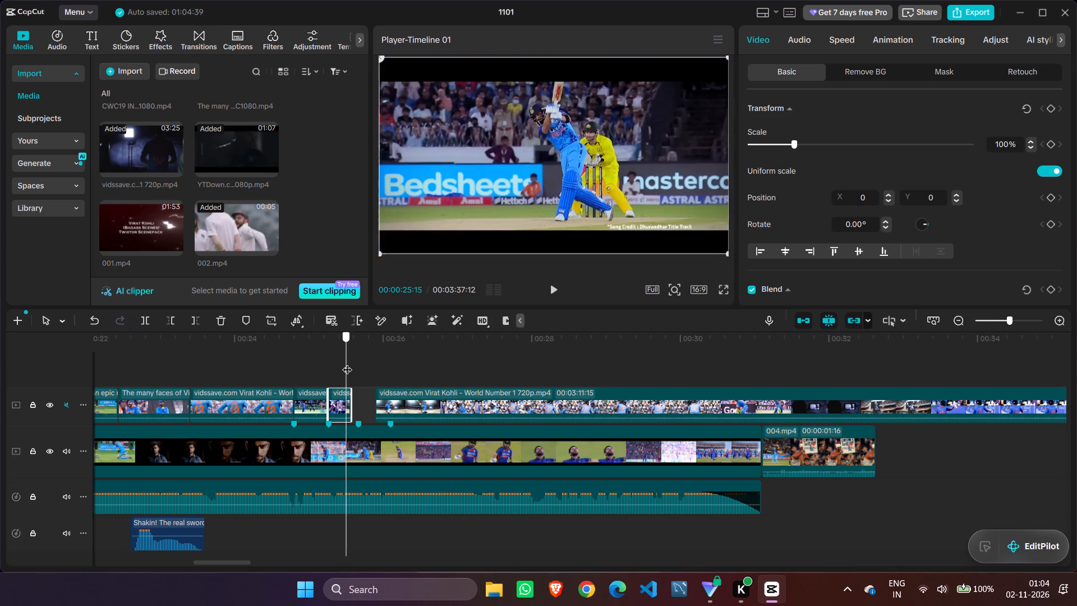
pyautogui.moveTo(347, 362); pyautogui.dragTo(343, 362)
pyautogui.moveTo(344, 400); pyautogui.dragTo(351, 400)
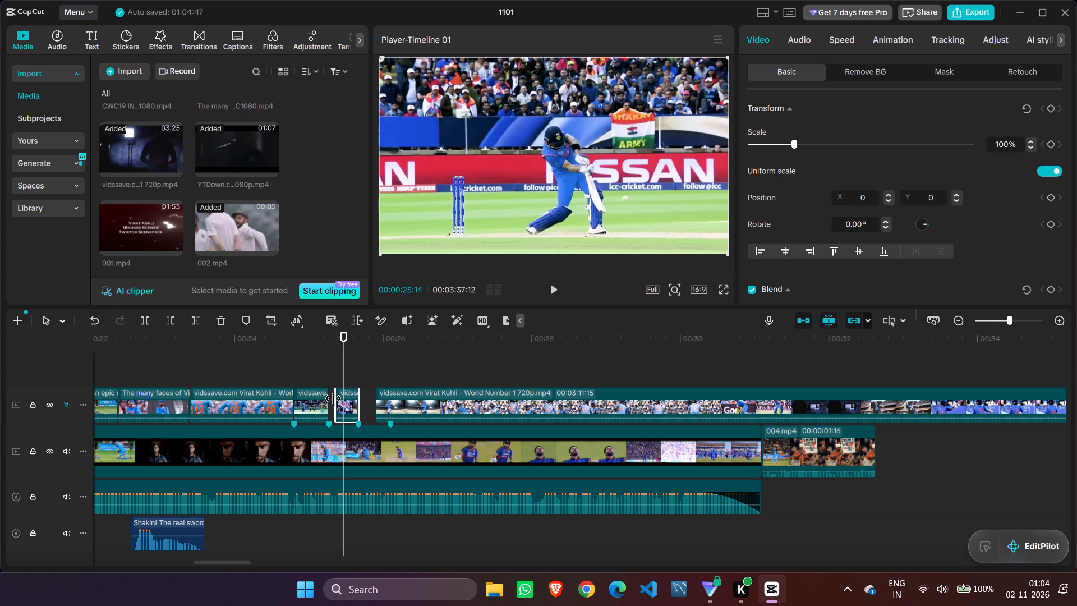
pyautogui.moveTo(333, 398); pyautogui.dragTo(322, 398)
# Play the montage repeatedly from about 00:00:23:00 to past 00:00:26:05 to check the new batting shots against the music's beats.
pyautogui.moveTo(343, 361); pyautogui.dragTo(244, 380)
pyautogui.click(274, 369)
pyautogui.moveTo(274, 369); pyautogui.dragTo(251, 368)
pyautogui.press('space')
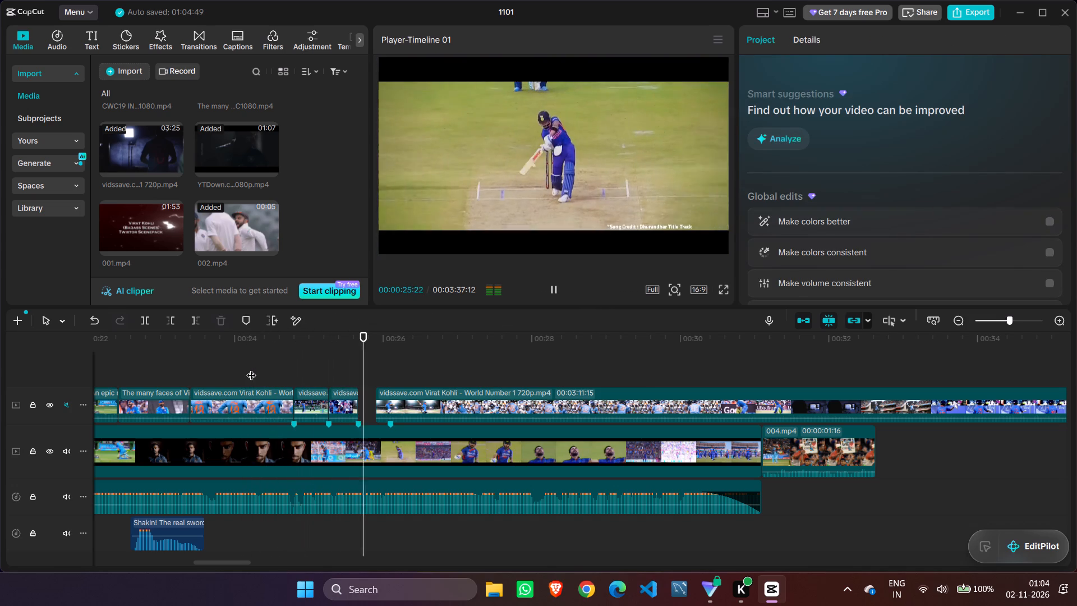
pyautogui.press('space')
pyautogui.moveTo(371, 361); pyautogui.dragTo(238, 383)
pyautogui.press('space')
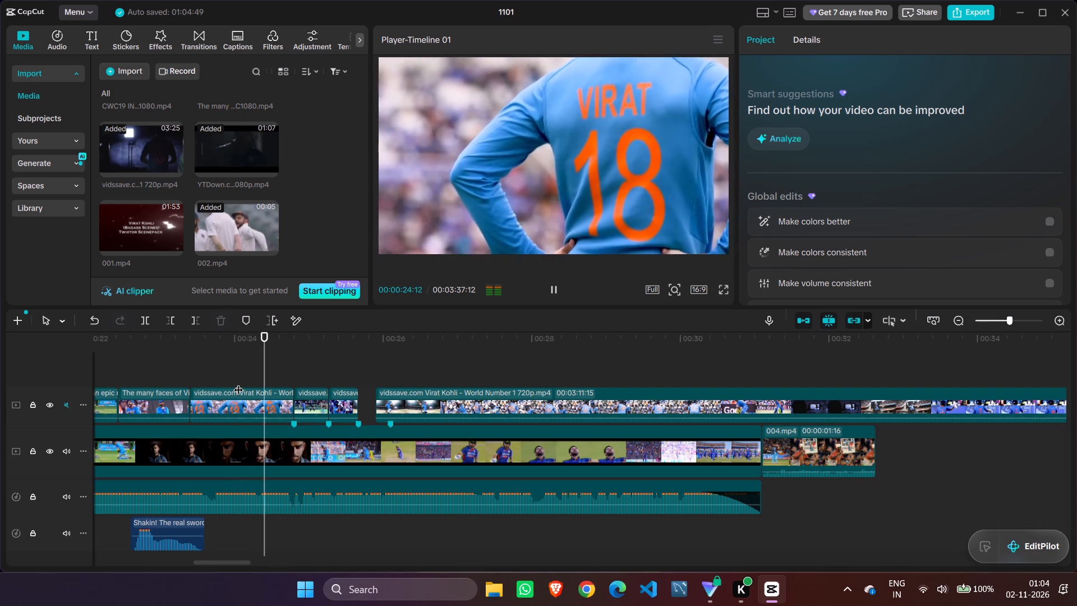
pyautogui.press('space')
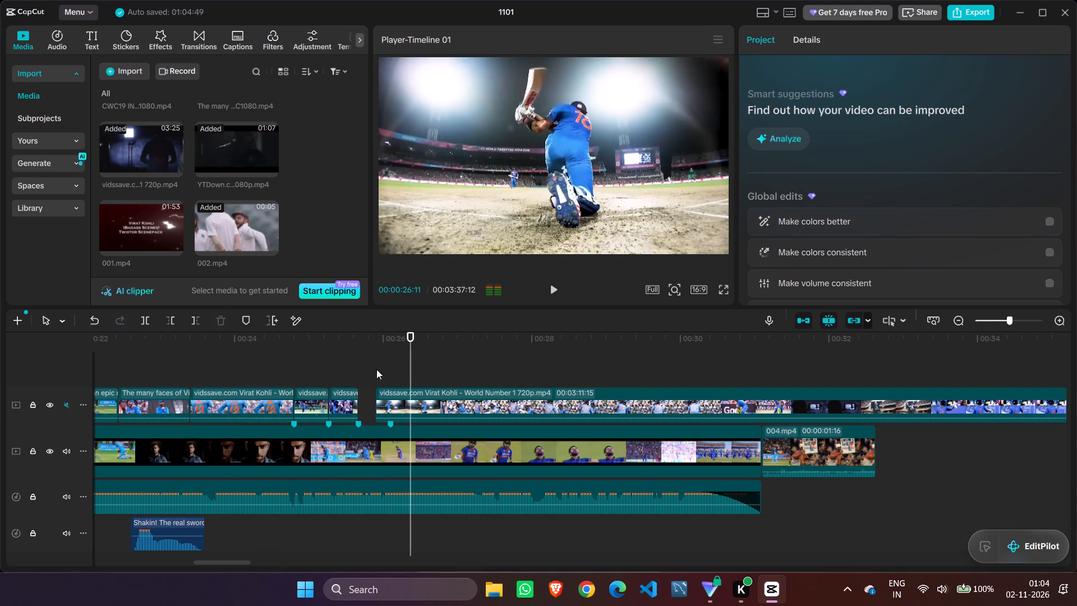
pyautogui.moveTo(412, 361); pyautogui.dragTo(233, 400)
pyautogui.press('space')
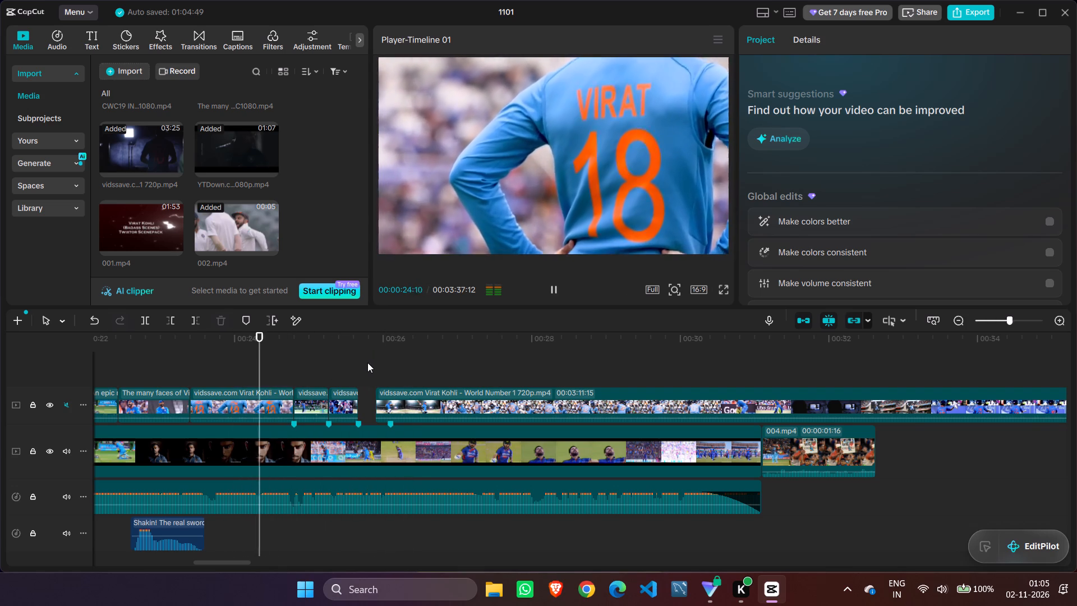
pyautogui.press('space')
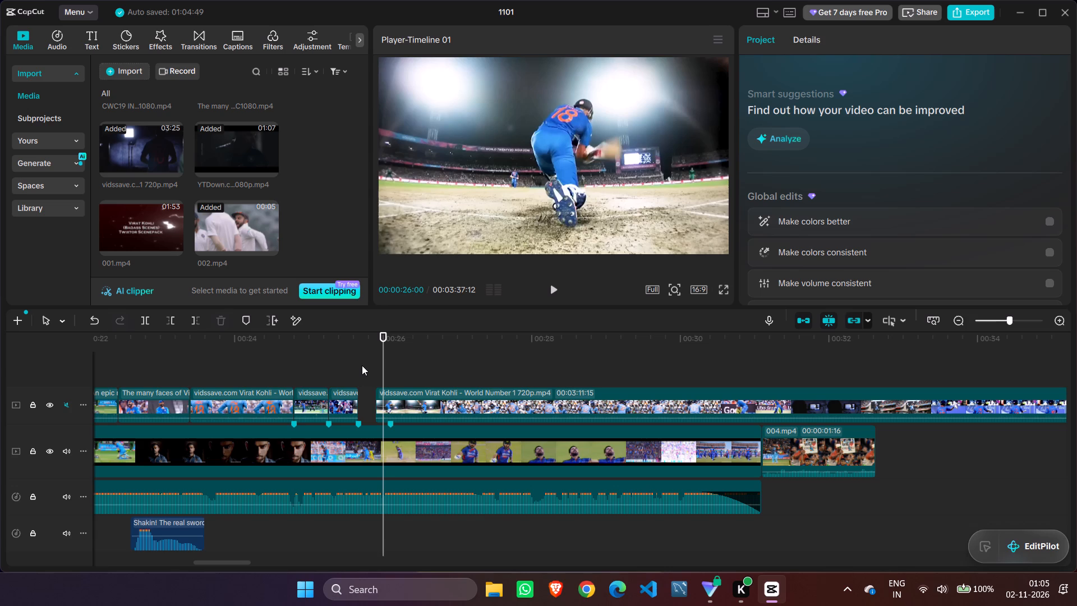
pyautogui.moveTo(384, 367); pyautogui.dragTo(207, 396)
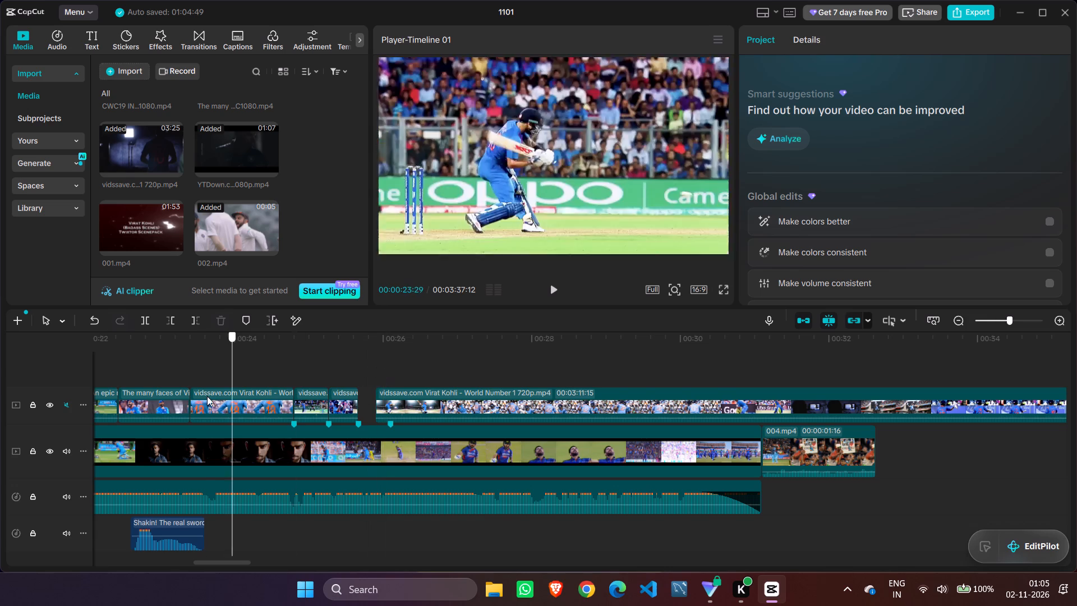
pyautogui.moveTo(207, 396); pyautogui.dragTo(158, 407)
pyautogui.press('space')
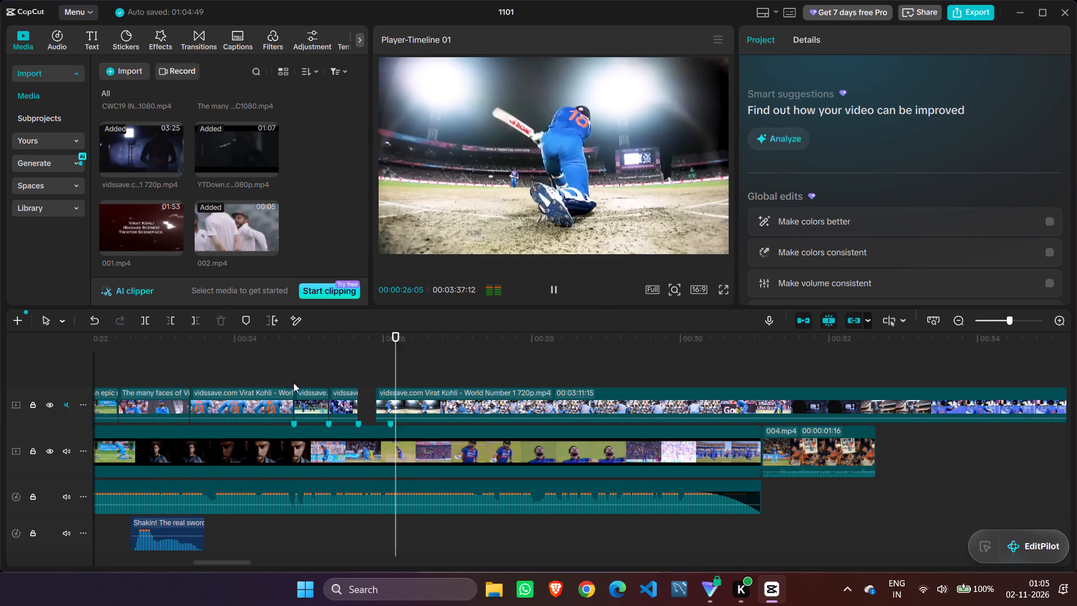
pyautogui.press('space')
pyautogui.moveTo(434, 359); pyautogui.dragTo(291, 372)
pyautogui.press('space')
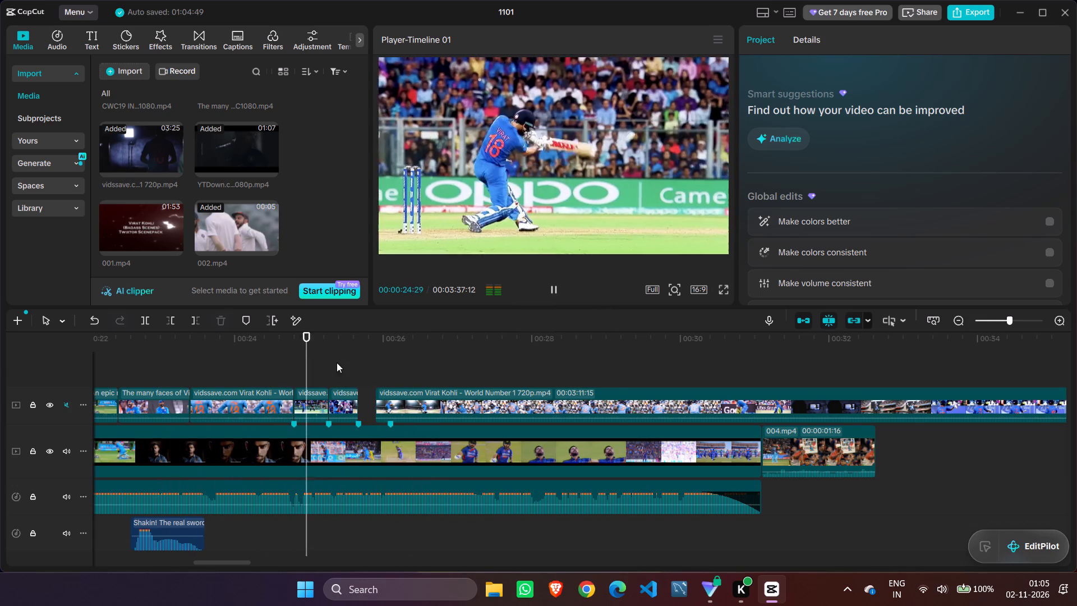
pyautogui.press('space')
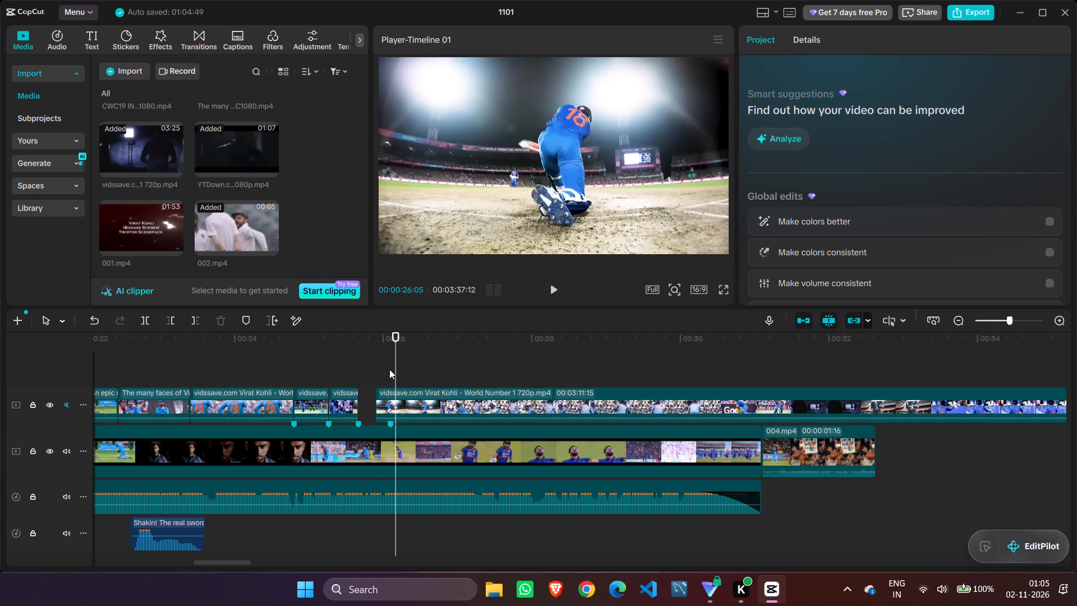
pyautogui.moveTo(394, 366); pyautogui.dragTo(262, 379)
pyautogui.press('space')
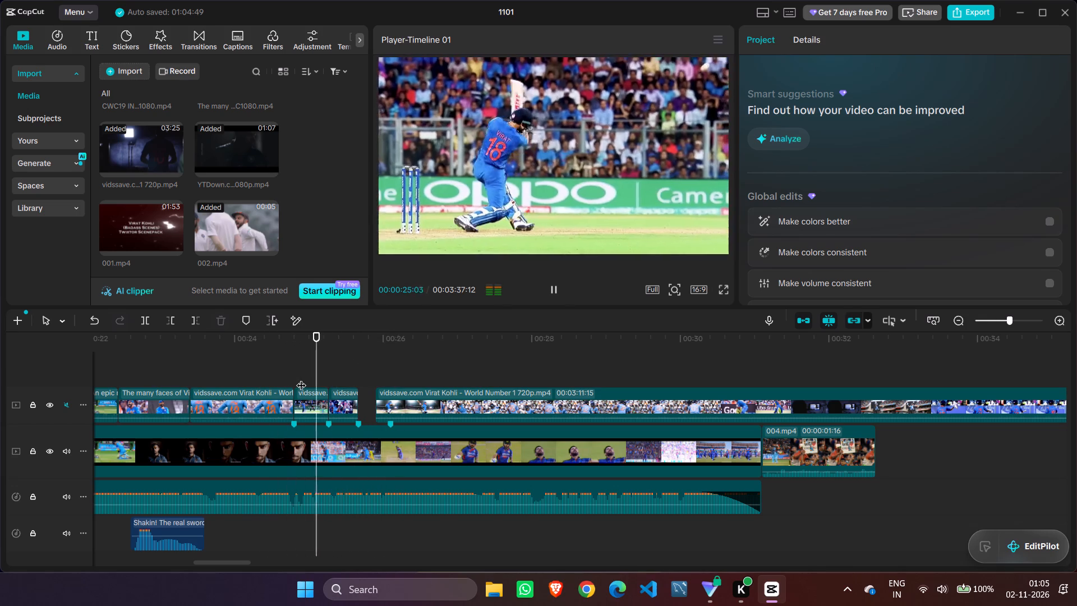
pyautogui.press('space')
# Scrub through the long Virat Kohli clip up to about 00:00:41:27 and back over the earlier montage, examining shots for the next beat.
pyautogui.moveTo(426, 369); pyautogui.dragTo(406, 369)
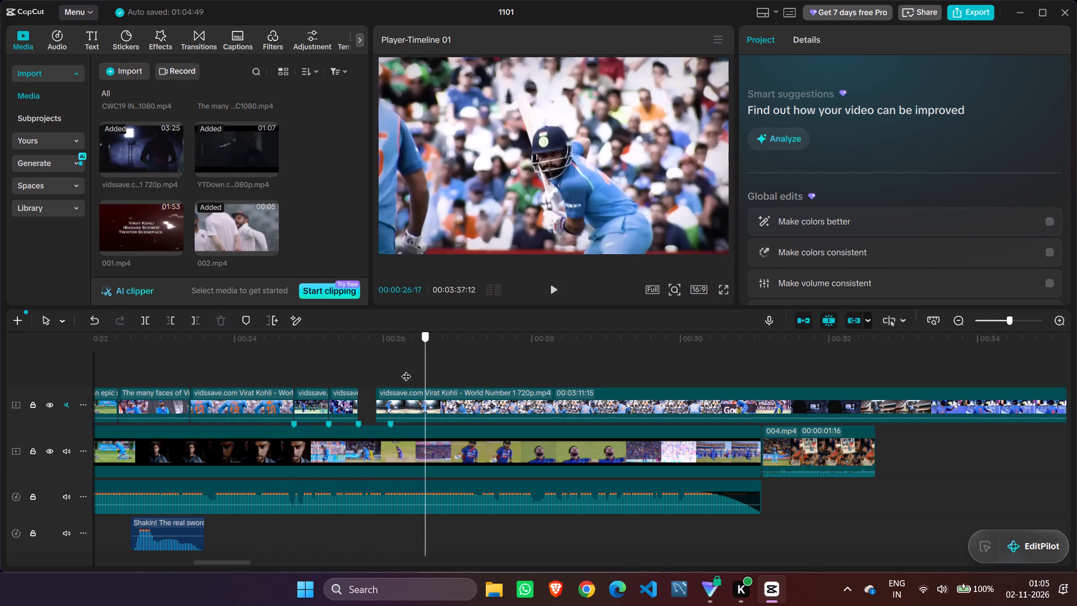
pyautogui.moveTo(406, 369); pyautogui.dragTo(448, 387)
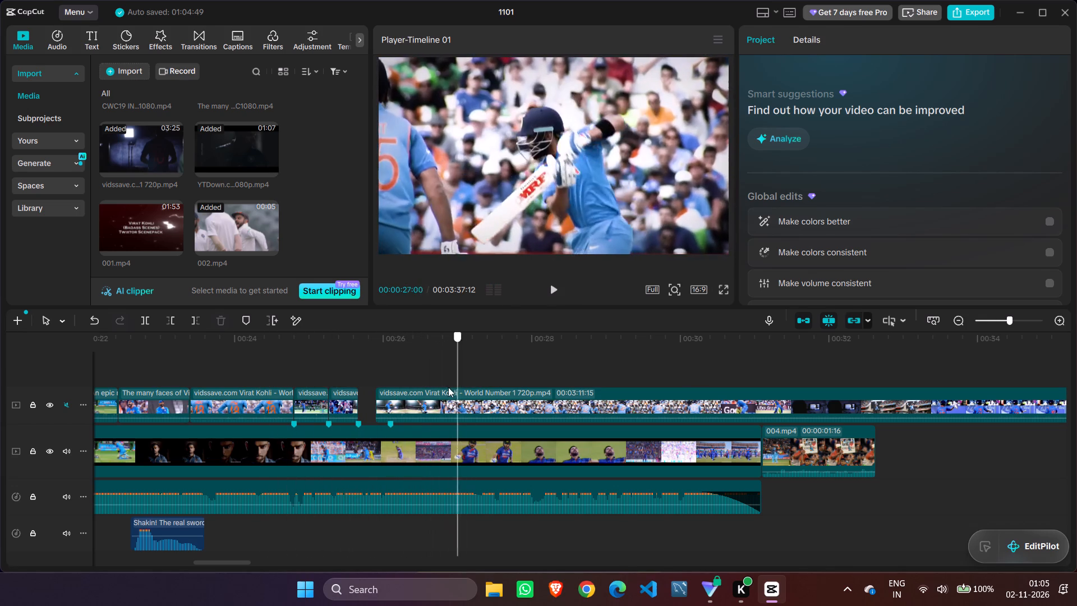
pyautogui.moveTo(448, 387); pyautogui.dragTo(606, 372)
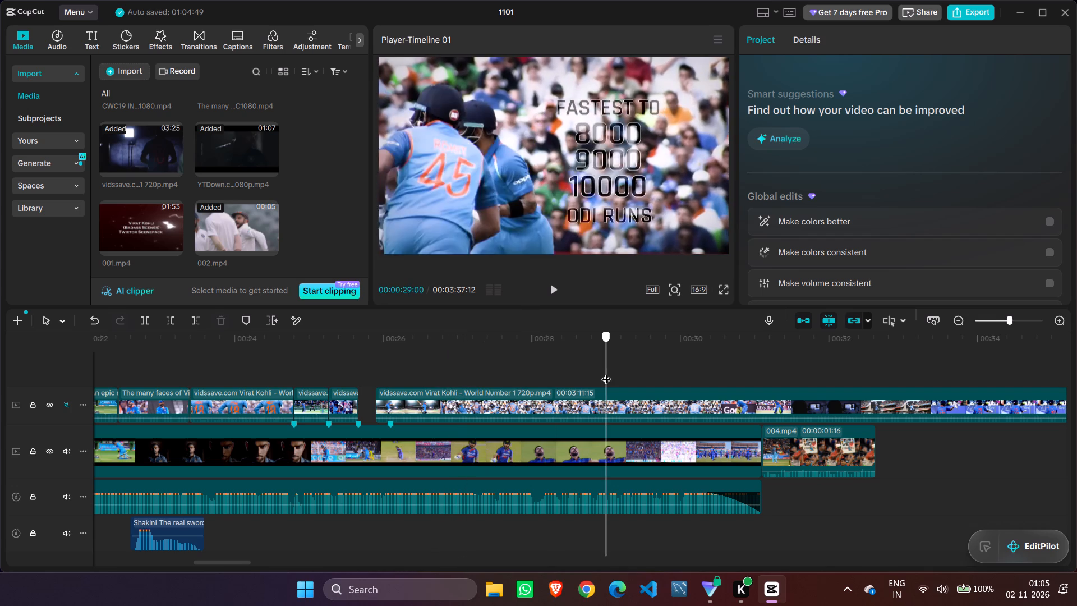
pyautogui.moveTo(606, 372); pyautogui.dragTo(342, 452)
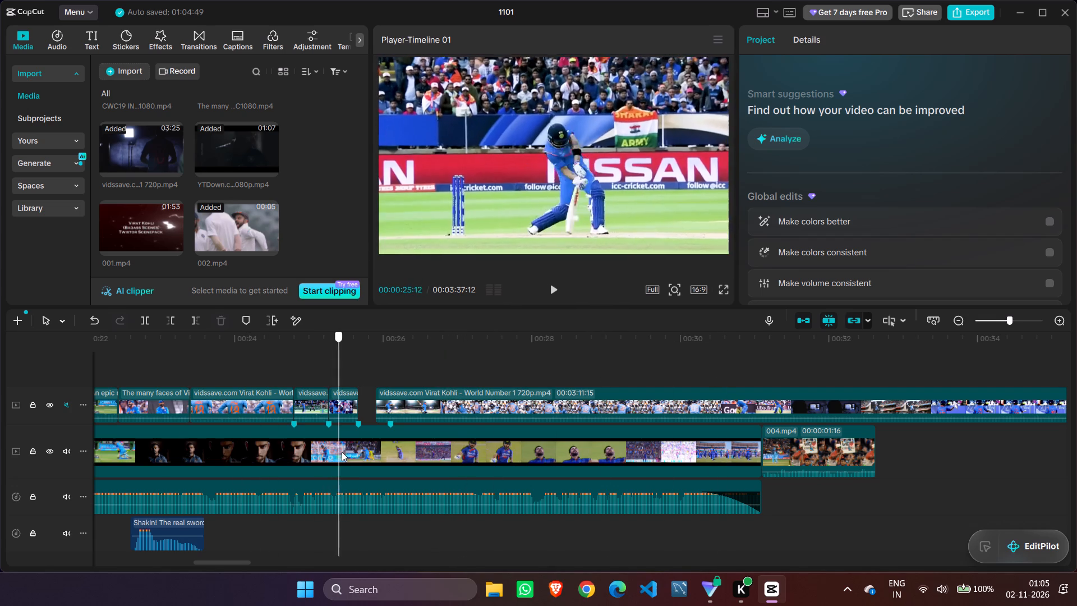
pyautogui.moveTo(342, 452); pyautogui.dragTo(404, 451)
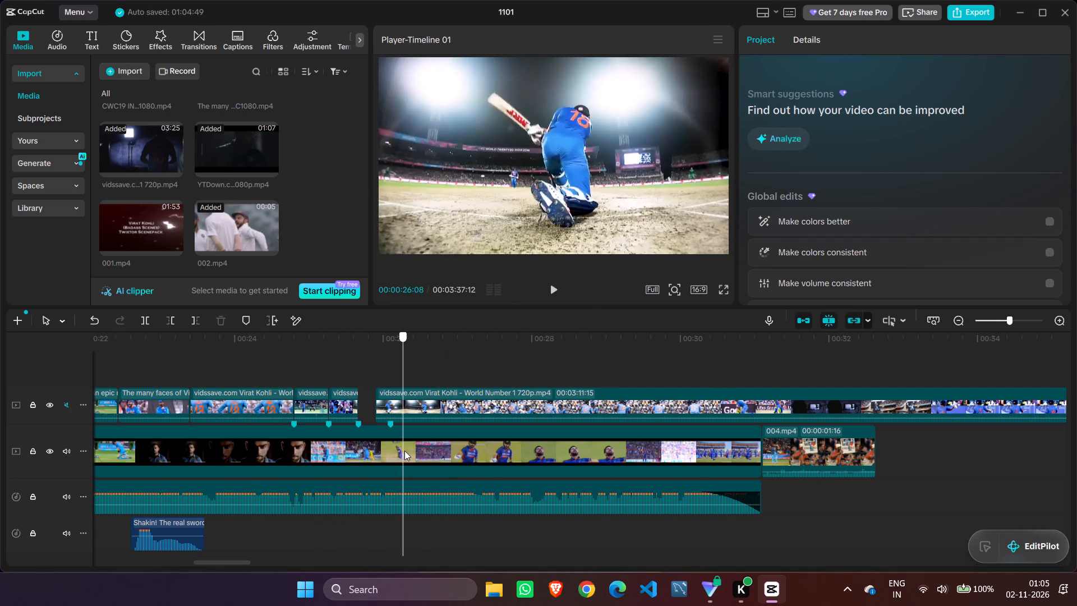
pyautogui.moveTo(404, 451); pyautogui.dragTo(429, 444)
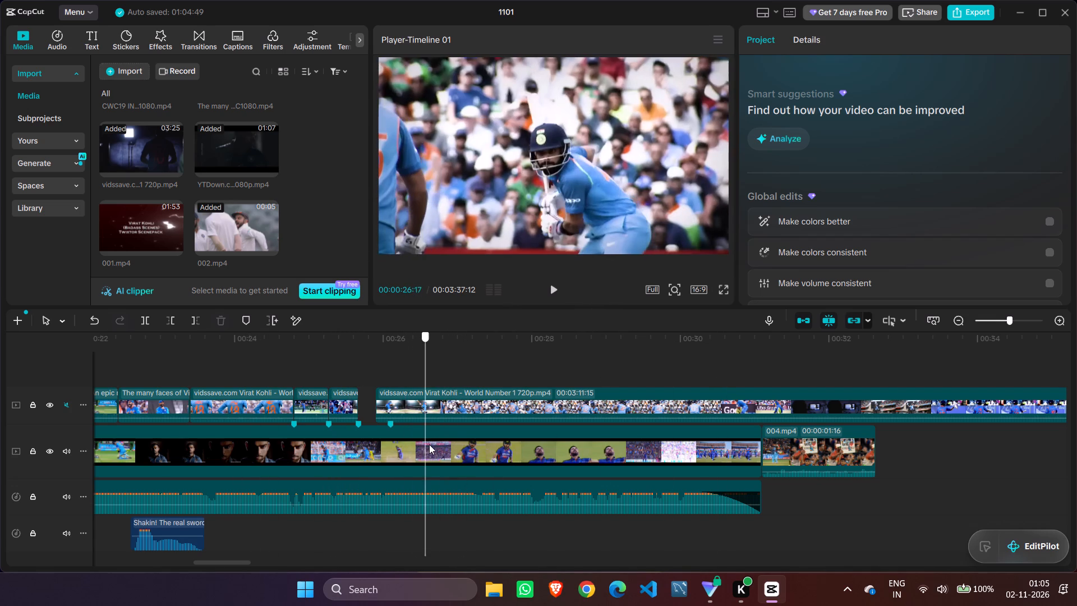
pyautogui.moveTo(429, 444); pyautogui.dragTo(388, 438)
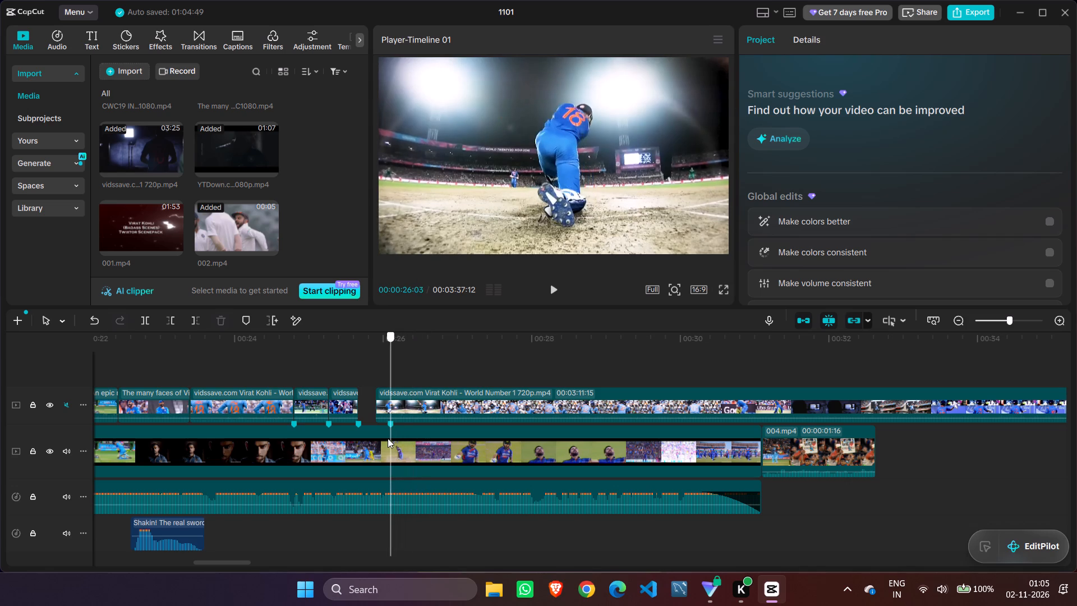
pyautogui.moveTo(388, 438); pyautogui.dragTo(475, 440)
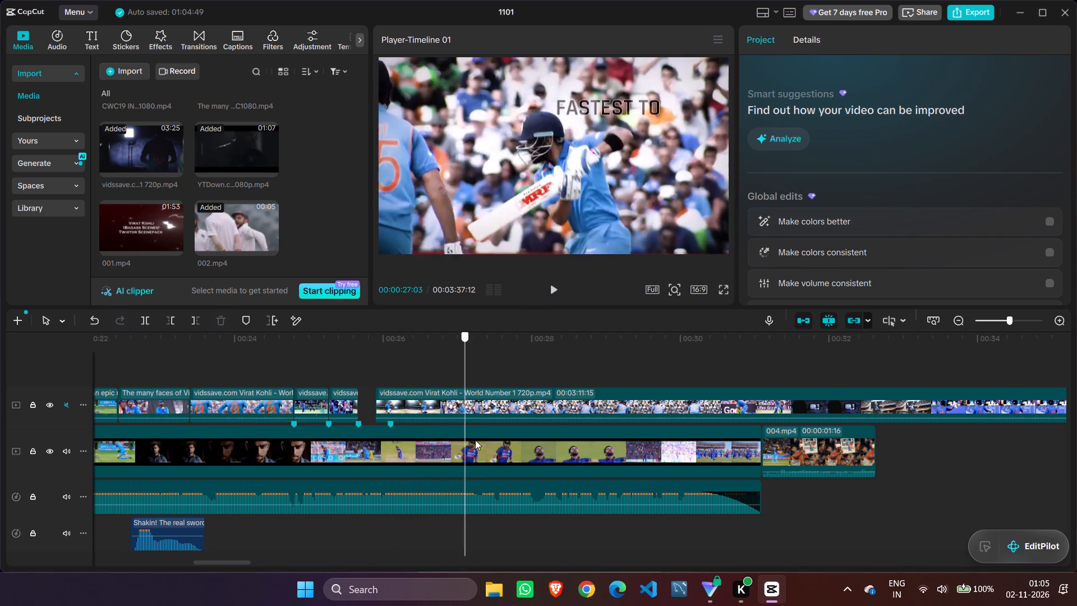
pyautogui.moveTo(475, 440); pyautogui.dragTo(560, 437)
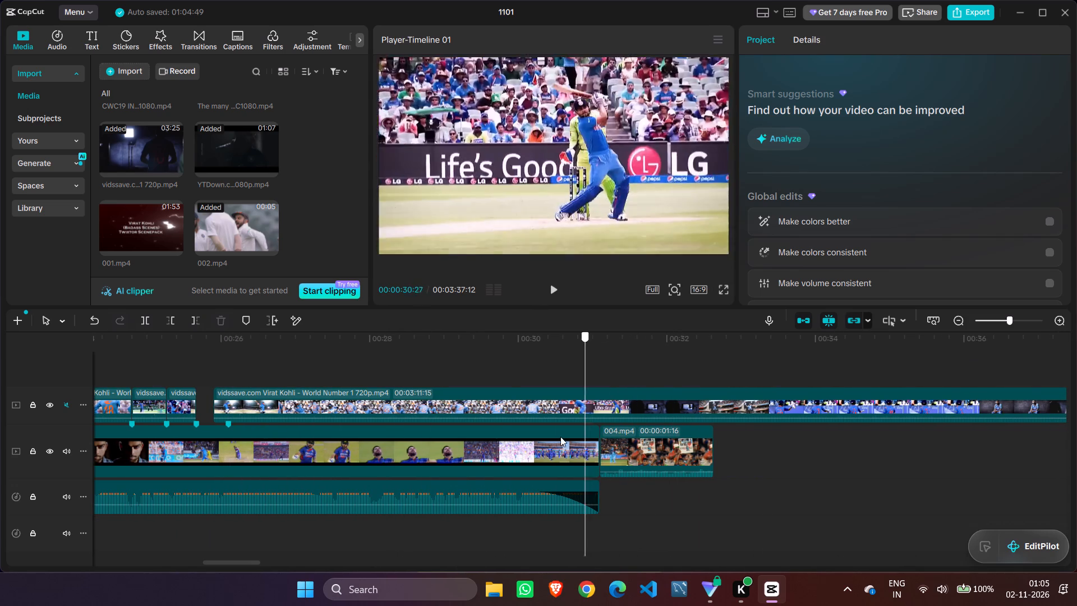
pyautogui.moveTo(560, 437); pyautogui.dragTo(661, 366)
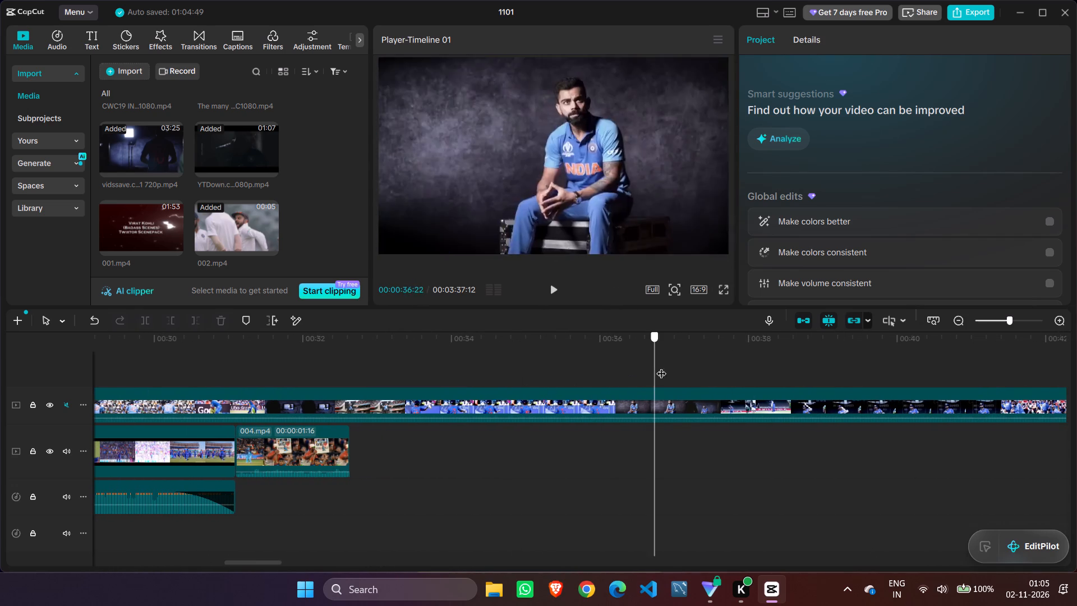
pyautogui.moveTo(661, 366); pyautogui.dragTo(743, 352)
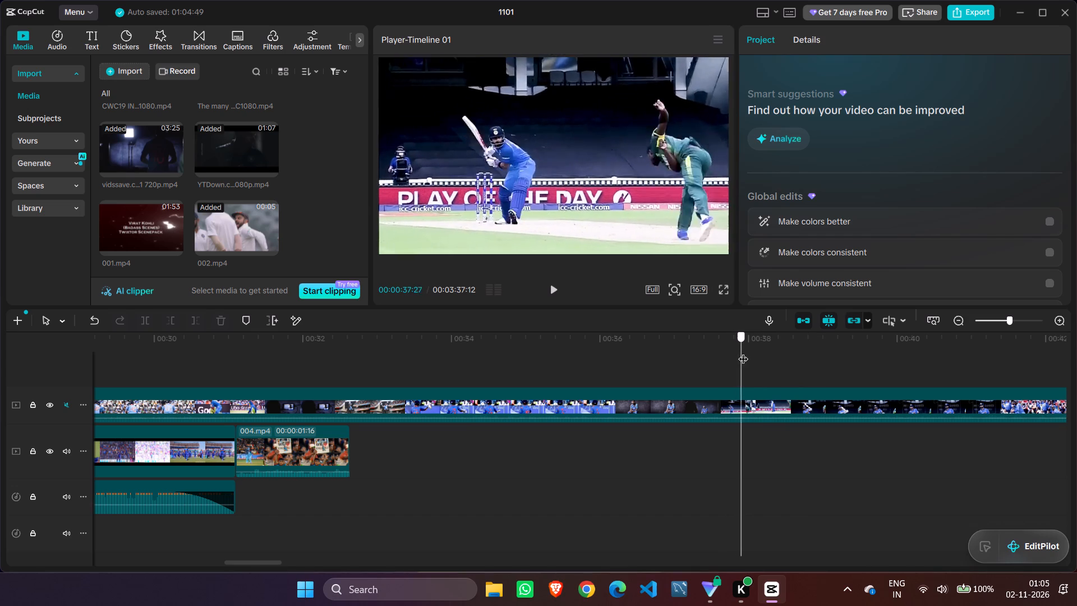
pyautogui.moveTo(743, 352); pyautogui.dragTo(1039, 321)
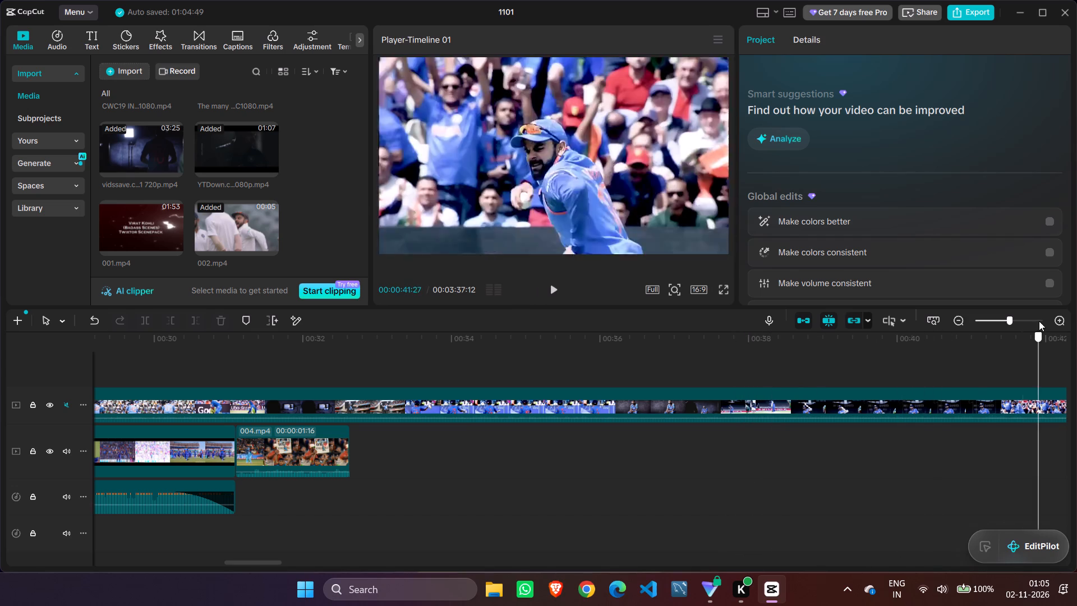
pyautogui.moveTo(1039, 321); pyautogui.dragTo(407, 396)
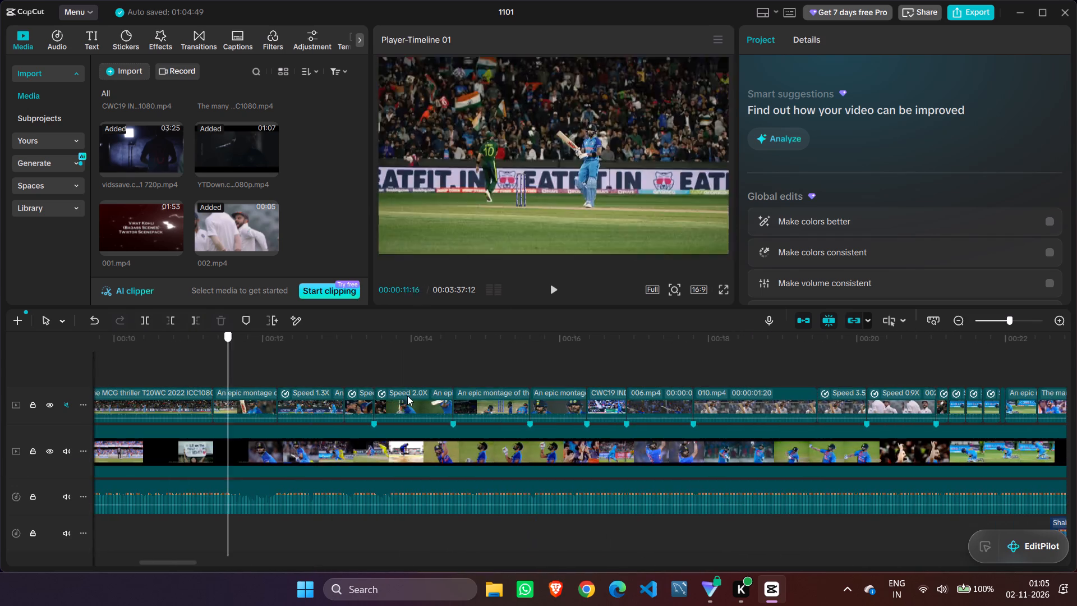
pyautogui.moveTo(407, 396); pyautogui.dragTo(1065, 306)
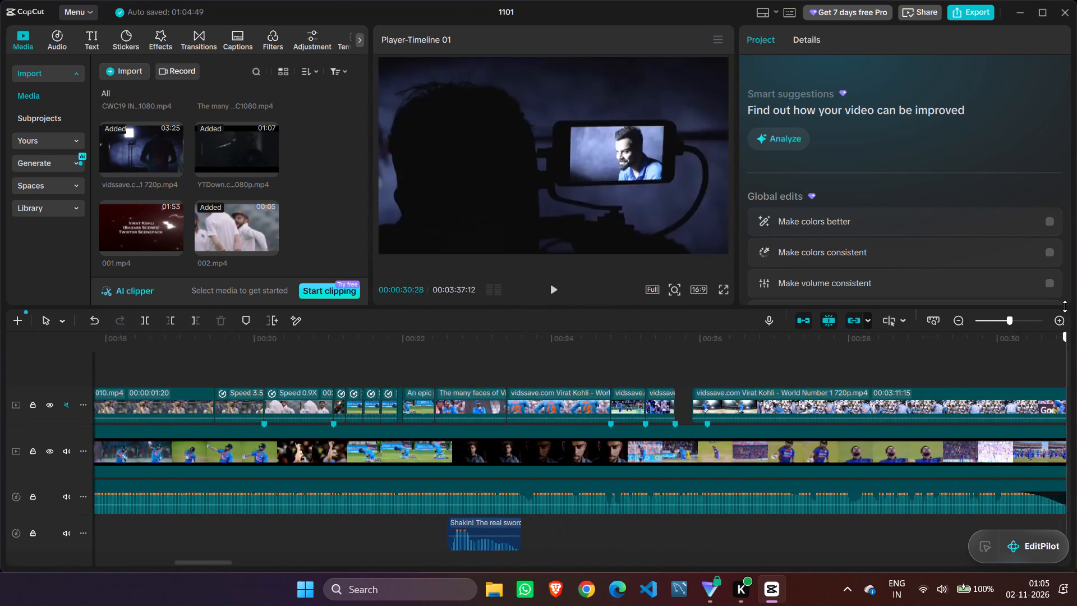
# Cut everything after 00:00:26:13 from the long Virat Kohli clip, butt the kneeling shot against the preceding clip, and trim its end to the 00:00:26:03 marker.
pyautogui.moveTo(1065, 306); pyautogui.dragTo(591, 404)
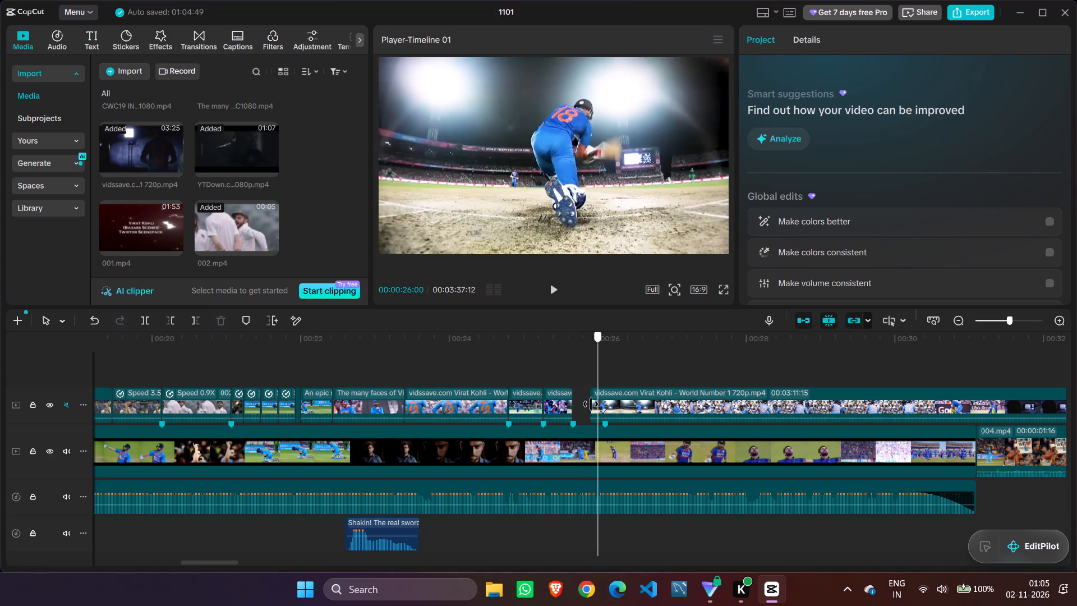
pyautogui.moveTo(591, 404); pyautogui.dragTo(591, 403)
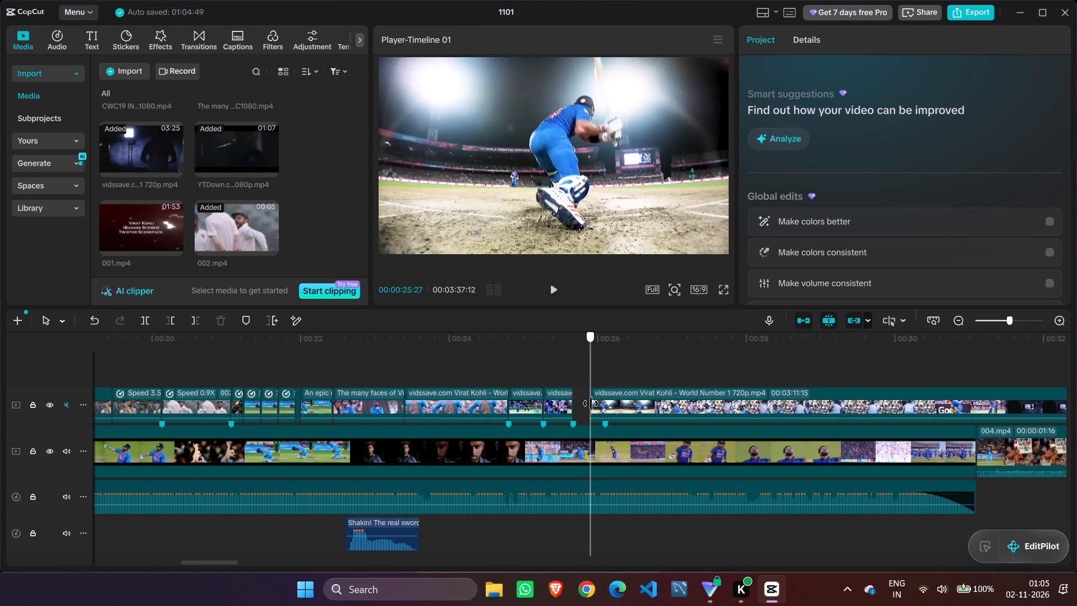
pyautogui.moveTo(591, 403); pyautogui.dragTo(622, 404)
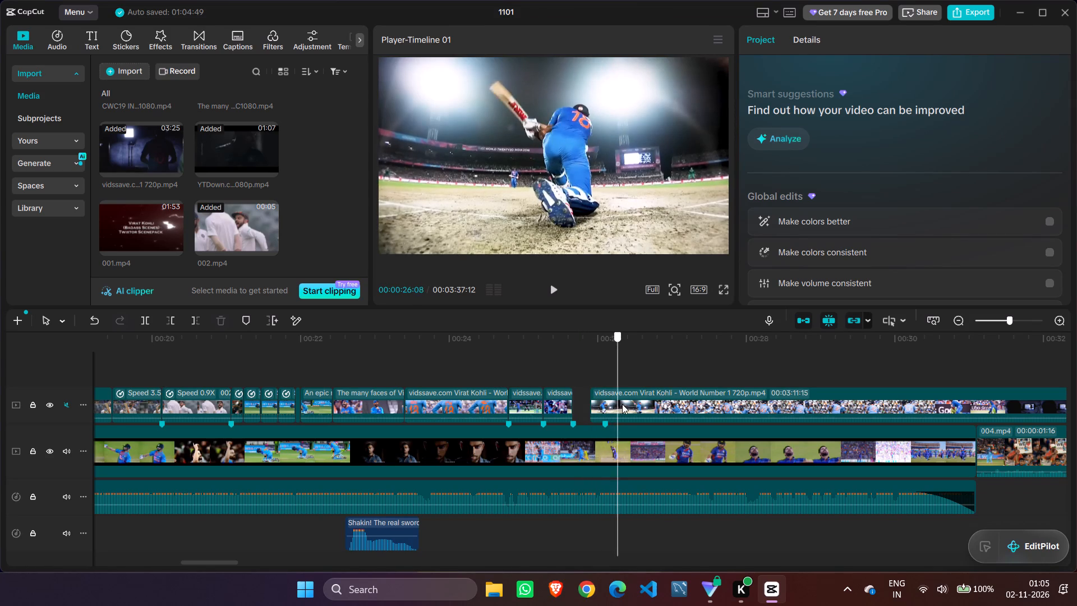
pyautogui.moveTo(622, 404); pyautogui.dragTo(629, 407)
pyautogui.click(630, 406)
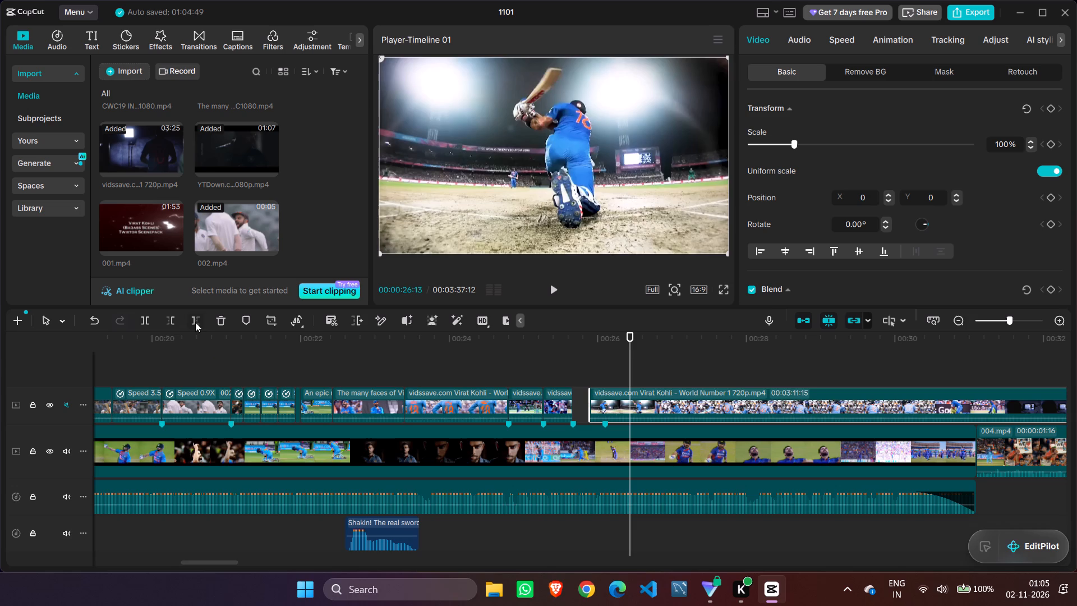
pyautogui.click(196, 322)
pyautogui.moveTo(608, 398); pyautogui.dragTo(595, 398)
pyautogui.moveTo(611, 402); pyautogui.dragTo(603, 398)
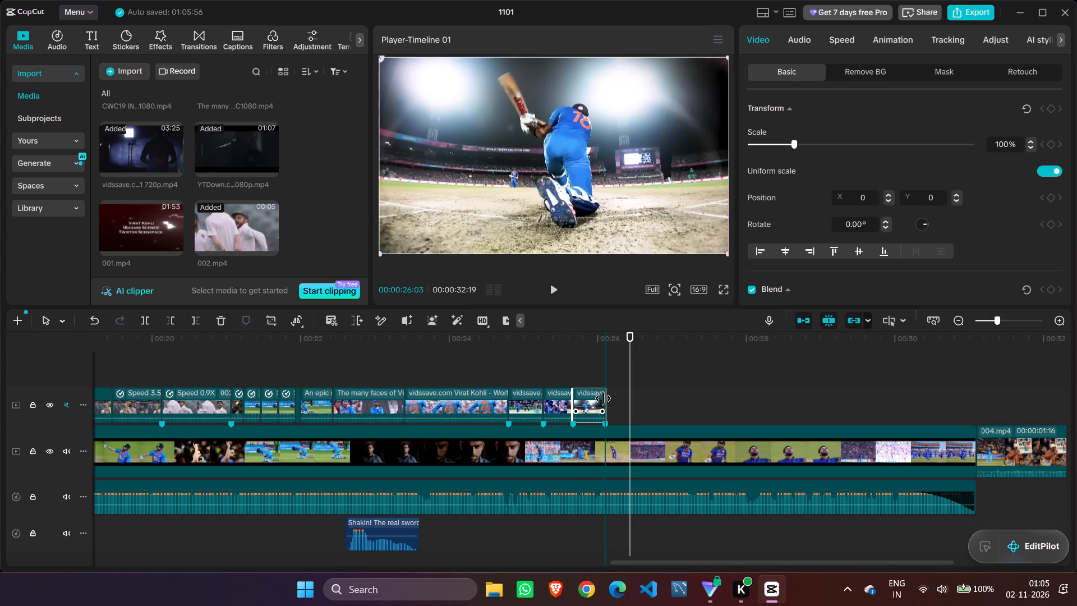
# Replay the montage repeatedly from about 00:00:24:00 past the kneeling batting shot to check its cuts against the music.
pyautogui.moveTo(629, 365); pyautogui.dragTo(593, 371)
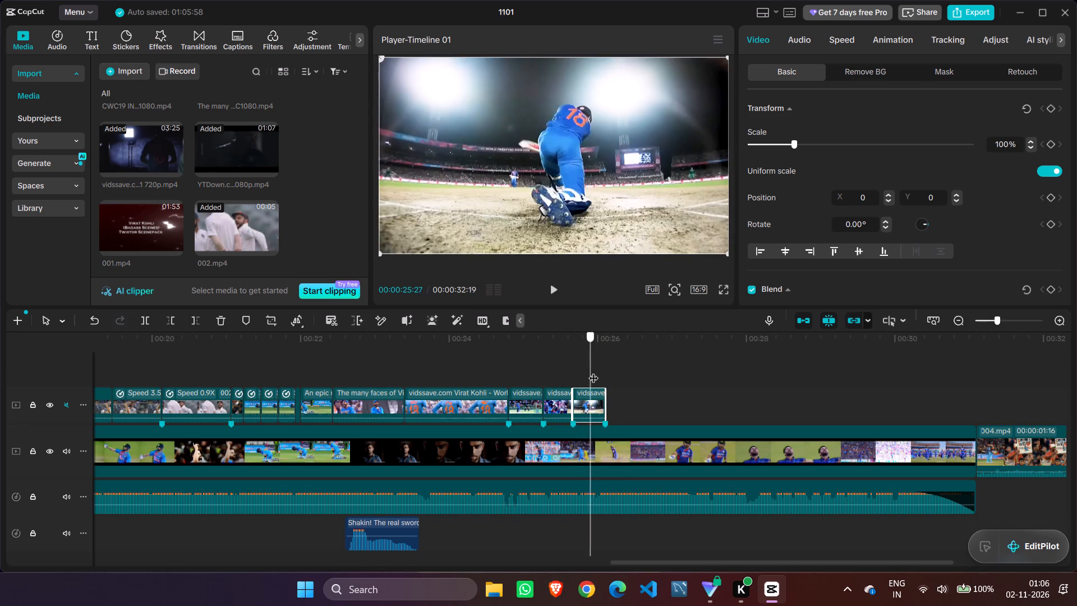
pyautogui.moveTo(593, 371); pyautogui.dragTo(575, 387)
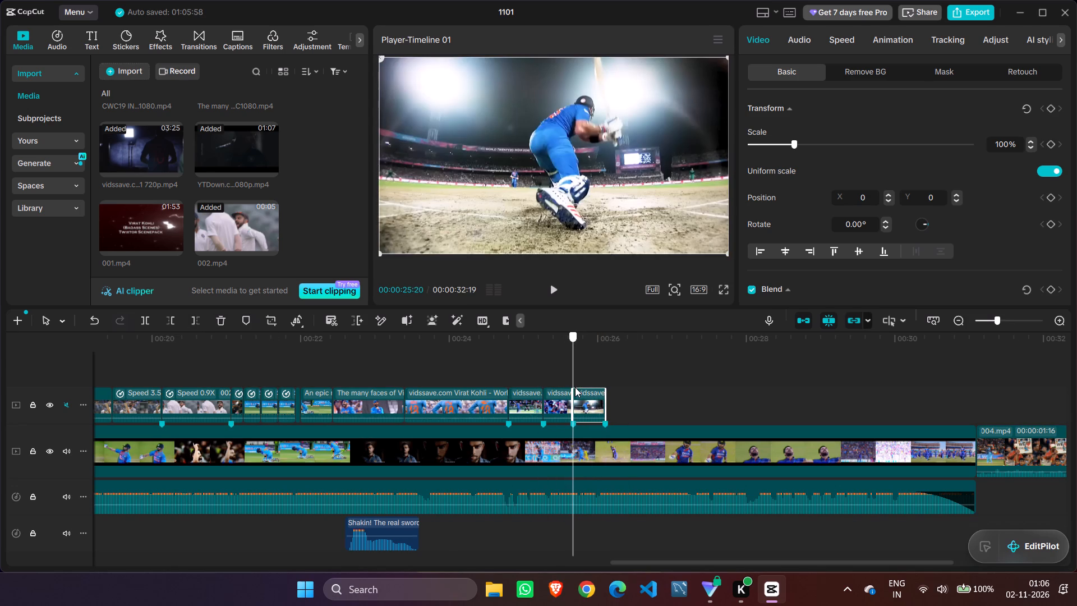
pyautogui.moveTo(575, 387); pyautogui.dragTo(440, 392)
pyautogui.click(465, 359)
pyautogui.moveTo(465, 359); pyautogui.dragTo(432, 359)
pyautogui.press('space')
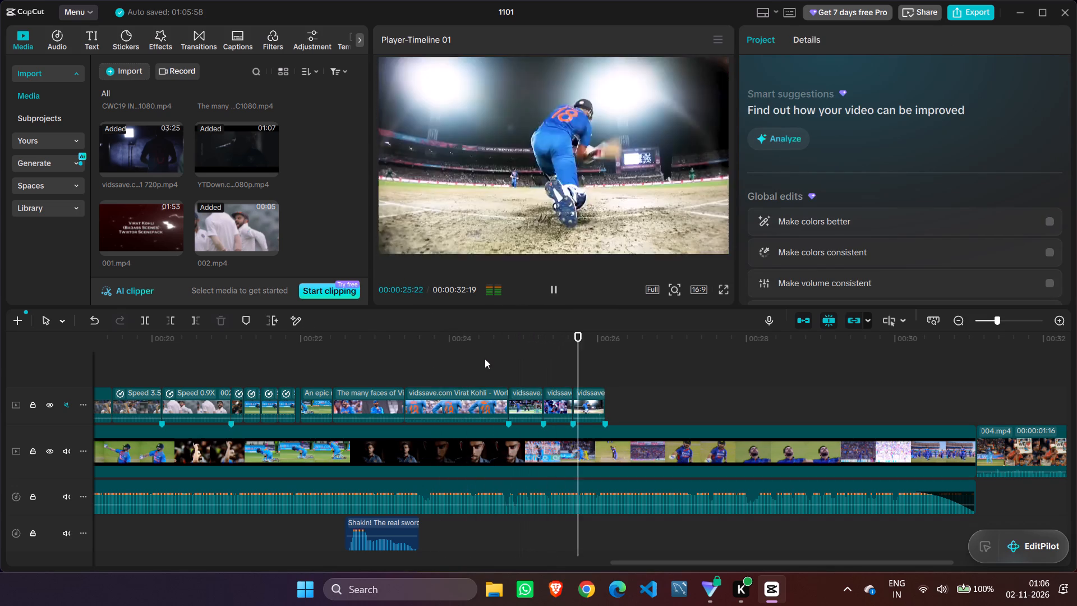
pyautogui.press('space')
pyautogui.moveTo(652, 344); pyautogui.dragTo(448, 371)
pyautogui.press('space')
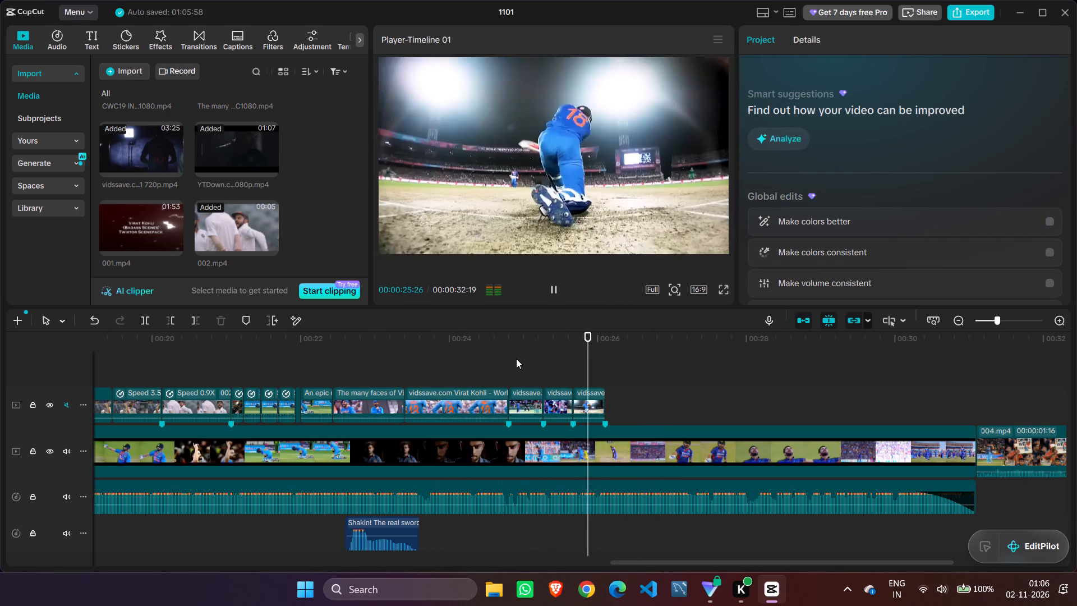
pyautogui.press('space')
pyautogui.moveTo(576, 369); pyautogui.dragTo(478, 385)
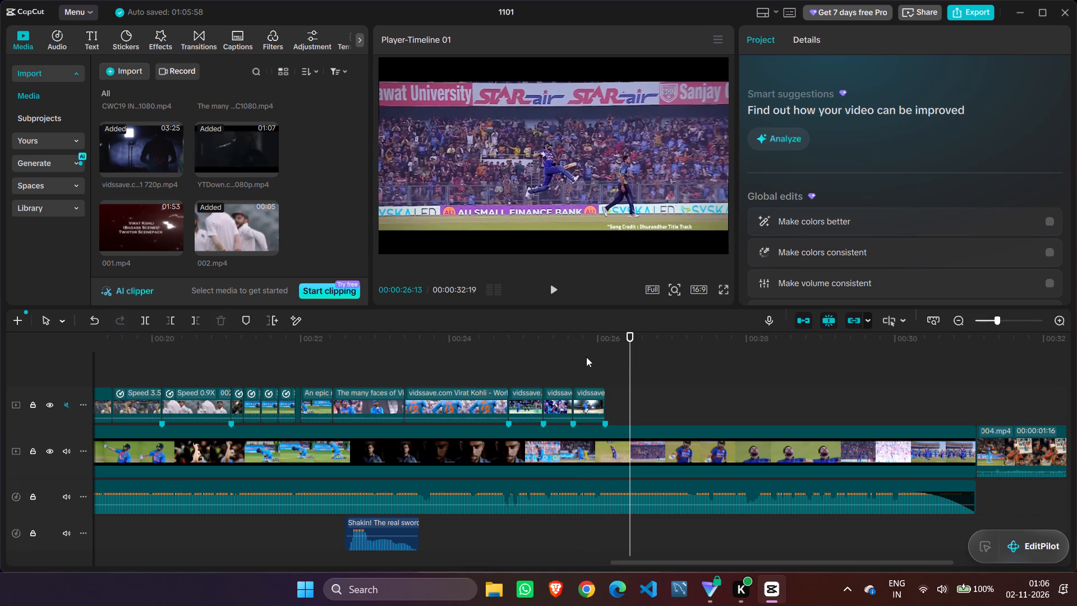
pyautogui.moveTo(630, 353); pyautogui.dragTo(467, 378)
pyautogui.press('space')
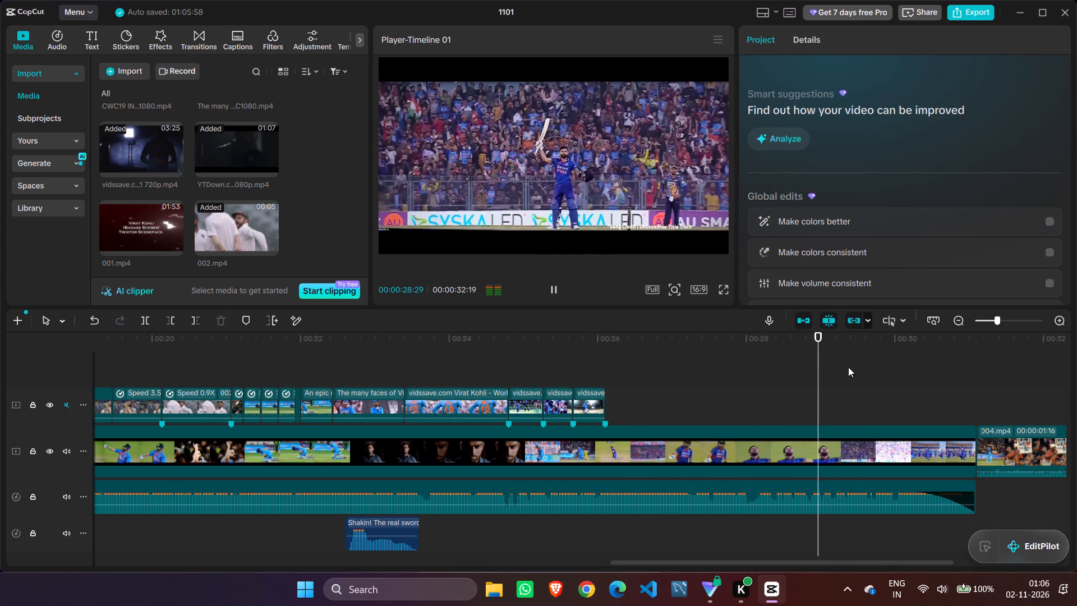
pyautogui.press('space')
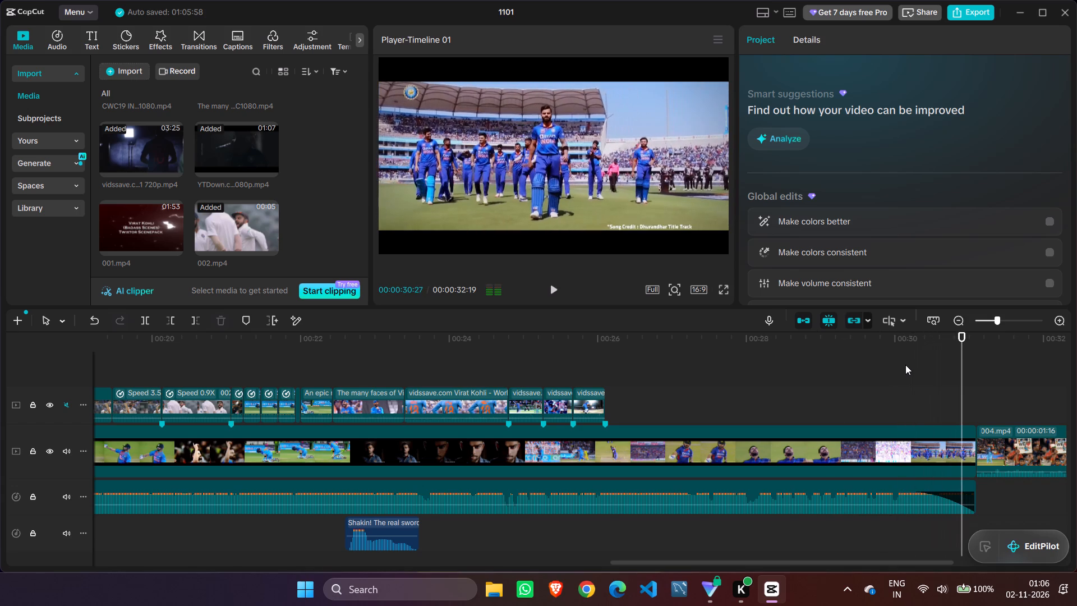
pyautogui.moveTo(963, 368); pyautogui.dragTo(418, 408)
pyautogui.press('space')
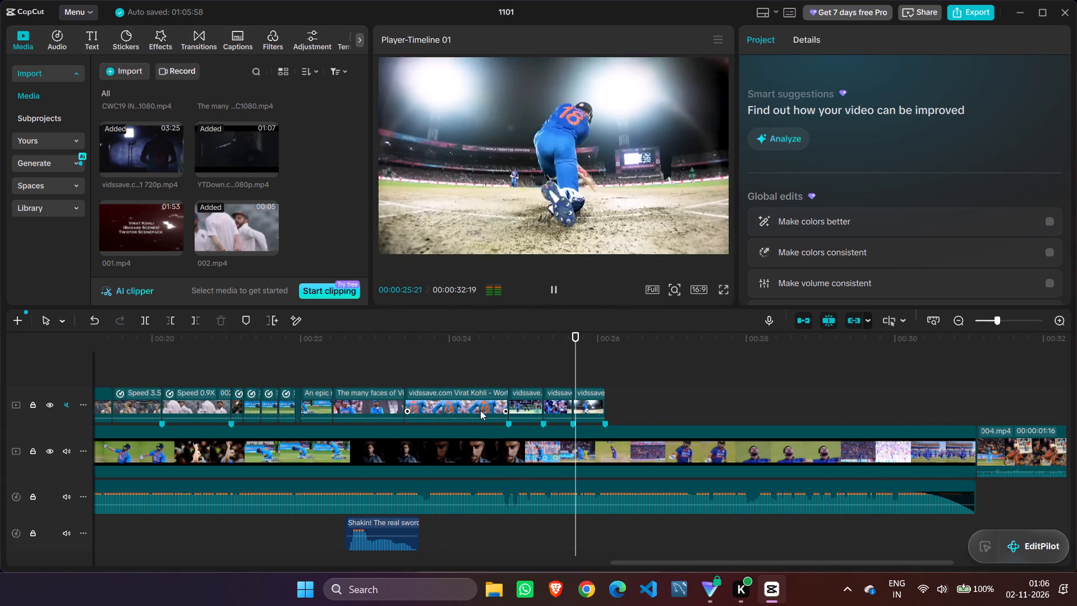
pyautogui.press('space')
pyautogui.press('space')
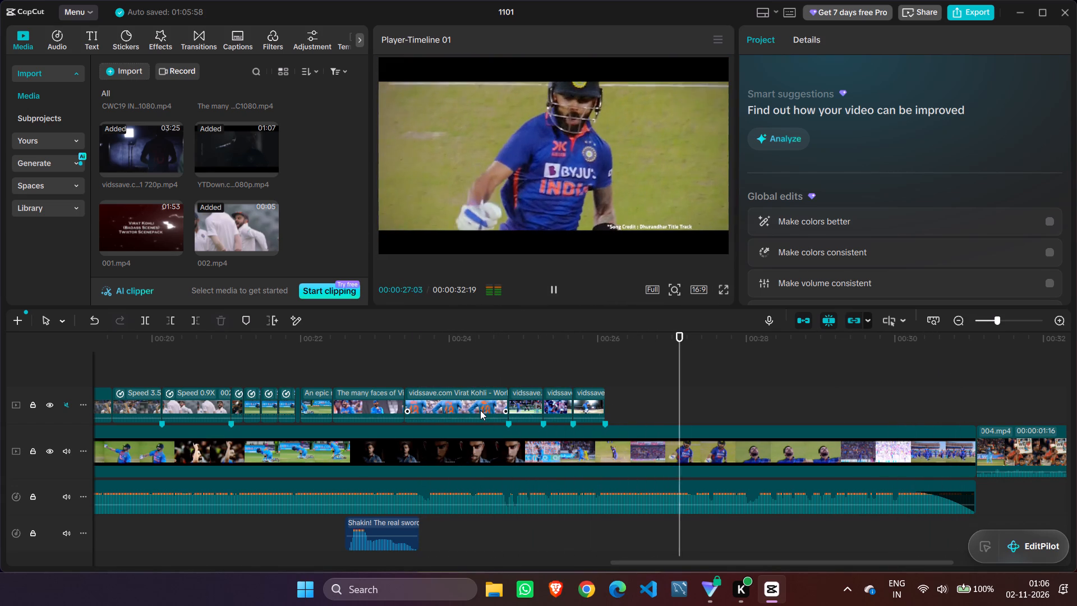
pyautogui.press('space')
# Replay the section from about 00:00:25:10 past the last upper-track clip, listening for the beats that follow it.
pyautogui.moveTo(727, 361); pyautogui.dragTo(586, 377)
pyautogui.press('space')
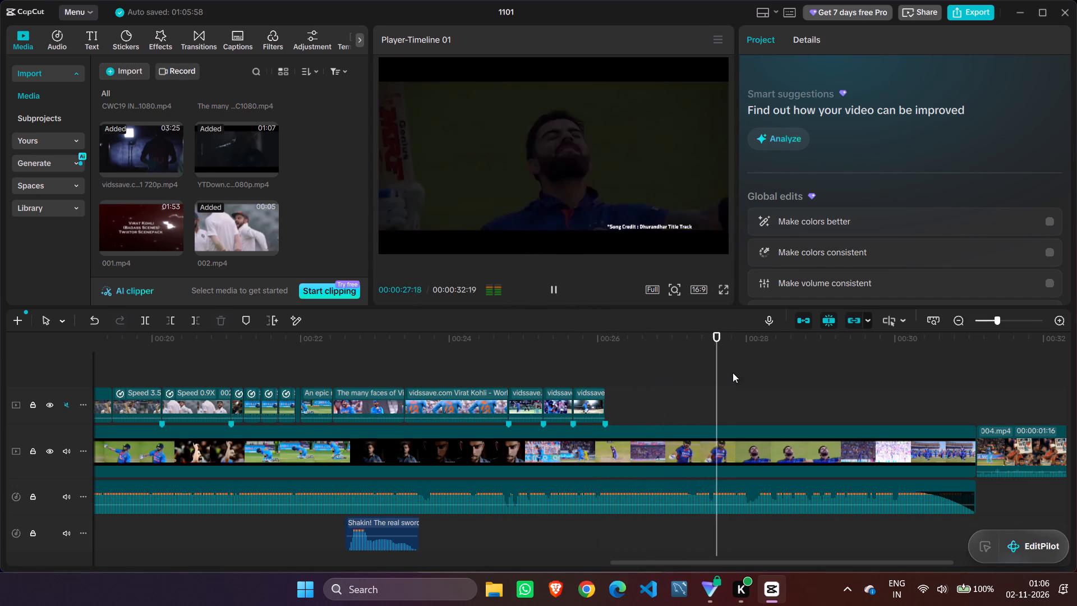
pyautogui.moveTo(729, 372); pyautogui.dragTo(539, 383)
pyautogui.press('space')
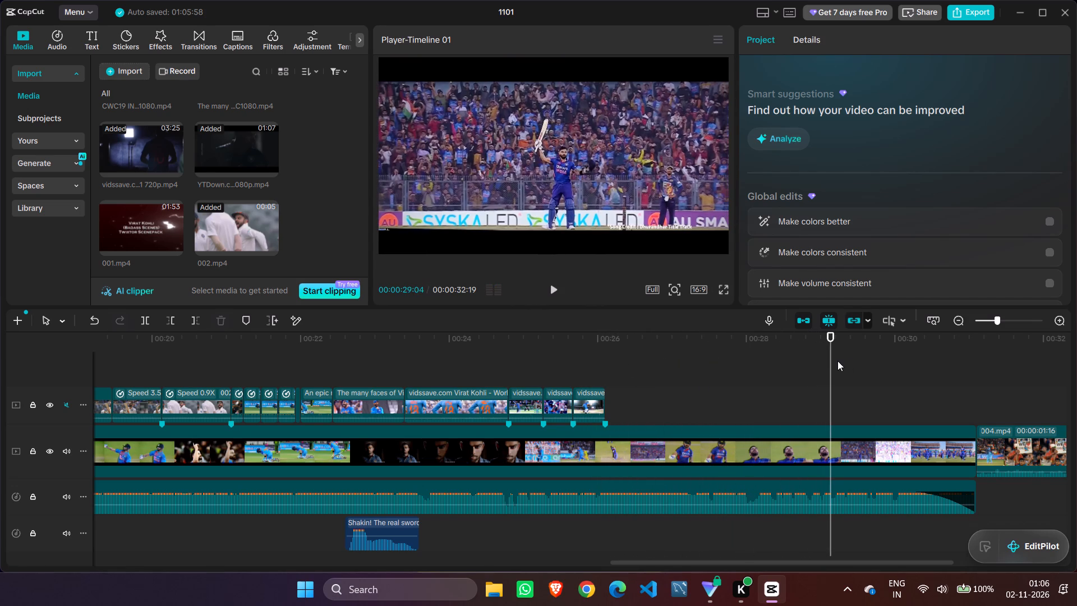
pyautogui.moveTo(831, 359); pyautogui.dragTo(553, 397)
pyautogui.press('space')
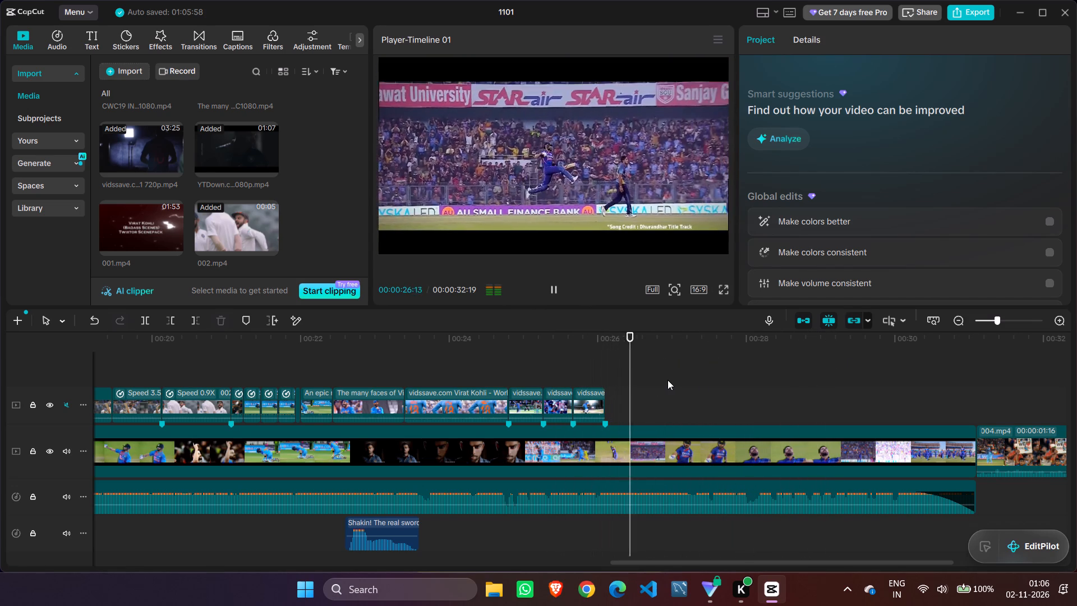
pyautogui.press('space')
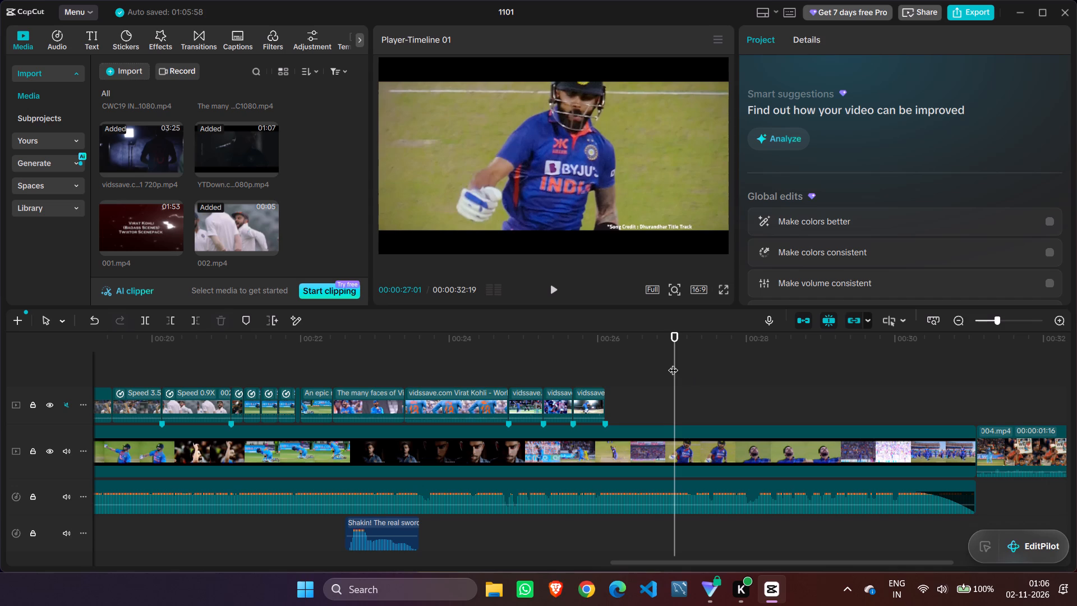
# Find the beat after the last upper-track clip and add a marker there at 00:00:26:20 on the main-track clip.
pyautogui.moveTo(673, 363); pyautogui.dragTo(597, 362)
pyautogui.press('space')
pyautogui.press('space')
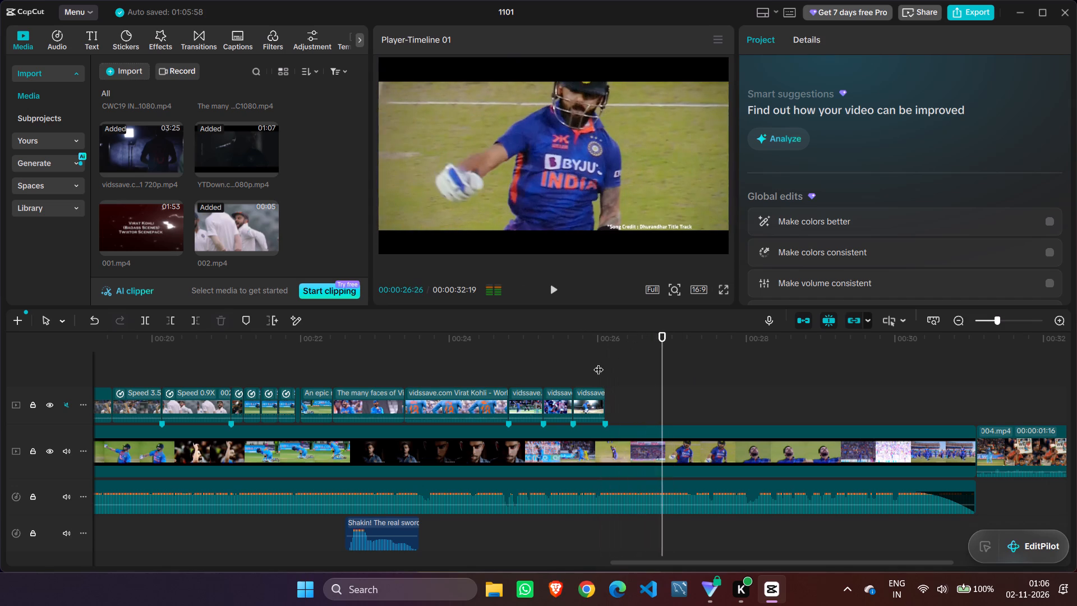
pyautogui.press('Left')
pyautogui.press('Left')
pyautogui.press('Left')
pyautogui.press('Left')
pyautogui.press('Left')
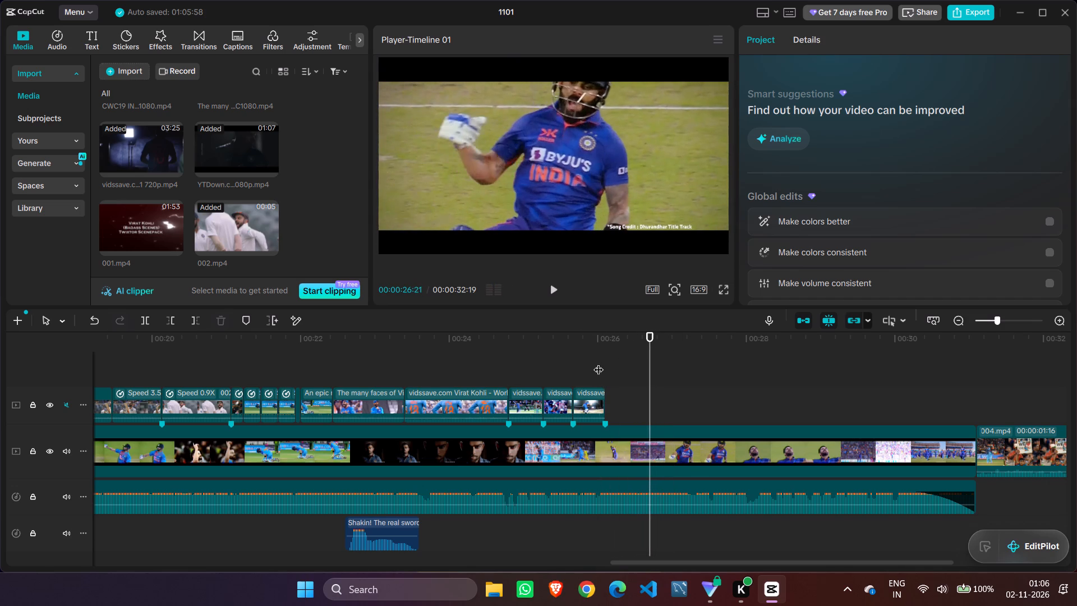
pyautogui.press('Left')
pyautogui.press('Left')
pyautogui.press('Right')
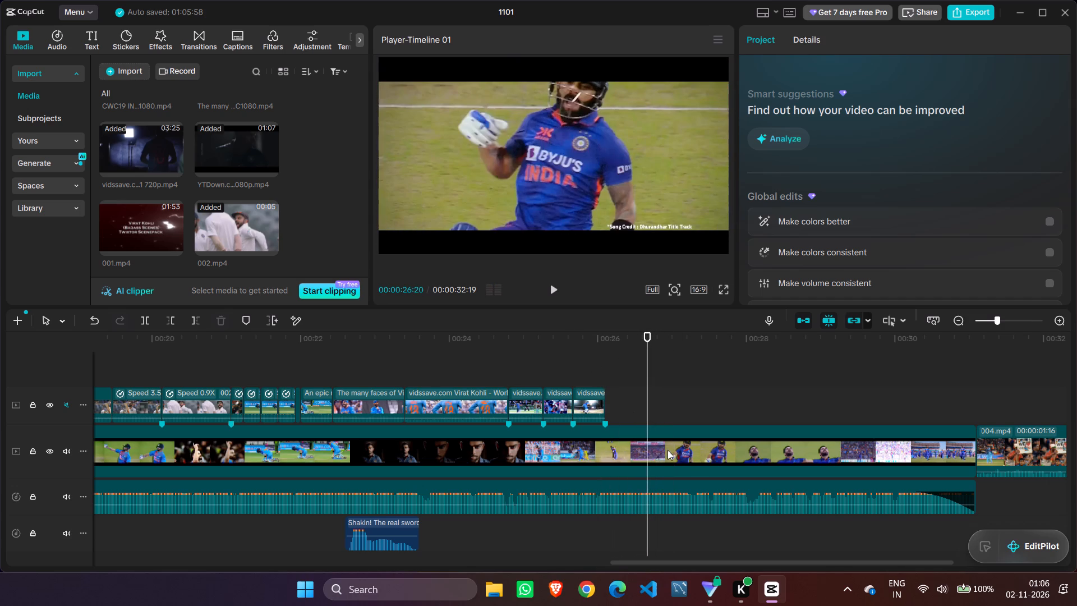
pyautogui.click(649, 448)
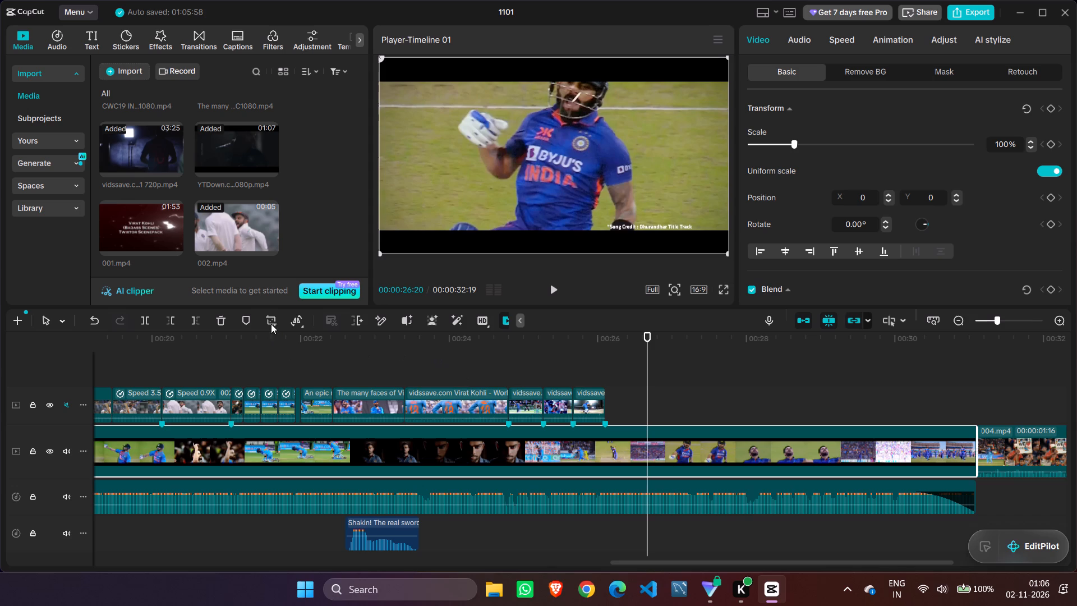
pyautogui.click(242, 322)
# Place the 004.mp4 crowd-sign clip directly after the last upper-track clip and trim its end to the 00:00:26:20 marker.
pyautogui.moveTo(1005, 460); pyautogui.dragTo(989, 428)
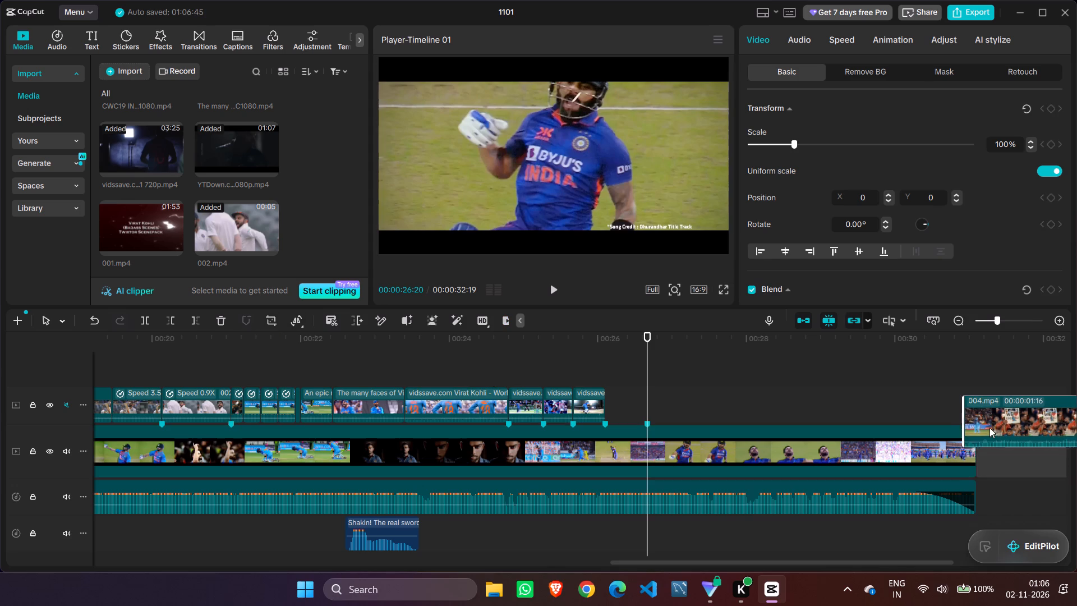
pyautogui.moveTo(989, 428); pyautogui.dragTo(630, 405)
pyautogui.click(646, 362)
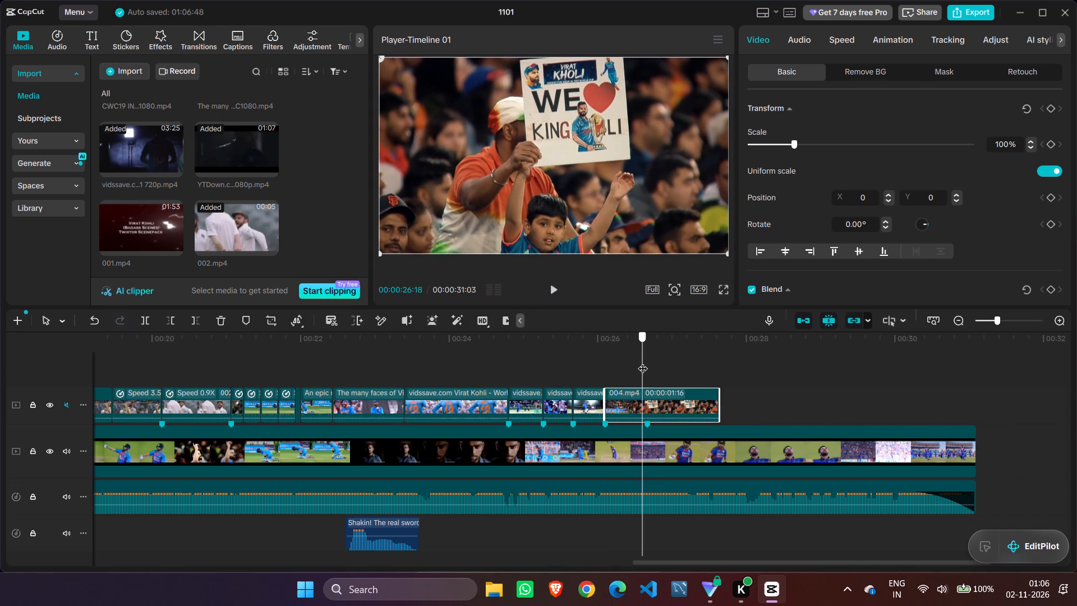
pyautogui.moveTo(721, 397); pyautogui.dragTo(654, 402)
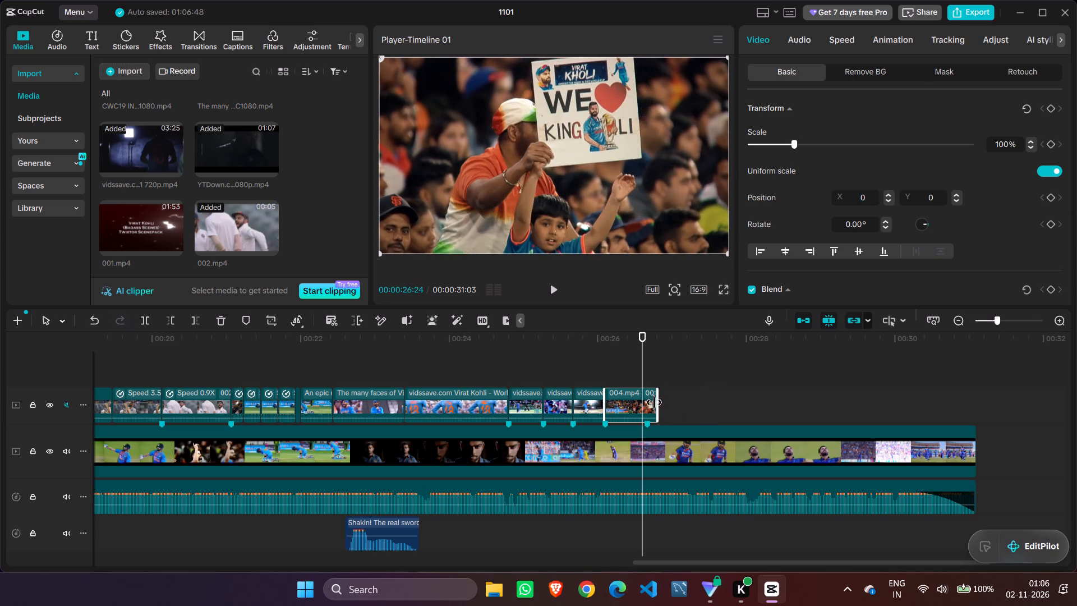
pyautogui.moveTo(654, 402); pyautogui.dragTo(647, 402)
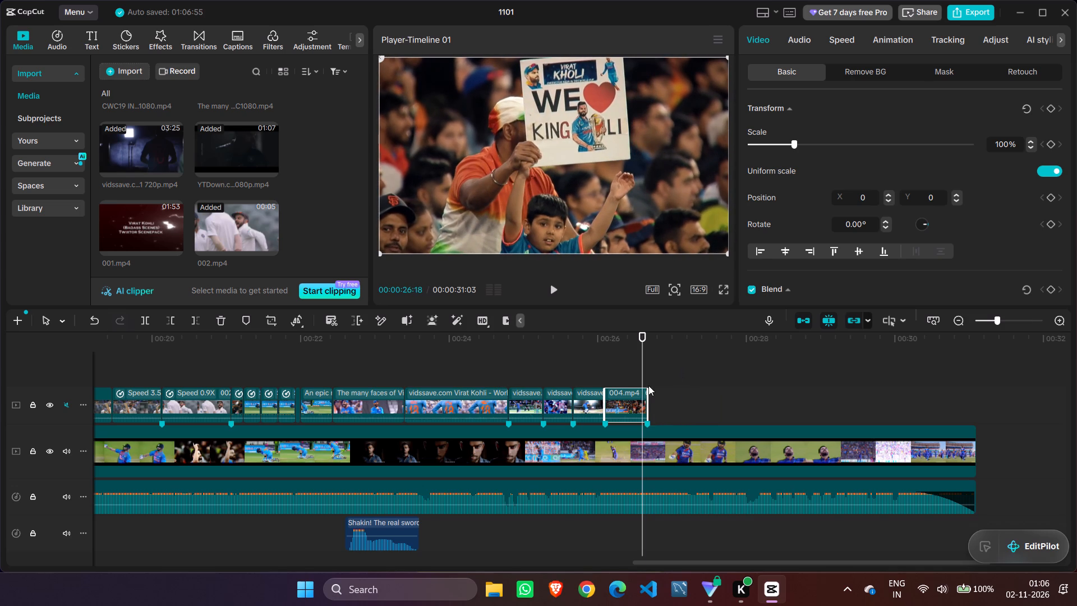
pyautogui.click(651, 393)
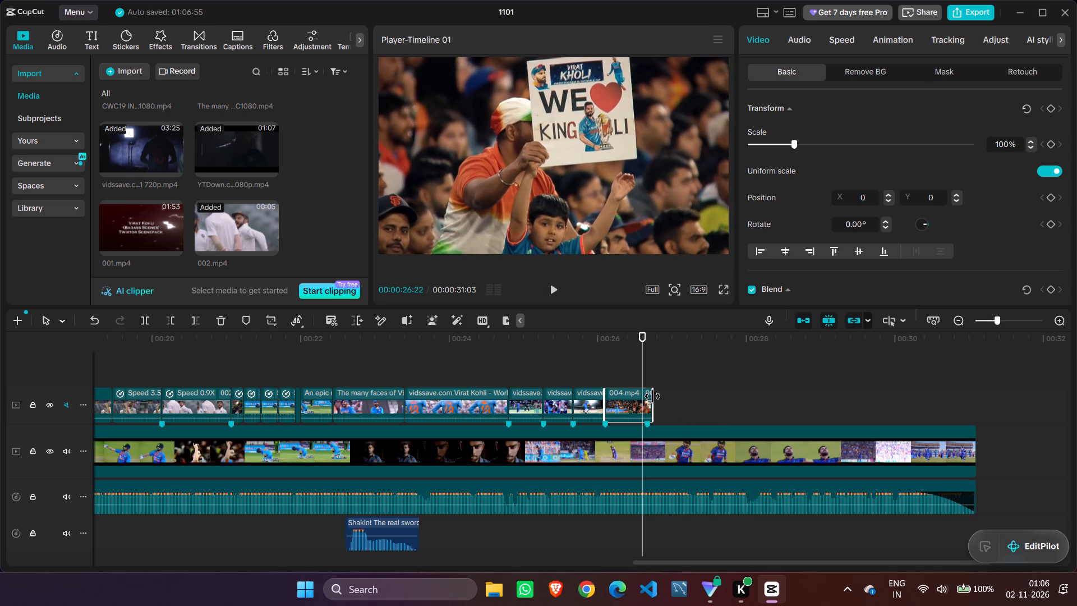
pyautogui.click(671, 367)
# Replay from the short batting shots past the crowd-sign clip to about 00:00:30:05, checking the cuts and listening for following beats.
pyautogui.moveTo(677, 365); pyautogui.dragTo(592, 365)
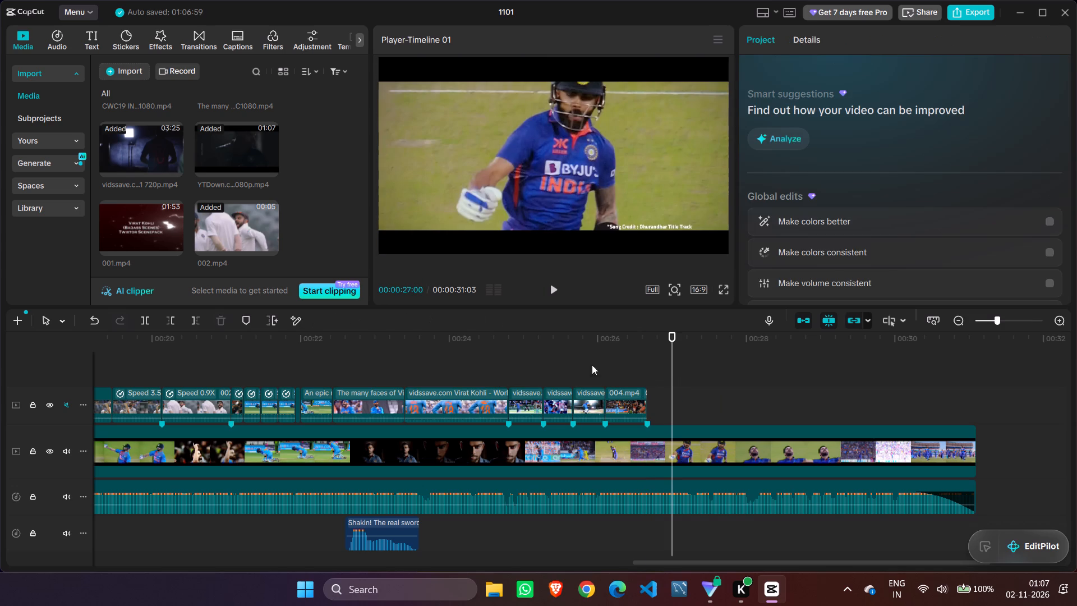
pyautogui.moveTo(592, 365); pyautogui.dragTo(502, 374)
pyautogui.click(503, 374)
pyautogui.press('space')
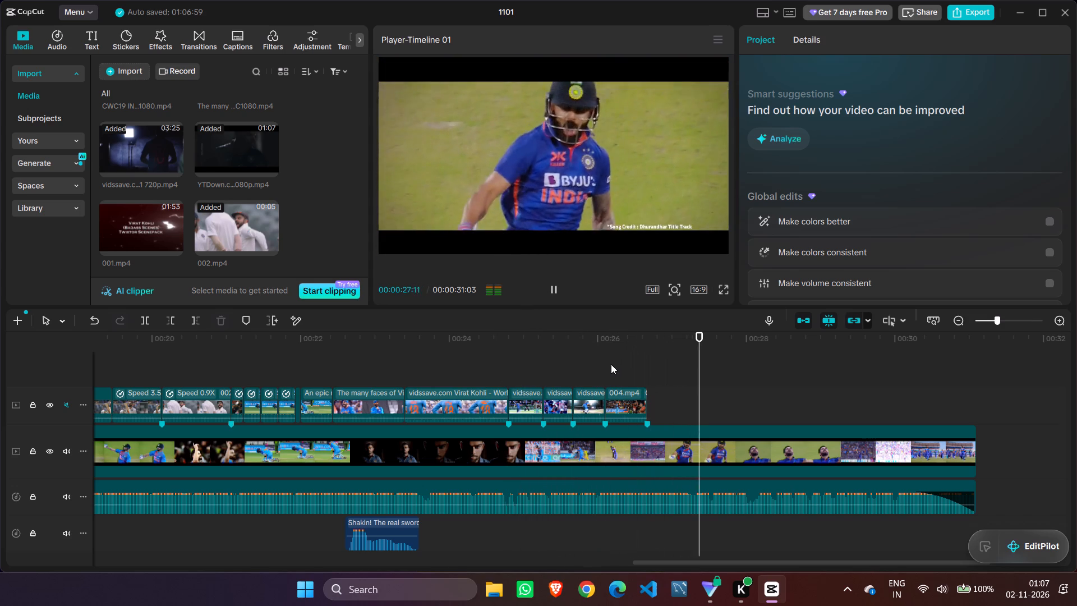
pyautogui.press('space')
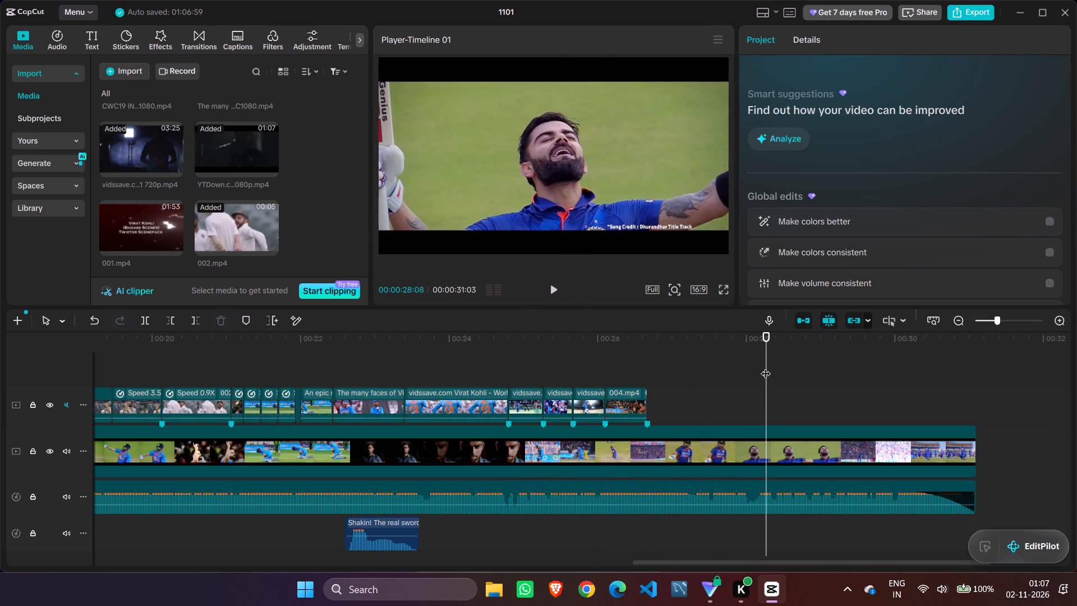
pyautogui.moveTo(764, 366); pyautogui.dragTo(569, 385)
pyautogui.press('space')
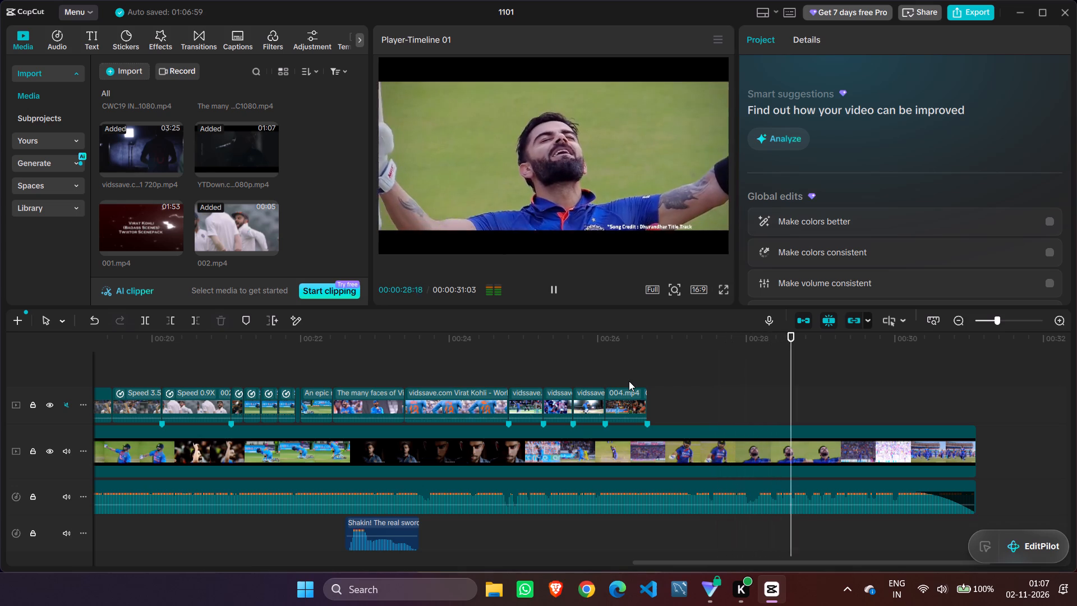
pyautogui.press('space')
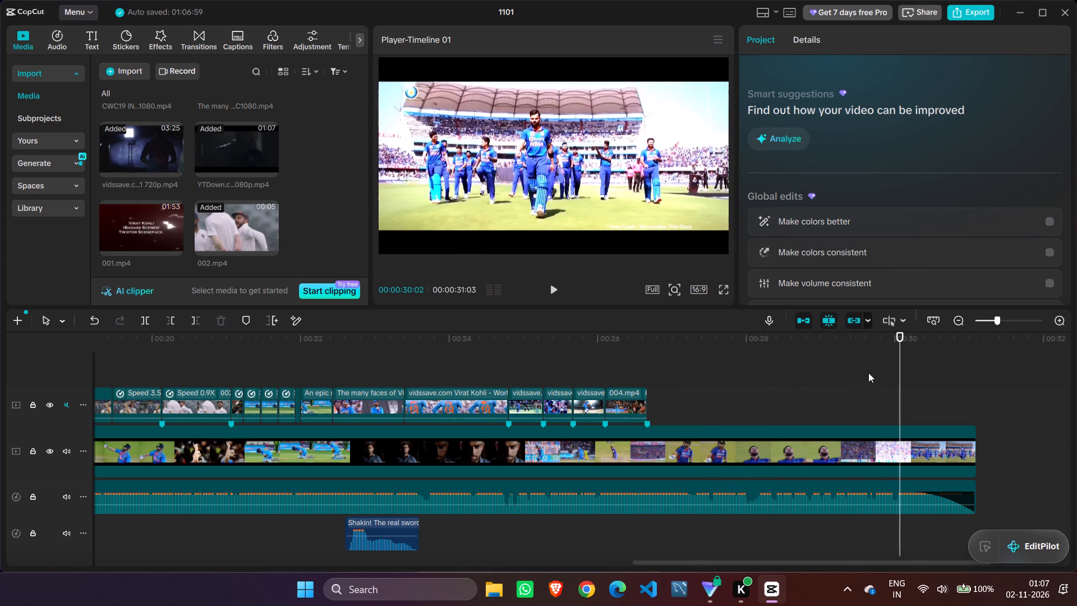
pyautogui.moveTo(896, 365); pyautogui.dragTo(728, 365)
pyautogui.press('space')
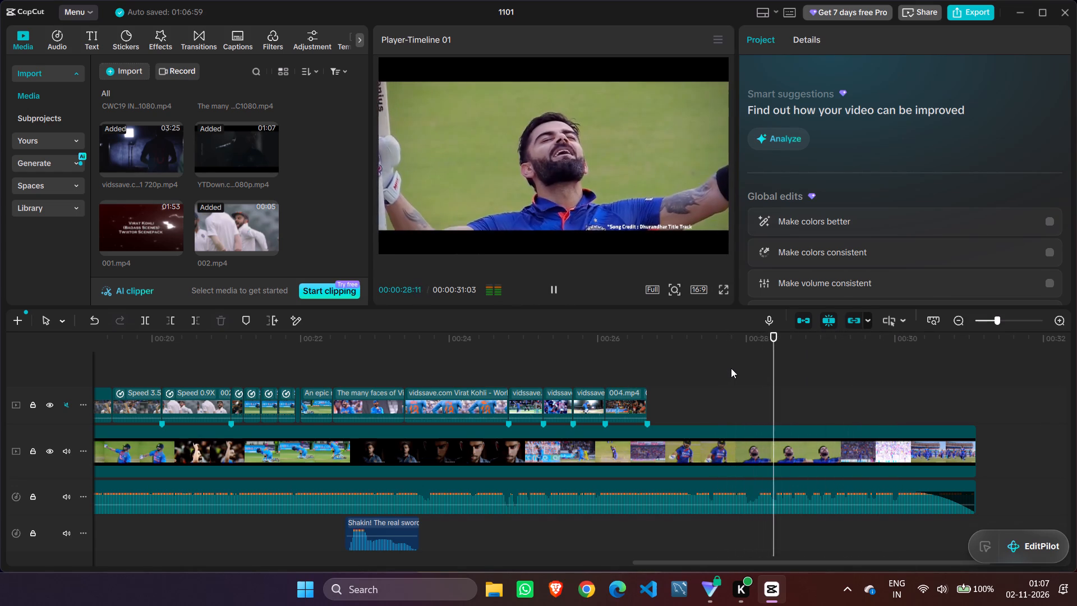
pyautogui.press('space')
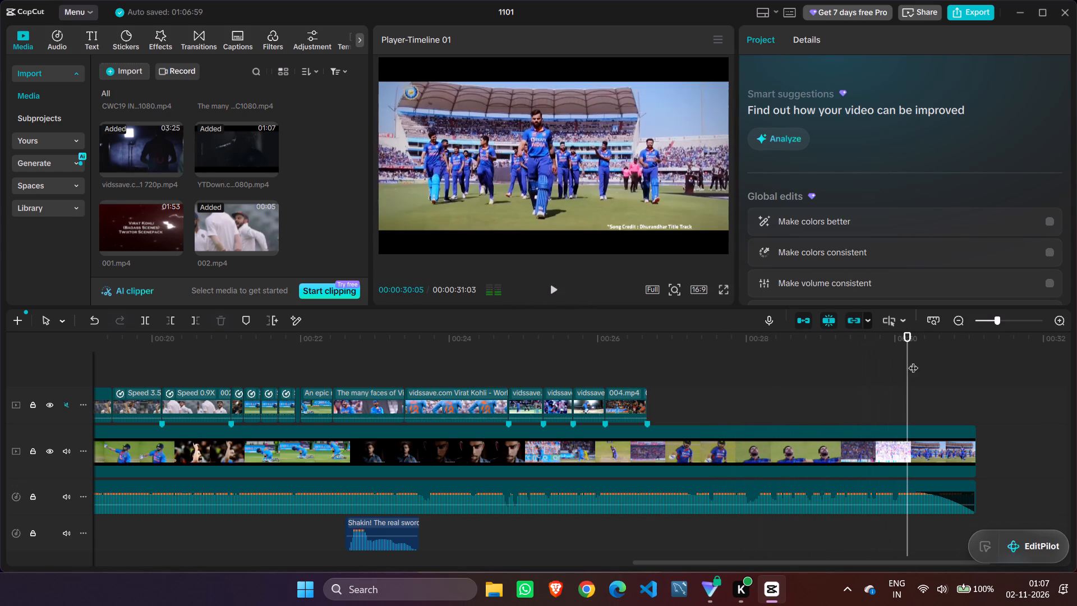
# Replay the short batting shots and the crowd-sign clip again to judge how the crowd-sign clip fits the music.
pyautogui.moveTo(906, 361); pyautogui.dragTo(495, 383)
pyautogui.press('space')
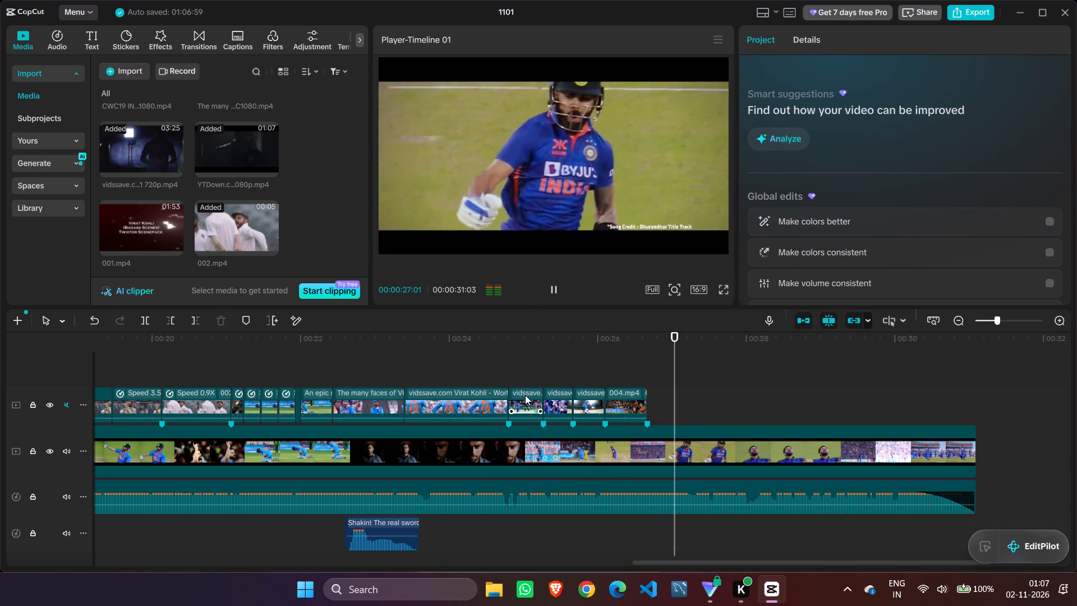
pyautogui.press('space')
pyautogui.moveTo(720, 377); pyautogui.dragTo(345, 377)
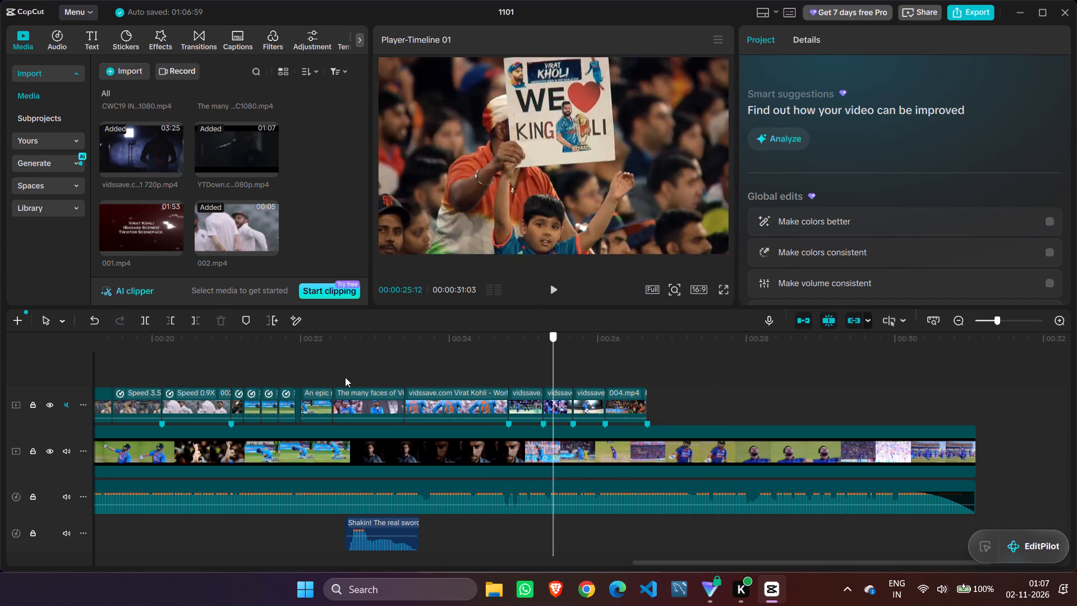
pyautogui.moveTo(345, 377); pyautogui.dragTo(343, 377)
pyautogui.press('space')
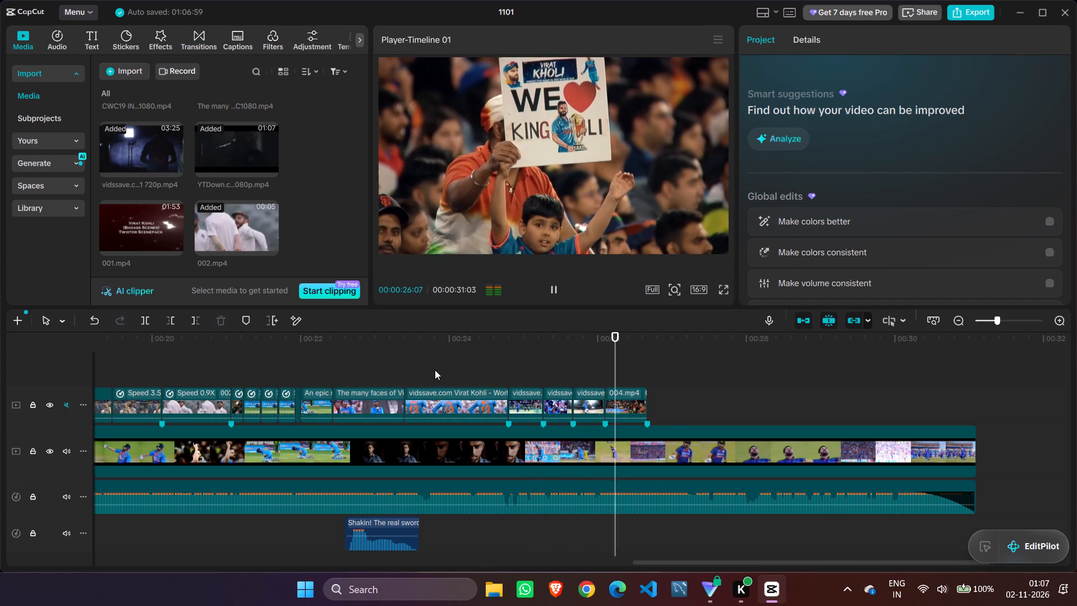
pyautogui.press('space')
# Move the trimmed 004.mp4 crowd-sign clip off the upper track to the end of the main track.
pyautogui.moveTo(629, 397); pyautogui.dragTo(731, 378)
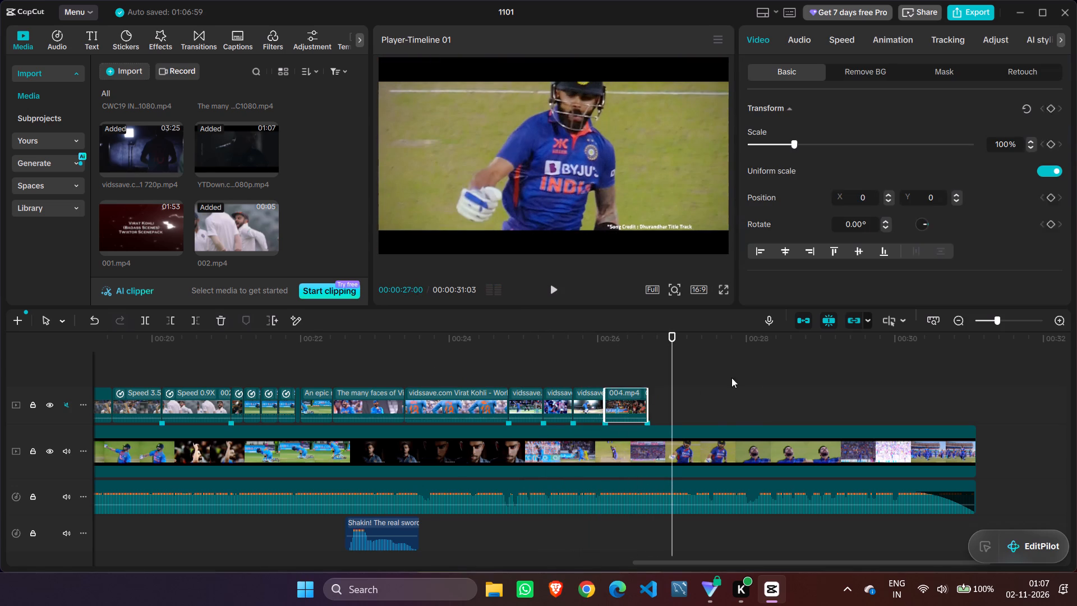
pyautogui.moveTo(731, 378); pyautogui.dragTo(1011, 438)
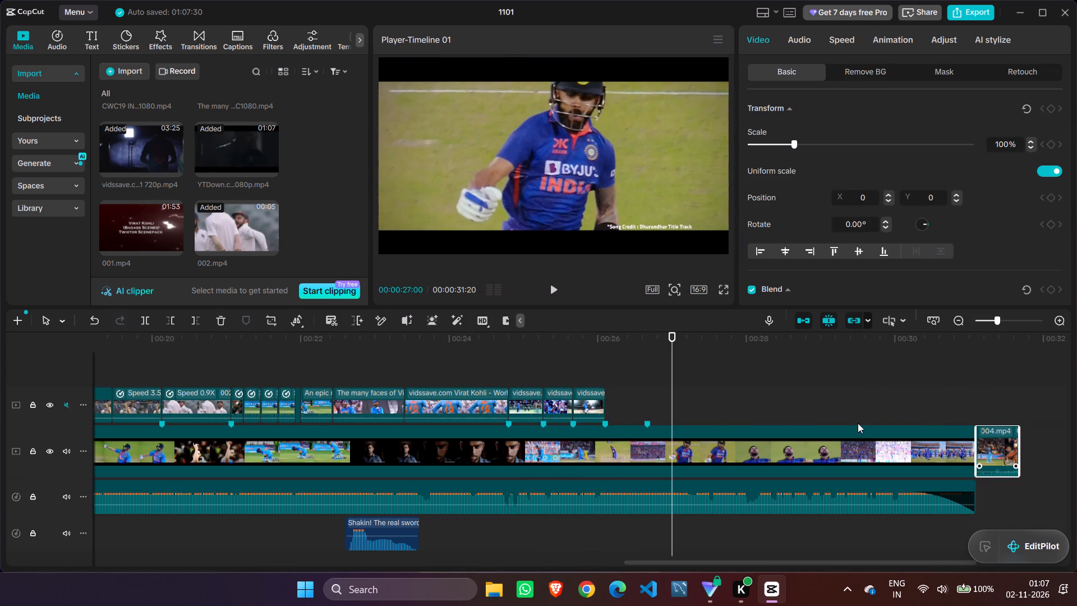
# Zoom the timeline out to show the whole project and play the montage from 00:00:00:00 to review it.
pyautogui.moveTo(674, 400); pyautogui.dragTo(840, 423)
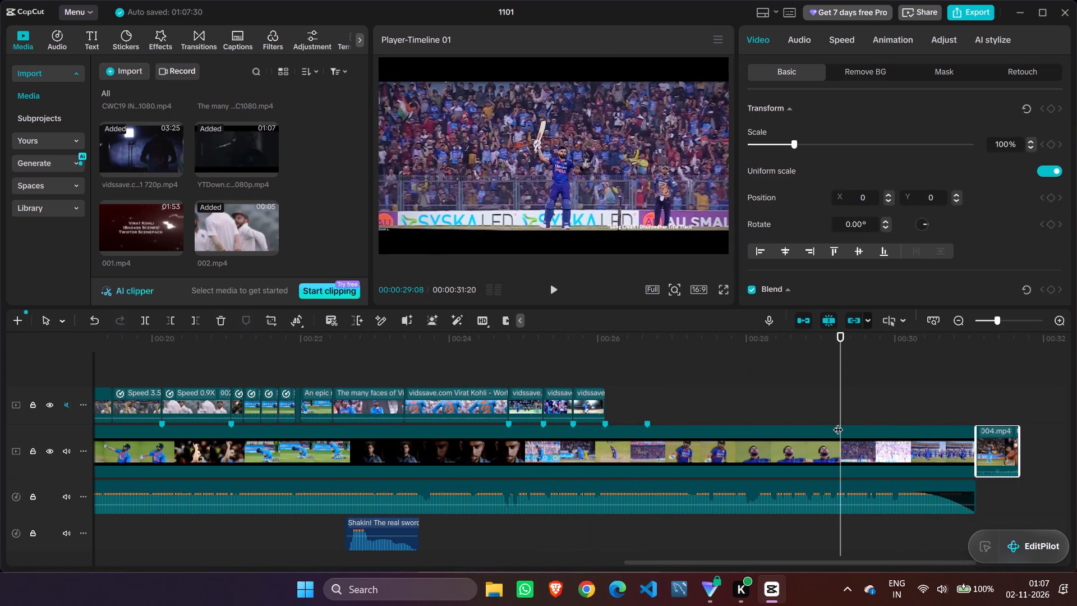
pyautogui.moveTo(841, 400); pyautogui.dragTo(0, 442)
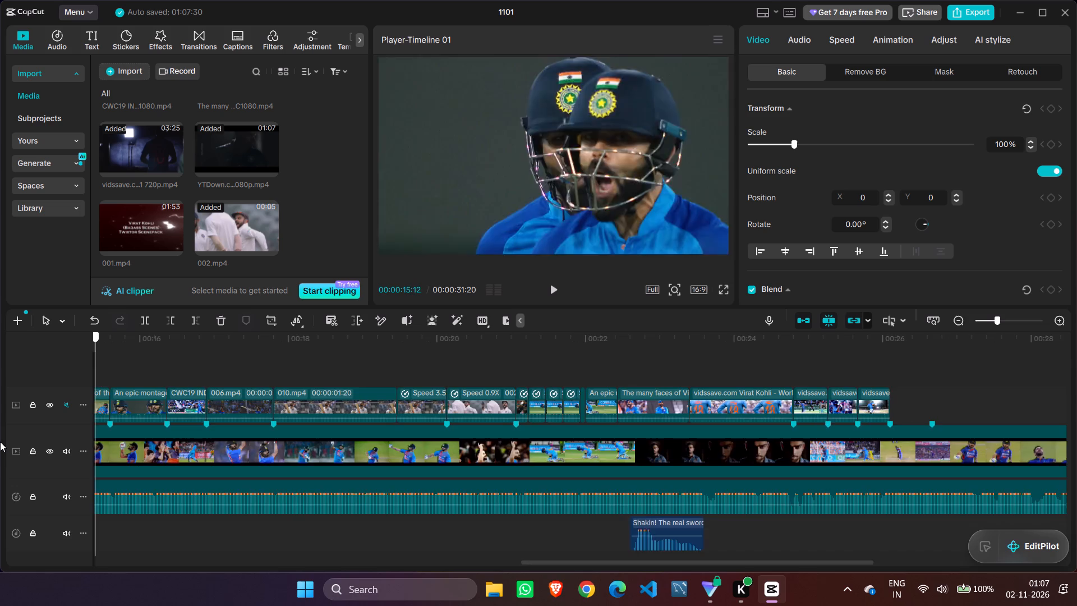
pyautogui.moveTo(0, 442); pyautogui.dragTo(0, 428)
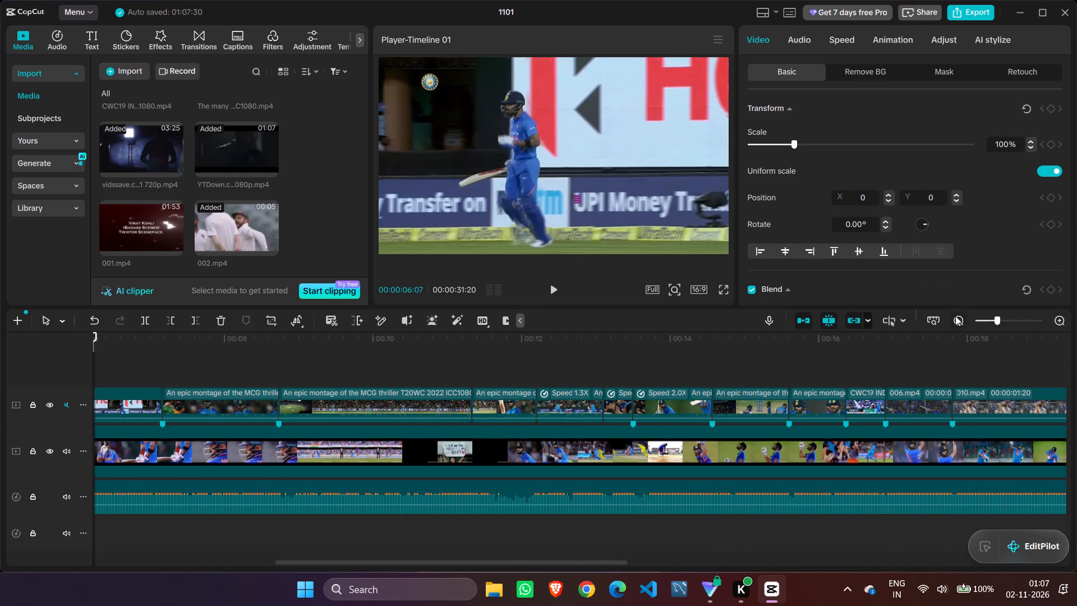
pyautogui.click(955, 316)
pyautogui.click(955, 316)
pyautogui.moveTo(246, 368); pyautogui.dragTo(159, 385)
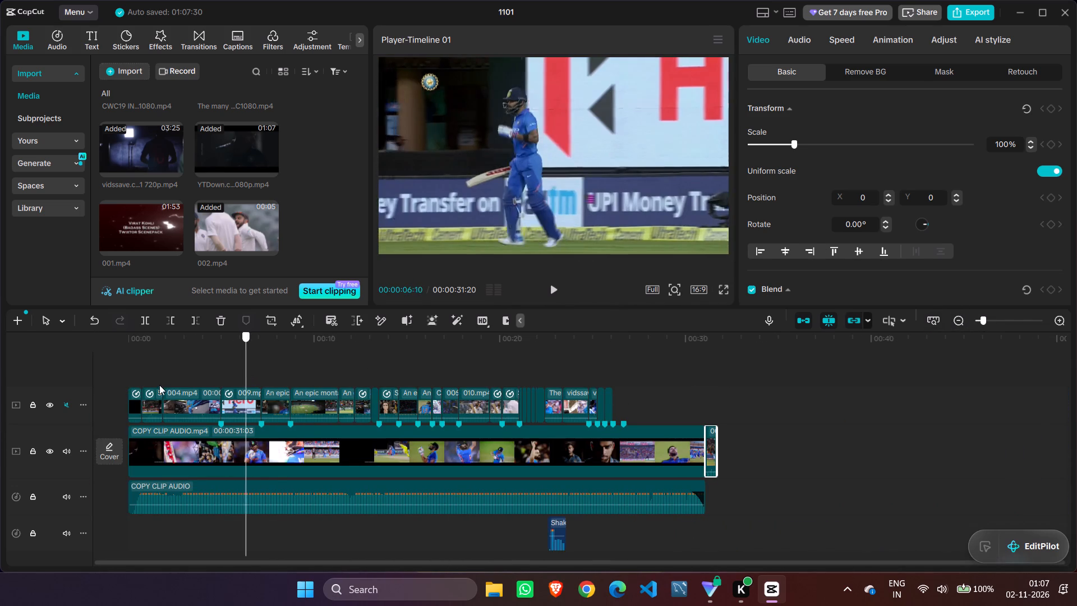
pyautogui.moveTo(159, 385); pyautogui.dragTo(45, 406)
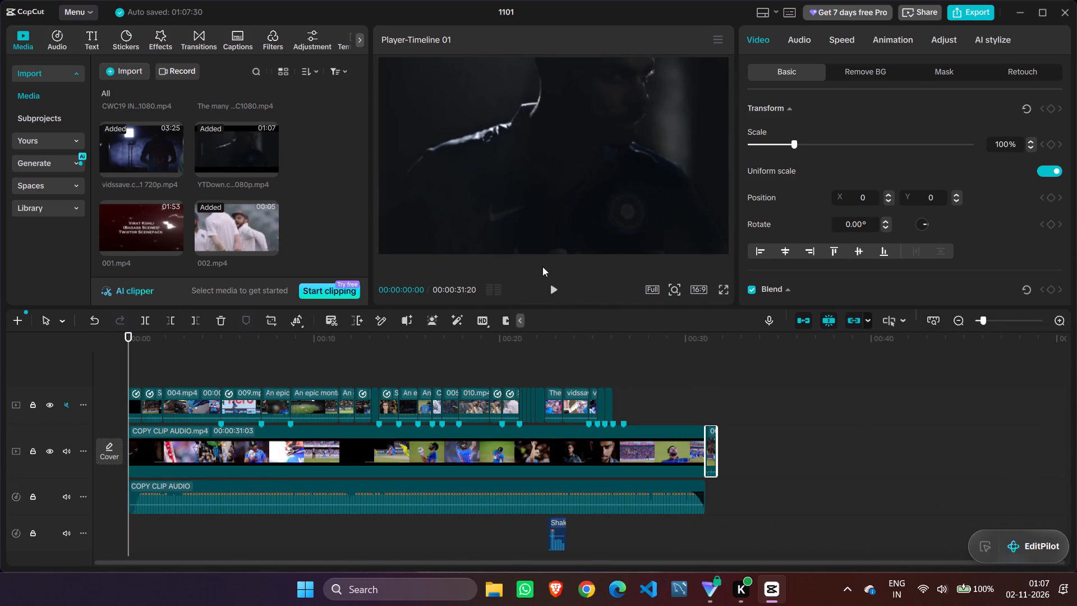
pyautogui.click(556, 291)
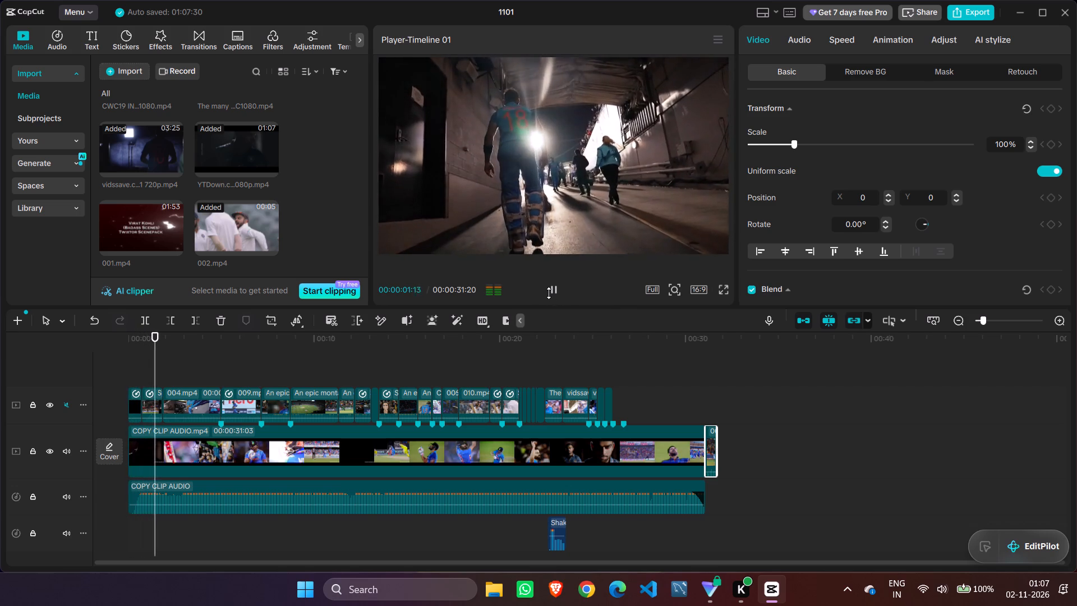
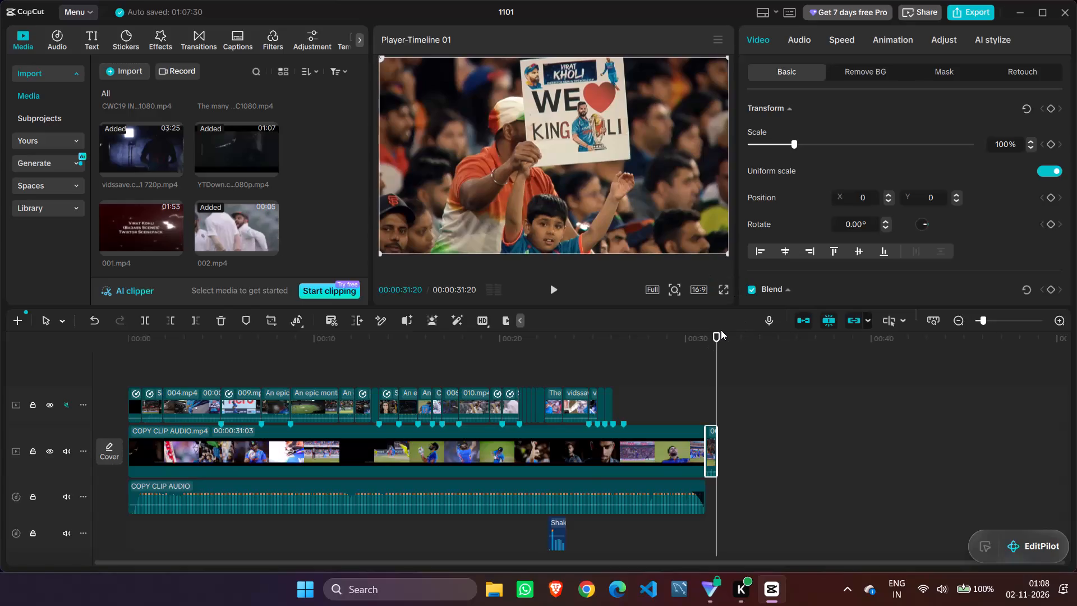
# Replay the section from about 00:00:24:24 to 00:00:28:16 to judge what should follow the last short batting shots.
pyautogui.moveTo(719, 337); pyautogui.dragTo(459, 372)
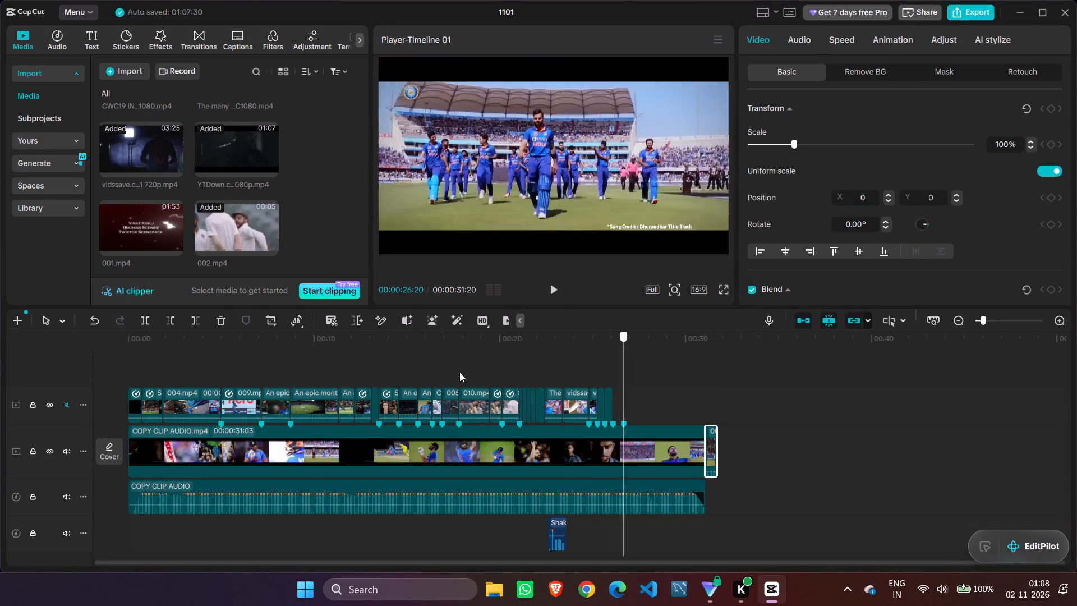
pyautogui.moveTo(459, 372); pyautogui.dragTo(98, 431)
pyautogui.click(550, 288)
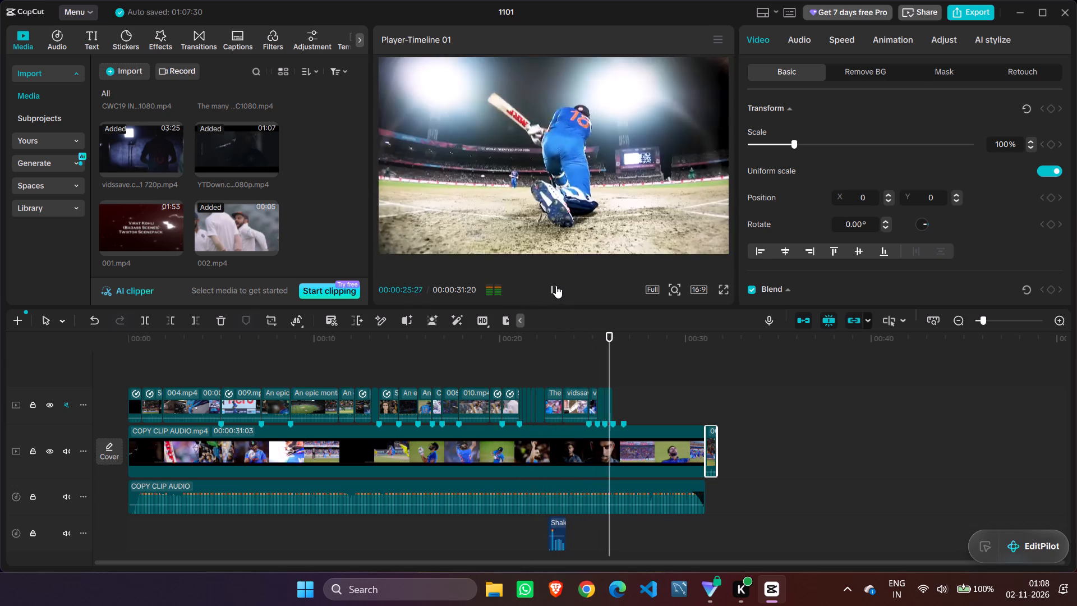
pyautogui.click(556, 286)
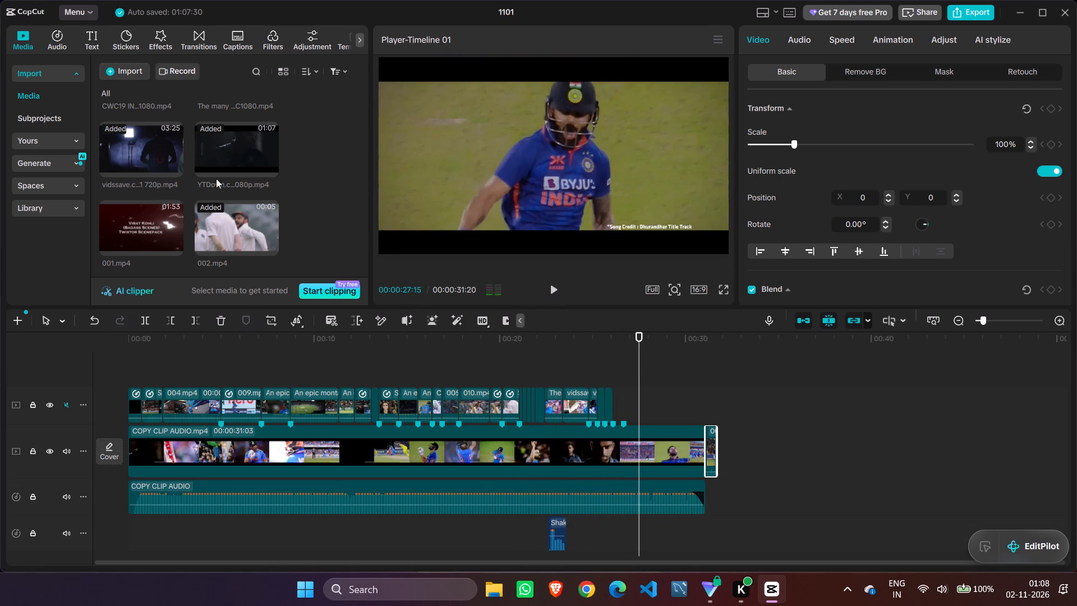
pyautogui.scroll(-2, 213, 155)
pyautogui.scroll(-1, 154, 181)
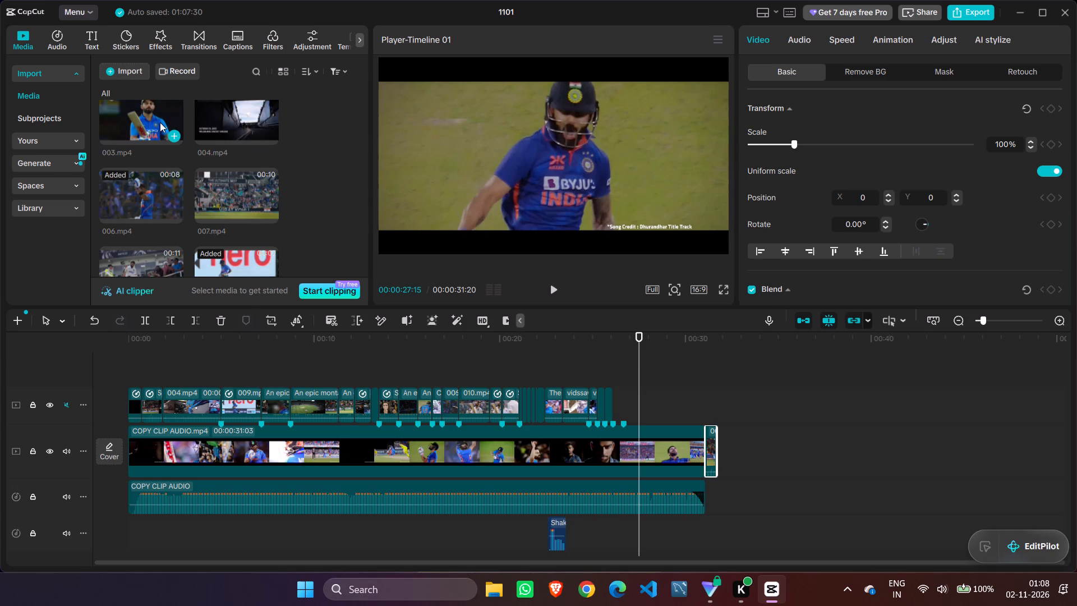
pyautogui.moveTo(637, 361); pyautogui.dragTo(590, 353)
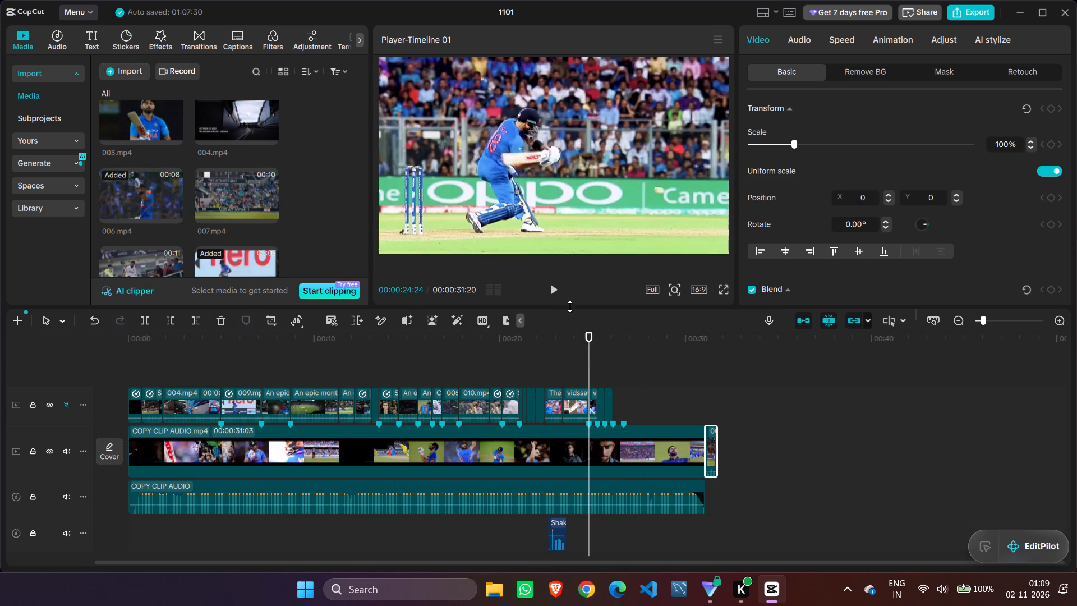
pyautogui.click(551, 291)
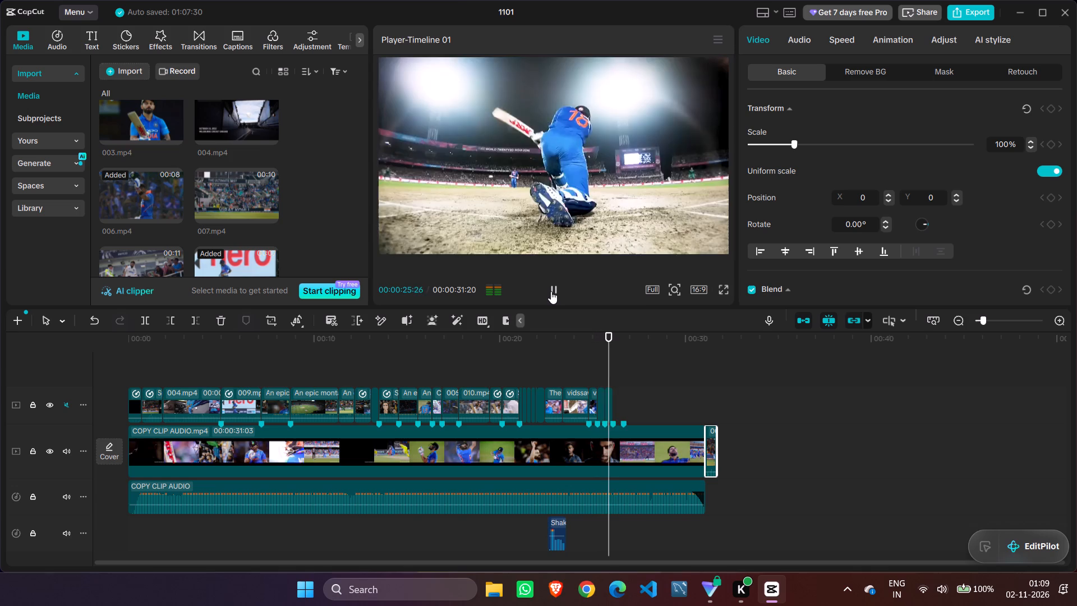
pyautogui.click(551, 291)
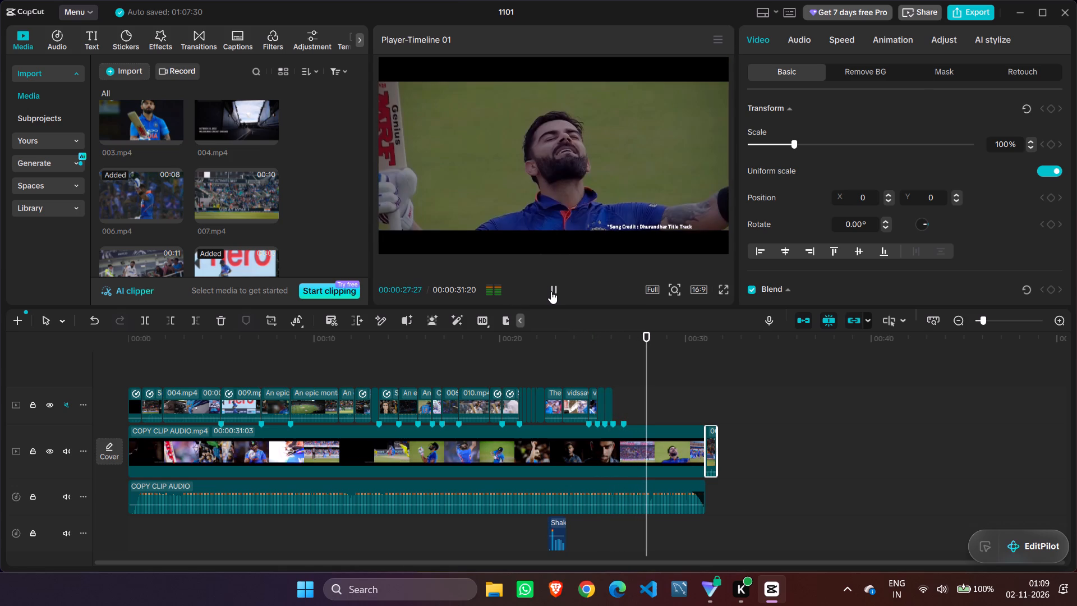
pyautogui.click(551, 291)
pyautogui.click(551, 291)
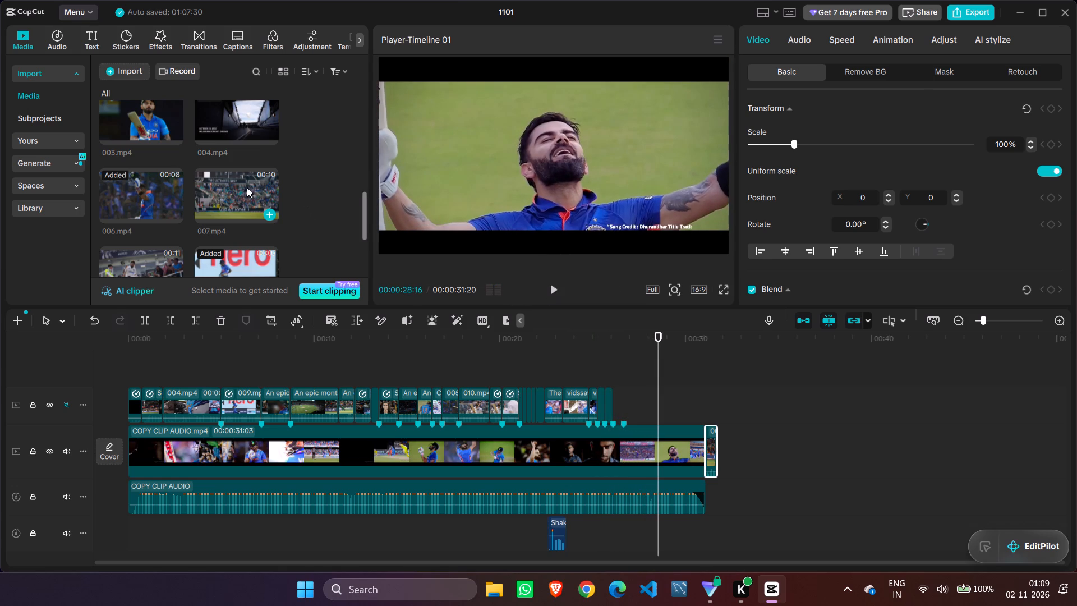
# Preview 006.mp4, 003.mp4, 002.mp4 and the downloaded clips in the imported media to find footage for the next shot.
pyautogui.scroll(-2, 242, 187)
pyautogui.scroll(2, 269, 122)
pyautogui.scroll(1, 221, 193)
pyautogui.click(233, 239)
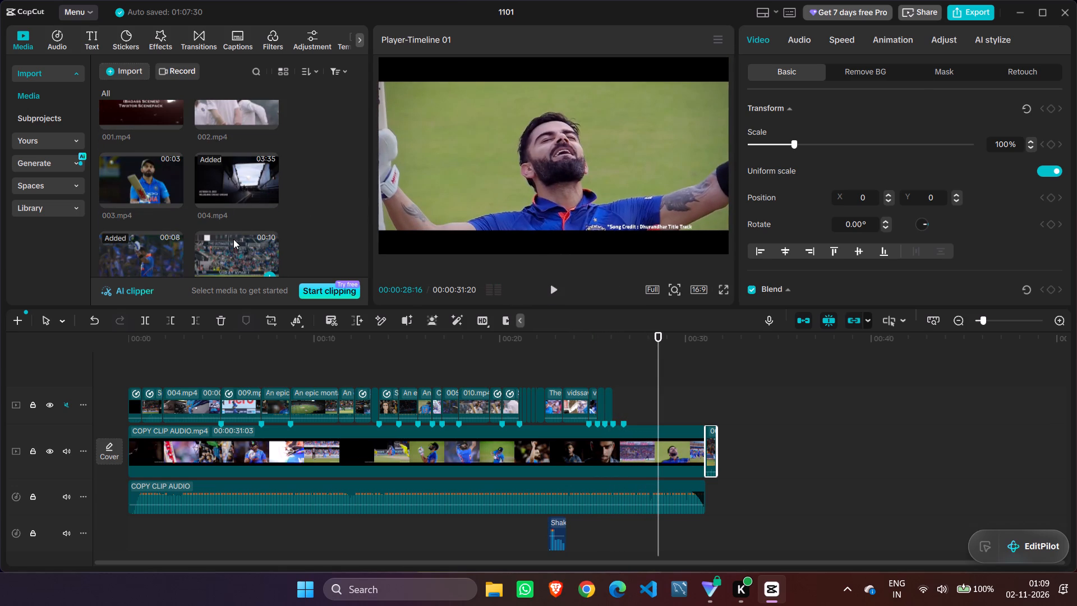
pyautogui.scroll(-1, 233, 239)
pyautogui.click(155, 195)
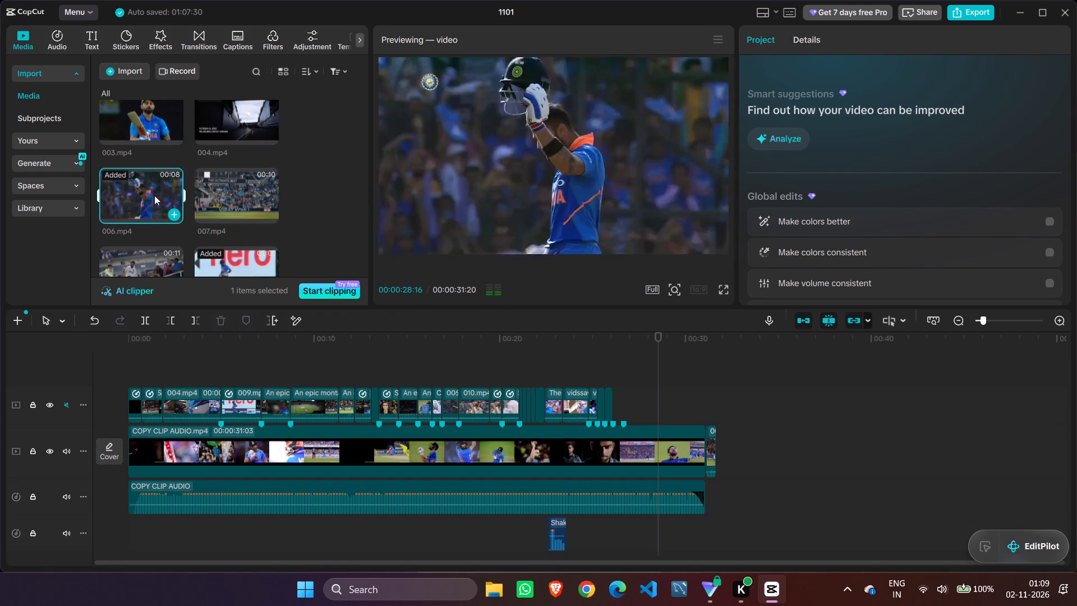
pyautogui.scroll(1, 135, 198)
pyautogui.click(130, 181)
pyautogui.scroll(1, 130, 181)
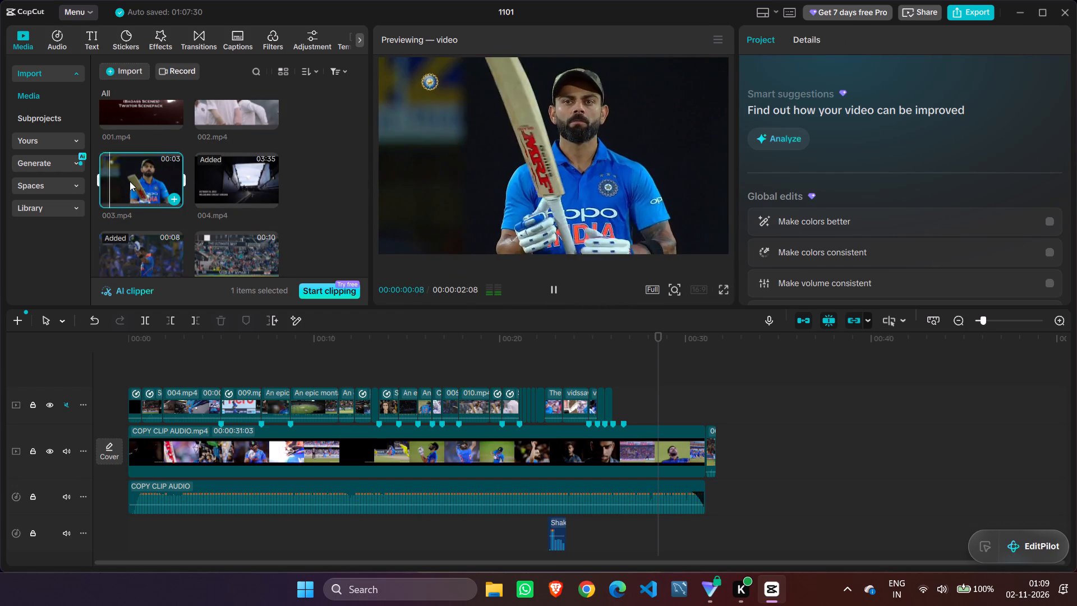
pyautogui.click(210, 168)
pyautogui.scroll(1, 211, 168)
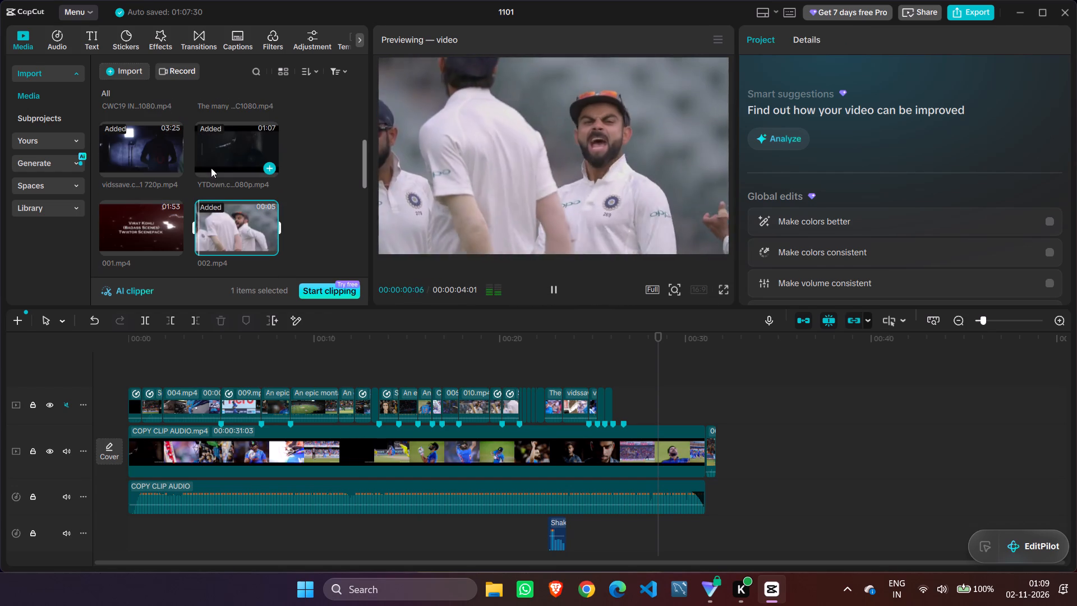
pyautogui.click(231, 162)
pyautogui.click(149, 149)
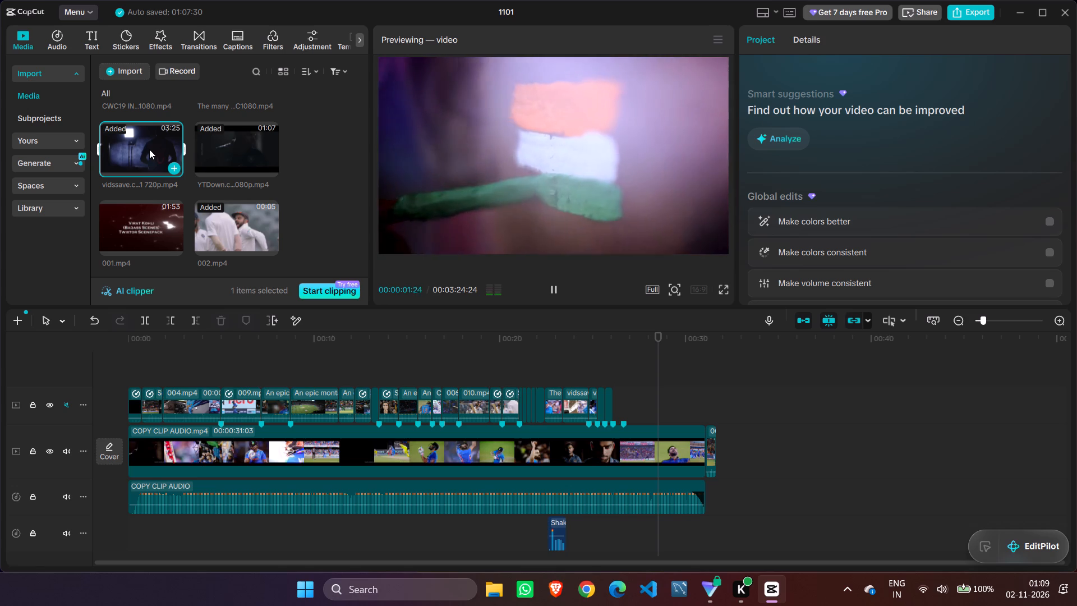
# Add the "vidssave.com Virat Kohli - World Number 1 720p.mp4" clip to the upper track, beyond the end of the montage.
pyautogui.moveTo(149, 149); pyautogui.dragTo(739, 394)
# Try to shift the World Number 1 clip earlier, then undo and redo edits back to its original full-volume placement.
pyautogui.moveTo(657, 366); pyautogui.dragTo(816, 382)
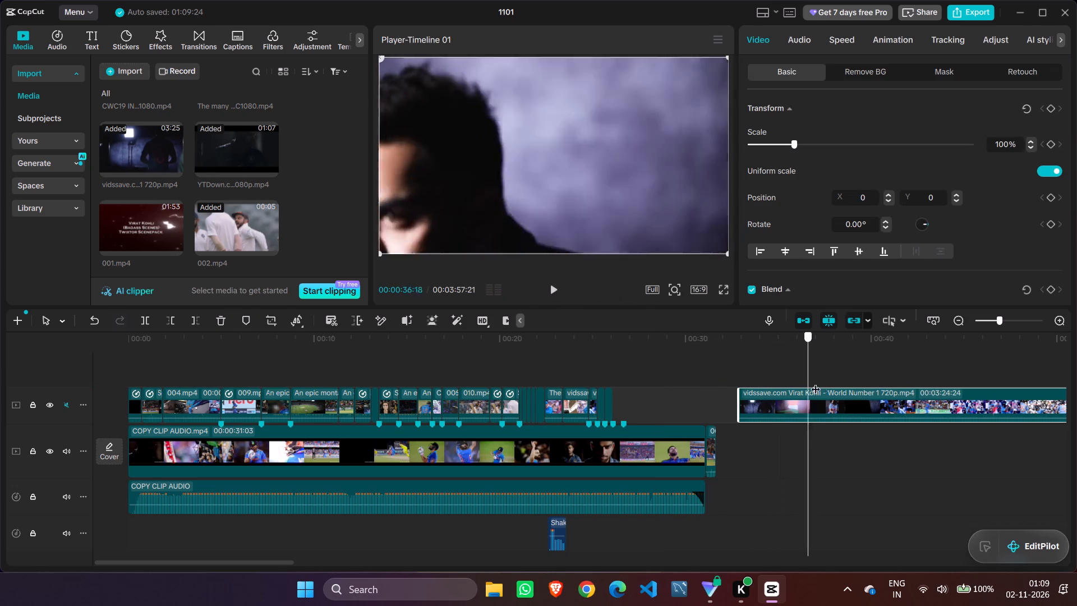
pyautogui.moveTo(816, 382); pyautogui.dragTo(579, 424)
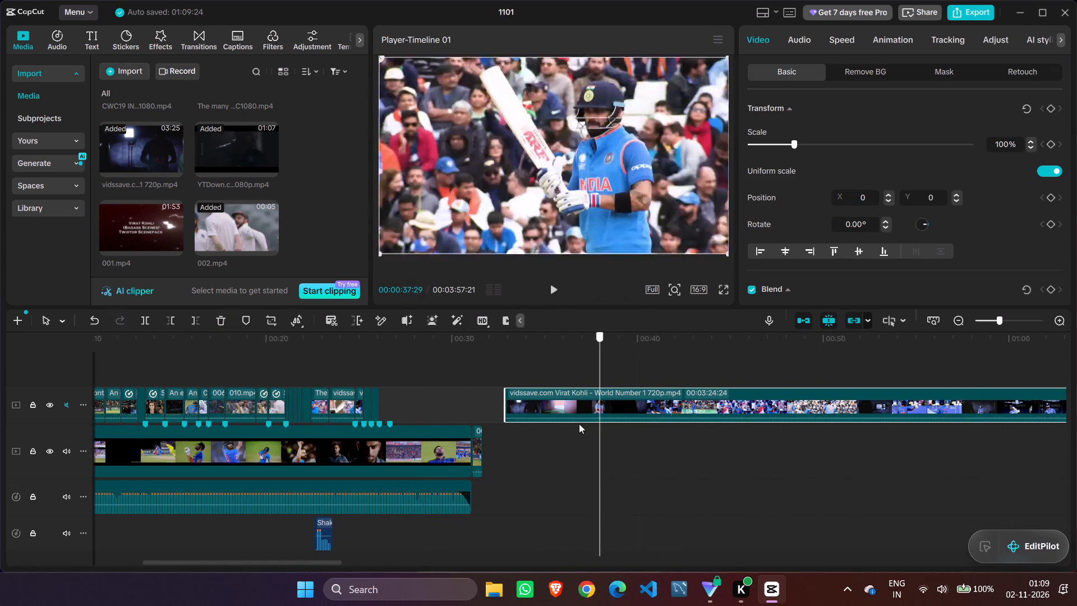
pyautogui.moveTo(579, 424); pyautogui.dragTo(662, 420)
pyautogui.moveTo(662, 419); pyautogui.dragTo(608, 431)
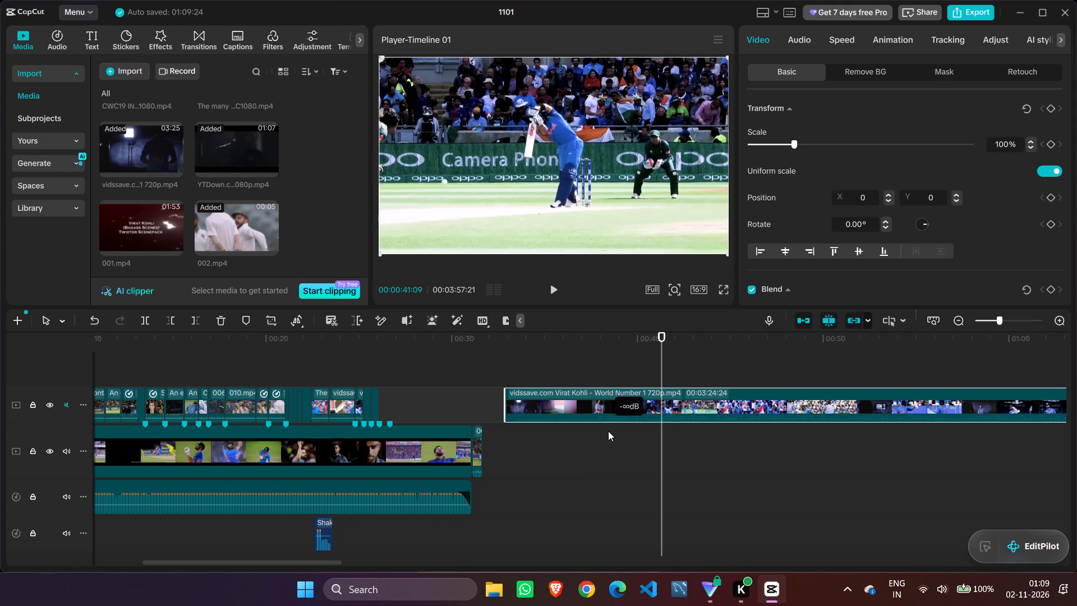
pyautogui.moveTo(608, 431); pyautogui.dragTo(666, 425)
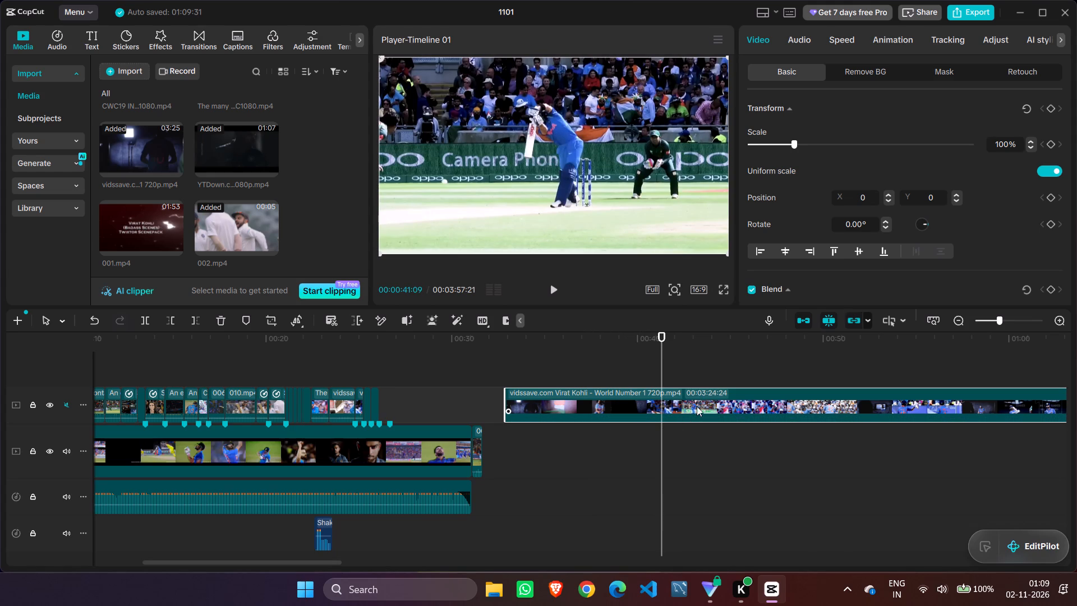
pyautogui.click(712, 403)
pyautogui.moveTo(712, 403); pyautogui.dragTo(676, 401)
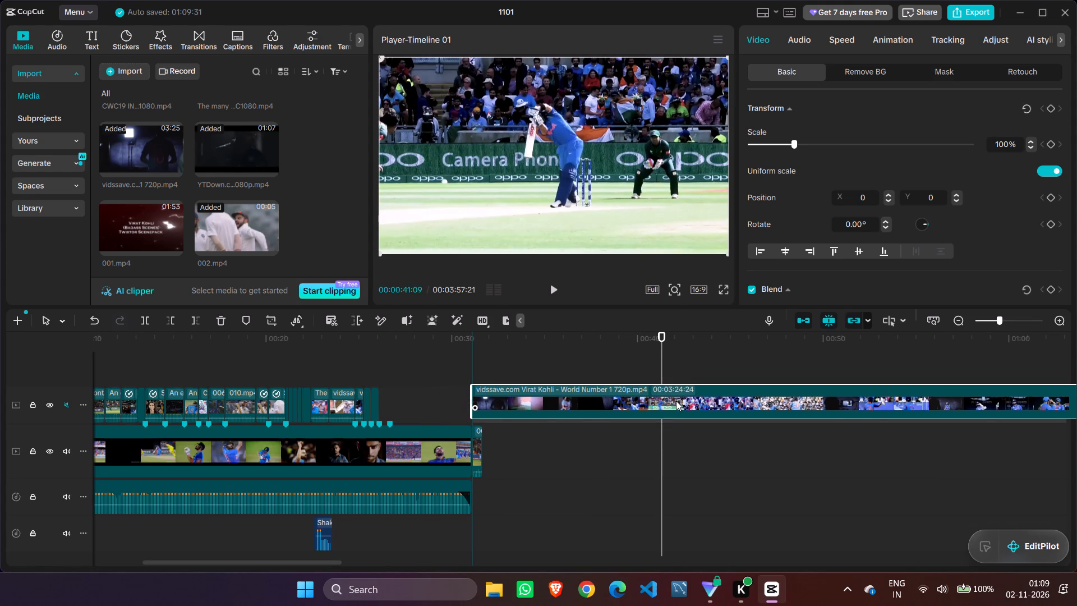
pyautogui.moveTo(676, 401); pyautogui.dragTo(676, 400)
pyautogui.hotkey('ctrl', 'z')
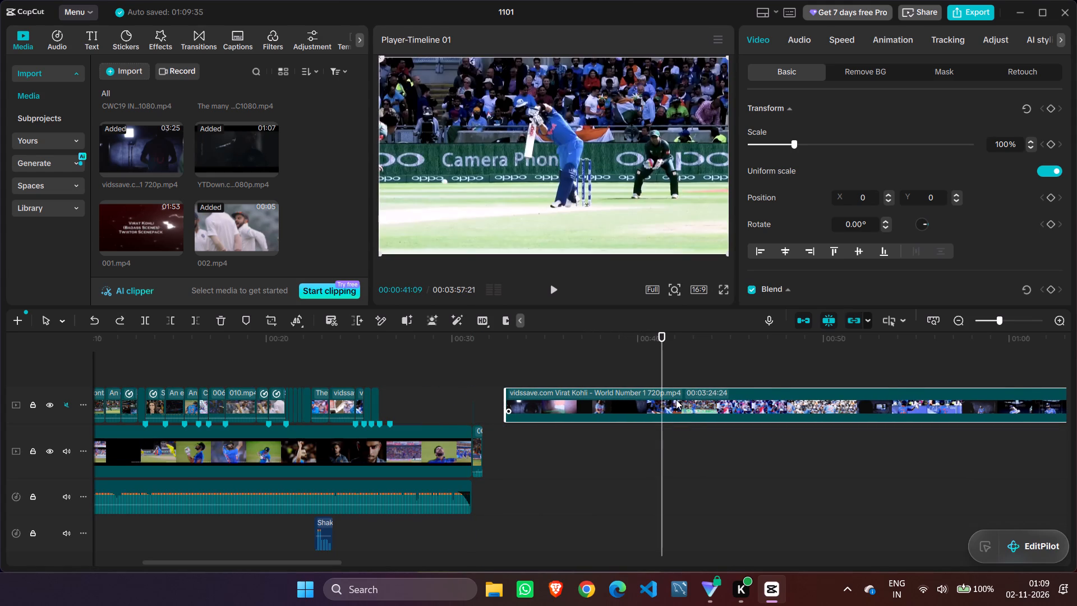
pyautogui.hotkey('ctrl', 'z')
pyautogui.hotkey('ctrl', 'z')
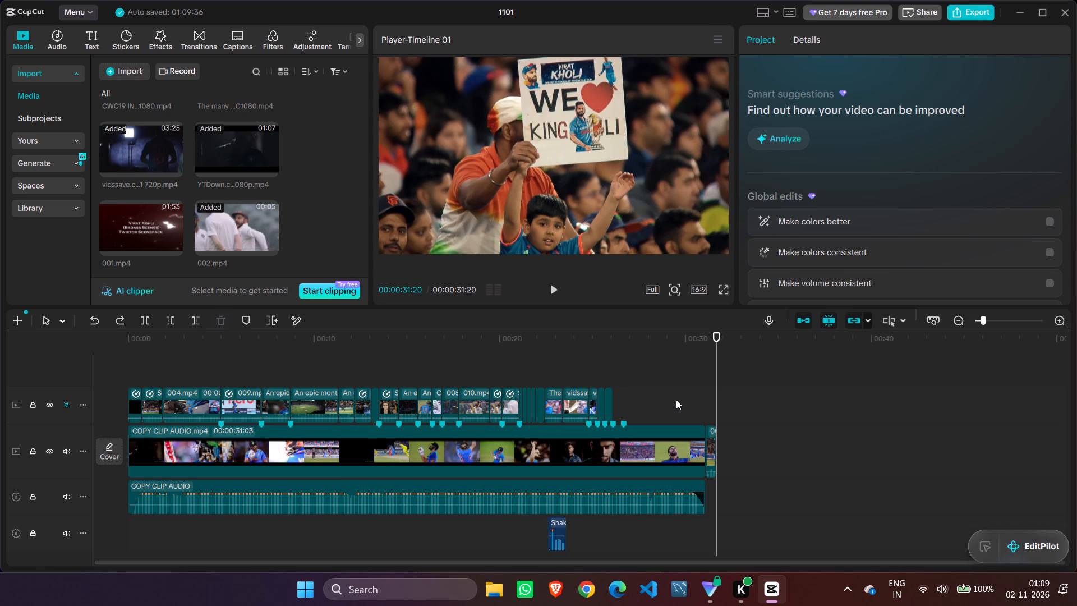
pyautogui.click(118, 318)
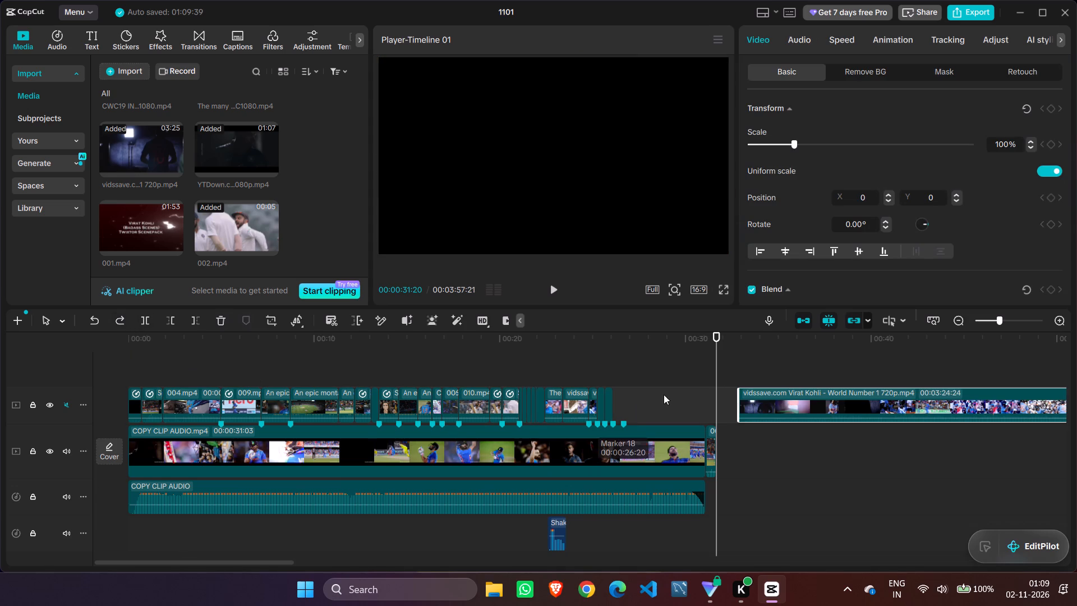
# Scrub the World Number 1 clip up to about 00:01:20:20 and play from 00:01:06:20 to look for a usable celebration or batting shot.
pyautogui.moveTo(718, 368); pyautogui.dragTo(835, 403)
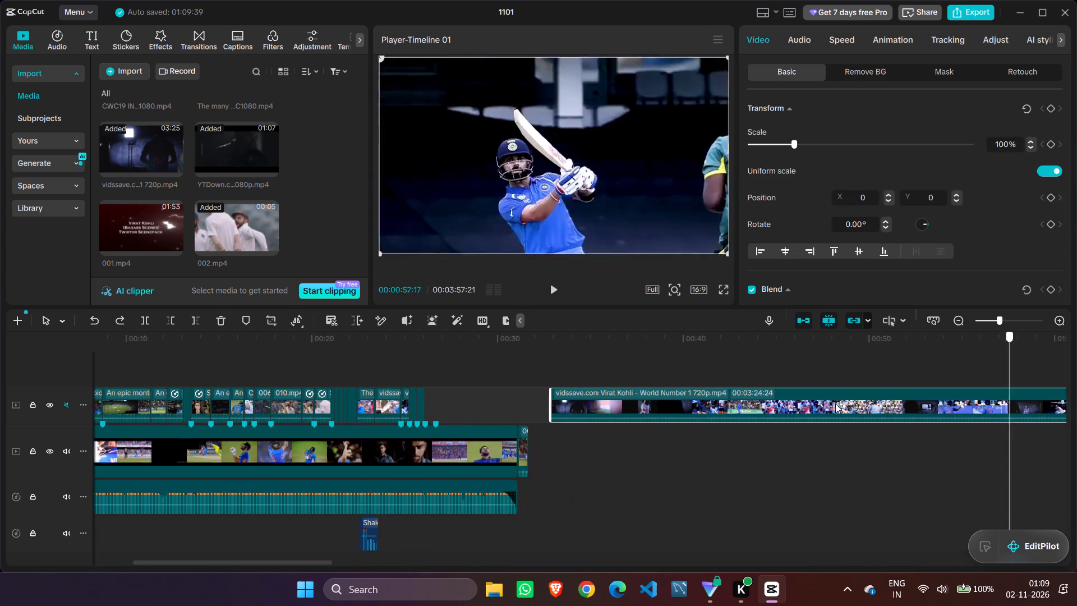
pyautogui.moveTo(835, 403); pyautogui.dragTo(1045, 398)
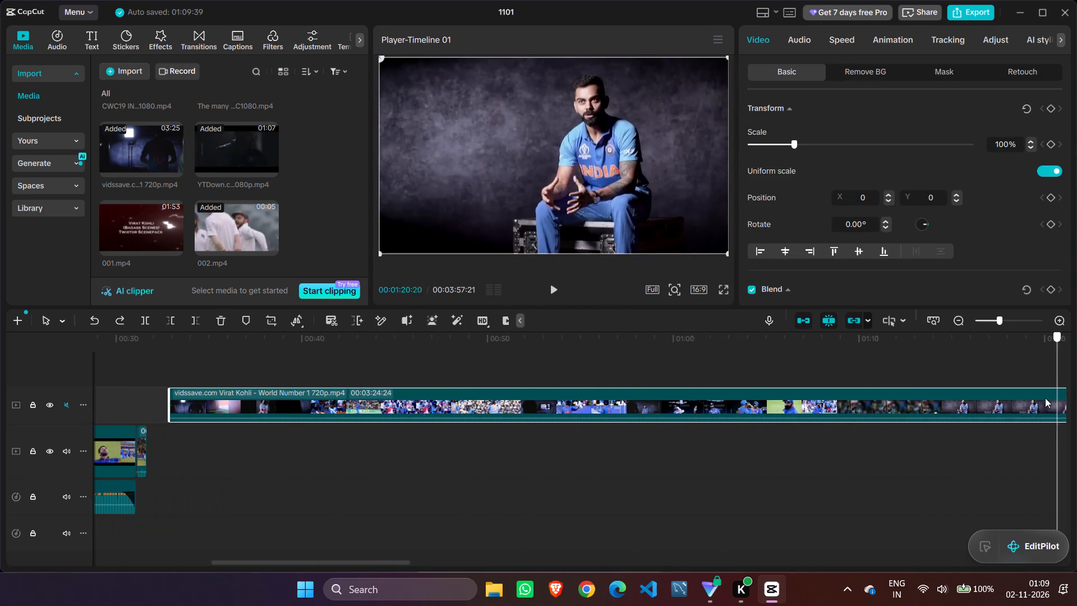
pyautogui.moveTo(1045, 398); pyautogui.dragTo(576, 436)
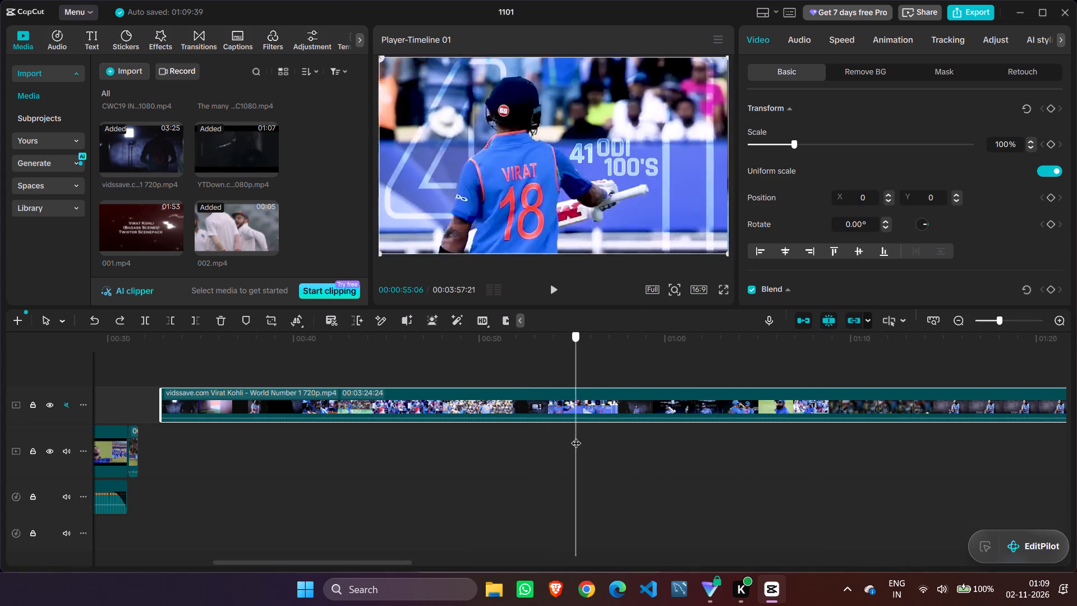
pyautogui.moveTo(576, 436); pyautogui.dragTo(940, 441)
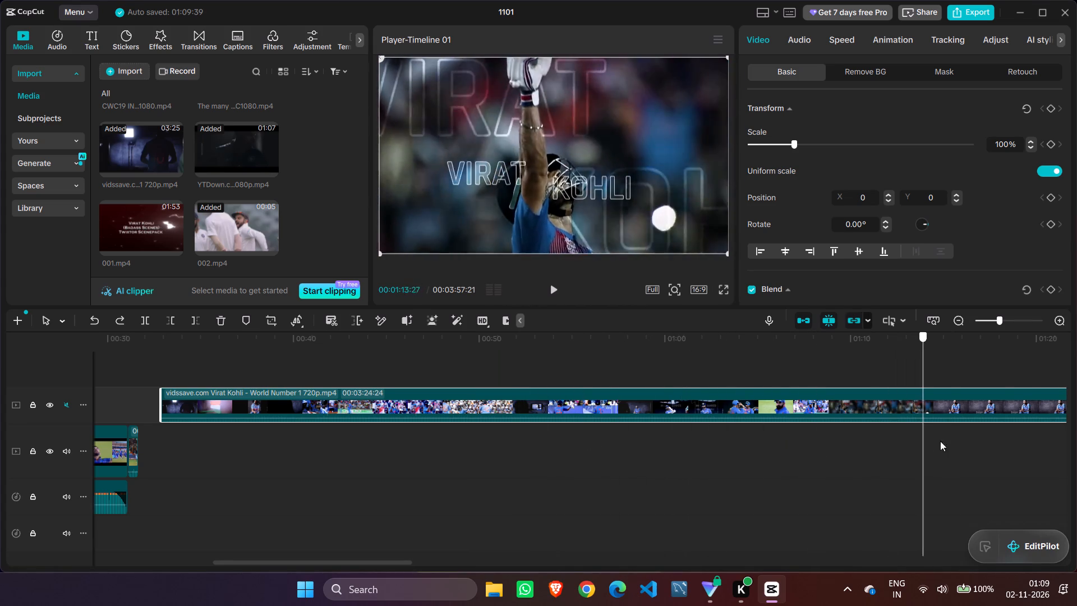
pyautogui.moveTo(940, 441); pyautogui.dragTo(404, 430)
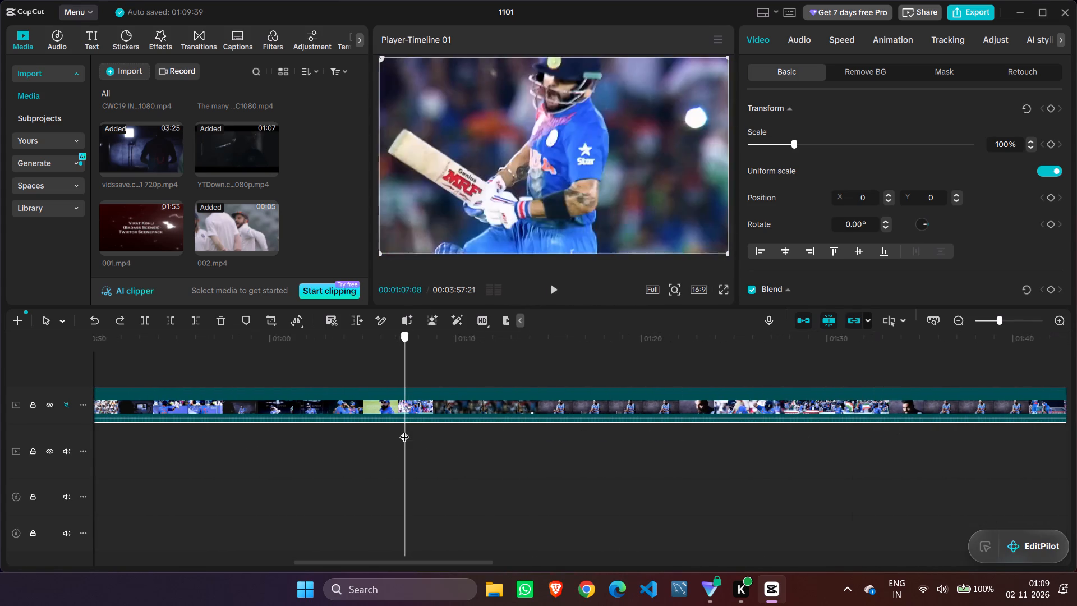
pyautogui.moveTo(404, 430); pyautogui.dragTo(392, 429)
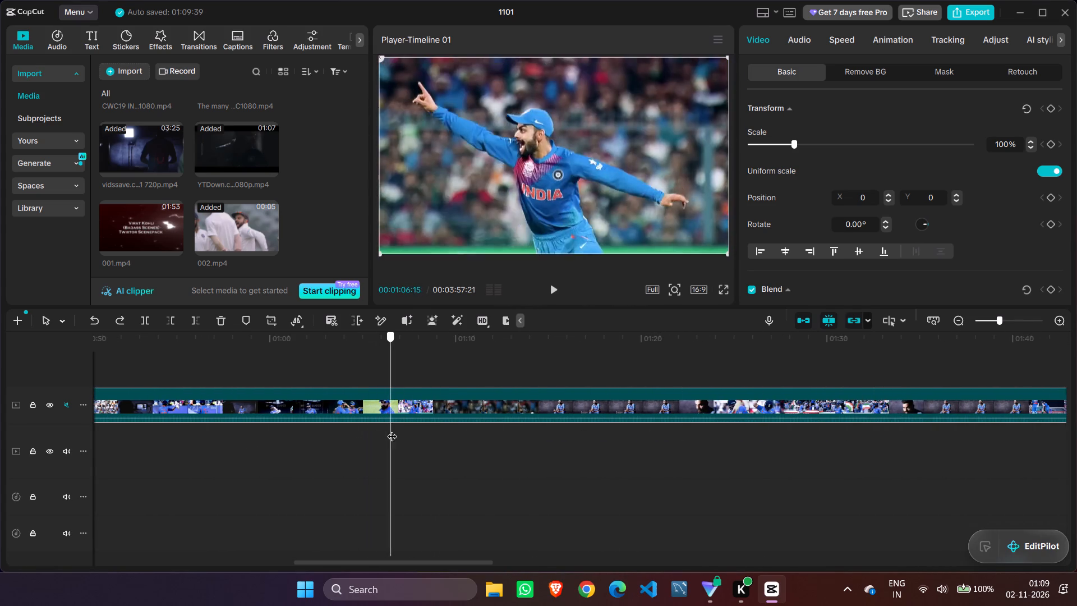
pyautogui.moveTo(392, 429); pyautogui.dragTo(394, 433)
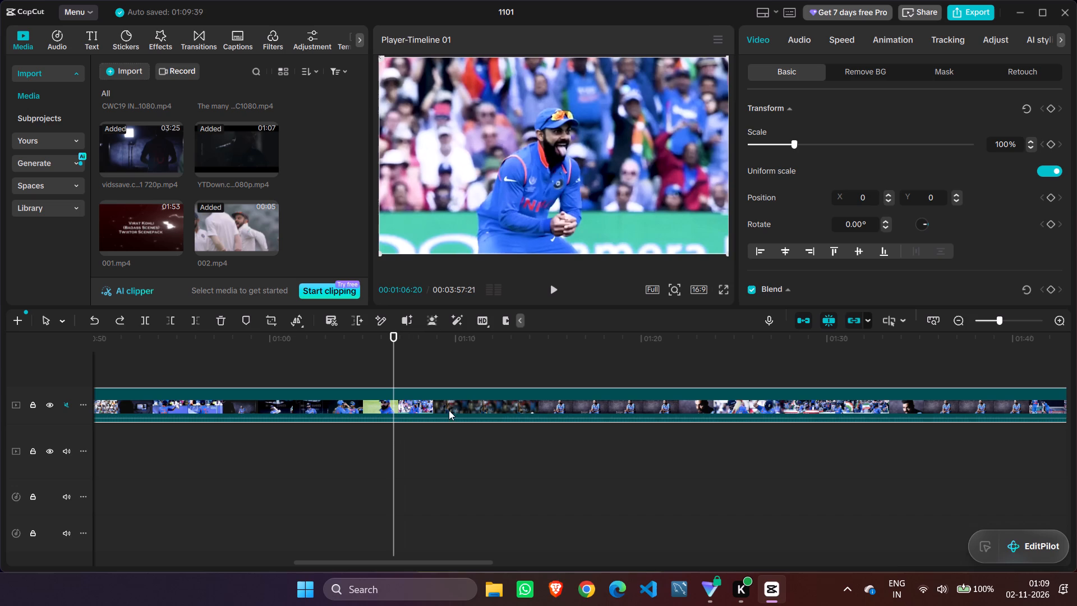
pyautogui.click(554, 296)
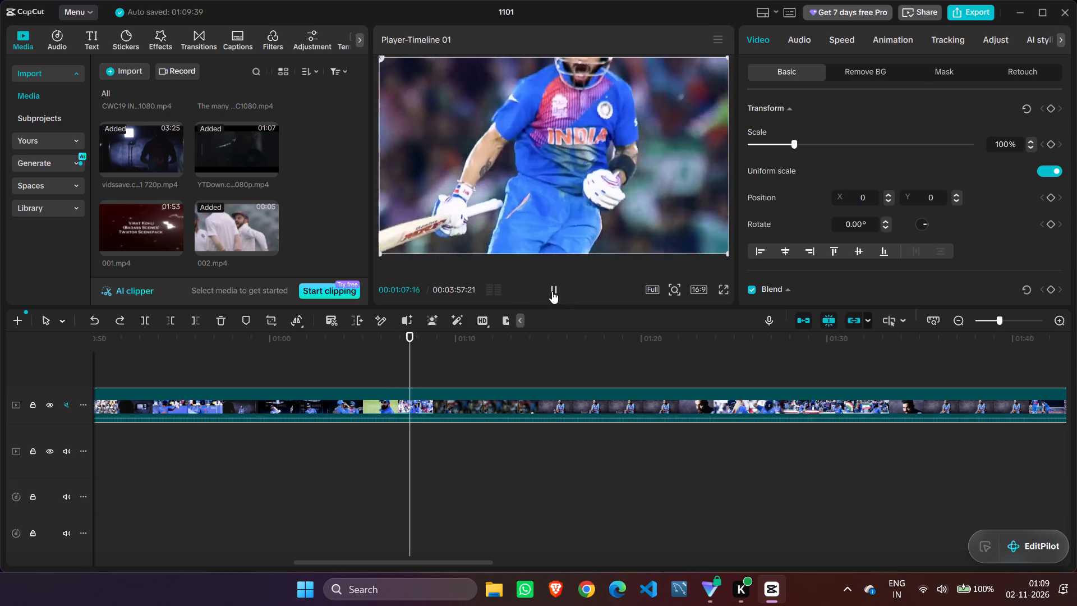
pyautogui.click(552, 291)
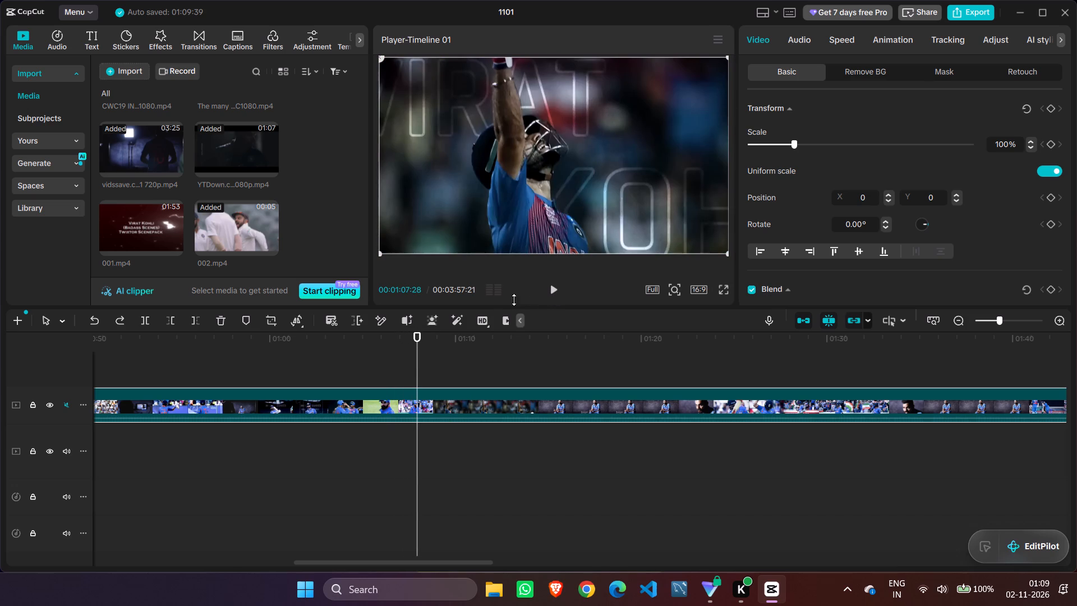
# Scrub the World Number 1 clip between about 00:01:05 and 00:01:43 to examine its batting, interview and crowd shots for usable footage.
pyautogui.moveTo(415, 359); pyautogui.dragTo(379, 362)
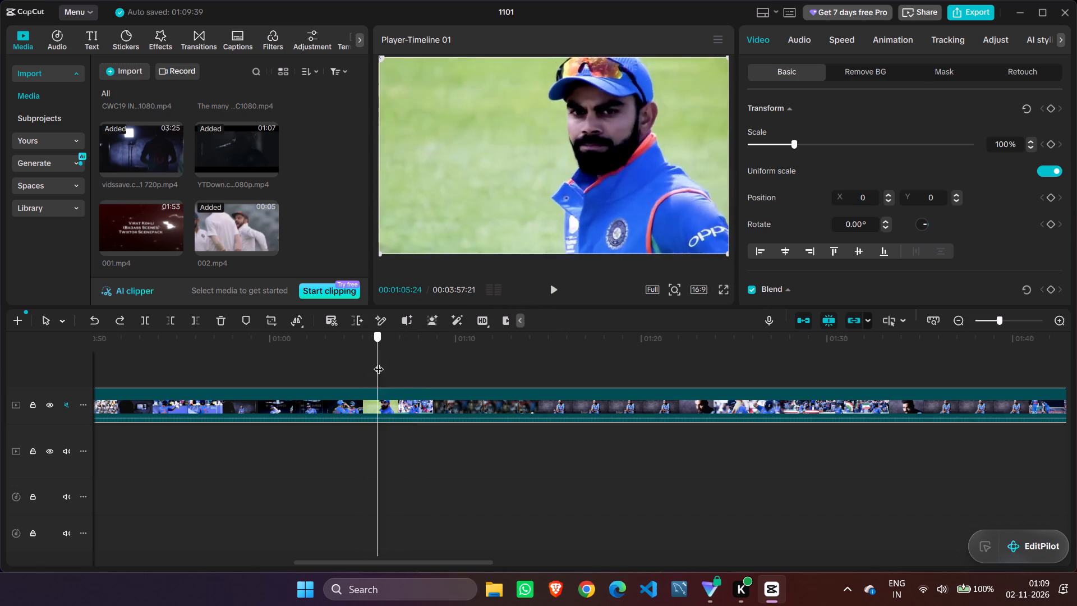
pyautogui.moveTo(379, 362); pyautogui.dragTo(431, 353)
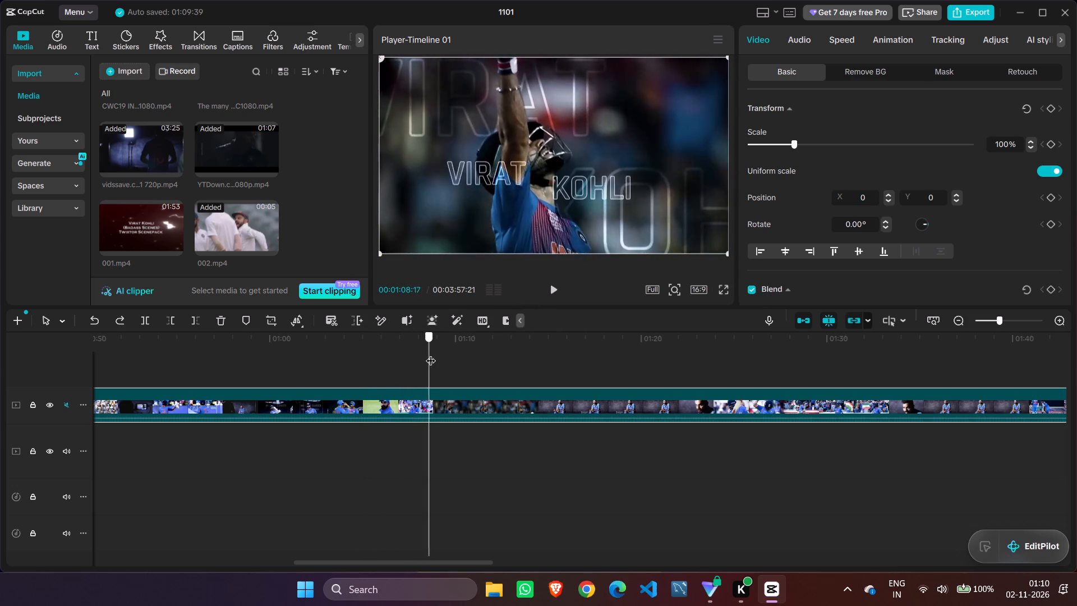
pyautogui.moveTo(431, 353); pyautogui.dragTo(540, 347)
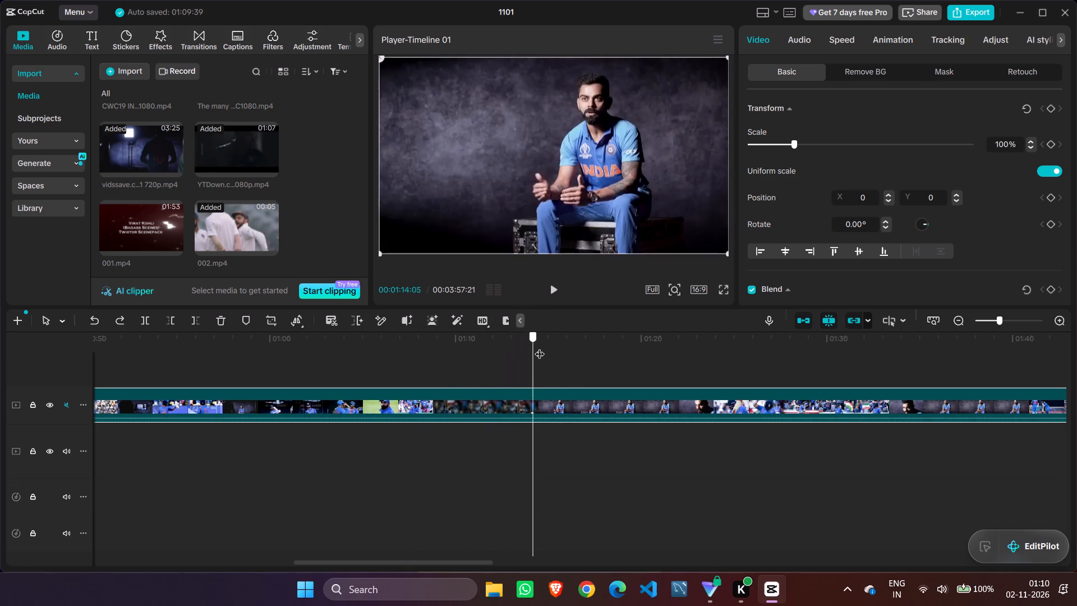
pyautogui.moveTo(540, 347); pyautogui.dragTo(662, 356)
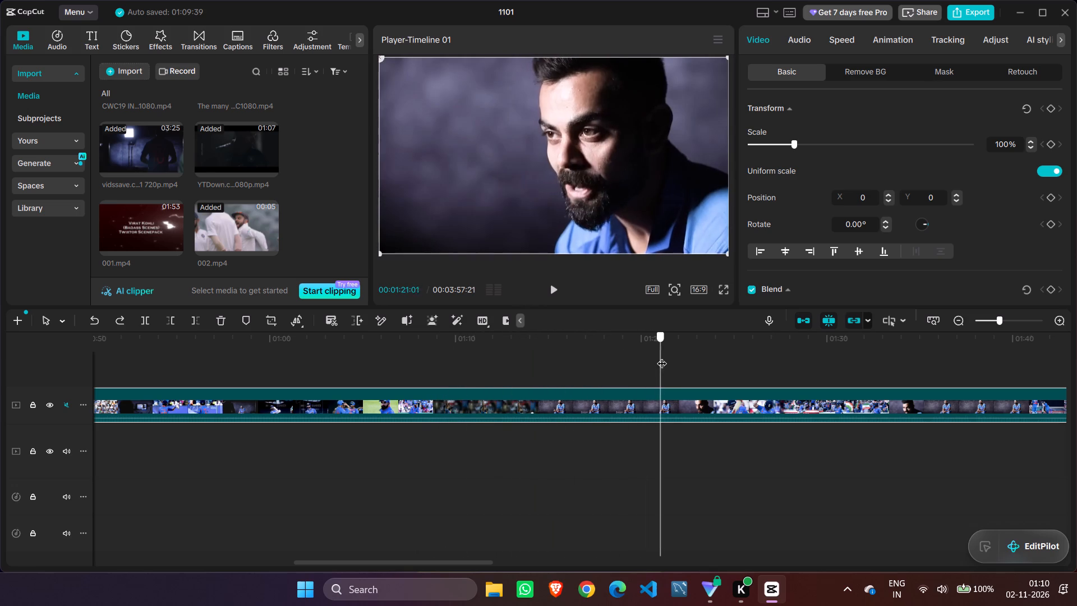
pyautogui.moveTo(662, 356); pyautogui.dragTo(758, 351)
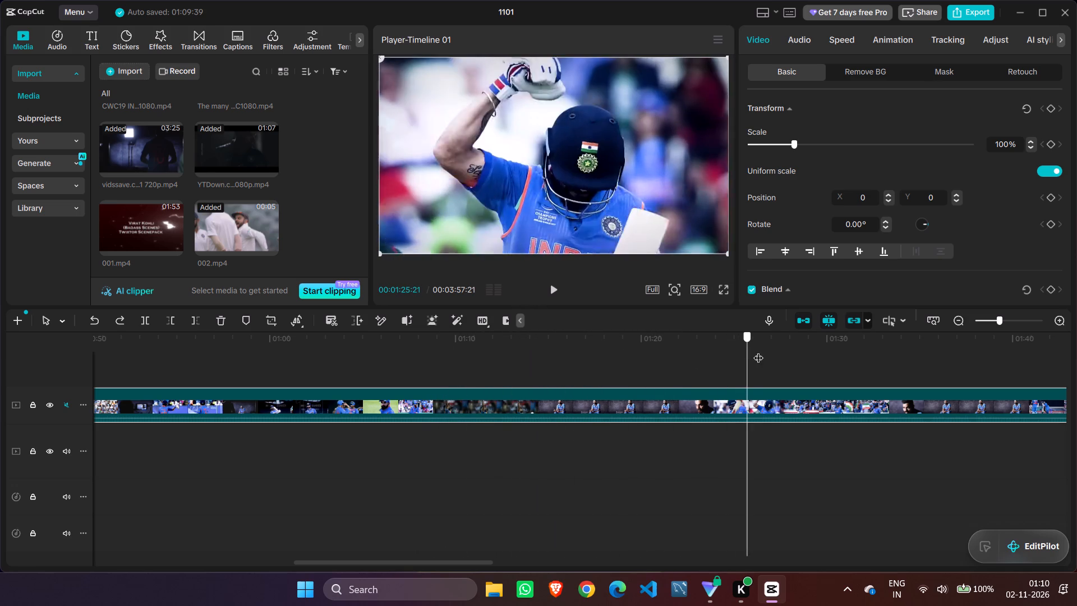
pyautogui.moveTo(758, 351); pyautogui.dragTo(911, 357)
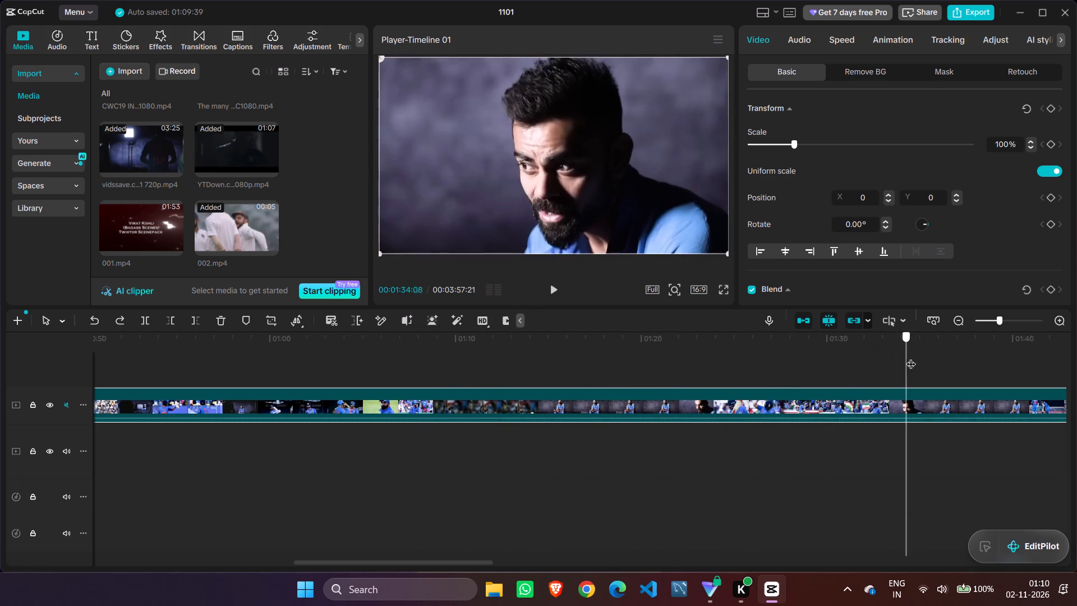
pyautogui.moveTo(911, 357); pyautogui.dragTo(740, 380)
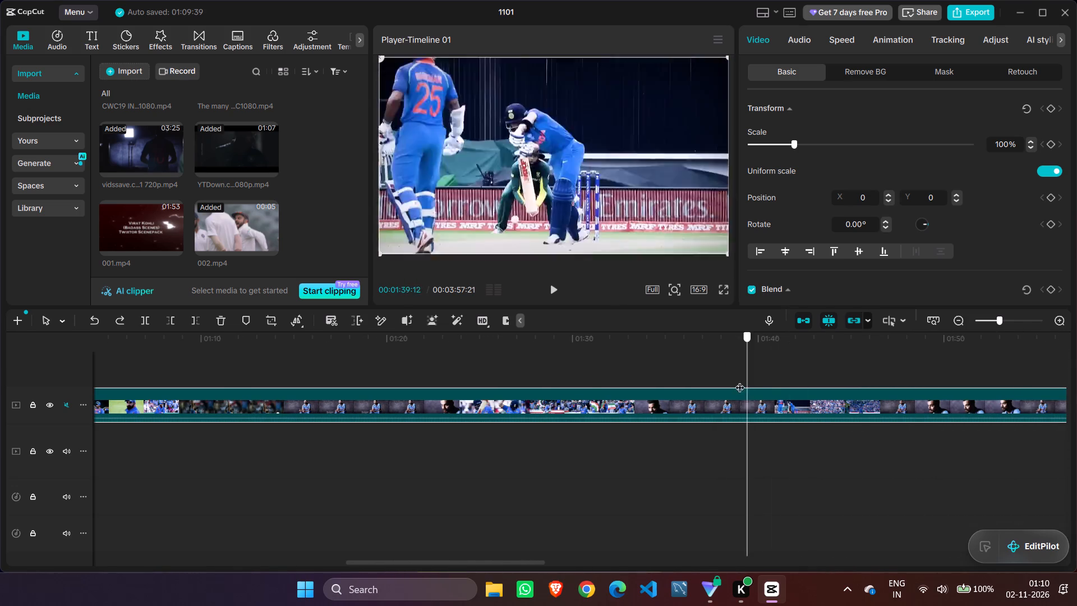
pyautogui.moveTo(740, 380); pyautogui.dragTo(721, 373)
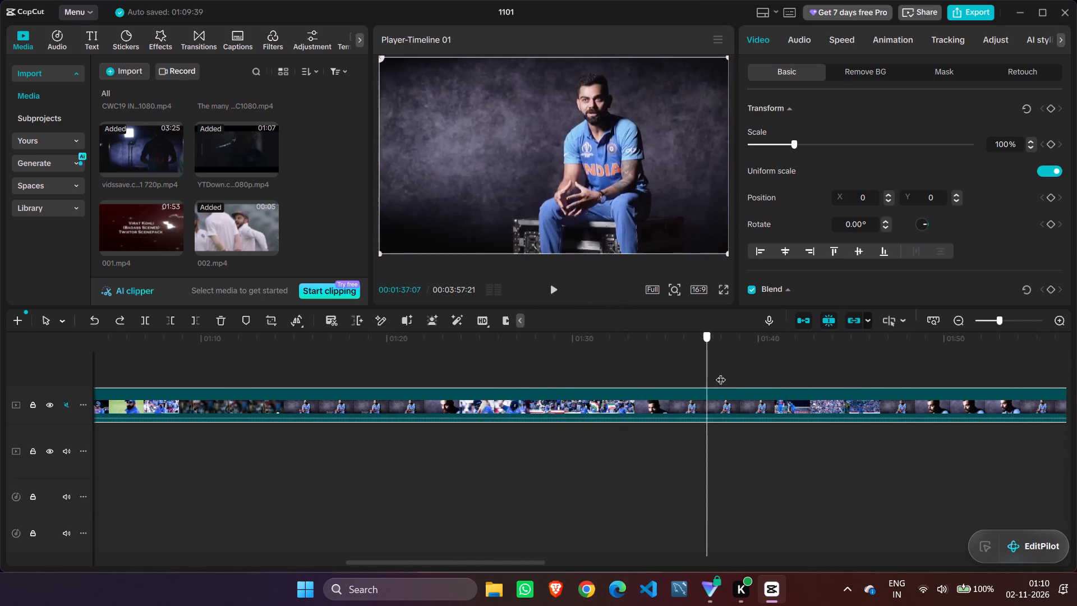
pyautogui.moveTo(721, 373); pyautogui.dragTo(804, 336)
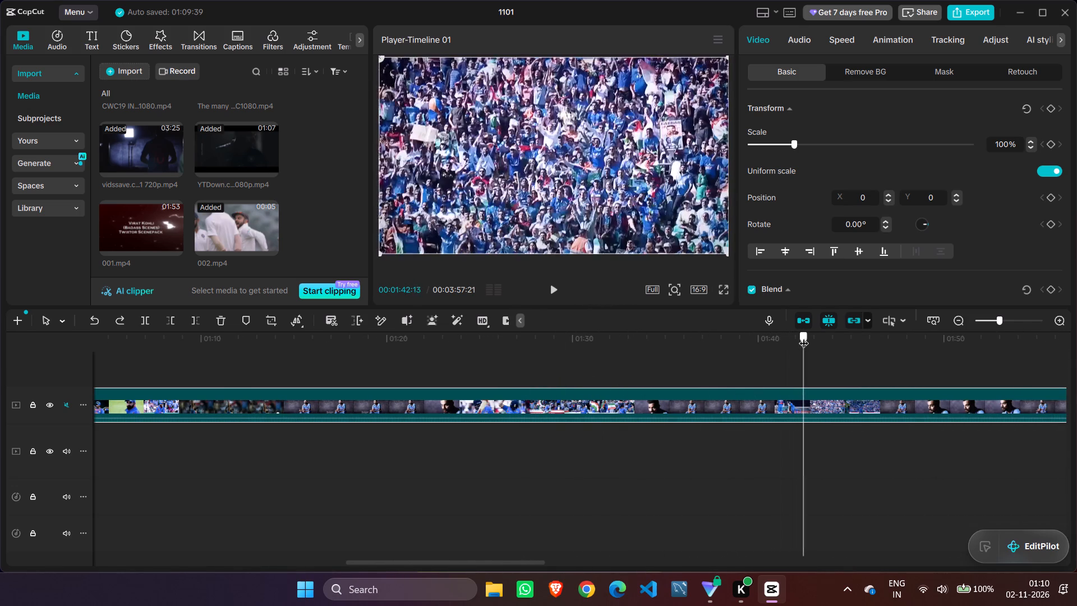
pyautogui.moveTo(804, 336); pyautogui.dragTo(812, 336)
# Switch to Google Chrome, open a browser window and start an address-bar query with "t".
pyautogui.click(582, 586)
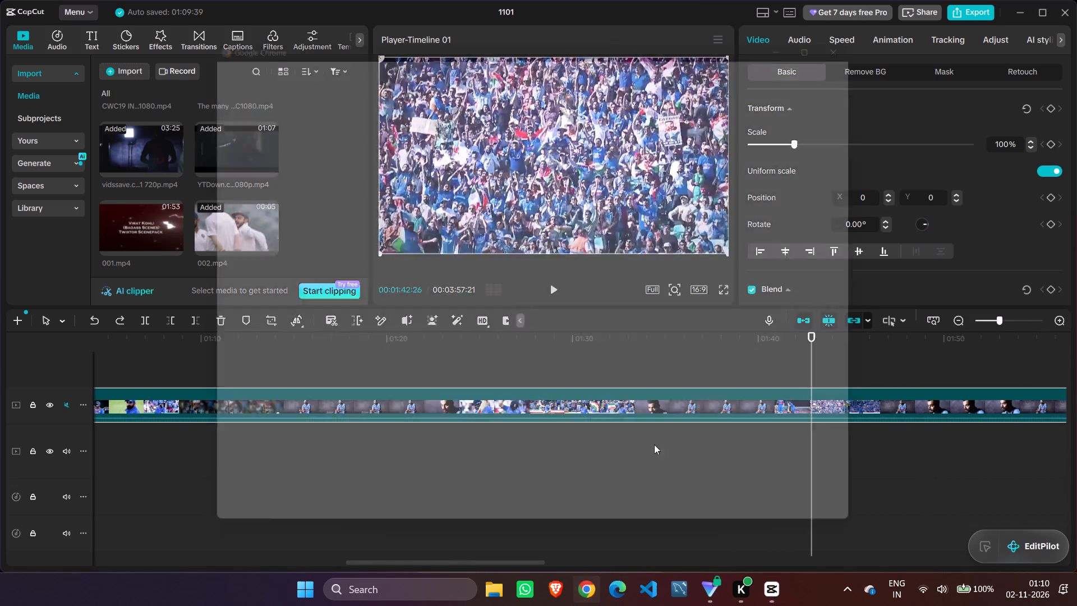
pyautogui.click(745, 290)
pyautogui.click(252, 46)
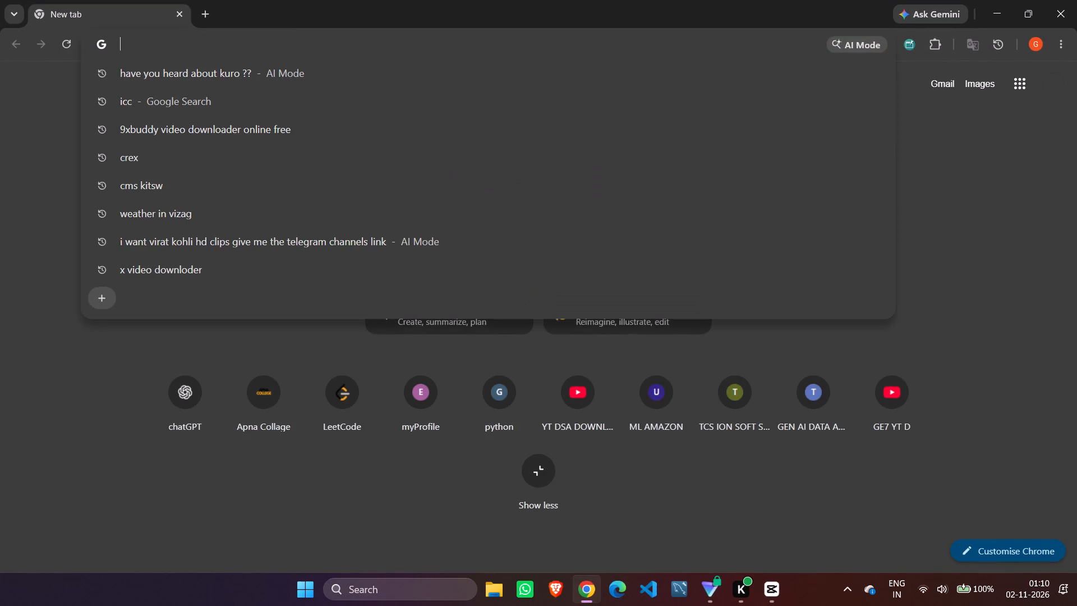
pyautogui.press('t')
pyautogui.press('Left')
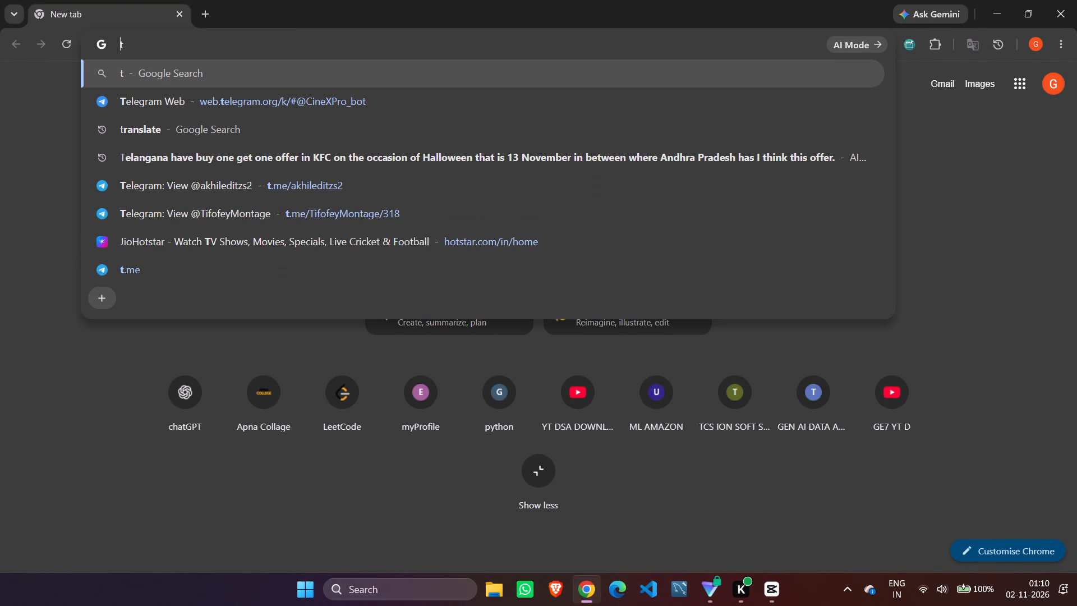
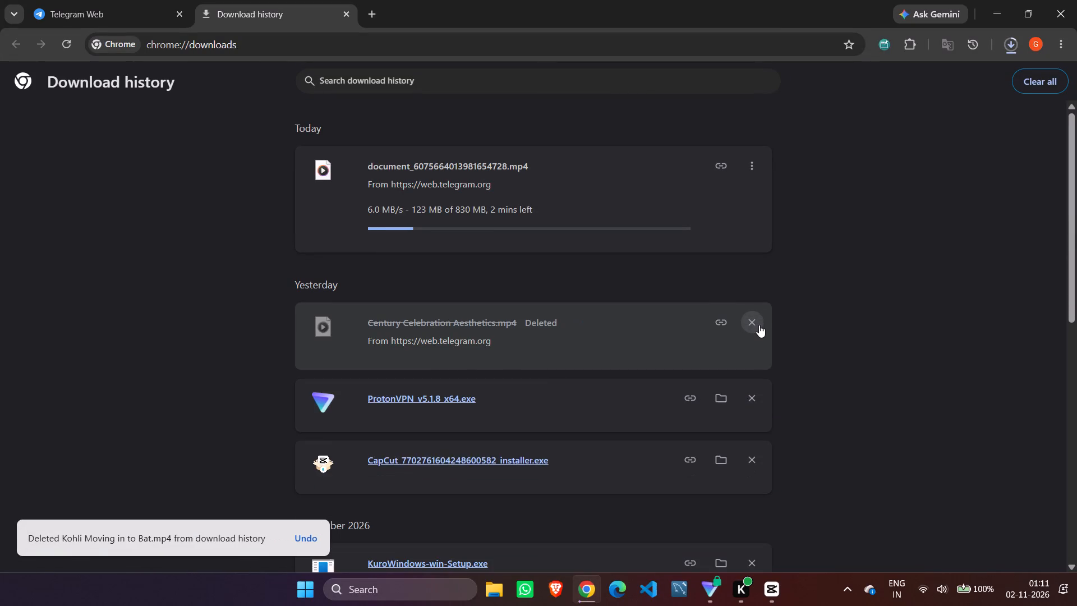
# Remove the deleted "Century Celebration Aesthetics.mp4" entry from the download history.
pyautogui.click(759, 325)
pyautogui.scroll(4, 837, 303)
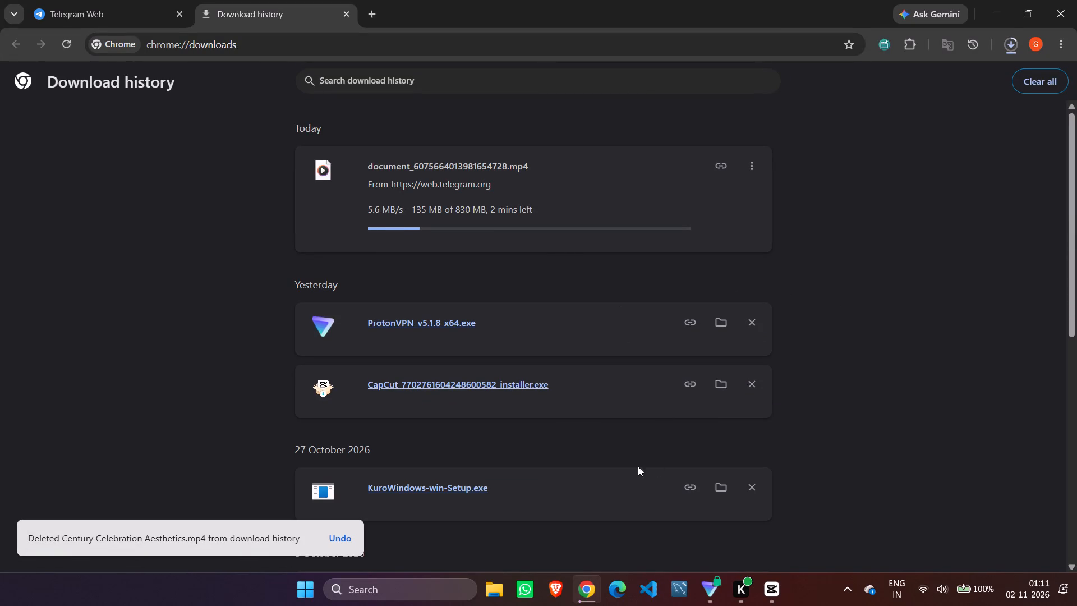
# Switch to CapCut, return to the start of the timeline and play the whole montage to review the edit so far.
pyautogui.click(779, 595)
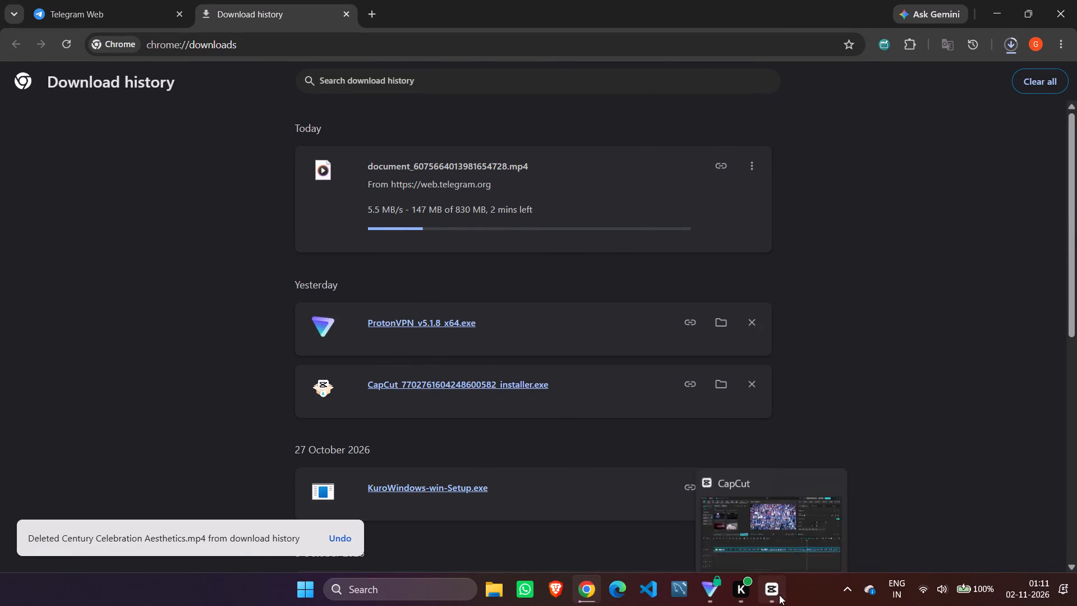
pyautogui.moveTo(809, 361); pyautogui.dragTo(657, 361)
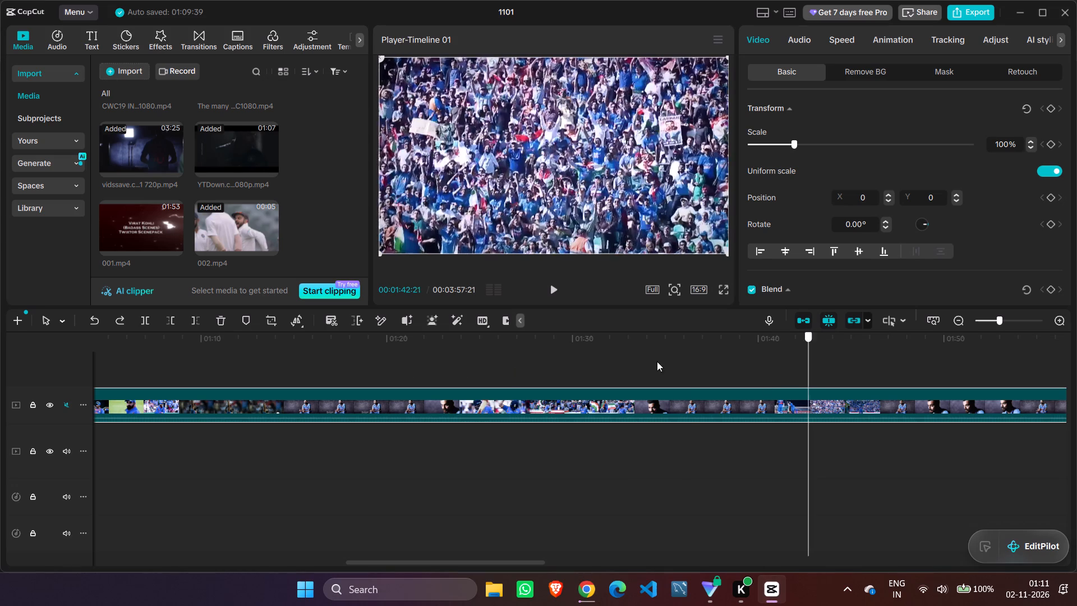
pyautogui.moveTo(657, 361); pyautogui.dragTo(0, 412)
pyautogui.click(329, 353)
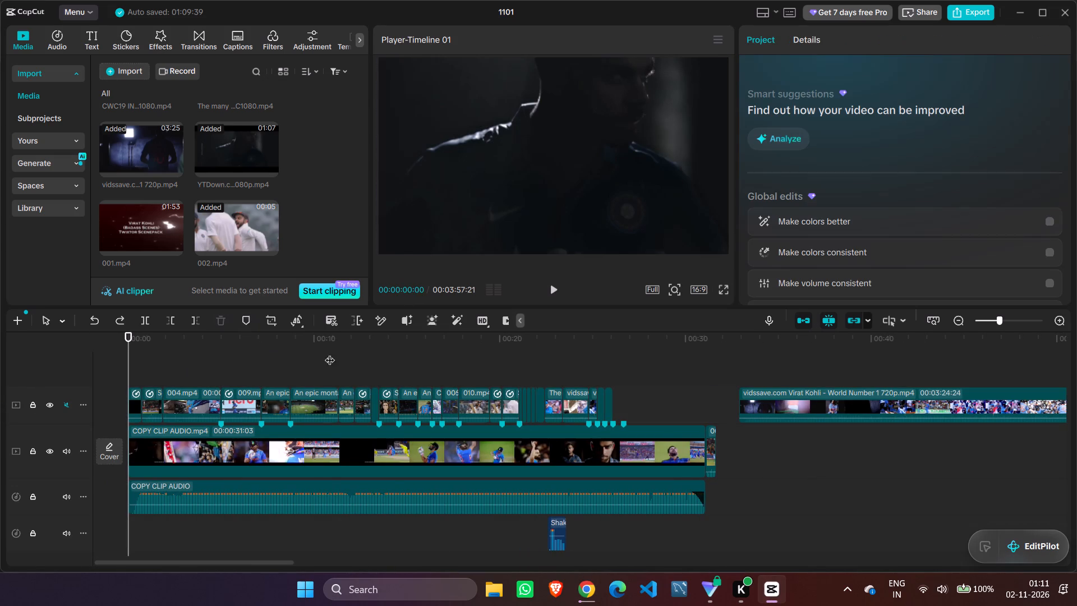
pyautogui.moveTo(337, 353); pyautogui.dragTo(89, 357)
pyautogui.moveTo(328, 347); pyautogui.dragTo(307, 353)
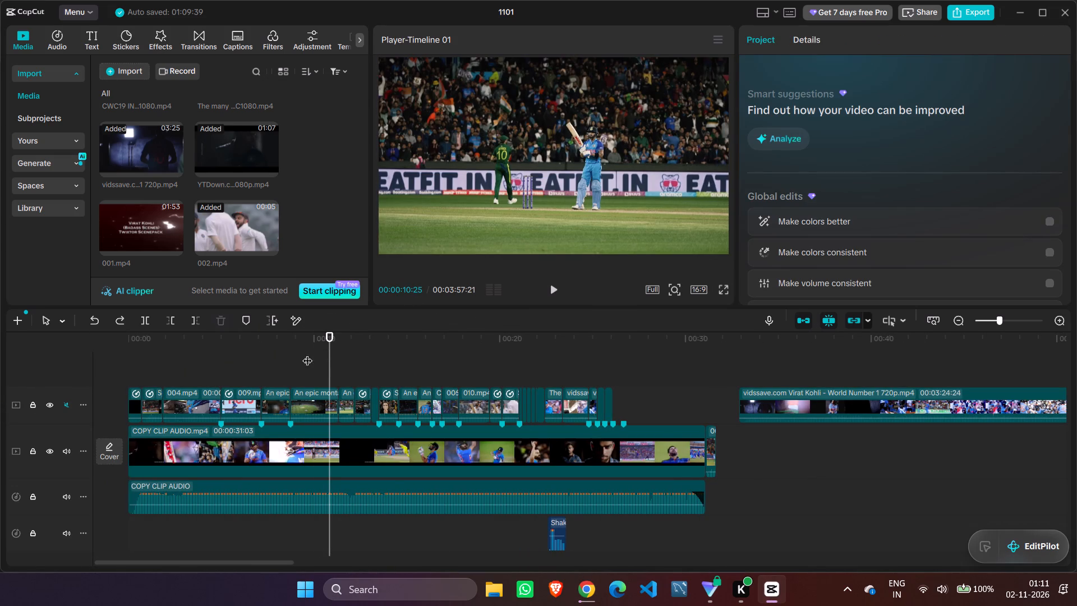
pyautogui.moveTo(307, 353); pyautogui.dragTo(126, 364)
pyautogui.click(554, 288)
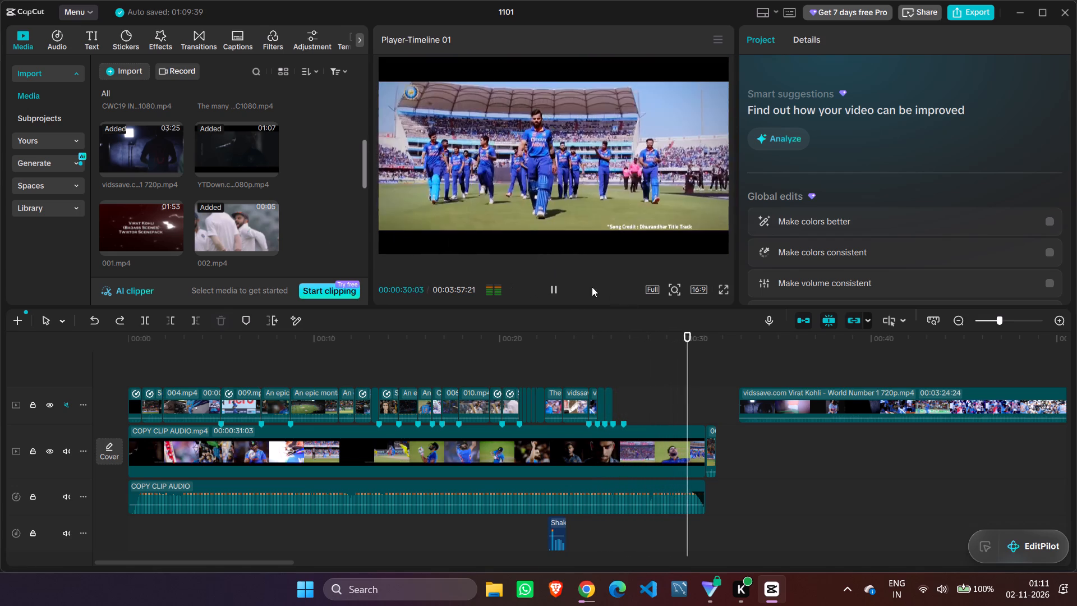
# Play the montage from the start to its end, and recheck the stretch from about 00:00:06:15 to 00:00:09:17.
pyautogui.moveTo(551, 360); pyautogui.dragTo(389, 352)
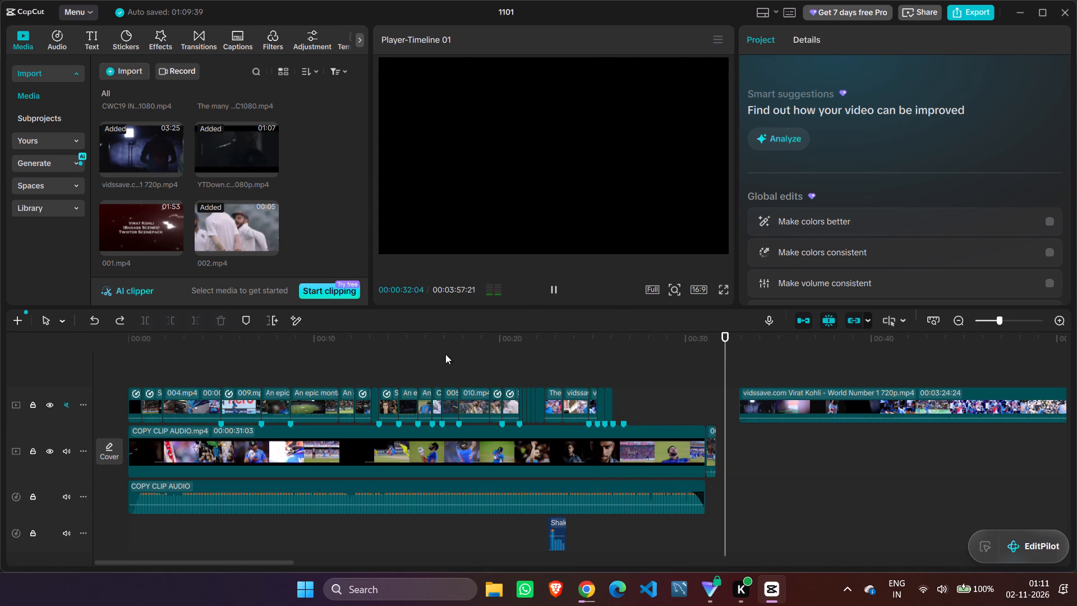
pyautogui.moveTo(748, 357); pyautogui.dragTo(0, 281)
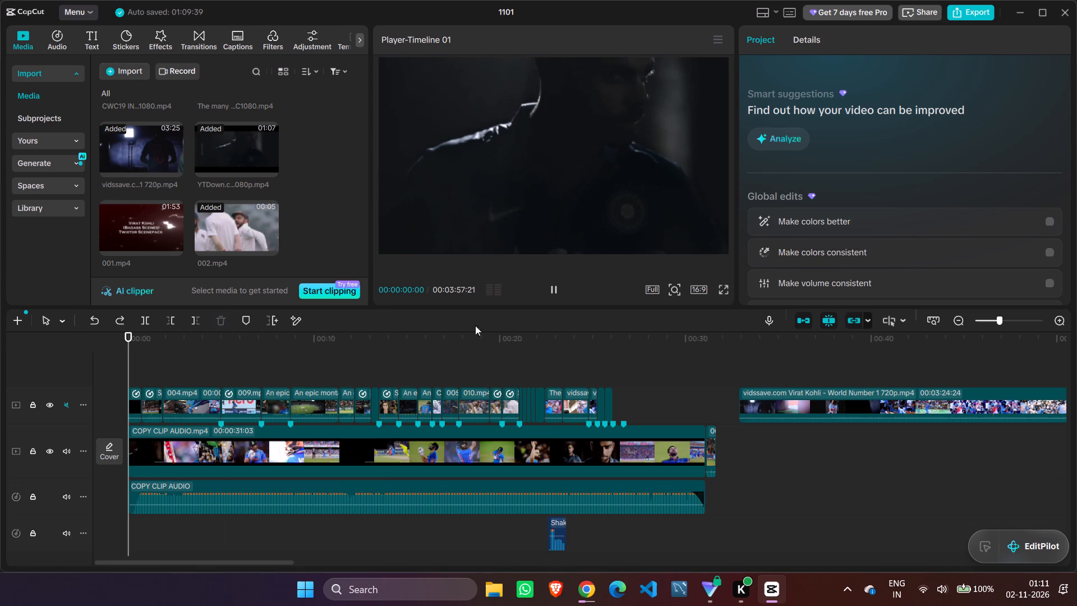
pyautogui.click(558, 284)
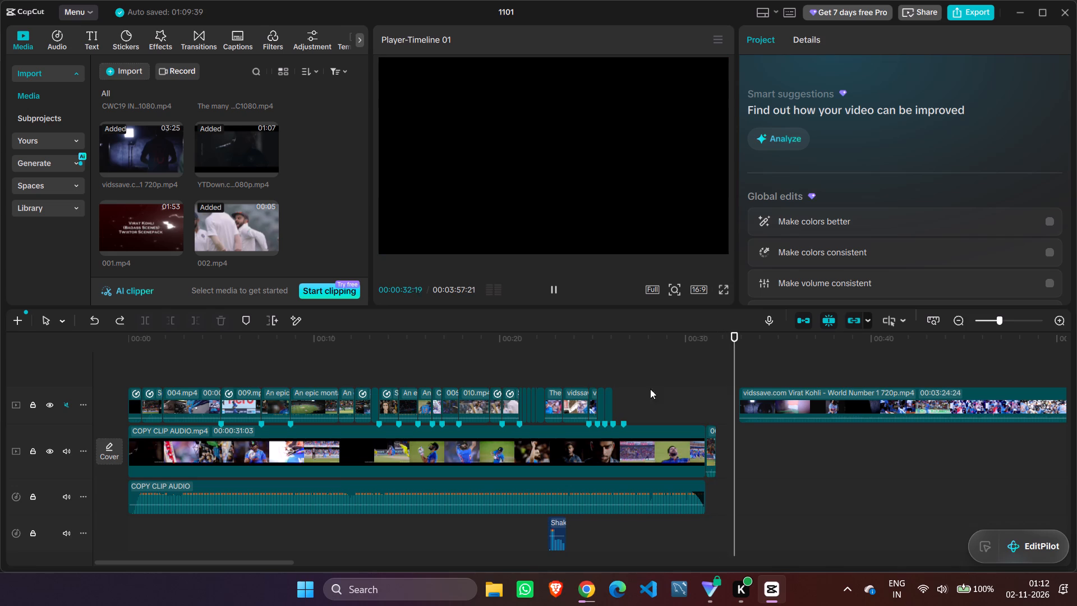
pyautogui.moveTo(754, 361); pyautogui.dragTo(266, 436)
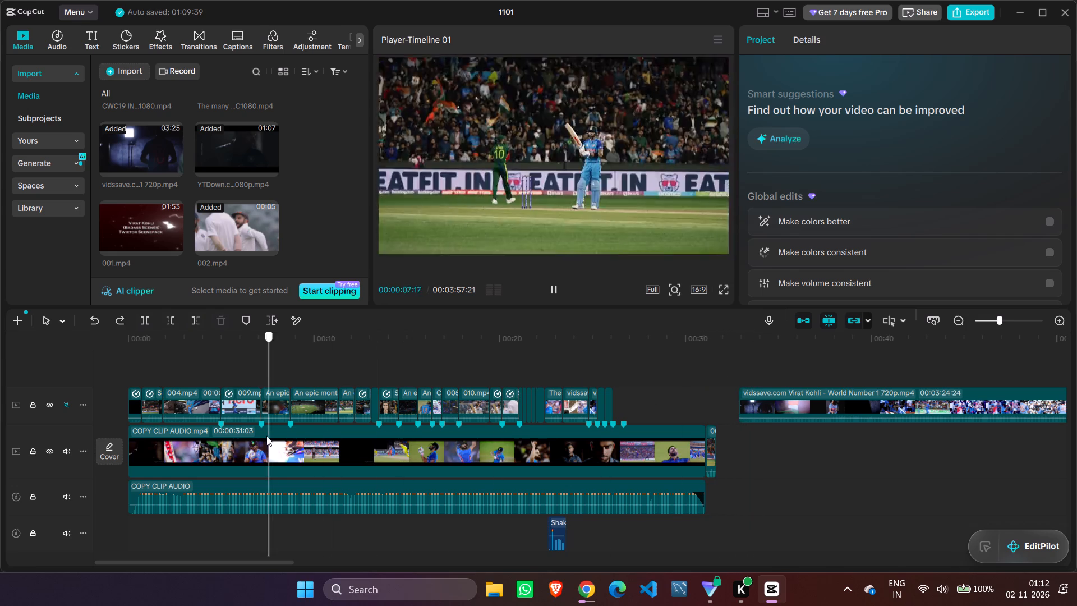
pyautogui.moveTo(266, 436); pyautogui.dragTo(249, 440)
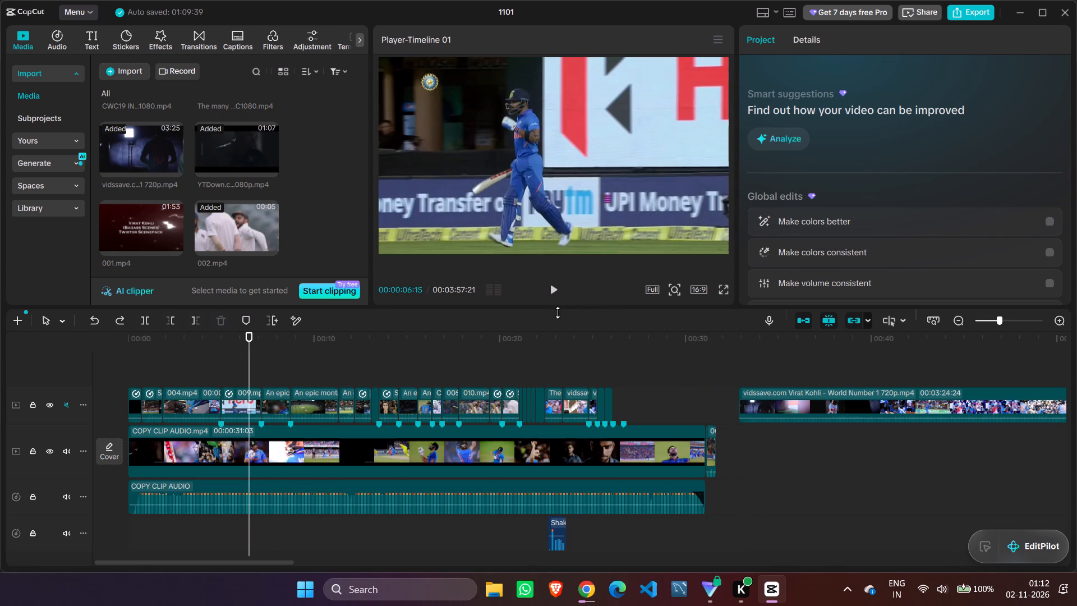
pyautogui.click(555, 287)
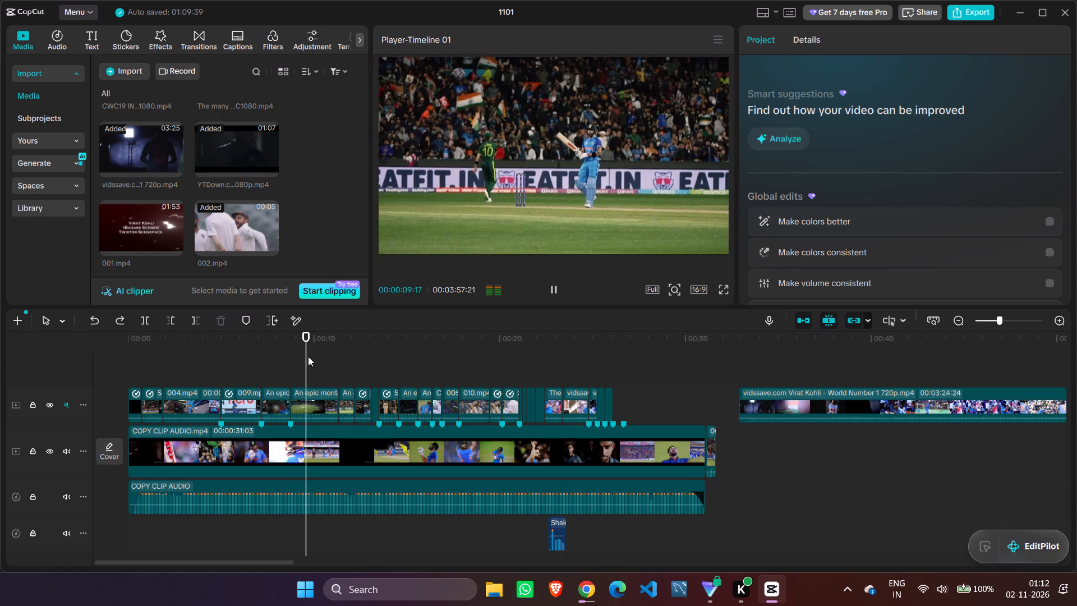
pyautogui.moveTo(308, 356); pyautogui.dragTo(286, 356)
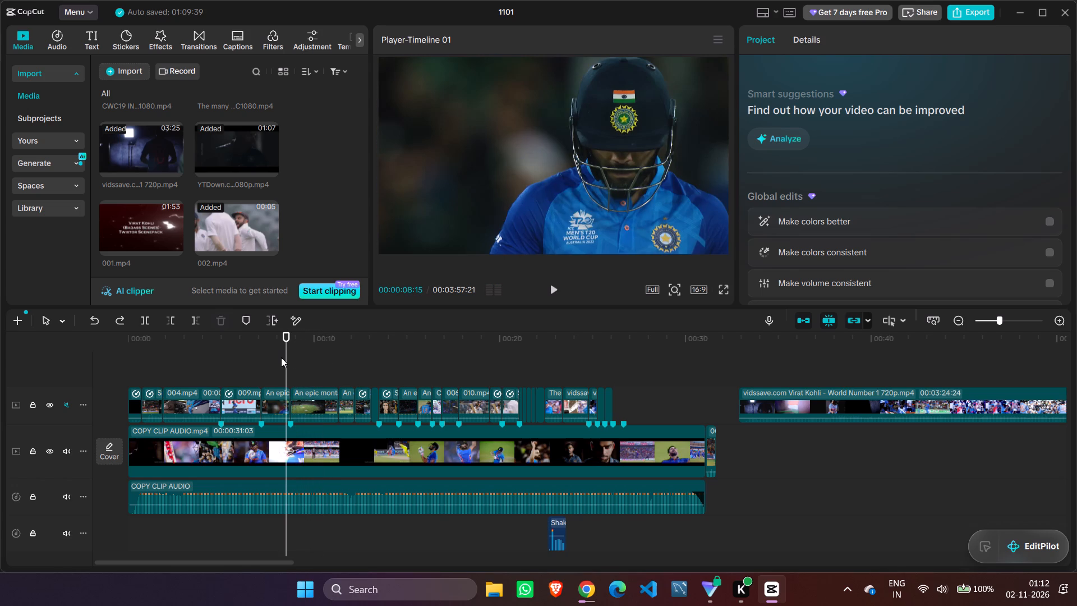
pyautogui.moveTo(284, 359); pyautogui.dragTo(105, 377)
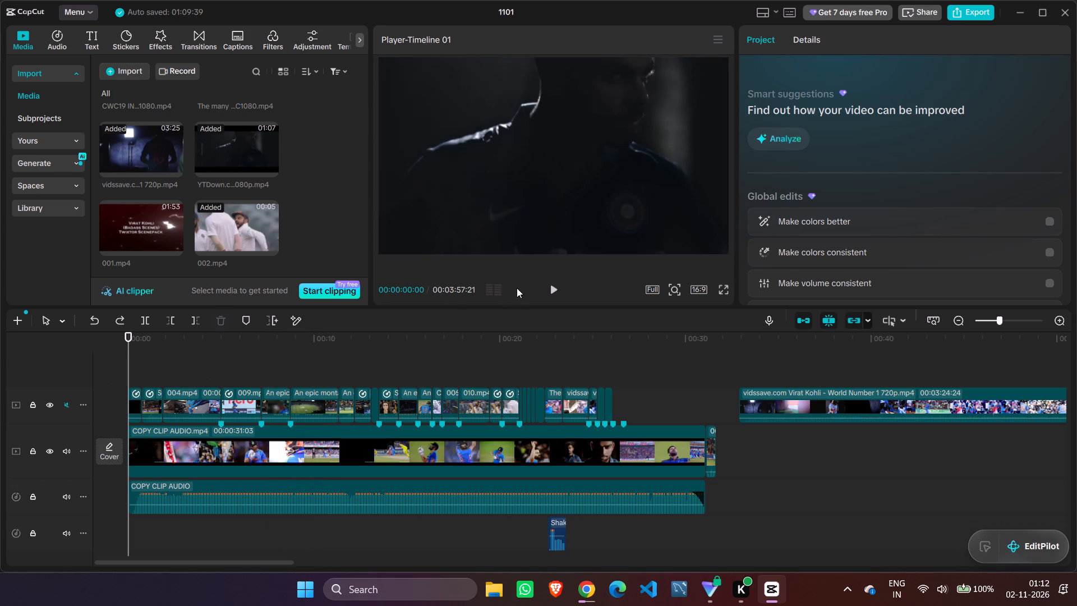
# Replay the montage repeatedly from 00:00:00:00 to examine how the upper-track shots follow the music up to the unfilled section.
pyautogui.click(551, 282)
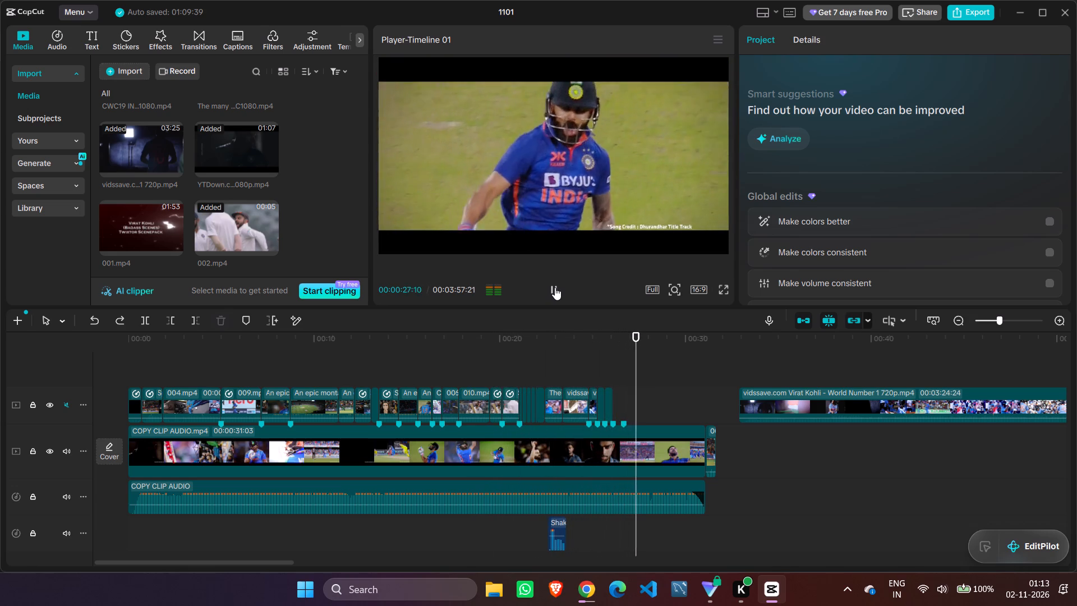
pyautogui.click(555, 287)
pyautogui.moveTo(642, 357); pyautogui.dragTo(122, 413)
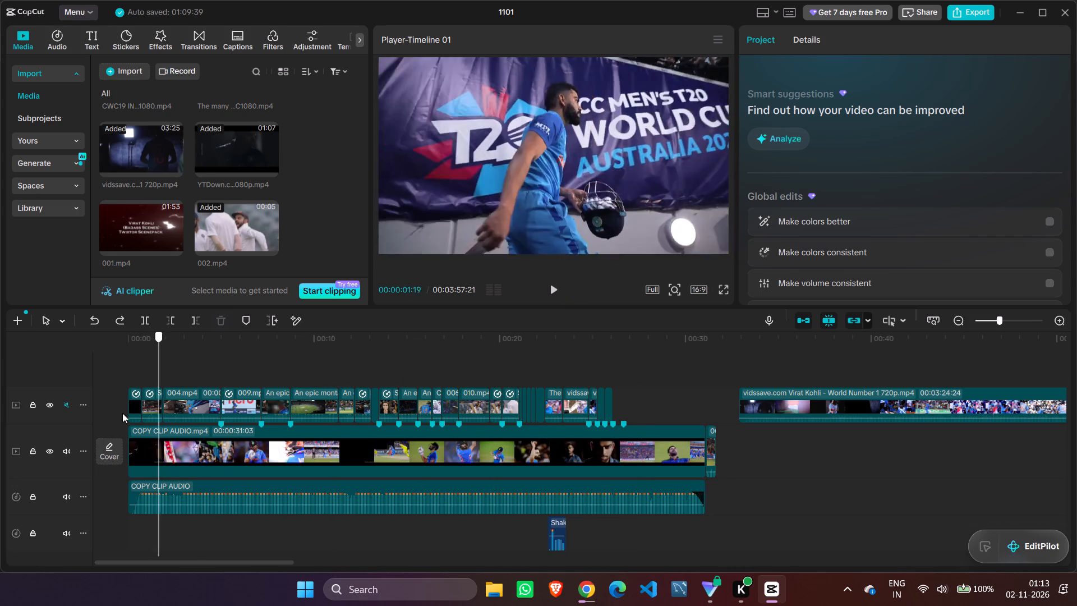
pyautogui.moveTo(122, 413); pyautogui.dragTo(114, 414)
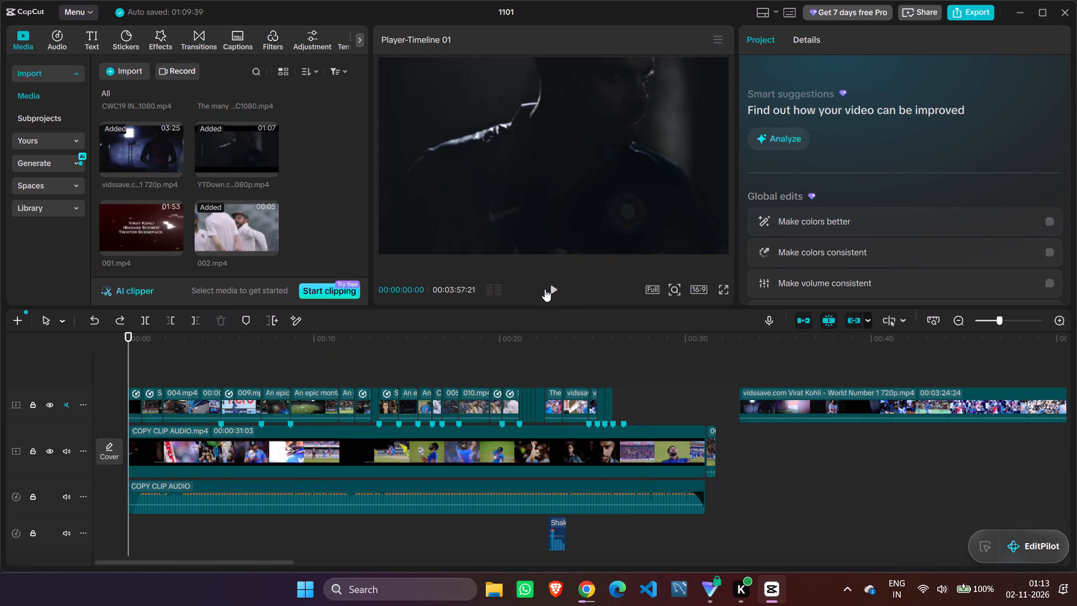
pyautogui.click(550, 287)
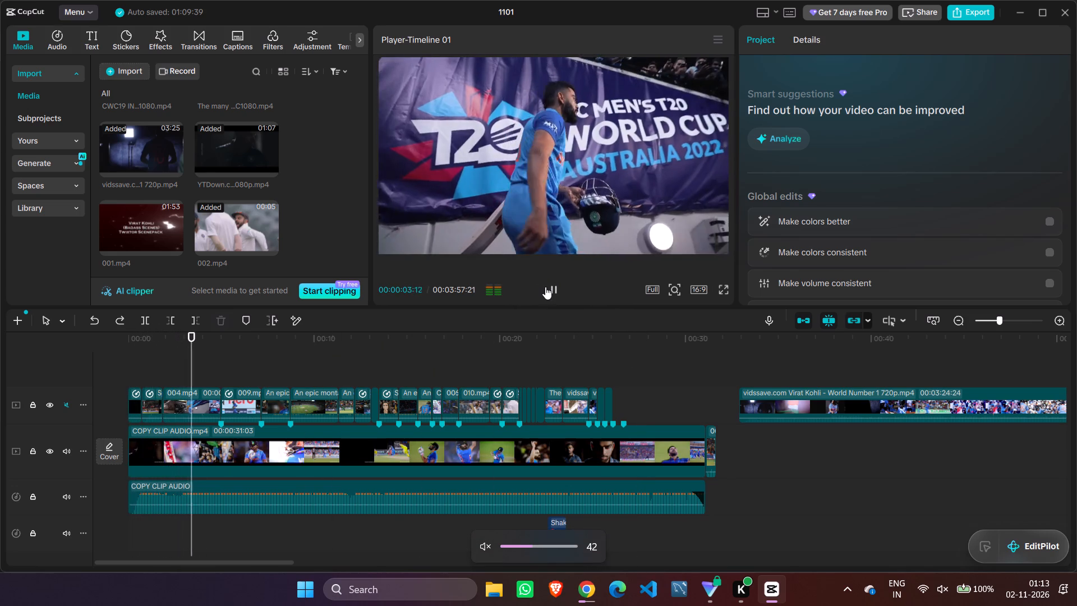
pyautogui.click(547, 287)
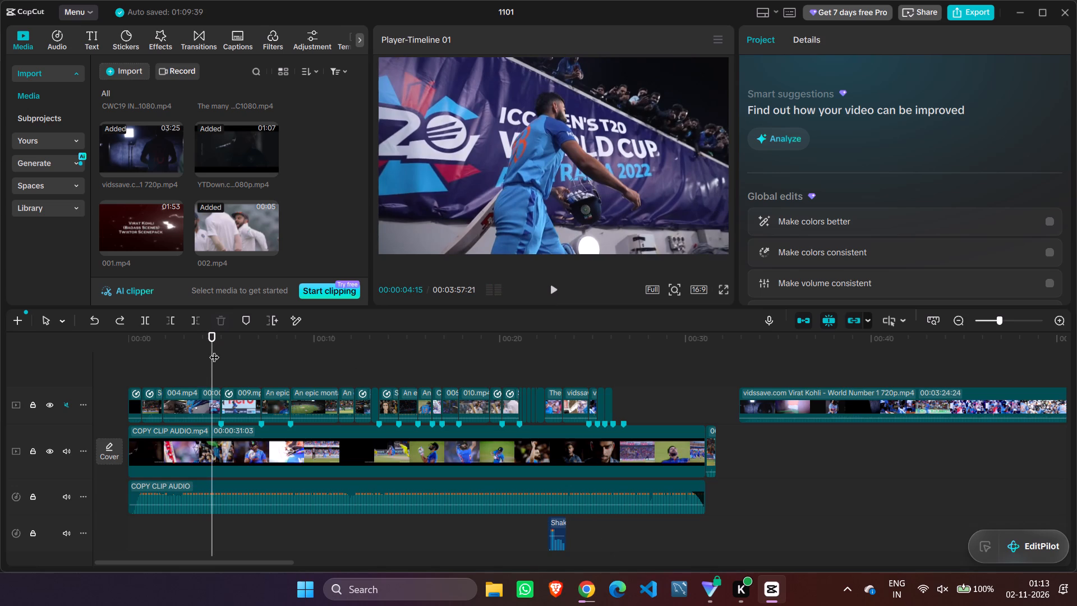
pyautogui.moveTo(213, 351); pyautogui.dragTo(80, 371)
pyautogui.click(558, 290)
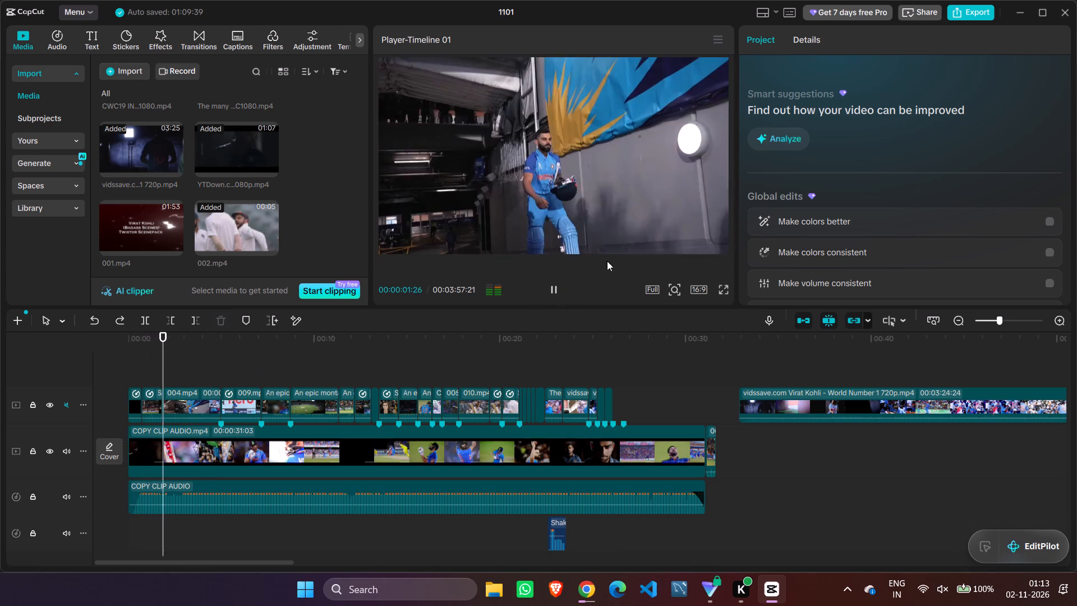
pyautogui.click(554, 286)
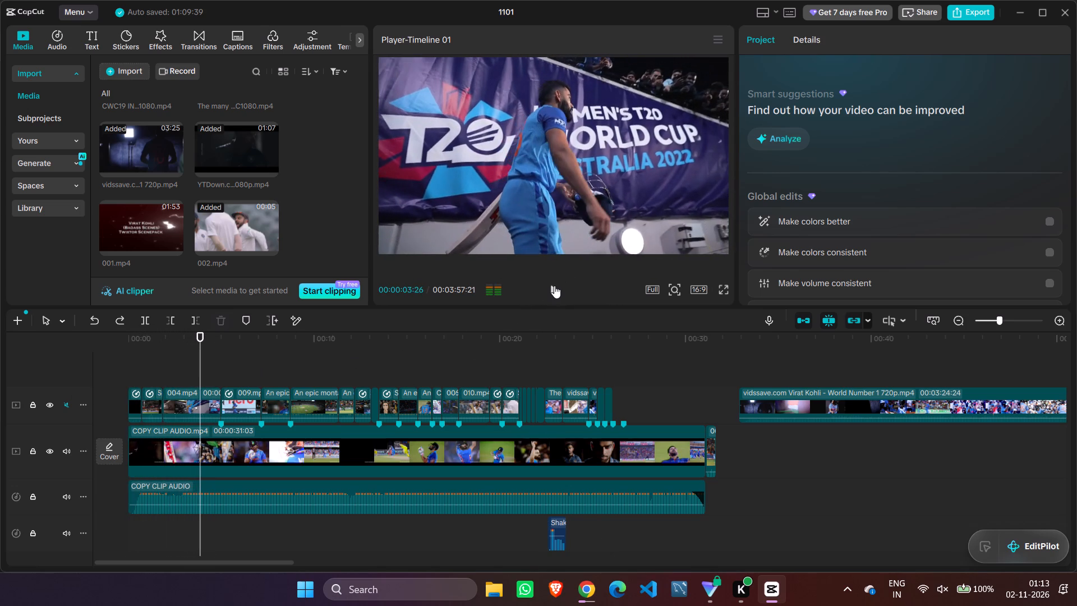
pyautogui.click(554, 286)
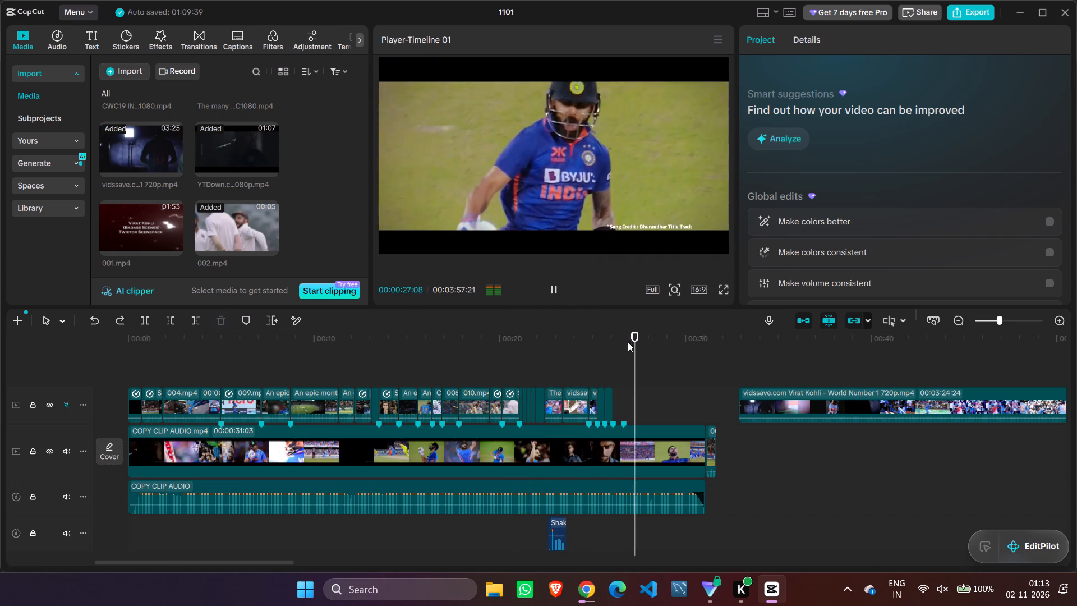
pyautogui.moveTo(643, 346); pyautogui.dragTo(112, 367)
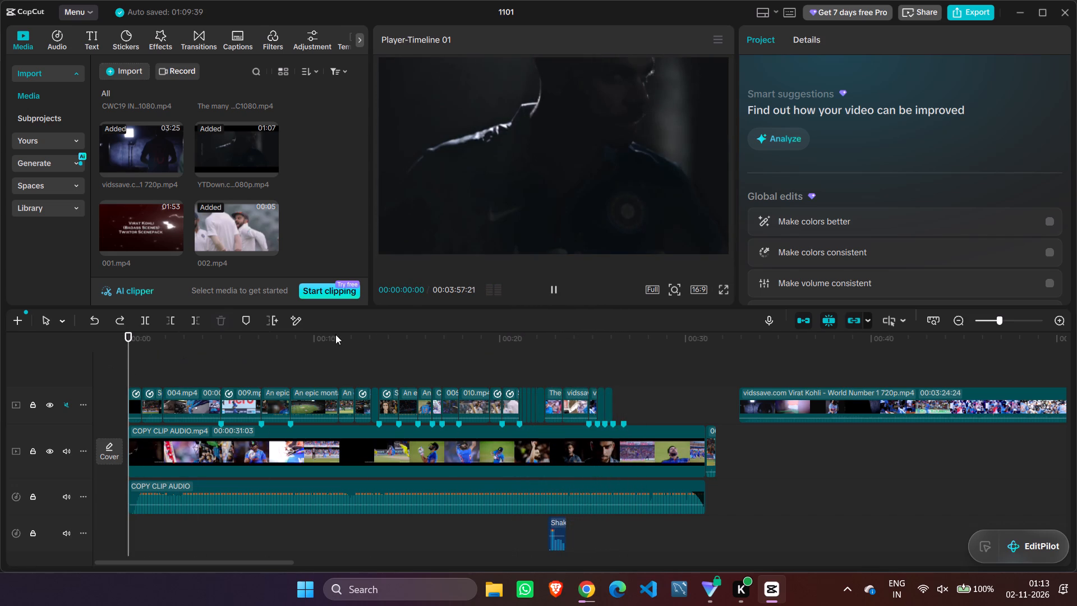
pyautogui.click(552, 291)
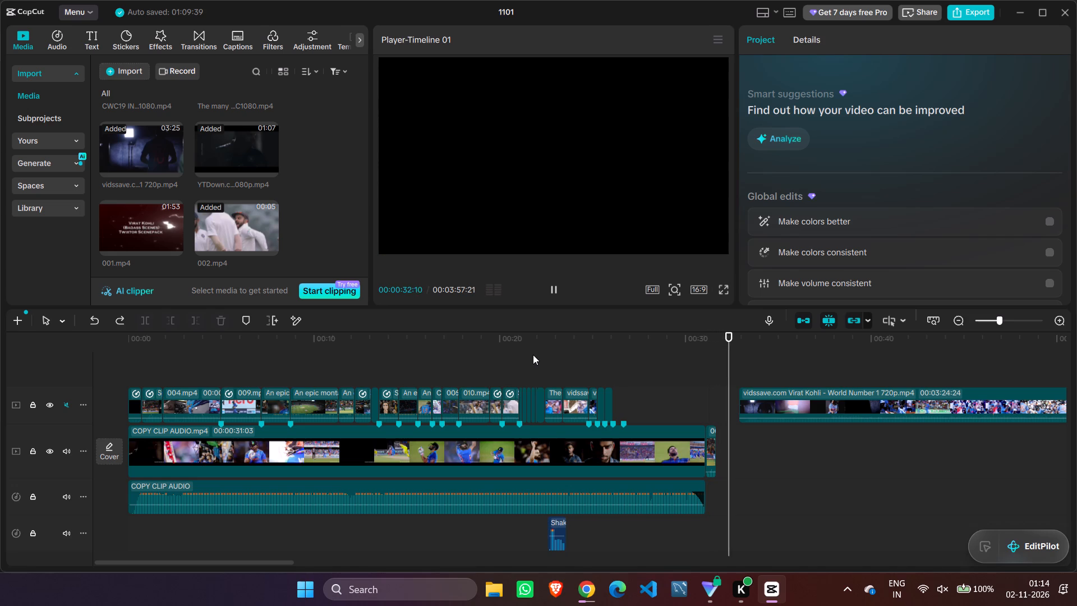
pyautogui.click(559, 291)
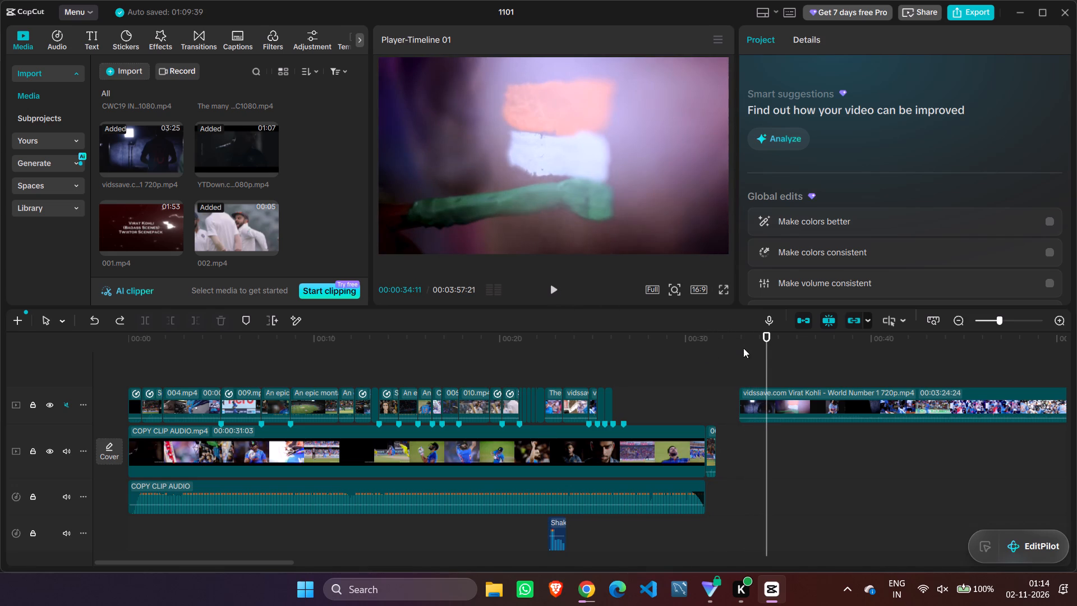
pyautogui.moveTo(766, 355); pyautogui.dragTo(186, 382)
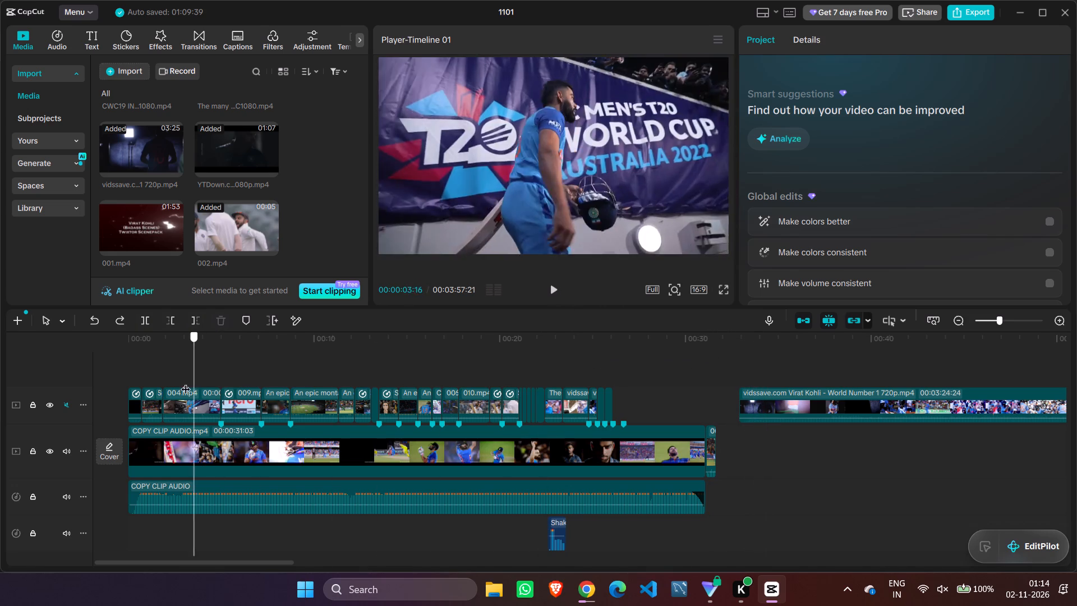
pyautogui.moveTo(186, 382); pyautogui.dragTo(95, 396)
pyautogui.click(551, 288)
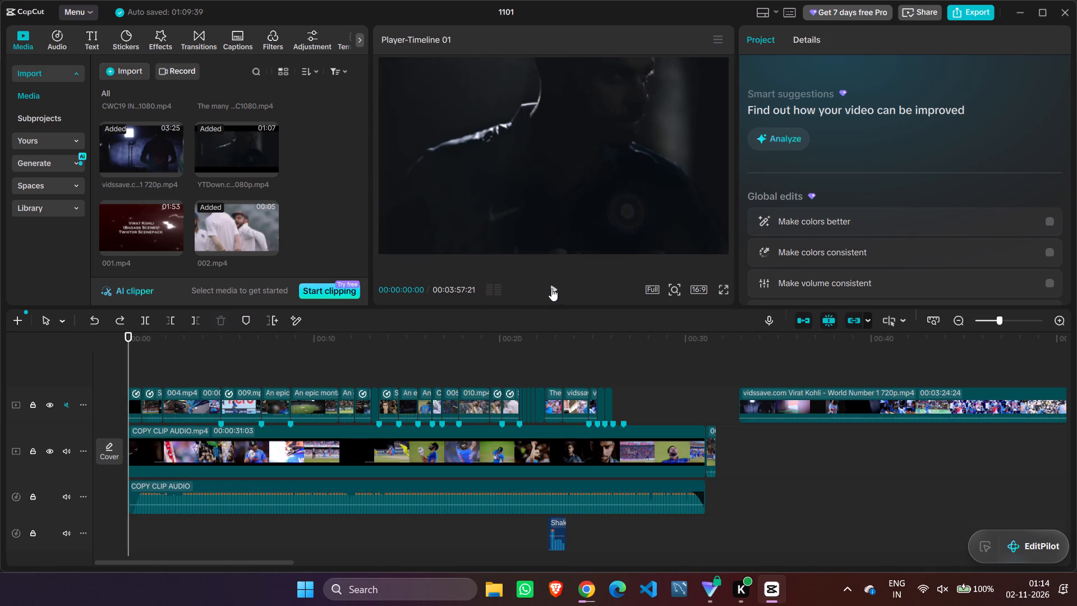
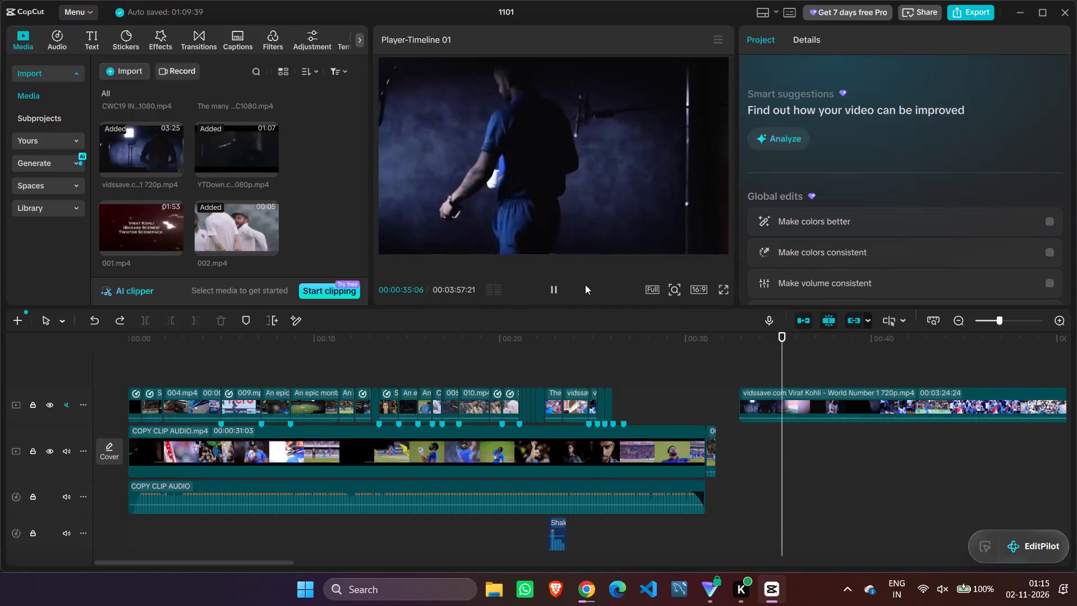
# Stop playback and scrub the montage back to 00:00:05:27 to recheck the shot there.
pyautogui.click(558, 287)
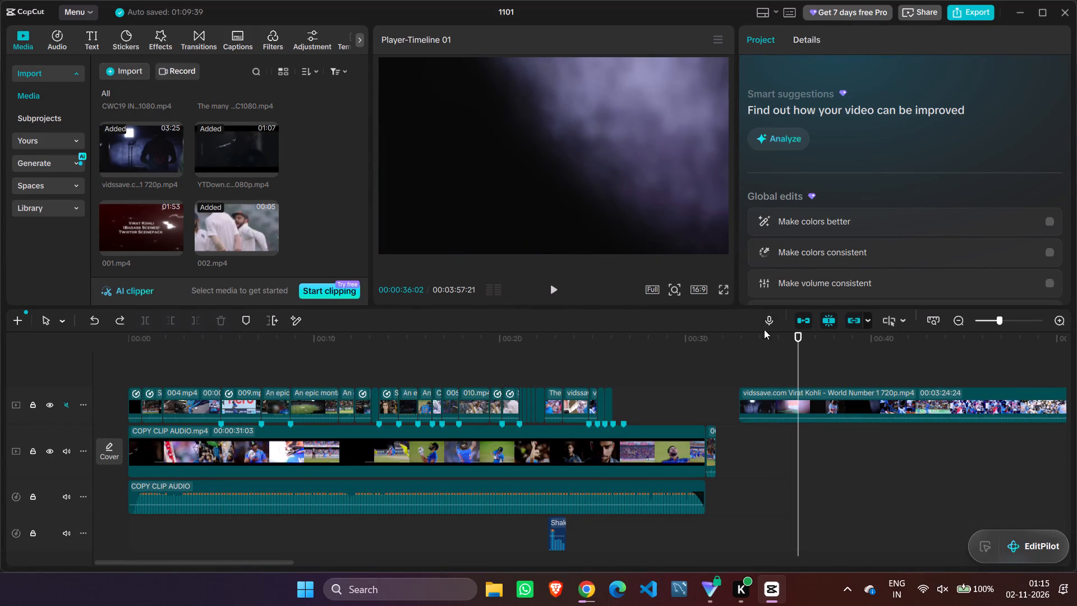
pyautogui.moveTo(800, 340); pyautogui.dragTo(241, 347)
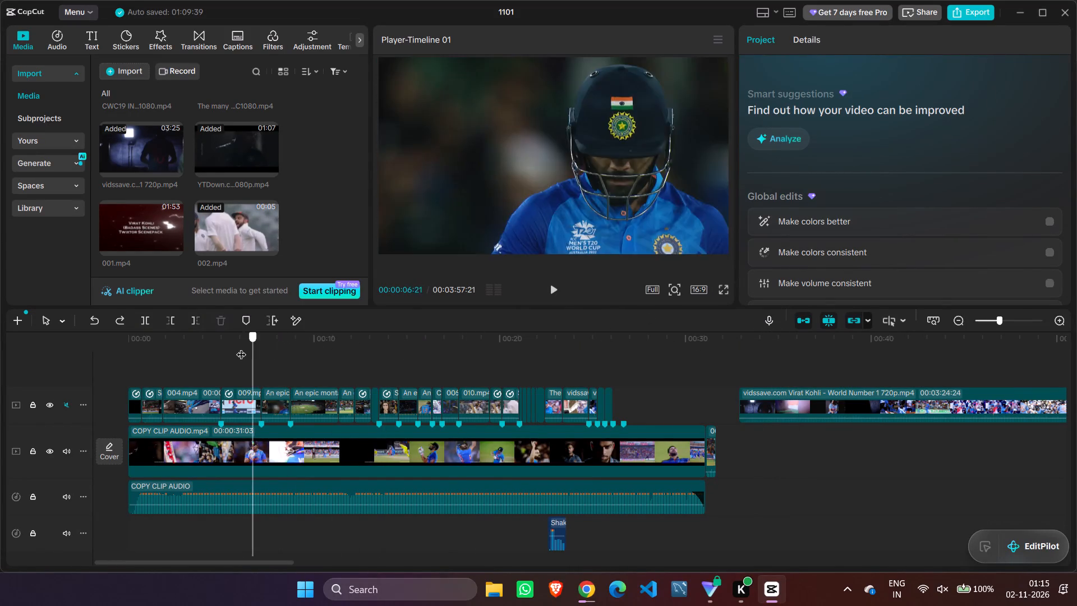
pyautogui.moveTo(241, 347); pyautogui.dragTo(238, 348)
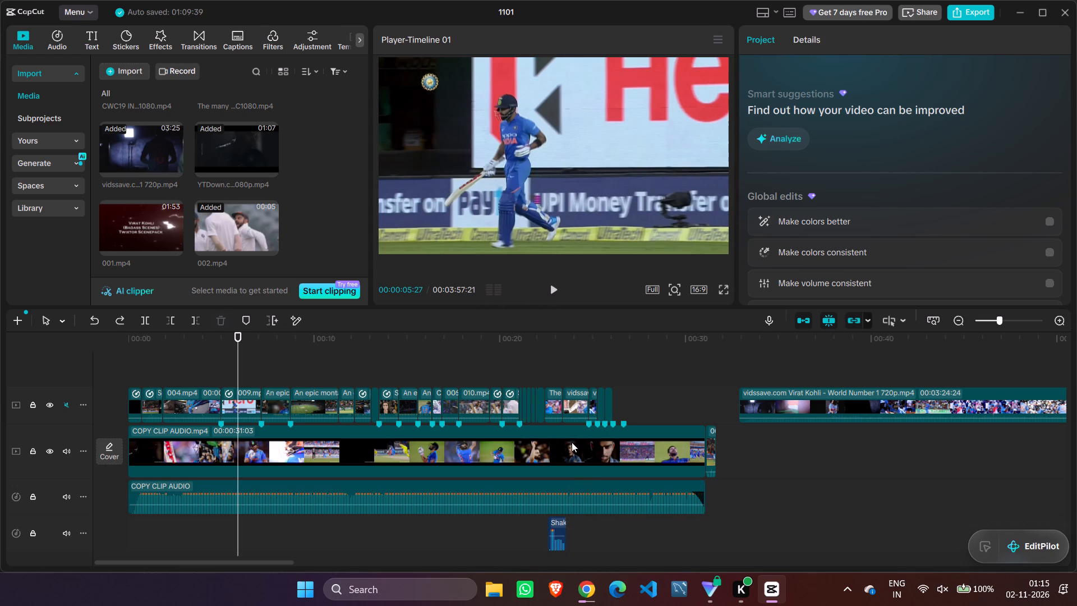
# Switch to the Chrome download history and open the options for the in-progress Telegram video download.
pyautogui.click(588, 588)
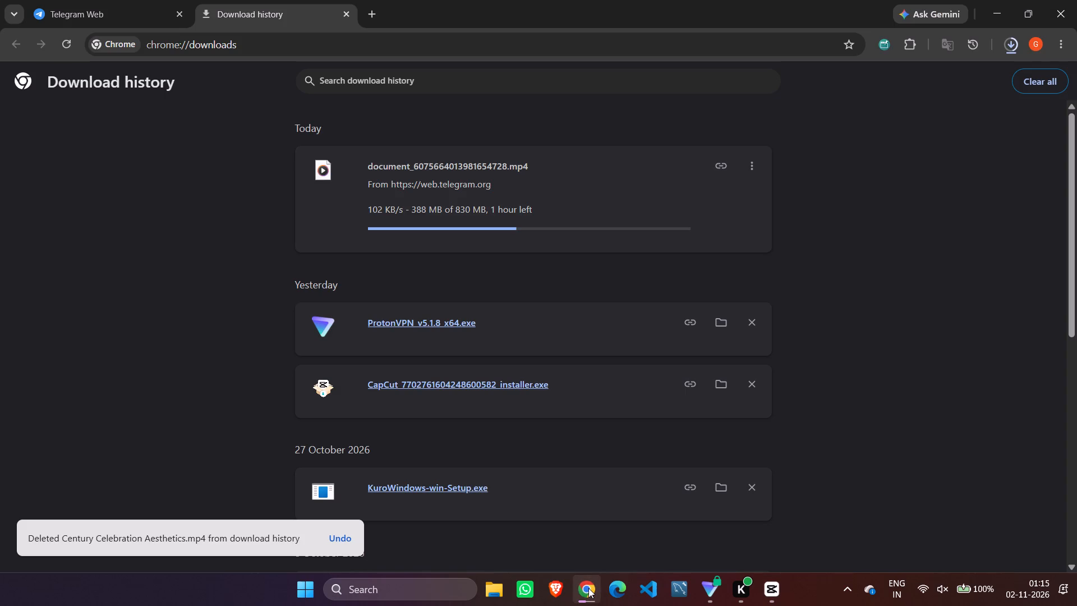
pyautogui.click(756, 160)
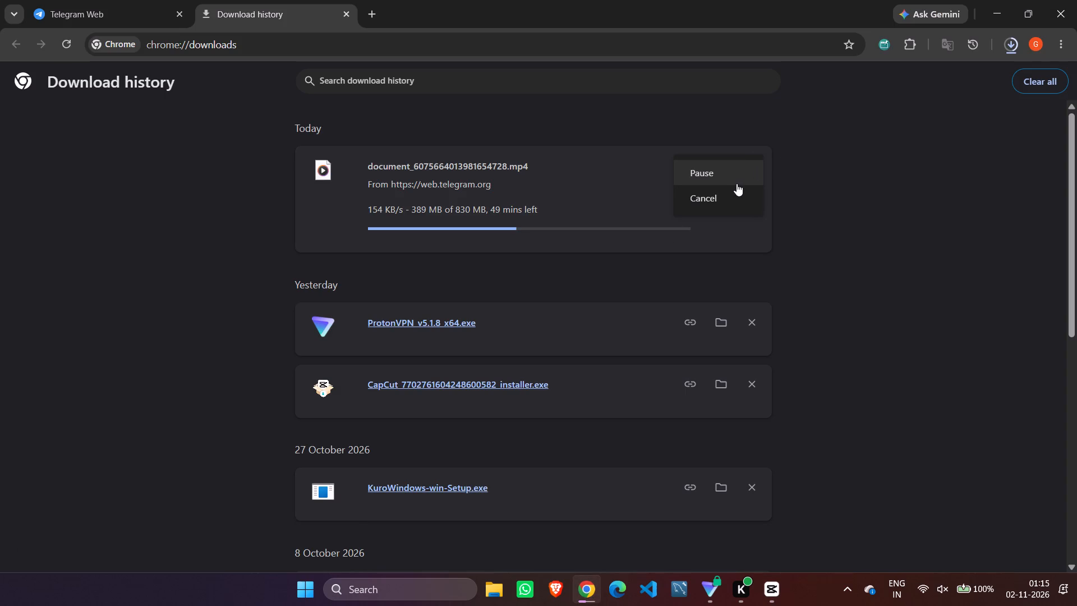
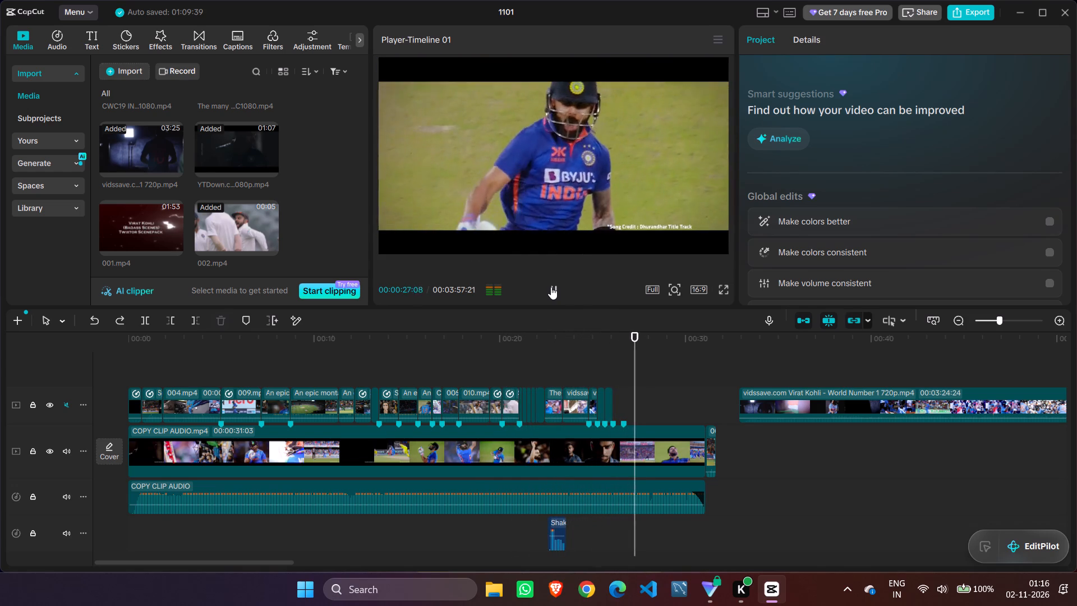
# Stop playback and look for a next-beat shot, previewing library clips and skimming the World Number 1 footage on the upper track.
pyautogui.click(551, 287)
pyautogui.moveTo(643, 361); pyautogui.dragTo(614, 361)
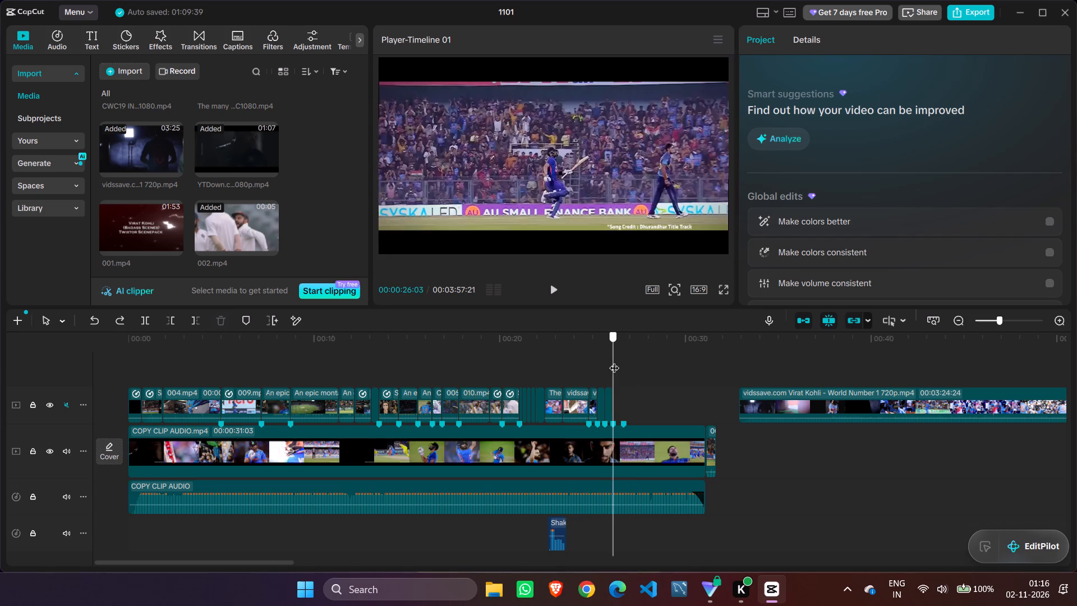
pyautogui.moveTo(614, 361); pyautogui.dragTo(539, 358)
pyautogui.scroll(-1, 254, 216)
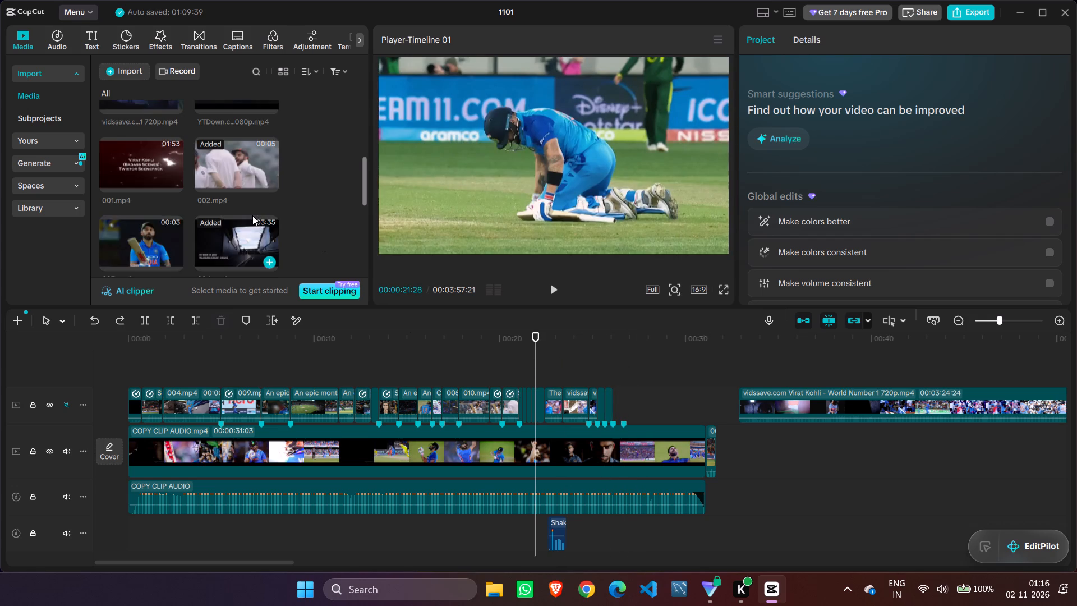
pyautogui.scroll(2, 252, 215)
pyautogui.click(244, 201)
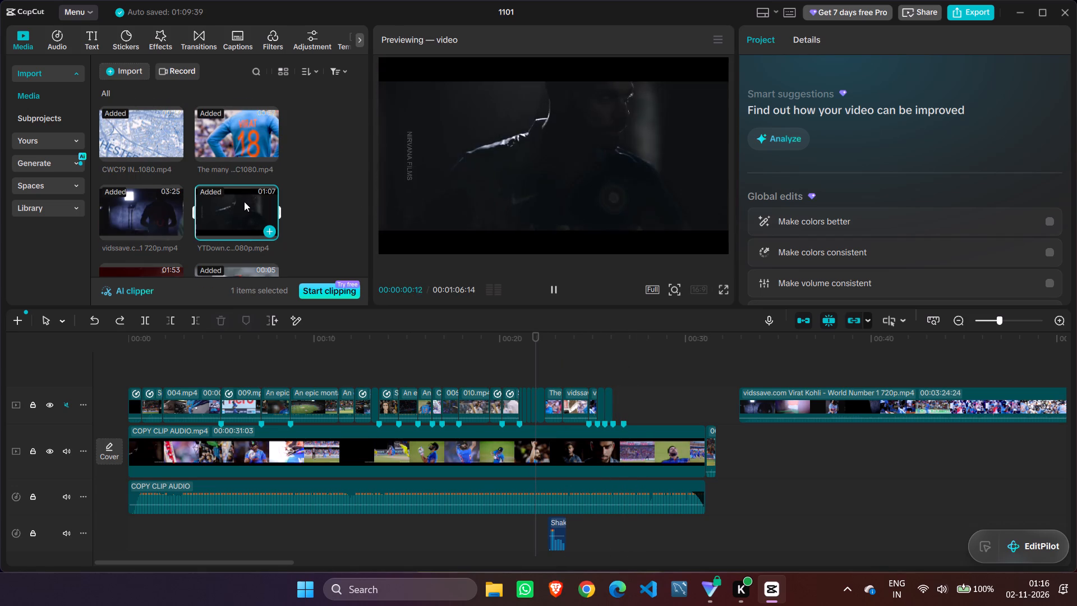
pyautogui.scroll(-1, 244, 201)
pyautogui.click(153, 146)
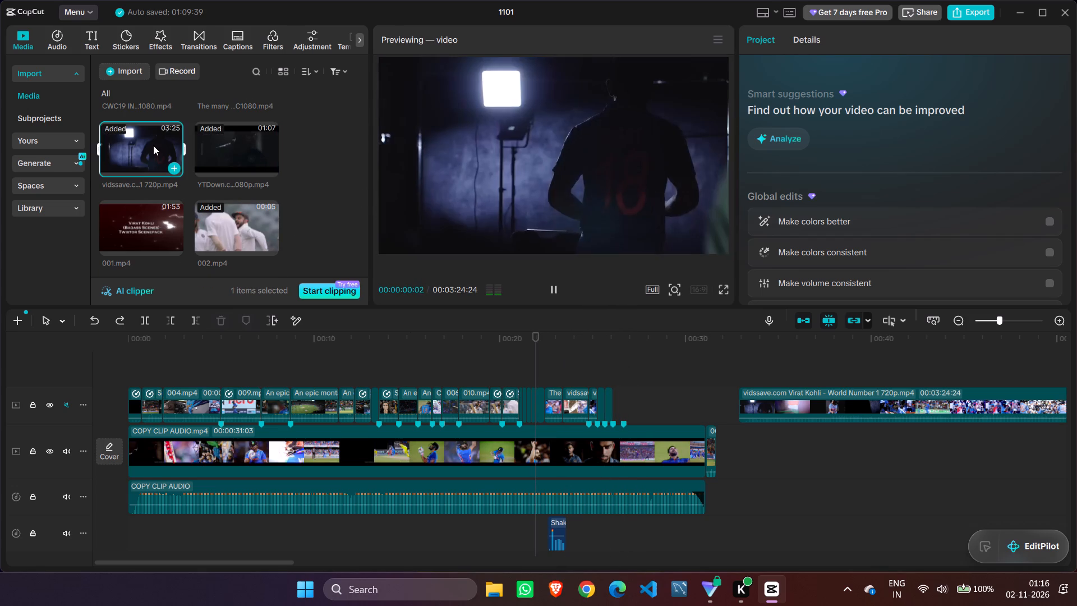
pyautogui.scroll(-1, 154, 145)
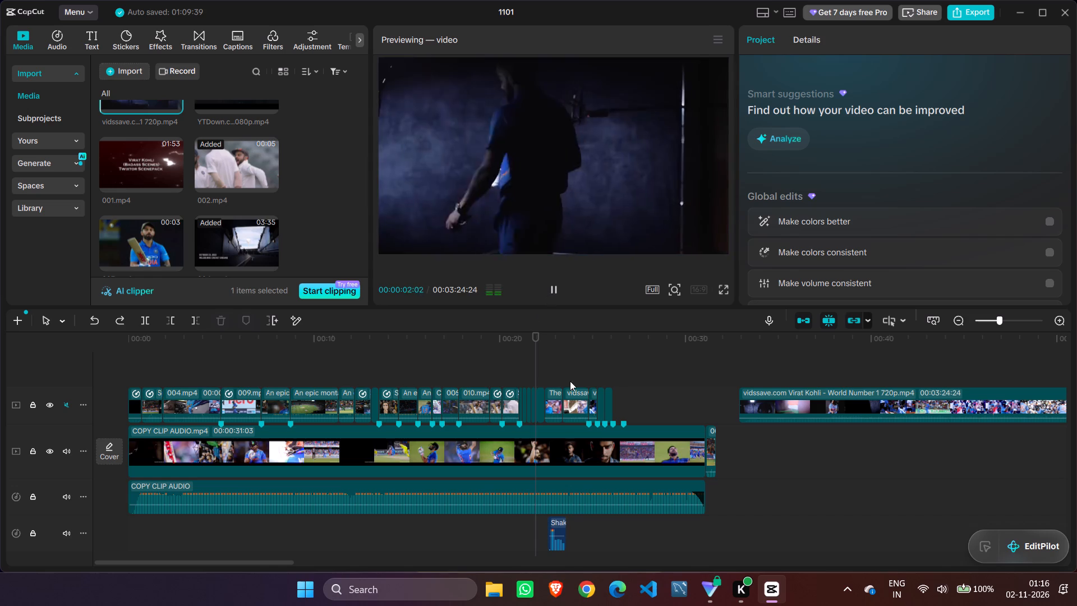
pyautogui.click(570, 381)
pyautogui.moveTo(570, 362); pyautogui.dragTo(849, 403)
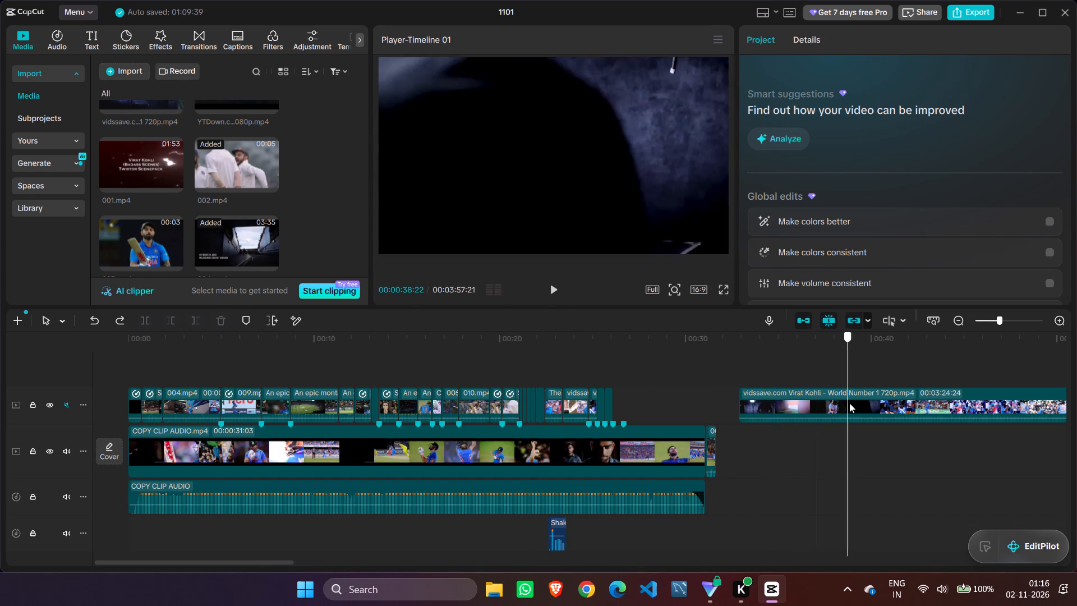
pyautogui.moveTo(849, 403); pyautogui.dragTo(892, 415)
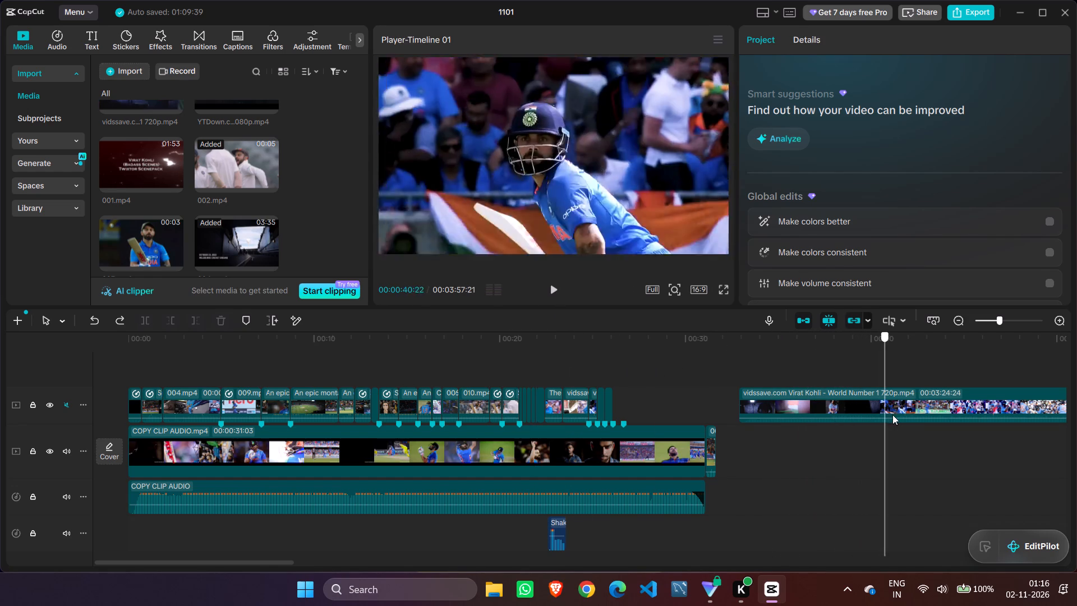
pyautogui.moveTo(892, 415); pyautogui.dragTo(1071, 448)
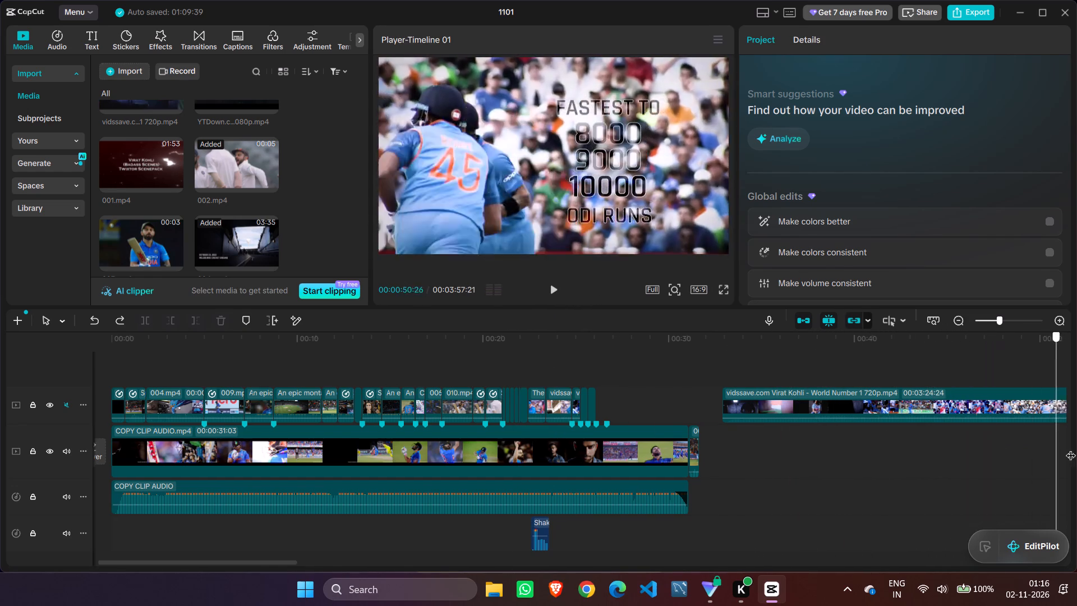
pyautogui.moveTo(1071, 448); pyautogui.dragTo(783, 424)
# Browse the remaining media and preview 011.mp4, 006.mp4 and the CWC19 clip as candidates for the next beat.
pyautogui.scroll(-2, 144, 194)
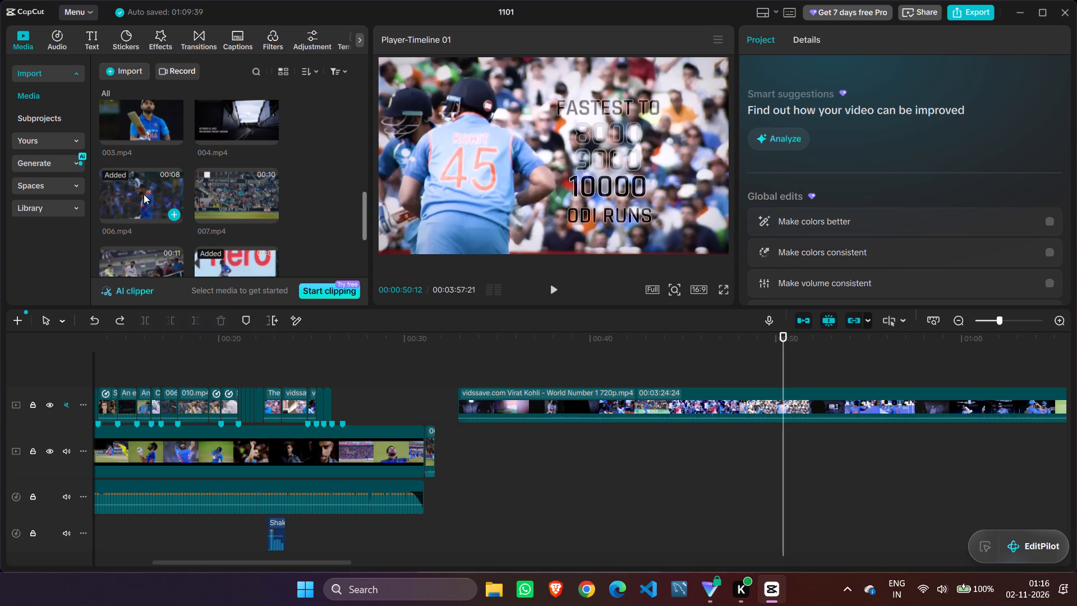
pyautogui.scroll(-1, 144, 194)
pyautogui.scroll(-2, 198, 208)
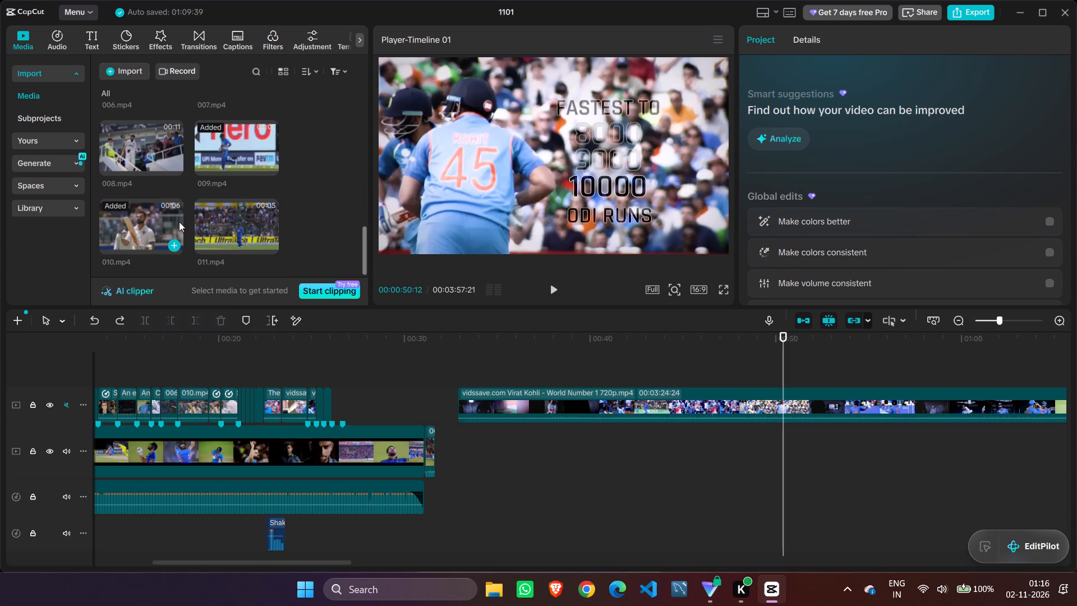
pyautogui.scroll(1, 160, 219)
pyautogui.scroll(-1, 162, 219)
pyautogui.click(217, 226)
pyautogui.scroll(2, 218, 226)
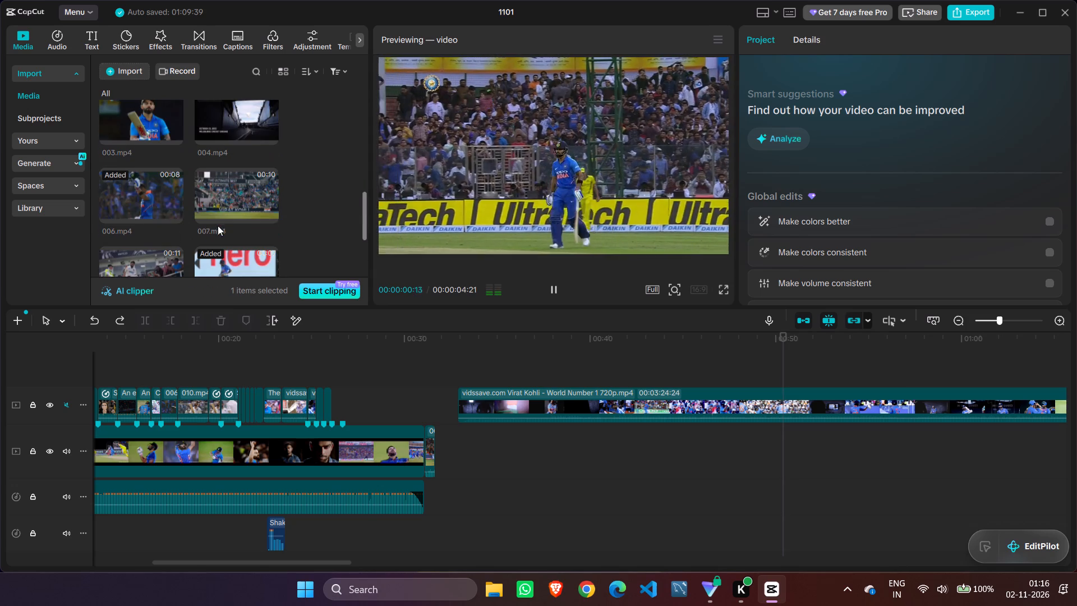
pyautogui.click(154, 195)
pyautogui.scroll(4, 157, 195)
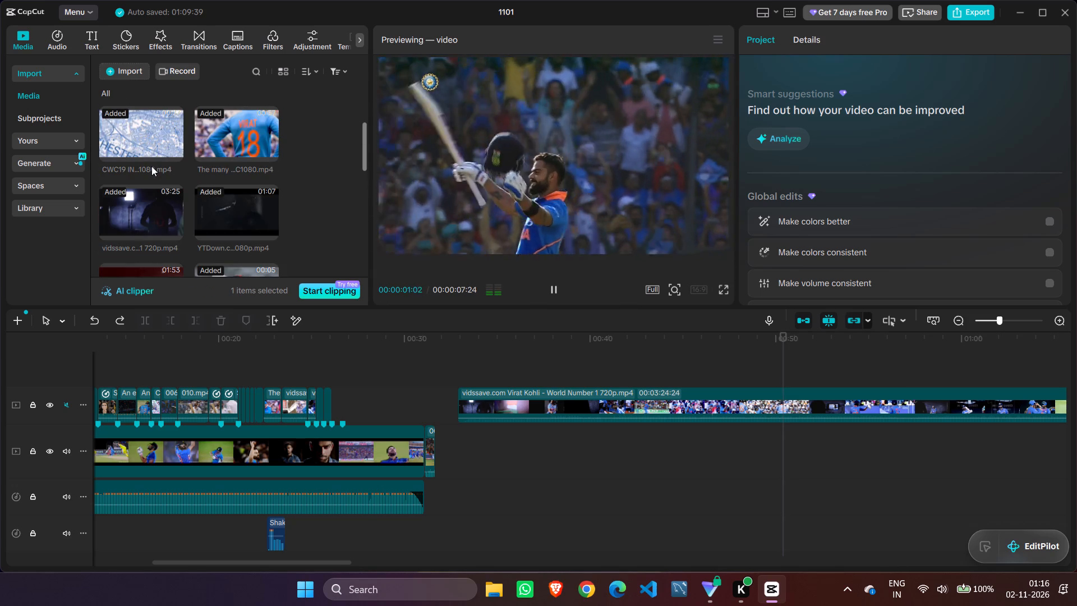
pyautogui.scroll(2, 145, 182)
pyautogui.click(145, 195)
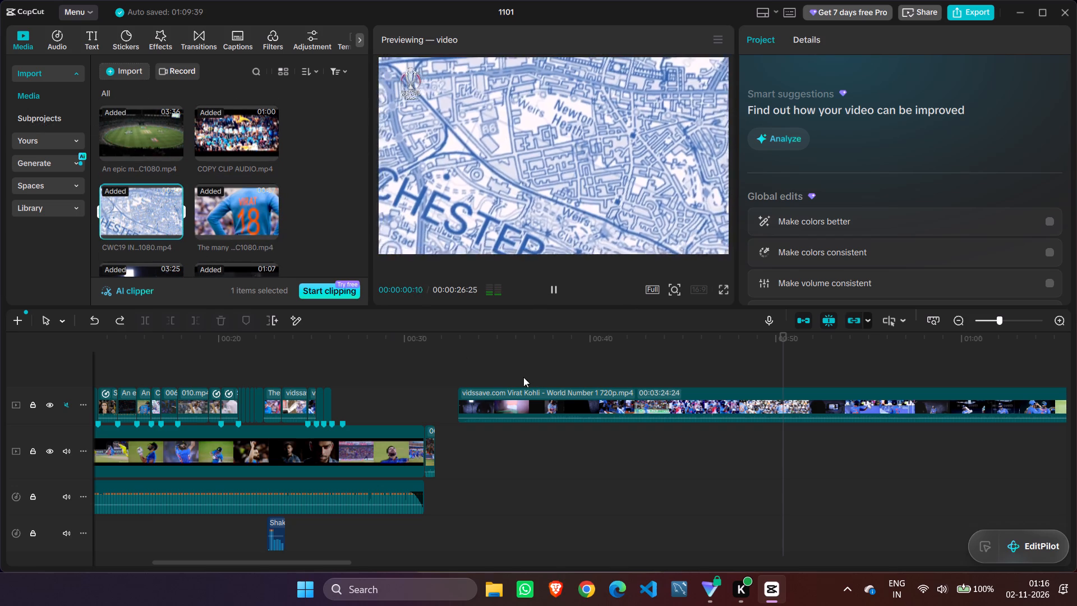
# Delete the leftover World Number 1 clip at the end of the upper track.
pyautogui.click(536, 394)
pyautogui.press('Delete')
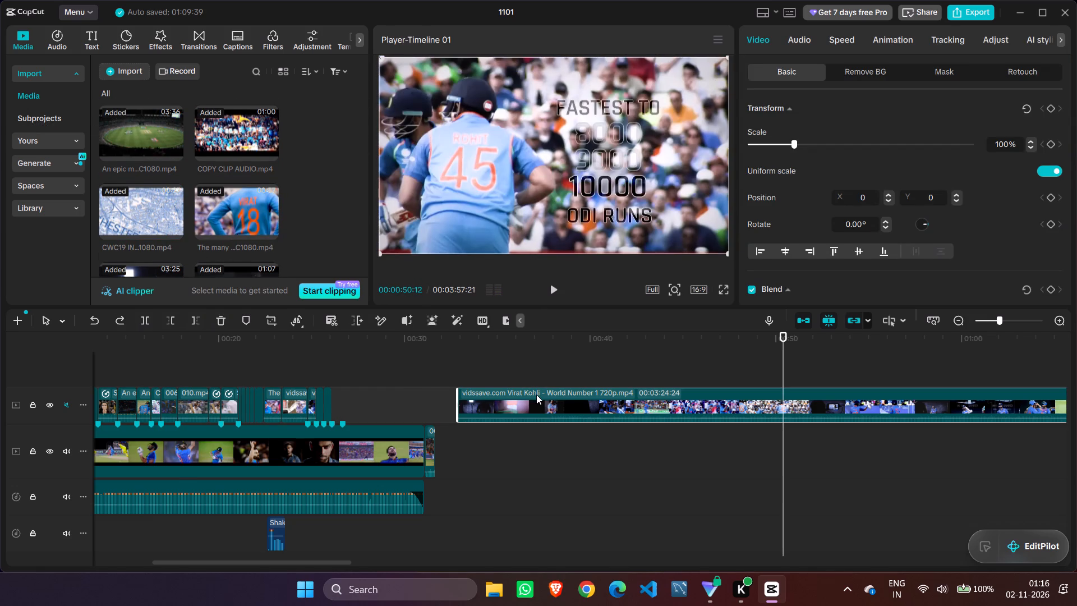
# Place the CWC19 IND v PAK Kohli fifty montage clip on the upper track, starting at about 00:00:29.
pyautogui.moveTo(154, 208); pyautogui.dragTo(618, 341)
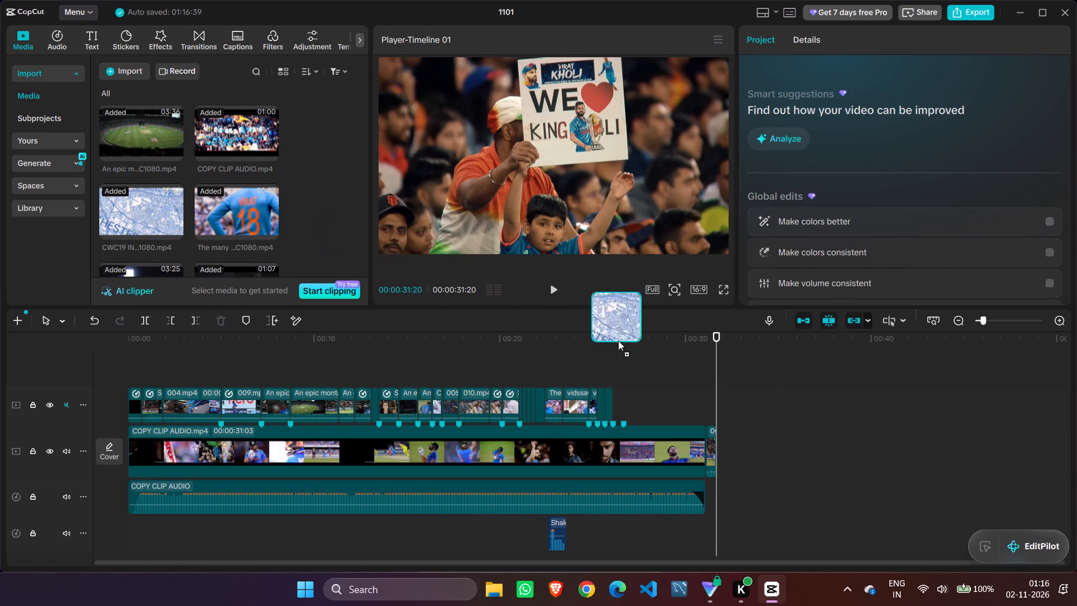
pyautogui.moveTo(618, 341); pyautogui.dragTo(670, 393)
# Skim the CWC19 clip through to its closing logo, and play the batting shots from about 00:00:41:06 to 00:00:43:10.
pyautogui.moveTo(718, 355); pyautogui.dragTo(863, 375)
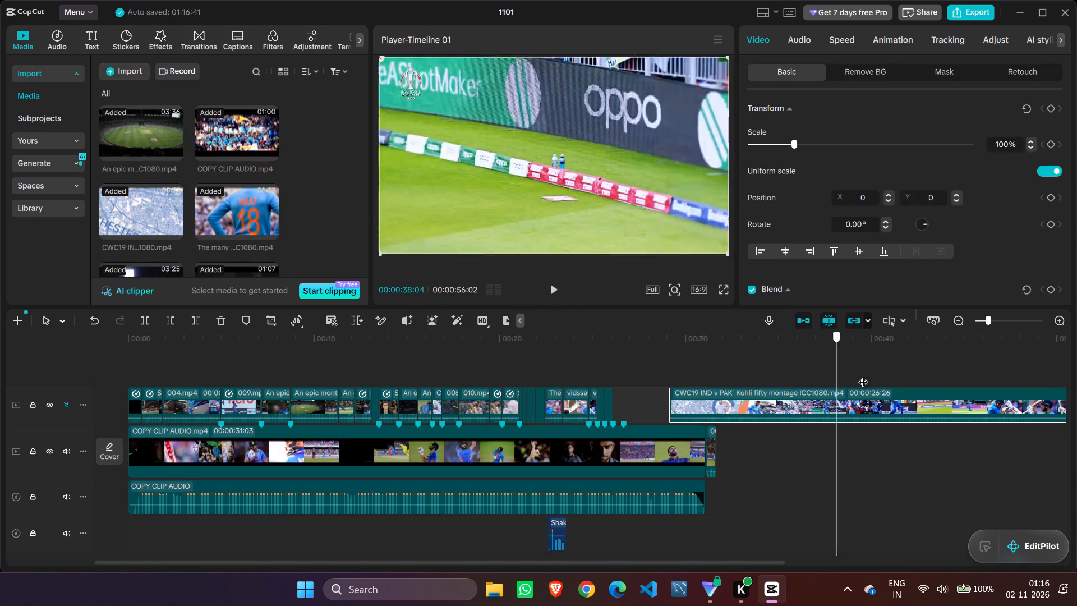
pyautogui.moveTo(863, 375); pyautogui.dragTo(602, 392)
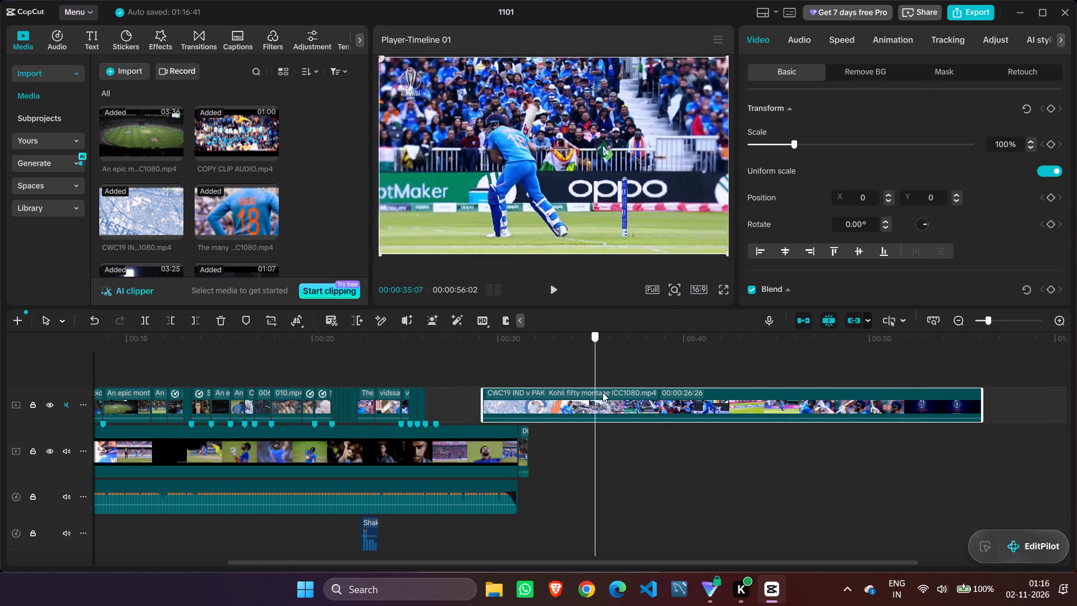
pyautogui.moveTo(602, 392); pyautogui.dragTo(783, 405)
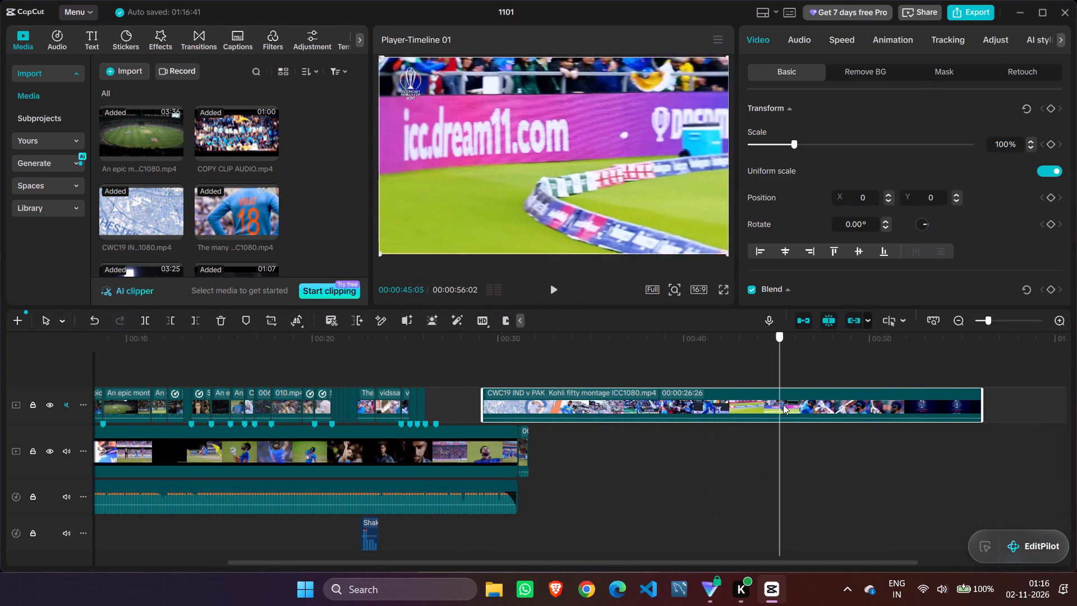
pyautogui.moveTo(783, 405); pyautogui.dragTo(846, 412)
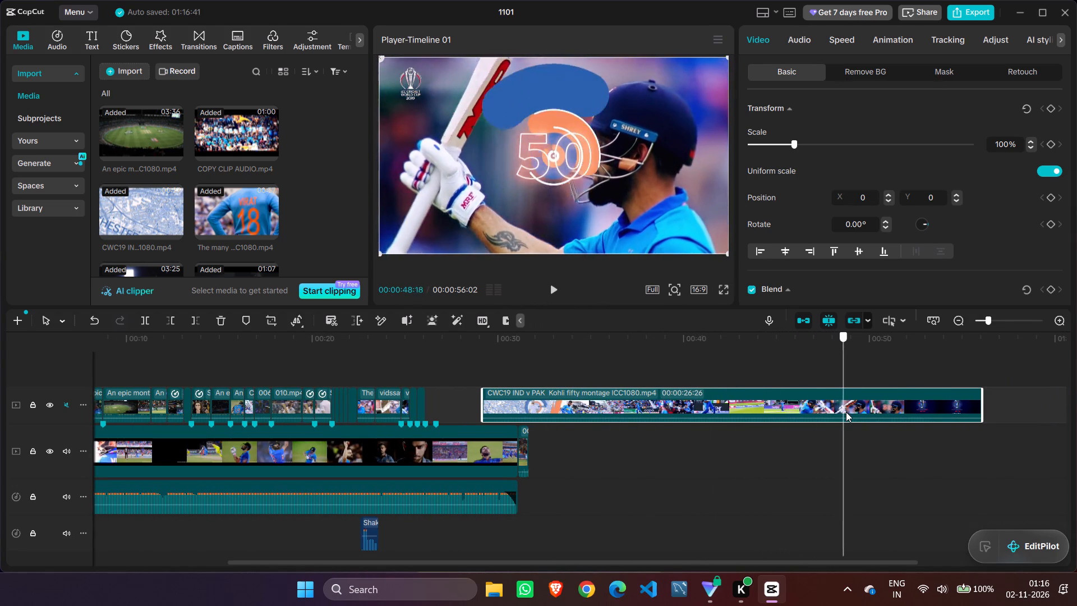
pyautogui.moveTo(846, 412); pyautogui.dragTo(829, 410)
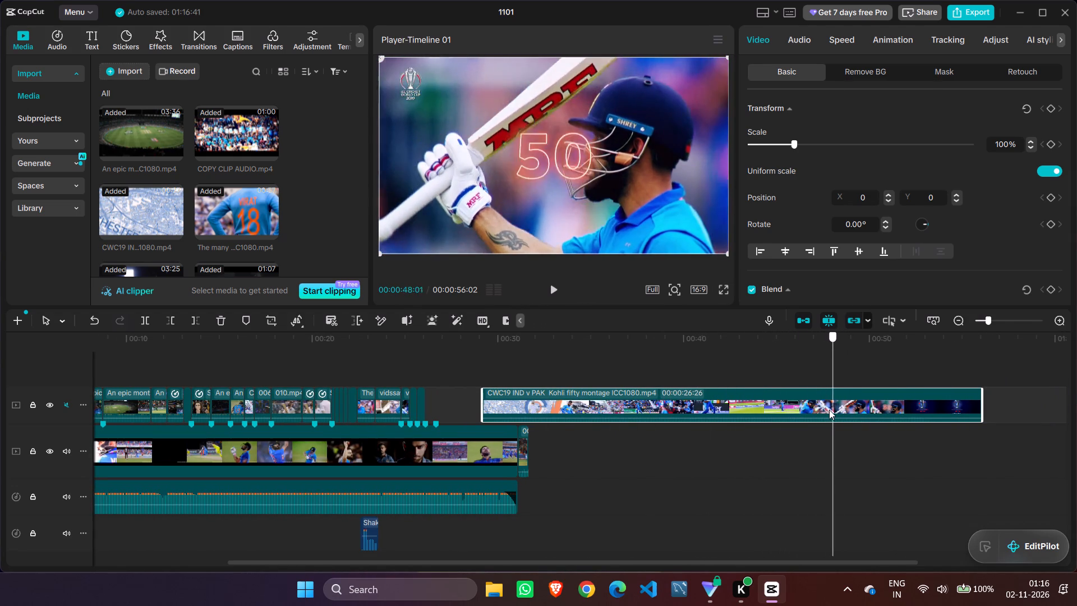
pyautogui.moveTo(829, 410); pyautogui.dragTo(914, 419)
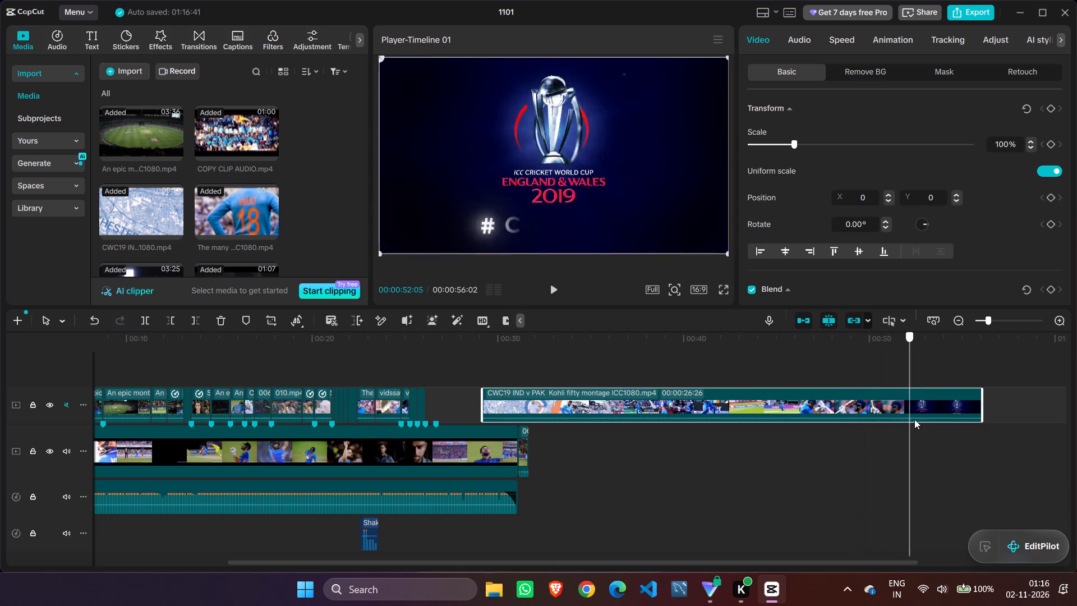
pyautogui.moveTo(914, 419); pyautogui.dragTo(714, 371)
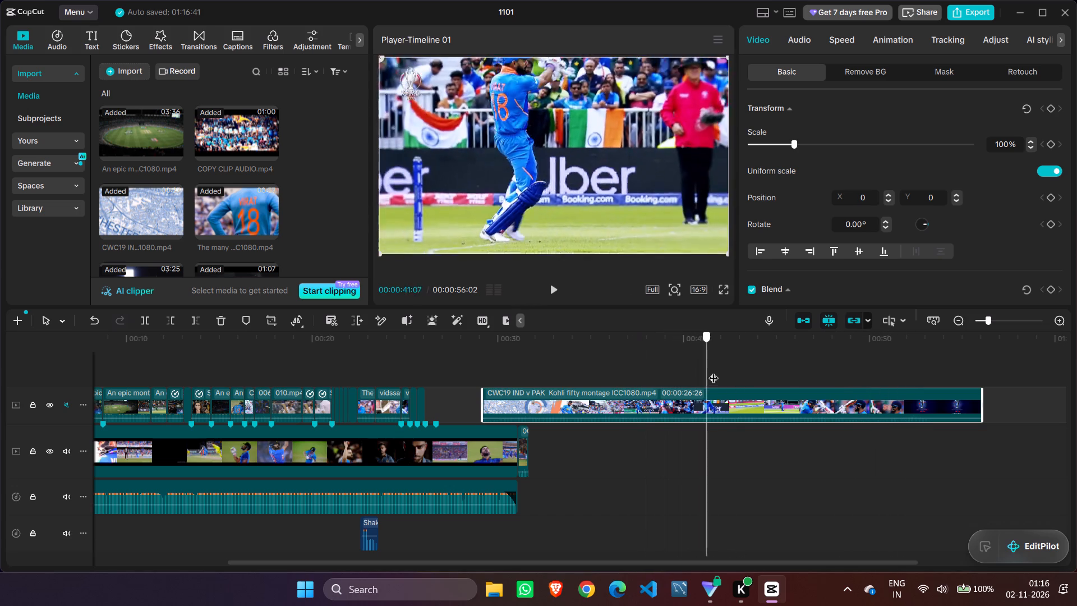
pyautogui.moveTo(714, 371); pyautogui.dragTo(706, 373)
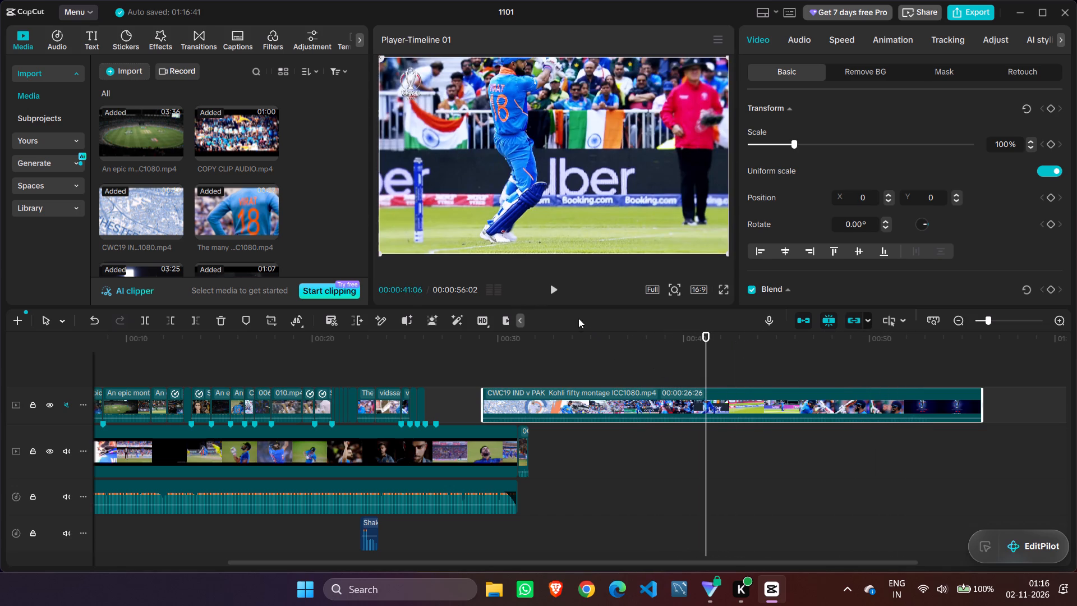
pyautogui.click(554, 292)
pyautogui.doubleClick(554, 292)
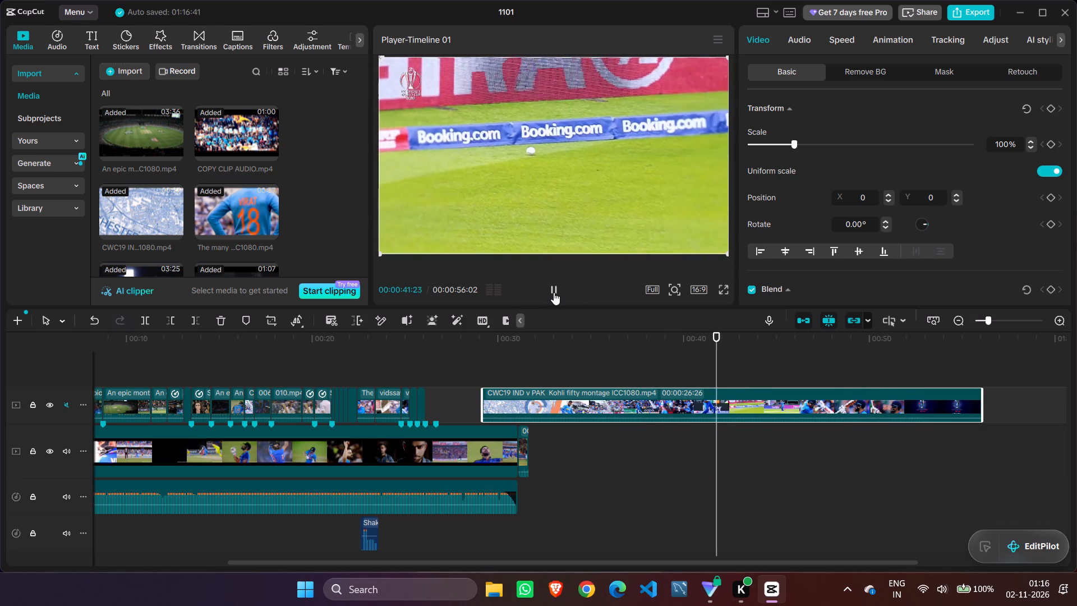
pyautogui.tripleClick(554, 292)
pyautogui.doubleClick(554, 292)
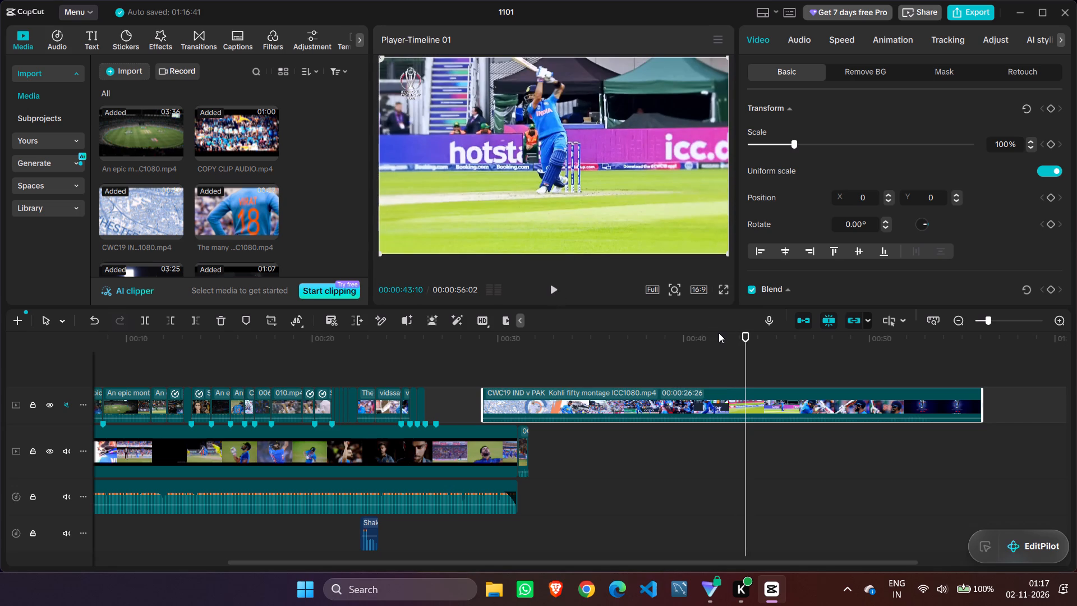
pyautogui.moveTo(746, 351); pyautogui.dragTo(732, 352)
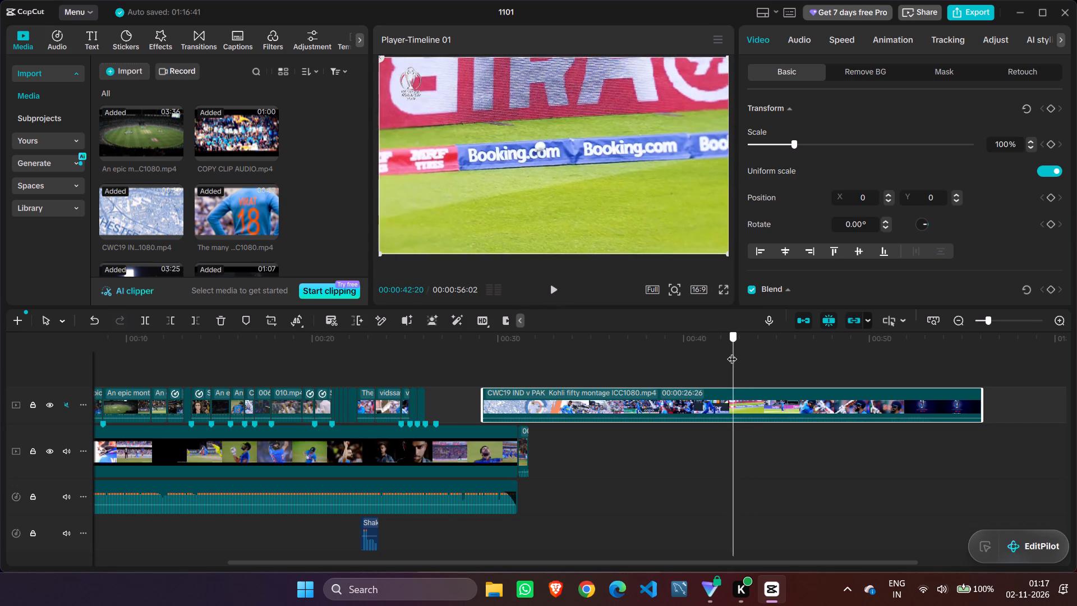
pyautogui.moveTo(732, 352); pyautogui.dragTo(721, 350)
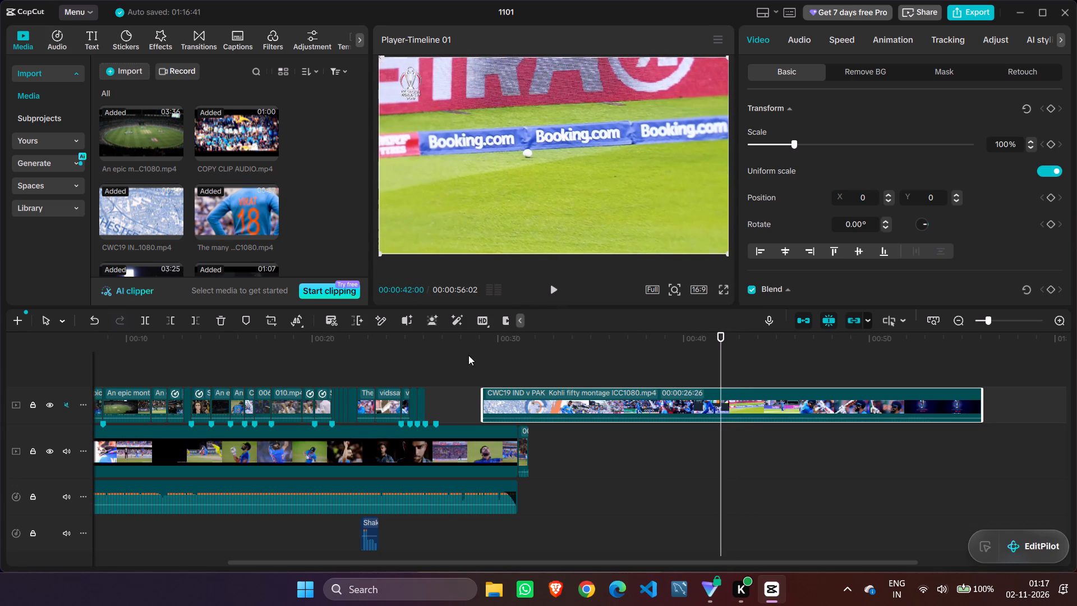
# Find the batting shot with the purple hoarding in the CWC19 clip and trim off everything before 00:00:42:29.
pyautogui.click(1062, 319)
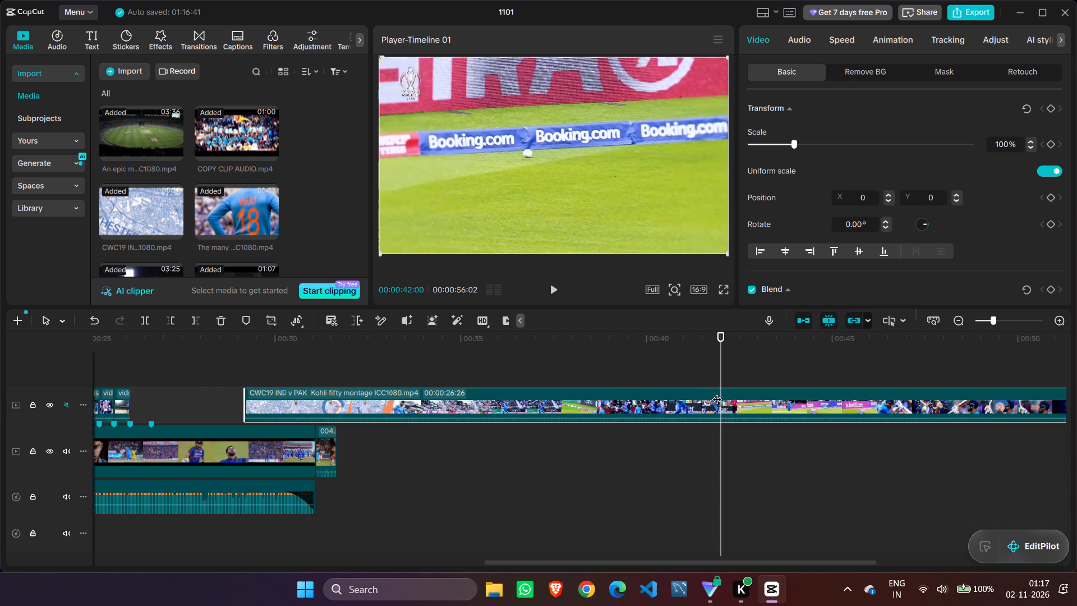
pyautogui.moveTo(719, 366); pyautogui.dragTo(417, 371)
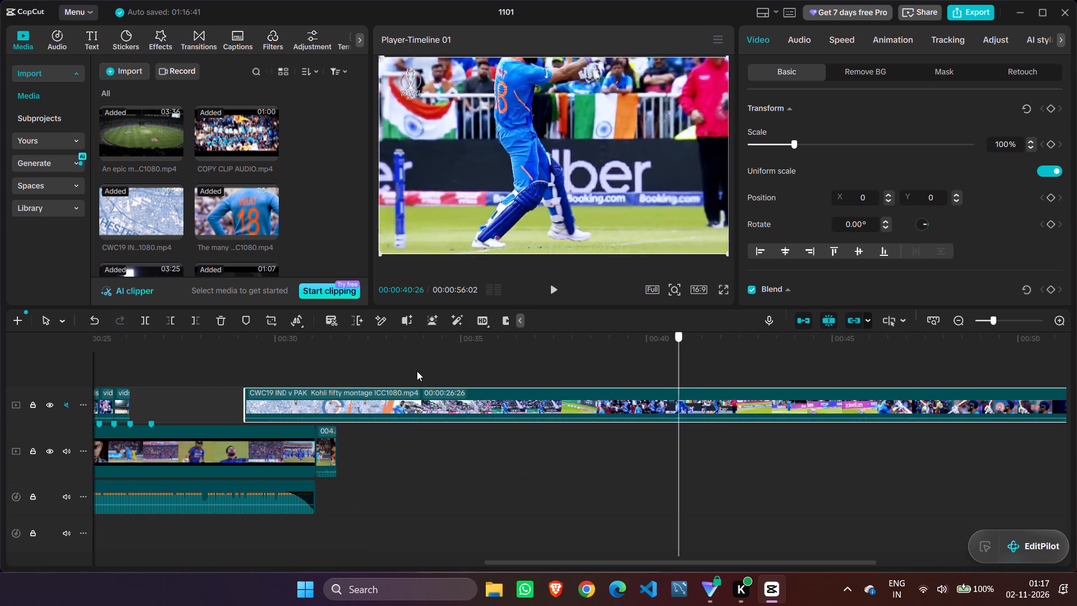
pyautogui.moveTo(417, 371); pyautogui.dragTo(200, 402)
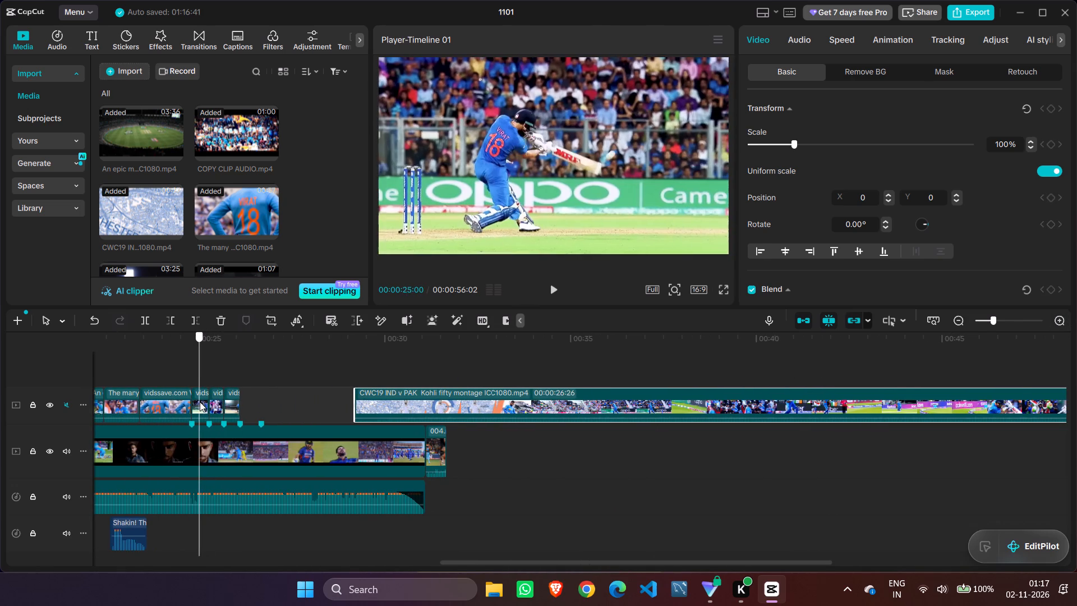
pyautogui.moveTo(200, 402); pyautogui.dragTo(553, 424)
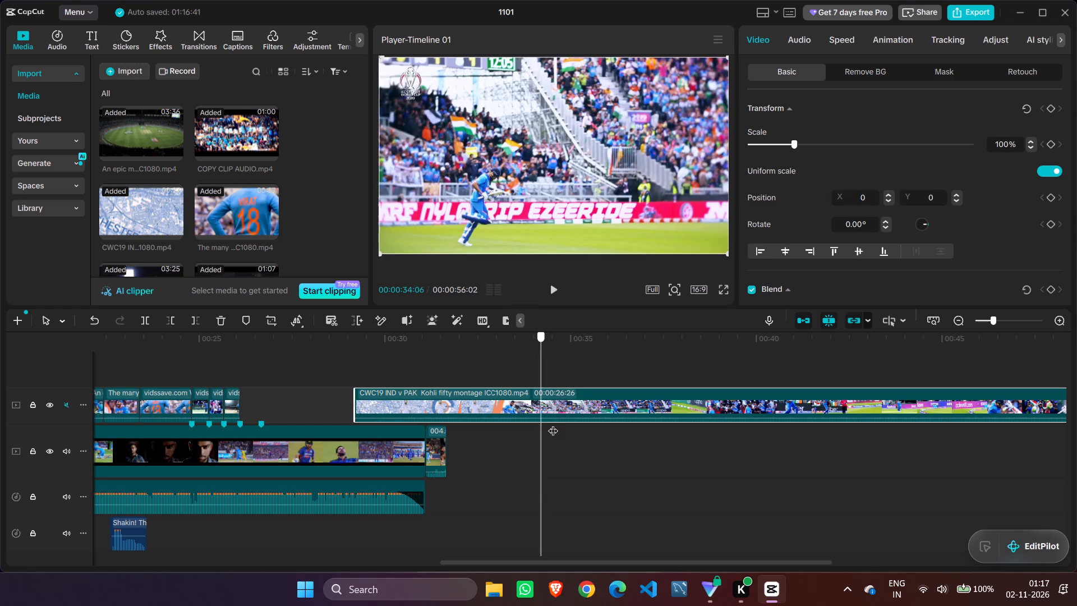
pyautogui.moveTo(553, 424); pyautogui.dragTo(609, 429)
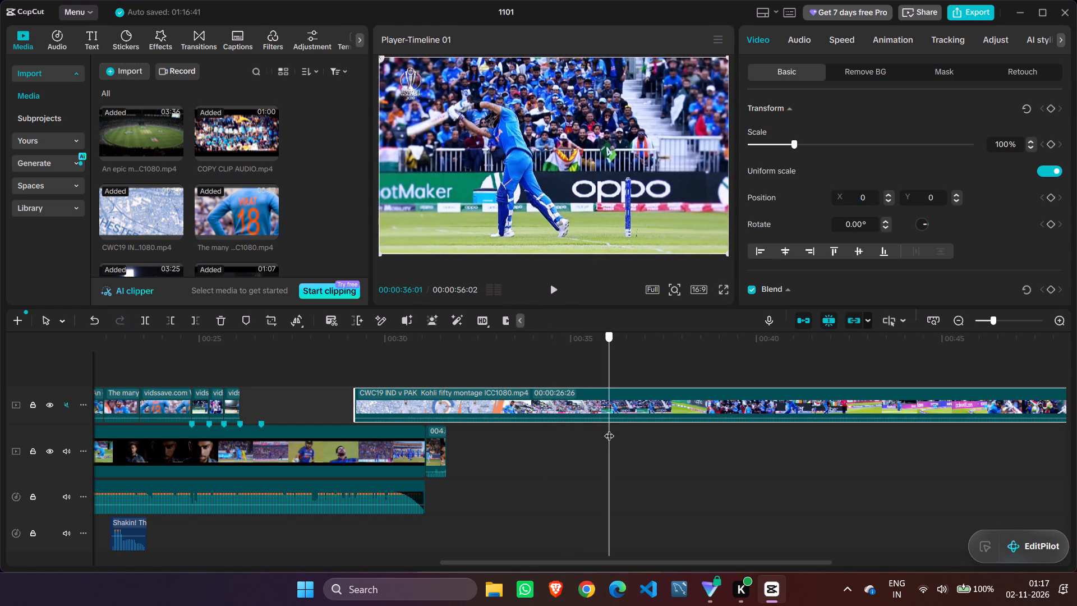
pyautogui.moveTo(609, 429); pyautogui.dragTo(714, 449)
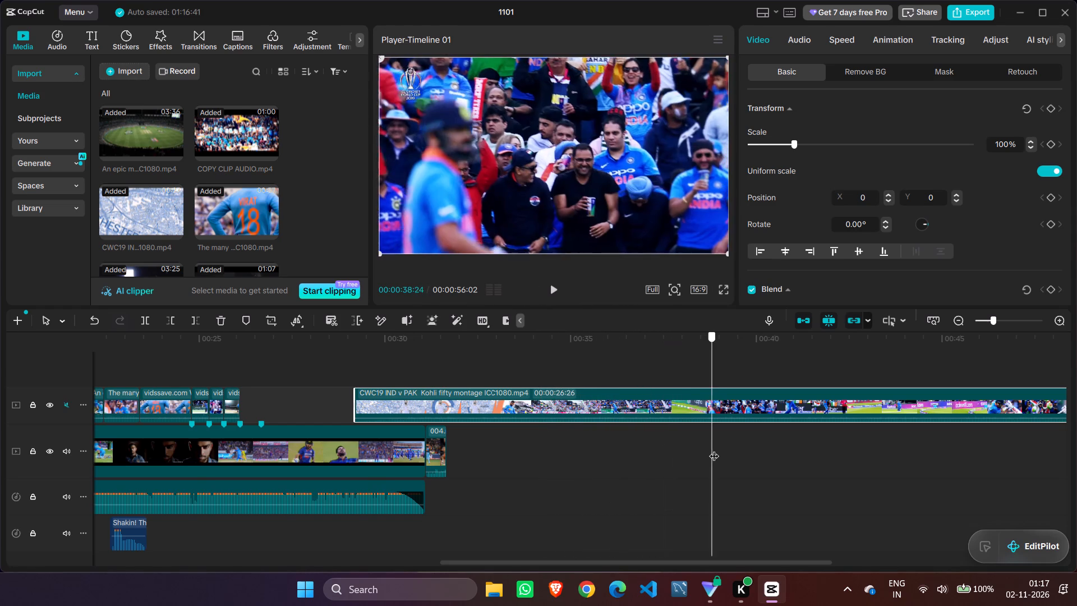
pyautogui.moveTo(714, 449); pyautogui.dragTo(789, 470)
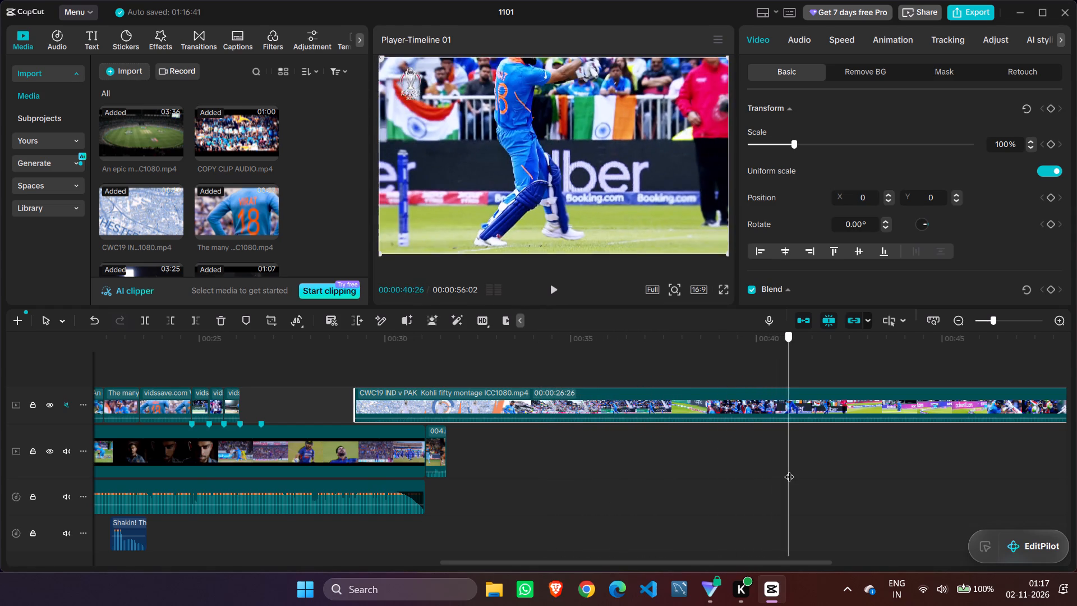
pyautogui.moveTo(789, 470); pyautogui.dragTo(766, 463)
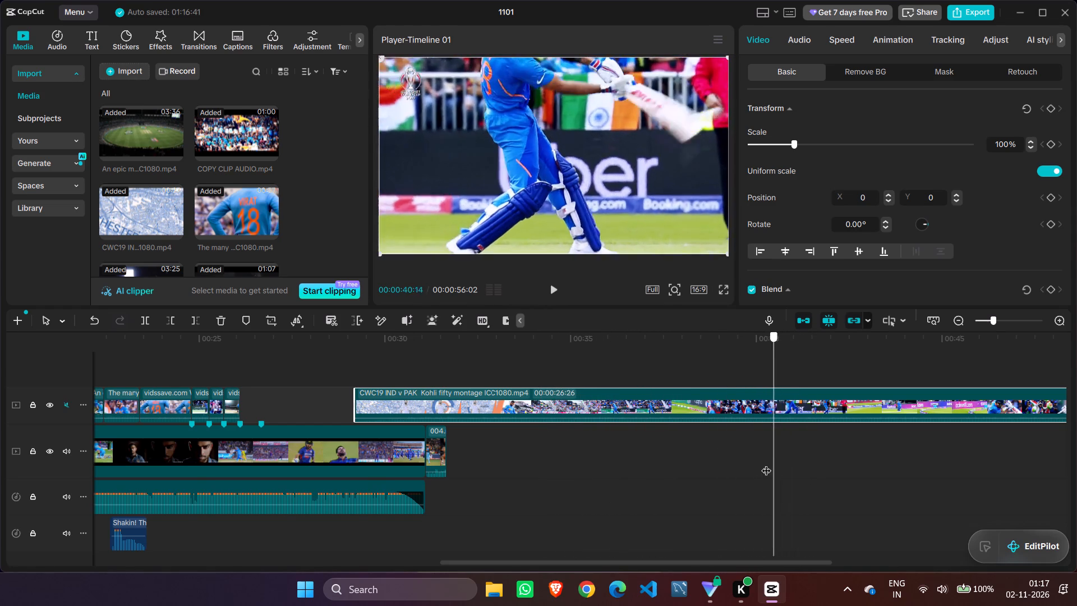
pyautogui.moveTo(766, 463); pyautogui.dragTo(868, 468)
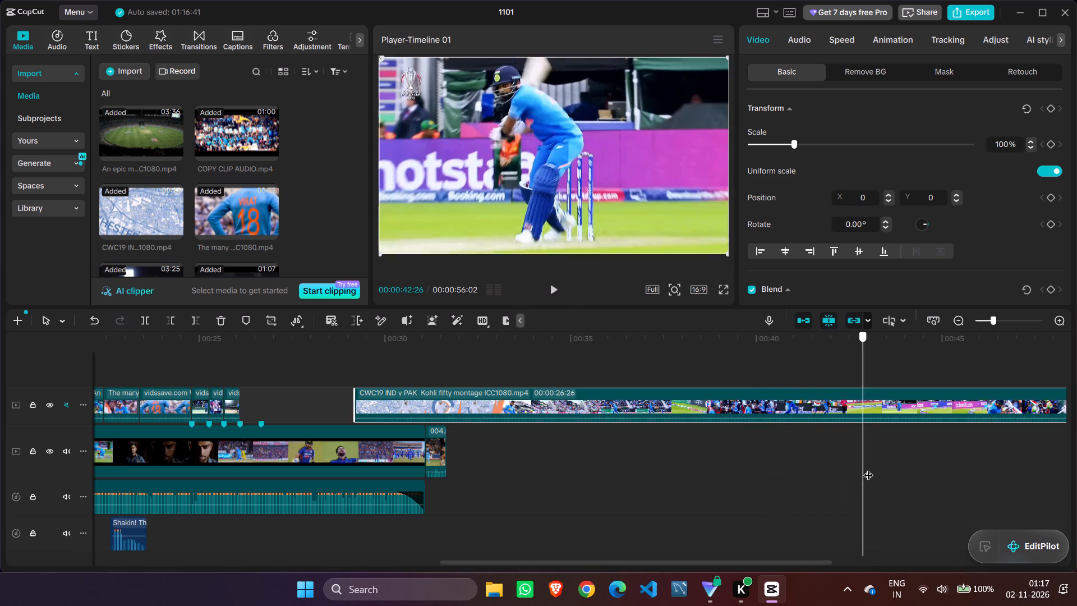
pyautogui.moveTo(868, 468); pyautogui.dragTo(867, 467)
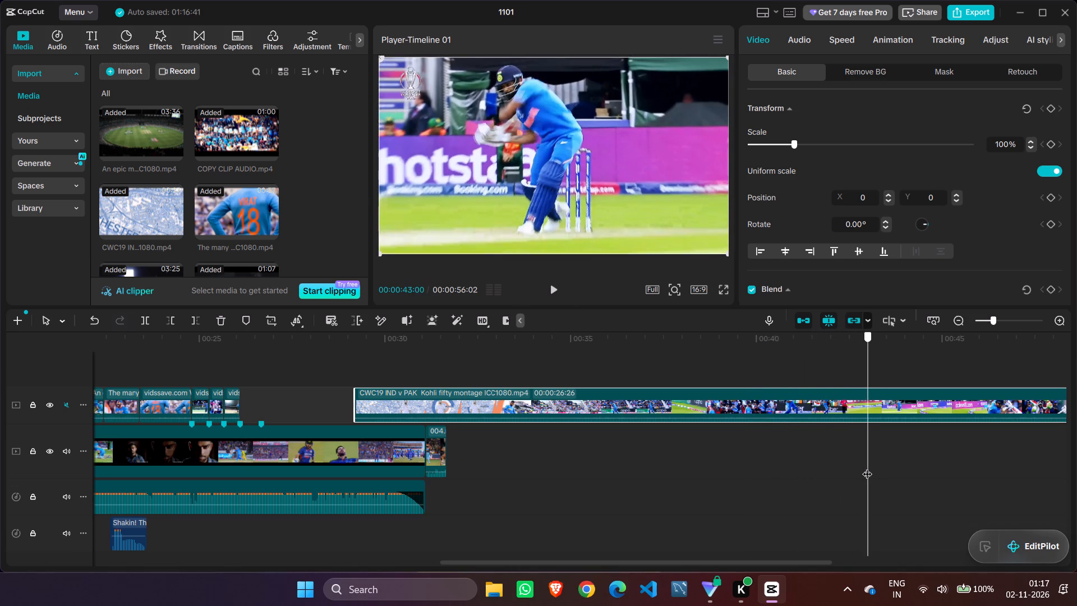
pyautogui.moveTo(867, 467); pyautogui.dragTo(867, 466)
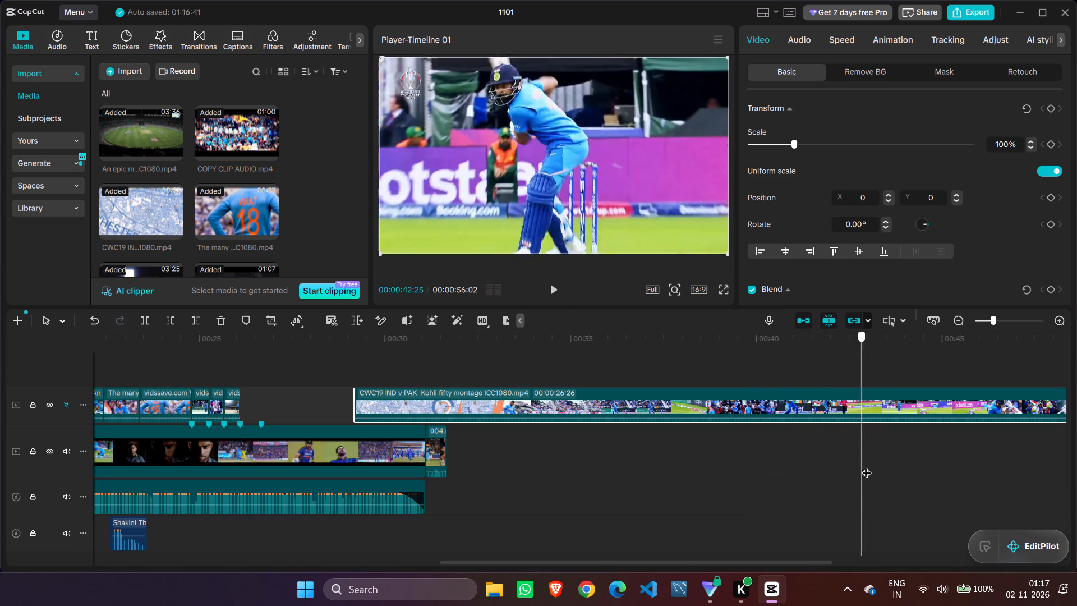
pyautogui.moveTo(867, 466); pyautogui.dragTo(867, 467)
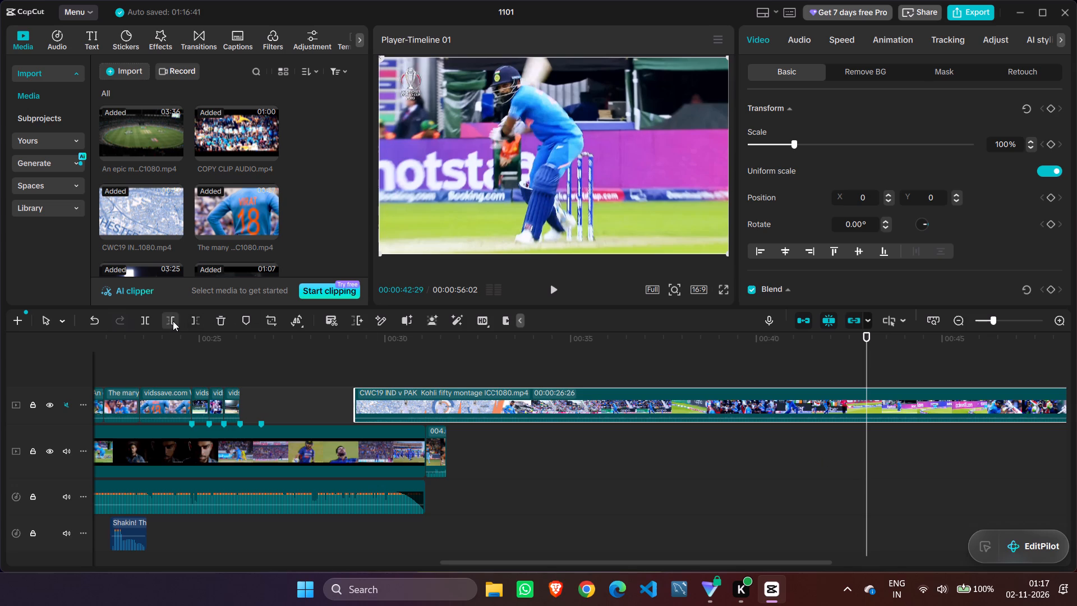
pyautogui.click(173, 322)
# Move the trimmed CWC19 clip onto a new track above the montage clips, starting at the 00:00:24:24 beat marker.
pyautogui.moveTo(900, 411); pyautogui.dragTo(416, 389)
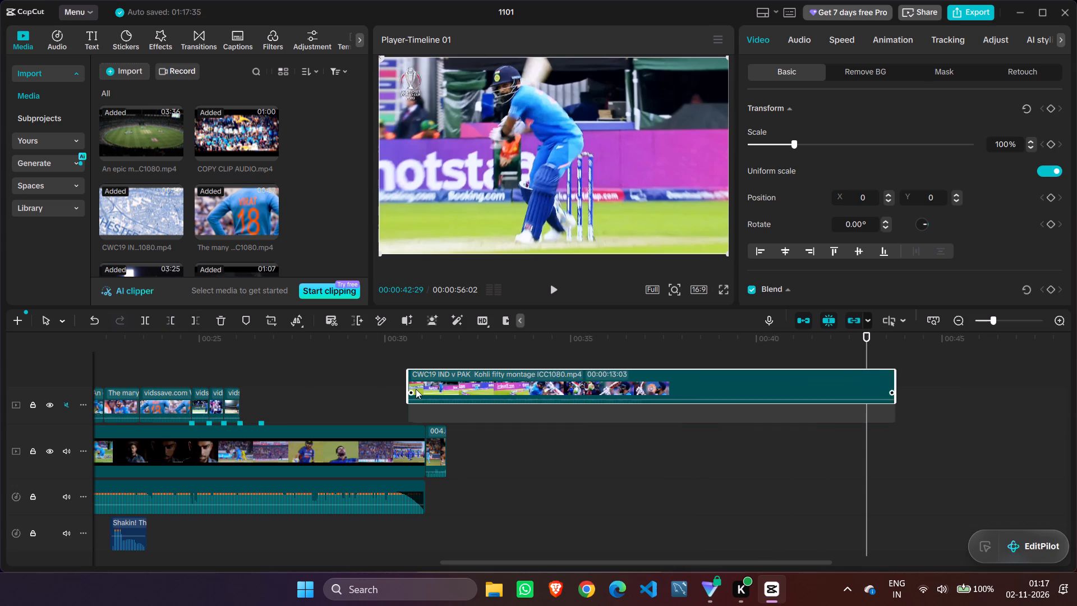
pyautogui.moveTo(416, 389); pyautogui.dragTo(310, 393)
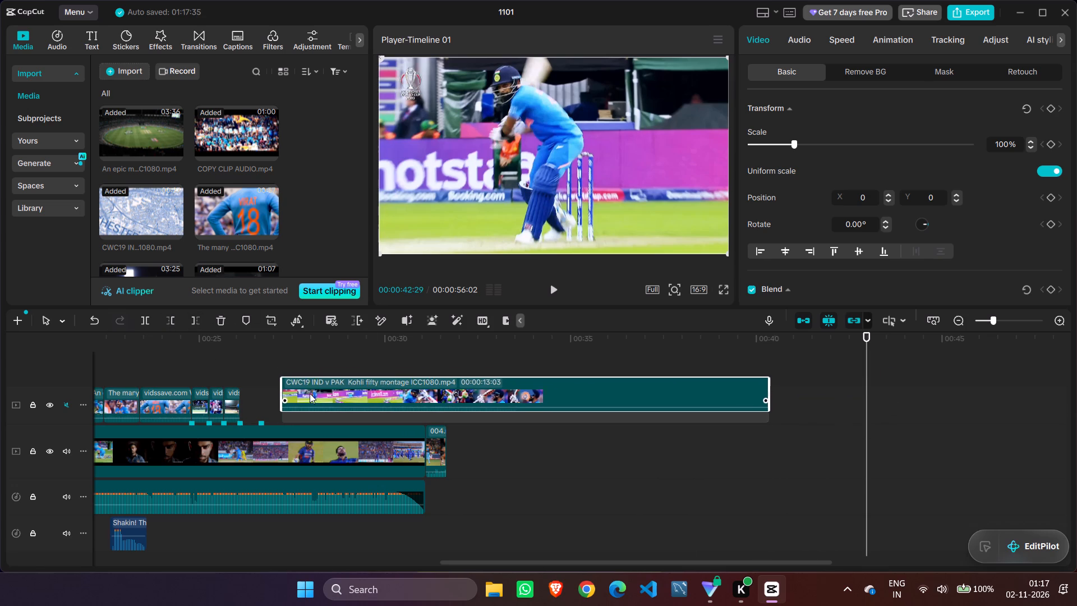
pyautogui.moveTo(310, 393); pyautogui.dragTo(224, 374)
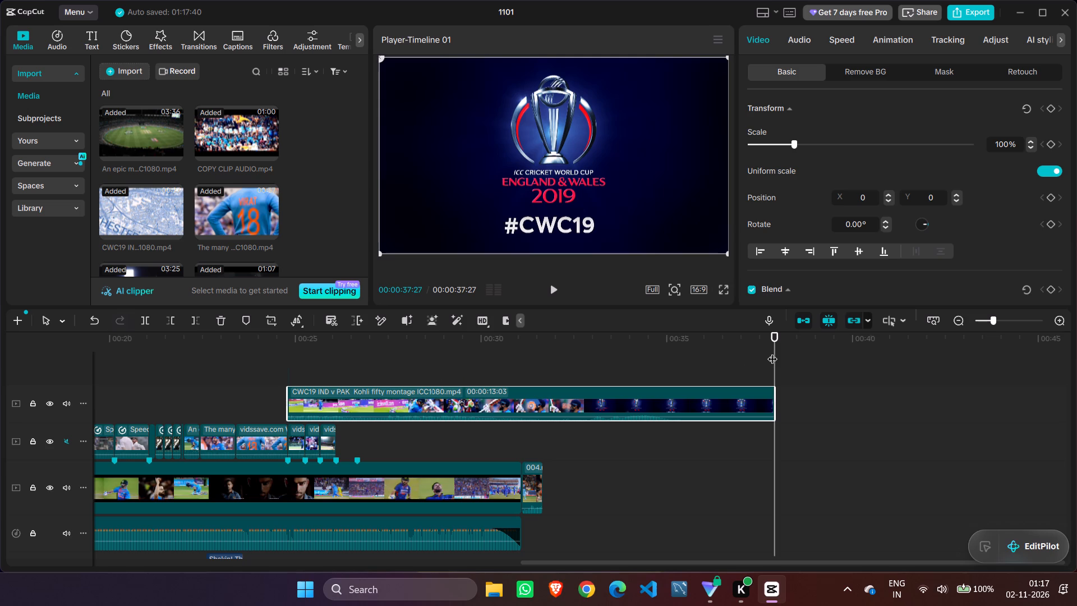
# Play the CWC19 shot, split it at the 00:00:25:08 beat marker, and set the remainder aside at about 00:00:27:27.
pyautogui.moveTo(777, 353); pyautogui.dragTo(598, 361)
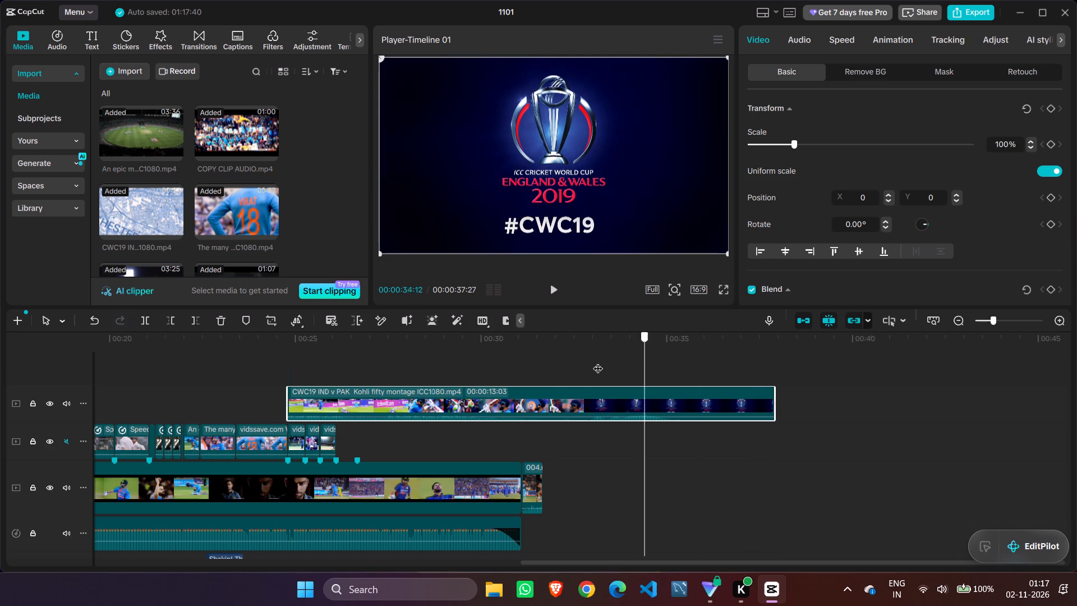
pyautogui.moveTo(598, 361); pyautogui.dragTo(289, 391)
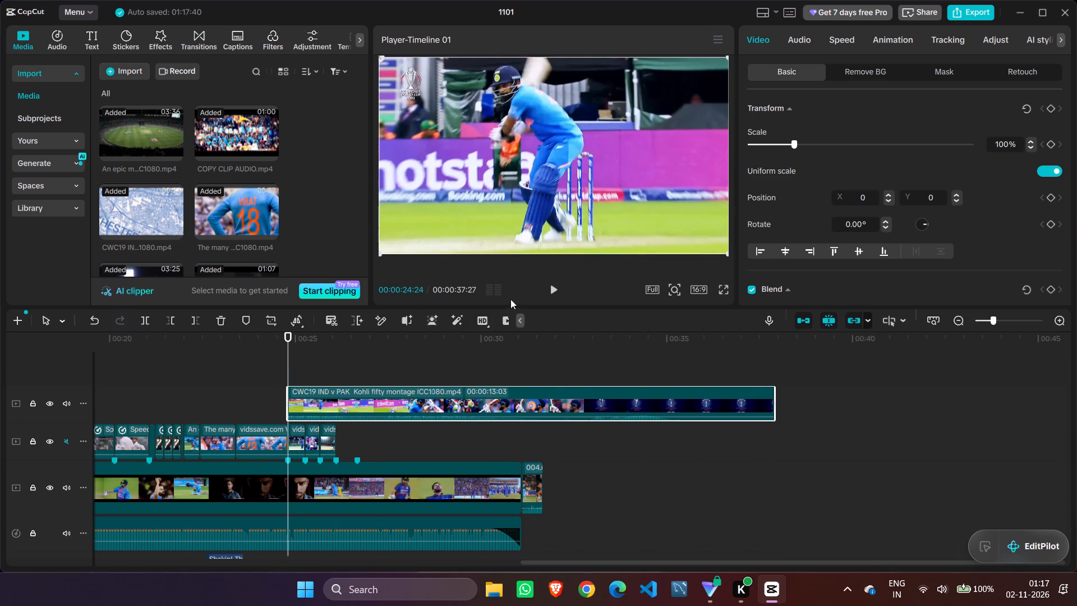
pyautogui.doubleClick(552, 288)
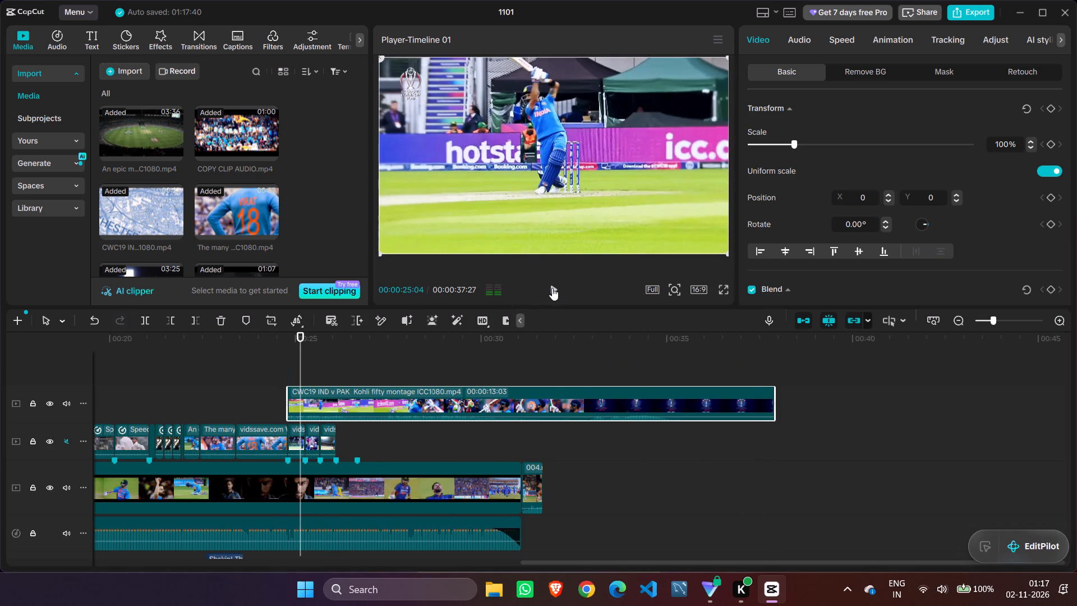
pyautogui.doubleClick(552, 288)
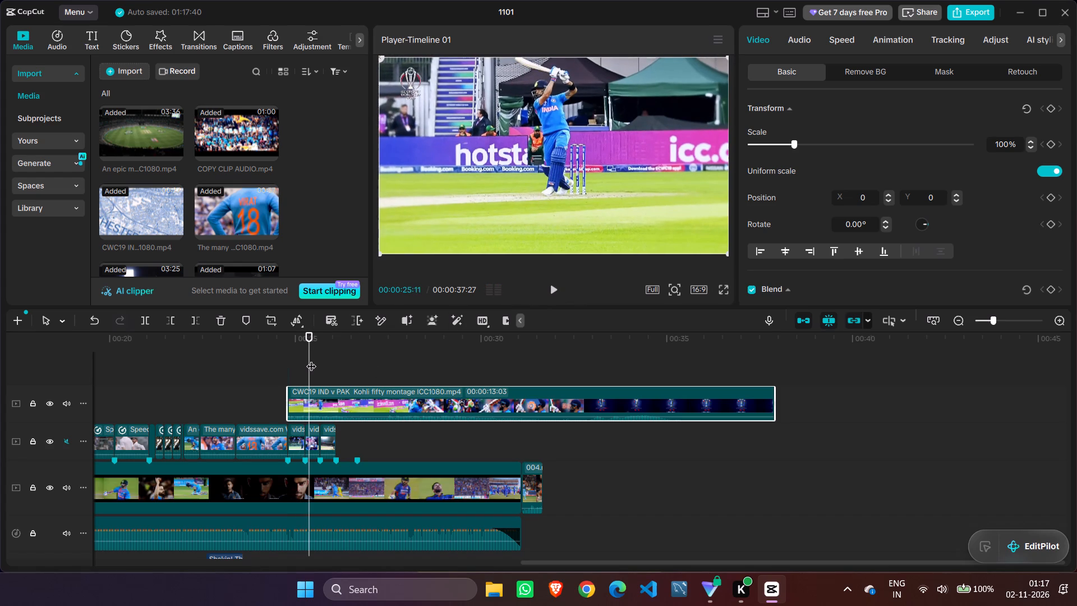
pyautogui.moveTo(310, 356); pyautogui.dragTo(299, 356)
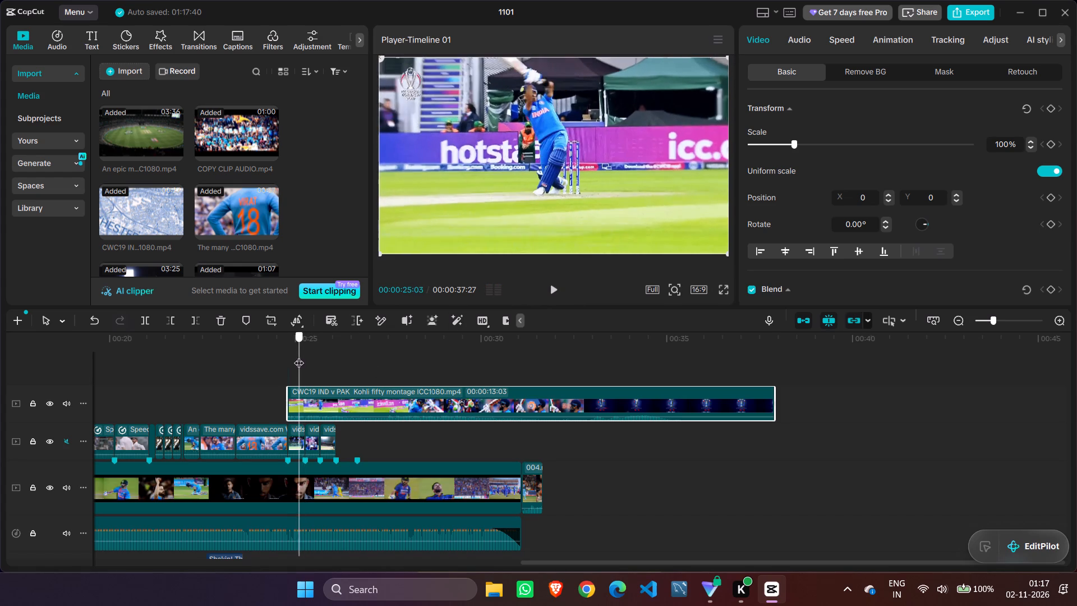
pyautogui.moveTo(299, 356); pyautogui.dragTo(303, 356)
pyautogui.click(316, 394)
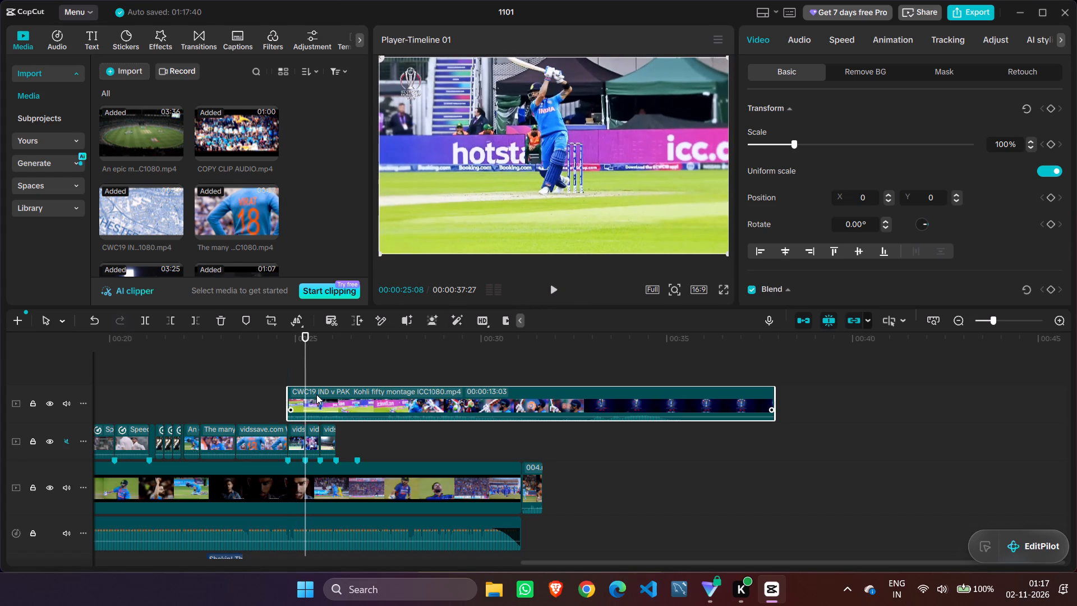
pyautogui.click(149, 323)
pyautogui.moveTo(375, 399); pyautogui.dragTo(473, 405)
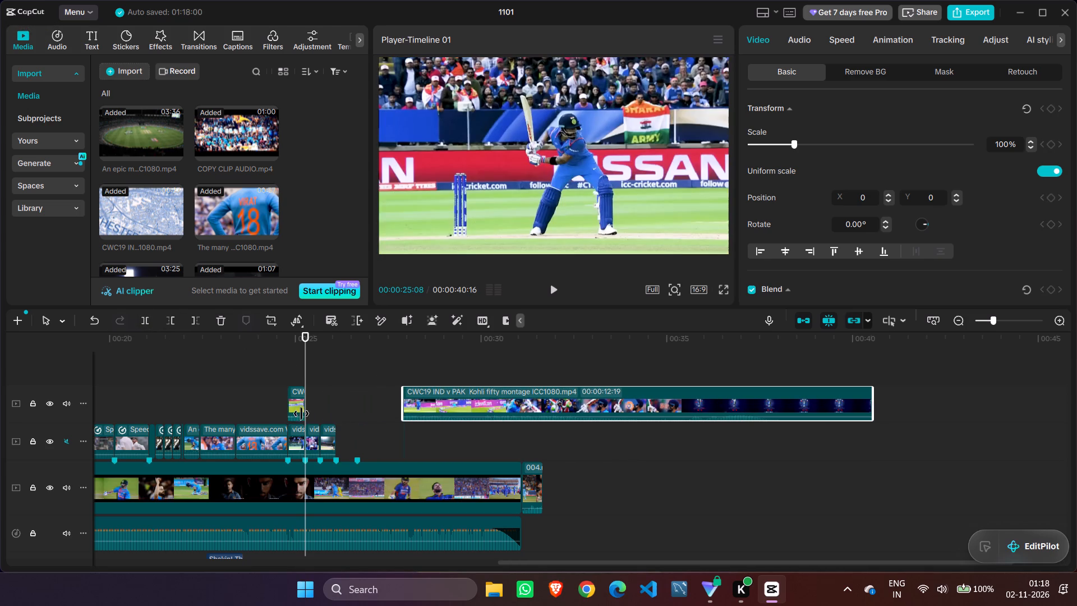
# Replace the short vidssave clip between 00:00:24:24 and 00:00:25:08 on the montage track with the cut CWC19 batting shot.
pyautogui.click(298, 439)
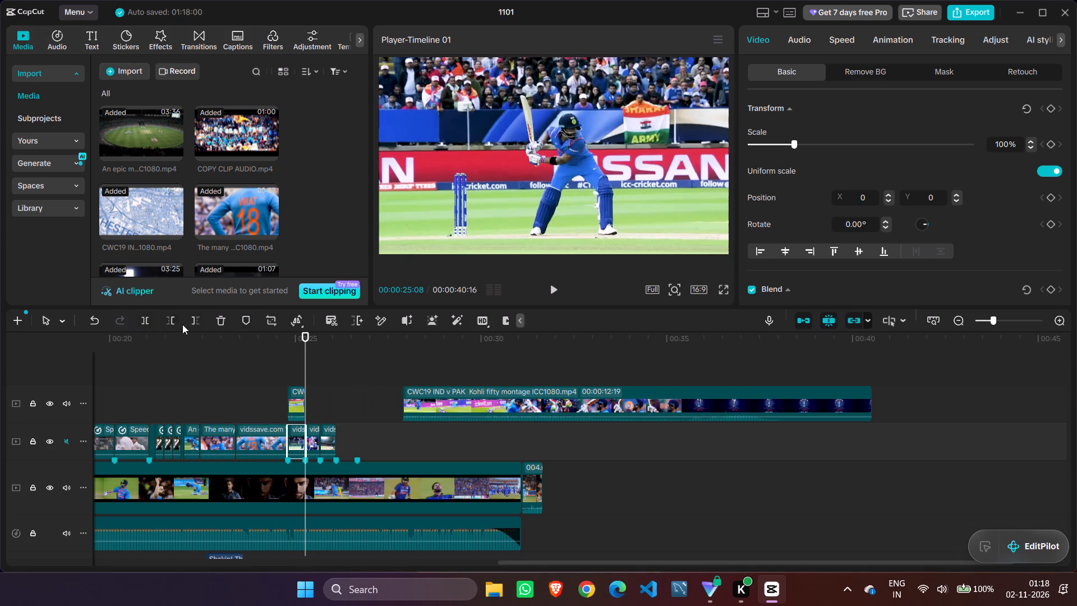
pyautogui.click(221, 320)
pyautogui.moveTo(298, 398); pyautogui.dragTo(301, 406)
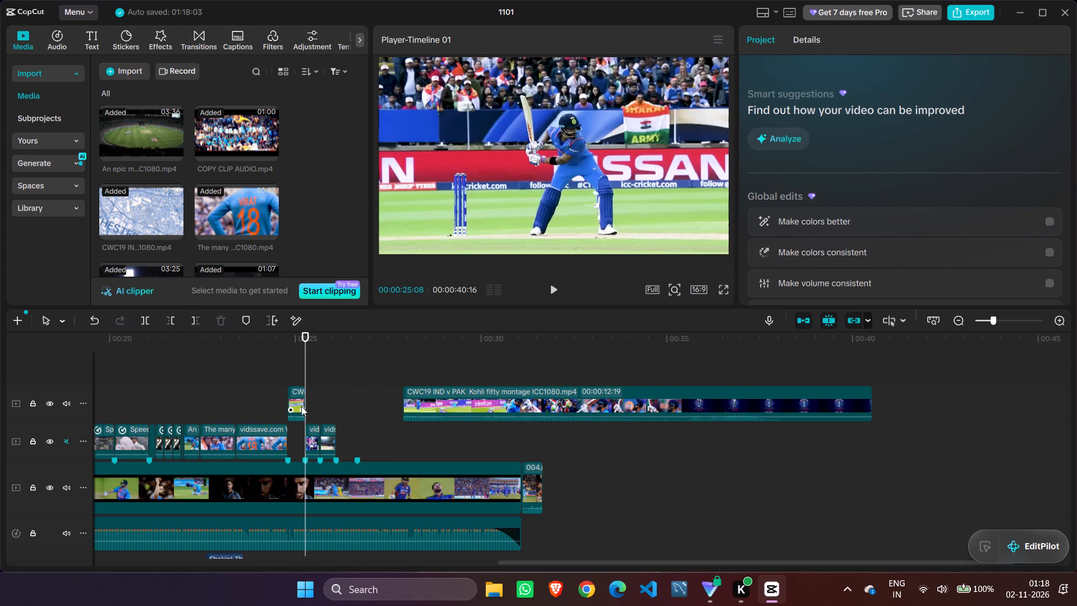
pyautogui.moveTo(301, 406); pyautogui.dragTo(301, 438)
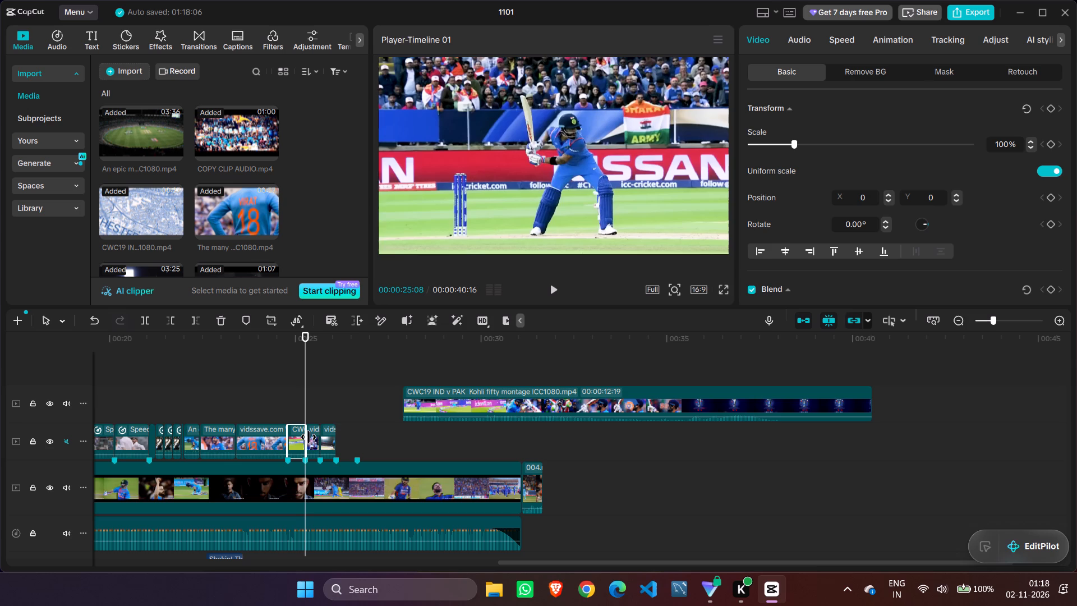
# Skim the leftover CWC19 footage for another usable shot, and browse the media, previewing the An epic montage clip.
pyautogui.moveTo(305, 343); pyautogui.dragTo(306, 343)
pyautogui.moveTo(306, 343); pyautogui.dragTo(406, 357)
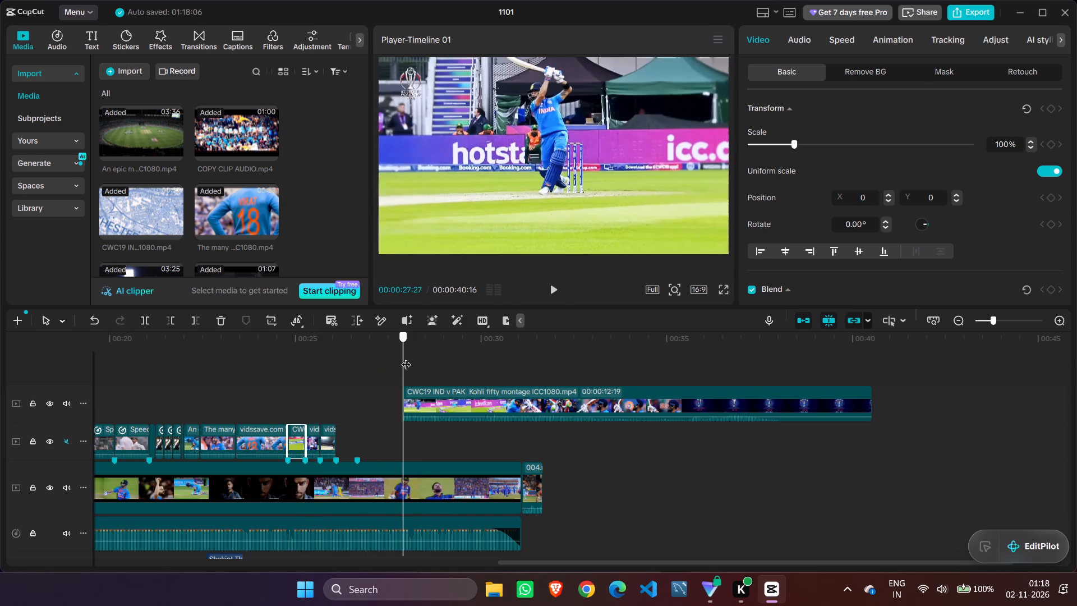
pyautogui.moveTo(406, 357); pyautogui.dragTo(480, 360)
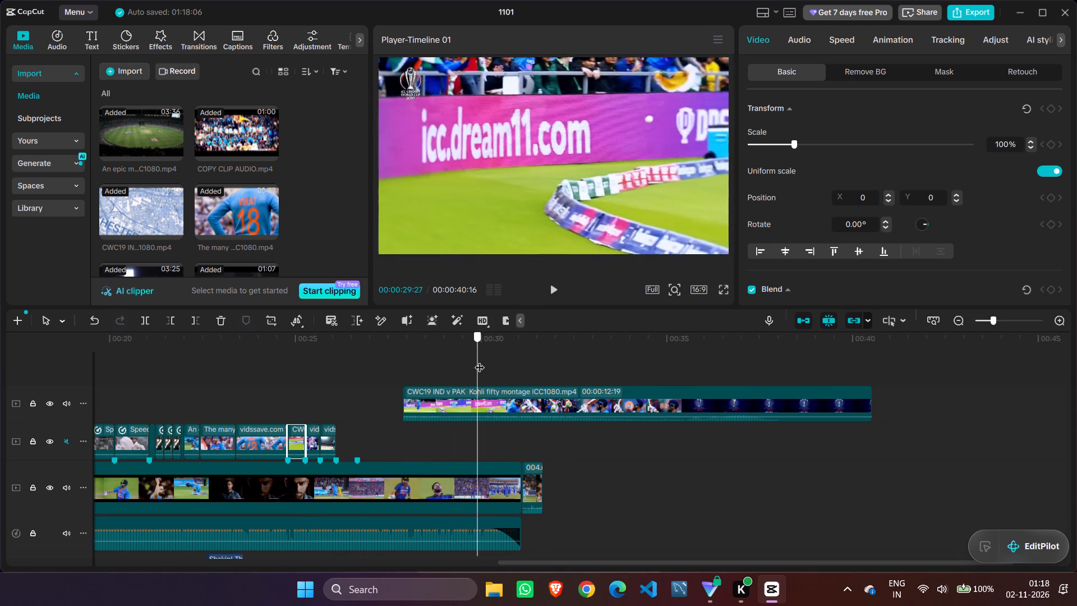
pyautogui.moveTo(480, 360); pyautogui.dragTo(554, 357)
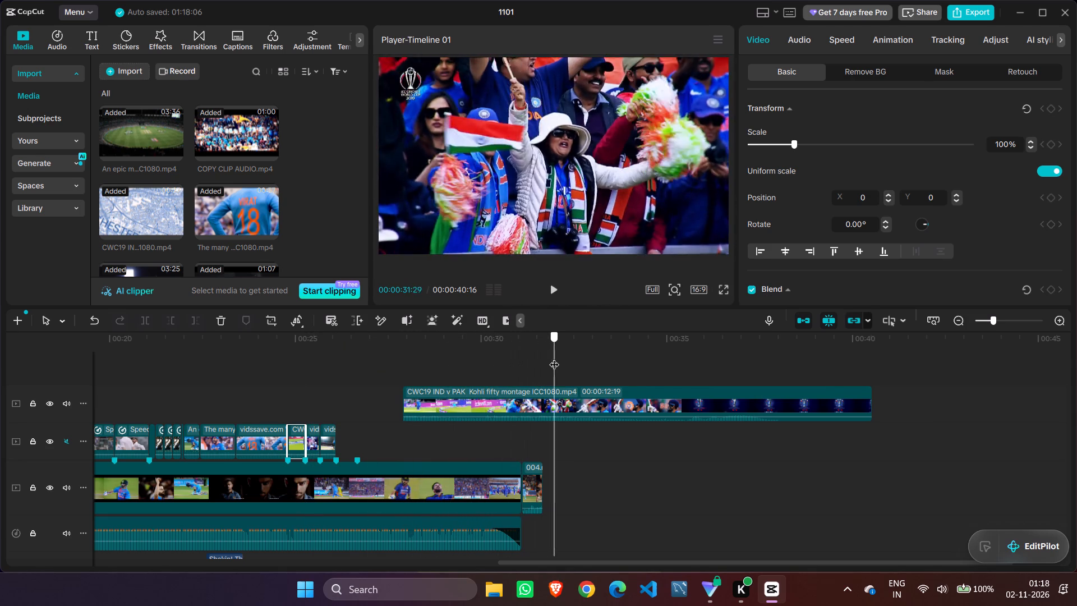
pyautogui.moveTo(554, 357); pyautogui.dragTo(670, 357)
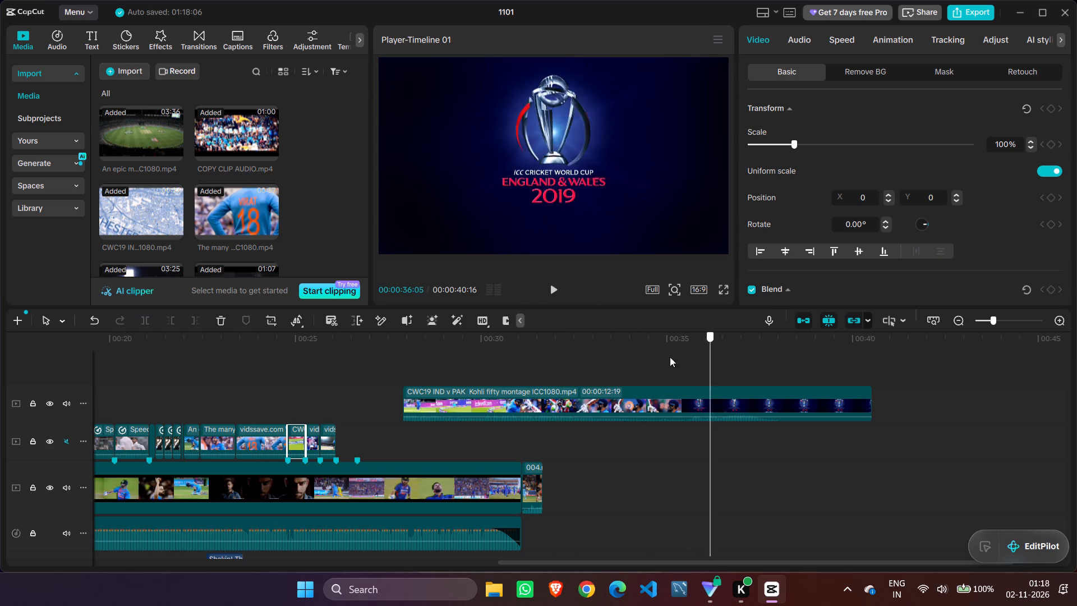
pyautogui.moveTo(670, 357); pyautogui.dragTo(469, 366)
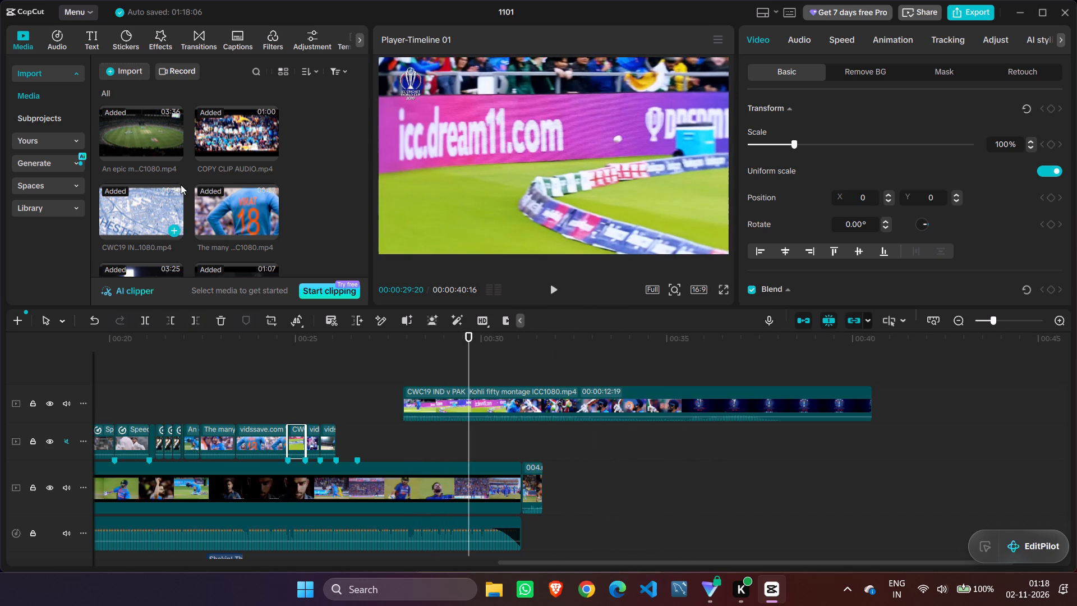
pyautogui.scroll(-1, 181, 185)
pyautogui.scroll(-1, 215, 156)
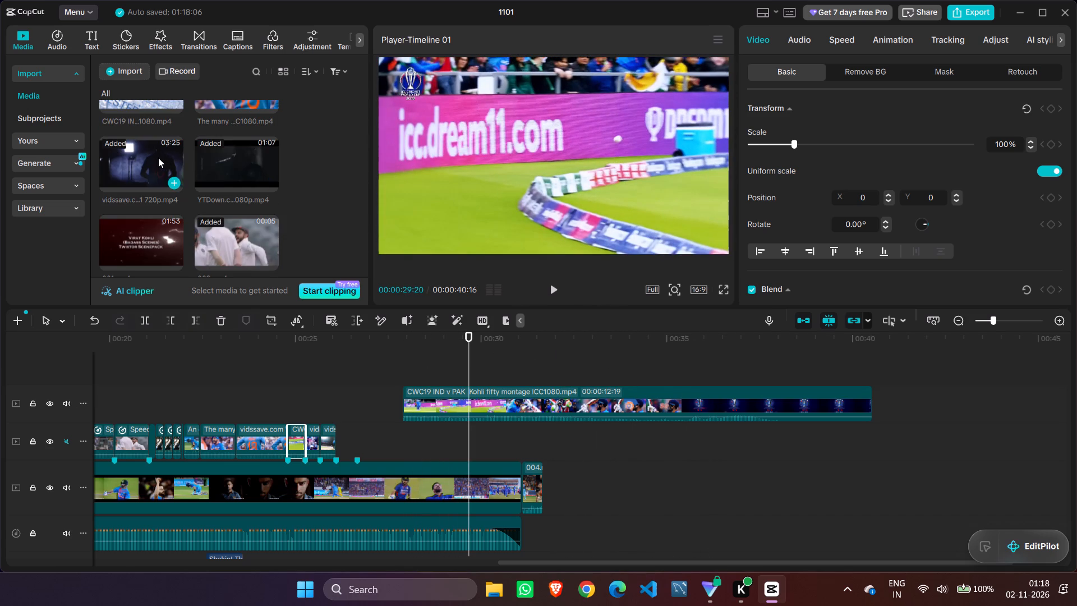
pyautogui.scroll(3, 158, 158)
pyautogui.click(148, 143)
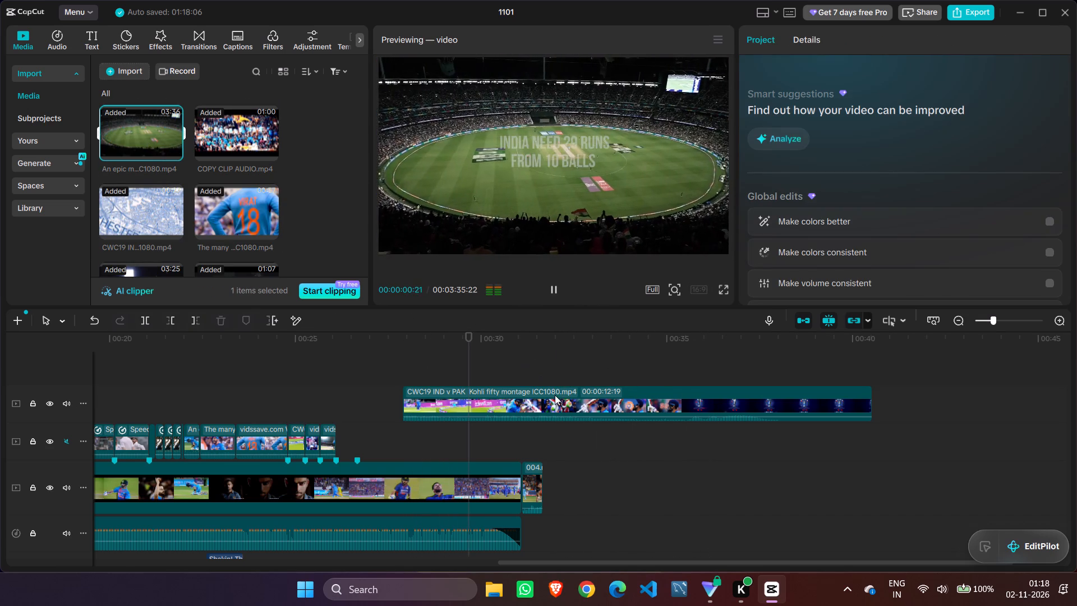
# Delete the leftover CWC19 clip from the top track.
pyautogui.click(553, 401)
pyautogui.press('Delete')
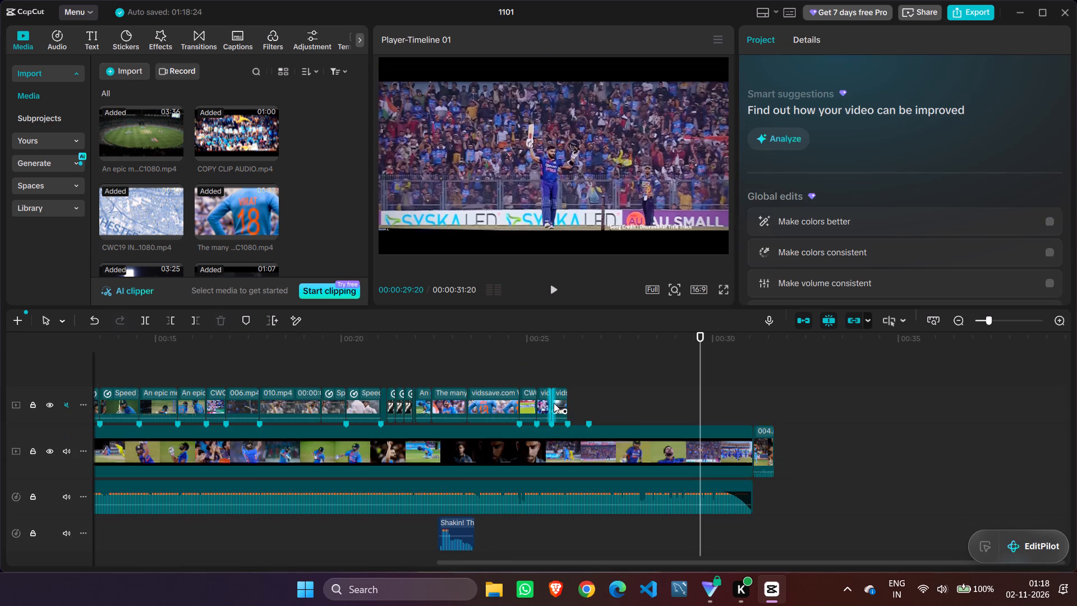
# Preview the An epic montage clip and browse the imported media for further Virat Kohli footage.
pyautogui.click(127, 123)
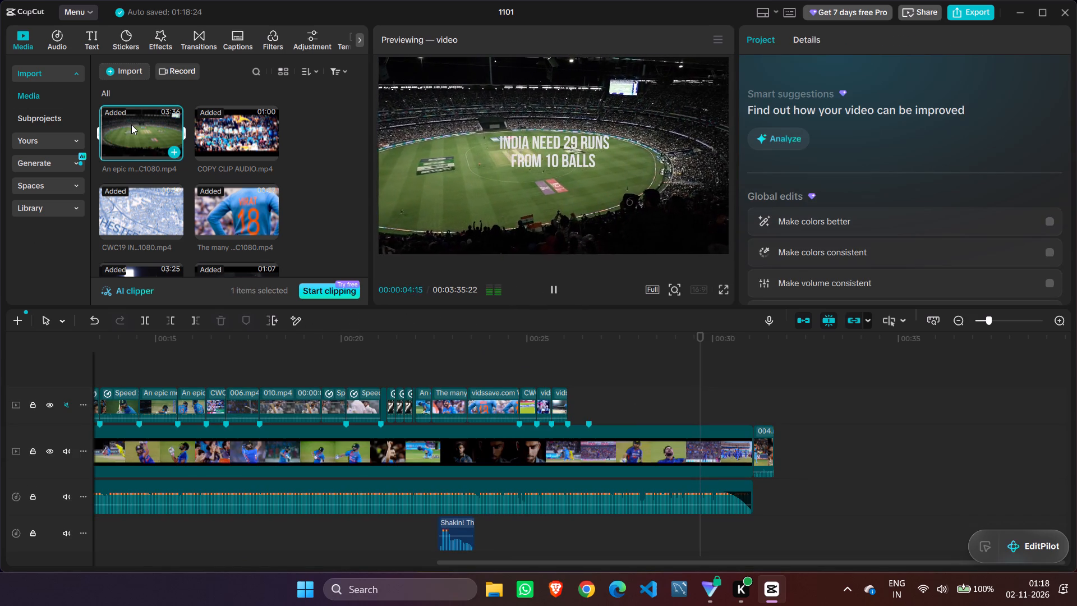
pyautogui.scroll(-4, 163, 169)
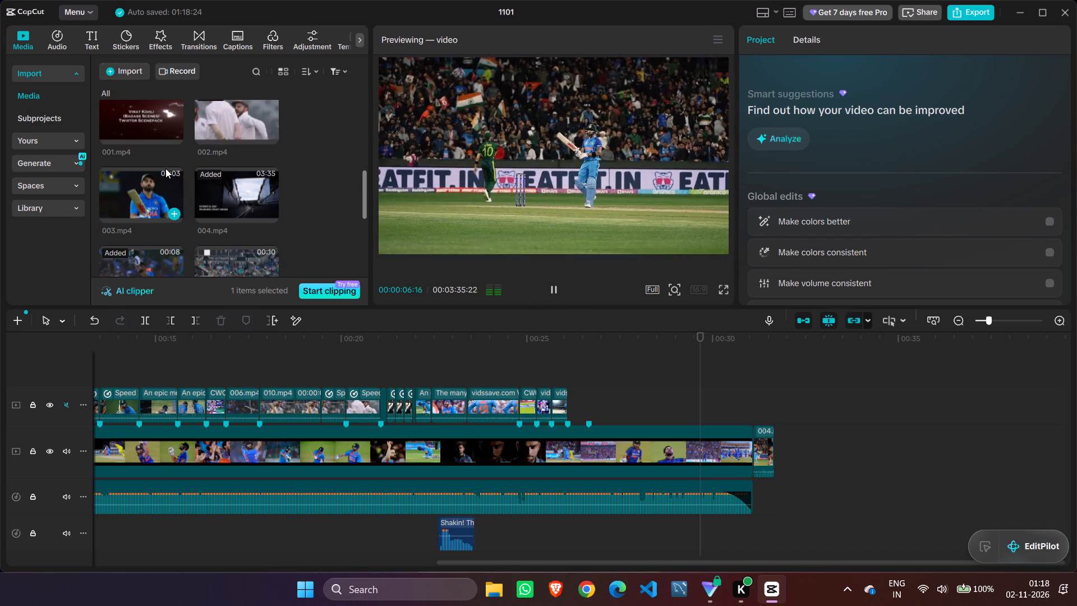
pyautogui.scroll(-4, 165, 168)
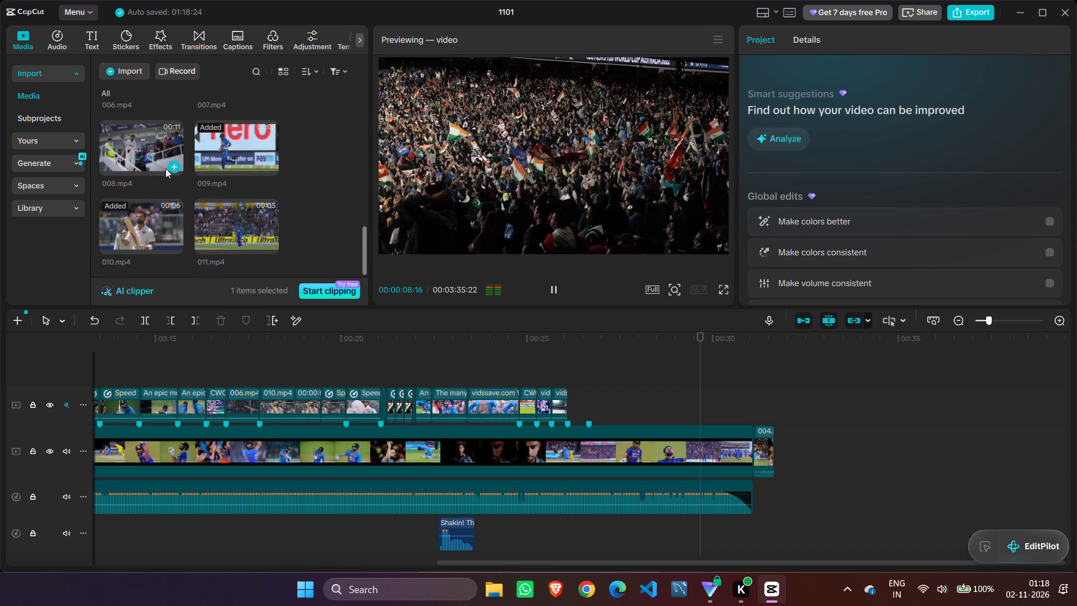
pyautogui.scroll(-1, 165, 168)
pyautogui.scroll(6, 165, 168)
pyautogui.scroll(-1, 165, 168)
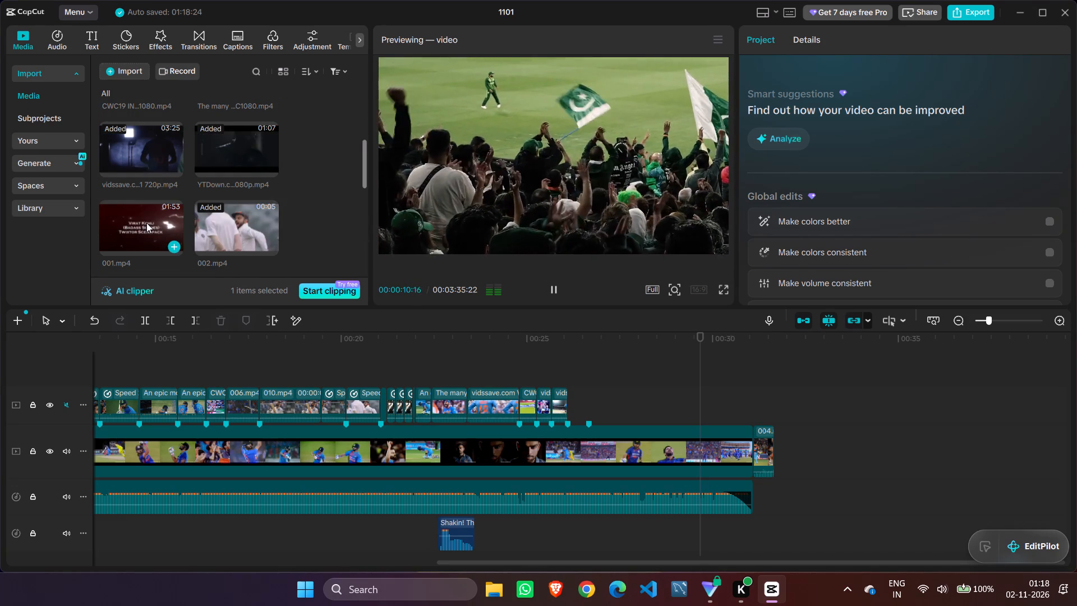
# Add 001.mp4 to the upper montage track, starting at 00:00:31:20 where the 004 clip ends.
pyautogui.moveTo(144, 222); pyautogui.dragTo(767, 400)
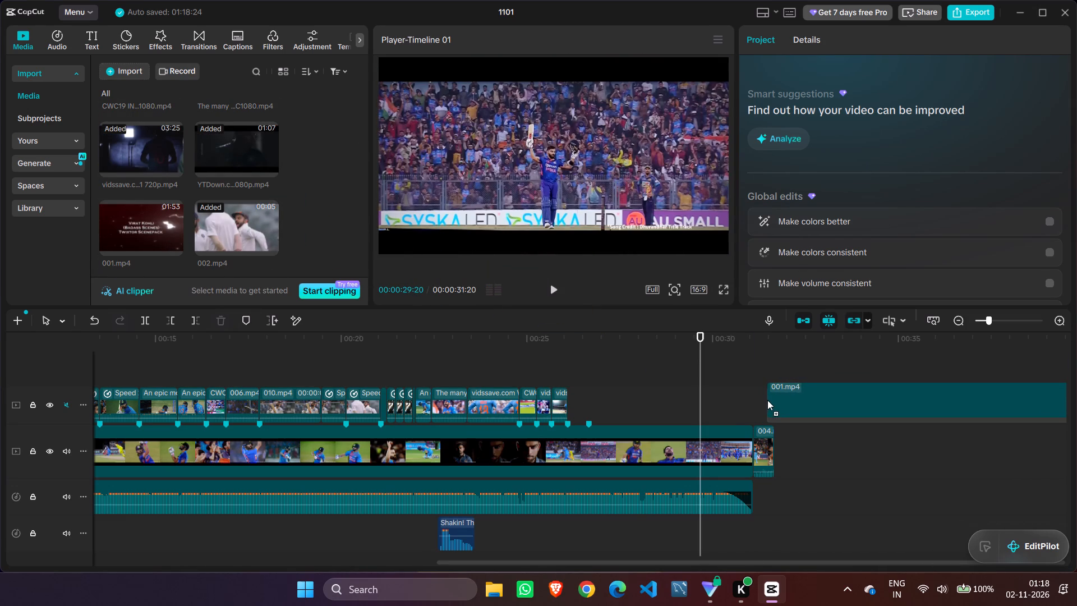
pyautogui.moveTo(767, 400); pyautogui.dragTo(777, 401)
# Add the An epic montage of the MCG thriller clip on a new top track, starting at 00:00:25:08.
pyautogui.scroll(2, 254, 223)
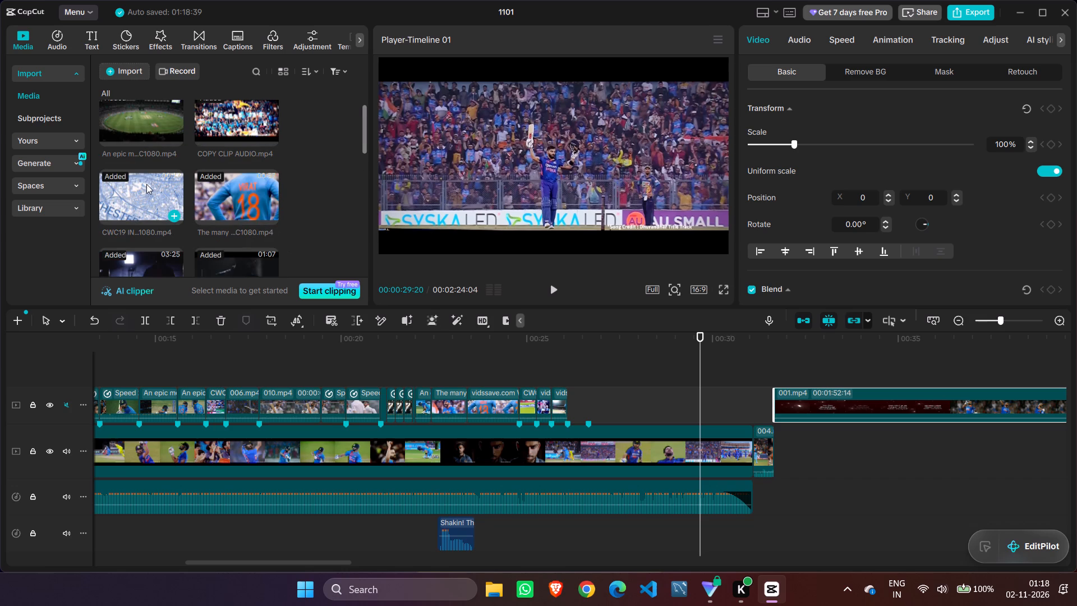
pyautogui.scroll(1, 146, 184)
pyautogui.moveTo(149, 130); pyautogui.dragTo(514, 272)
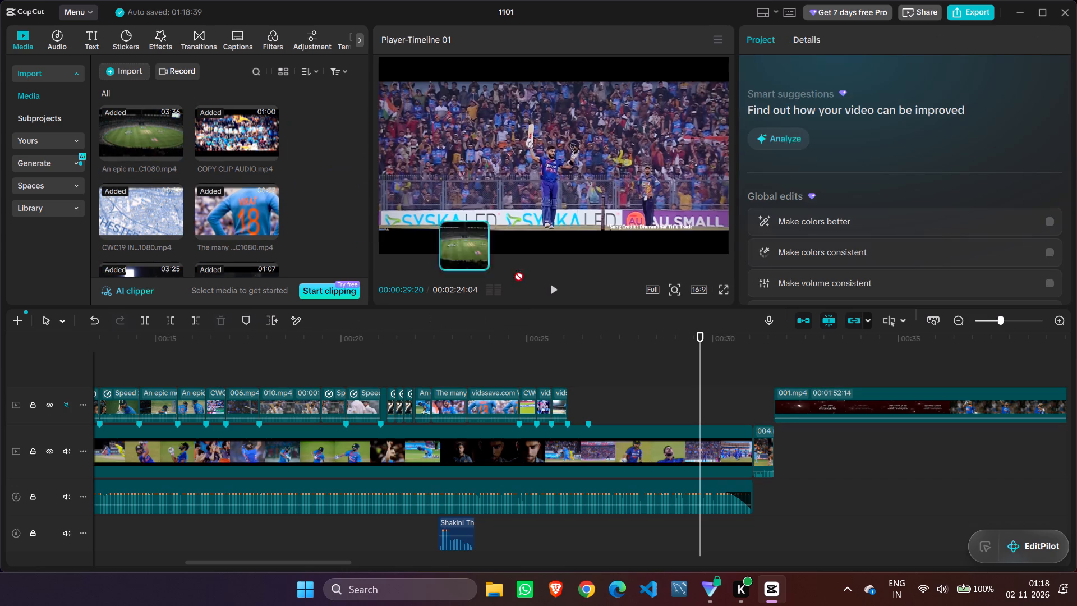
pyautogui.moveTo(514, 272); pyautogui.dragTo(785, 374)
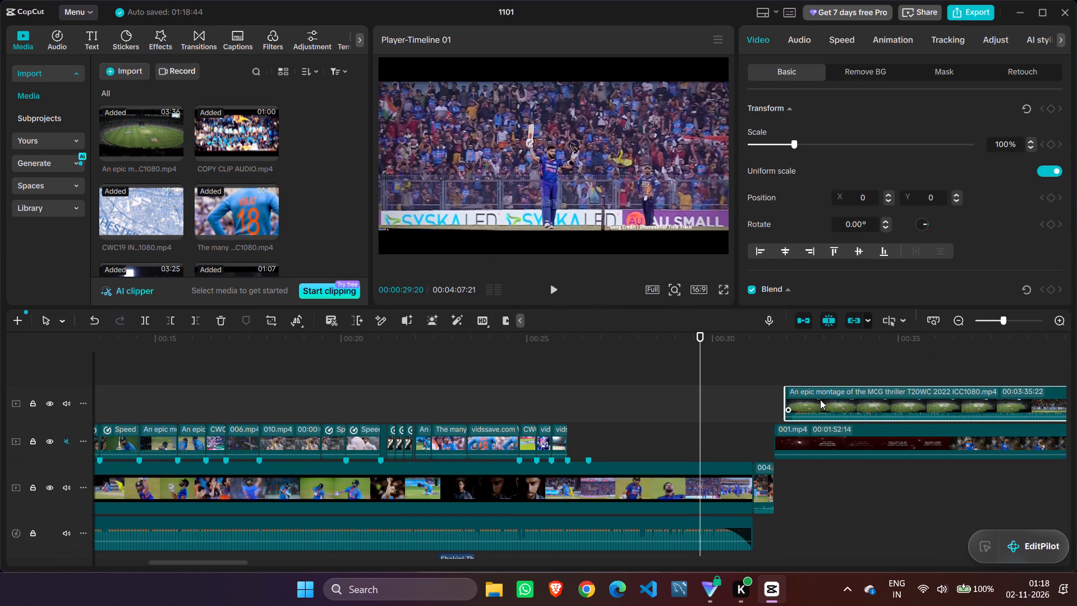
pyautogui.moveTo(820, 400); pyautogui.dragTo(702, 395)
pyautogui.moveTo(725, 400); pyautogui.dragTo(663, 402)
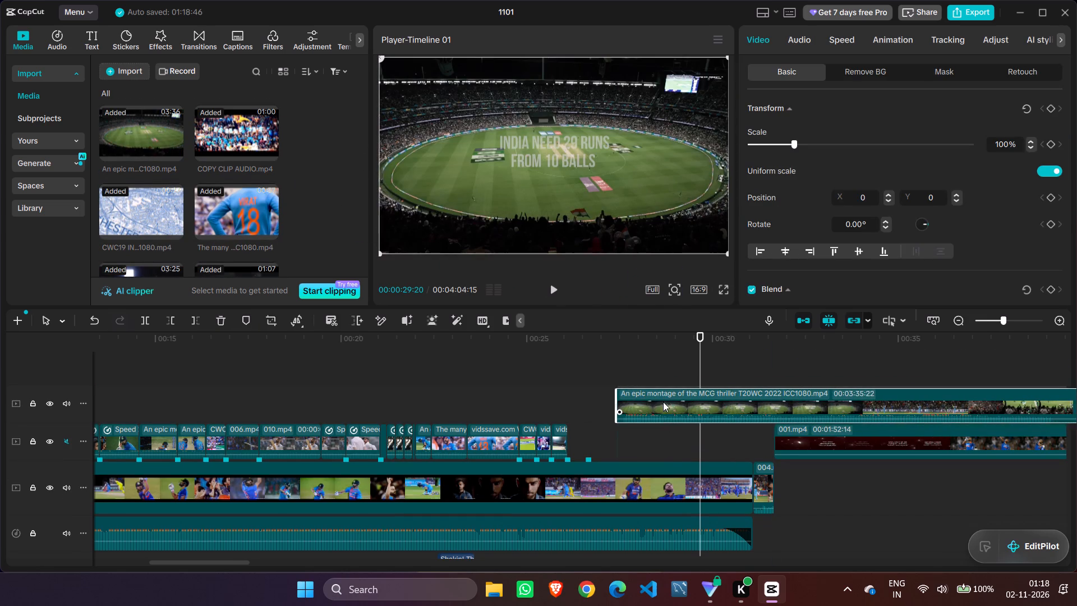
pyautogui.moveTo(663, 402); pyautogui.dragTo(595, 396)
# Mute the new top track holding the An epic montage clip.
pyautogui.moveTo(700, 352); pyautogui.dragTo(722, 355)
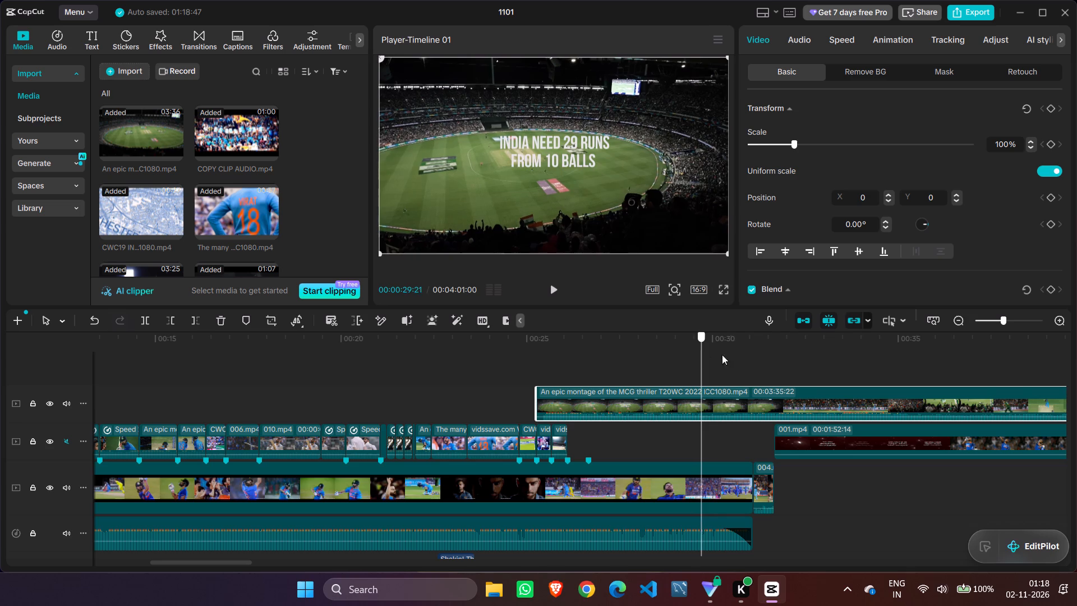
pyautogui.moveTo(722, 355); pyautogui.dragTo(766, 360)
pyautogui.click(69, 403)
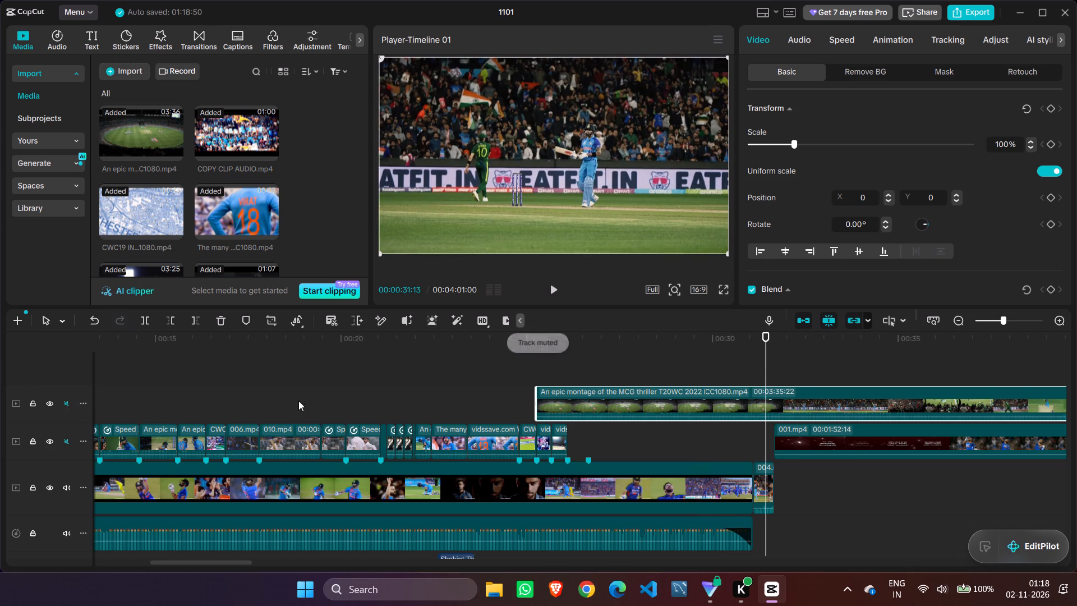
# Skim the An epic montage footage from about 00:00:31 to 00:01:36 for a usable batting shot.
pyautogui.moveTo(766, 361); pyautogui.dragTo(945, 380)
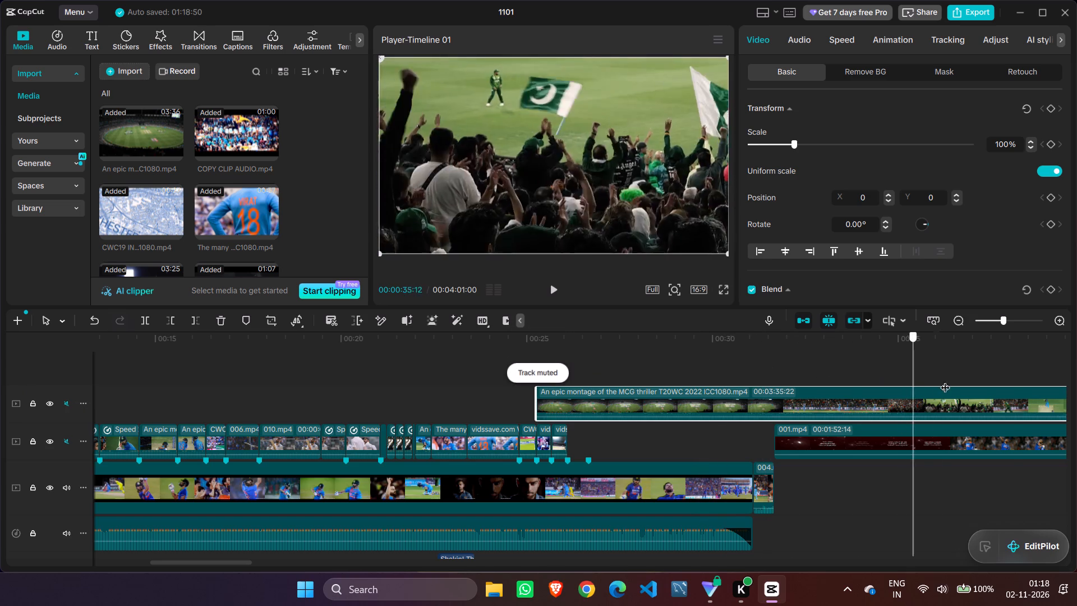
pyautogui.moveTo(945, 380); pyautogui.dragTo(699, 387)
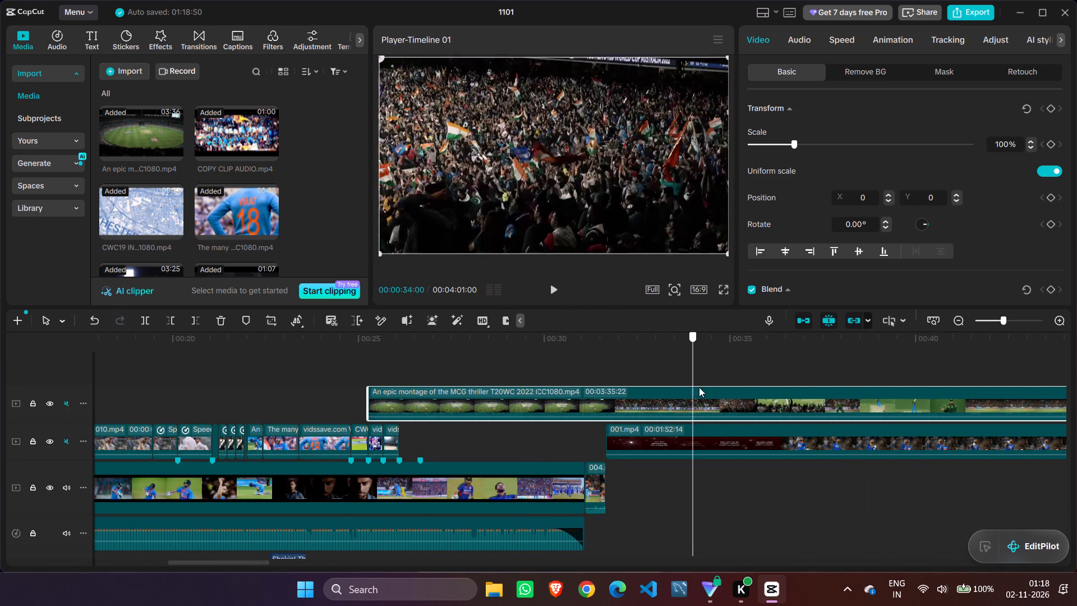
pyautogui.moveTo(699, 387); pyautogui.dragTo(643, 379)
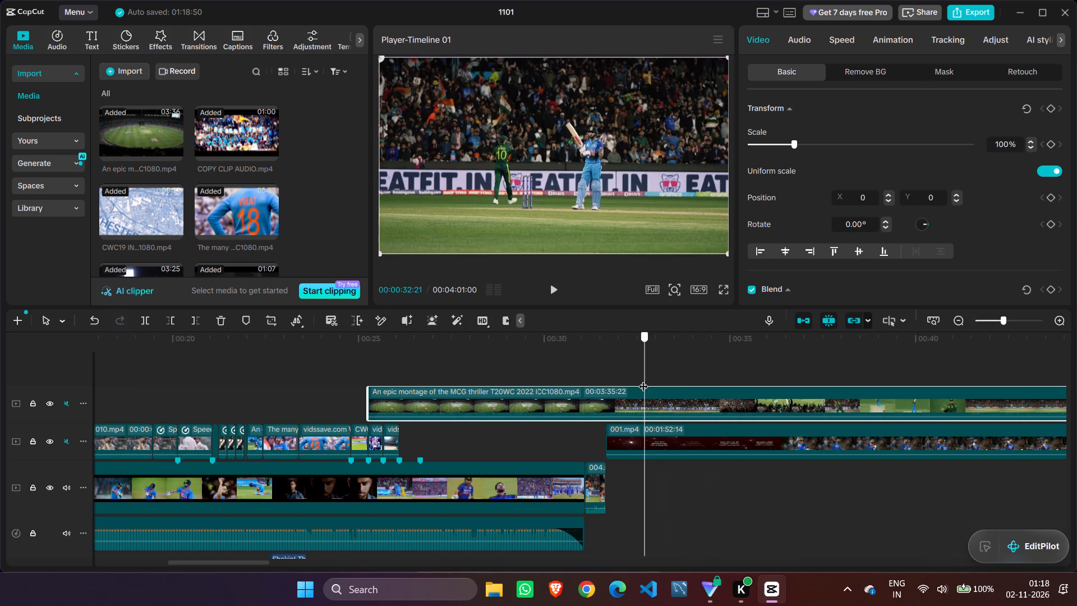
pyautogui.moveTo(643, 379); pyautogui.dragTo(601, 379)
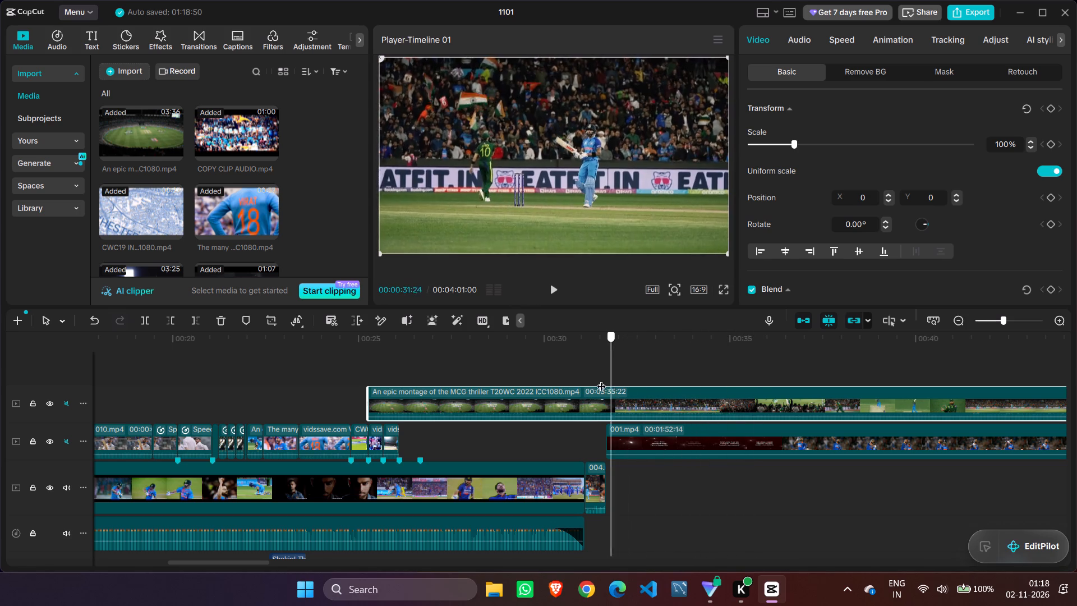
pyautogui.moveTo(601, 379); pyautogui.dragTo(600, 390)
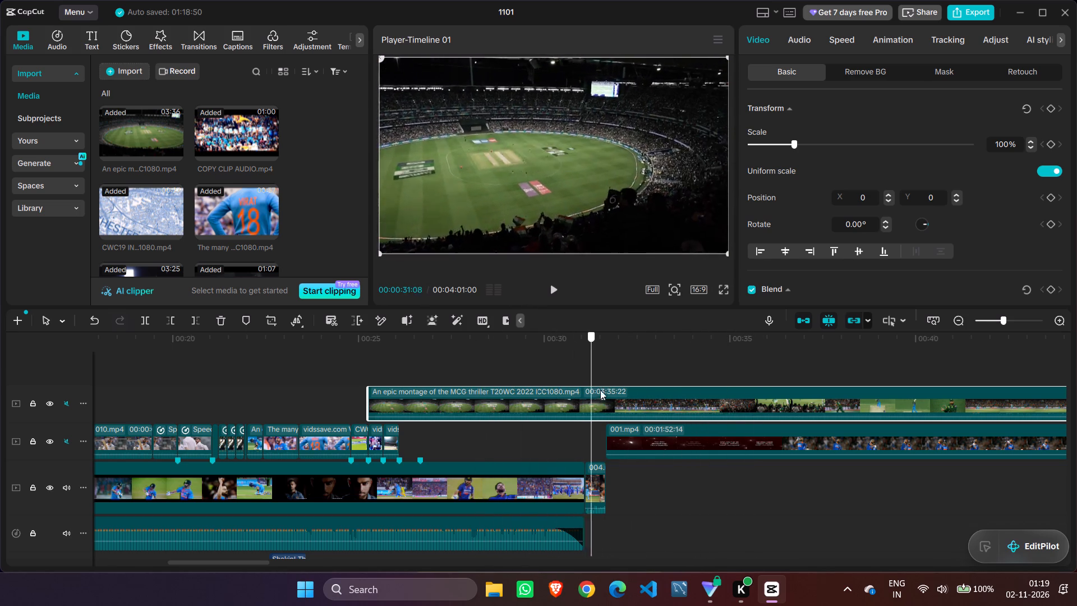
pyautogui.moveTo(600, 390); pyautogui.dragTo(812, 384)
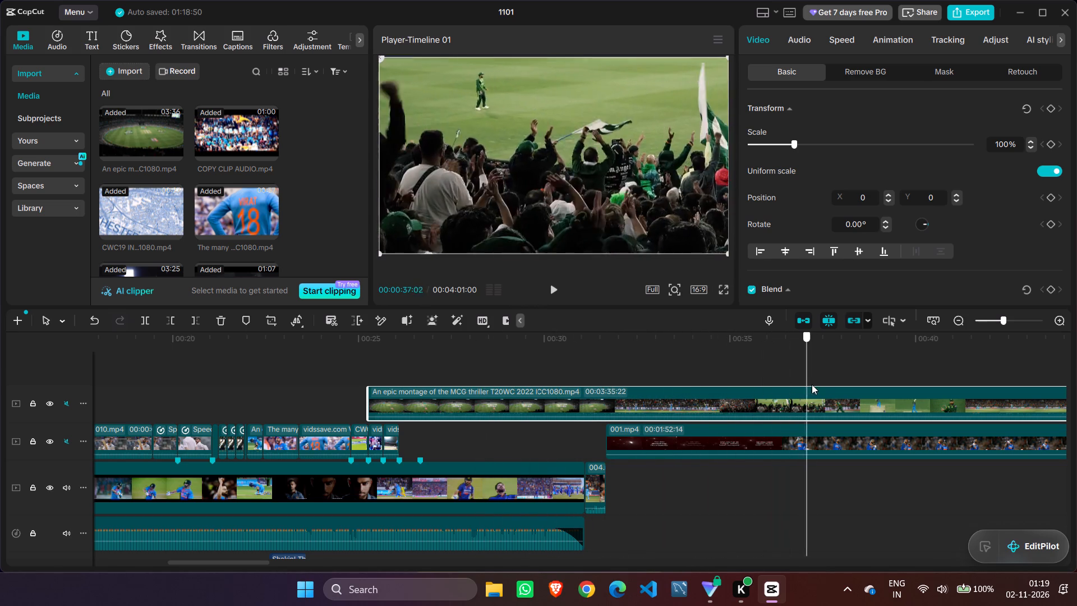
pyautogui.moveTo(812, 384); pyautogui.dragTo(989, 371)
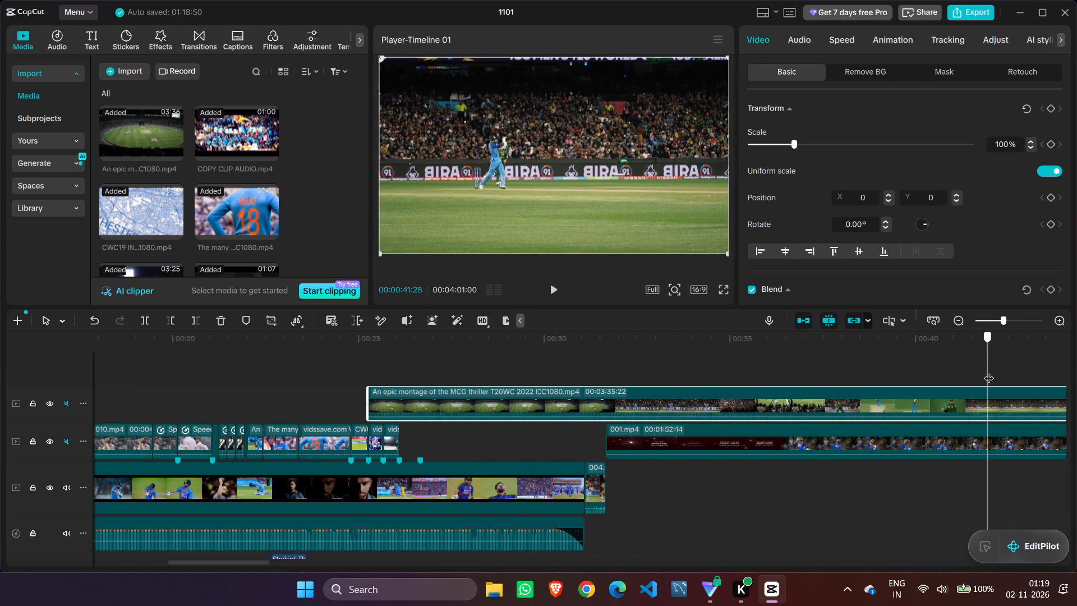
pyautogui.moveTo(989, 371); pyautogui.dragTo(951, 362)
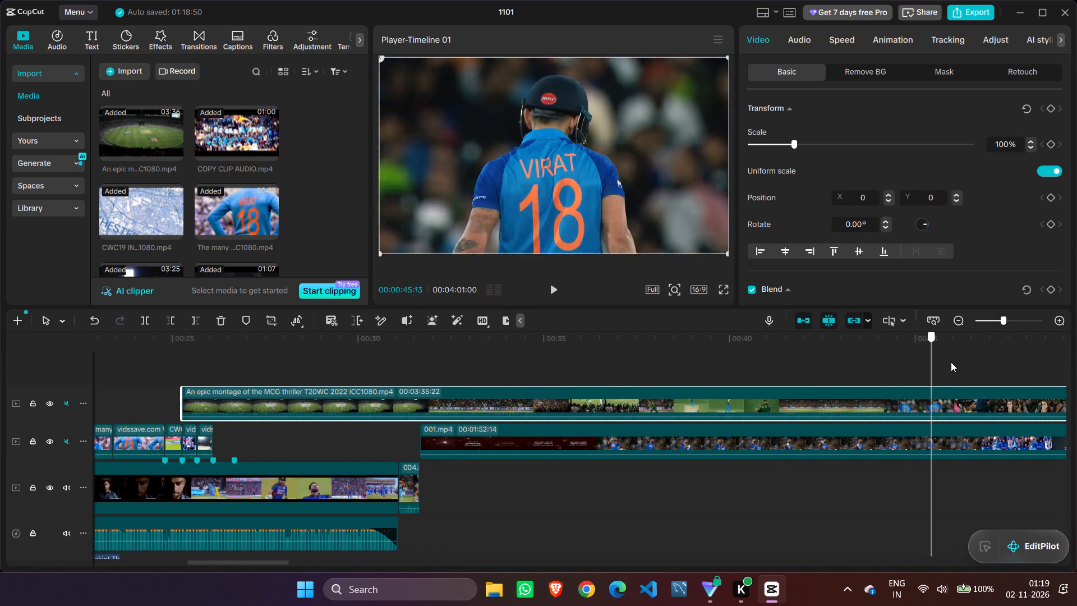
pyautogui.moveTo(951, 362); pyautogui.dragTo(938, 363)
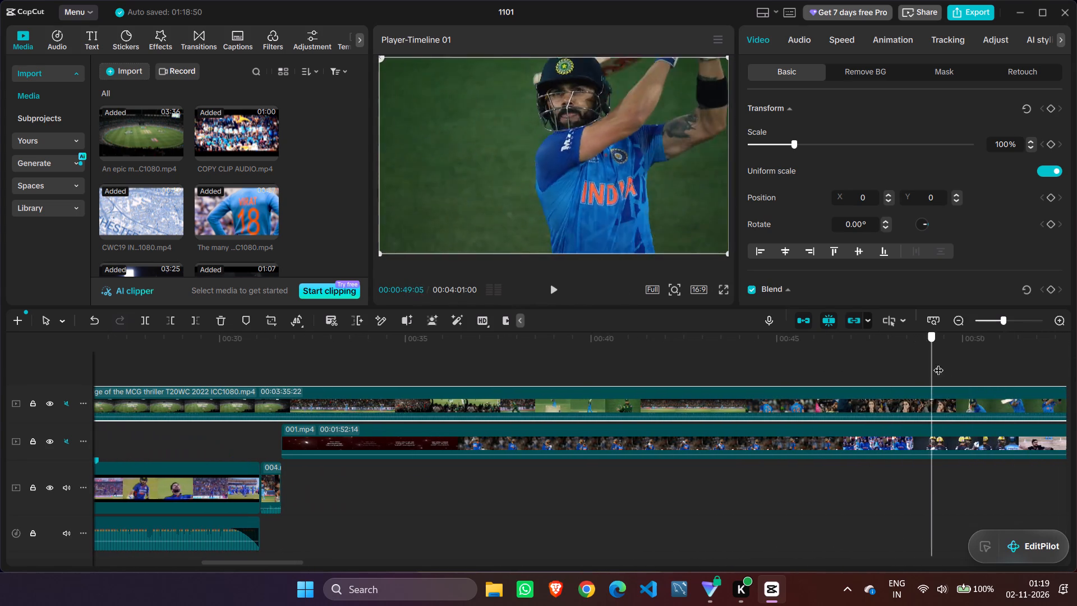
pyautogui.moveTo(938, 363); pyautogui.dragTo(924, 356)
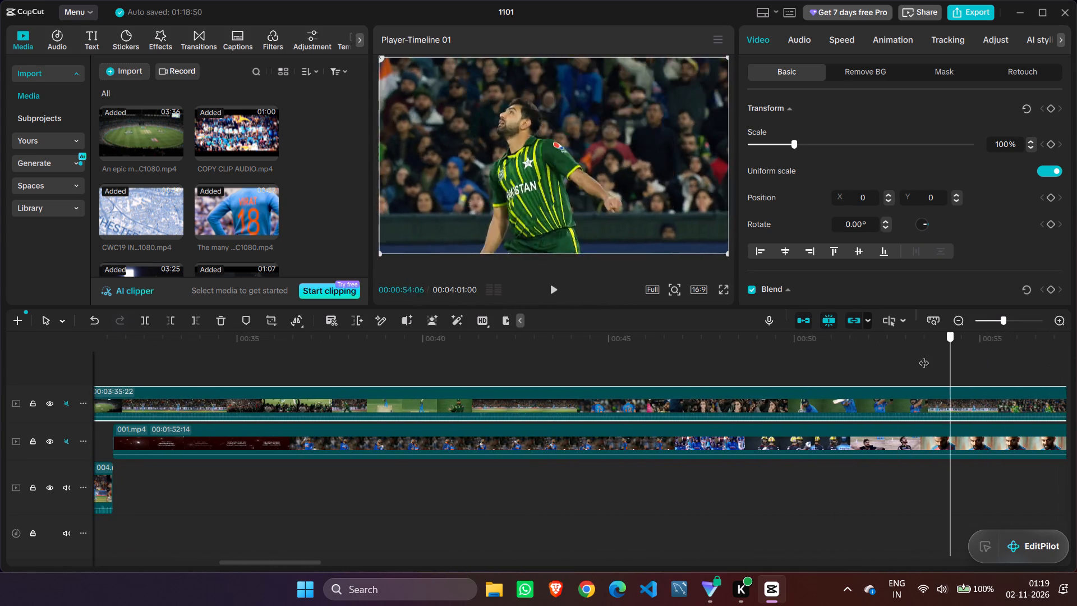
pyautogui.moveTo(924, 356); pyautogui.dragTo(967, 357)
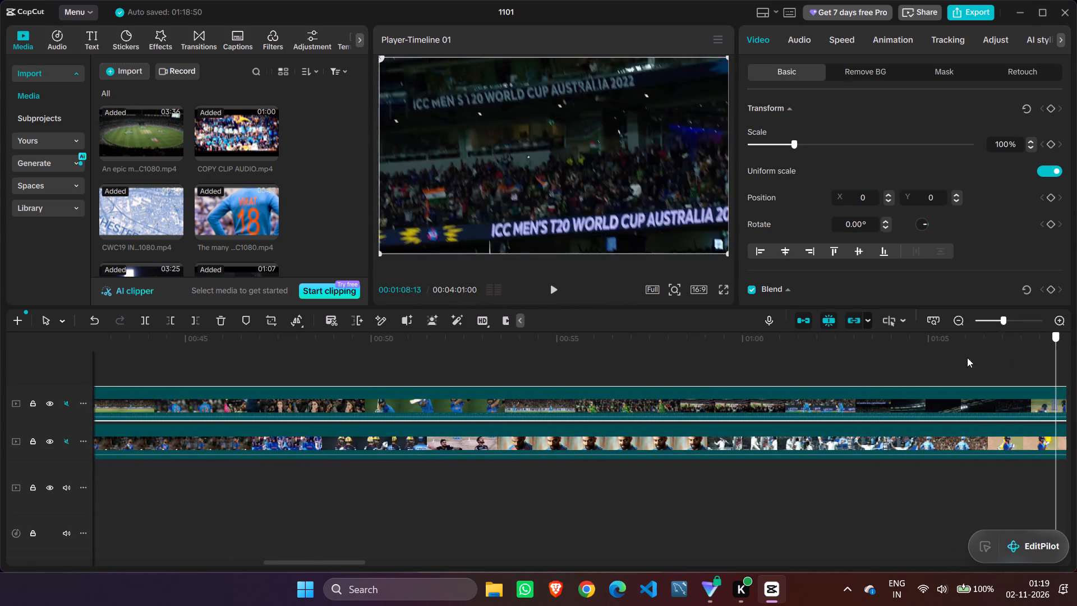
pyautogui.moveTo(967, 357); pyautogui.dragTo(780, 354)
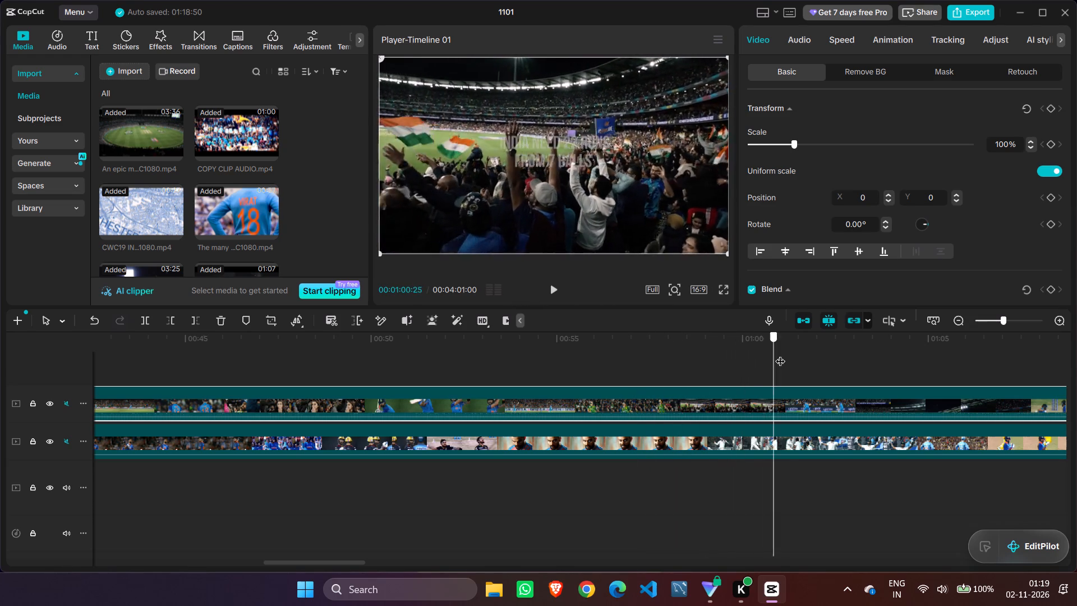
pyautogui.moveTo(780, 354); pyautogui.dragTo(1001, 344)
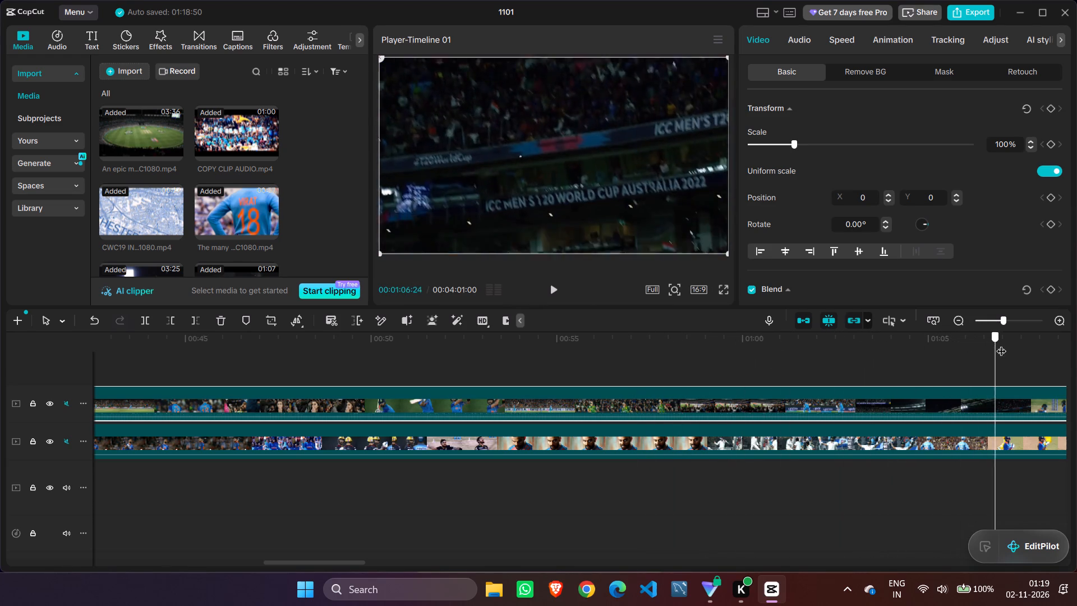
pyautogui.moveTo(1001, 344); pyautogui.dragTo(876, 342)
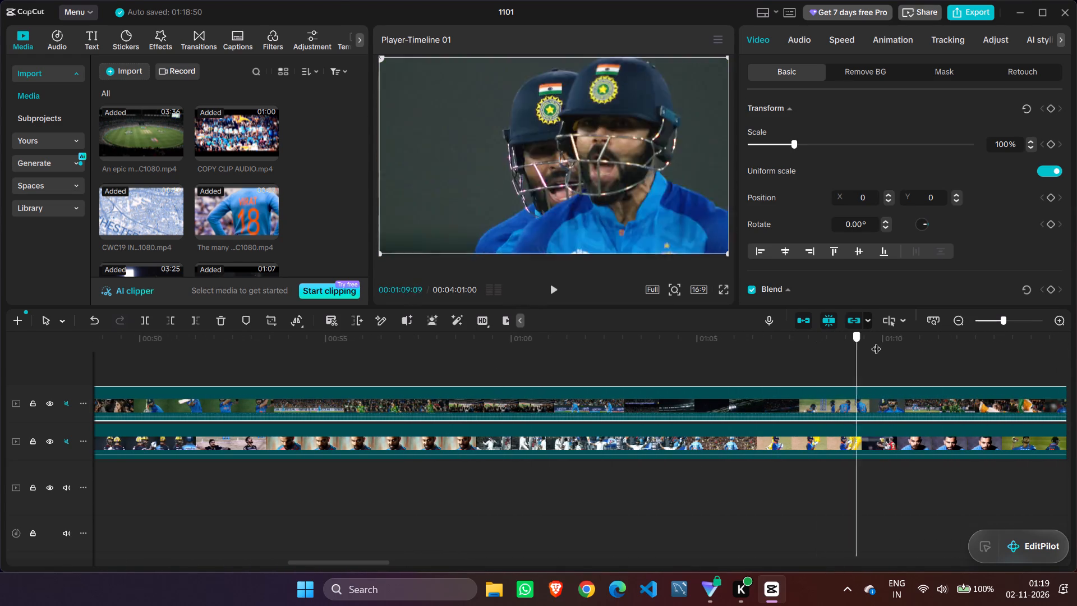
pyautogui.moveTo(876, 342); pyautogui.dragTo(1062, 341)
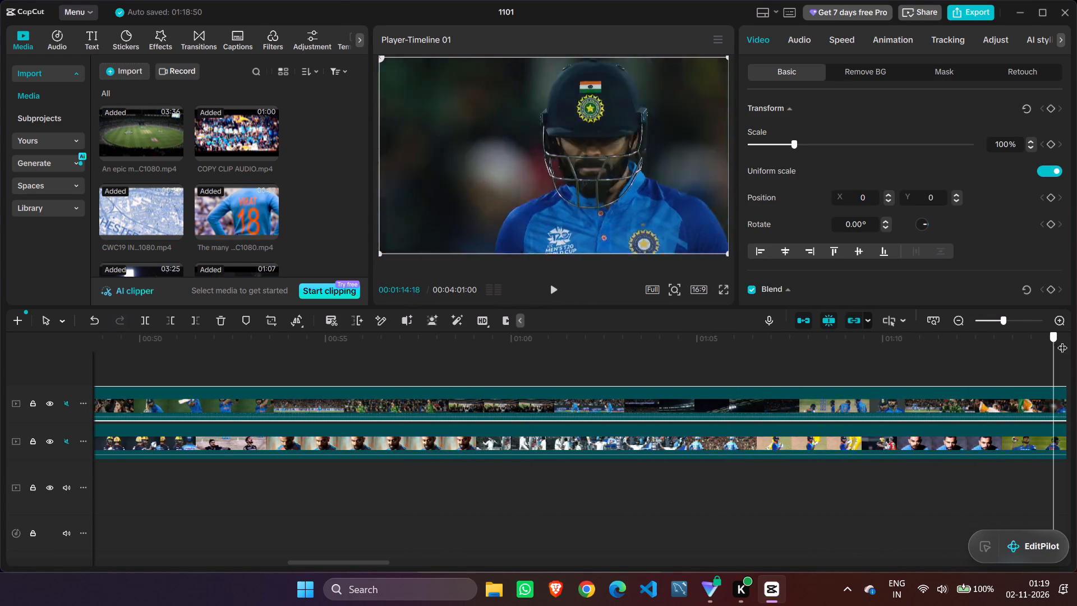
pyautogui.moveTo(1062, 341); pyautogui.dragTo(942, 337)
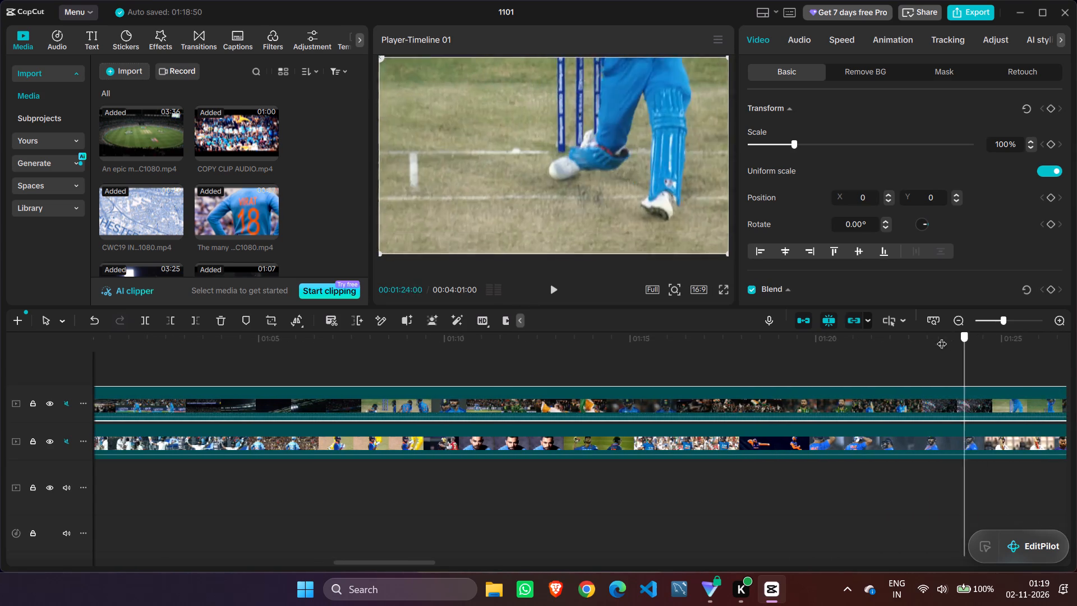
pyautogui.moveTo(942, 337); pyautogui.dragTo(1061, 337)
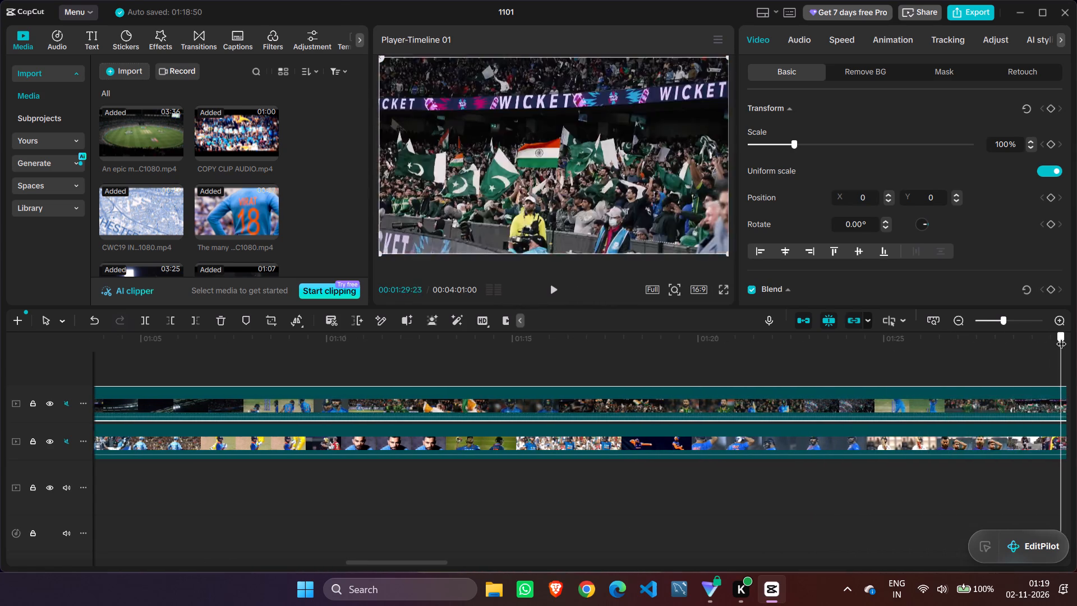
pyautogui.moveTo(1061, 337); pyautogui.dragTo(736, 339)
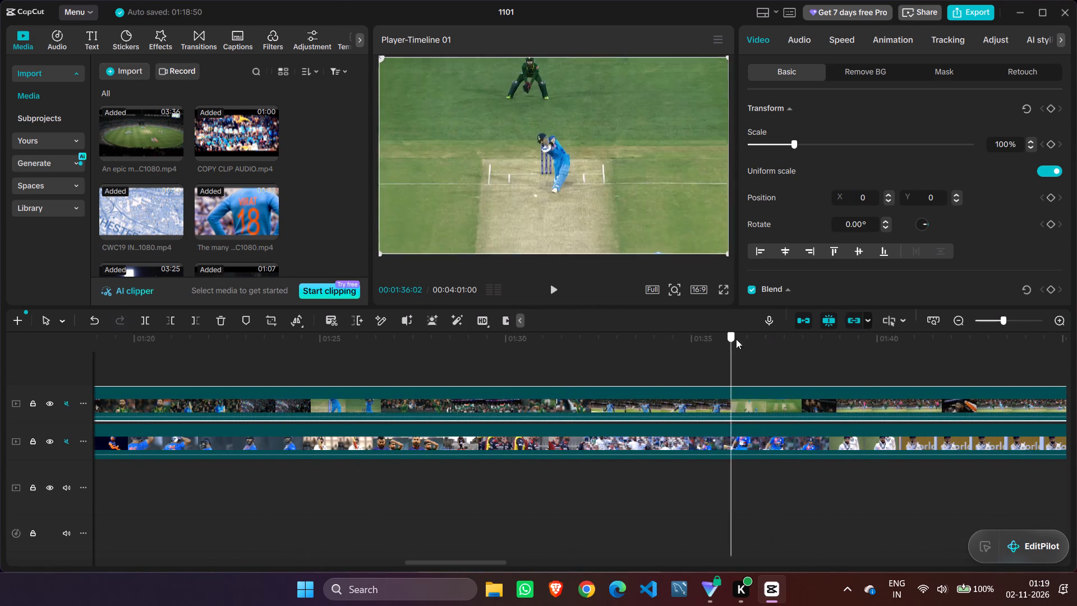
# Trim off everything before 00:01:36:01 in the An epic montage clip so it starts at the overhead batting shot.
pyautogui.moveTo(736, 339); pyautogui.dragTo(733, 343)
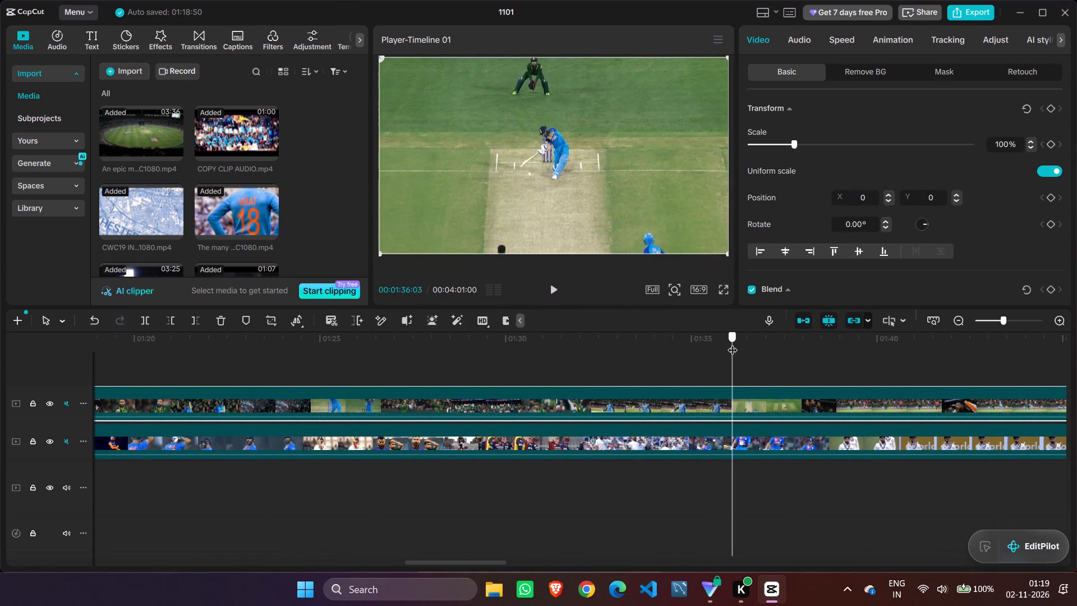
pyautogui.moveTo(733, 343); pyautogui.dragTo(728, 346)
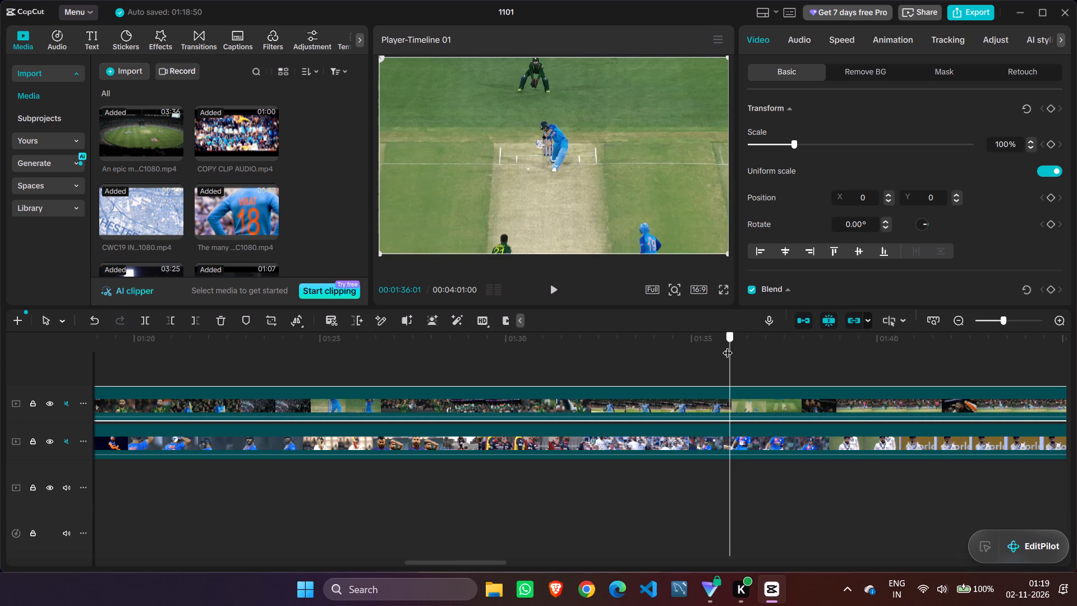
pyautogui.moveTo(728, 346); pyautogui.dragTo(730, 345)
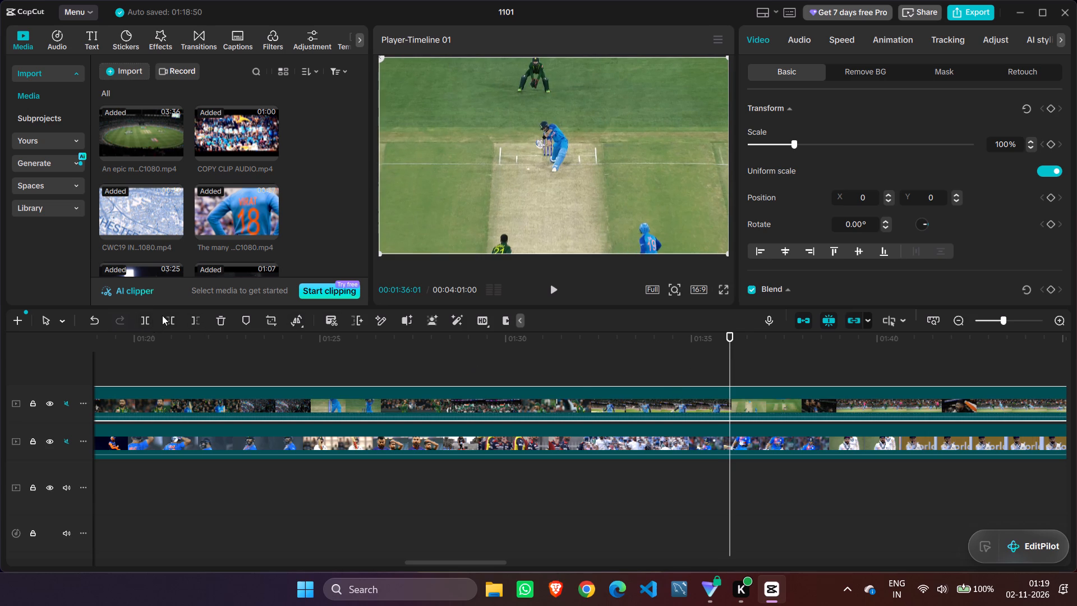
pyautogui.click(167, 316)
# Move the trimmed An epic montage clip back along the top track to the beat marker at about 00:00:25:08.
pyautogui.moveTo(804, 403); pyautogui.dragTo(334, 371)
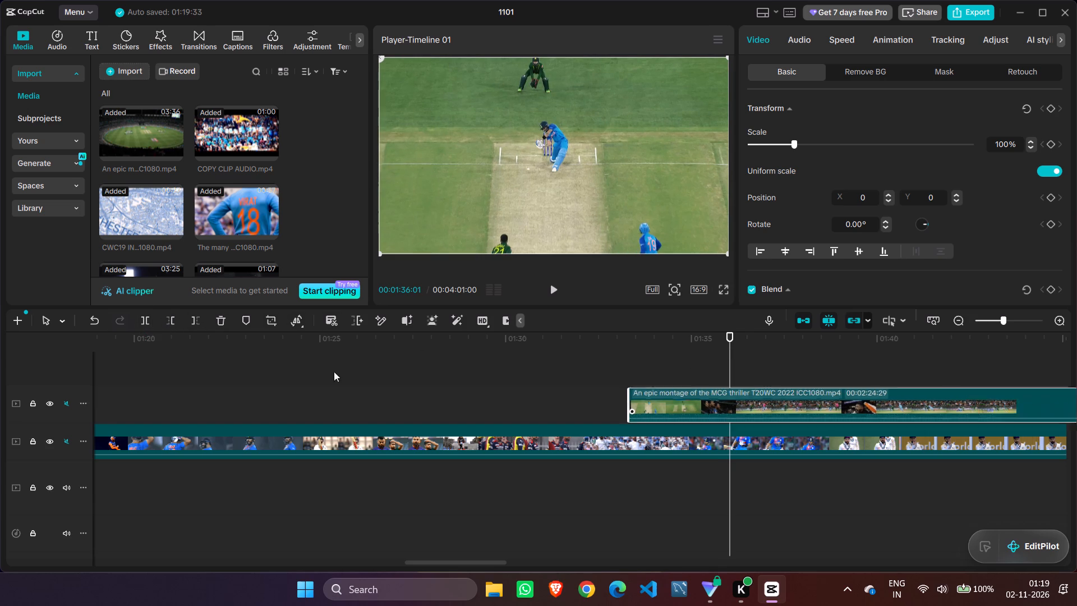
pyautogui.moveTo(334, 371); pyautogui.dragTo(0, 438)
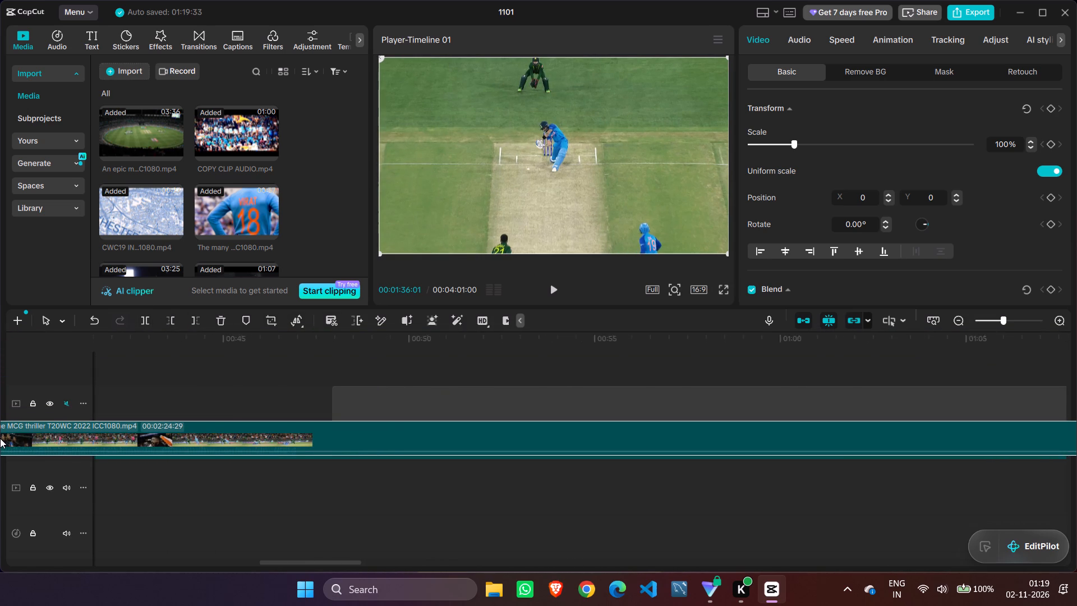
pyautogui.moveTo(0, 438); pyautogui.dragTo(849, 391)
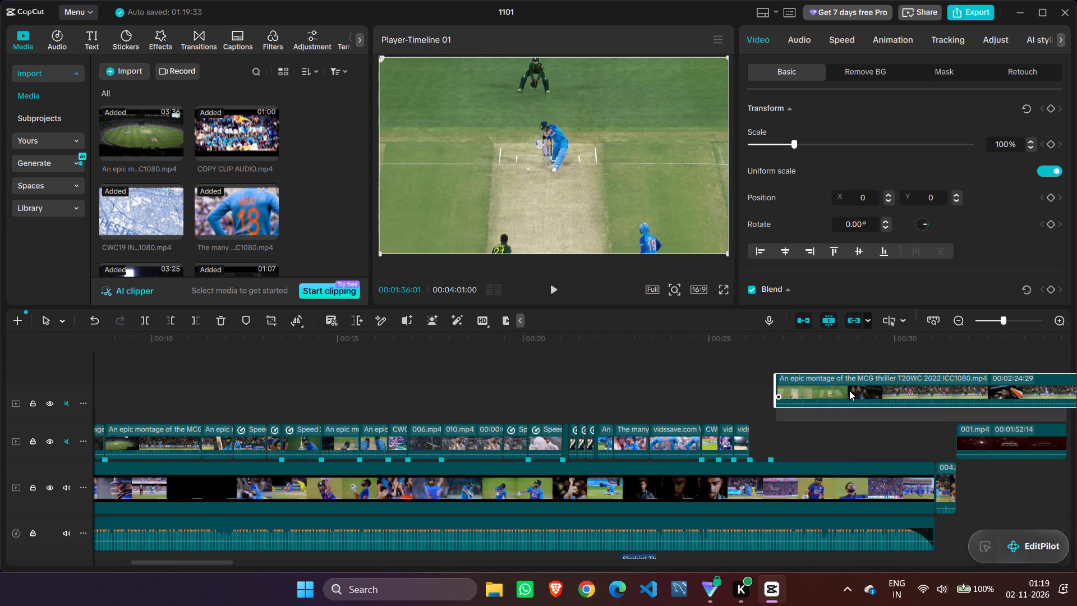
pyautogui.moveTo(849, 391); pyautogui.dragTo(795, 388)
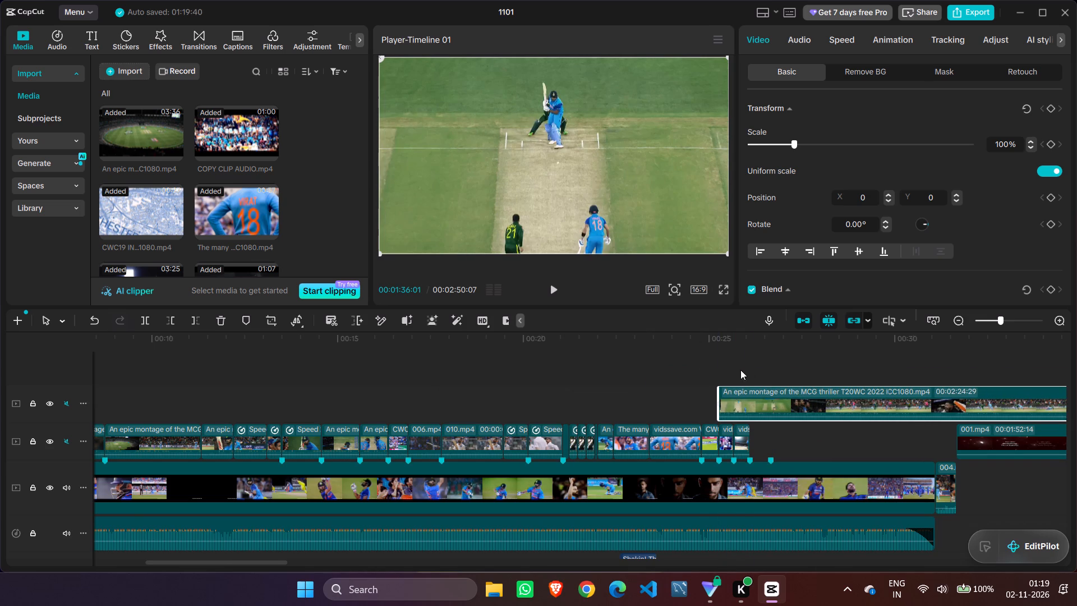
# Play back the montage from about 00:00:24:02 to 00:00:25:28 to check the overhead batting shot against the beat markers.
pyautogui.click(675, 383)
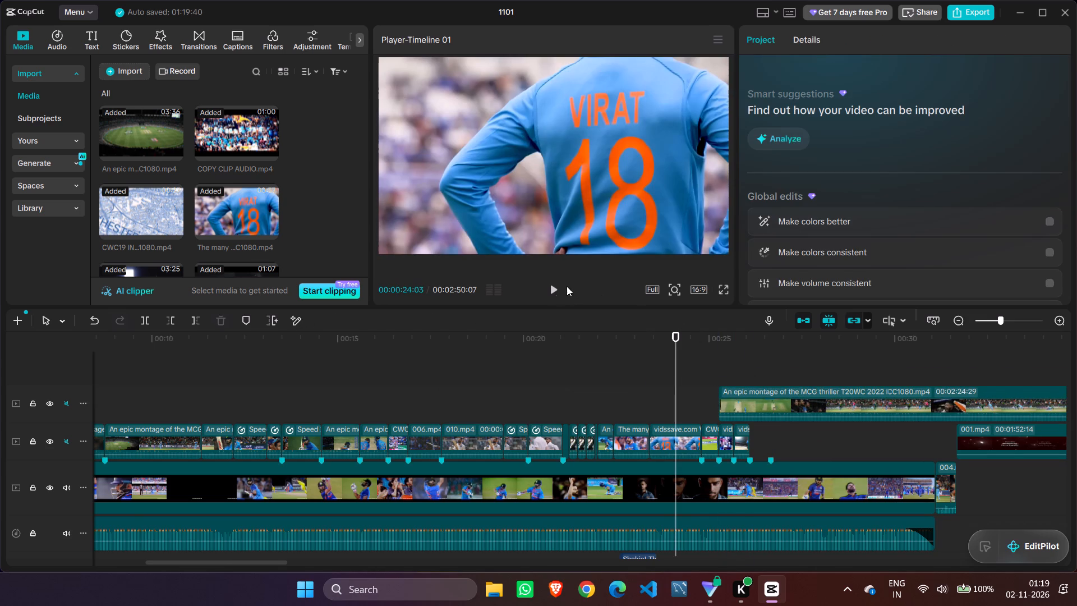
pyautogui.click(555, 290)
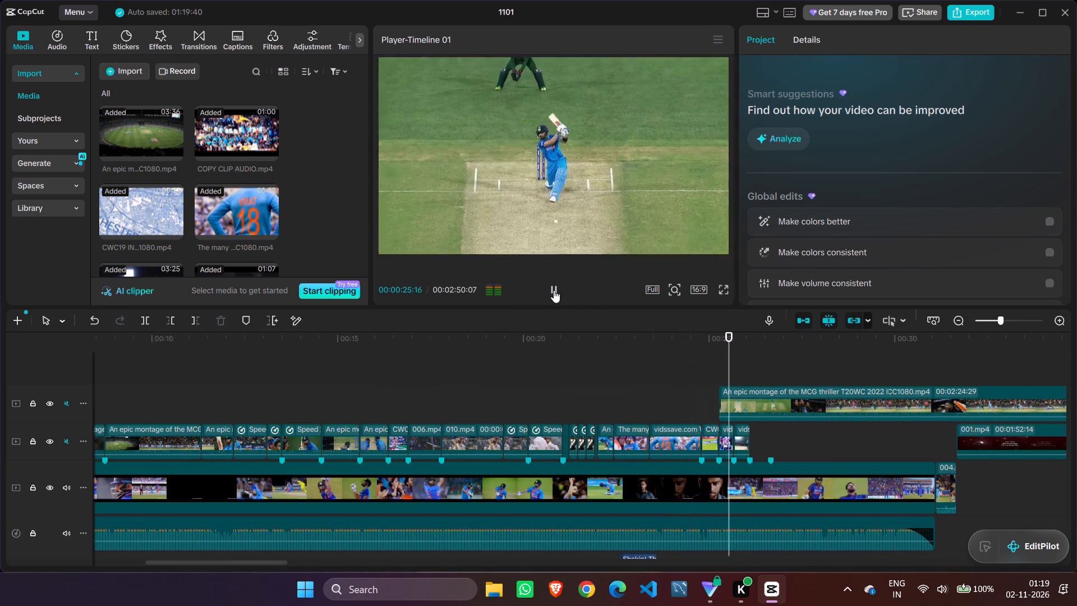
pyautogui.click(554, 290)
pyautogui.moveTo(751, 352); pyautogui.dragTo(672, 352)
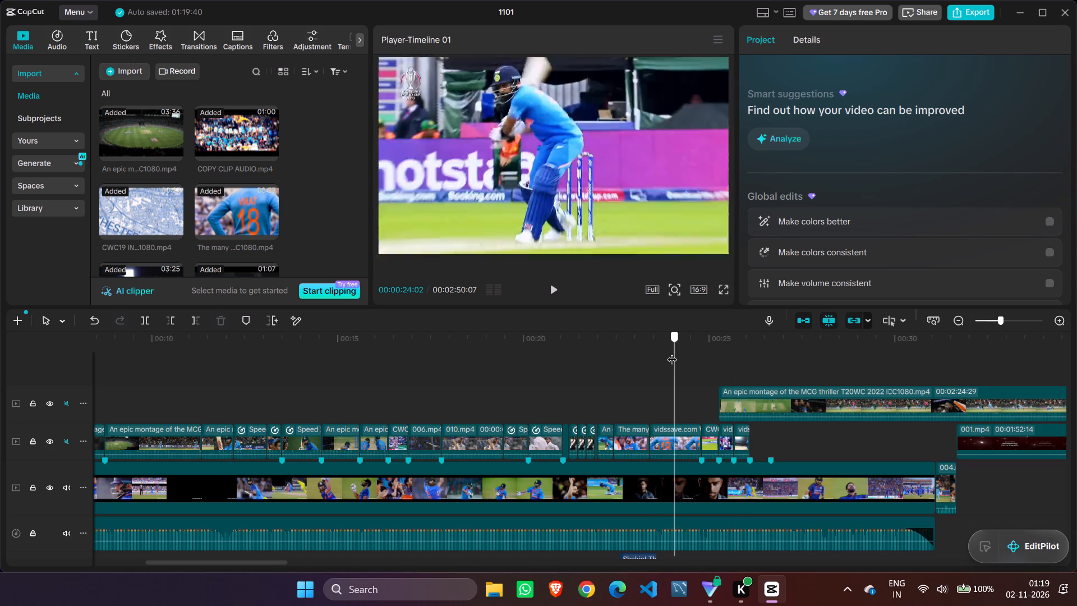
pyautogui.moveTo(672, 352); pyautogui.dragTo(673, 353)
pyautogui.click(552, 282)
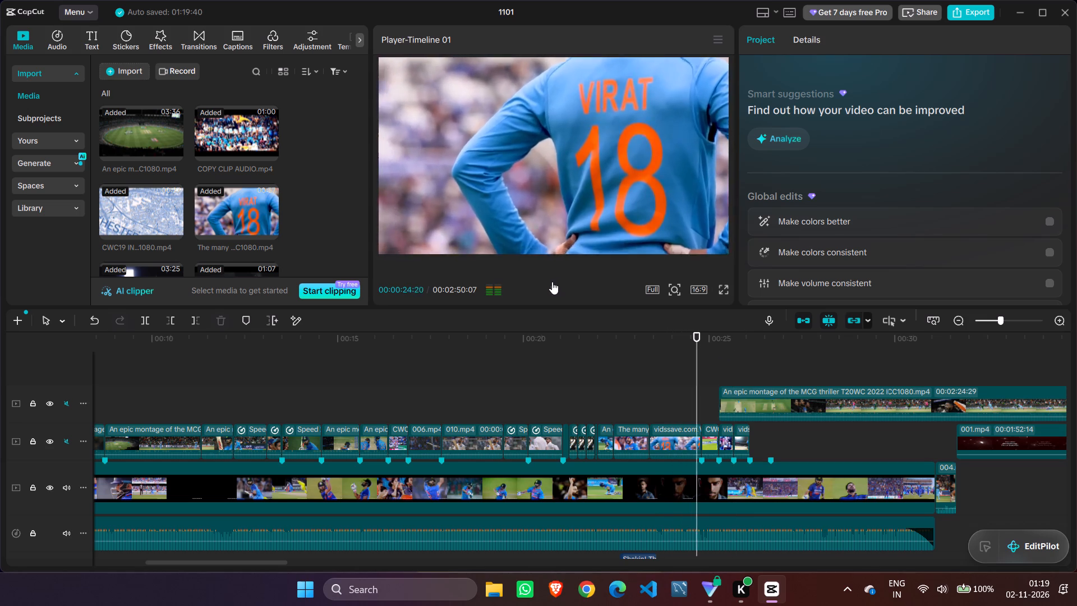
pyautogui.click(552, 282)
pyautogui.click(554, 282)
pyautogui.click(554, 282)
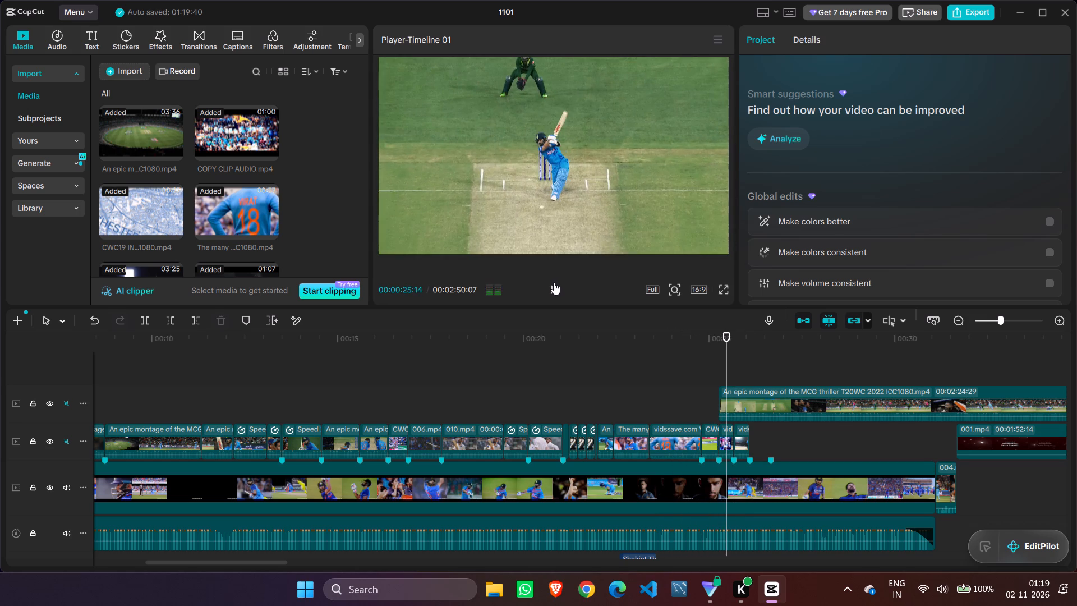
pyautogui.click(555, 282)
pyautogui.click(556, 283)
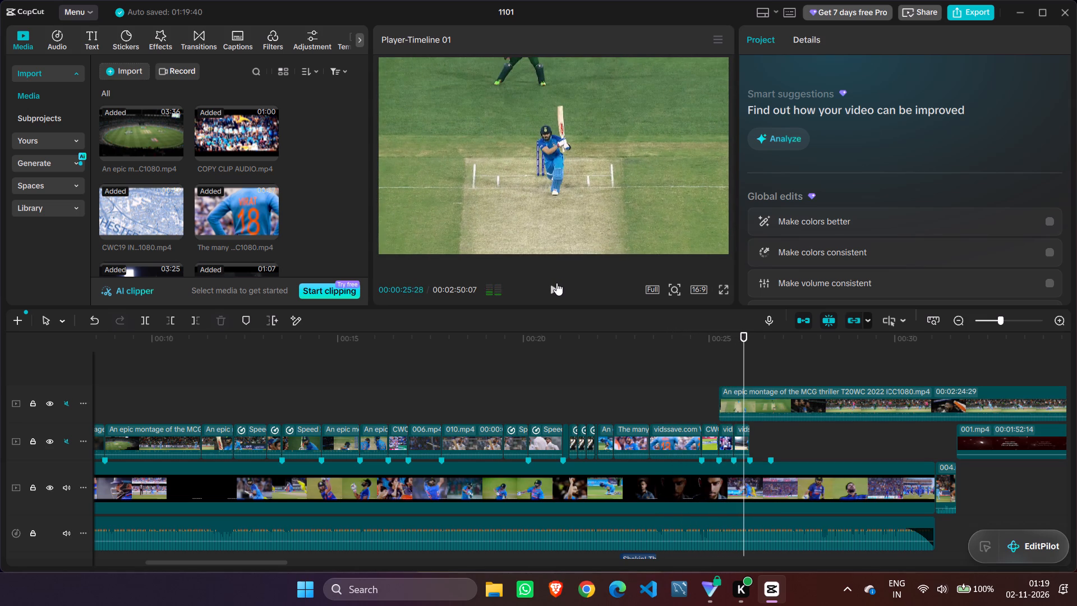
# Split the An epic montage clip at 00:00:25:20 and move the remainder about one second later, to the last beat marker.
pyautogui.click(783, 398)
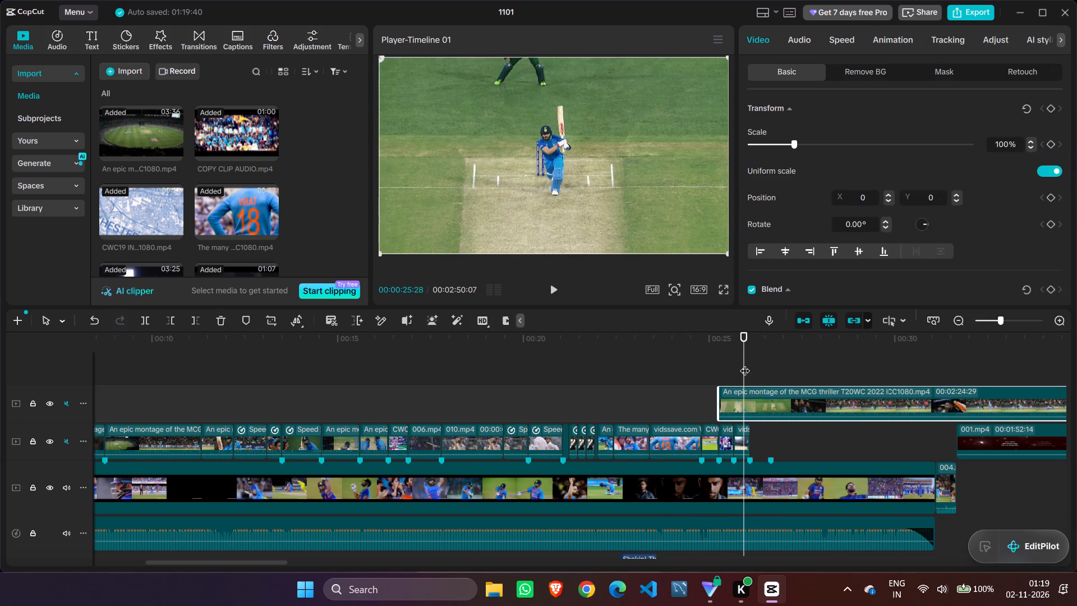
pyautogui.moveTo(745, 363); pyautogui.dragTo(735, 360)
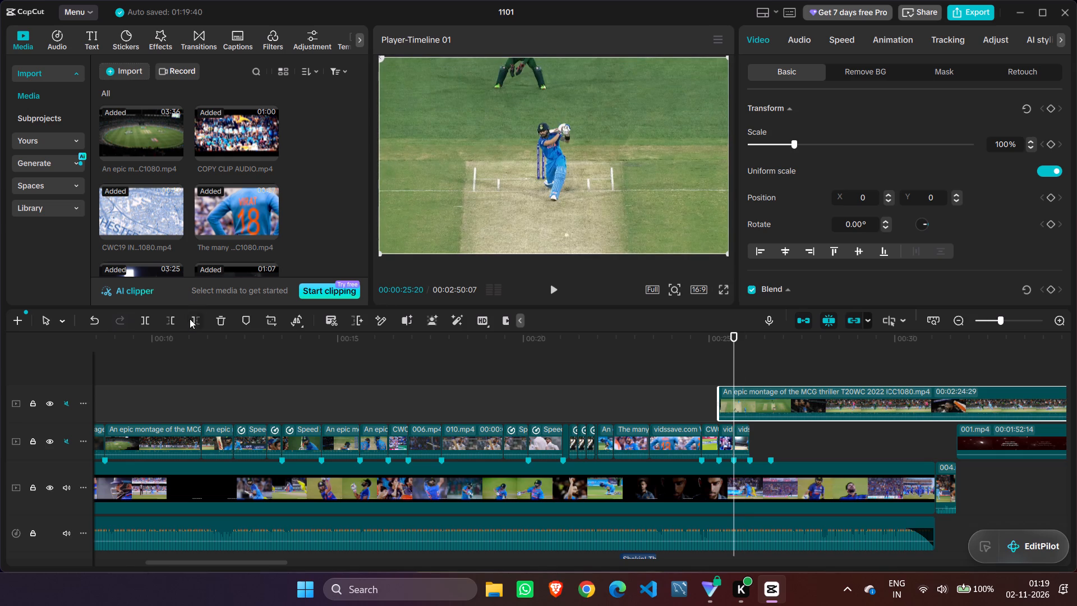
pyautogui.click(149, 316)
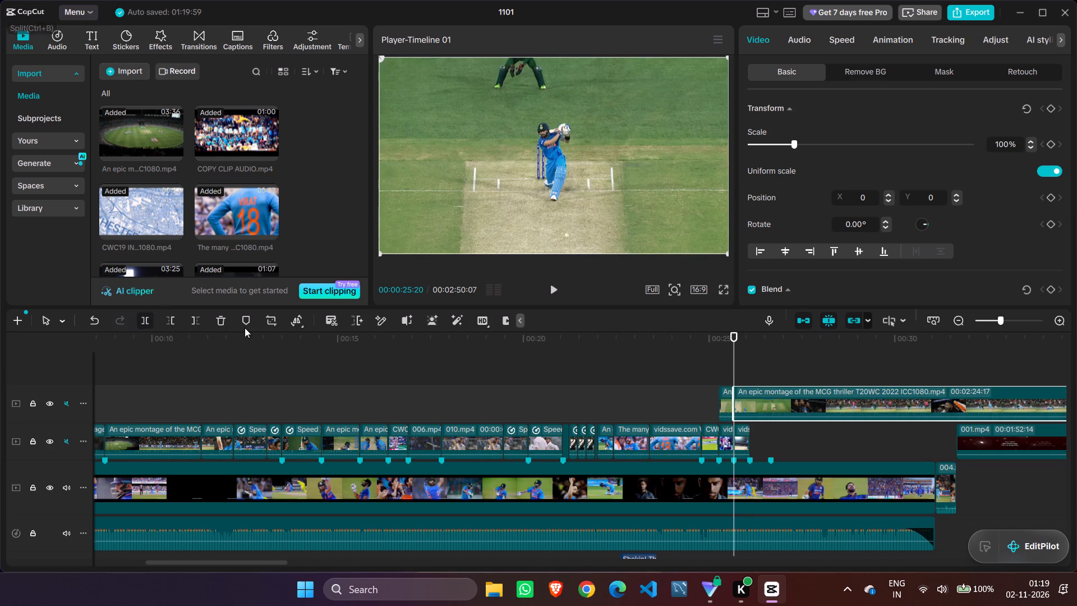
pyautogui.moveTo(761, 396); pyautogui.dragTo(800, 389)
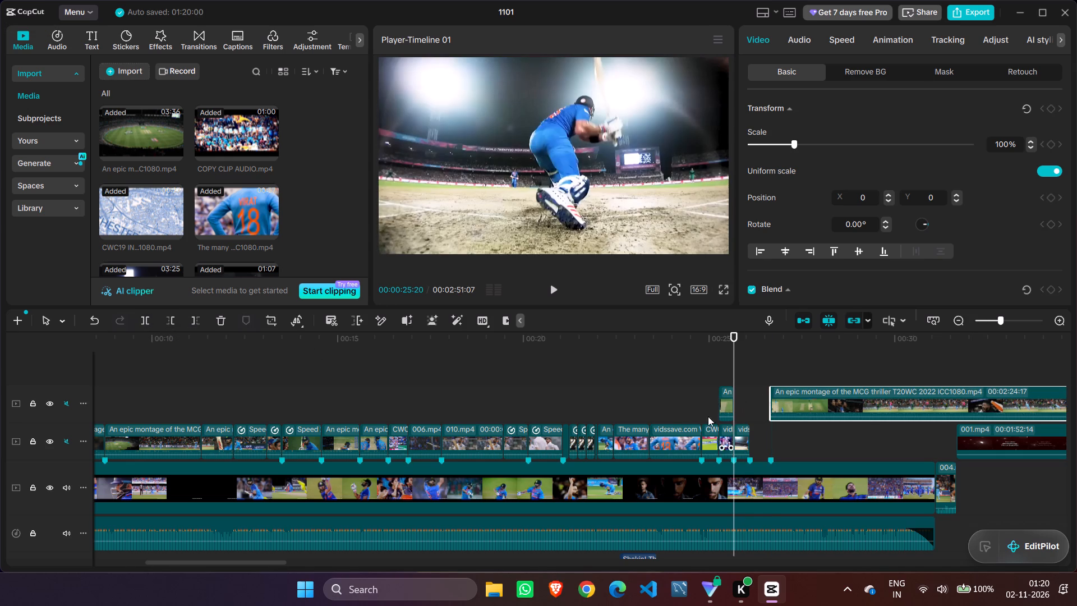
# Replace the short vidssave clip between the beat markers at about 00:00:25:08 and 00:00:25:20 with the split-off overhead batting shot.
pyautogui.moveTo(734, 352); pyautogui.dragTo(802, 351)
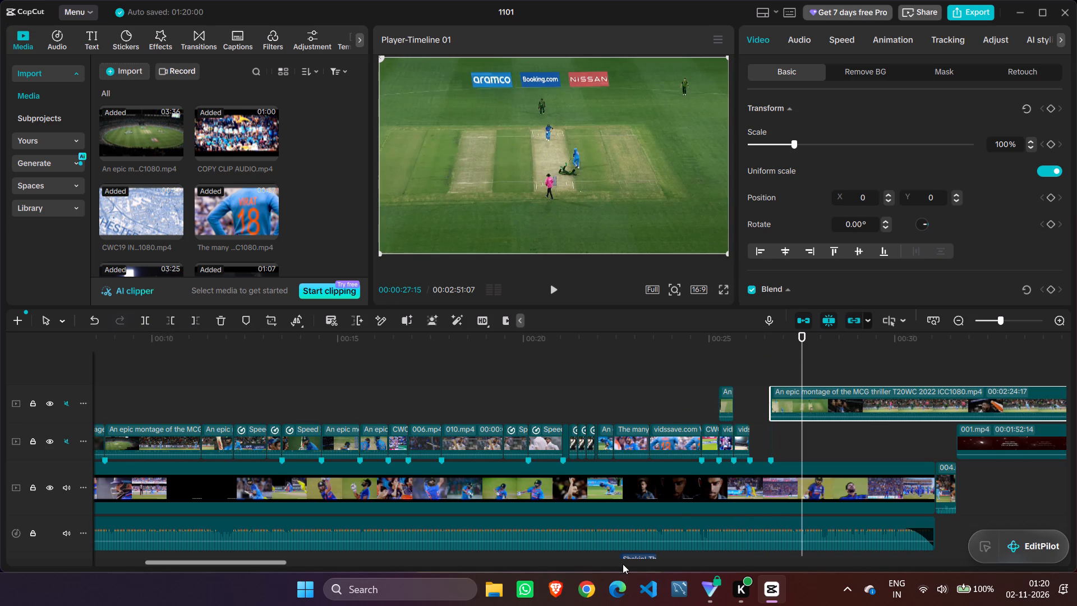
pyautogui.moveTo(623, 564); pyautogui.dragTo(50, 567)
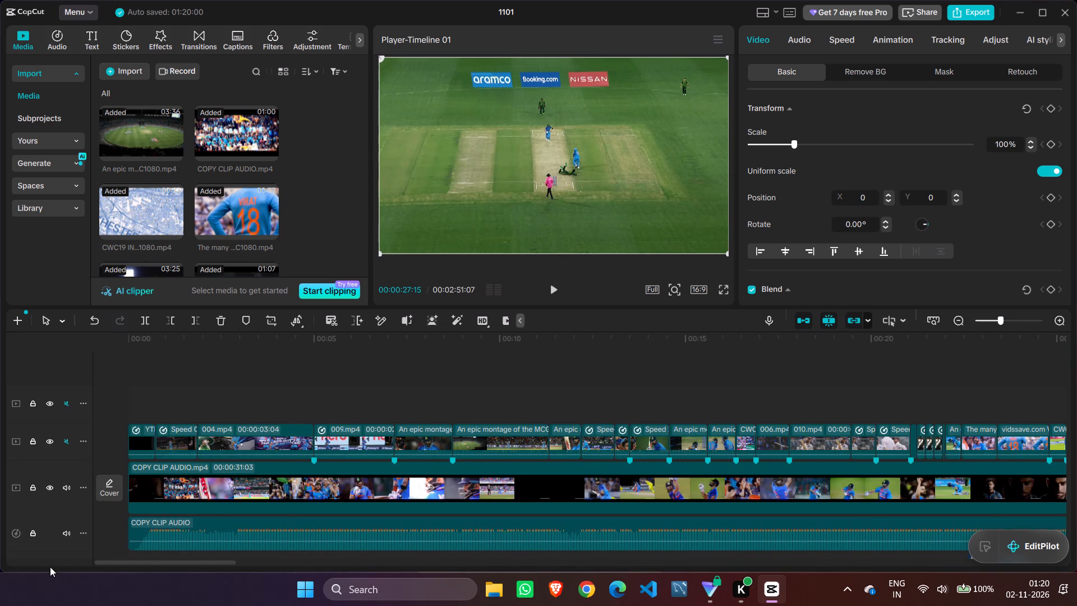
pyautogui.moveTo(50, 567); pyautogui.dragTo(237, 547)
pyautogui.click(577, 437)
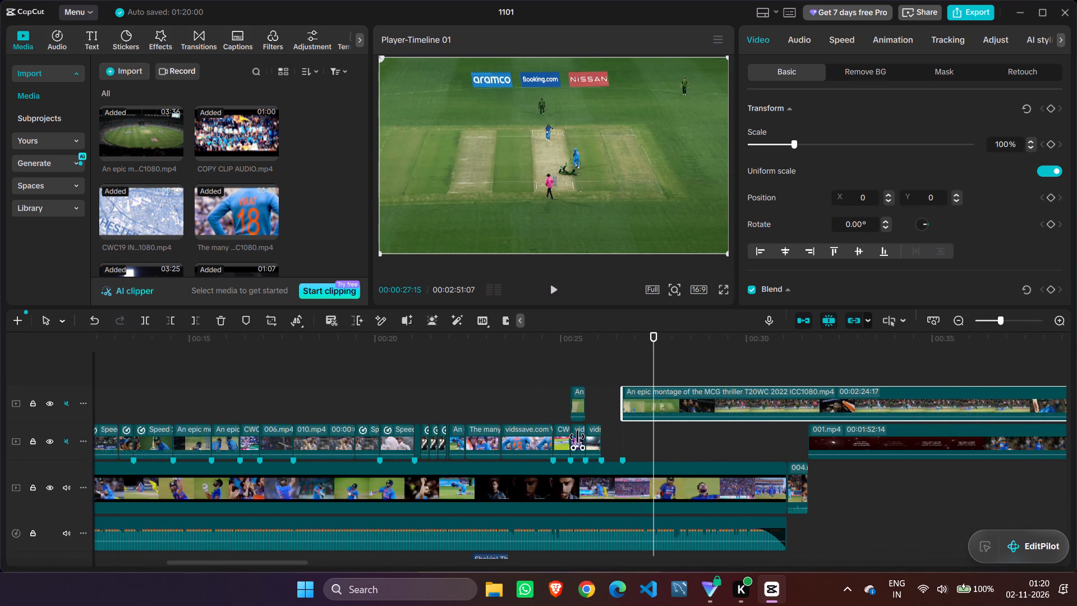
pyautogui.click(215, 320)
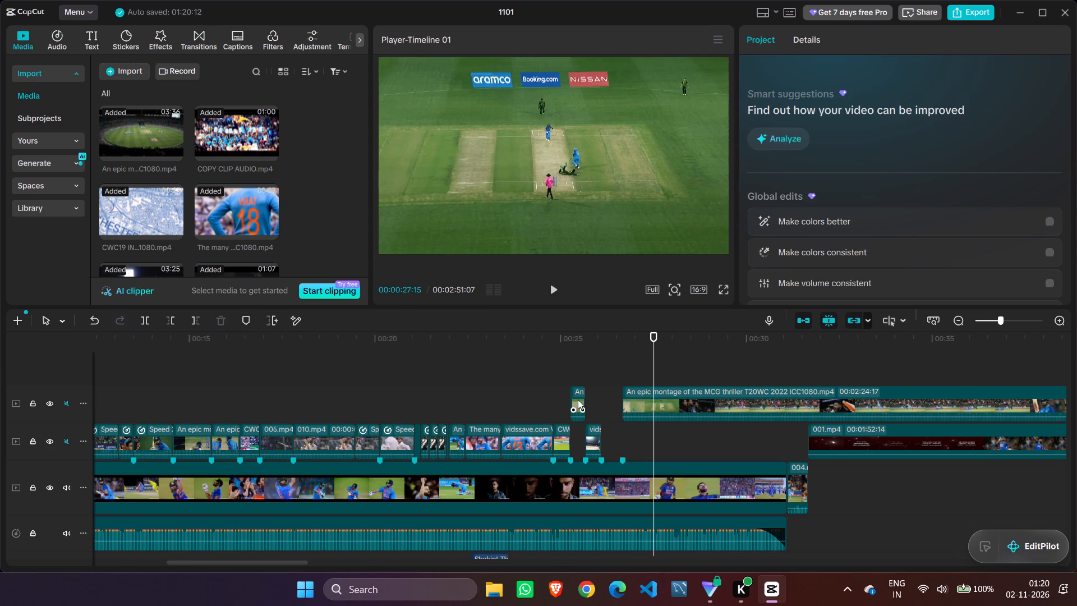
pyautogui.moveTo(578, 400); pyautogui.dragTo(578, 437)
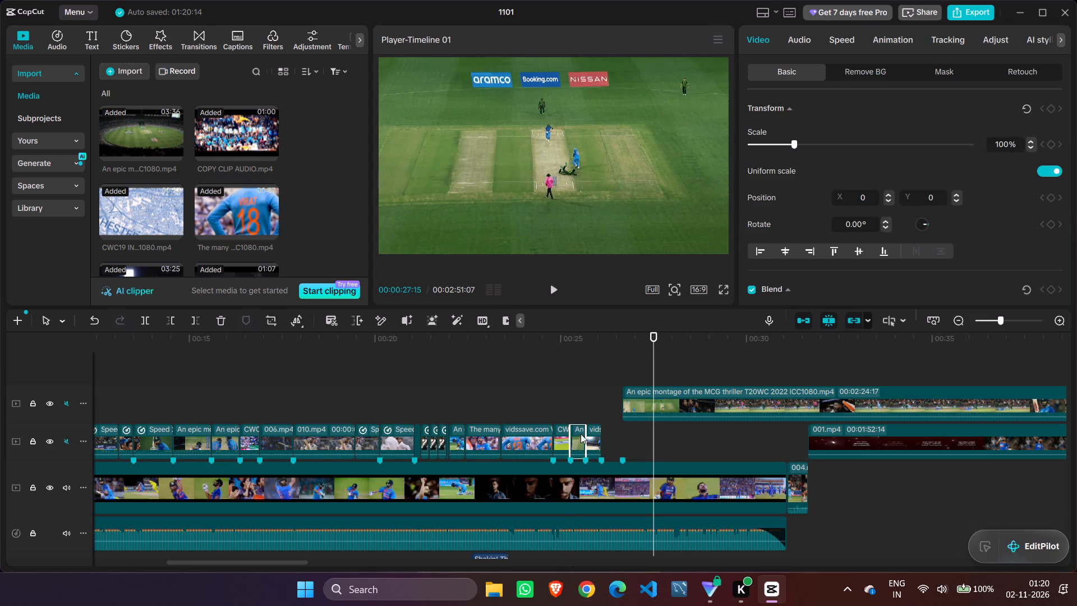
# Replay the montage section from about 00:00:23 to 00:00:26:14 to review the newly placed overhead shot's timing against the beat.
pyautogui.click(599, 371)
pyautogui.moveTo(604, 366); pyautogui.dragTo(491, 368)
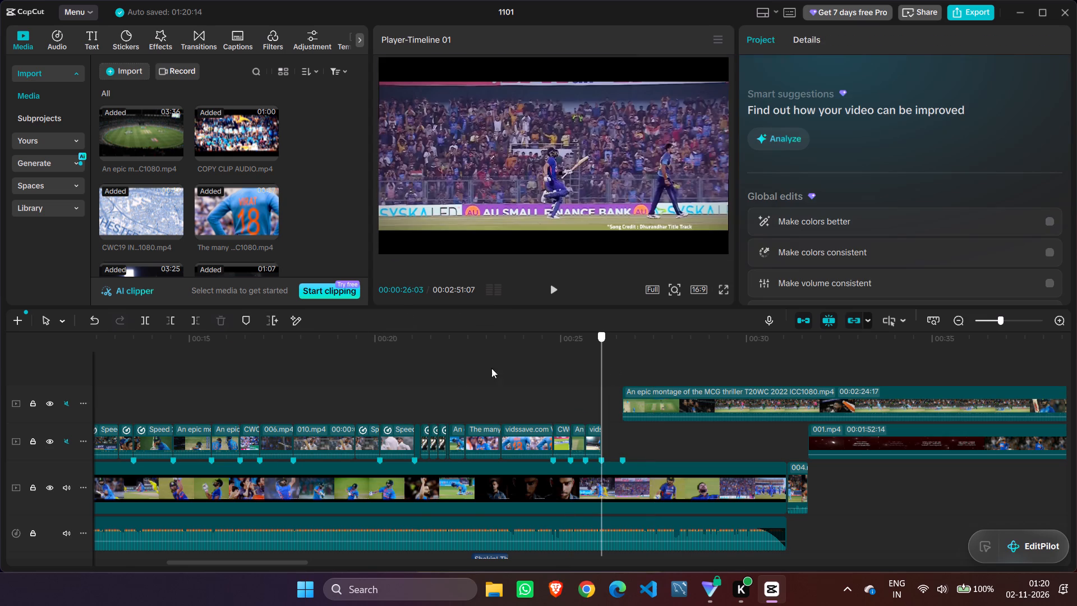
pyautogui.moveTo(491, 368); pyautogui.dragTo(434, 375)
pyautogui.click(556, 287)
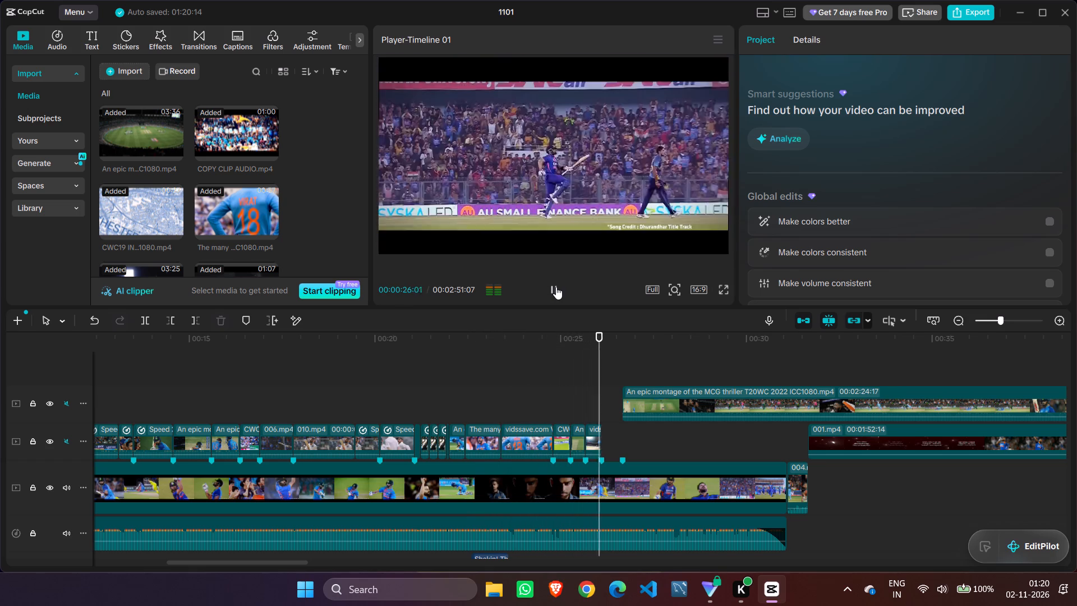
pyautogui.click(555, 284)
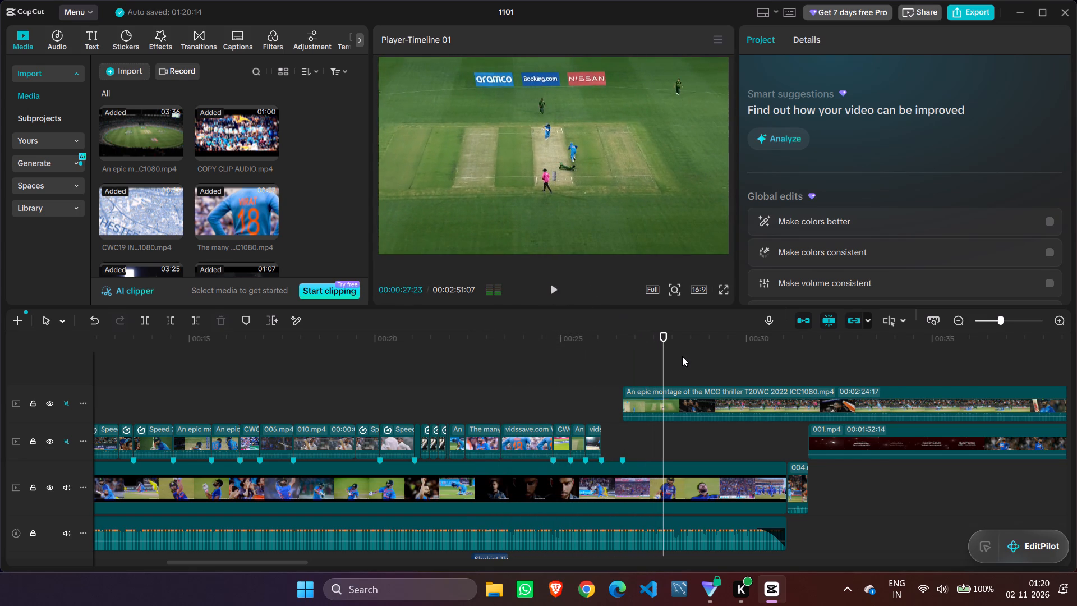
pyautogui.moveTo(668, 353); pyautogui.dragTo(564, 383)
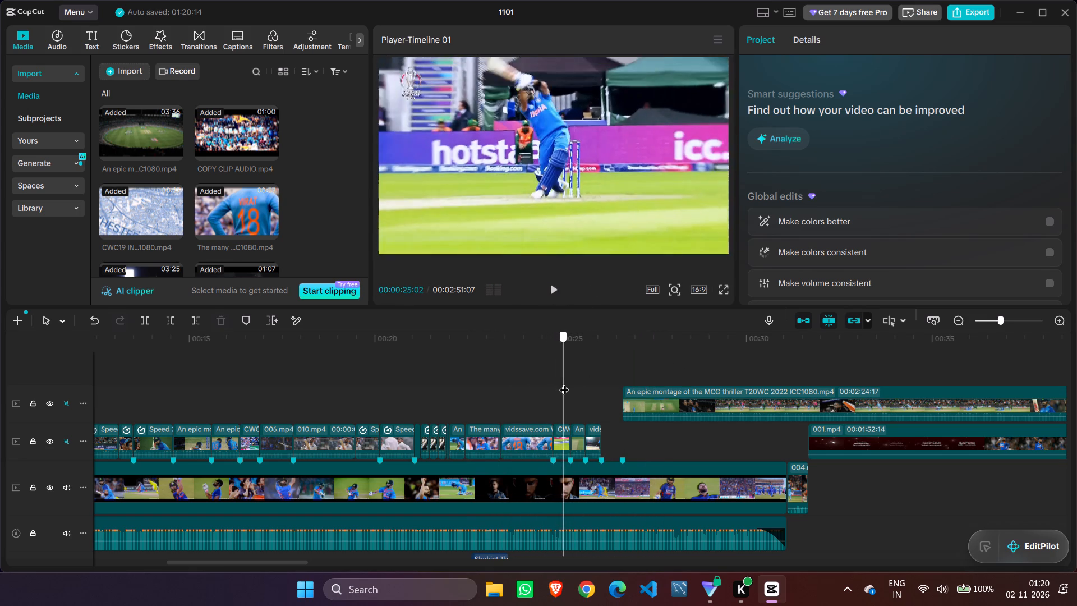
pyautogui.moveTo(564, 383); pyautogui.dragTo(509, 379)
pyautogui.click(554, 289)
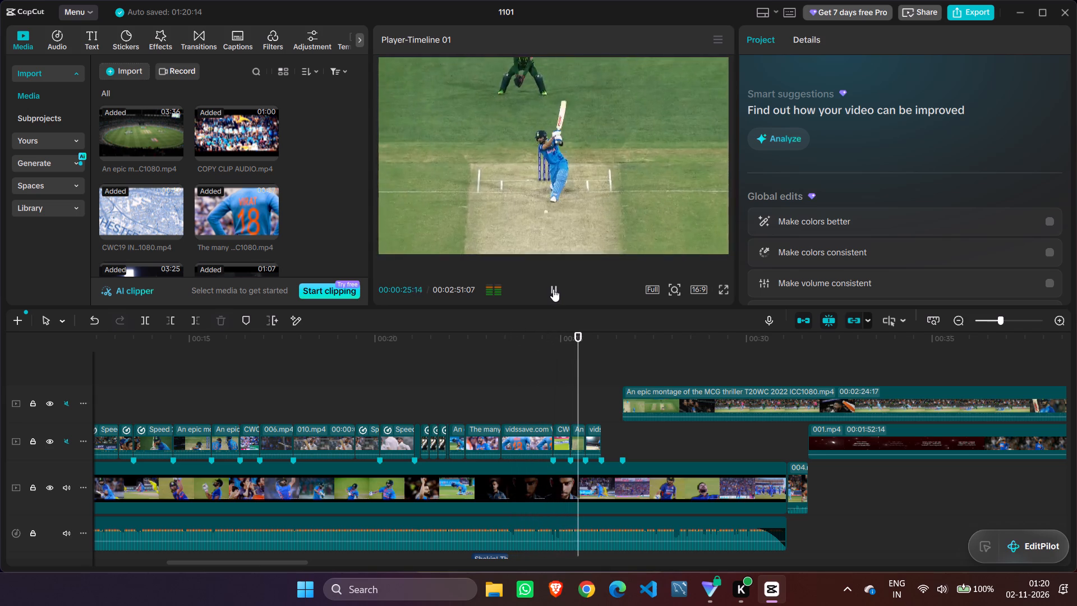
pyautogui.click(553, 289)
pyautogui.moveTo(603, 363); pyautogui.dragTo(544, 361)
pyautogui.click(556, 285)
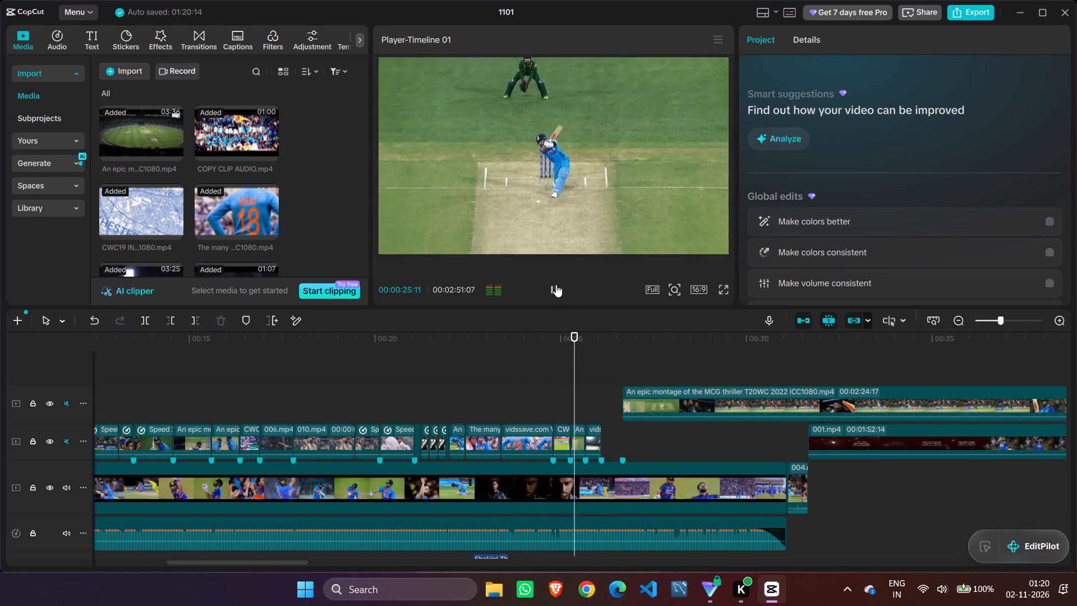
pyautogui.click(556, 284)
pyautogui.moveTo(606, 353); pyautogui.dragTo(563, 353)
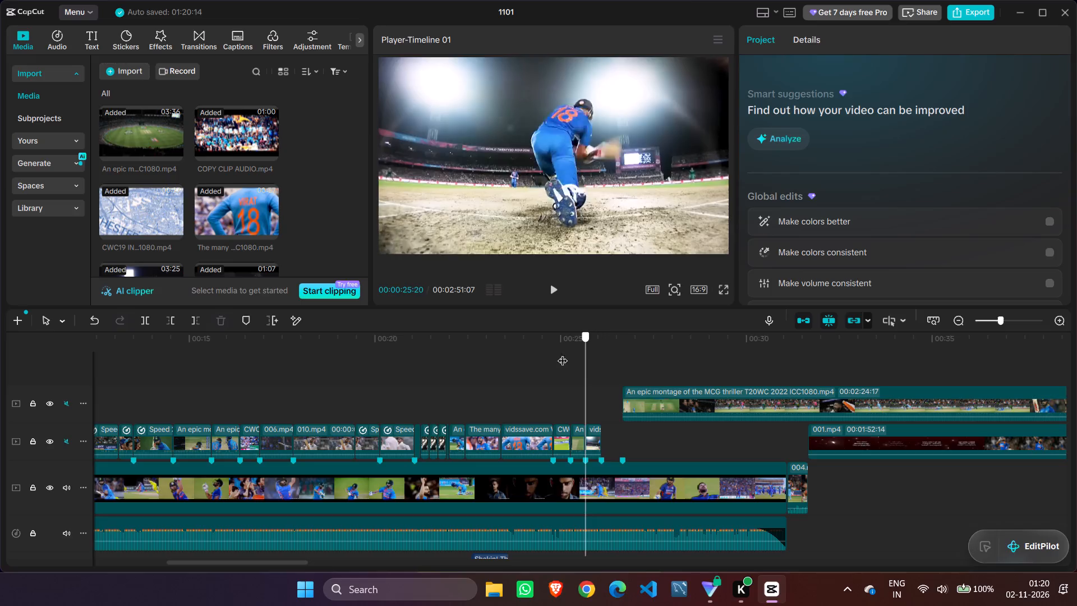
pyautogui.moveTo(563, 353); pyautogui.dragTo(539, 353)
pyautogui.click(555, 289)
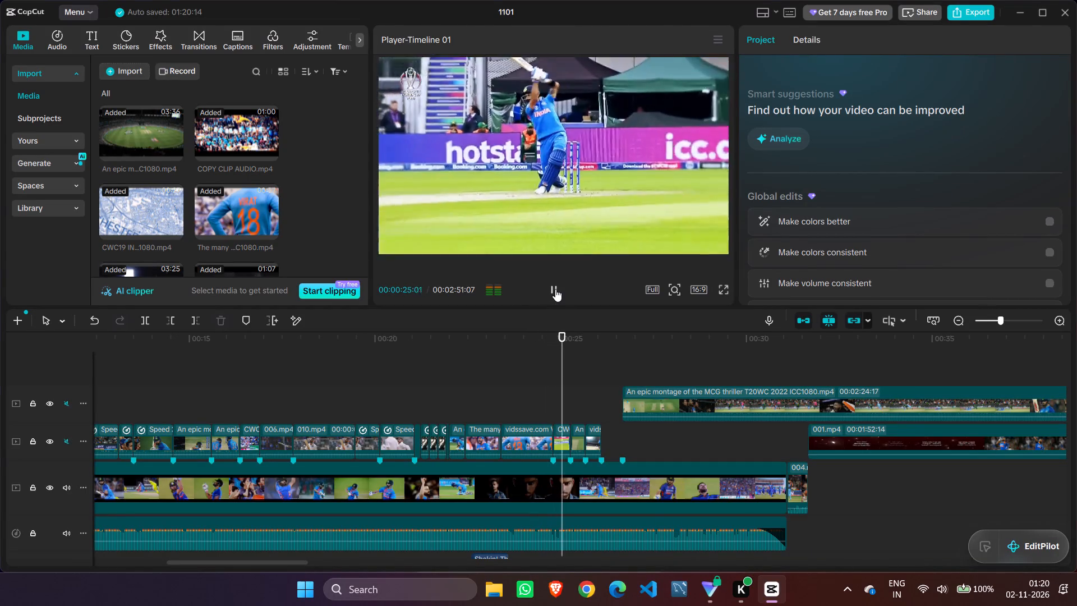
pyautogui.click(555, 289)
pyautogui.moveTo(615, 359); pyautogui.dragTo(535, 361)
pyautogui.click(555, 290)
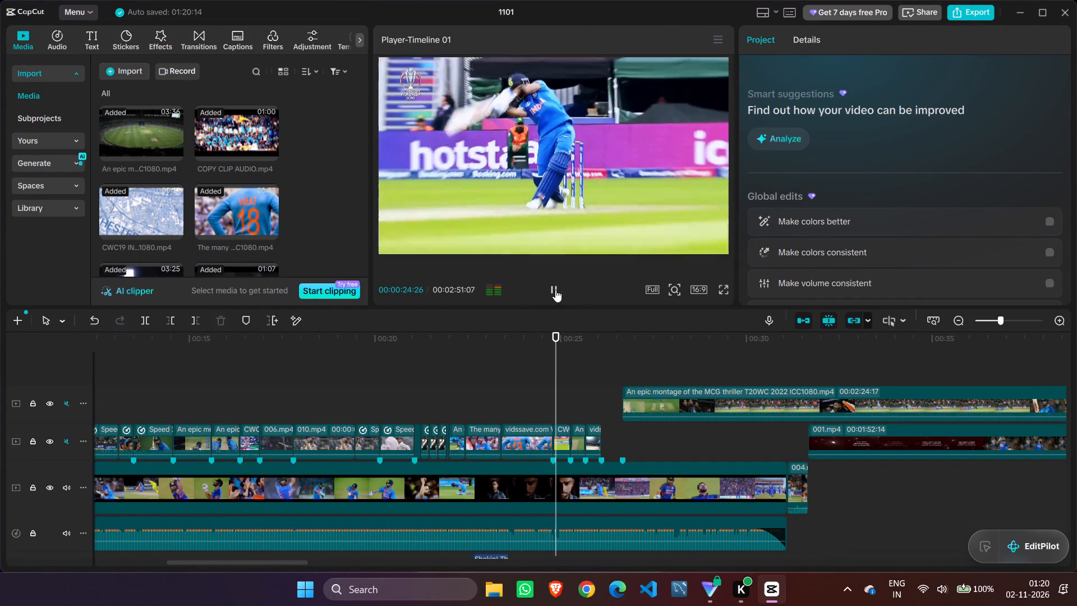
pyautogui.click(555, 290)
pyautogui.doubleClick(555, 290)
pyautogui.click(555, 290)
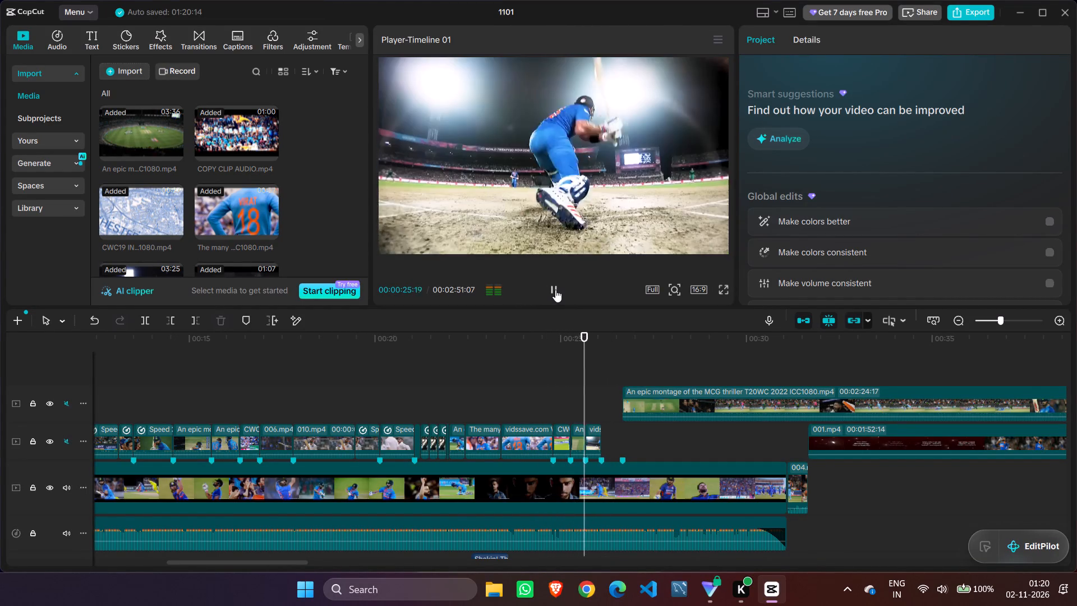
pyautogui.click(555, 290)
pyautogui.moveTo(597, 357); pyautogui.dragTo(490, 365)
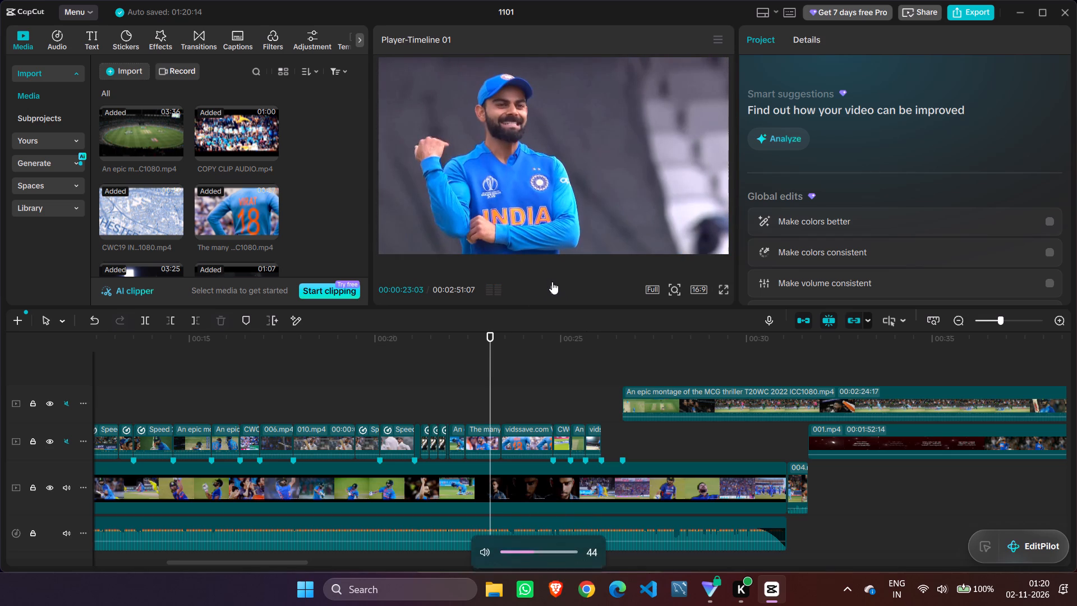
pyautogui.click(551, 283)
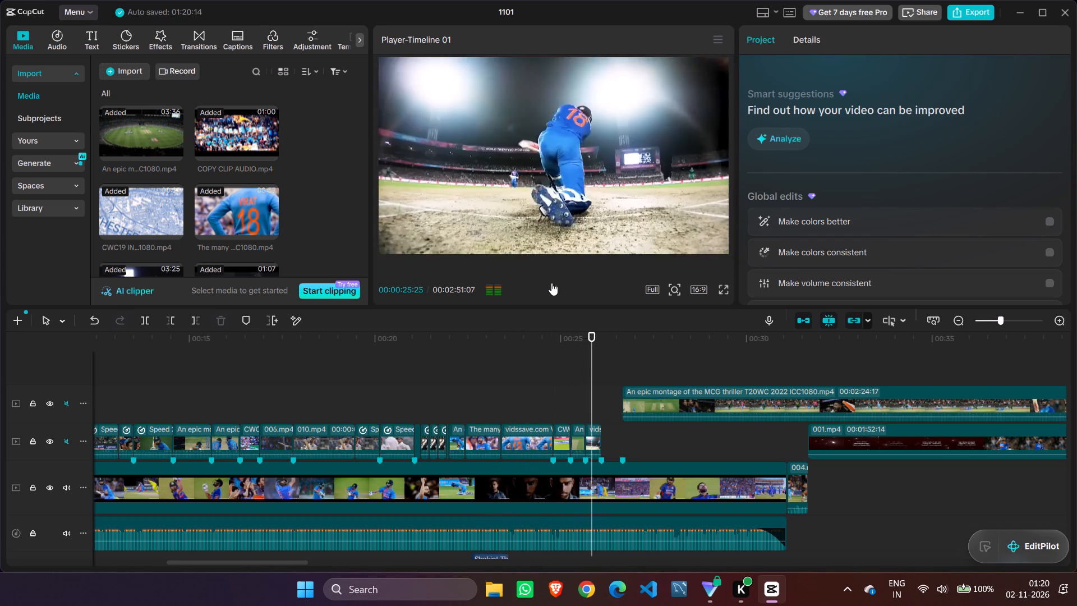
pyautogui.click(551, 283)
pyautogui.moveTo(616, 357); pyautogui.dragTo(523, 356)
pyautogui.click(554, 290)
pyautogui.click(554, 290)
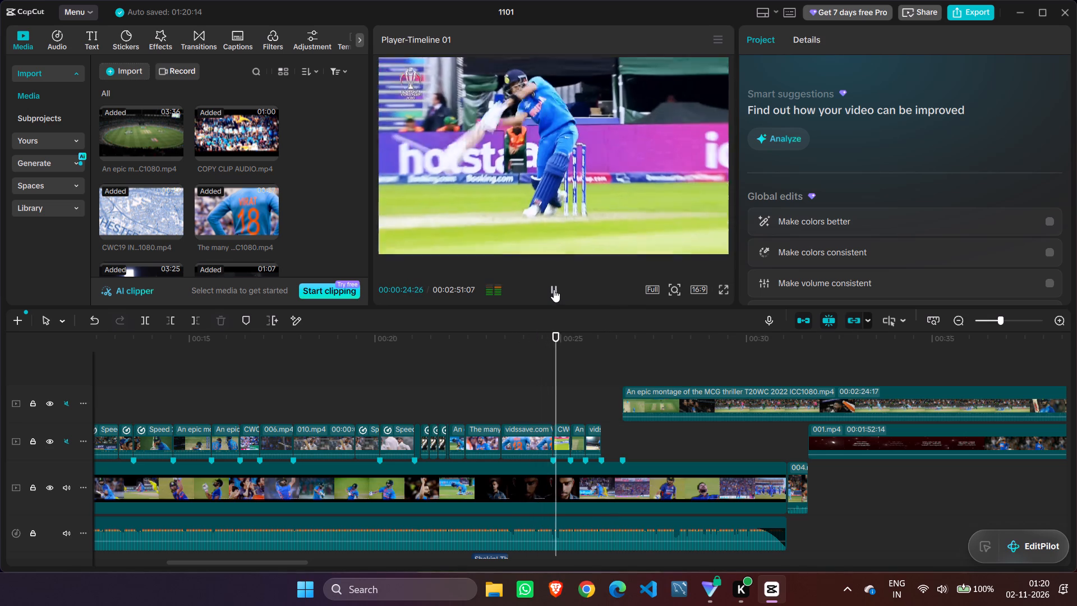
pyautogui.doubleClick(554, 290)
pyautogui.click(554, 290)
pyautogui.click(554, 290)
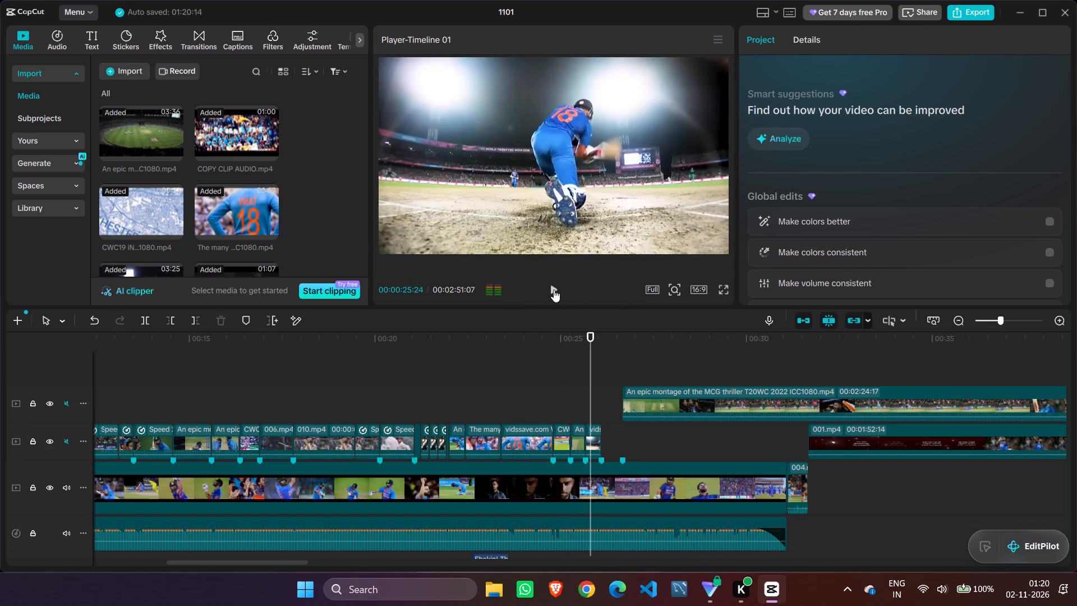
pyautogui.click(554, 290)
pyautogui.click(554, 290)
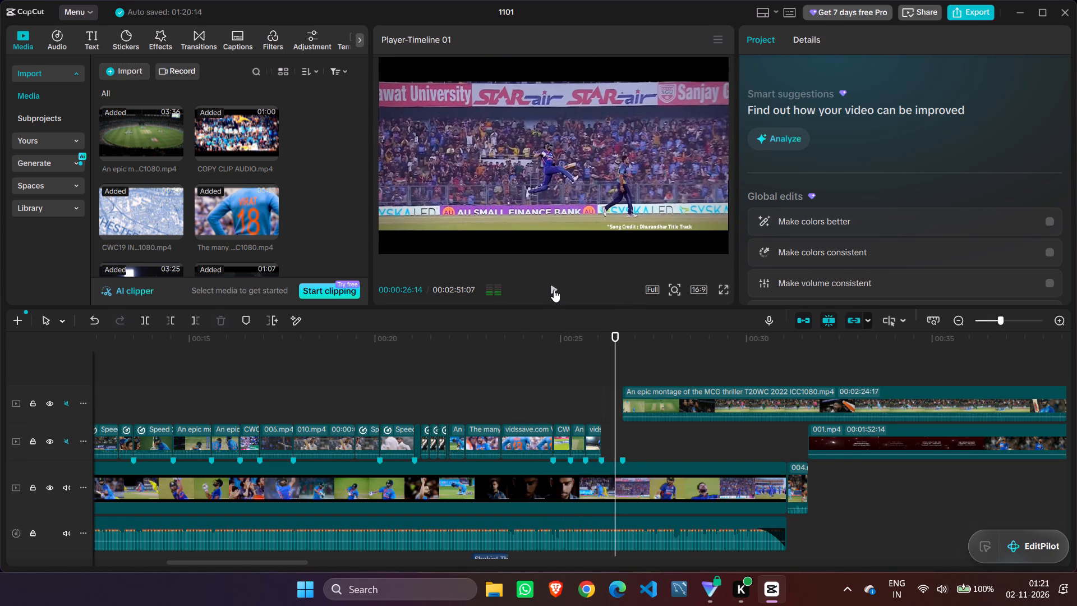
# Scrub the remaining An epic montage clip from 00:00:26:14 to about 00:00:39:21 to look for another usable batting shot.
pyautogui.moveTo(619, 351); pyautogui.dragTo(724, 368)
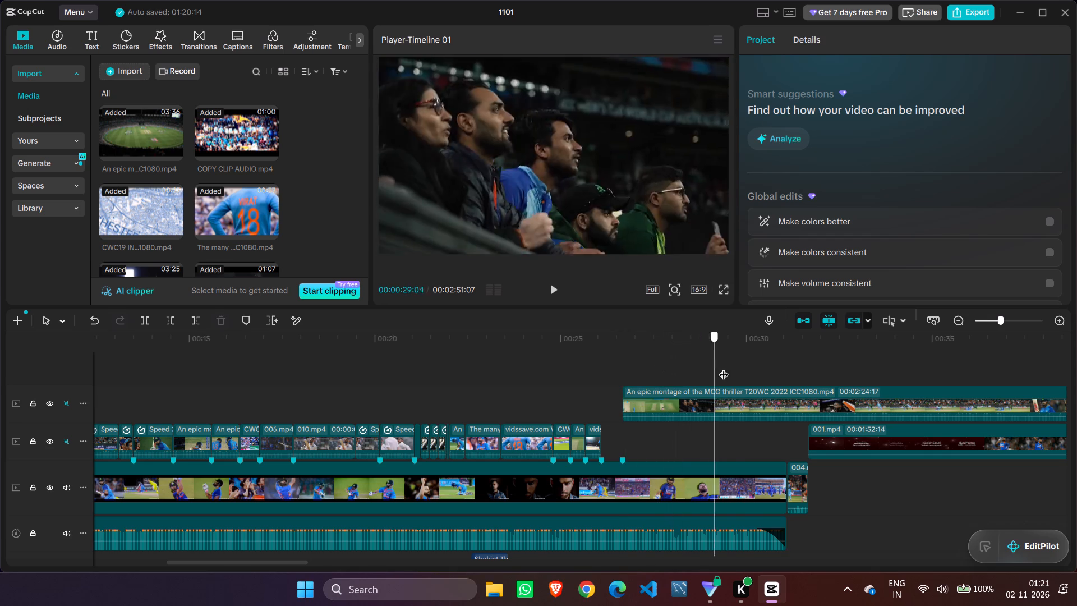
pyautogui.moveTo(724, 368); pyautogui.dragTo(908, 400)
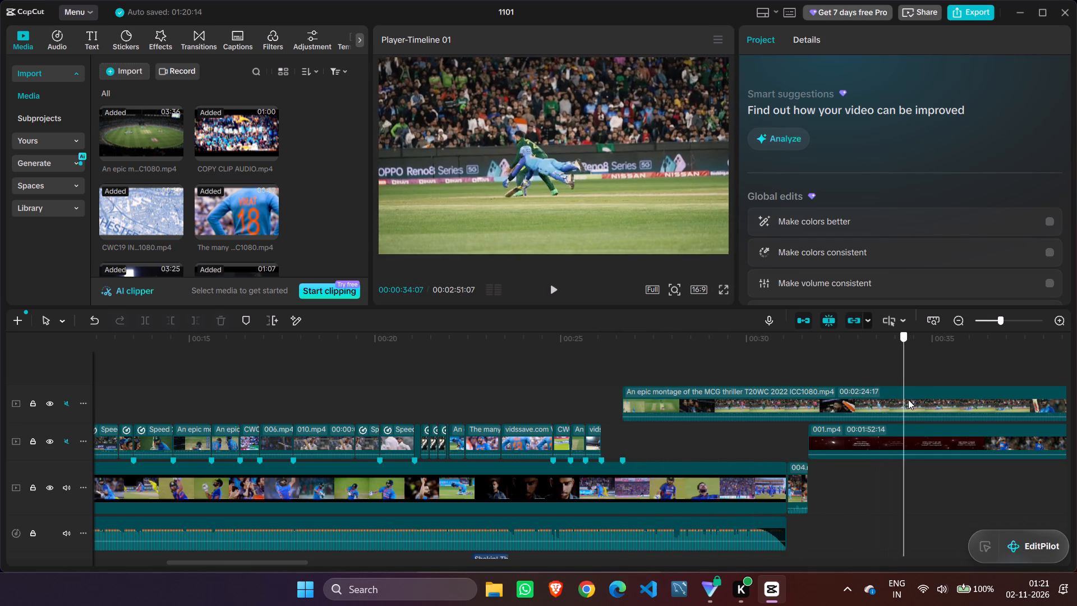
pyautogui.moveTo(908, 400); pyautogui.dragTo(794, 391)
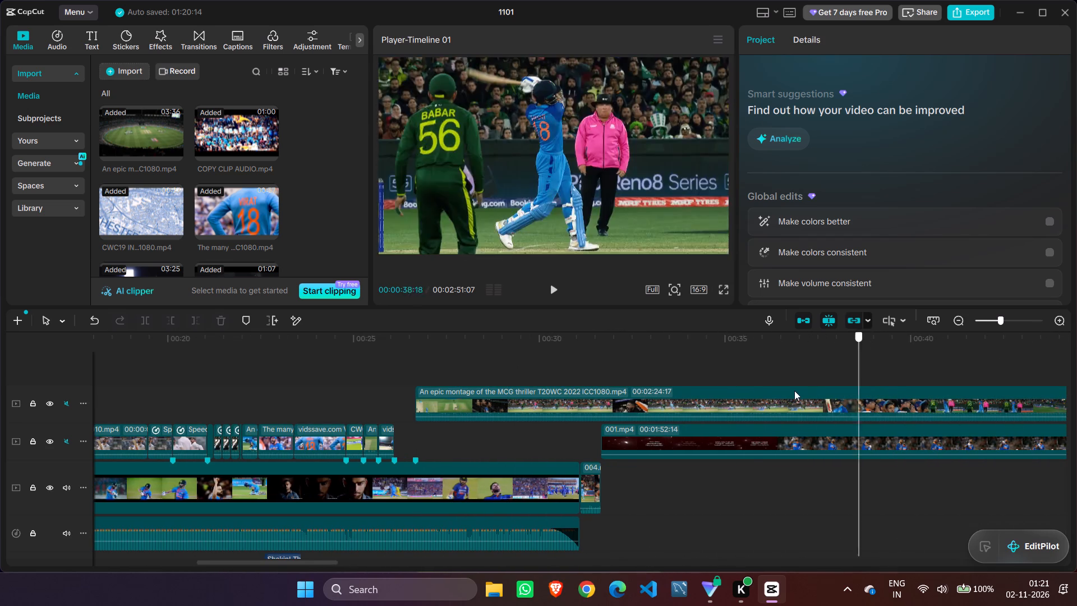
pyautogui.moveTo(794, 391); pyautogui.dragTo(890, 389)
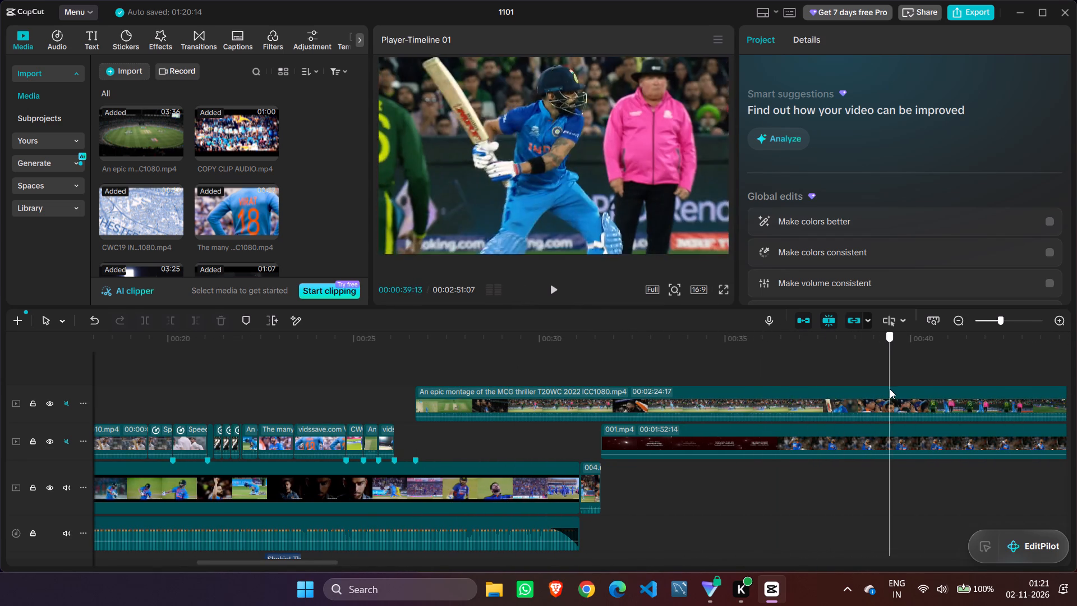
pyautogui.moveTo(890, 389); pyautogui.dragTo(893, 384)
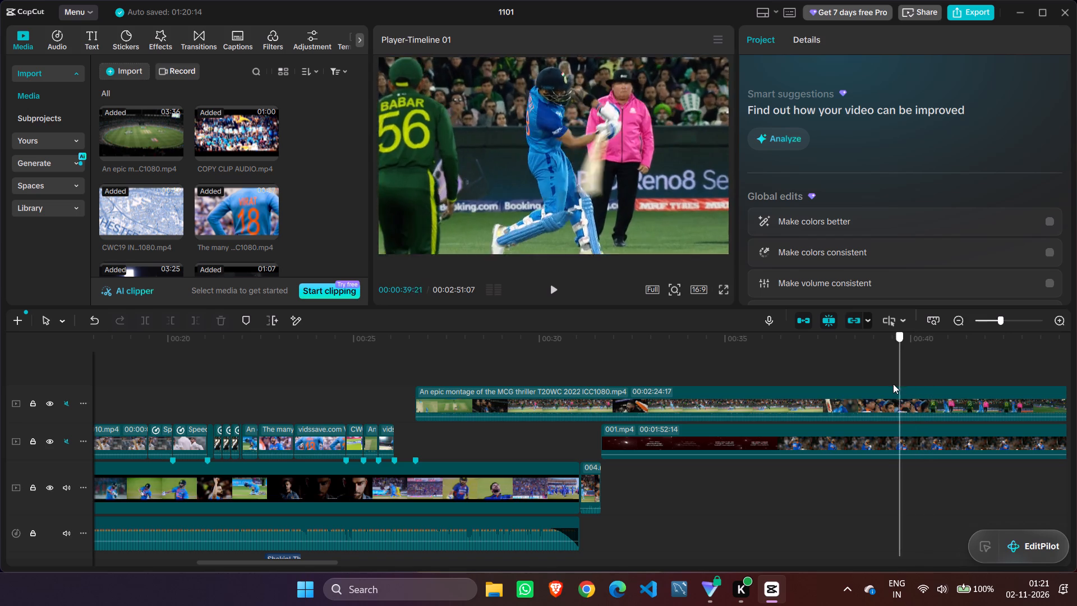
# Scrub back through the edited montage from about 00:00:11 to 00:00:25:08 to check which MCG batting shots are already used.
pyautogui.moveTo(893, 384); pyautogui.dragTo(29, 429)
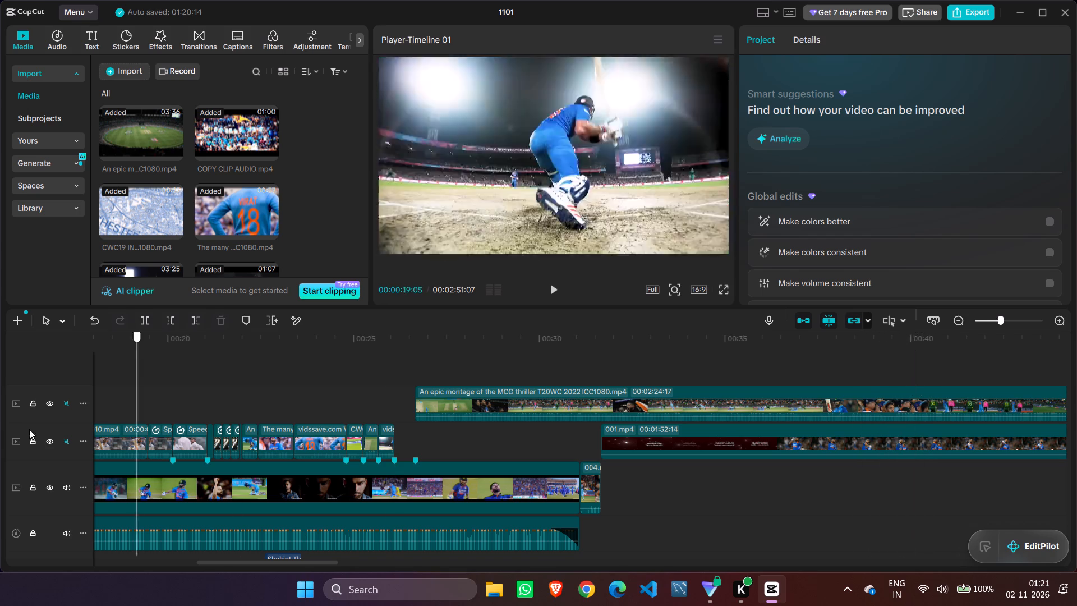
pyautogui.moveTo(29, 429); pyautogui.dragTo(569, 416)
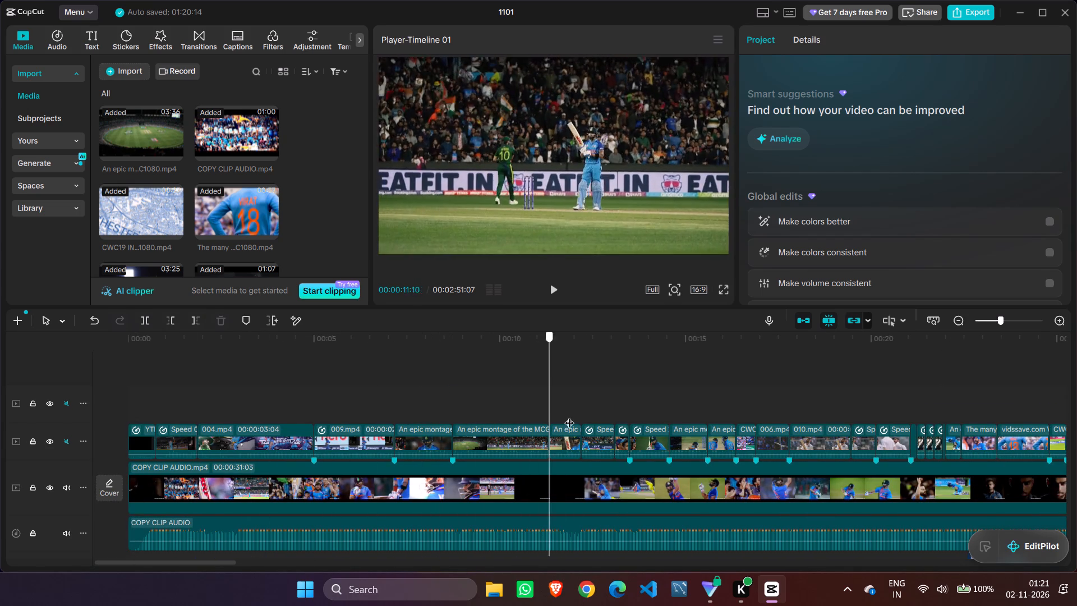
pyautogui.moveTo(569, 416); pyautogui.dragTo(630, 414)
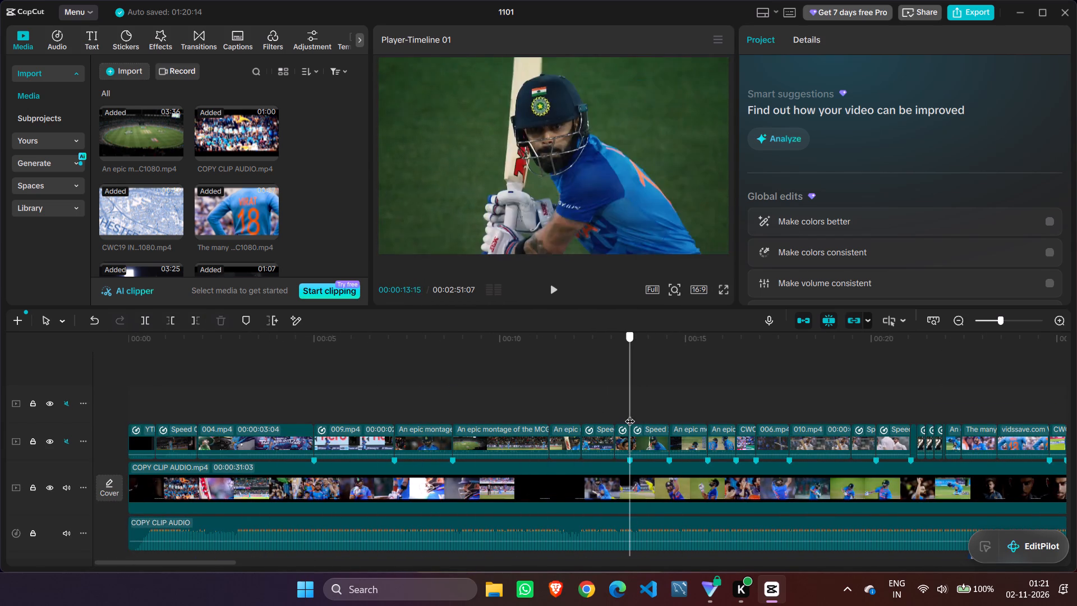
pyautogui.moveTo(630, 414); pyautogui.dragTo(611, 413)
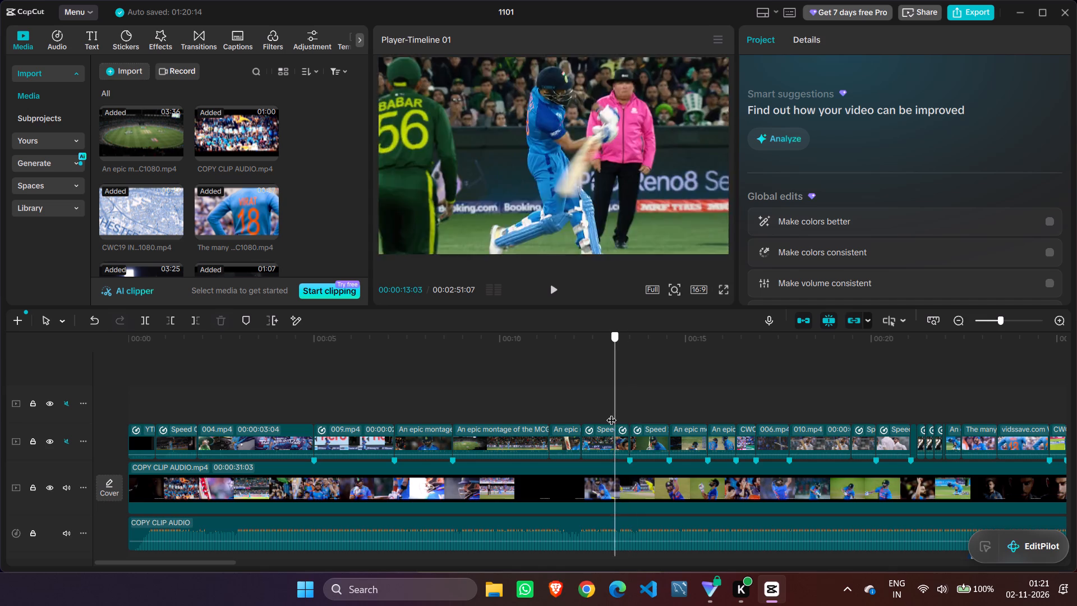
pyautogui.moveTo(611, 413); pyautogui.dragTo(701, 423)
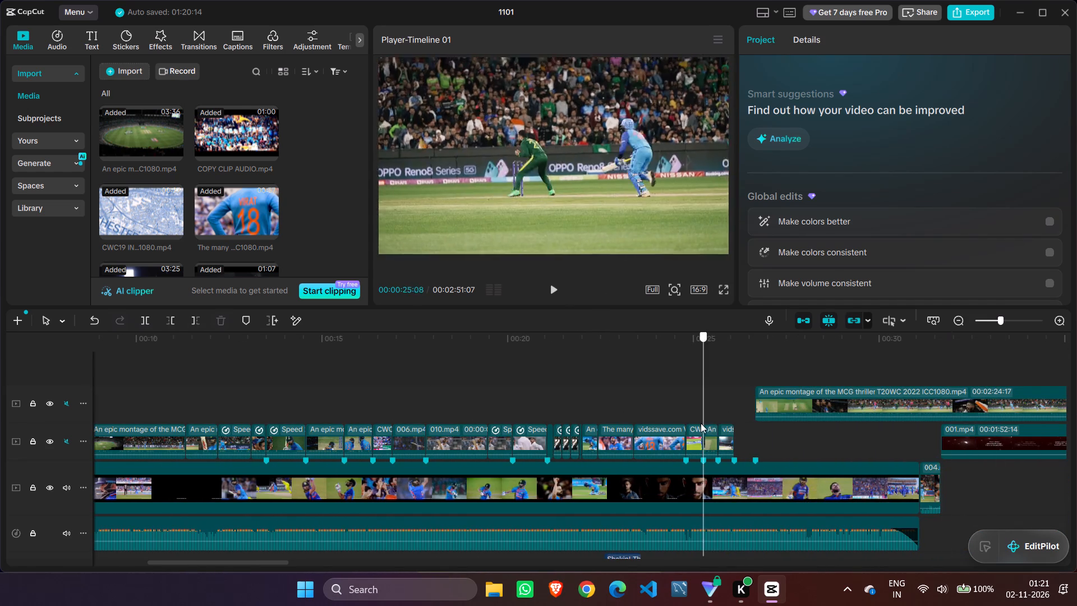
# Scan the An epic montage clip from about 00:00:32 to 00:01:11 for an unused batting shot.
pyautogui.moveTo(701, 423); pyautogui.dragTo(1018, 413)
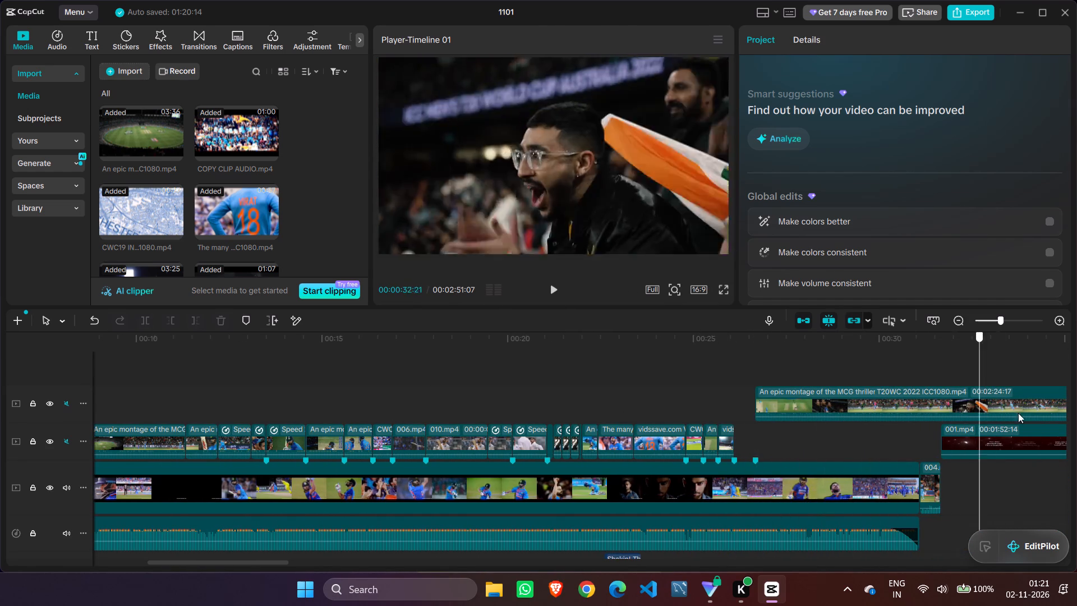
pyautogui.moveTo(1018, 413); pyautogui.dragTo(1033, 407)
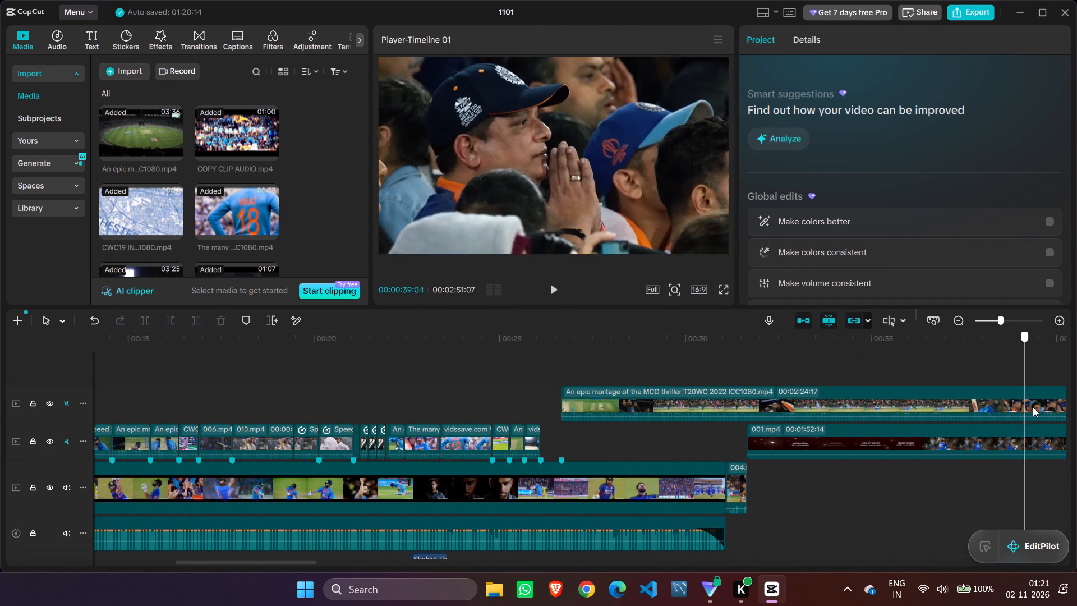
pyautogui.moveTo(1033, 407); pyautogui.dragTo(929, 417)
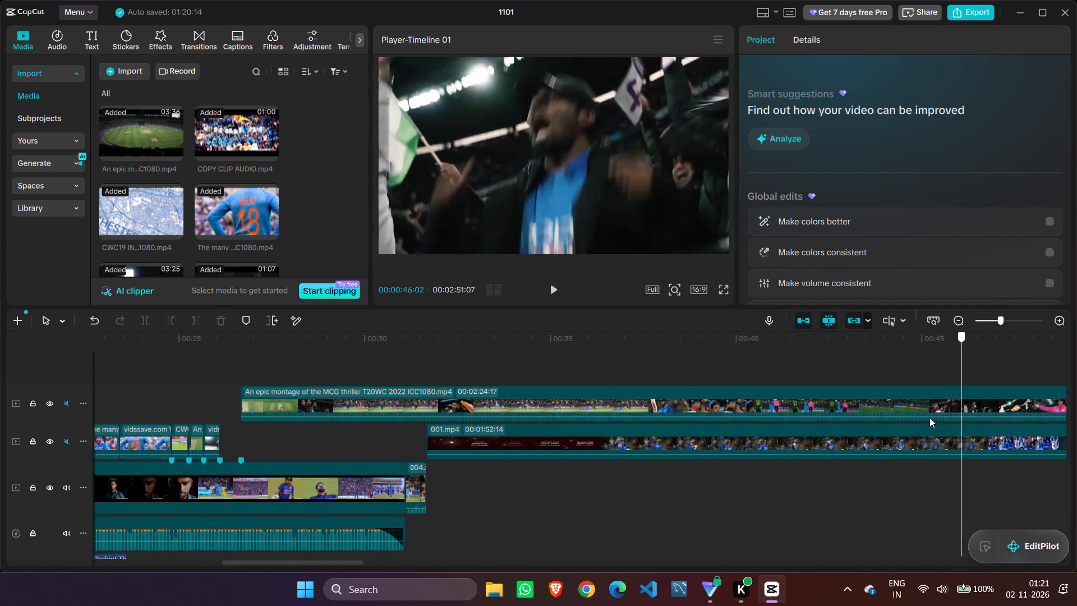
pyautogui.moveTo(929, 417); pyautogui.dragTo(1029, 415)
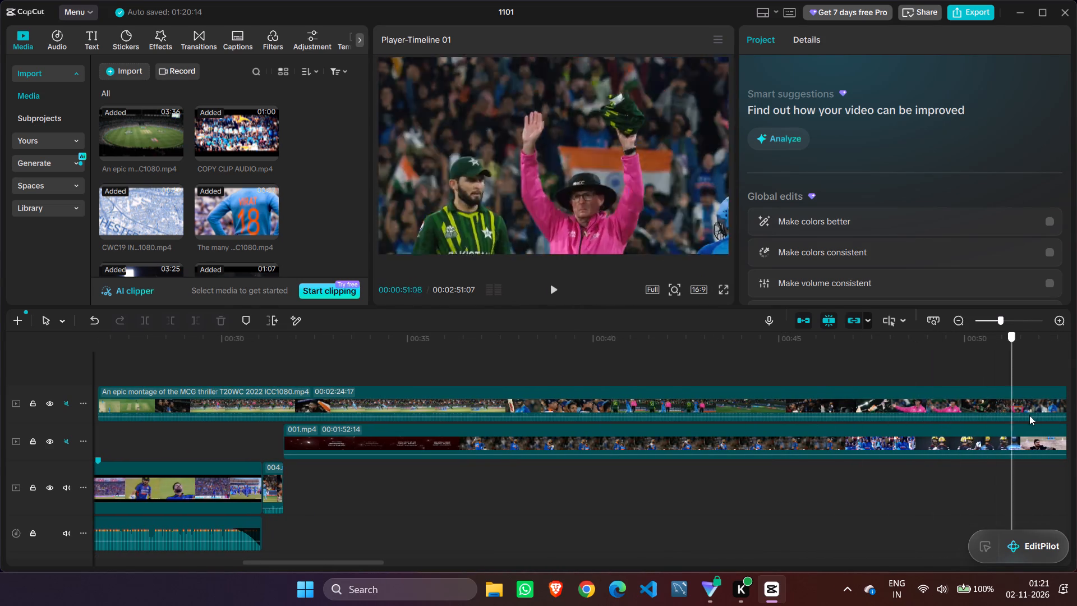
pyautogui.moveTo(1029, 415); pyautogui.dragTo(984, 412)
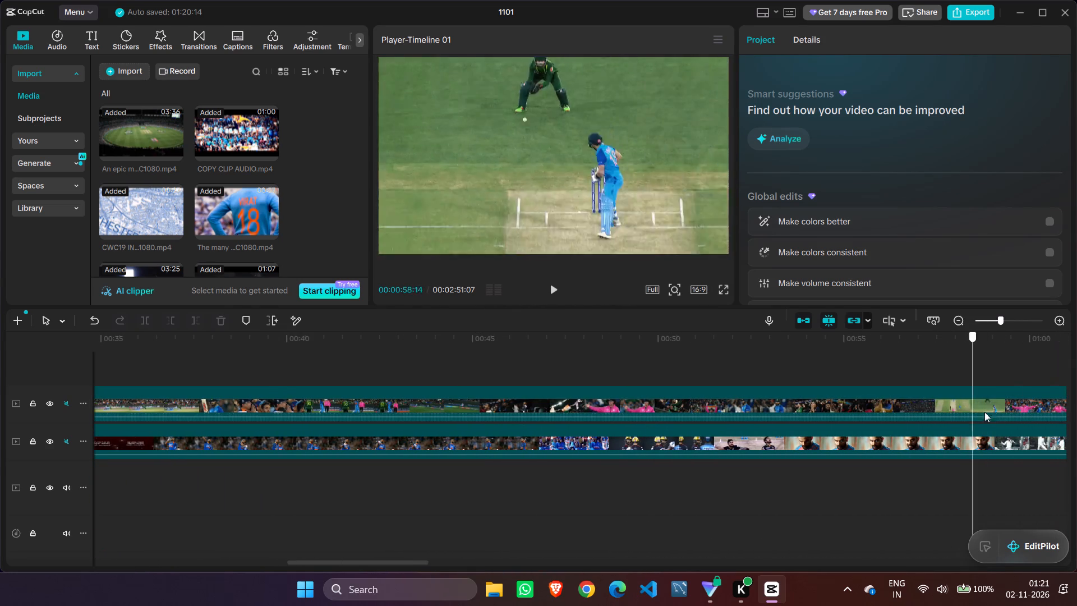
pyautogui.moveTo(984, 412); pyautogui.dragTo(1051, 408)
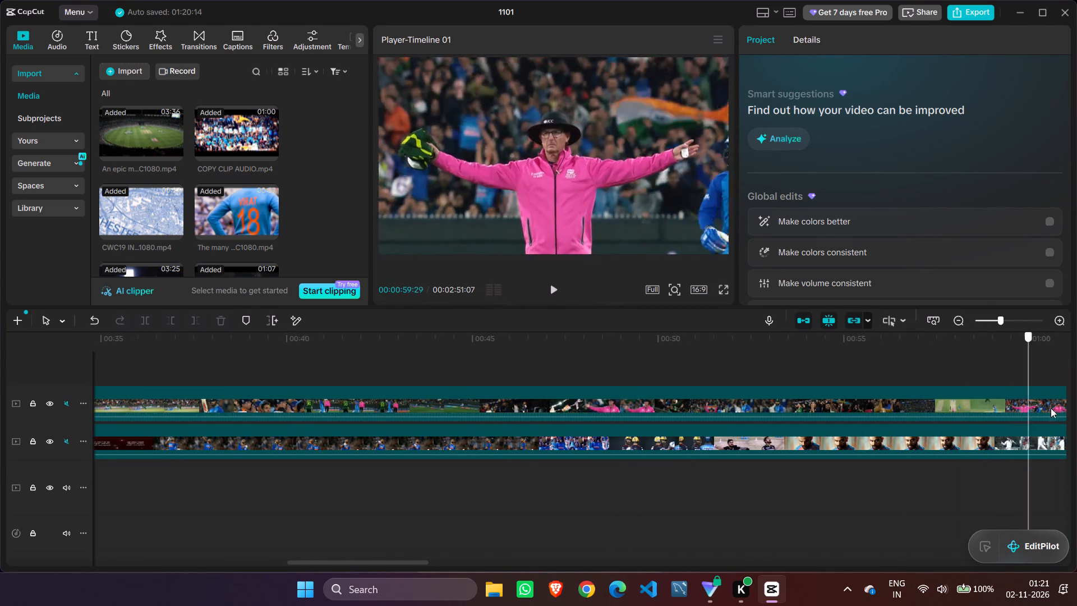
pyautogui.moveTo(1051, 408); pyautogui.dragTo(869, 411)
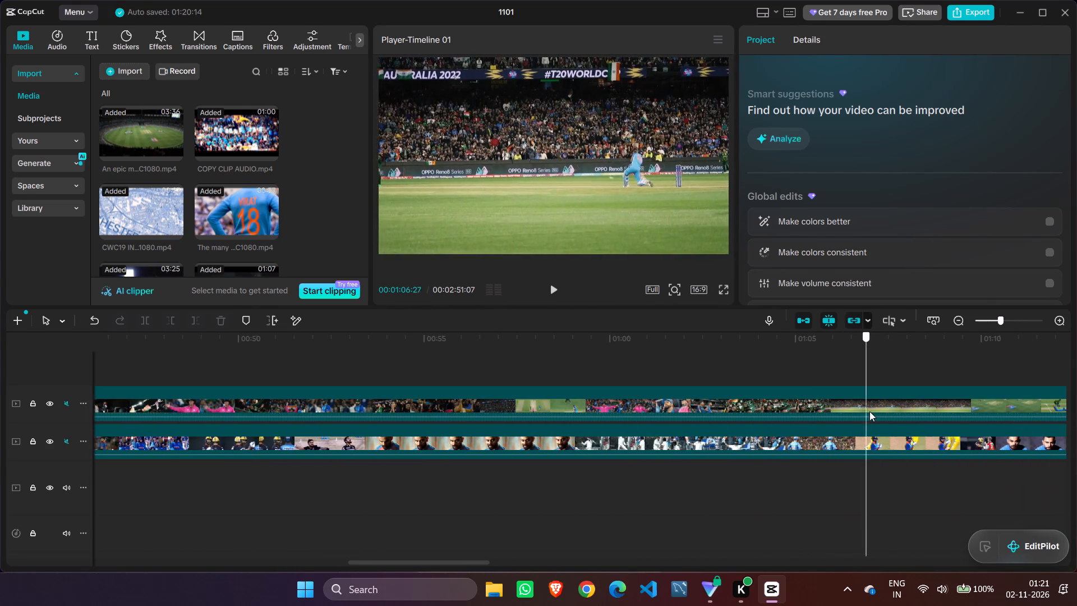
pyautogui.moveTo(869, 411); pyautogui.dragTo(963, 405)
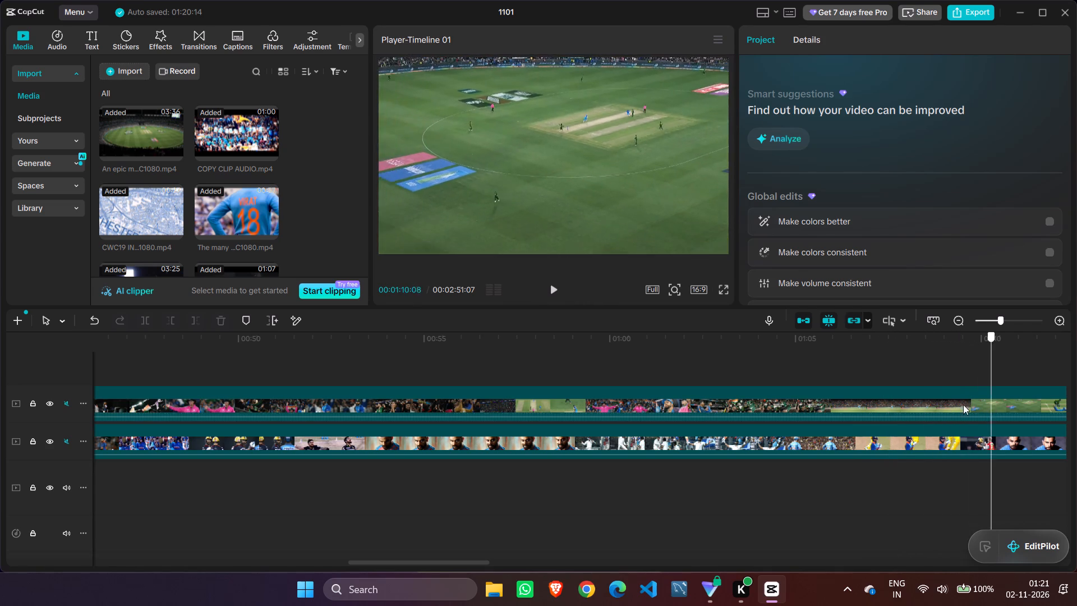
pyautogui.moveTo(963, 405); pyautogui.dragTo(880, 408)
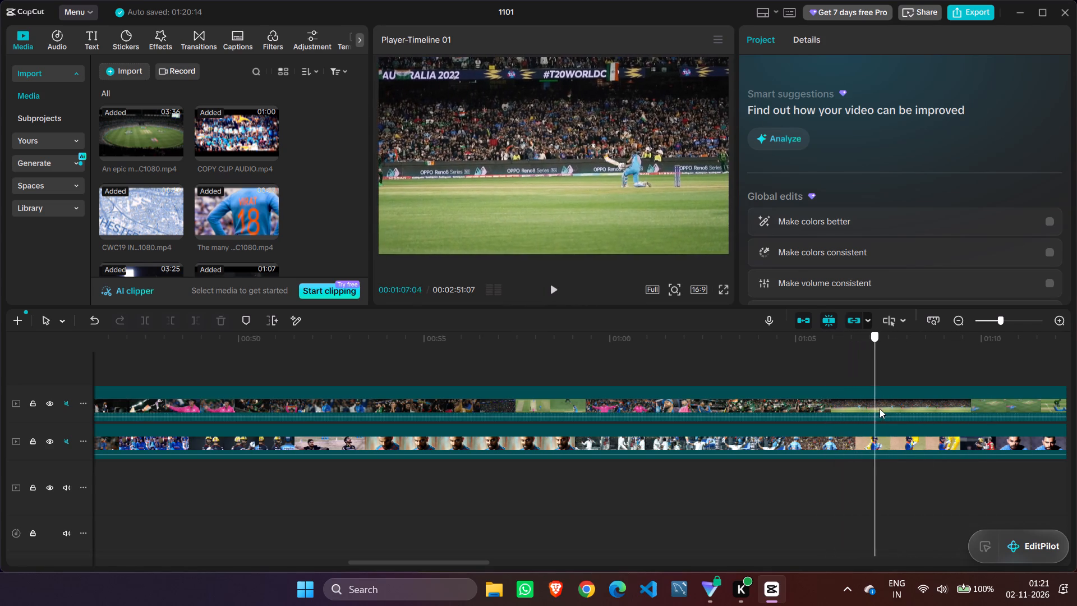
pyautogui.moveTo(880, 408); pyautogui.dragTo(1027, 401)
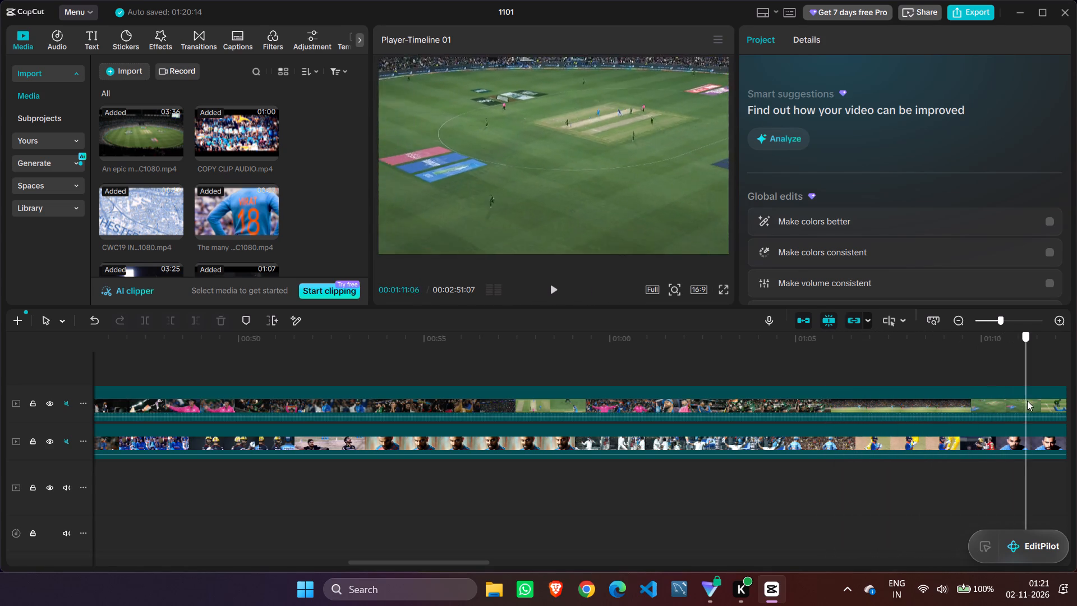
# Examine the An epic montage footage from about 00:01:07 to 00:01:54 for further batting shots worth using.
pyautogui.moveTo(1027, 401); pyautogui.dragTo(634, 426)
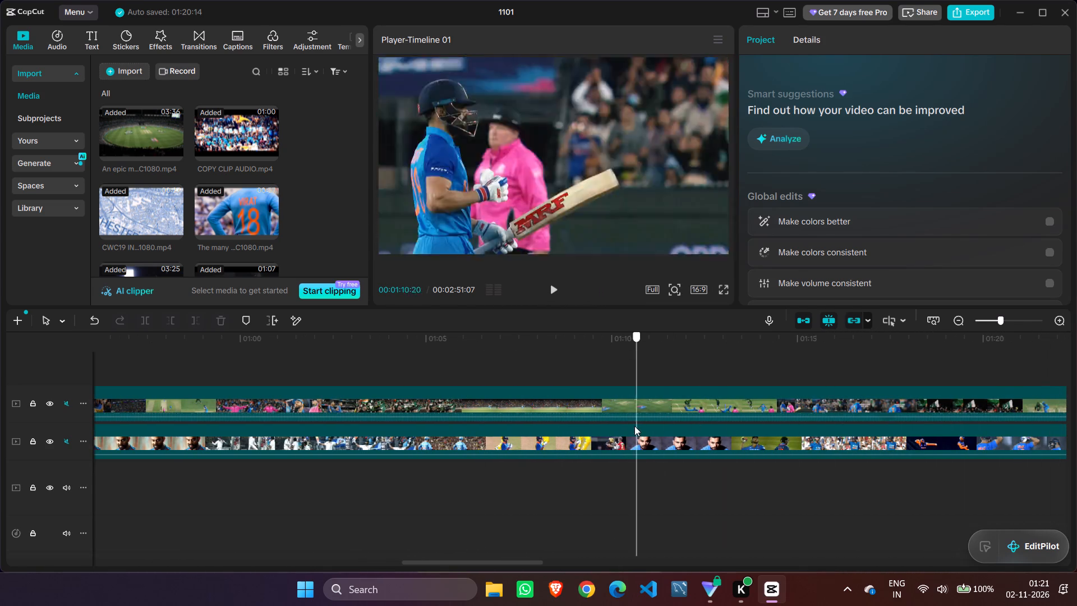
pyautogui.moveTo(634, 426); pyautogui.dragTo(1012, 389)
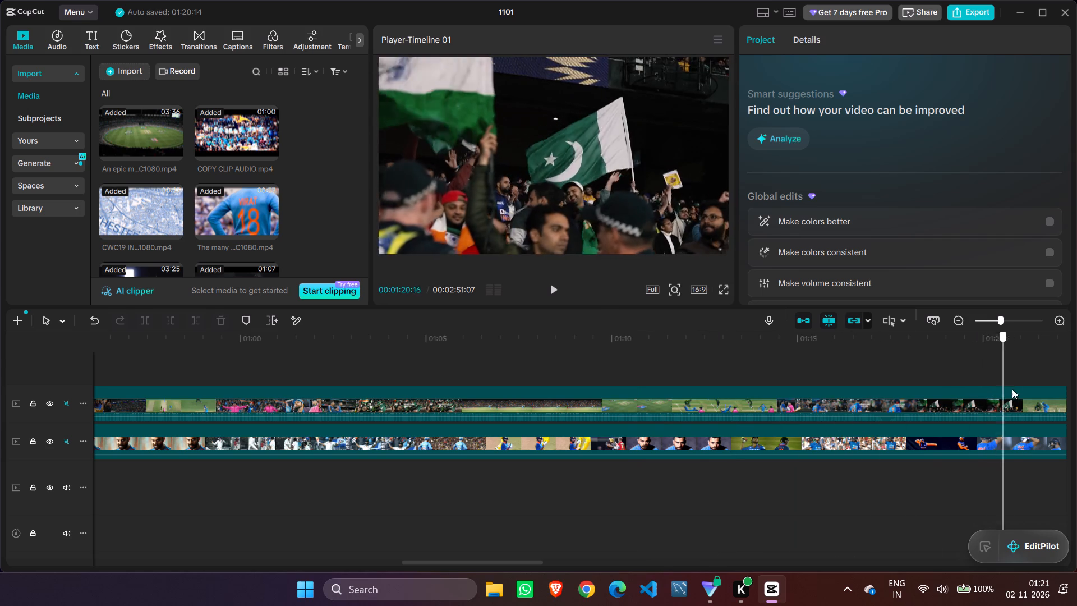
pyautogui.moveTo(1012, 389); pyautogui.dragTo(573, 416)
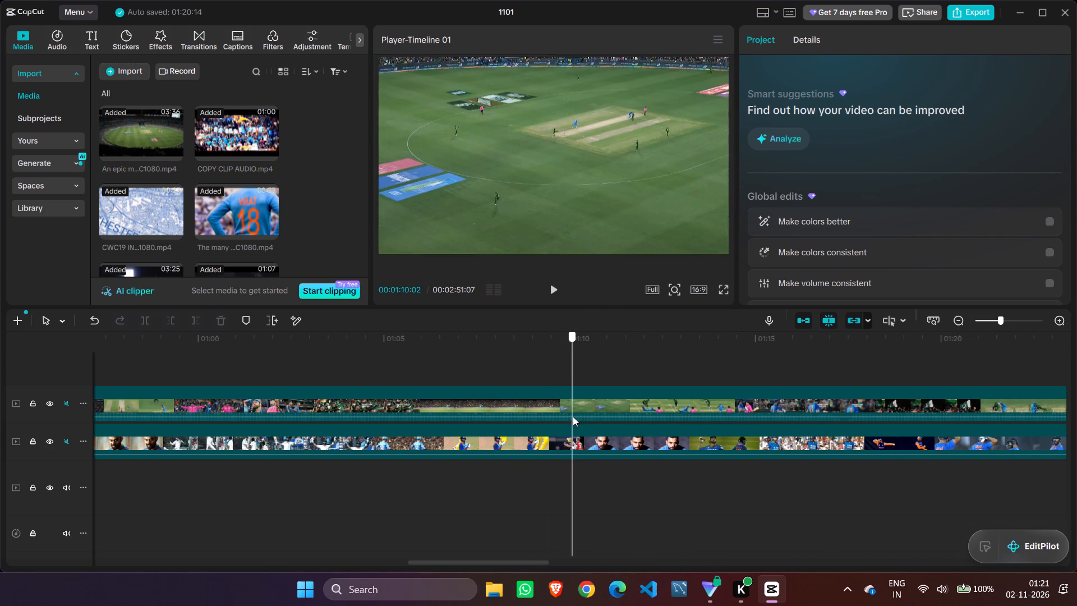
pyautogui.moveTo(573, 416); pyautogui.dragTo(465, 406)
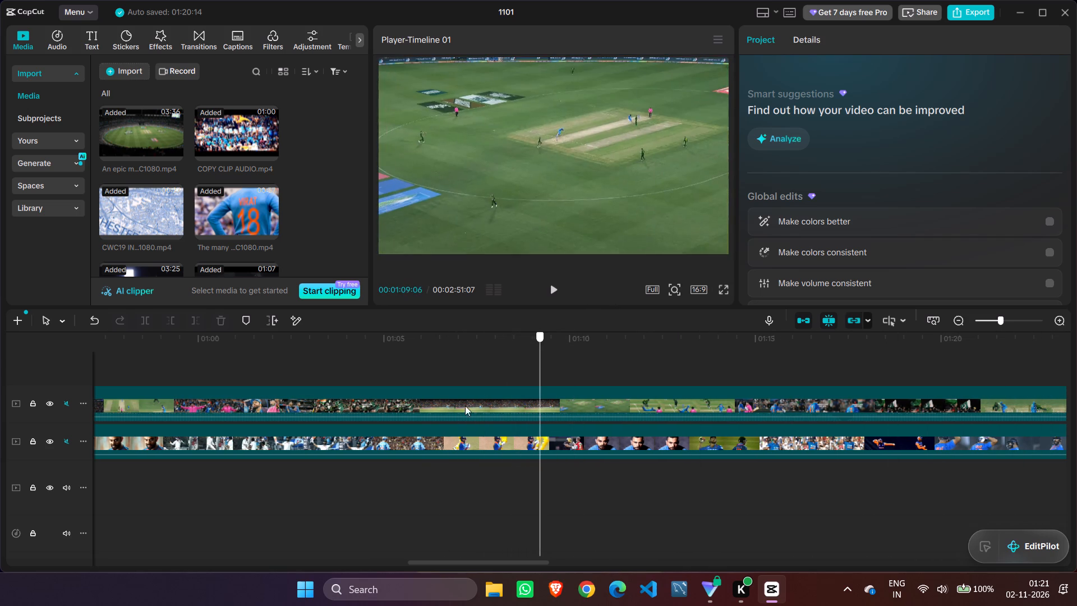
pyautogui.moveTo(465, 406); pyautogui.dragTo(494, 408)
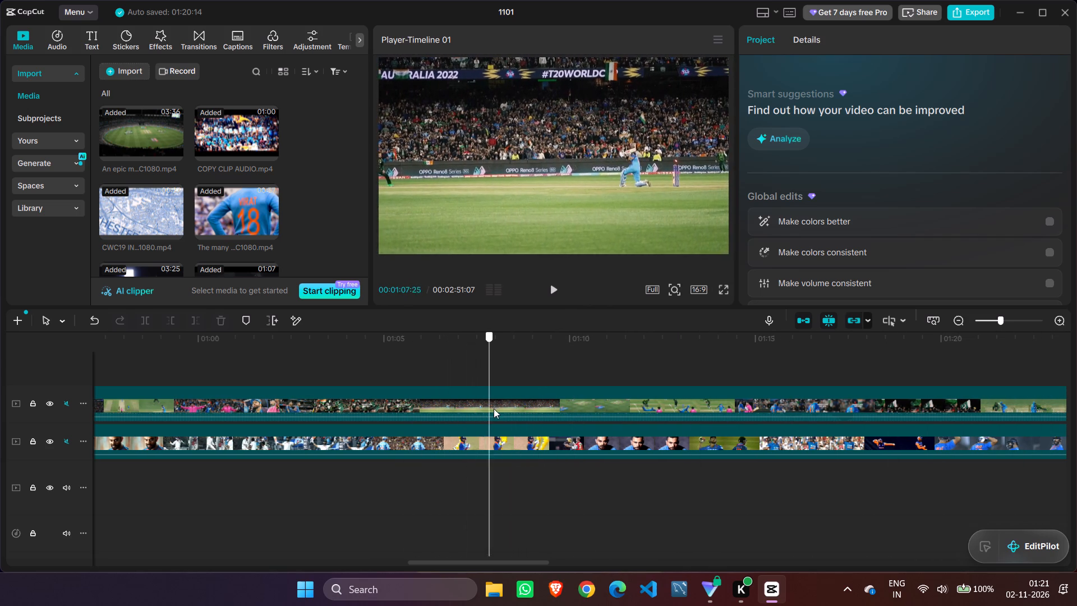
pyautogui.moveTo(494, 408); pyautogui.dragTo(607, 398)
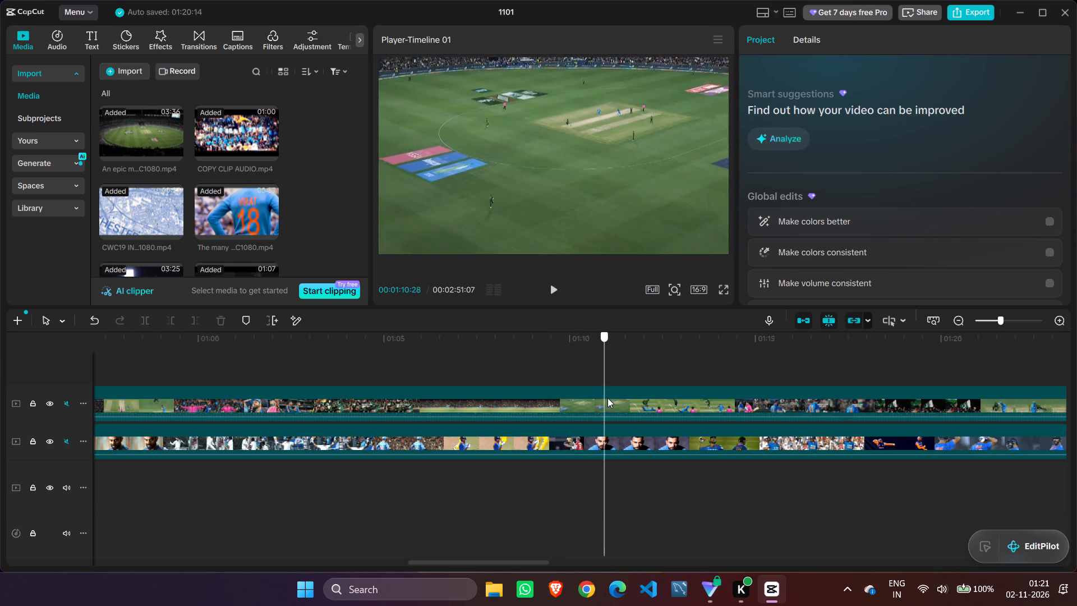
pyautogui.moveTo(607, 398); pyautogui.dragTo(720, 382)
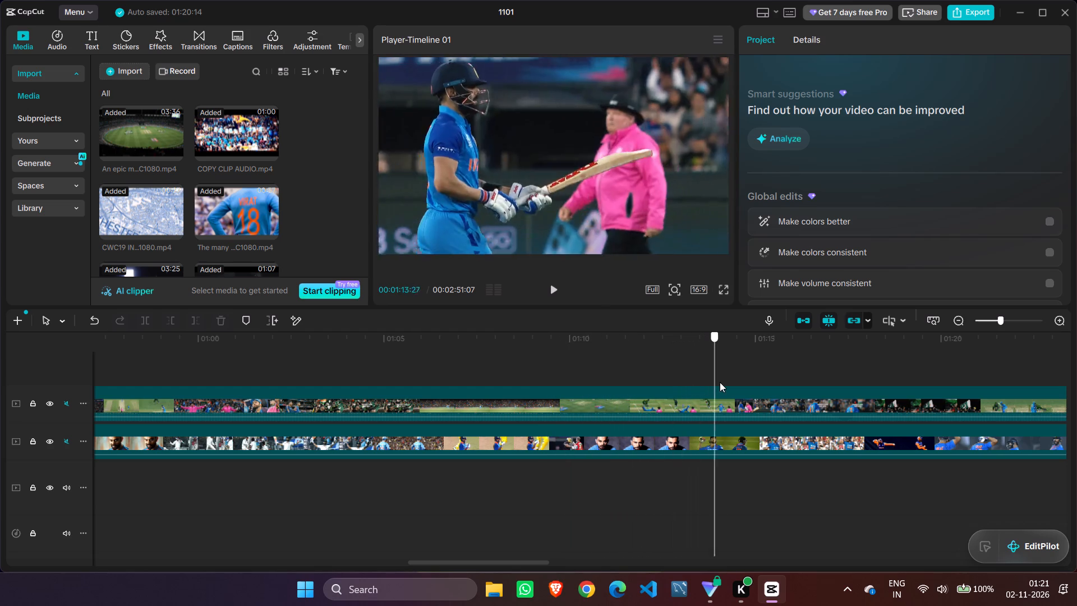
pyautogui.moveTo(720, 382); pyautogui.dragTo(863, 375)
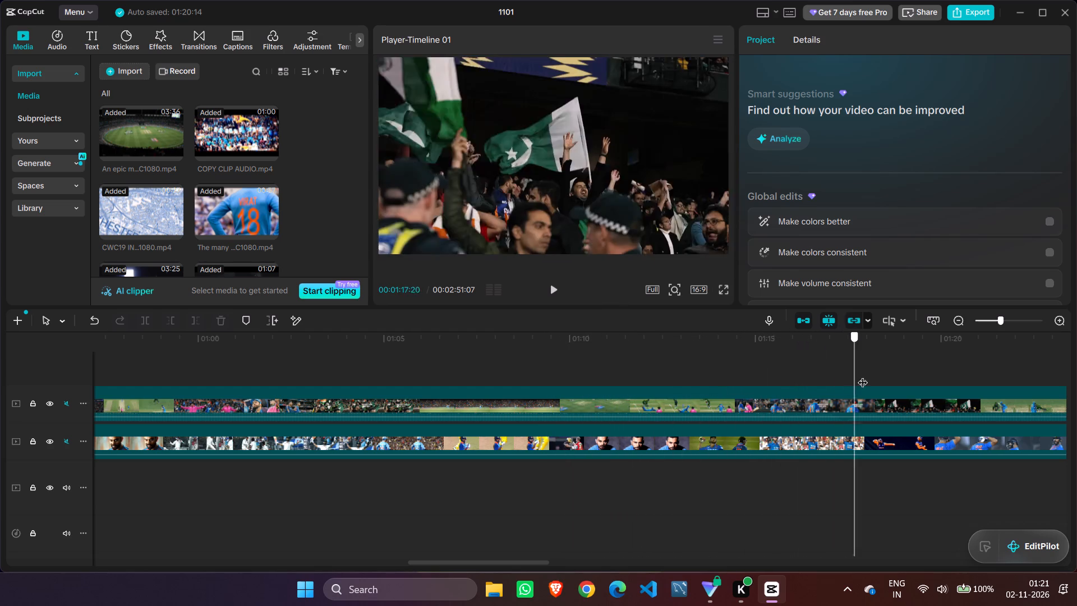
pyautogui.moveTo(863, 375); pyautogui.dragTo(1006, 364)
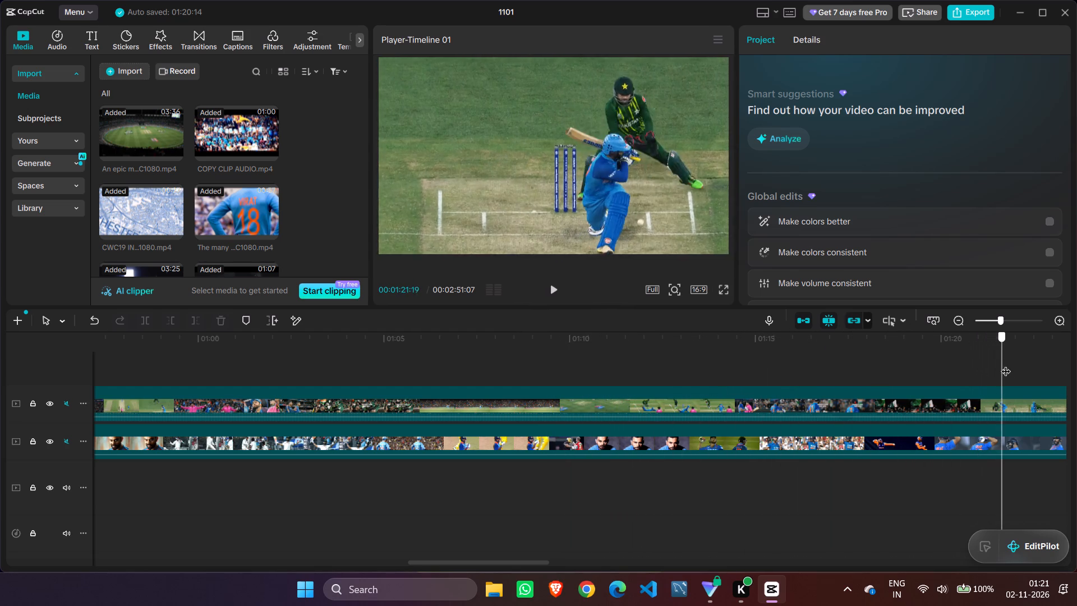
pyautogui.moveTo(1006, 364); pyautogui.dragTo(1056, 342)
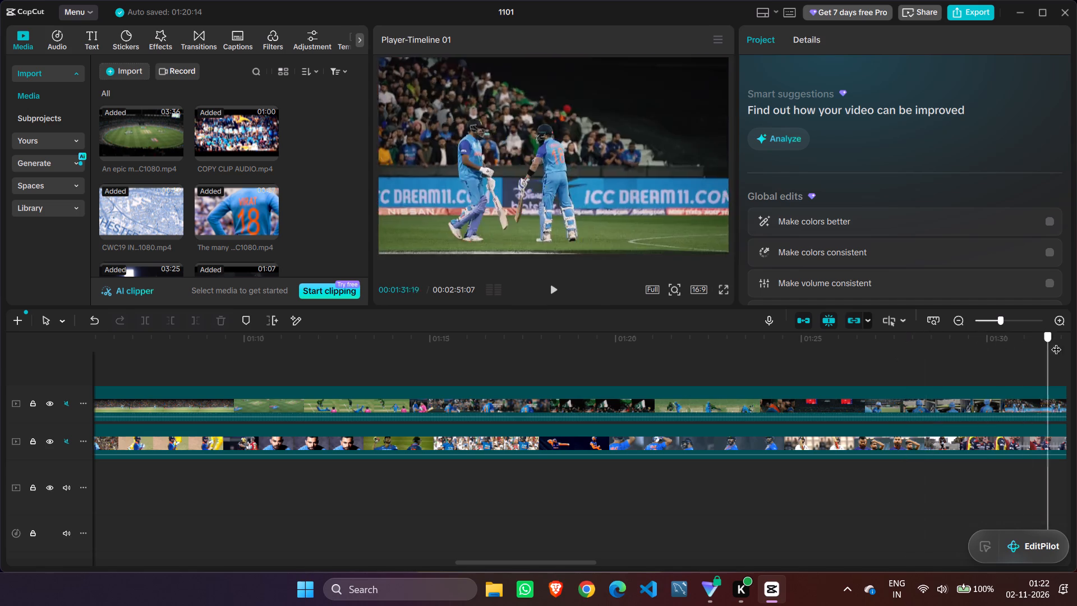
pyautogui.moveTo(1056, 342); pyautogui.dragTo(1019, 350)
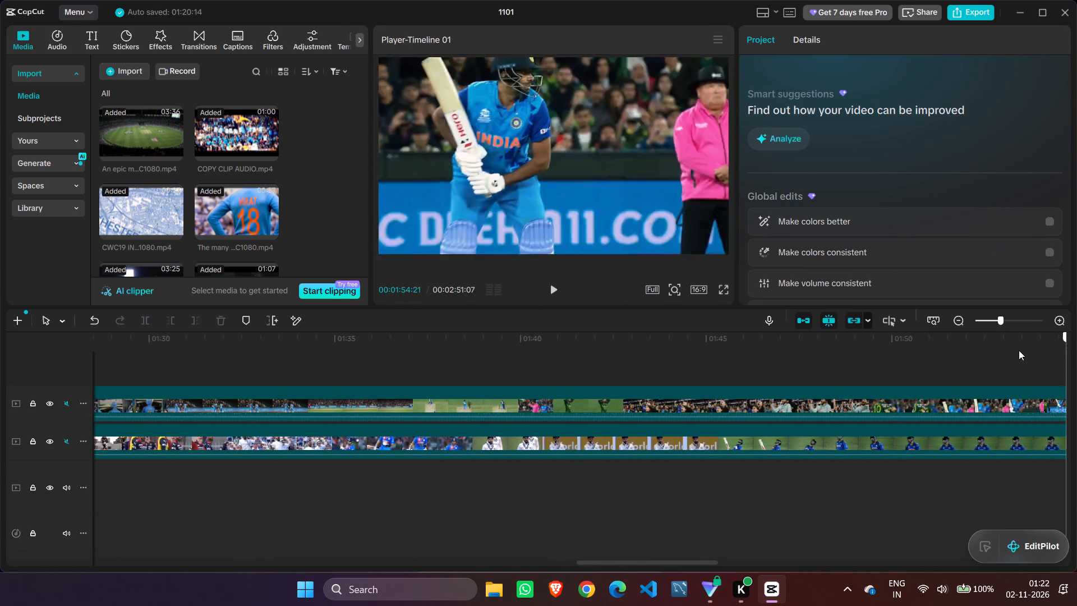
pyautogui.moveTo(1019, 350); pyautogui.dragTo(800, 388)
# Delete the long remaining An epic montage clip from the top track.
pyautogui.click(726, 419)
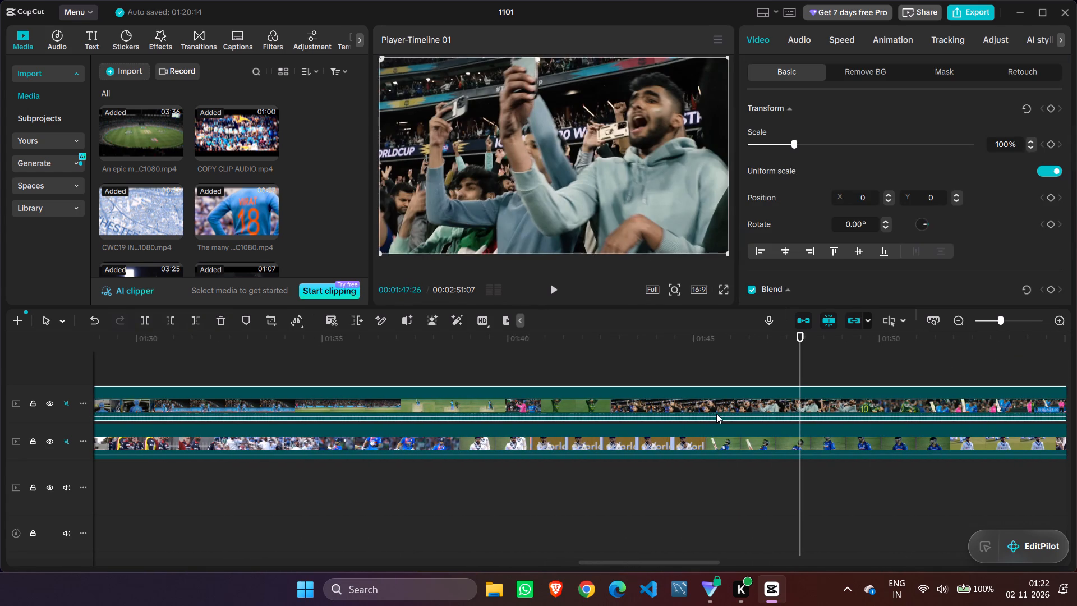
pyautogui.press('Delete')
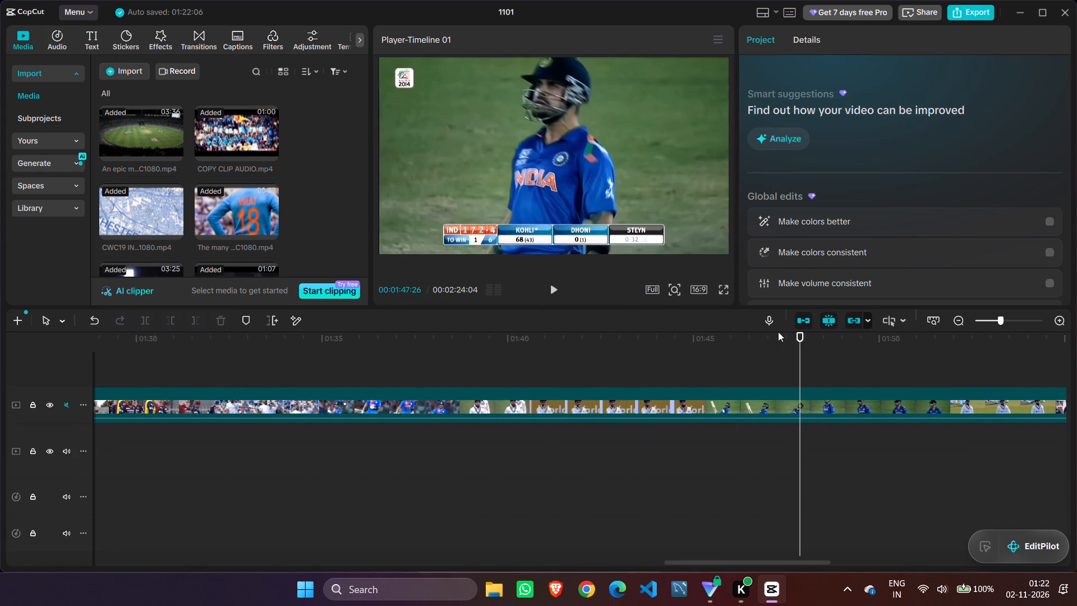
# Scan the 001.mp4 clip from its start to about 00:01:05 on the timeline for a usable batting shot.
pyautogui.moveTo(802, 345); pyautogui.dragTo(148, 437)
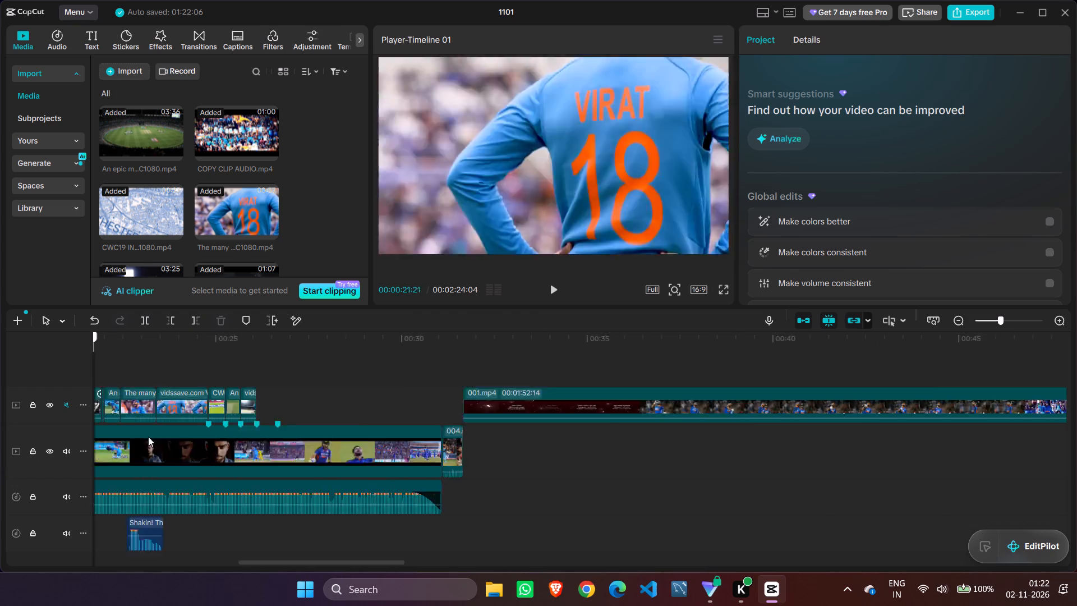
pyautogui.moveTo(148, 437); pyautogui.dragTo(784, 383)
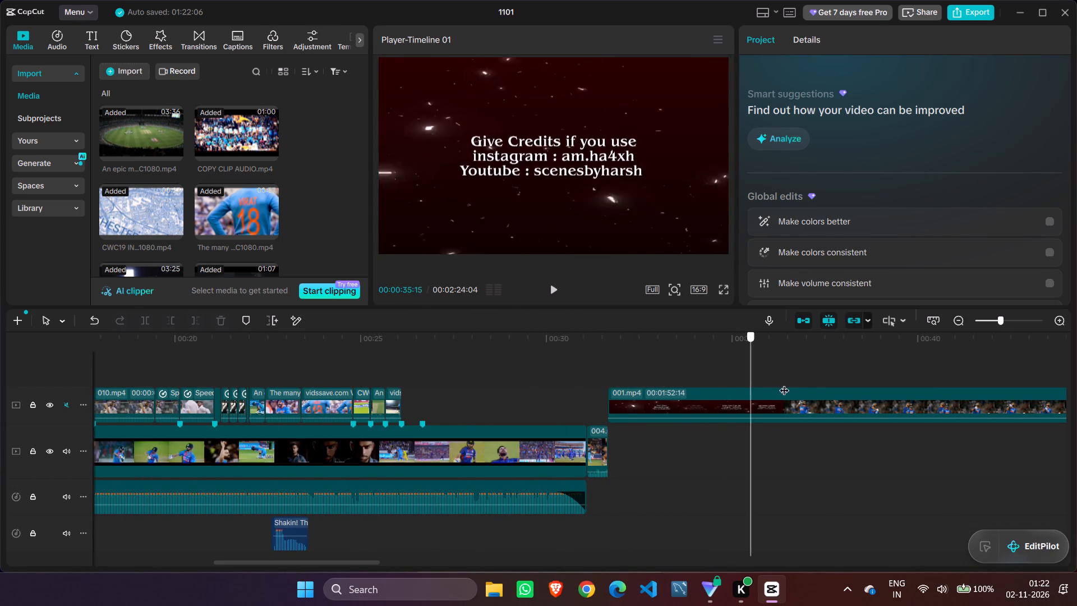
pyautogui.moveTo(784, 383); pyautogui.dragTo(800, 371)
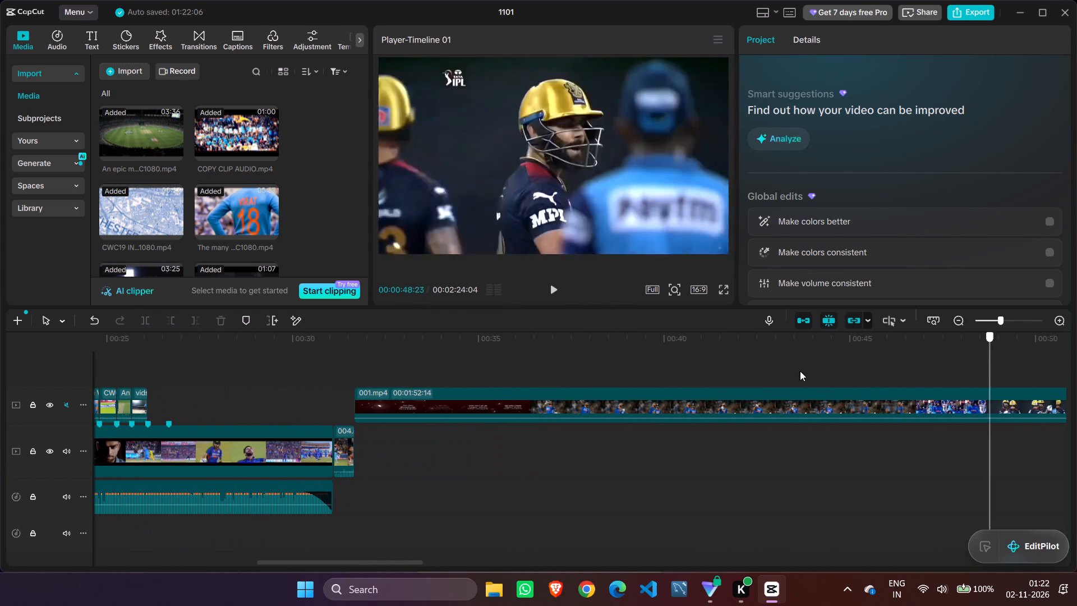
pyautogui.moveTo(800, 371); pyautogui.dragTo(646, 362)
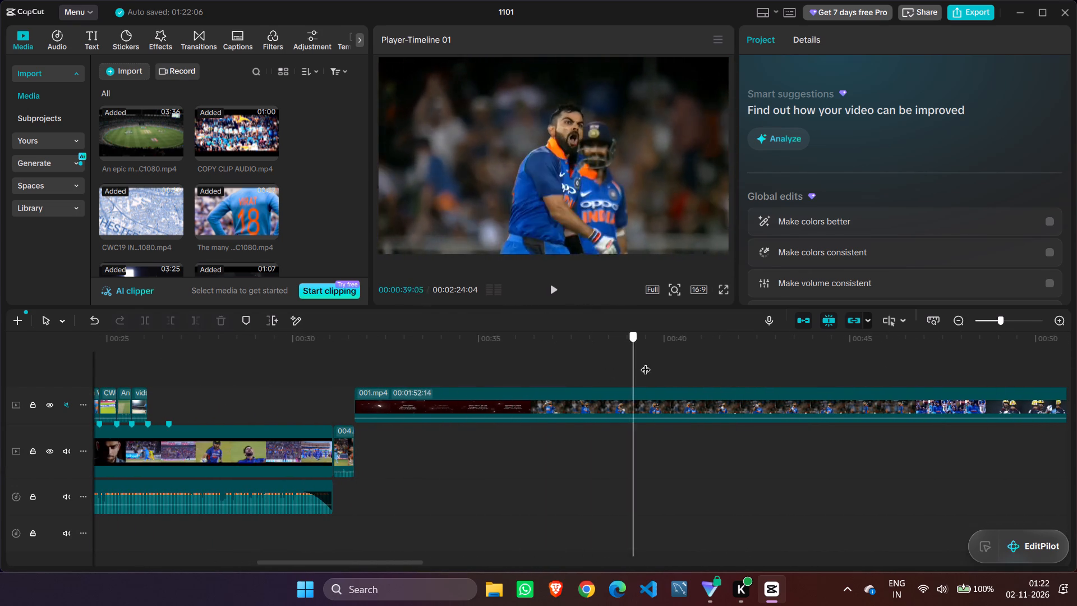
pyautogui.moveTo(646, 362); pyautogui.dragTo(877, 343)
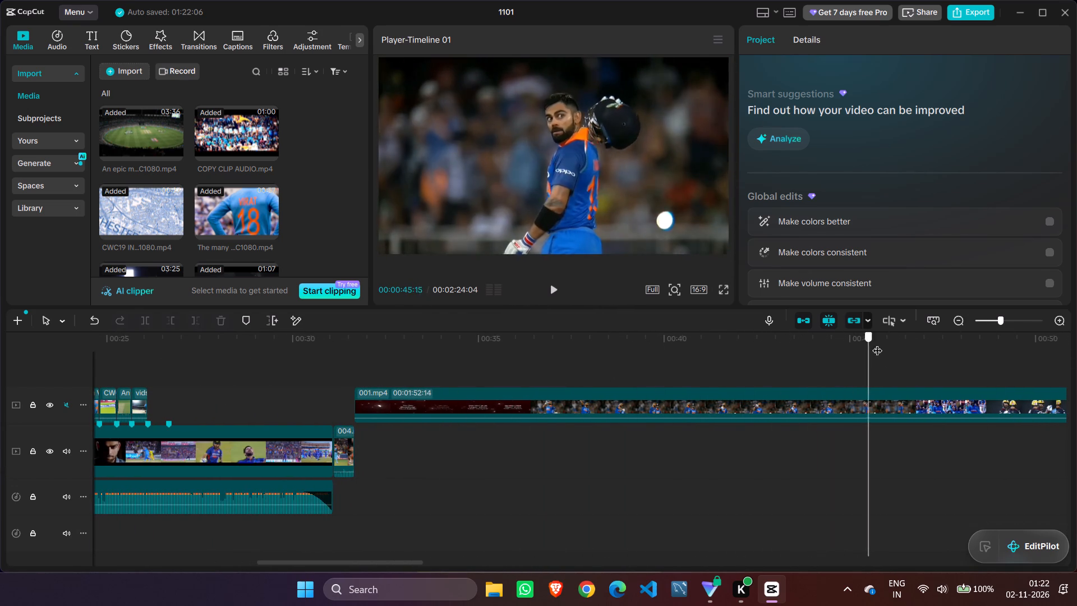
pyautogui.moveTo(877, 343); pyautogui.dragTo(996, 324)
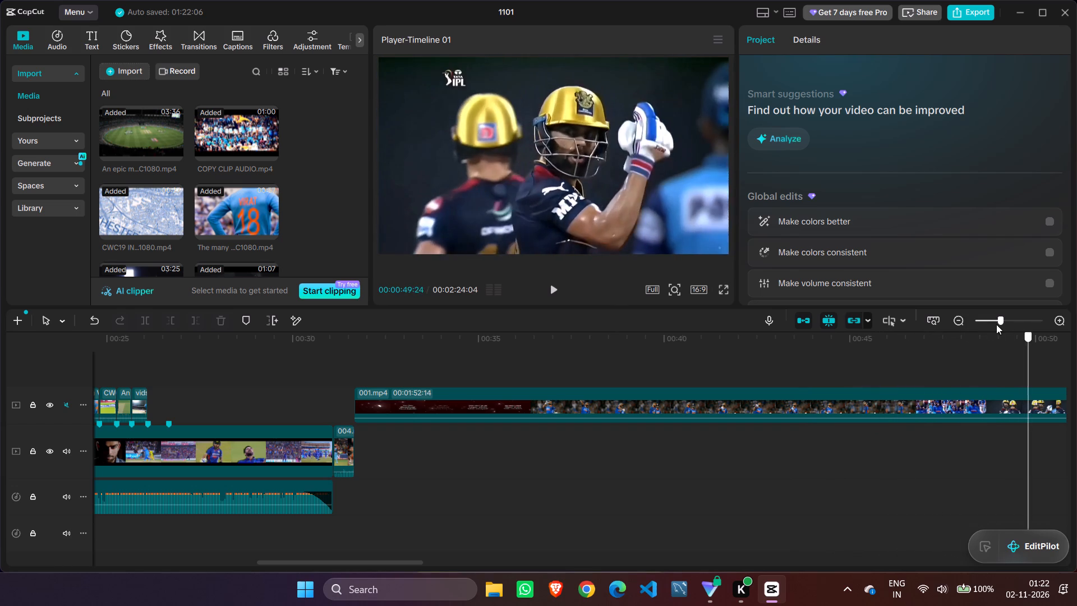
pyautogui.moveTo(996, 324); pyautogui.dragTo(970, 343)
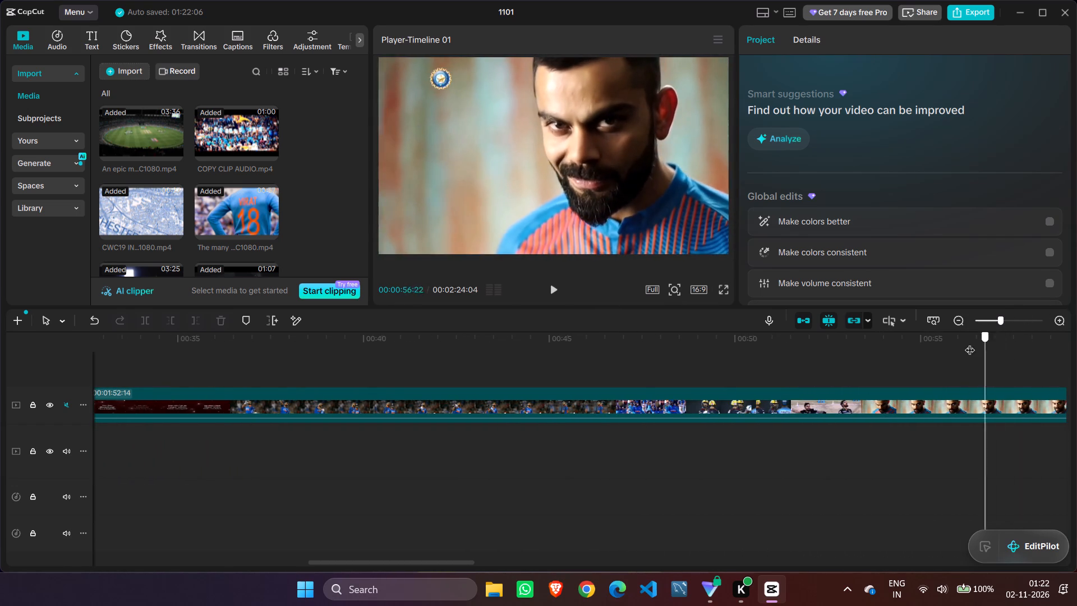
pyautogui.moveTo(970, 343); pyautogui.dragTo(804, 384)
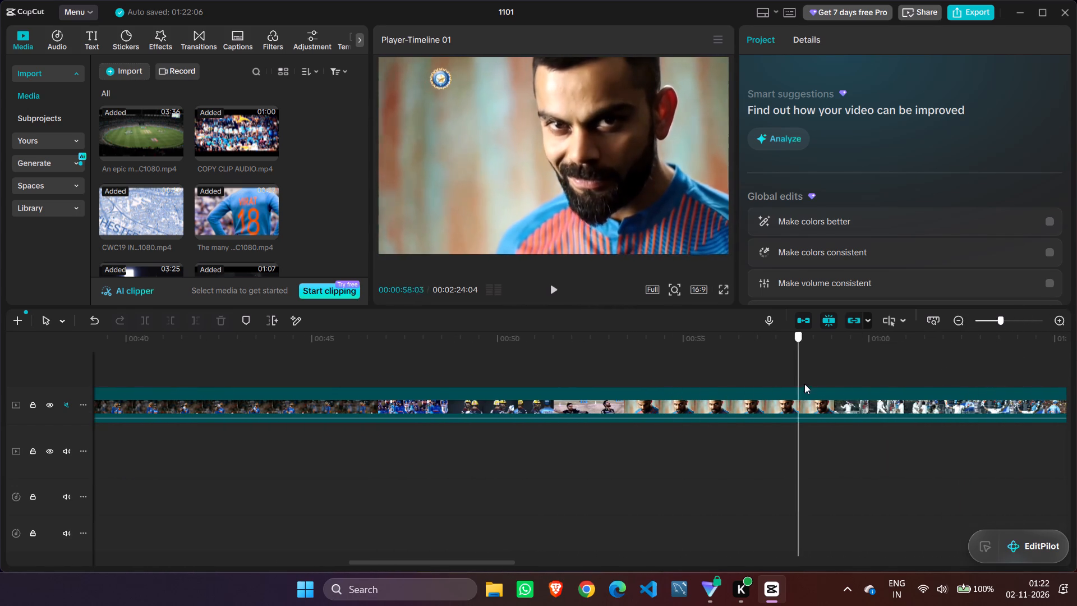
pyautogui.moveTo(804, 384); pyautogui.dragTo(822, 377)
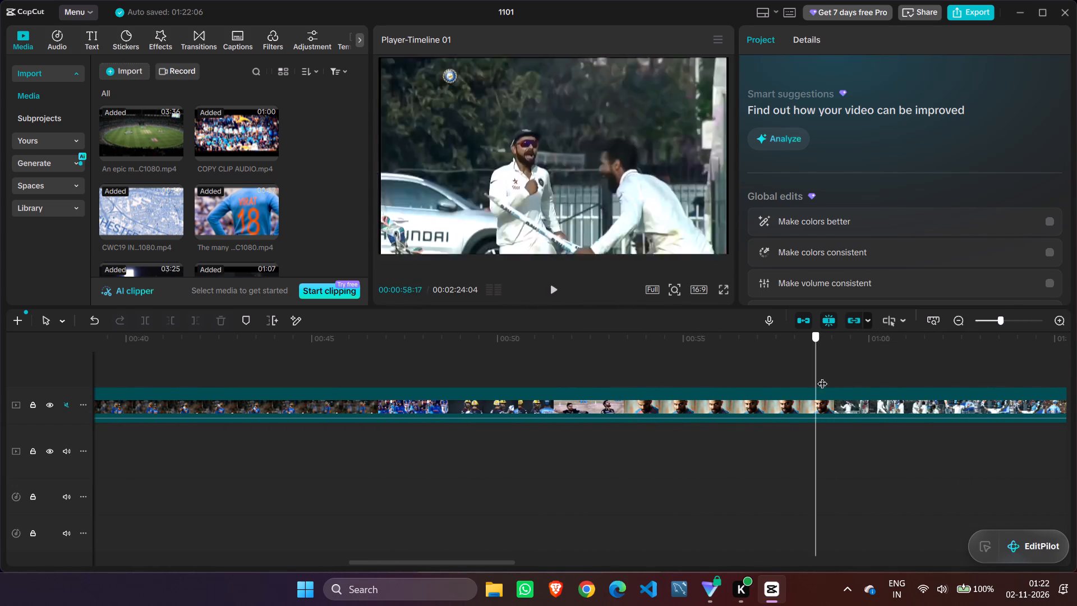
pyautogui.moveTo(822, 377); pyautogui.dragTo(999, 360)
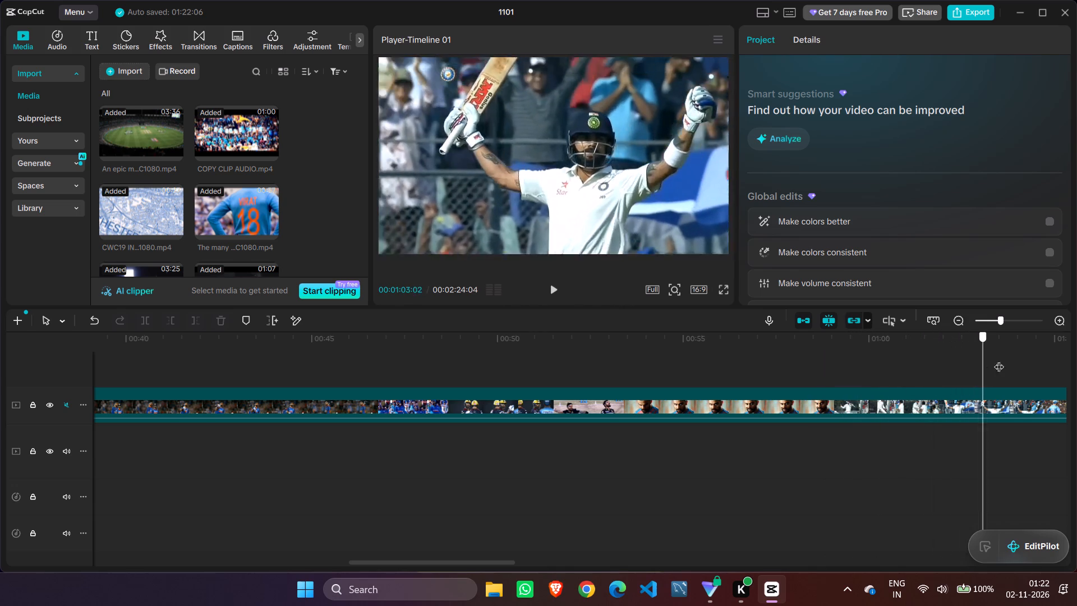
pyautogui.moveTo(999, 360); pyautogui.dragTo(604, 382)
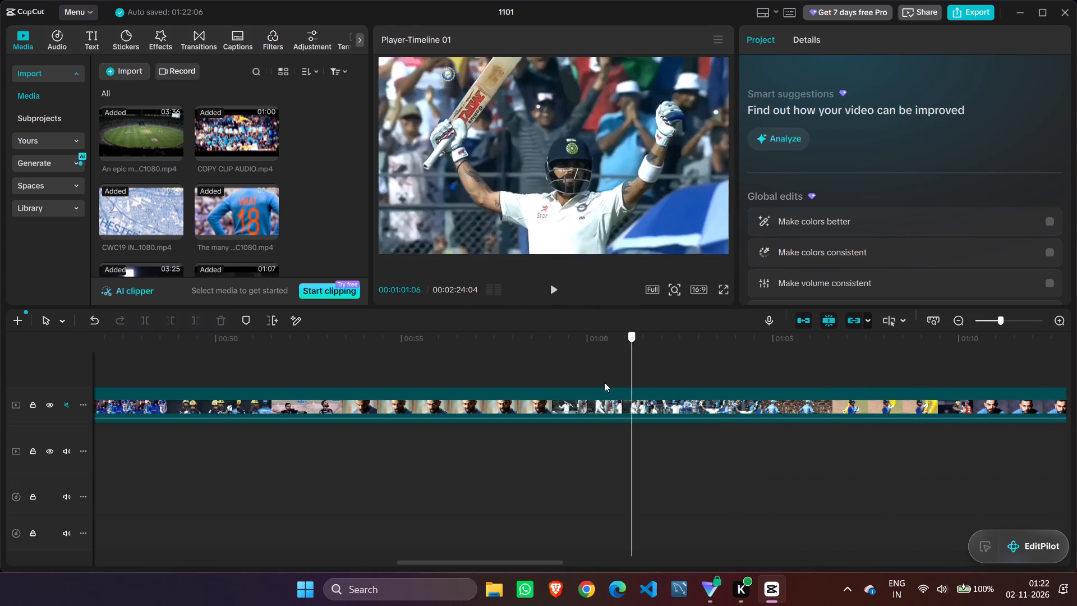
pyautogui.moveTo(604, 382); pyautogui.dragTo(802, 362)
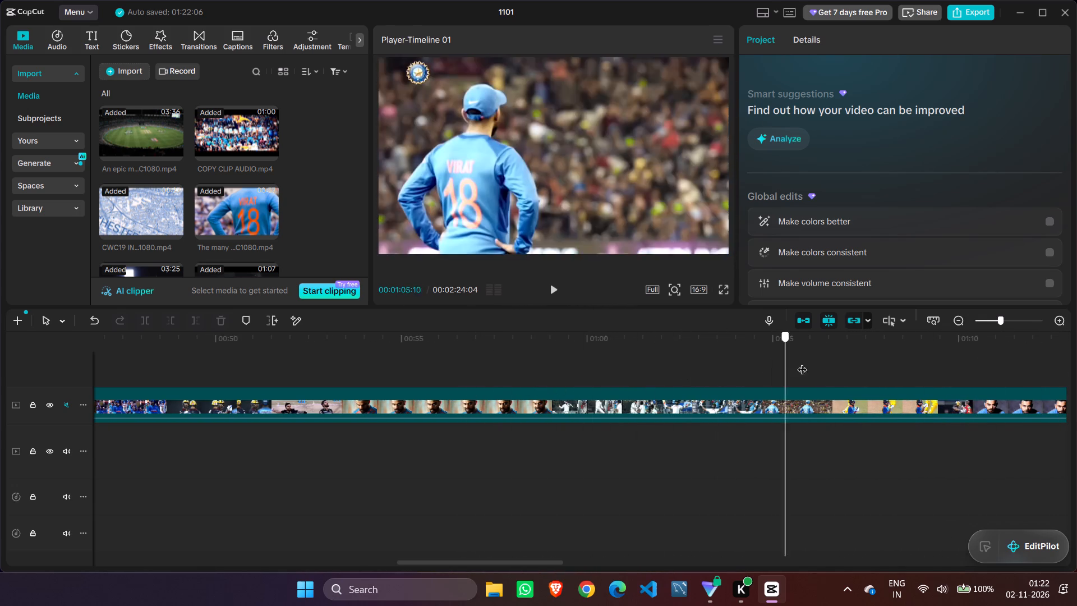
# Examine the rest of the 001.mp4 footage from about 00:01:05 to its end at 00:02:24 for batting shots worth using.
pyautogui.moveTo(802, 362); pyautogui.dragTo(1076, 332)
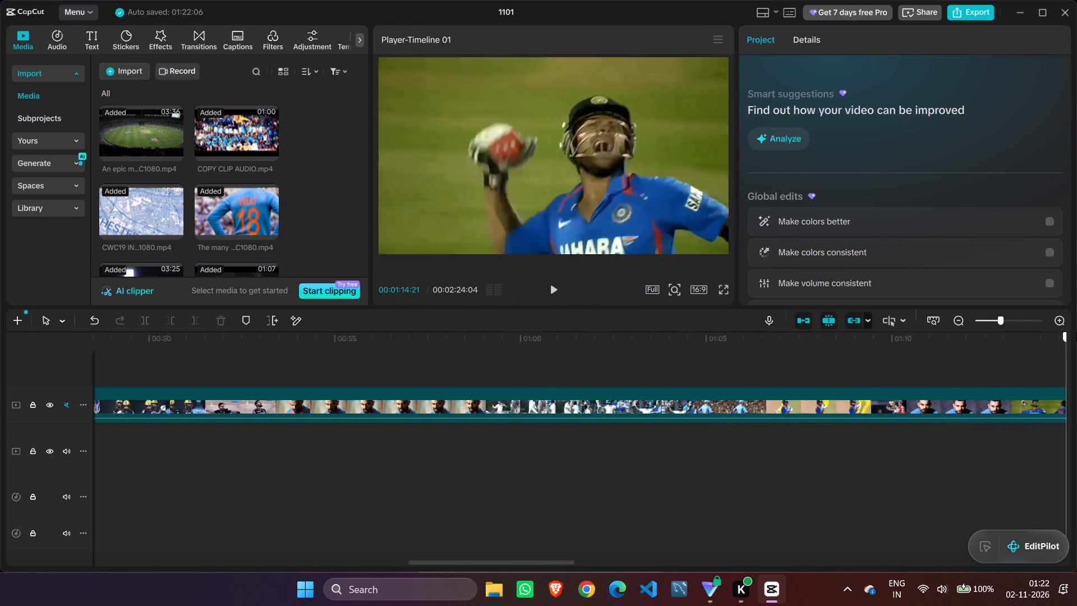
pyautogui.moveTo(1076, 332); pyautogui.dragTo(790, 352)
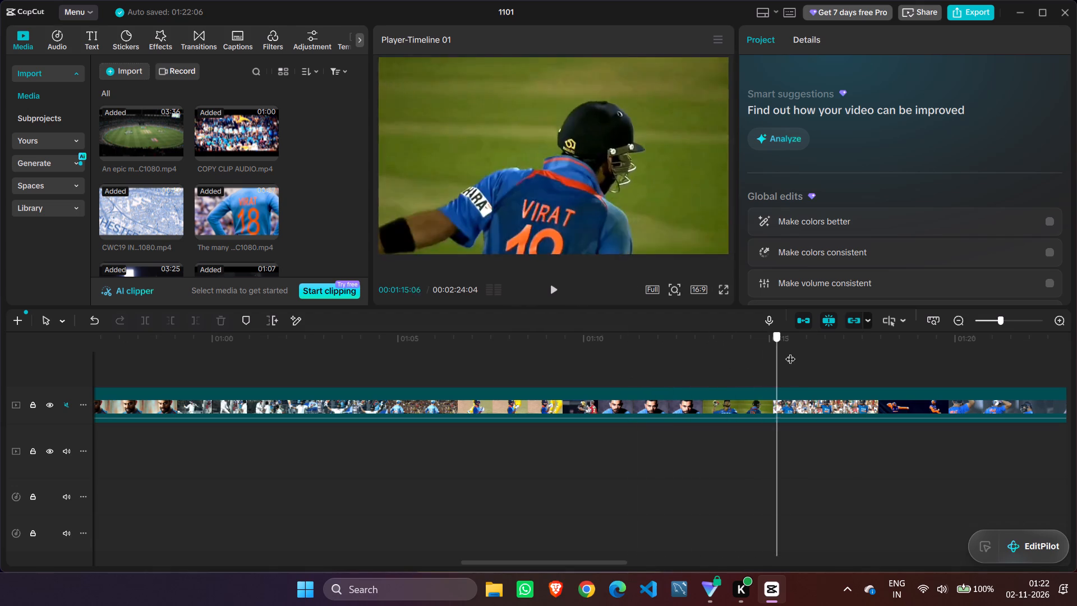
pyautogui.moveTo(790, 352); pyautogui.dragTo(959, 340)
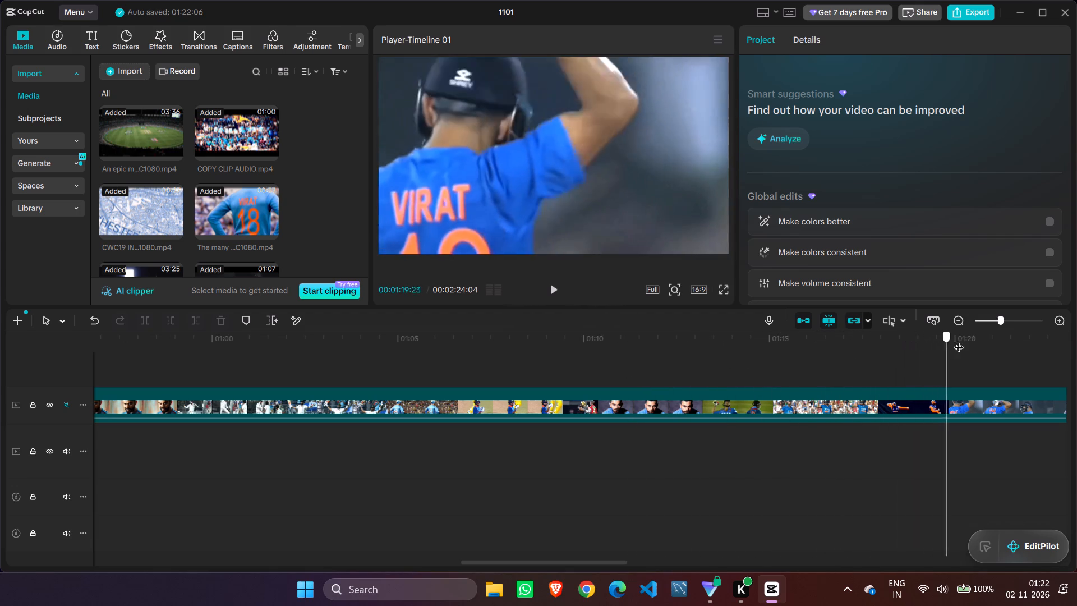
pyautogui.moveTo(959, 340); pyautogui.dragTo(799, 341)
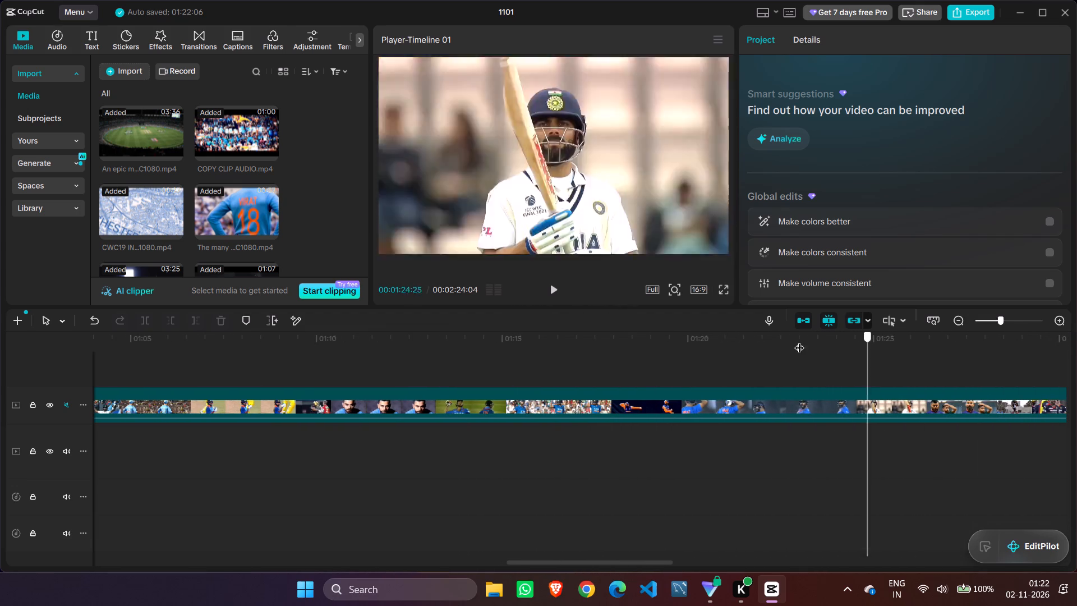
pyautogui.moveTo(799, 341); pyautogui.dragTo(781, 339)
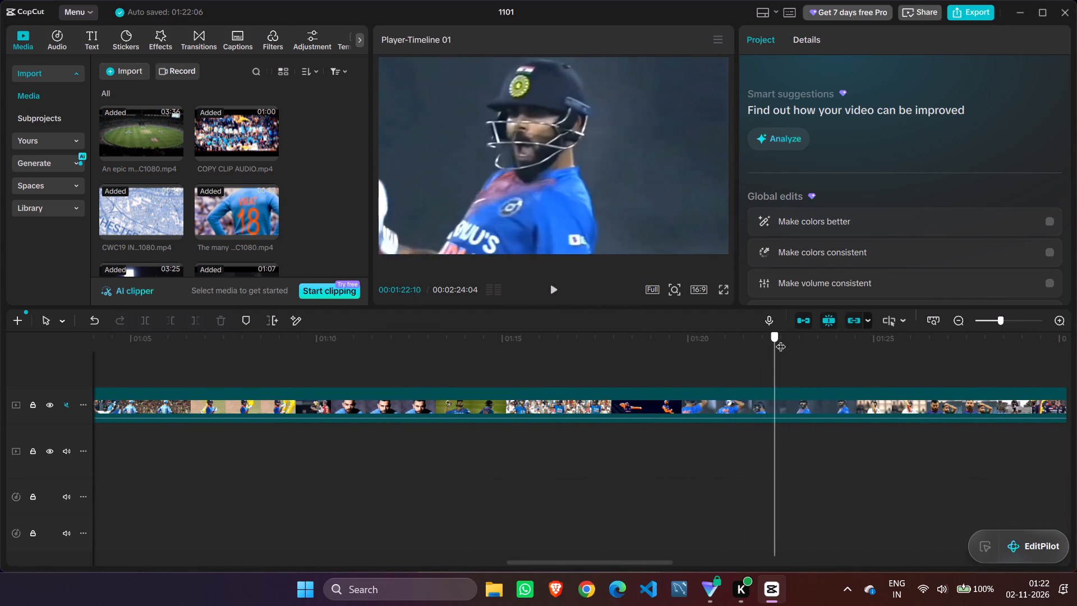
pyautogui.moveTo(781, 339); pyautogui.dragTo(954, 328)
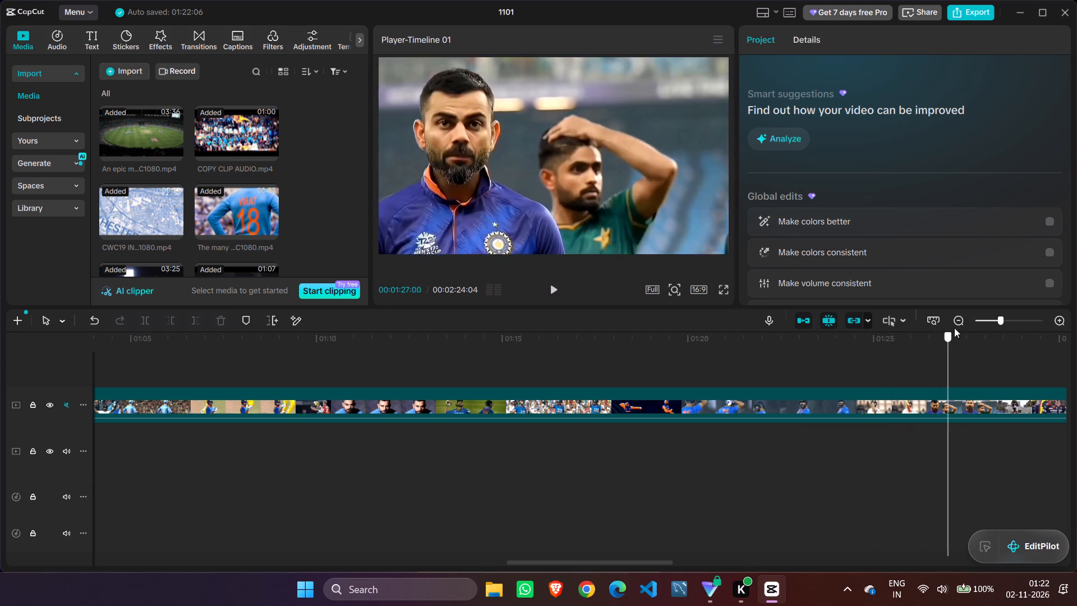
pyautogui.moveTo(954, 328); pyautogui.dragTo(1076, 320)
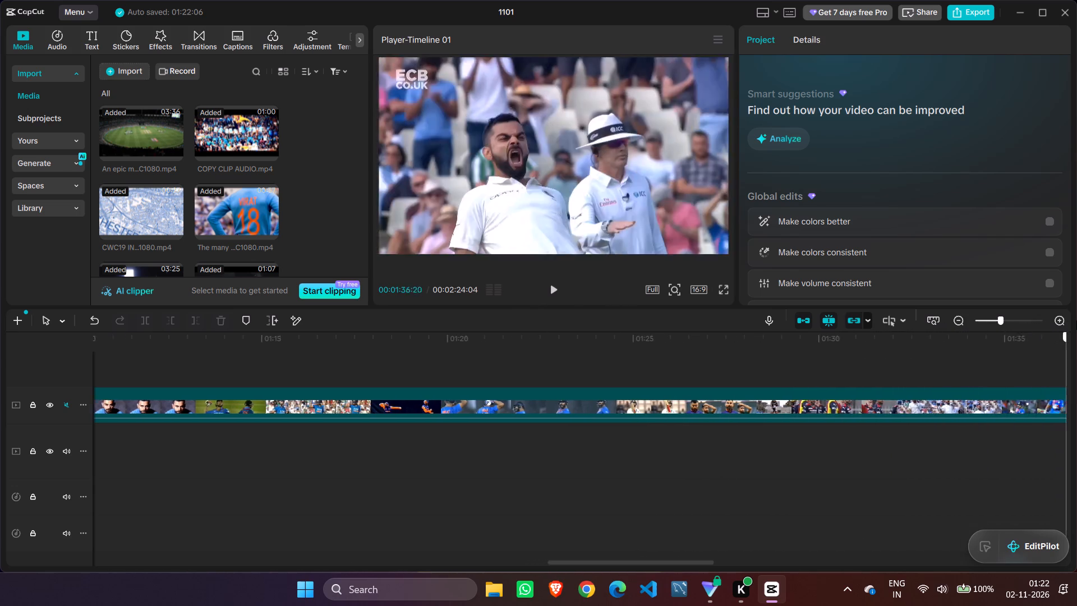
pyautogui.moveTo(1076, 320); pyautogui.dragTo(1076, 321)
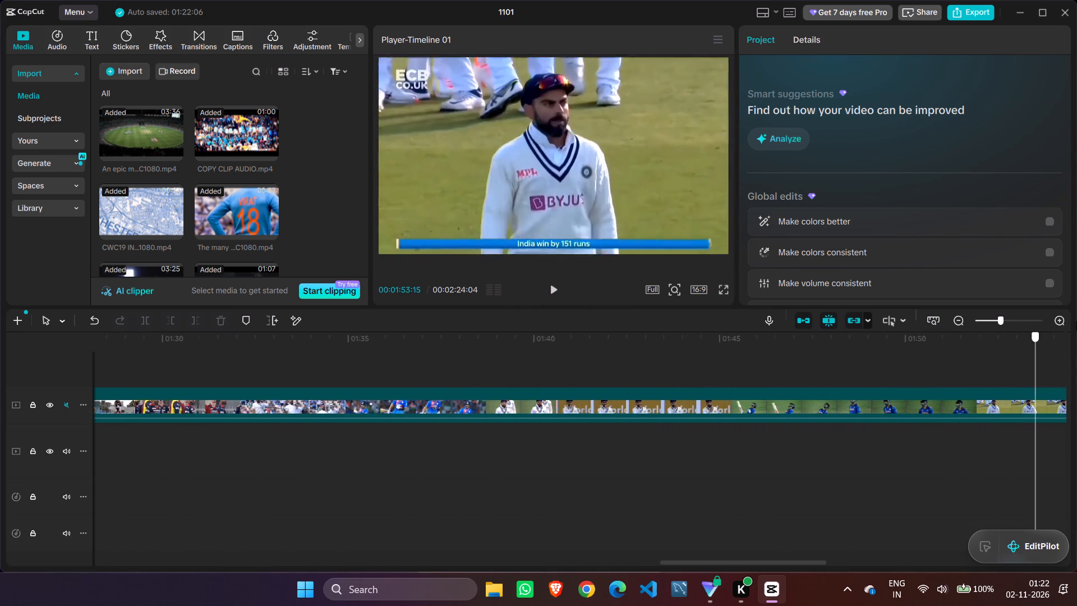
pyautogui.moveTo(1076, 321); pyautogui.dragTo(442, 355)
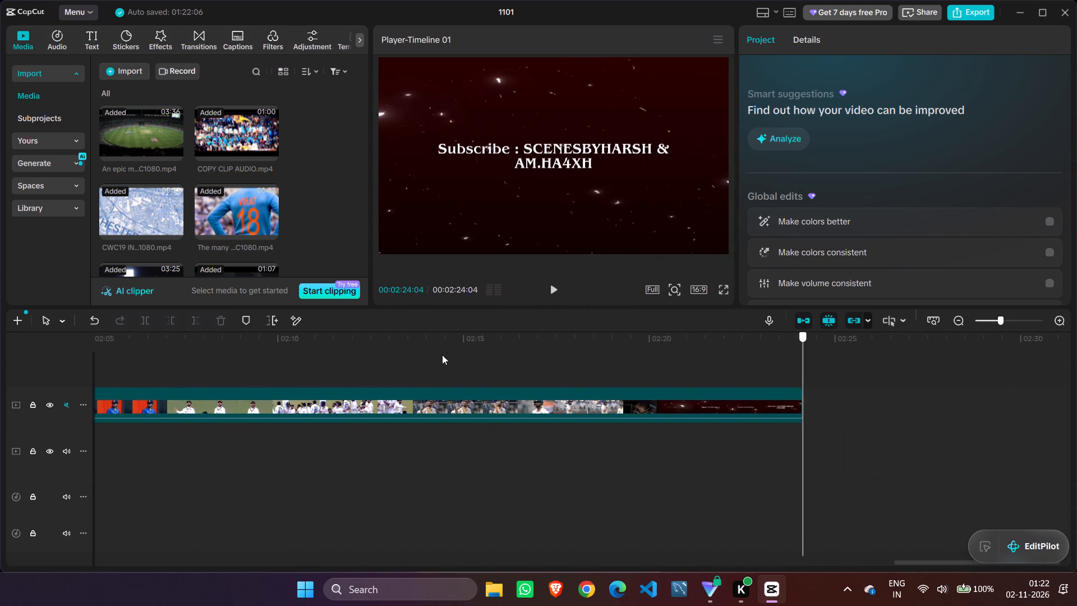
pyautogui.moveTo(442, 355); pyautogui.dragTo(470, 352)
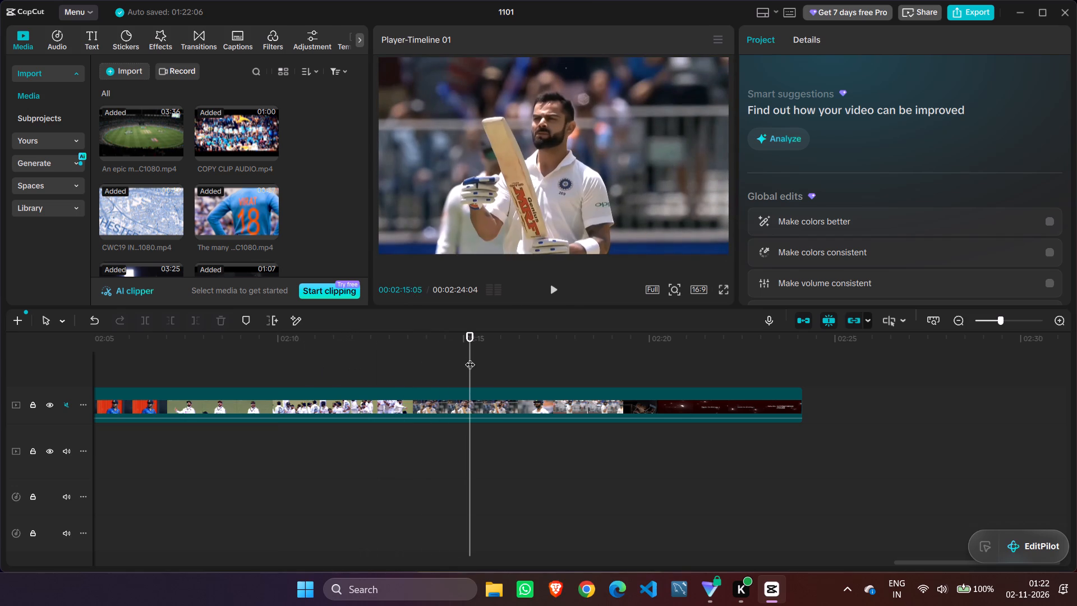
# Delete the long 001.mp4 clip from the top track.
pyautogui.click(503, 393)
pyautogui.press('Delete')
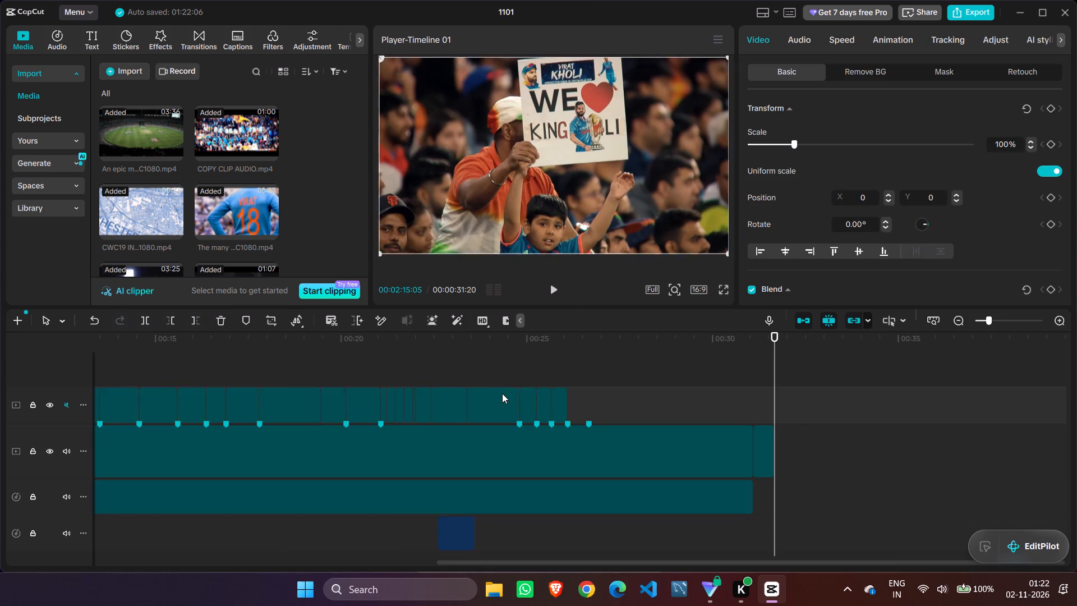
# Play back the end of the montage from about 00:00:23 to 00:00:27 to check the latest shots against the beat markers.
pyautogui.moveTo(776, 374); pyautogui.dragTo(476, 421)
pyautogui.click(554, 287)
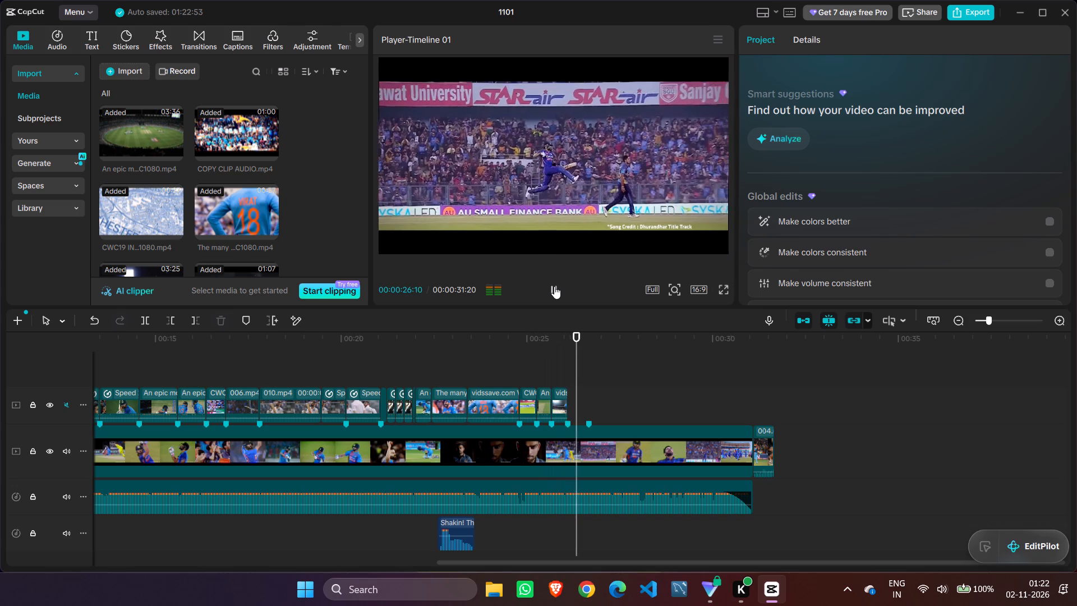
pyautogui.click(554, 286)
pyautogui.moveTo(590, 350); pyautogui.dragTo(544, 338)
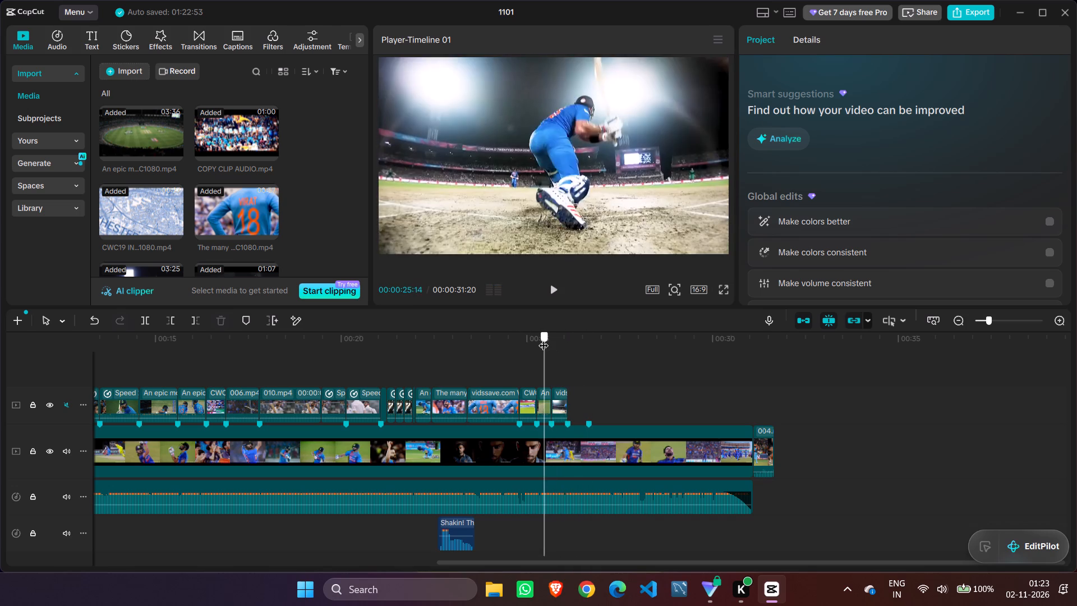
pyautogui.moveTo(544, 338); pyautogui.dragTo(542, 338)
pyautogui.click(550, 290)
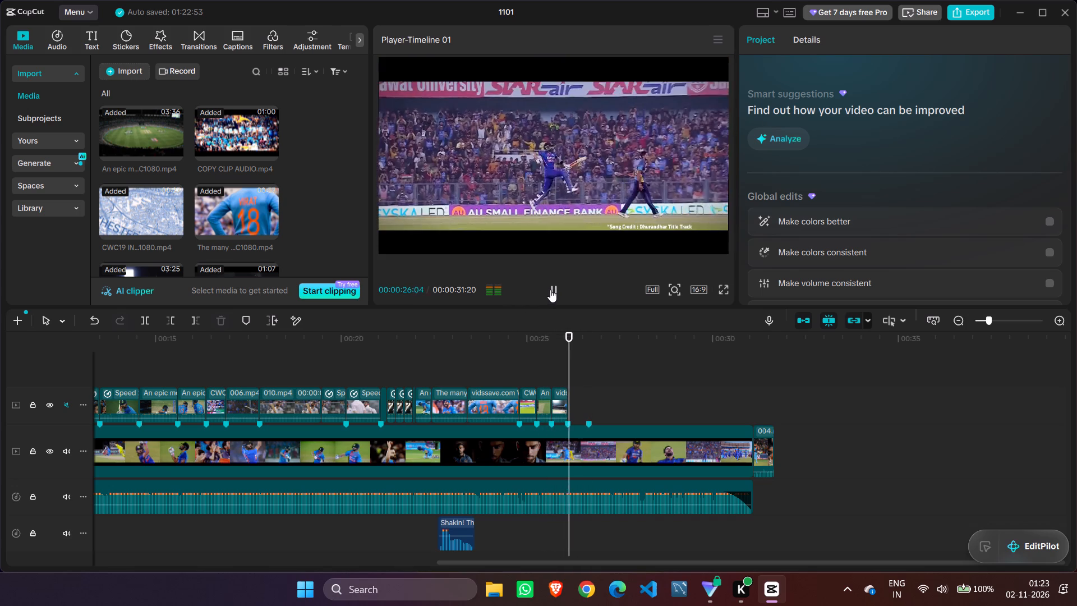
pyautogui.moveTo(599, 353); pyautogui.dragTo(459, 361)
pyautogui.click(551, 283)
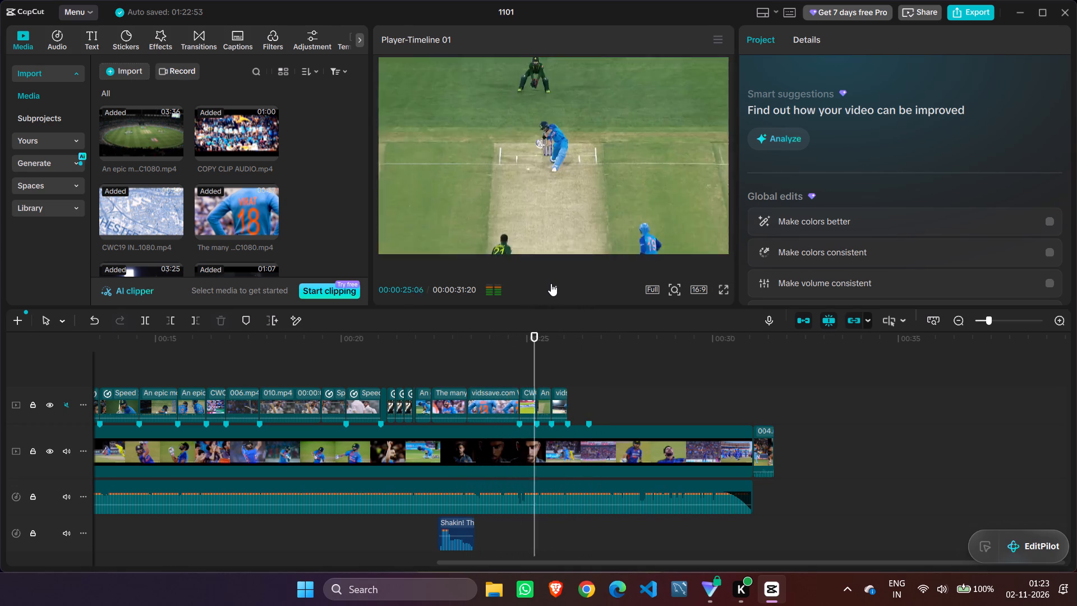
pyautogui.click(551, 283)
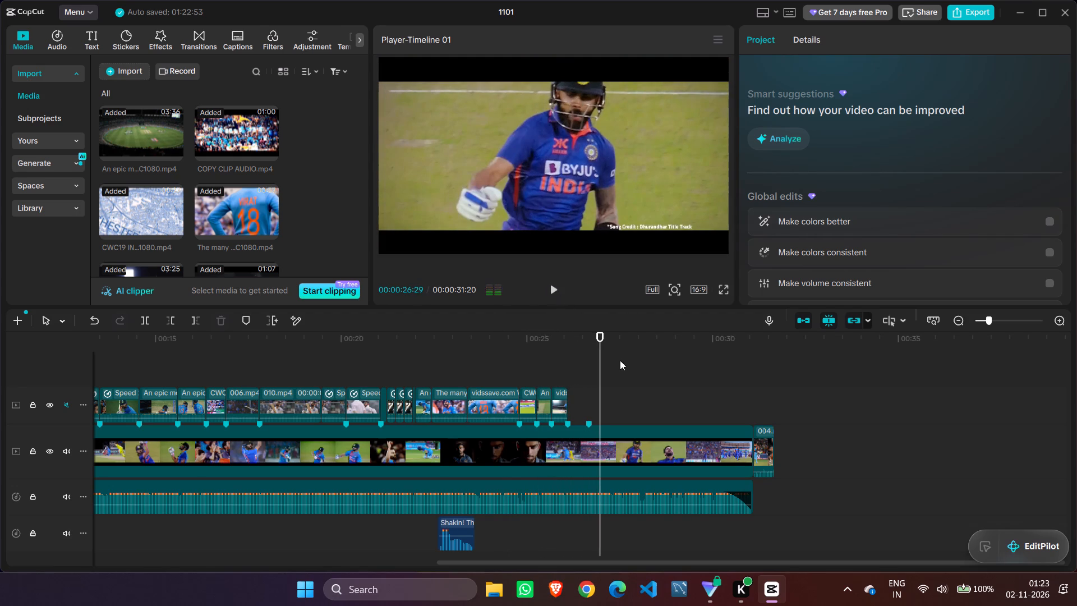
# Replay the last short batting shots from about 00:00:24 to 00:00:27 to judge the timing into the next beat marker.
pyautogui.moveTo(602, 348); pyautogui.dragTo(522, 347)
pyautogui.moveTo(523, 352); pyautogui.dragTo(499, 347)
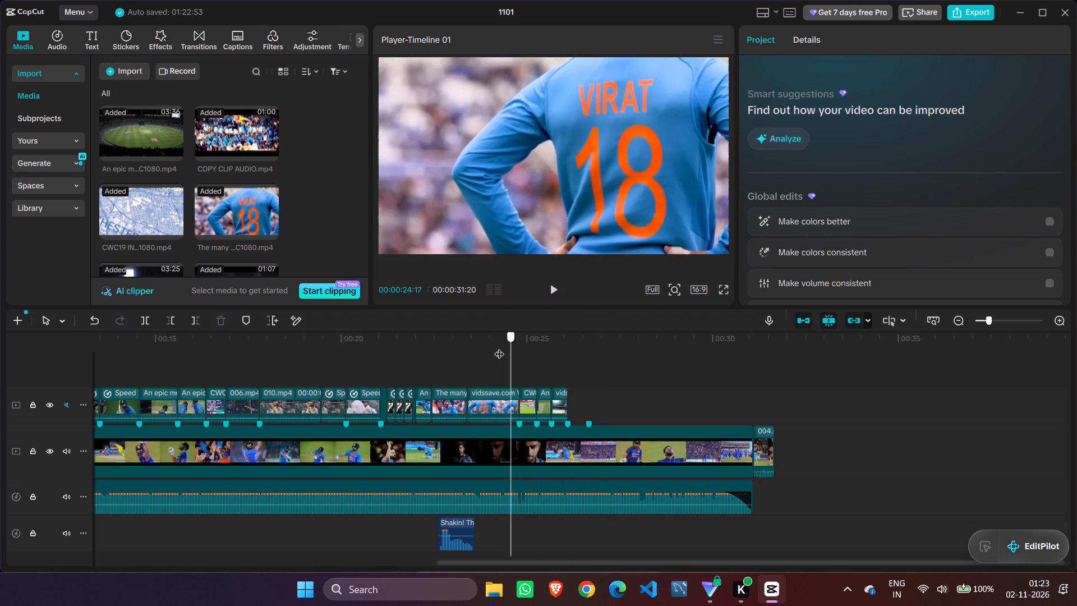
pyautogui.moveTo(499, 347); pyautogui.dragTo(495, 346)
pyautogui.click(551, 281)
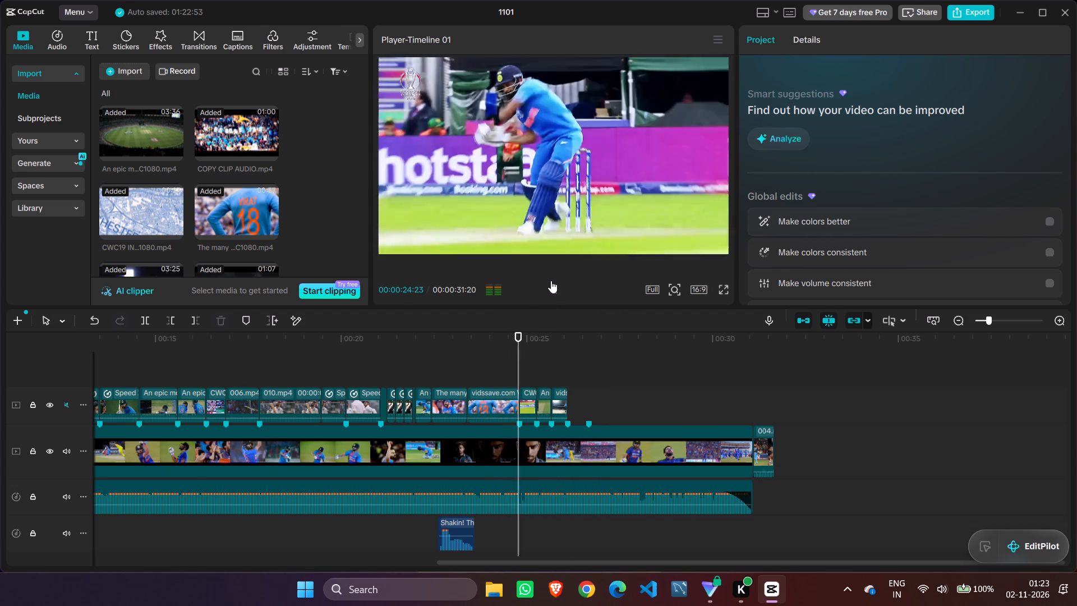
pyautogui.click(551, 281)
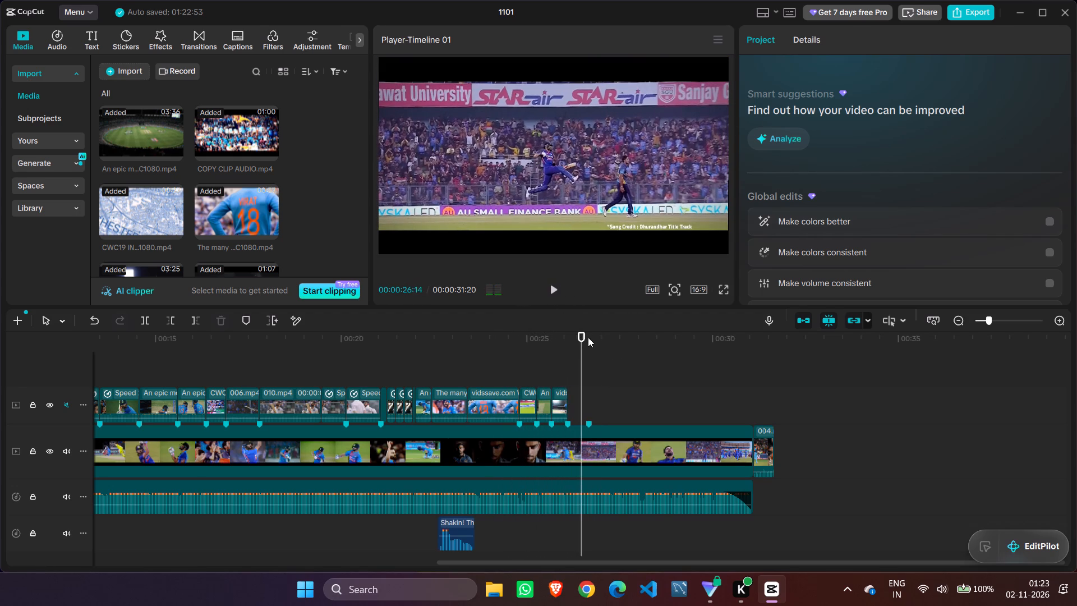
pyautogui.moveTo(578, 346); pyautogui.dragTo(535, 343)
pyautogui.click(555, 290)
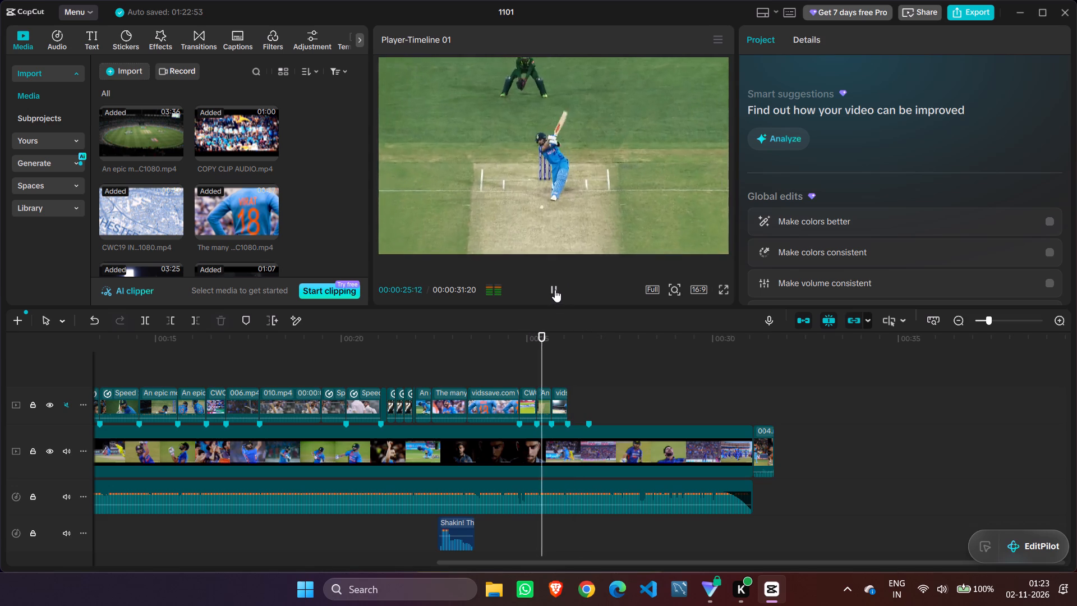
pyautogui.click(555, 290)
pyautogui.moveTo(581, 350); pyautogui.dragTo(579, 351)
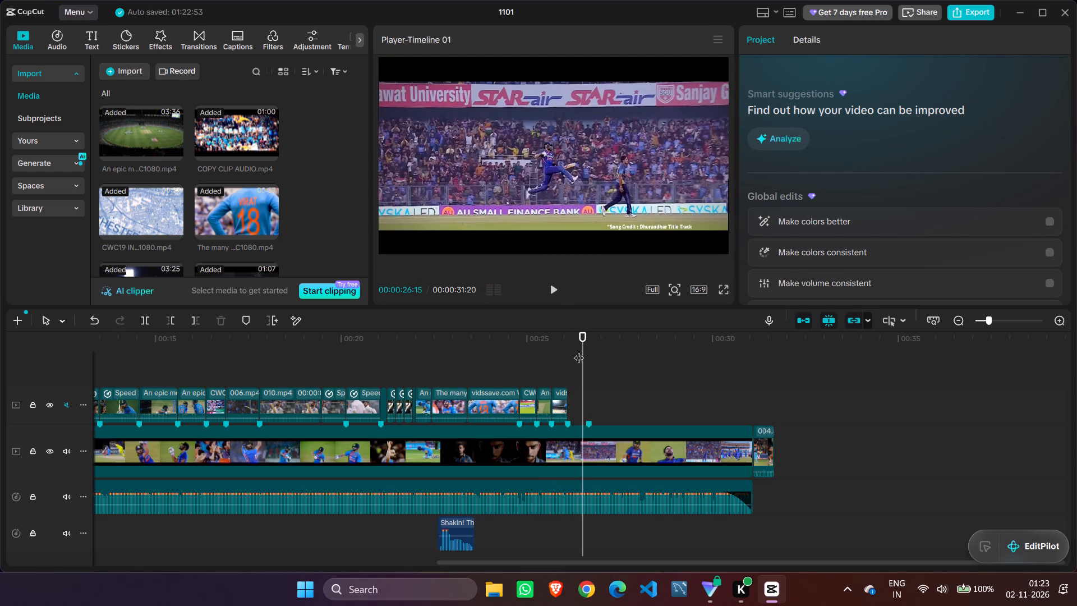
pyautogui.moveTo(579, 351); pyautogui.dragTo(537, 340)
pyautogui.click(550, 288)
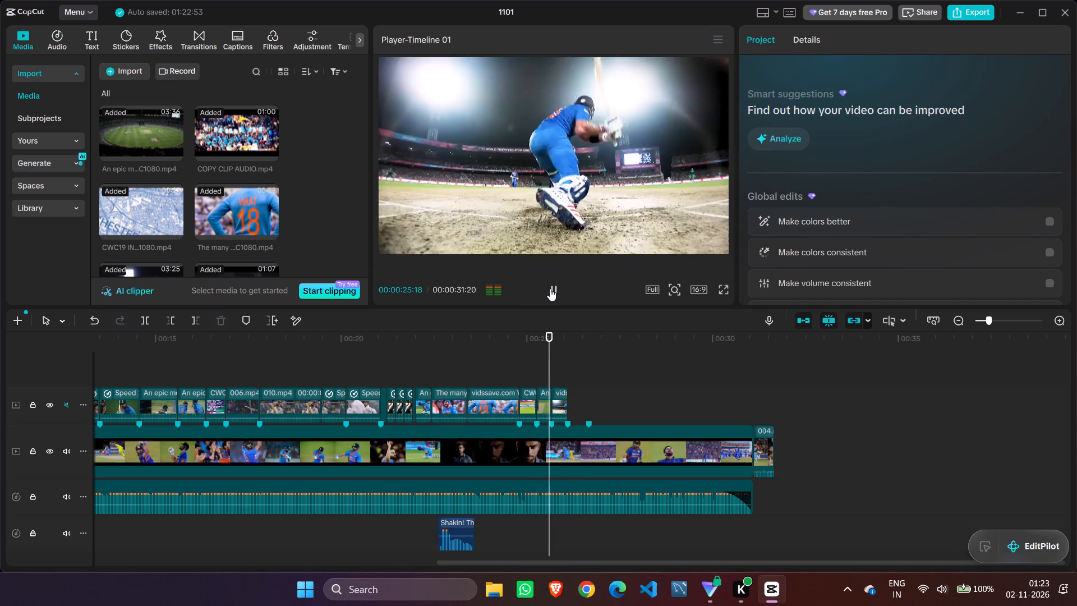
pyautogui.click(550, 288)
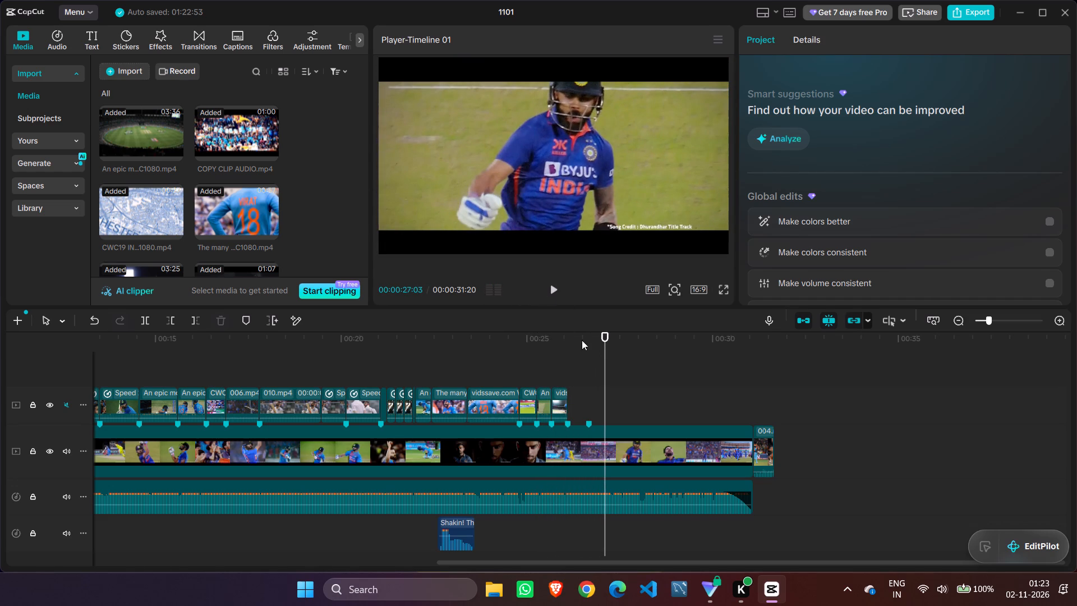
# Undo the deletion of the long 001.mp4 clip on the top track.
pyautogui.scroll(-3, 236, 171)
pyautogui.scroll(5, 236, 171)
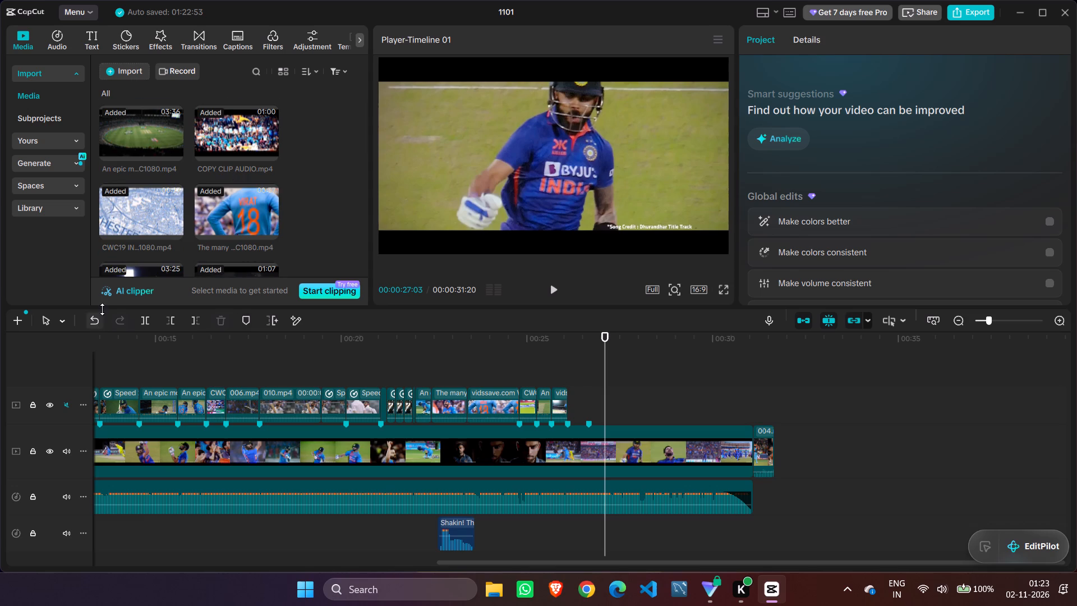
pyautogui.click(102, 314)
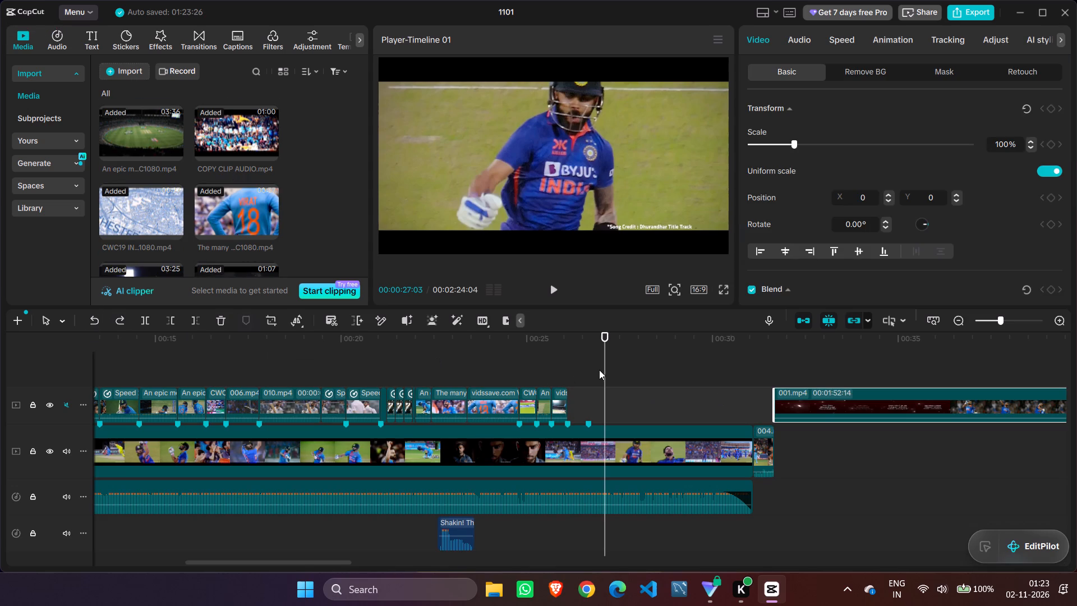
# Trim off the 001.mp4 footage before 00:00:35:21, so the clip starts on Kohli's celebration instead of the credits screen.
pyautogui.moveTo(605, 368); pyautogui.dragTo(613, 475)
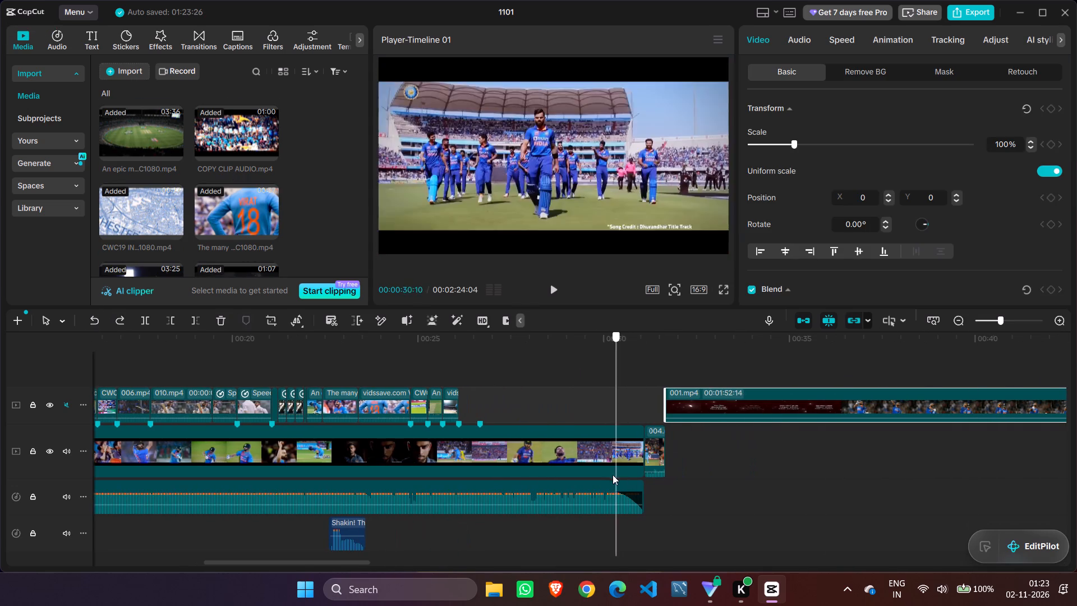
pyautogui.moveTo(613, 475); pyautogui.dragTo(811, 451)
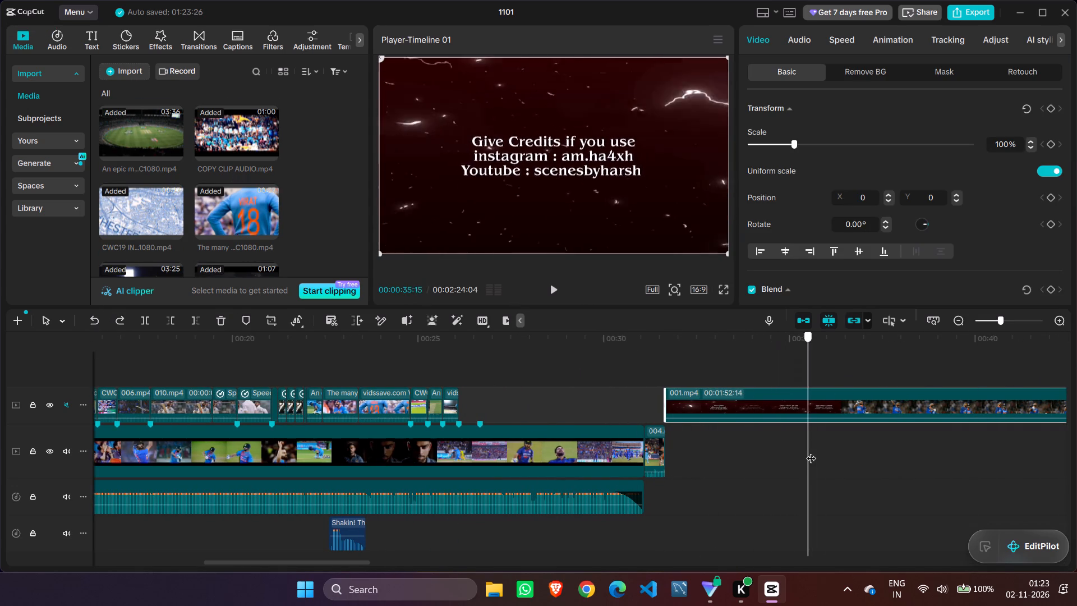
pyautogui.moveTo(811, 451); pyautogui.dragTo(872, 447)
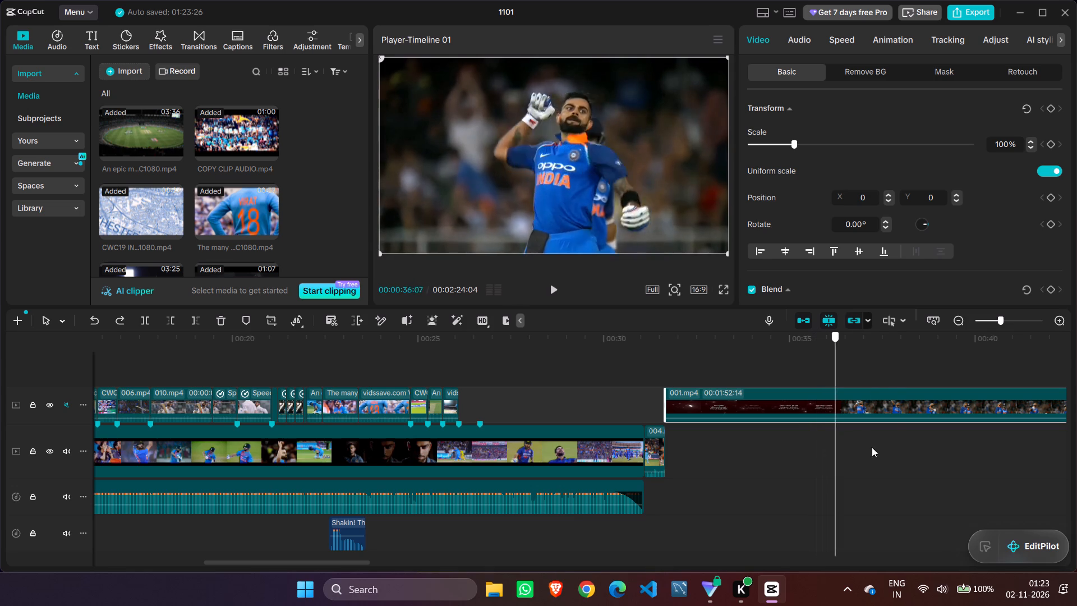
pyautogui.moveTo(872, 447); pyautogui.dragTo(973, 448)
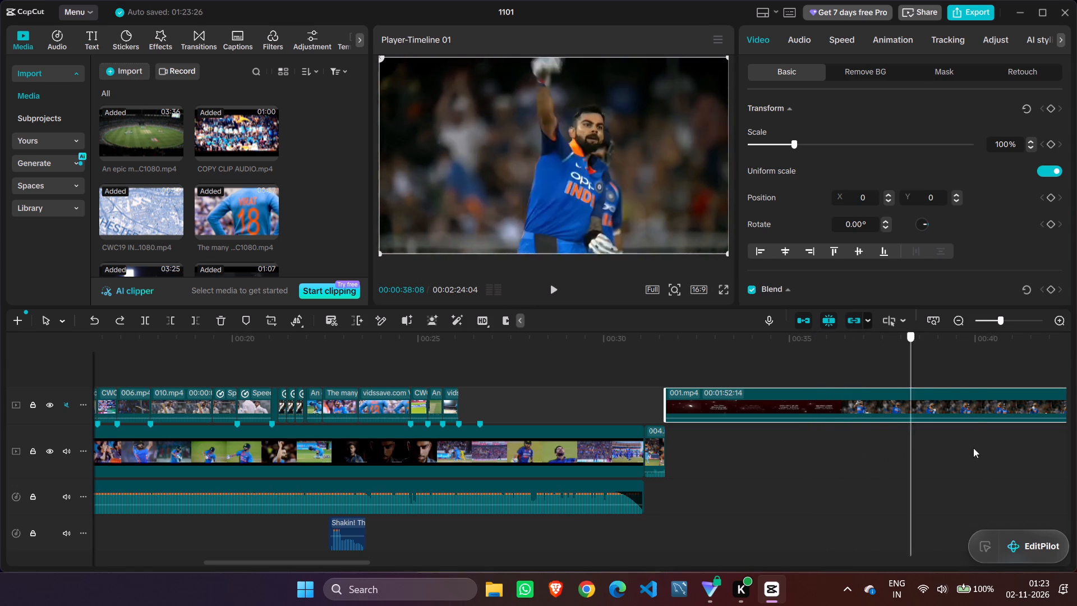
pyautogui.moveTo(973, 448); pyautogui.dragTo(915, 449)
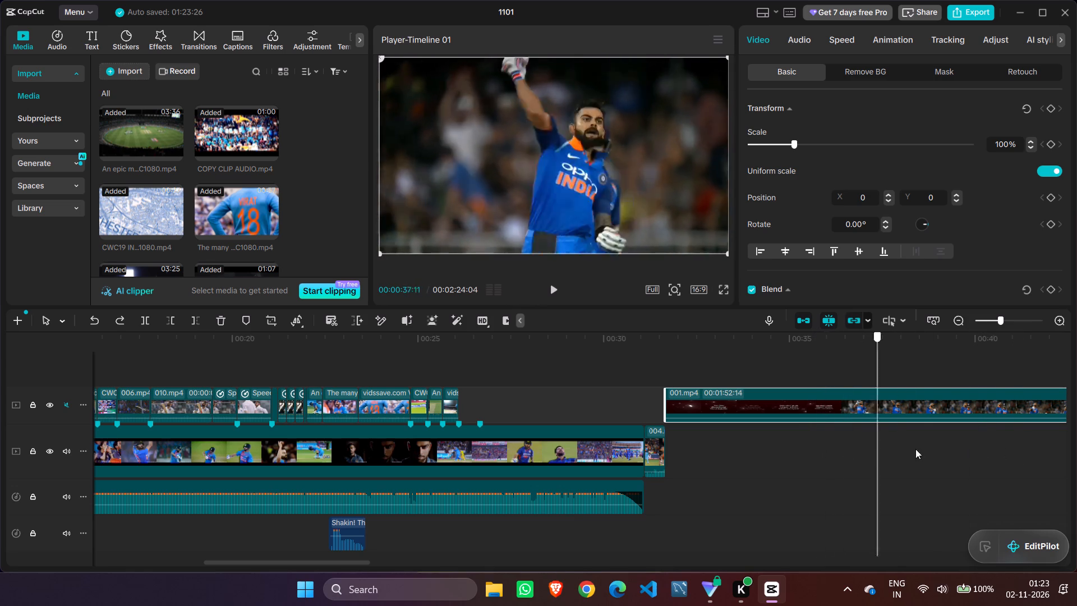
pyautogui.moveTo(915, 449); pyautogui.dragTo(811, 443)
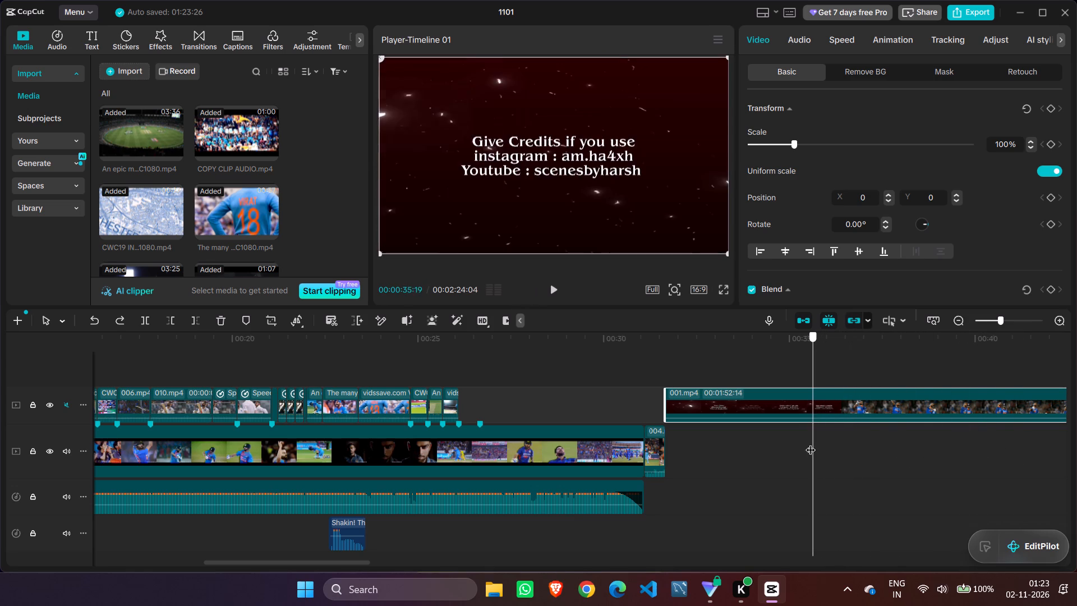
pyautogui.moveTo(811, 443); pyautogui.dragTo(816, 443)
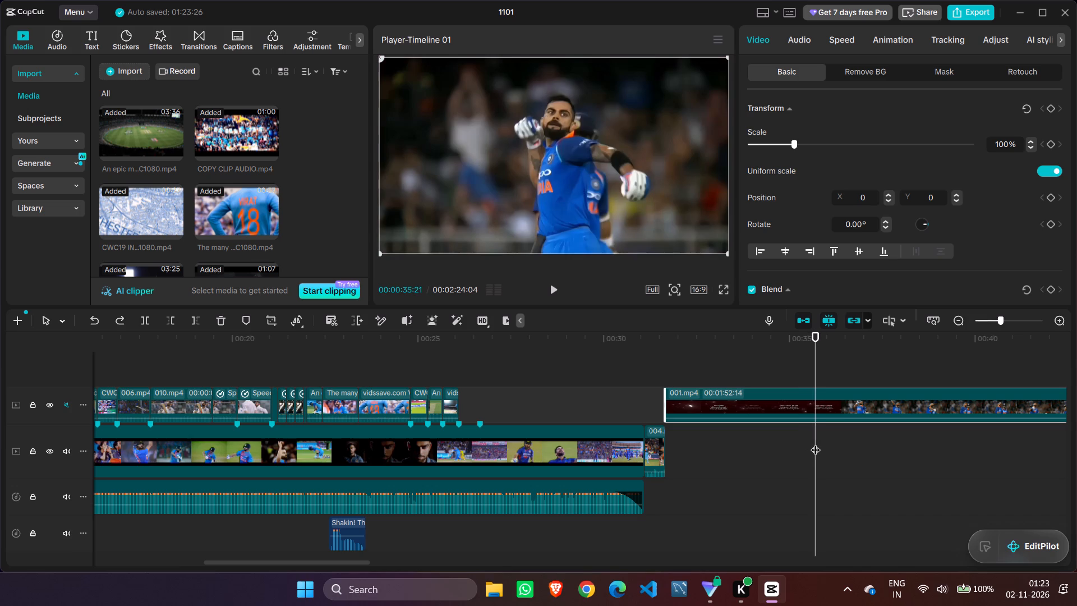
pyautogui.press('Left')
pyautogui.press('Left')
pyautogui.press('0')
pyautogui.press('Right')
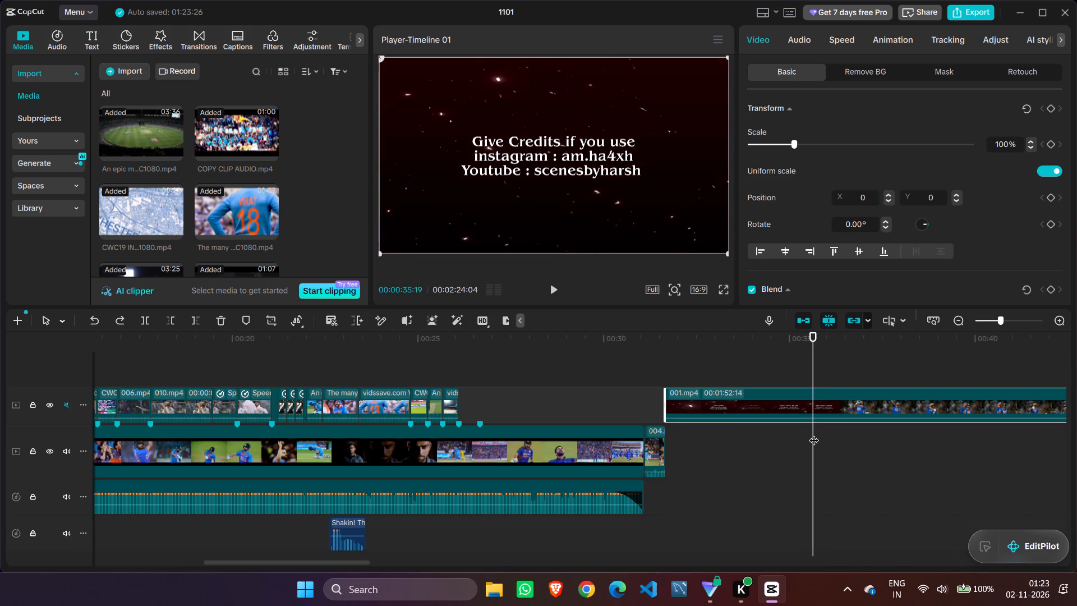
pyautogui.press('Right')
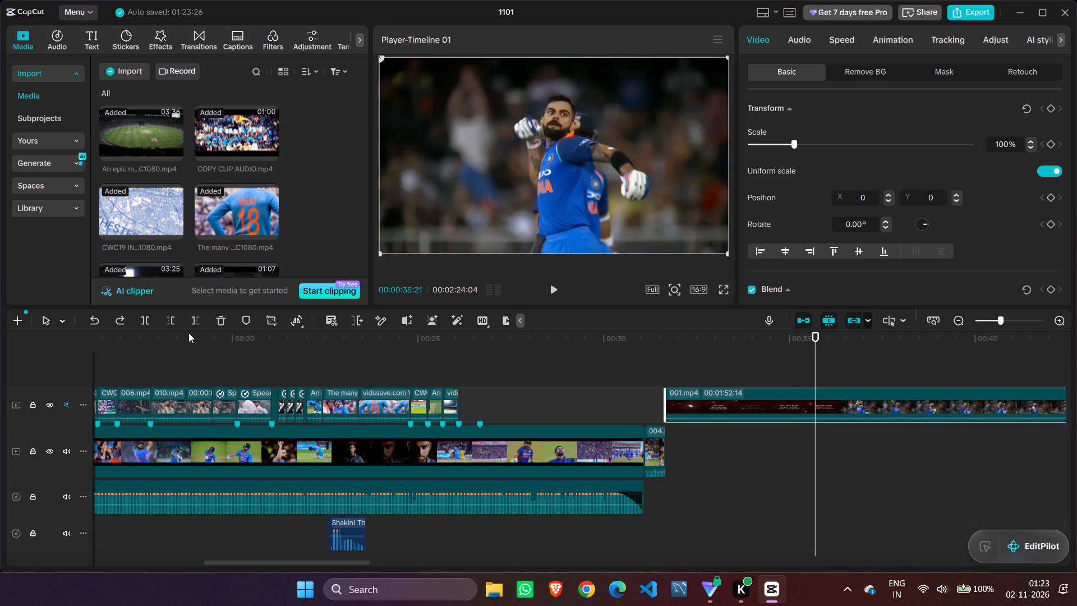
pyautogui.click(175, 321)
# Move the trimmed 001.mp4 clip against the end of the last short batting shot at about 00:00:26.
pyautogui.moveTo(846, 394); pyautogui.dragTo(845, 394)
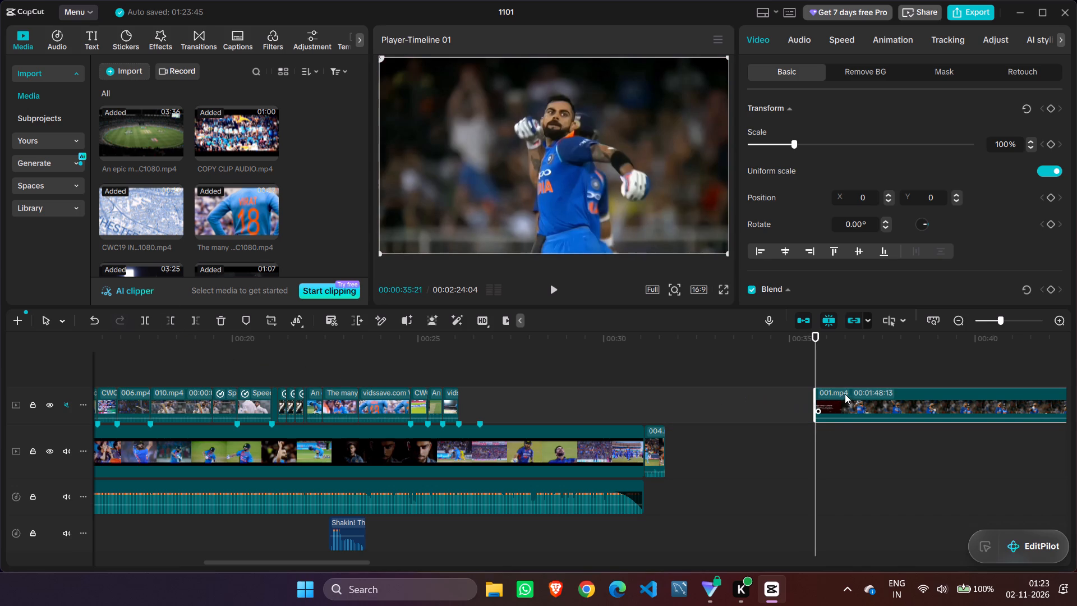
pyautogui.moveTo(845, 394); pyautogui.dragTo(493, 397)
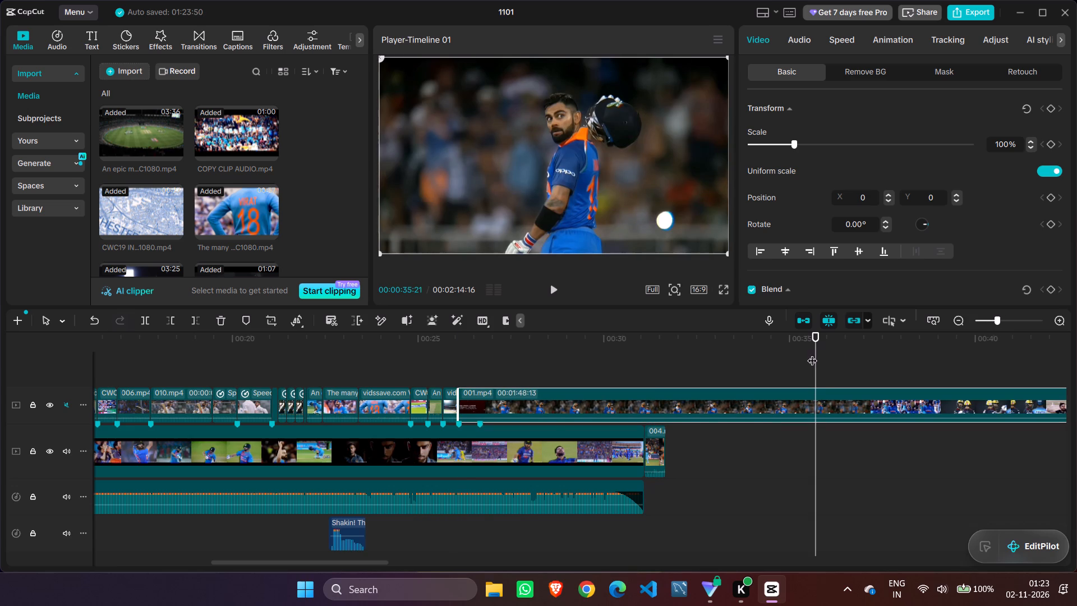
# Split the 001.mp4 clip at 00:00:30:28, after Kohli's celebration roar.
pyautogui.moveTo(816, 355); pyautogui.dragTo(512, 430)
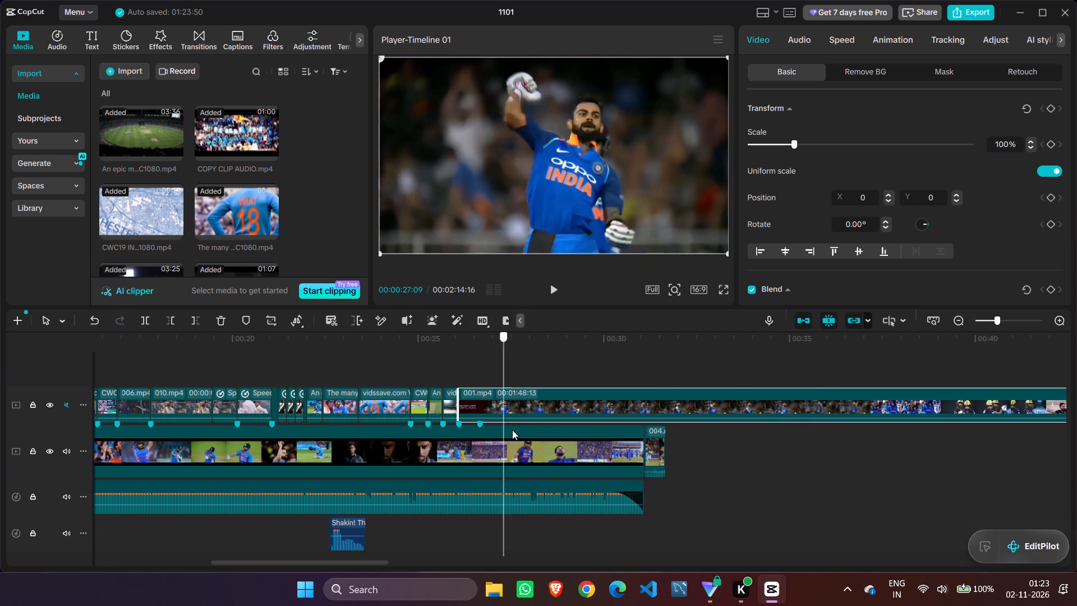
pyautogui.moveTo(512, 430); pyautogui.dragTo(608, 436)
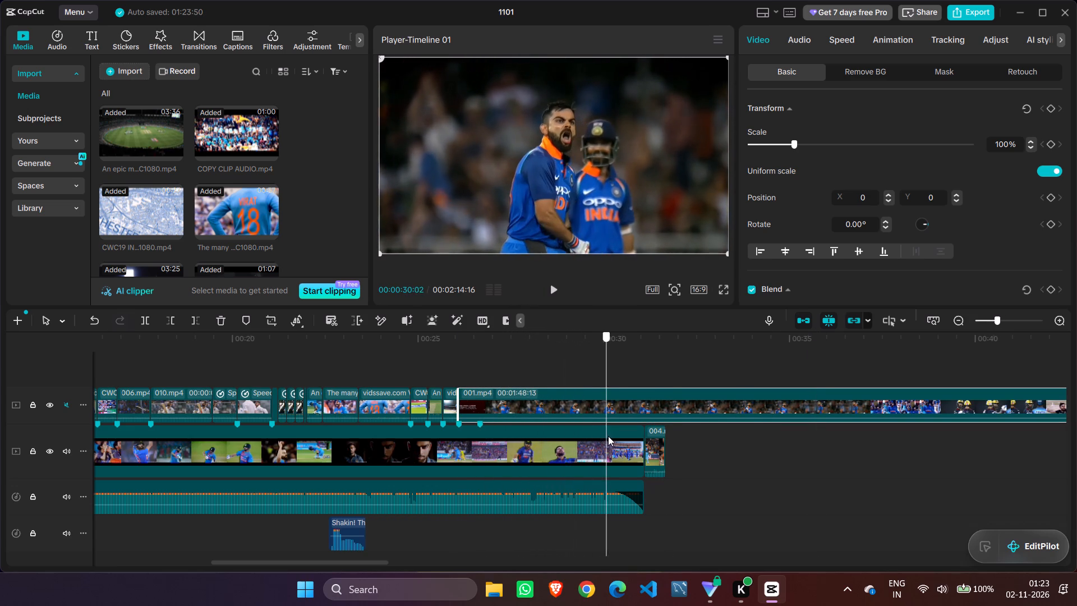
pyautogui.moveTo(608, 436); pyautogui.dragTo(636, 444)
pyautogui.press('Right')
pyautogui.press('Right')
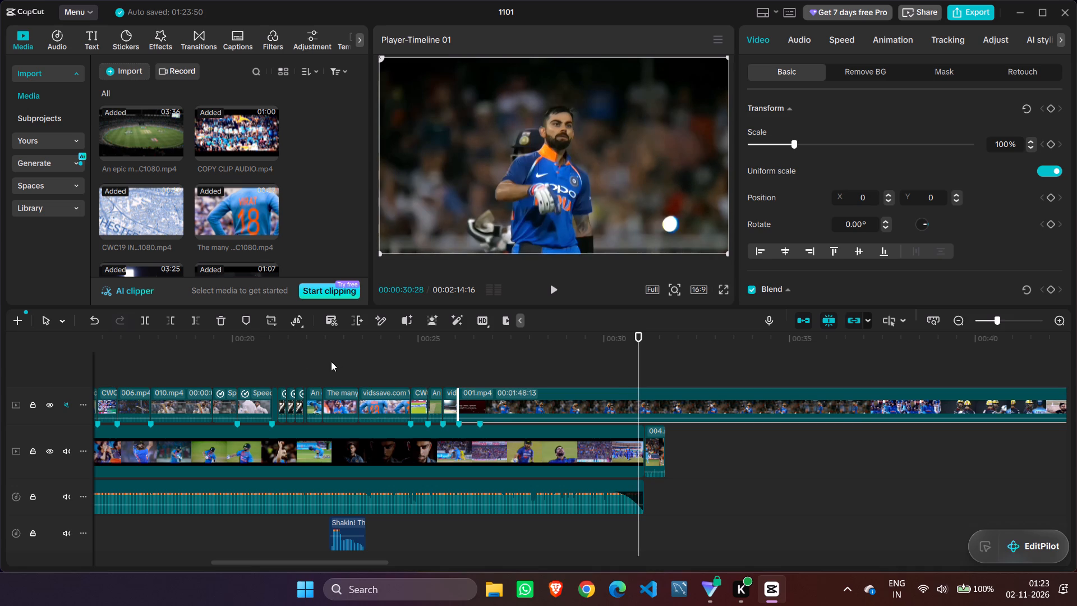
pyautogui.click(149, 322)
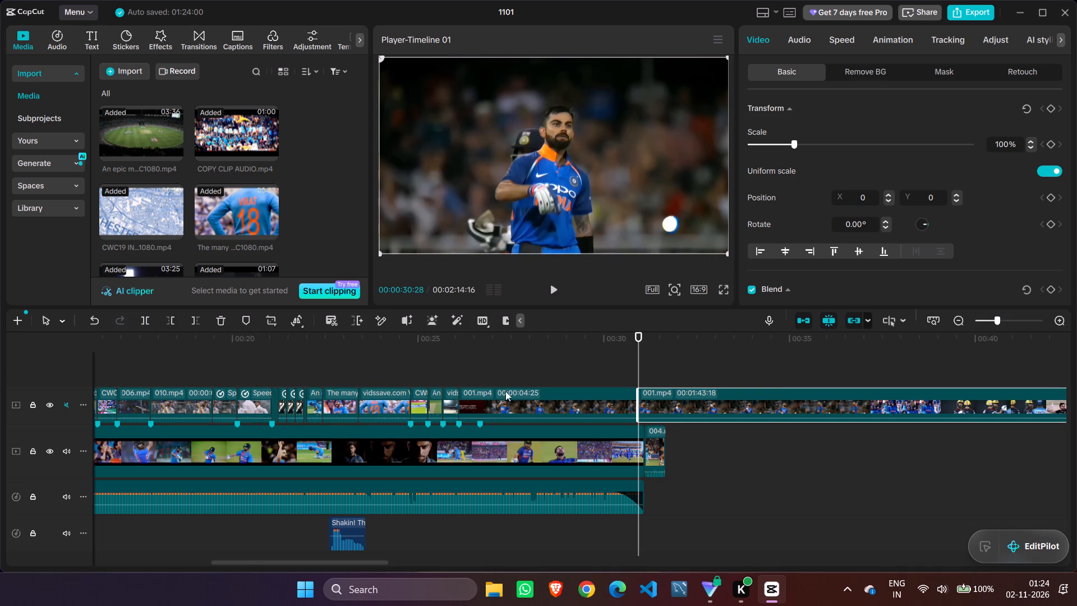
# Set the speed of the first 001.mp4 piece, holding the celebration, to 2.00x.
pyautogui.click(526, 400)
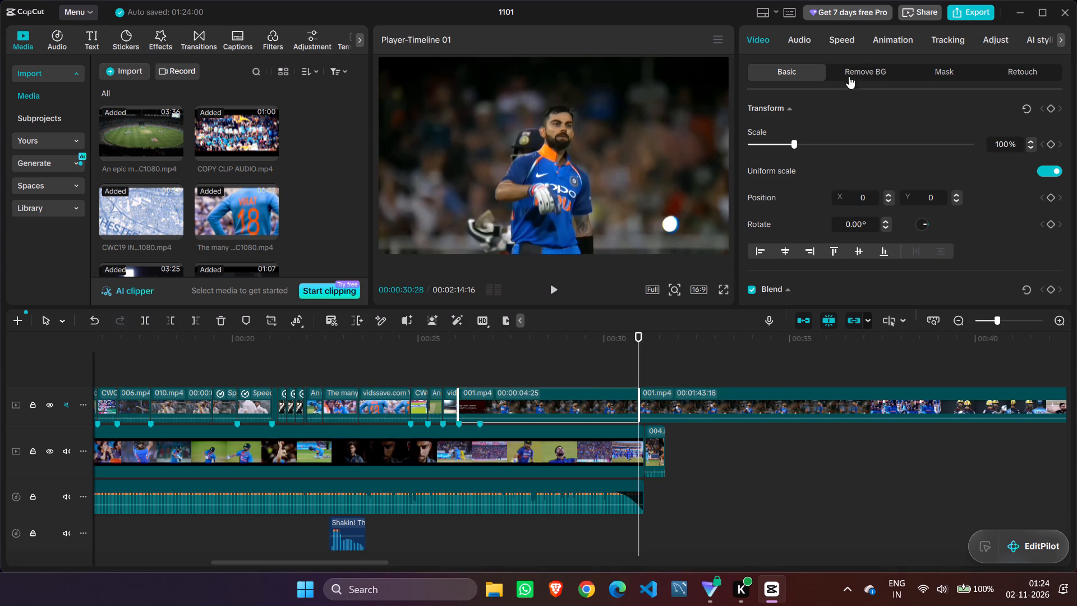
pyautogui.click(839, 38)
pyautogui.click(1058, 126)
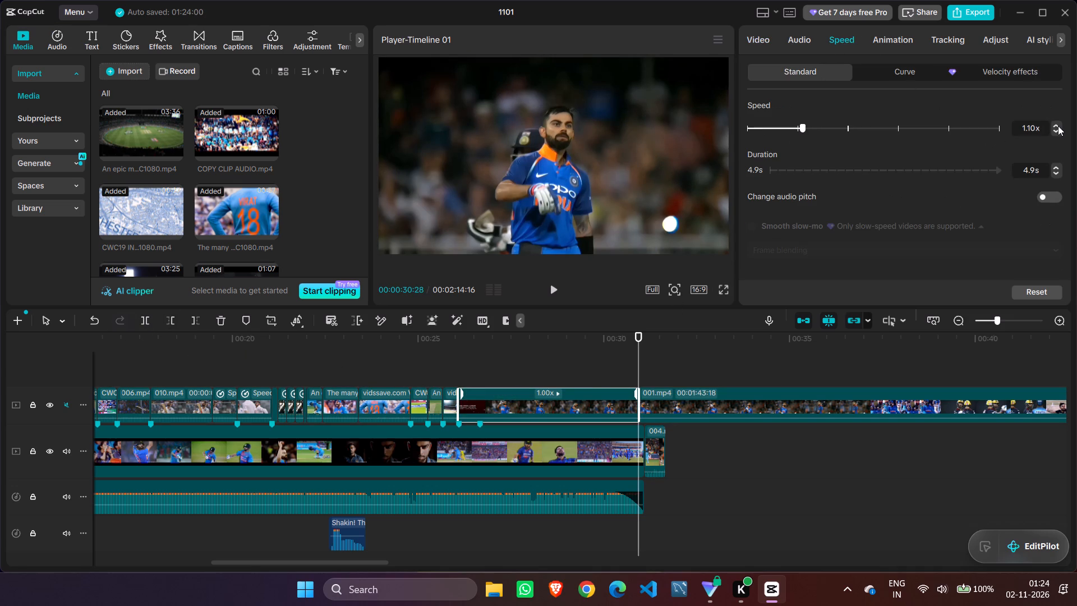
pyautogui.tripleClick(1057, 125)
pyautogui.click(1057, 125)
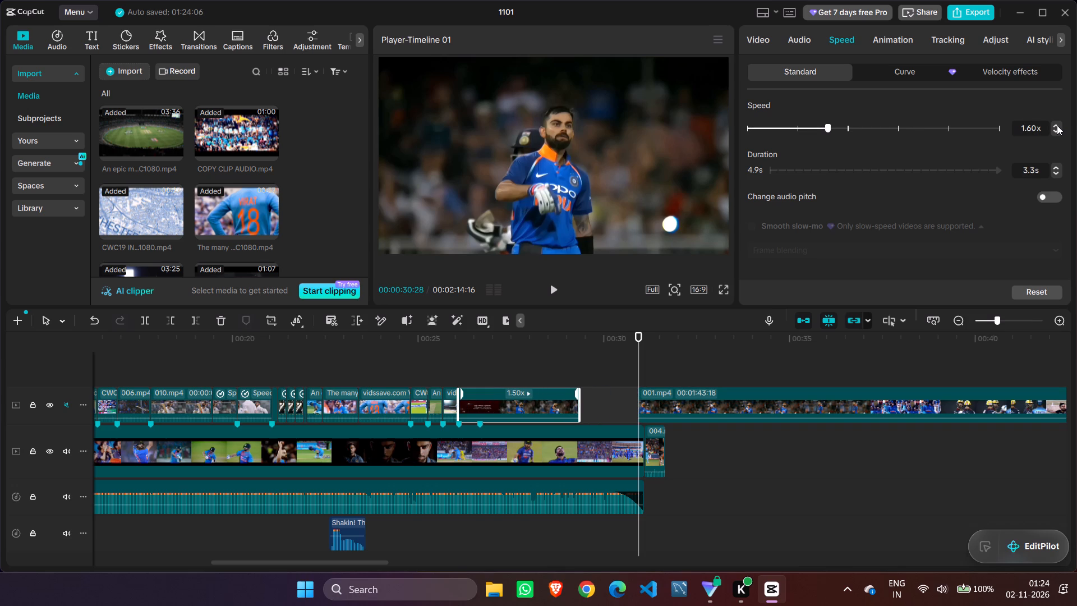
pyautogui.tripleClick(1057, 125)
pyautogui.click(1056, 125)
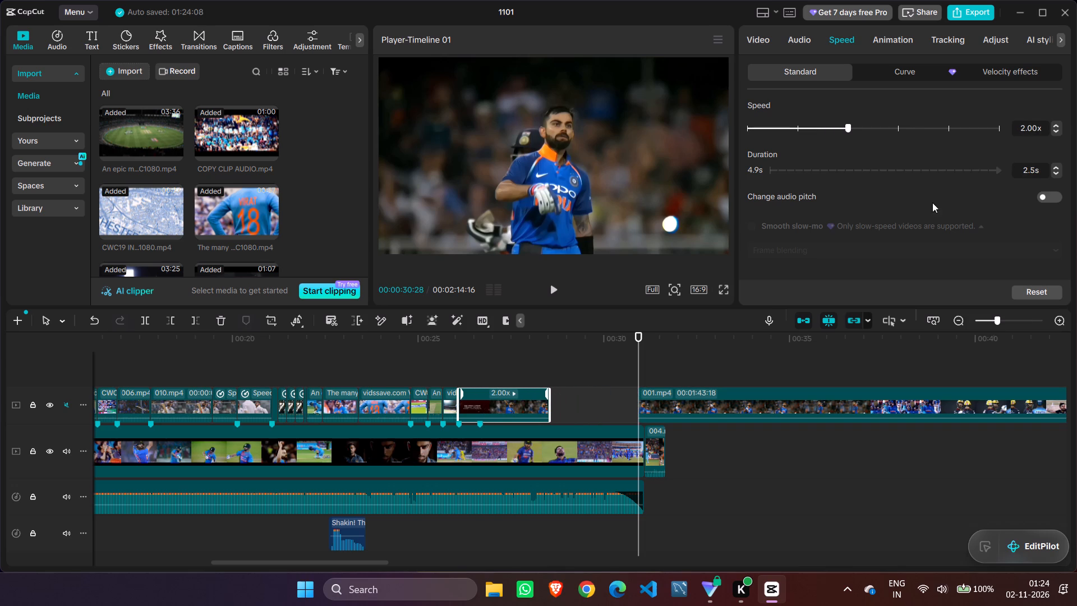
# Play back the sped-up celebration shot from about 00:00:25 to 00:00:27 to judge its pace.
pyautogui.click(576, 372)
pyautogui.moveTo(577, 363); pyautogui.dragTo(443, 391)
pyautogui.press('space')
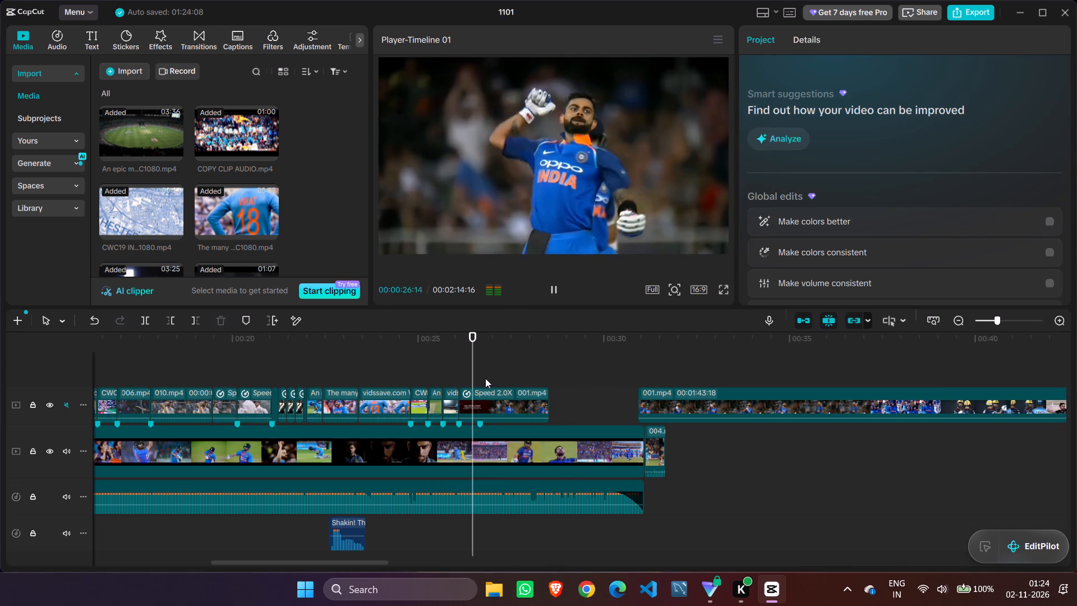
pyautogui.press('space')
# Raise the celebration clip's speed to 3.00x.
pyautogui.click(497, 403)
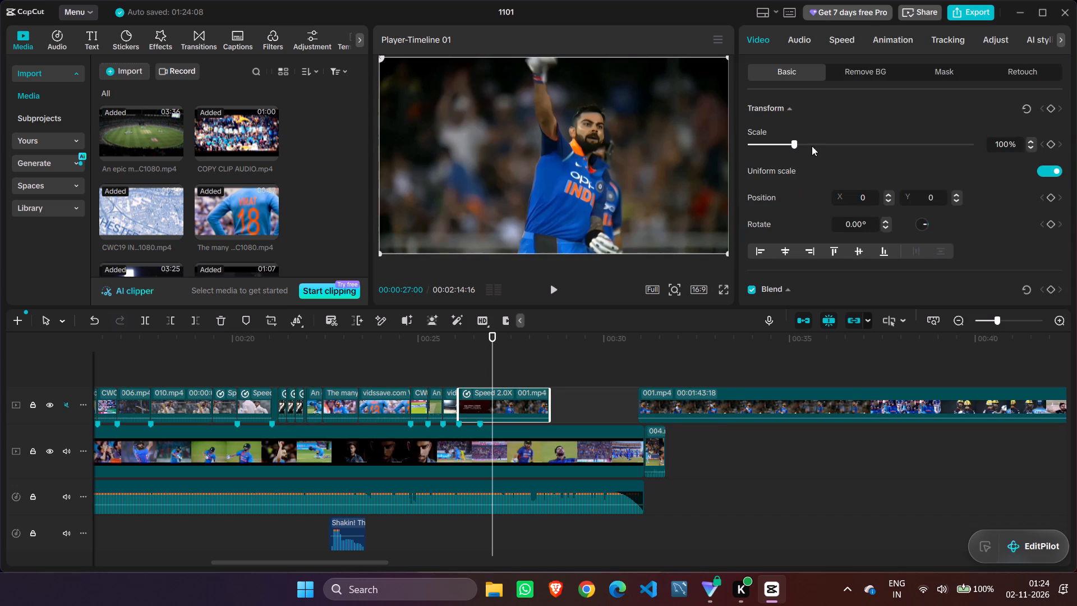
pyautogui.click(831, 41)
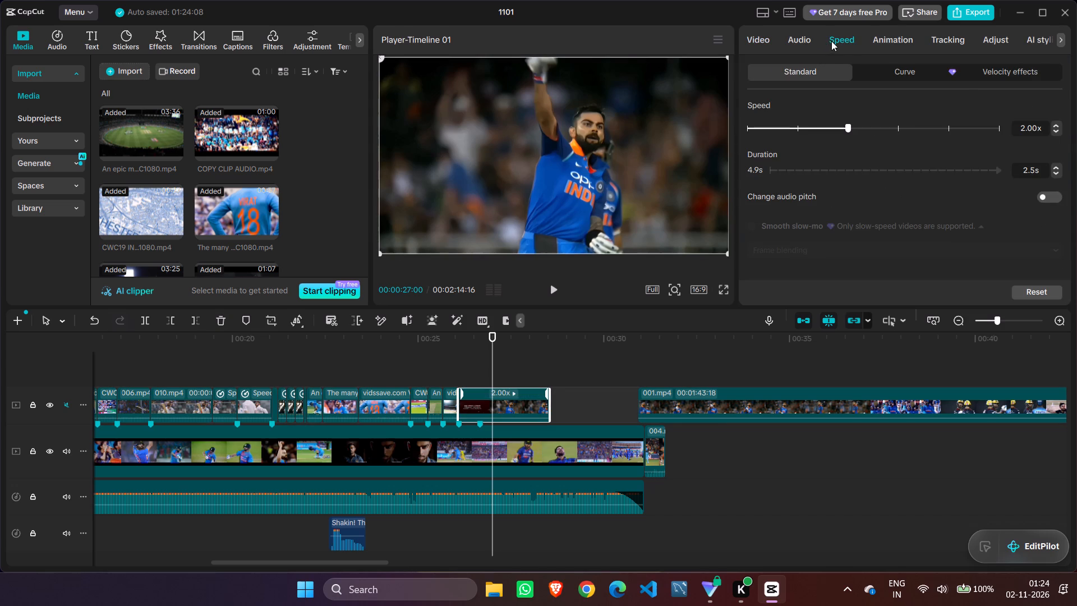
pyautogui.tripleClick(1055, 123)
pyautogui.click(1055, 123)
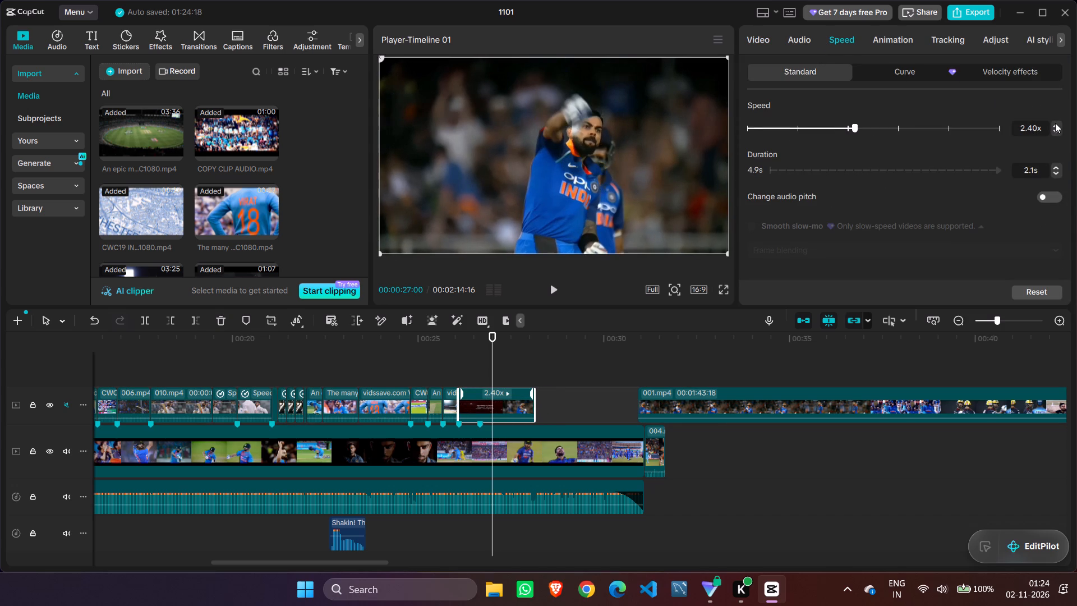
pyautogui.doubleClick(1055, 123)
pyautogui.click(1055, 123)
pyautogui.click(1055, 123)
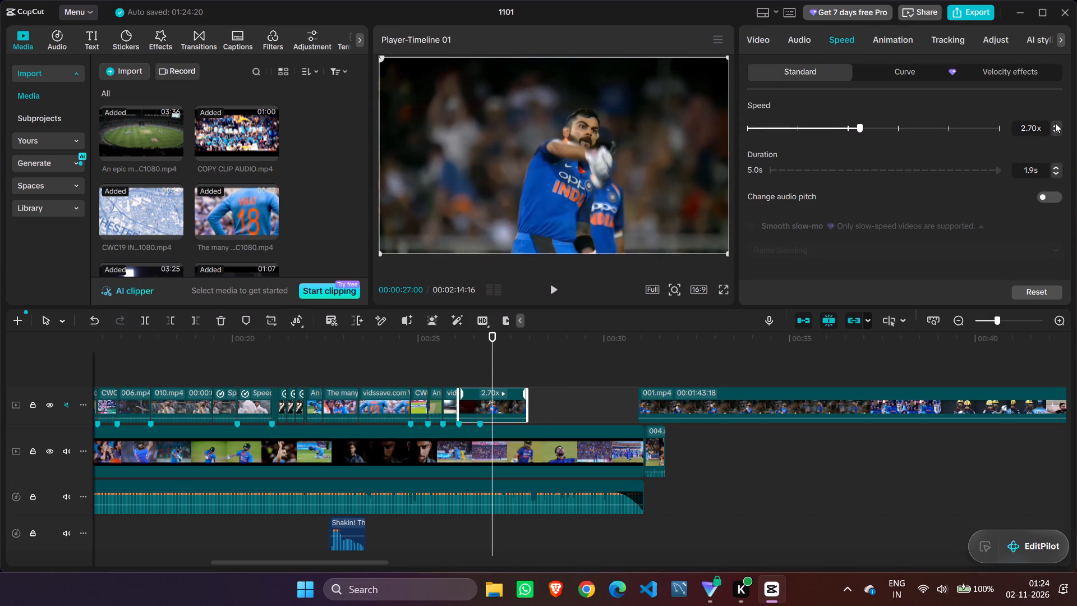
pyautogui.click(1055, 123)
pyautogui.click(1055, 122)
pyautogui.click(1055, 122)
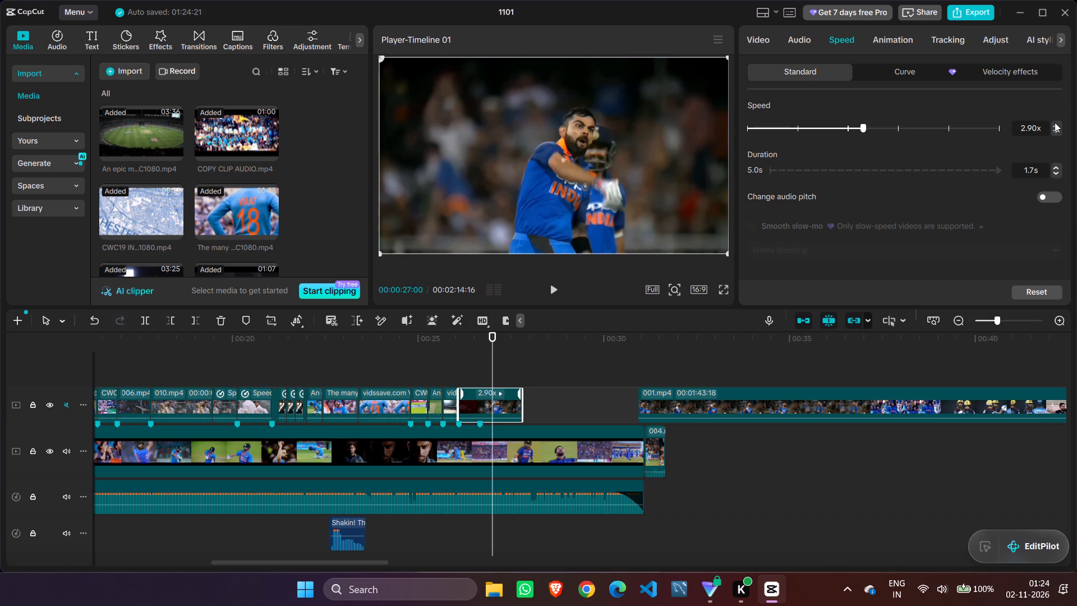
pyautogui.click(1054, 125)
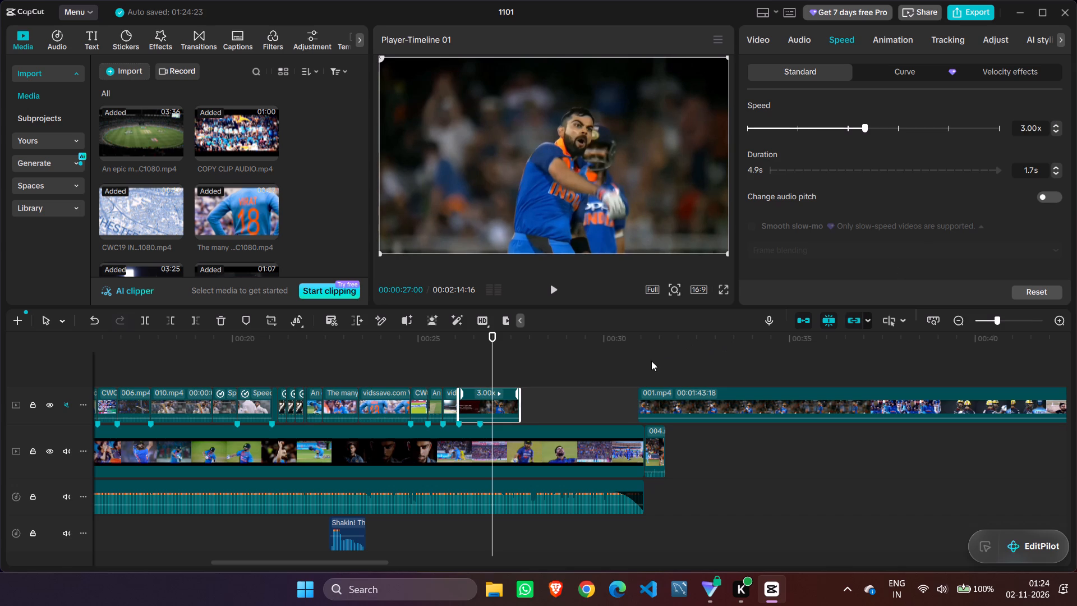
# Play back the montage from 00:00:23:18 to 00:00:27:14 to check how the celebration shot follows the batting shots.
pyautogui.click(651, 361)
pyautogui.moveTo(651, 361); pyautogui.dragTo(367, 381)
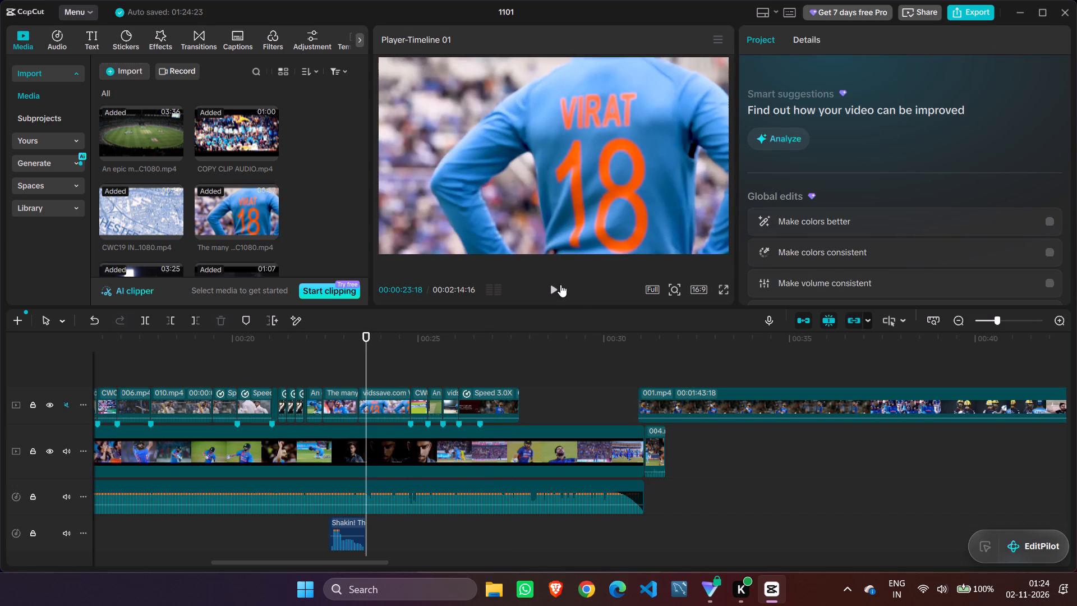
pyautogui.click(560, 284)
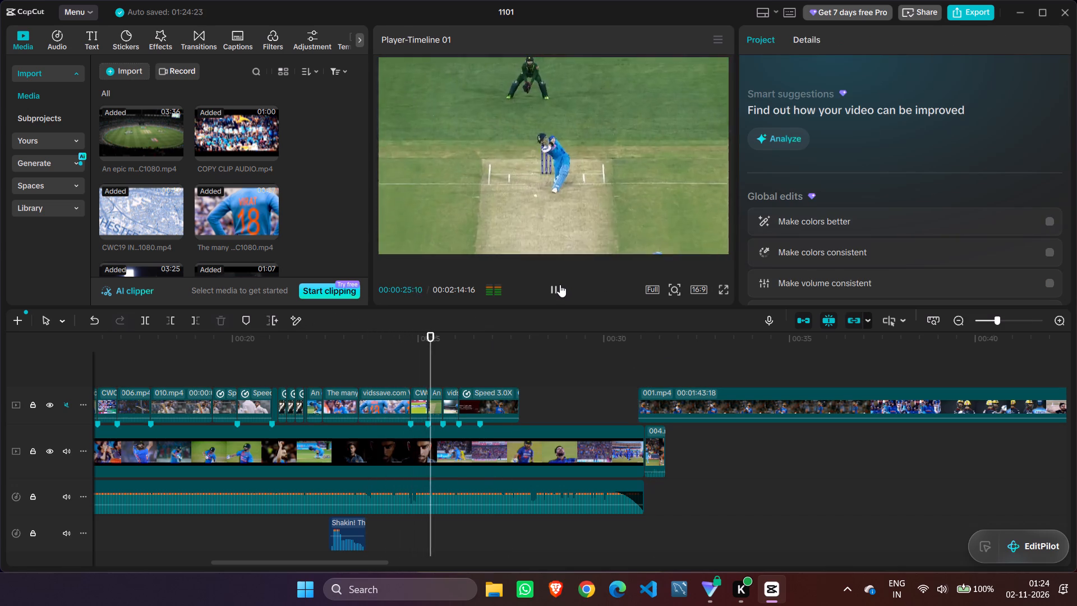
pyautogui.click(560, 284)
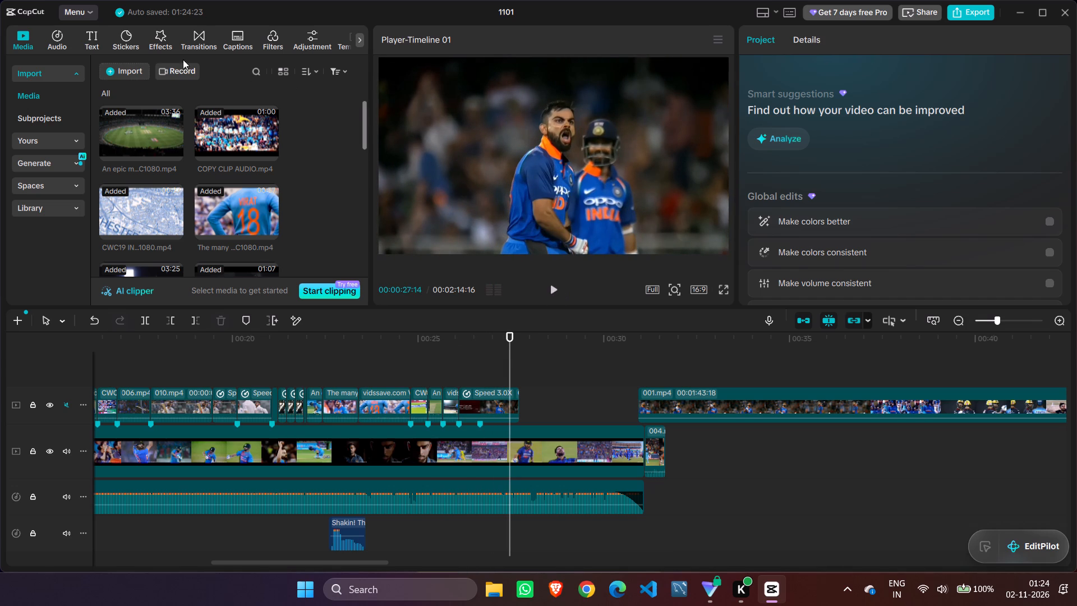
# Raise the celebration clip's speed to 4.00x.
pyautogui.click(493, 406)
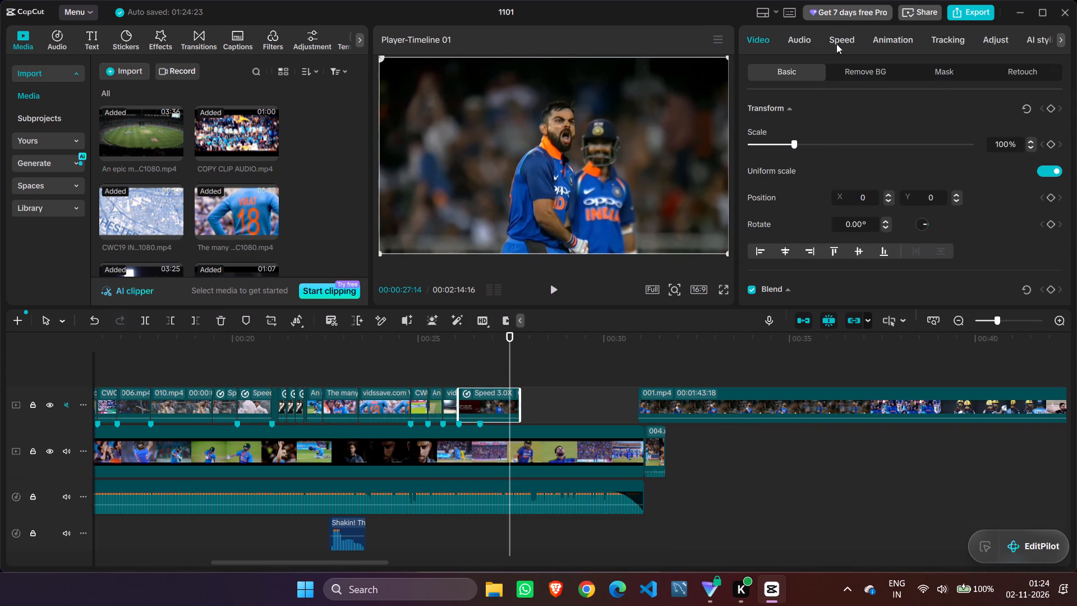
pyautogui.click(841, 35)
pyautogui.tripleClick(1056, 123)
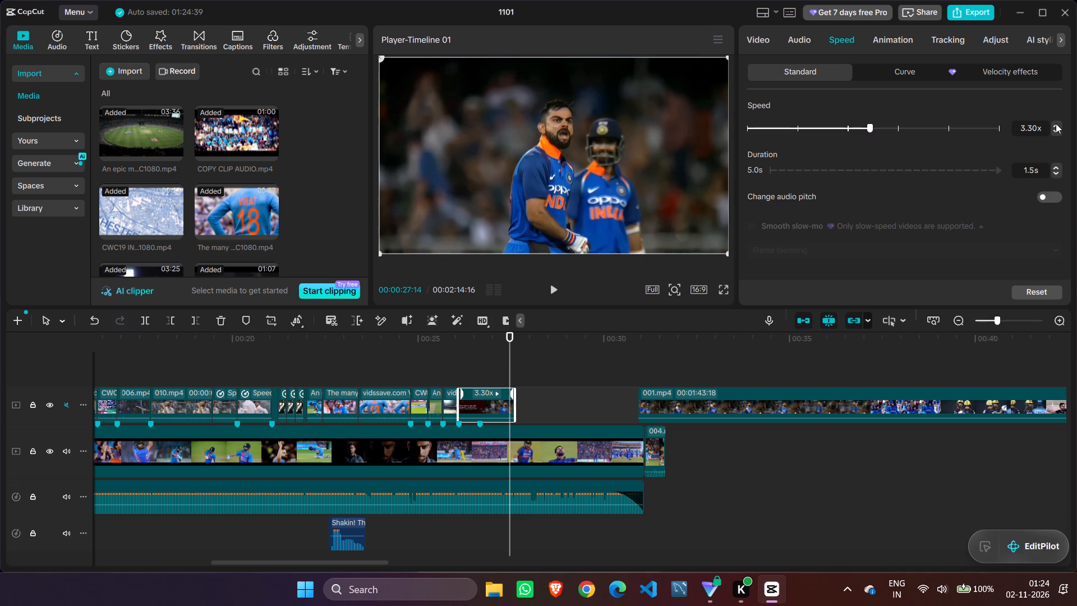
pyautogui.tripleClick(1056, 123)
pyautogui.click(1056, 123)
pyautogui.click(1056, 123)
pyautogui.click(1056, 123)
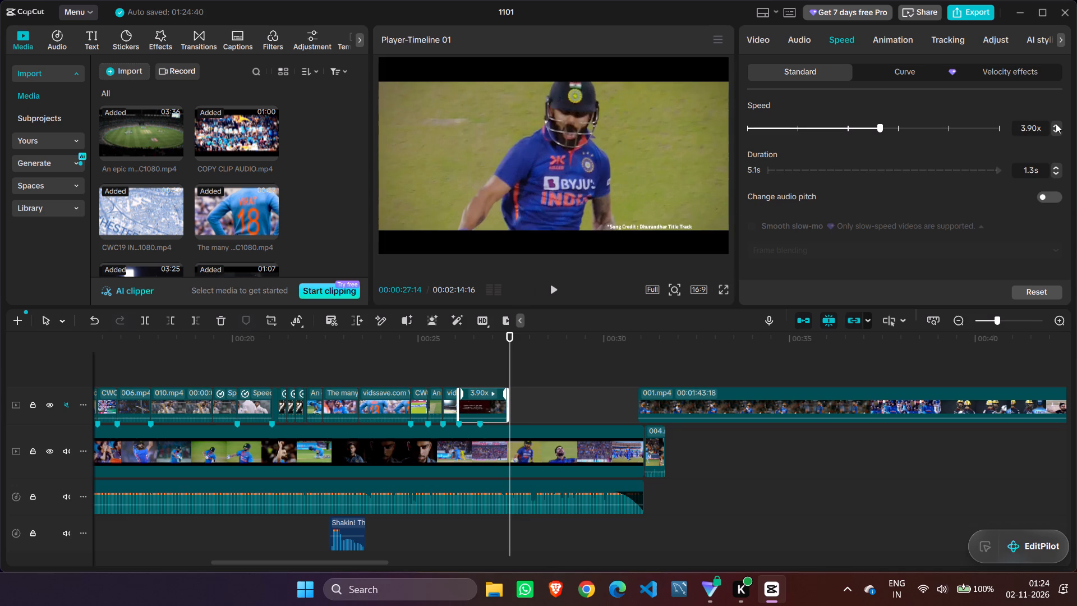
pyautogui.click(1056, 124)
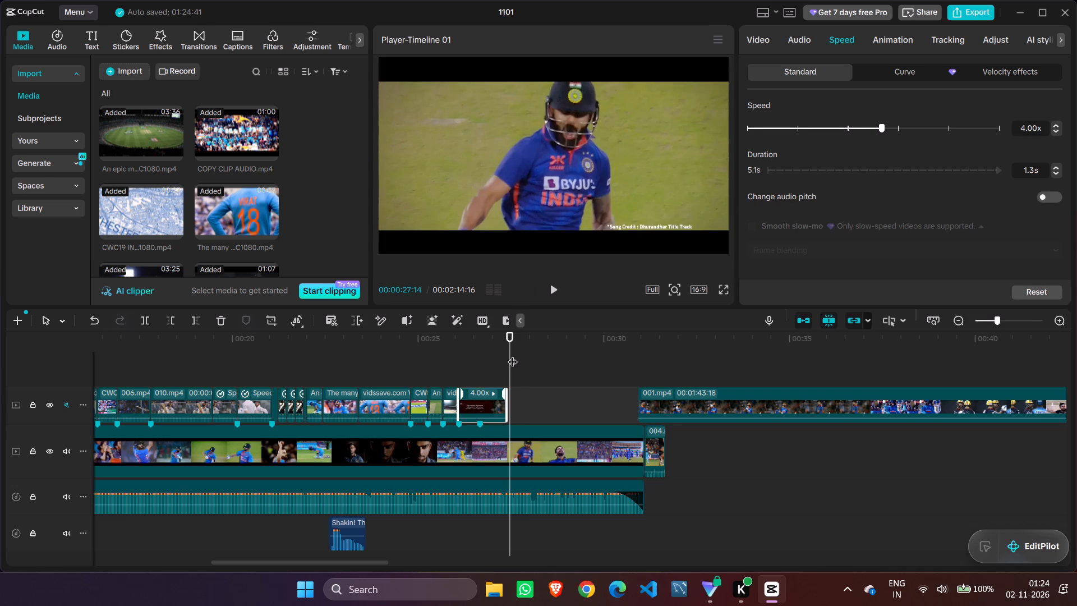
# Play back the batting shots and the 4.00x celebration clip up to about 00:00:27:12 to judge its pace.
pyautogui.moveTo(512, 356); pyautogui.dragTo(366, 392)
pyautogui.click(560, 287)
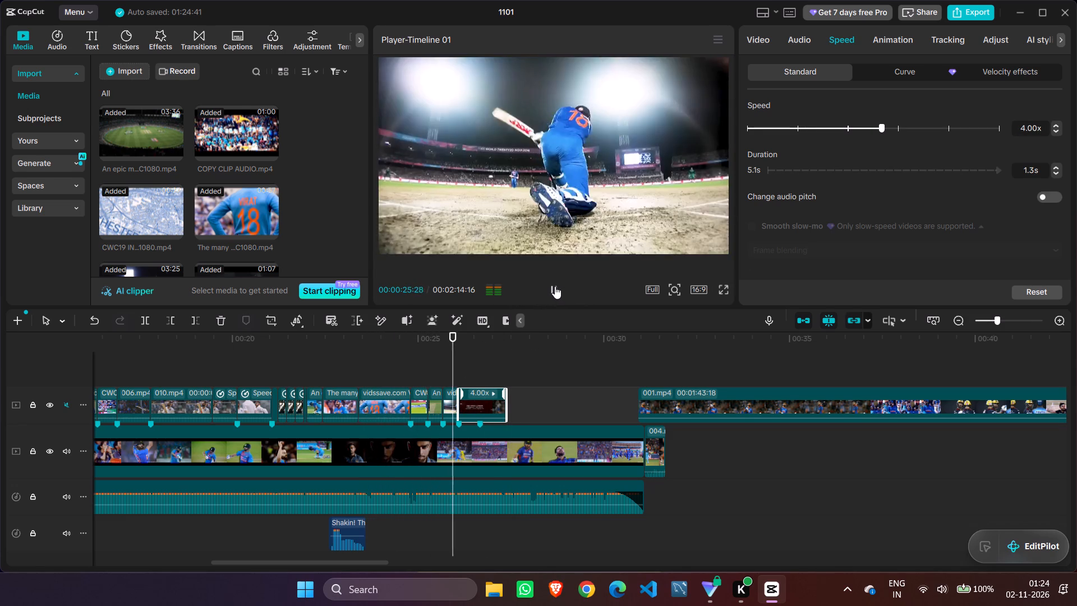
pyautogui.click(555, 286)
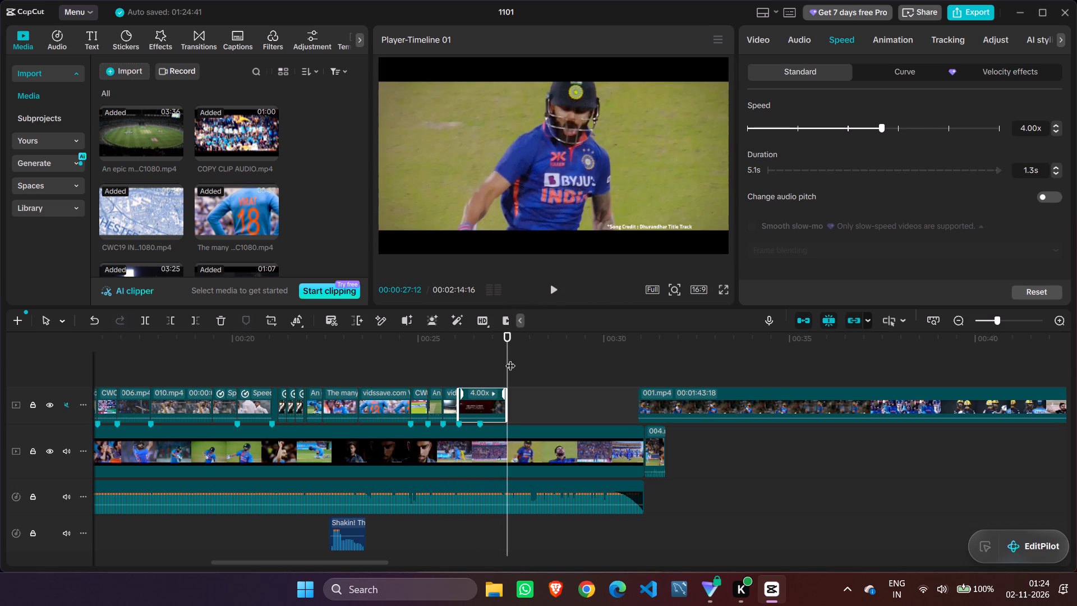
pyautogui.moveTo(509, 359); pyautogui.dragTo(464, 347)
pyautogui.click(553, 290)
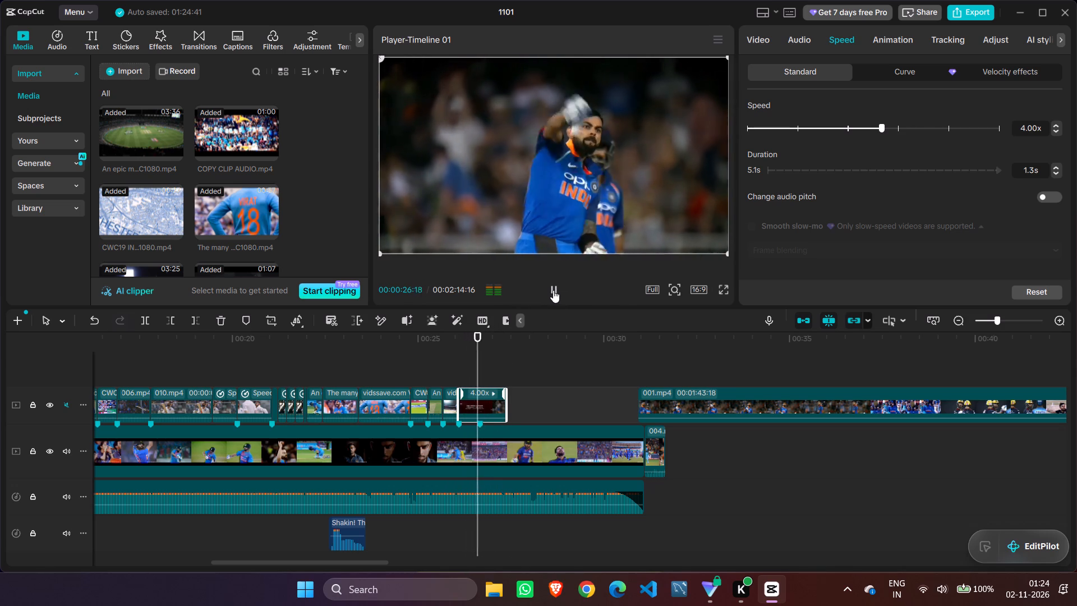
pyautogui.click(553, 290)
# Raise the celebration clip's speed to 5.00x.
pyautogui.click(1055, 125)
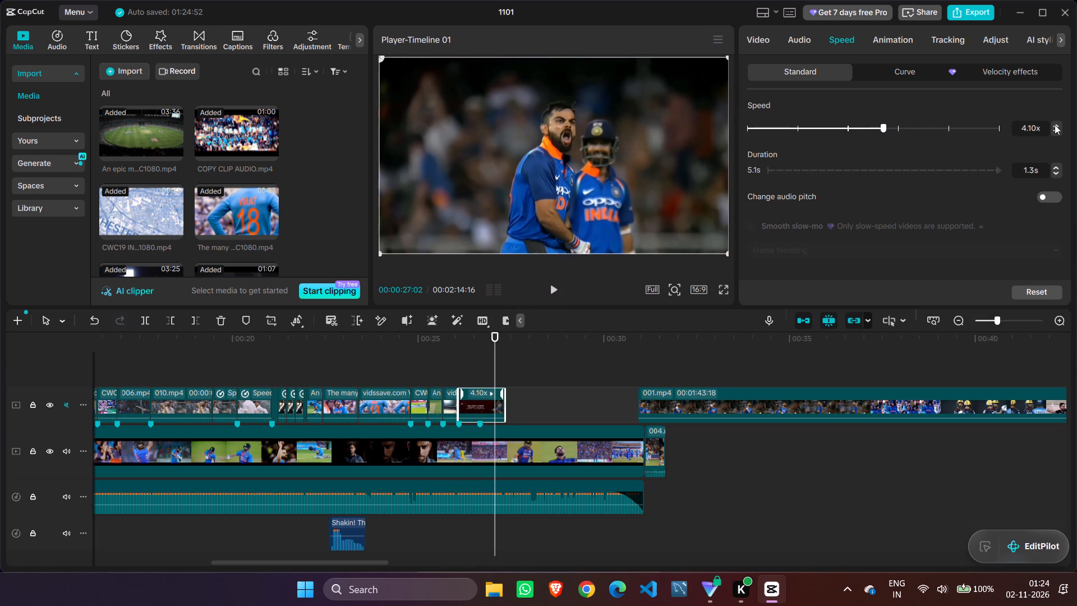
pyautogui.doubleClick(1055, 125)
pyautogui.tripleClick(1055, 125)
pyautogui.tripleClick(1055, 125)
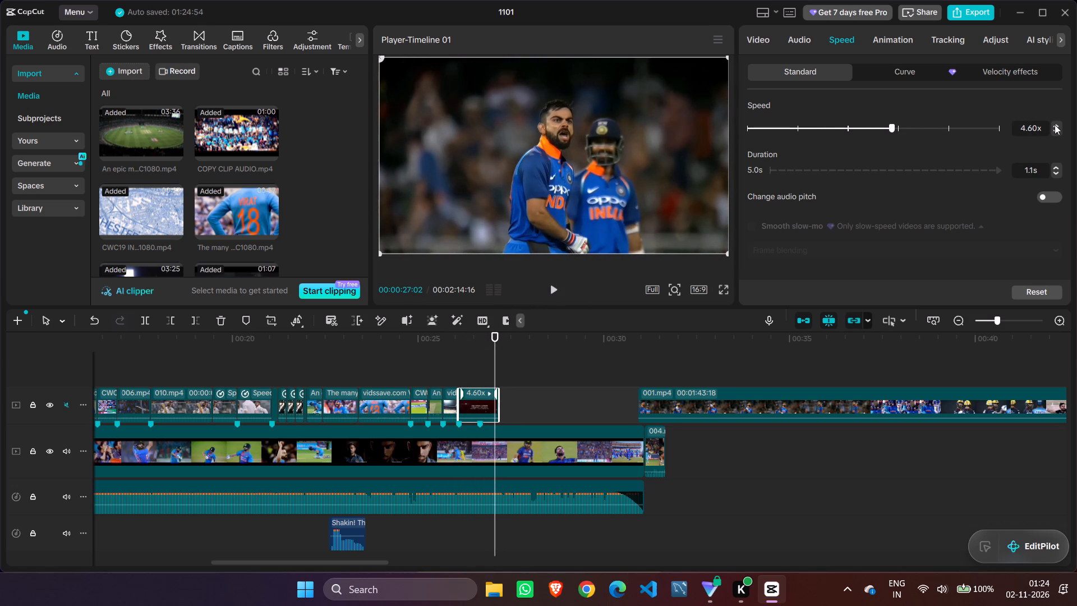
pyautogui.click(1055, 125)
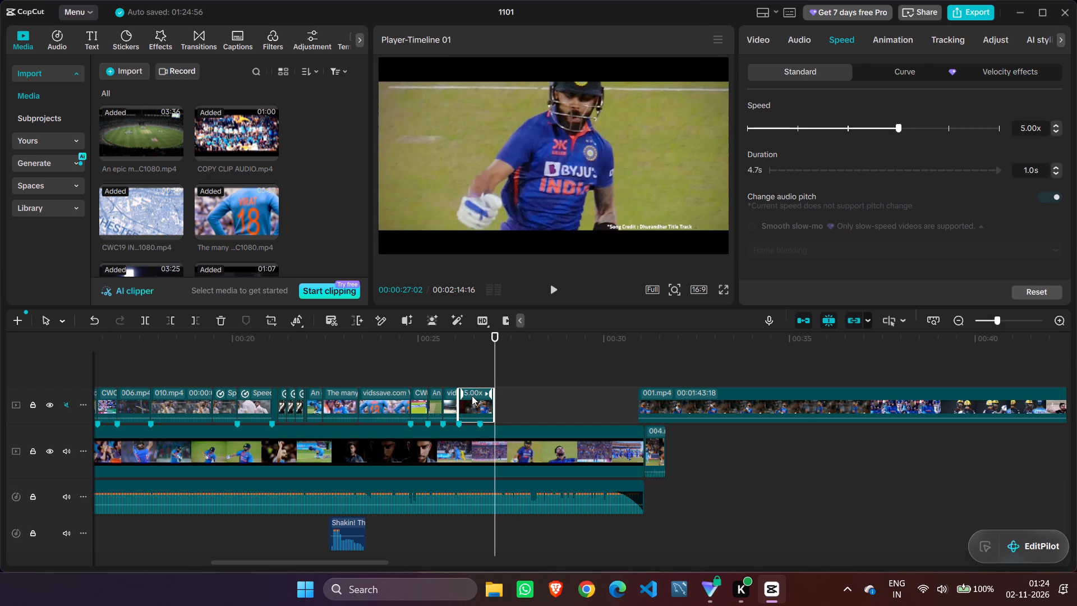
# Play back the montage from 00:00:24:10 to about 00:00:27:09 and replay the celebration shot to check its pace.
pyautogui.click(516, 359)
pyautogui.moveTo(516, 359); pyautogui.dragTo(393, 377)
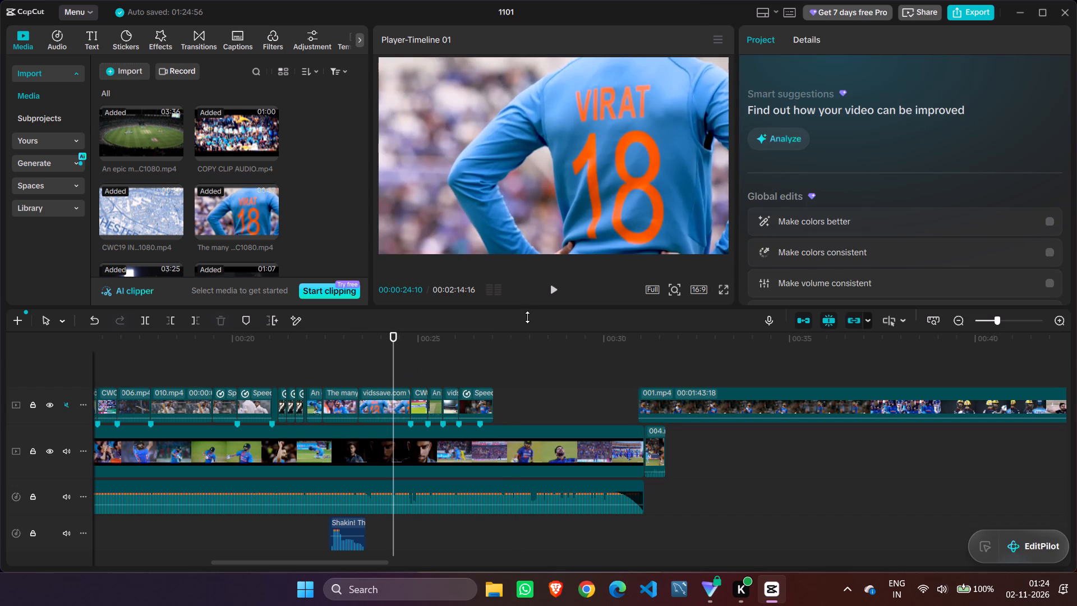
pyautogui.click(549, 291)
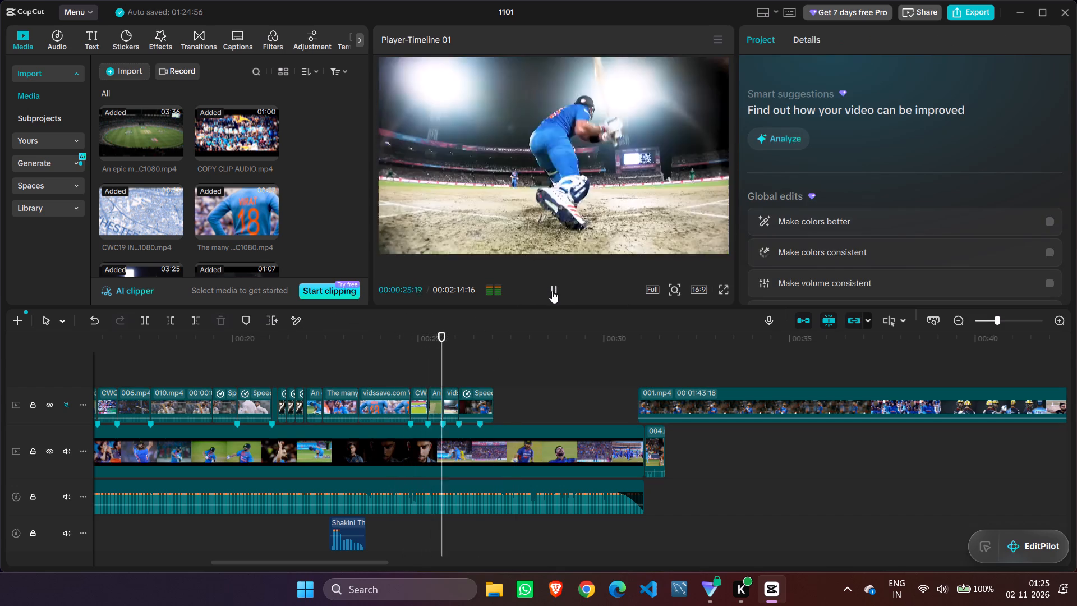
pyautogui.click(552, 291)
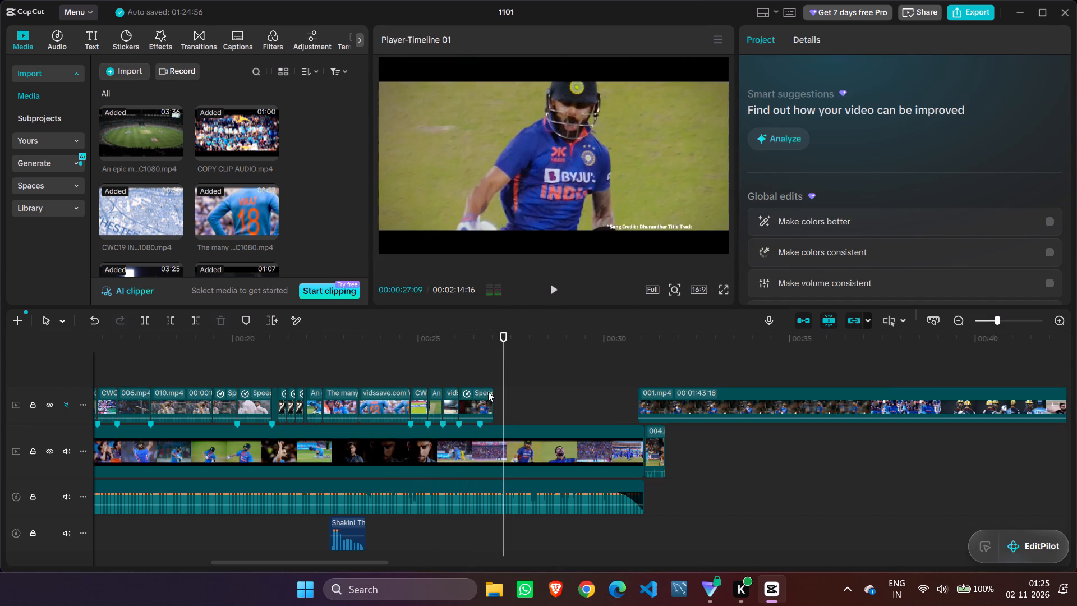
pyautogui.moveTo(502, 377); pyautogui.dragTo(465, 367)
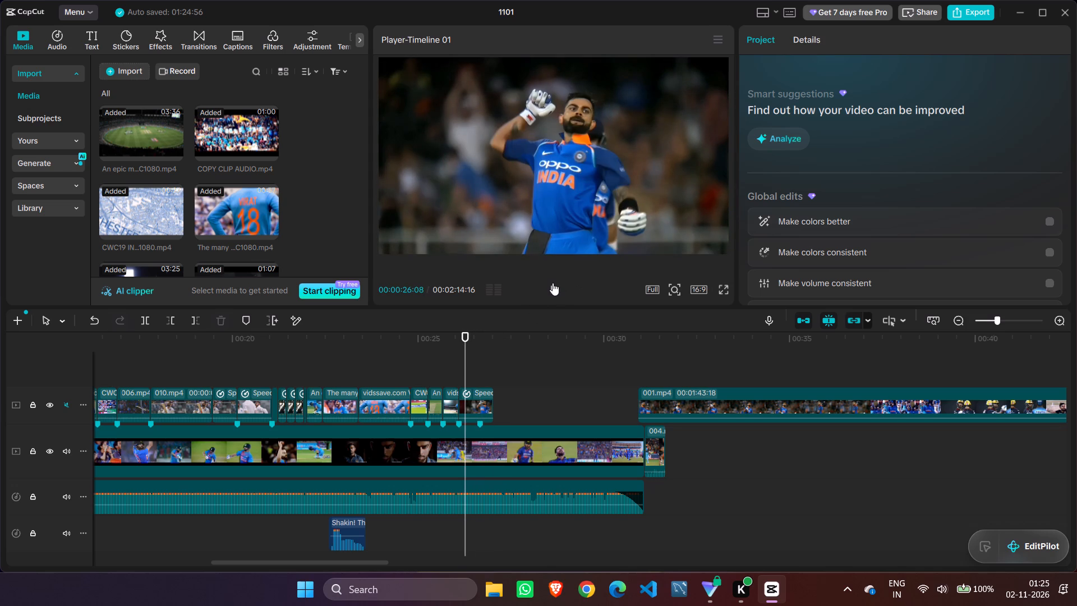
pyautogui.click(553, 283)
pyautogui.click(553, 283)
# Trim off the celebration clip's start before 00:00:26:06 and move the clip back against the preceding batting shot.
pyautogui.click(480, 405)
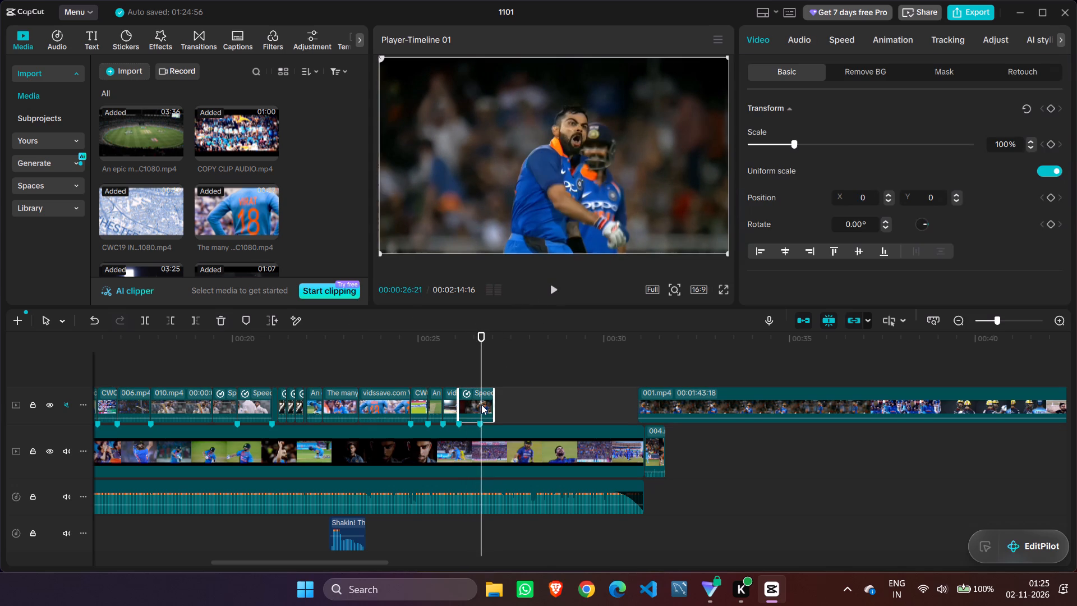
pyautogui.doubleClick(1065, 318)
pyautogui.moveTo(479, 373); pyautogui.dragTo(466, 368)
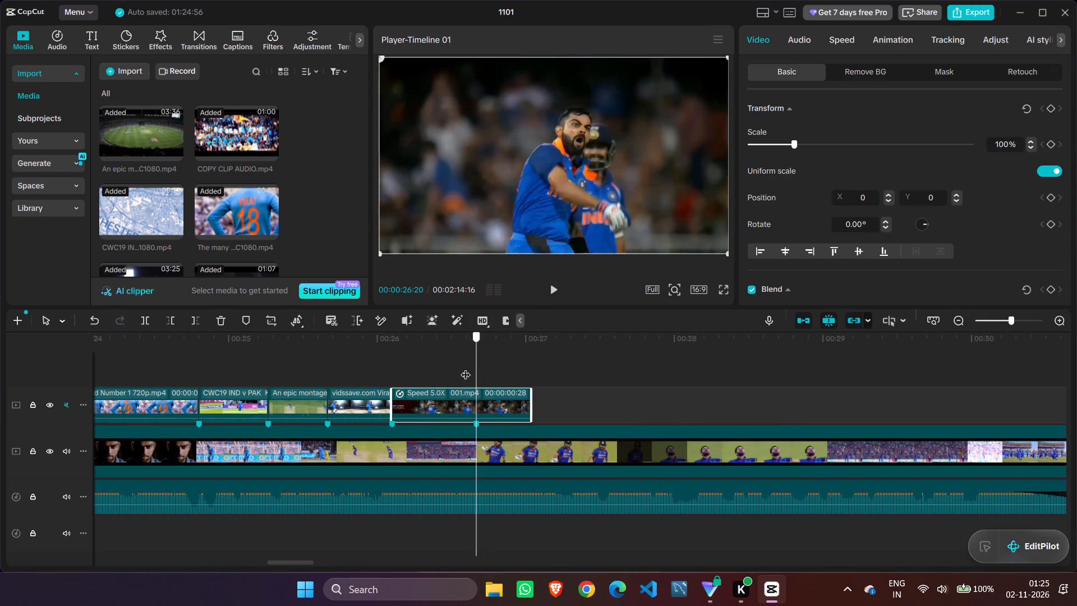
pyautogui.moveTo(466, 368); pyautogui.dragTo(404, 368)
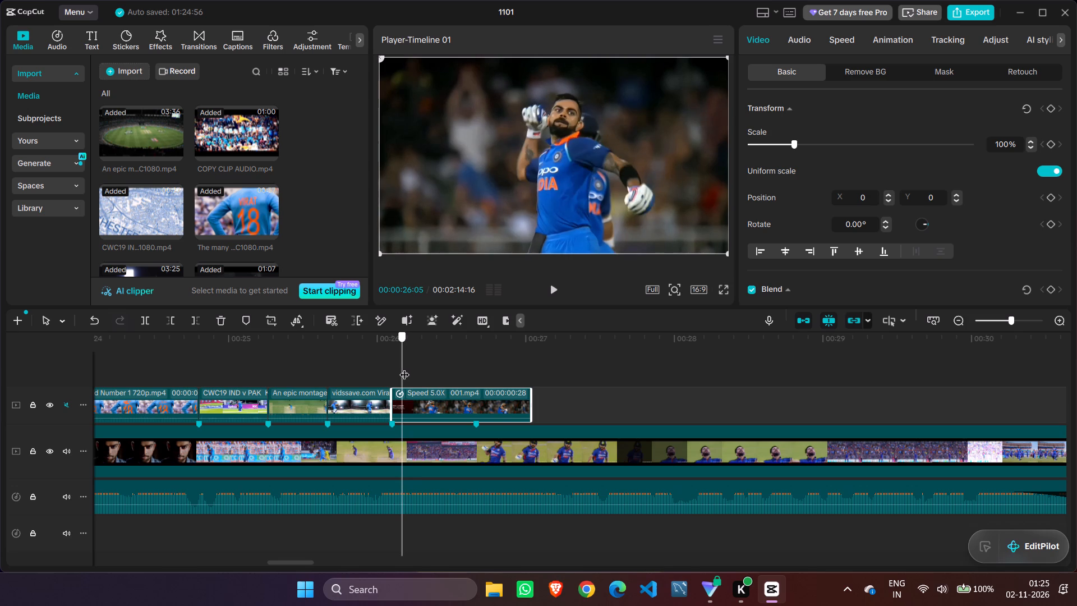
pyautogui.moveTo(404, 368); pyautogui.dragTo(408, 368)
pyautogui.click(173, 319)
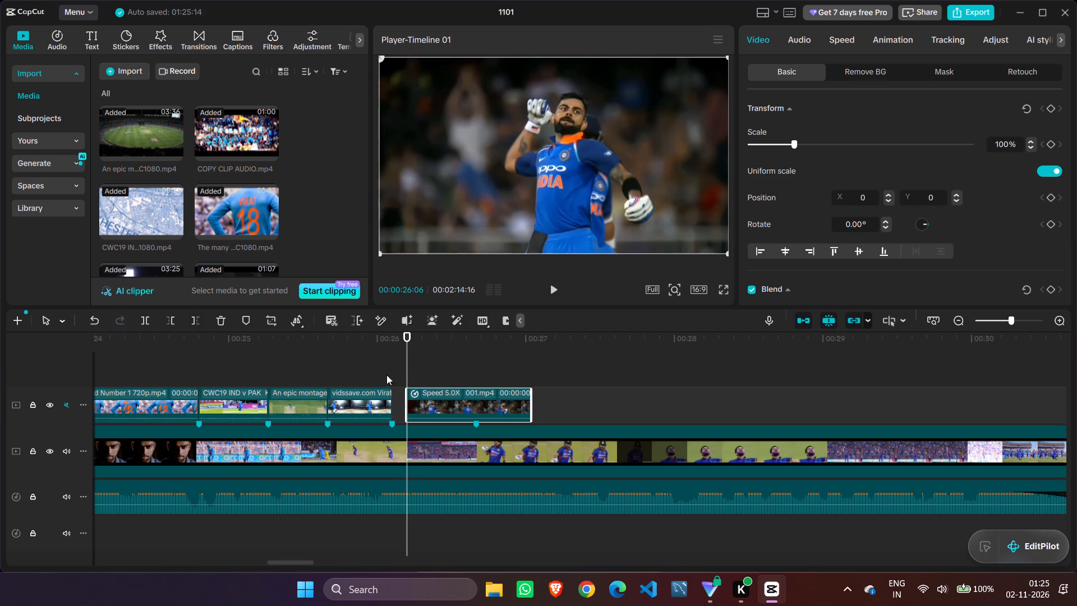
pyautogui.moveTo(476, 394); pyautogui.dragTo(464, 394)
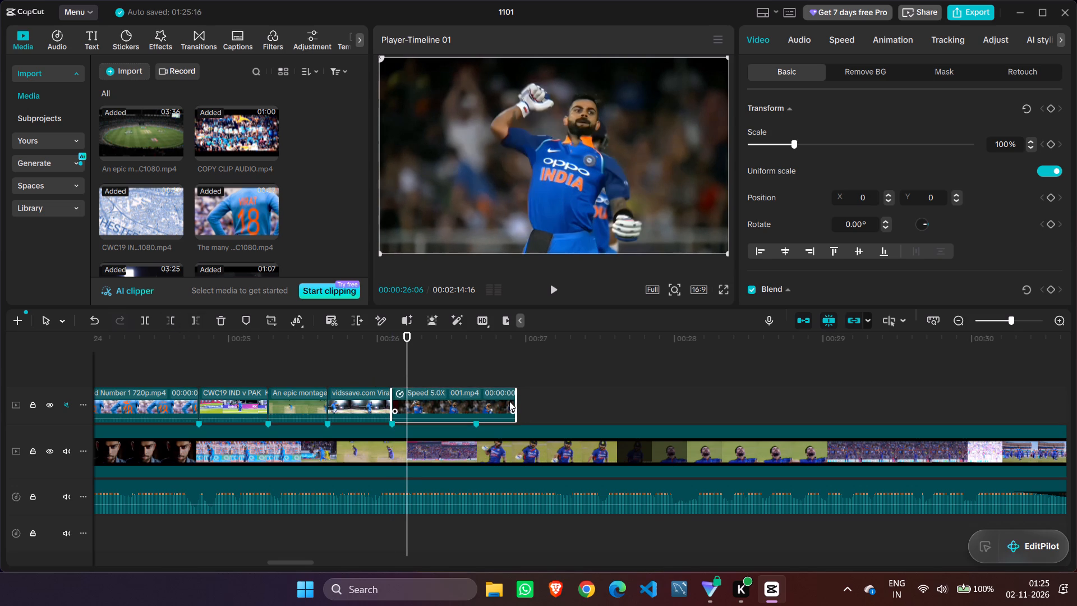
# Trim the celebration clip's end back to the beat marker at about 00:00:26:20.
pyautogui.moveTo(516, 404); pyautogui.dragTo(472, 400)
# Play back the montage from 00:00:25:01 to 00:00:27:01 to check the trimmed celebration shot against the beats.
pyautogui.moveTo(409, 352); pyautogui.dragTo(301, 375)
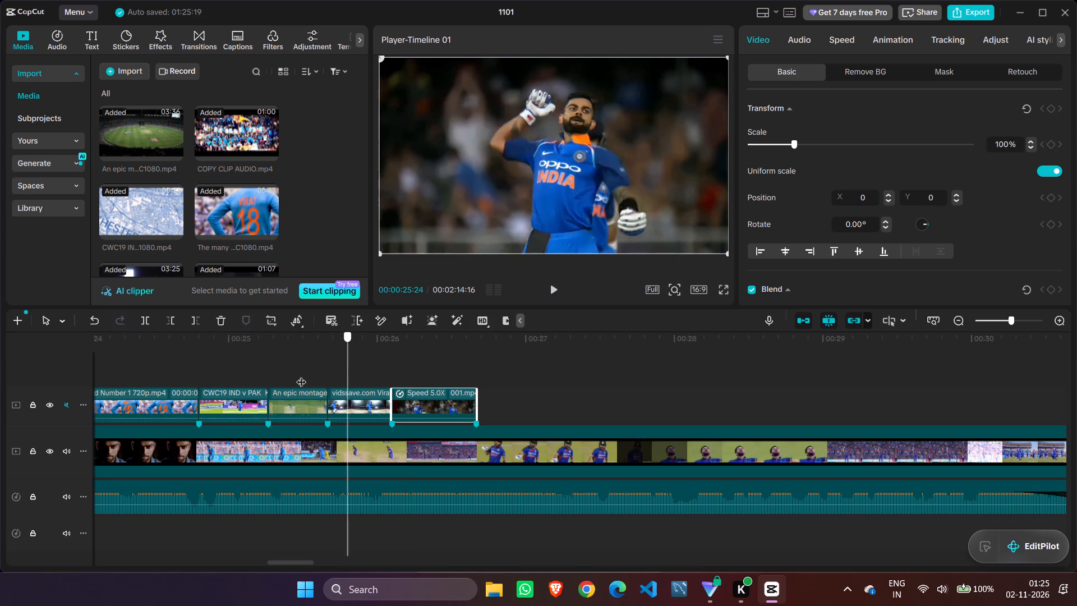
pyautogui.moveTo(301, 375); pyautogui.dragTo(300, 375)
pyautogui.click(338, 365)
pyautogui.moveTo(339, 365); pyautogui.dragTo(231, 382)
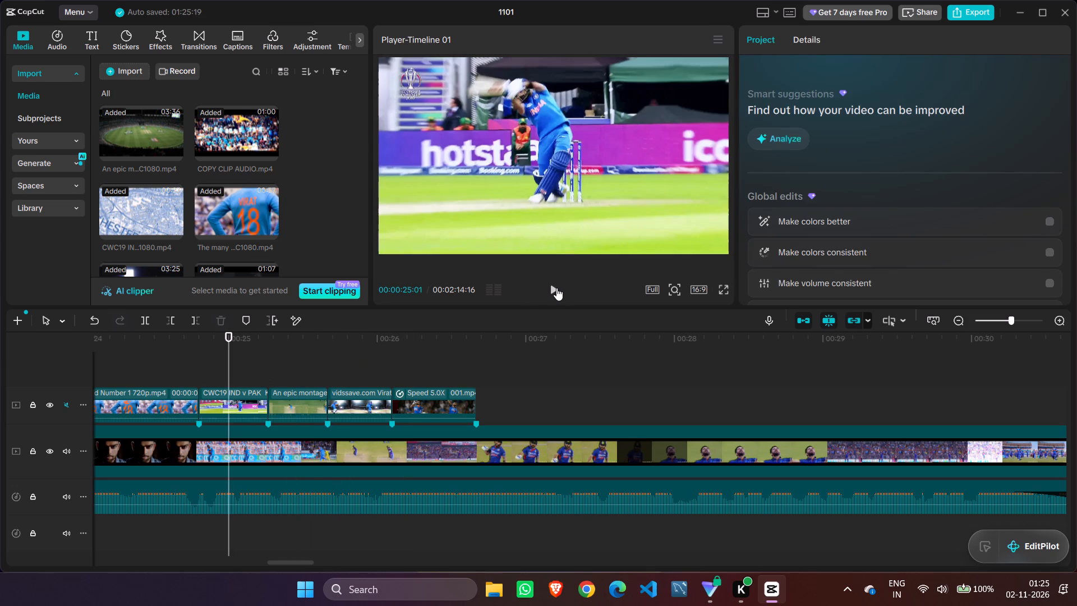
pyautogui.click(556, 287)
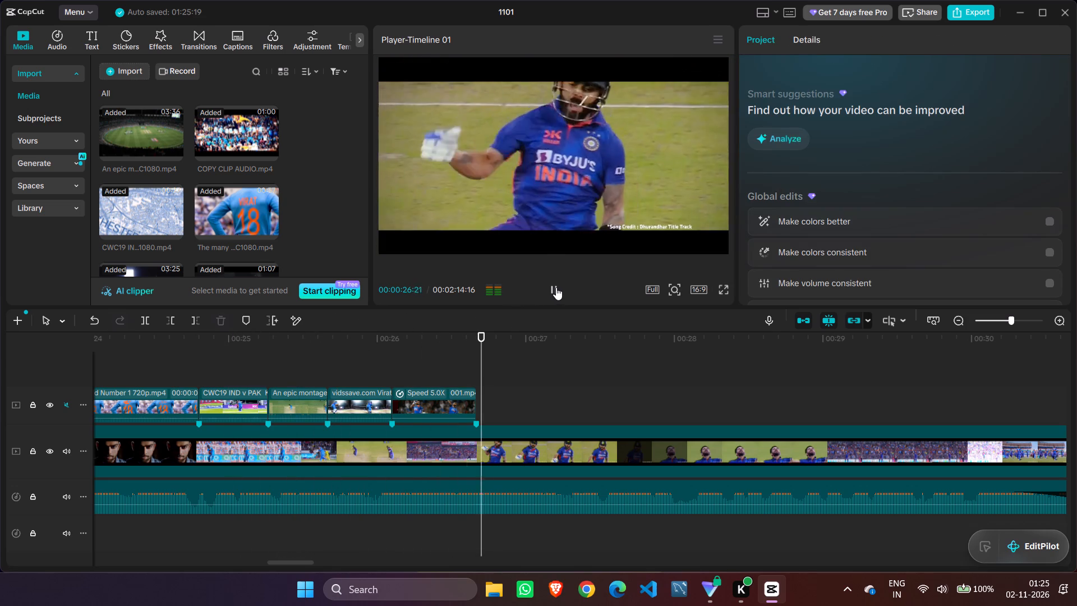
pyautogui.click(556, 287)
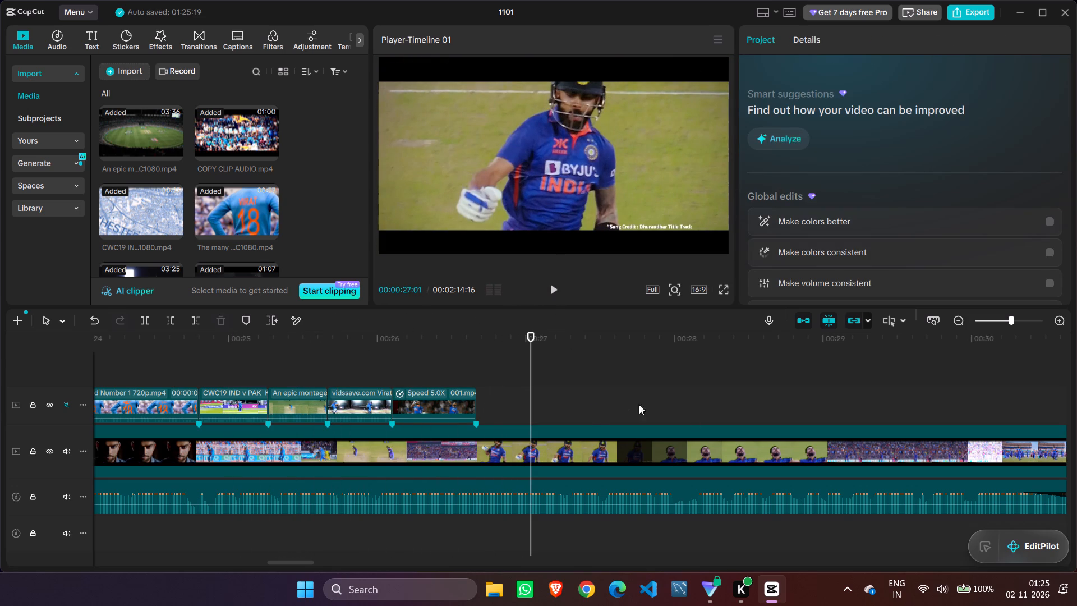
# Move the remaining 001.mp4 footage on the upper track directly after the trimmed celebration clip.
pyautogui.click(963, 320)
pyautogui.moveTo(892, 407); pyautogui.dragTo(621, 411)
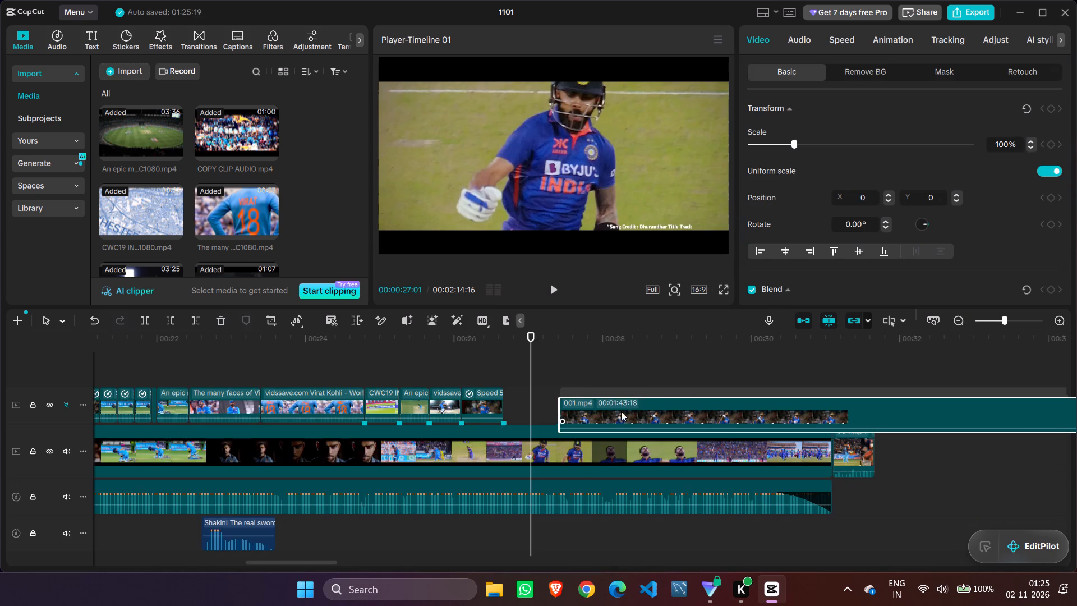
pyautogui.moveTo(621, 411); pyautogui.dragTo(573, 407)
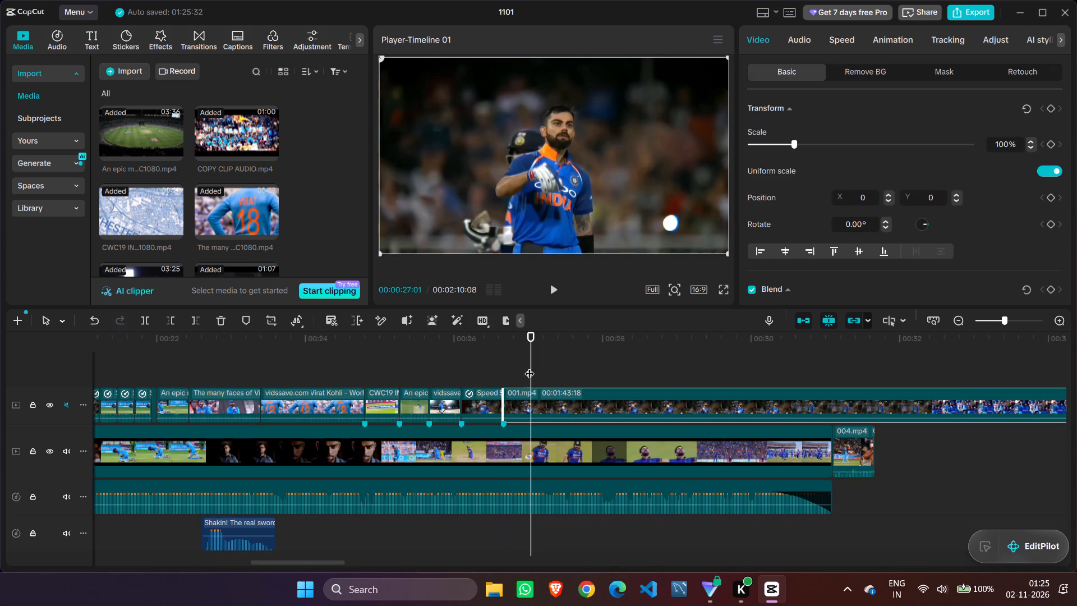
# Play back the montage from about 00:00:25 to 00:00:30 to review how the remaining 001.mp4 footage continues after the celebration shot.
pyautogui.moveTo(524, 364); pyautogui.dragTo(458, 375)
pyautogui.moveTo(530, 355); pyautogui.dragTo(418, 379)
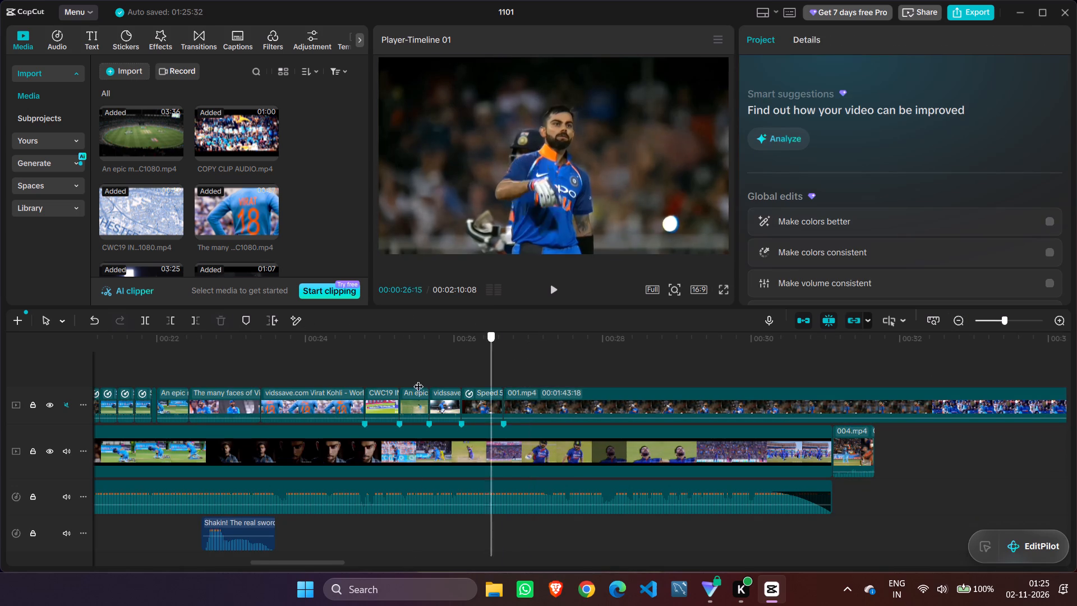
pyautogui.moveTo(418, 379); pyautogui.dragTo(407, 379)
pyautogui.click(556, 282)
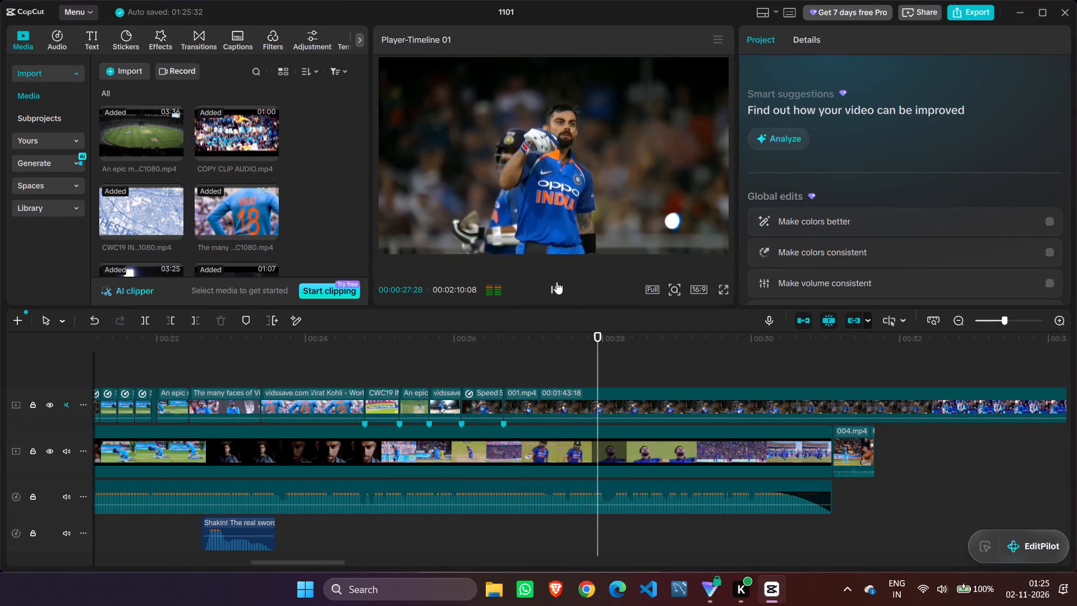
pyautogui.click(556, 282)
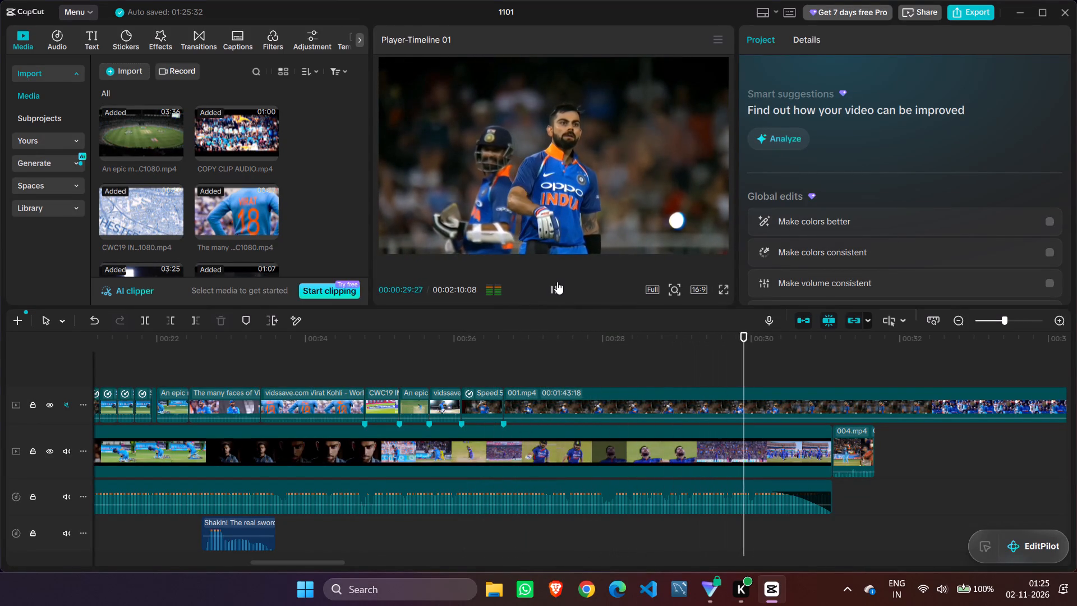
# Find the next usable shot in the remaining 001.mp4 footage and trim away everything before 00:00:39:08.
pyautogui.moveTo(758, 374); pyautogui.dragTo(1076, 414)
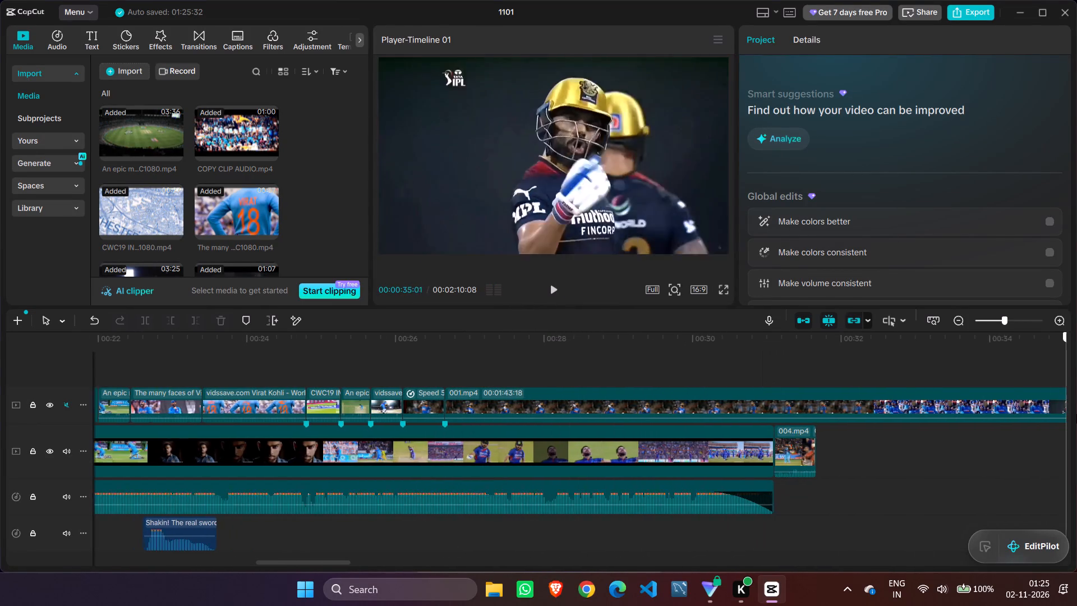
pyautogui.moveTo(1076, 414); pyautogui.dragTo(563, 393)
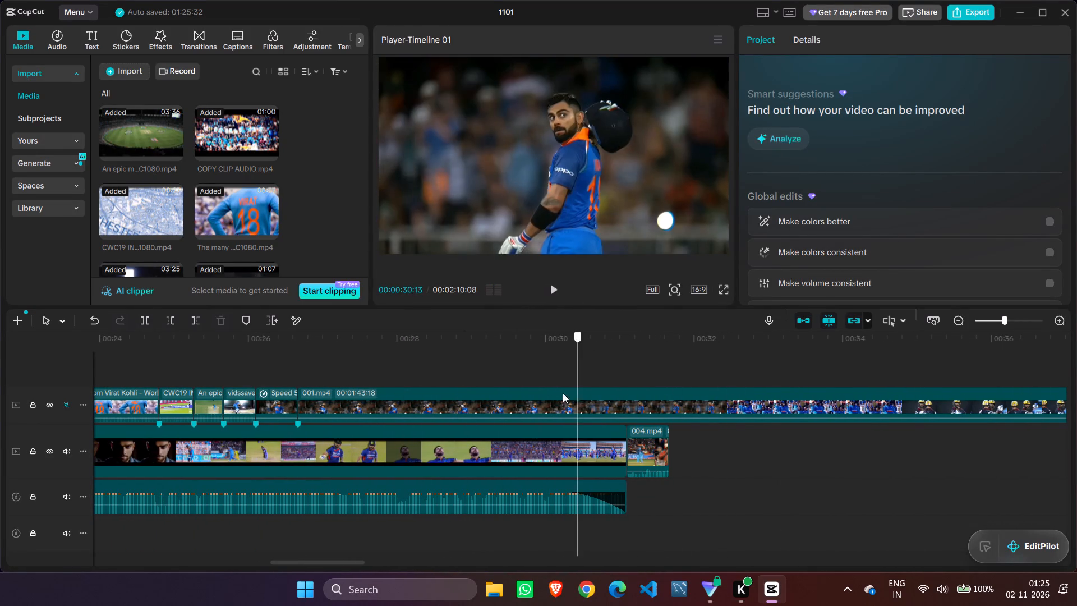
pyautogui.moveTo(563, 393); pyautogui.dragTo(775, 410)
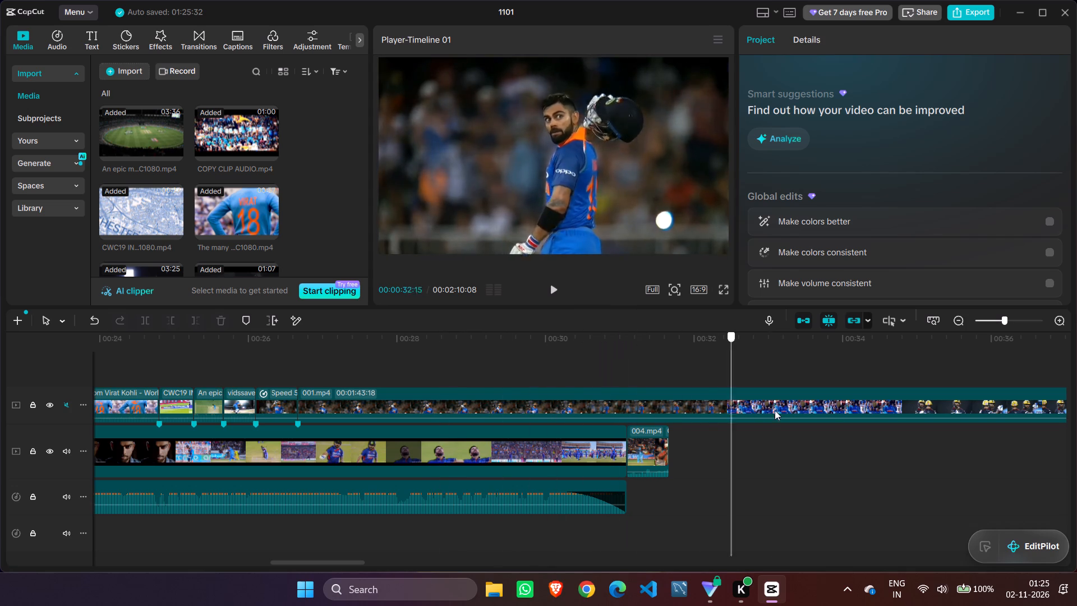
pyautogui.moveTo(775, 410); pyautogui.dragTo(1056, 424)
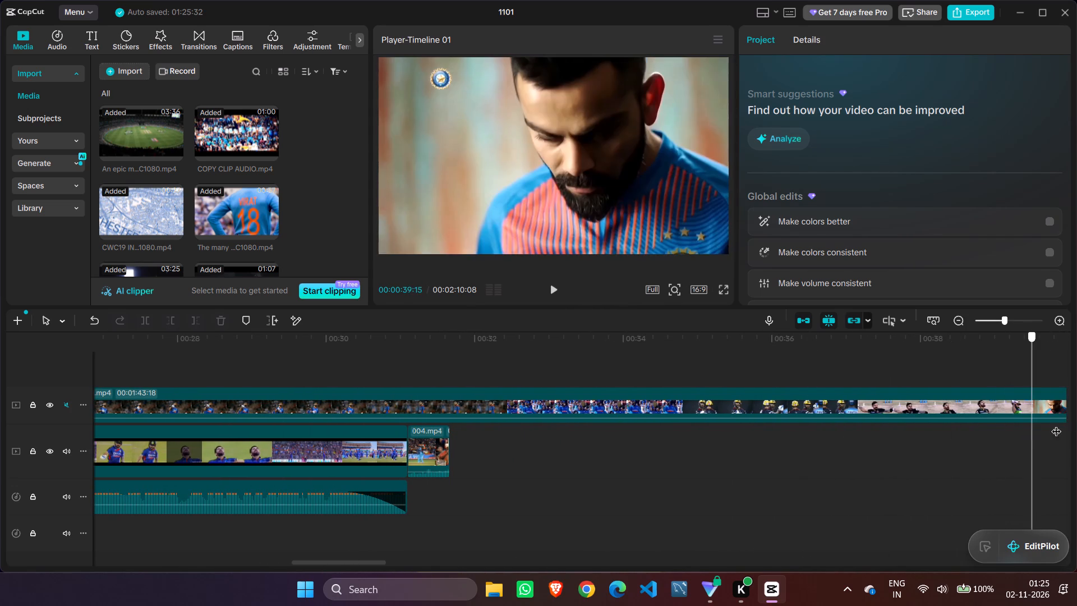
pyautogui.moveTo(1056, 424); pyautogui.dragTo(474, 471)
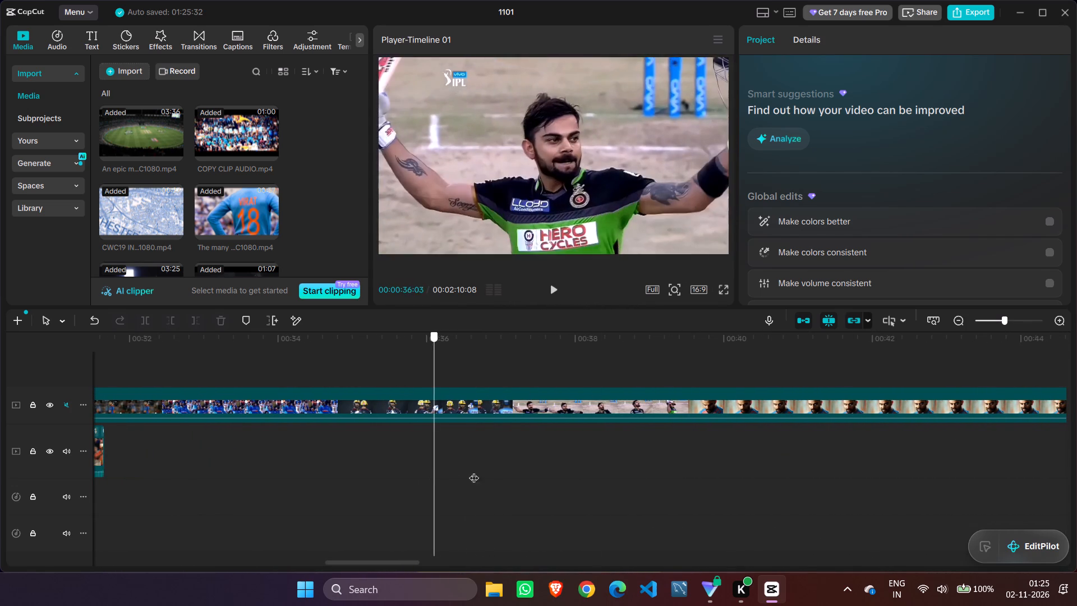
pyautogui.moveTo(474, 471); pyautogui.dragTo(719, 457)
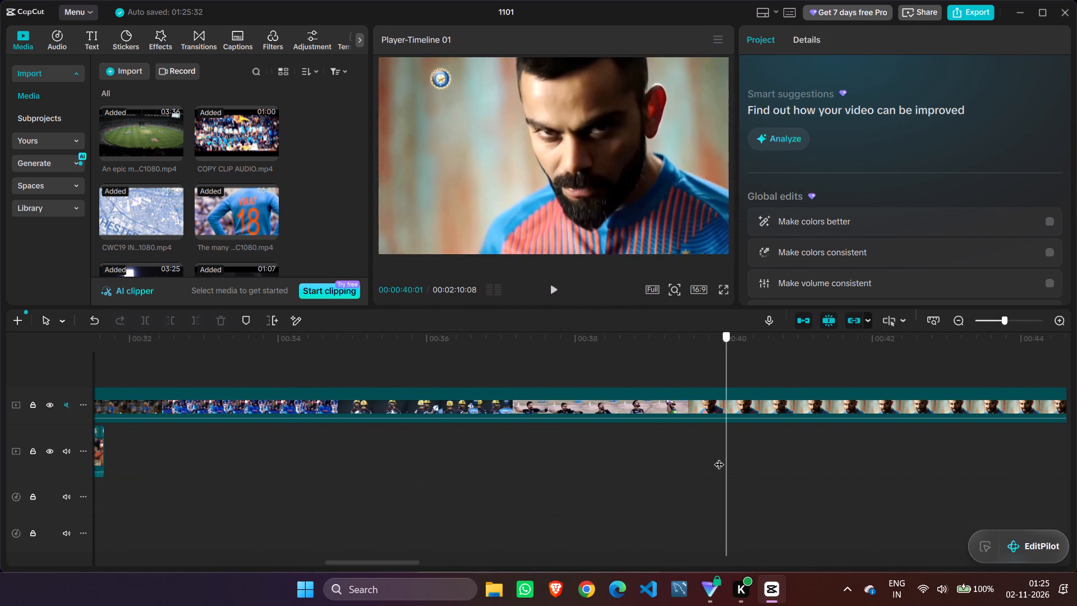
pyautogui.moveTo(719, 457); pyautogui.dragTo(670, 469)
pyautogui.click(666, 407)
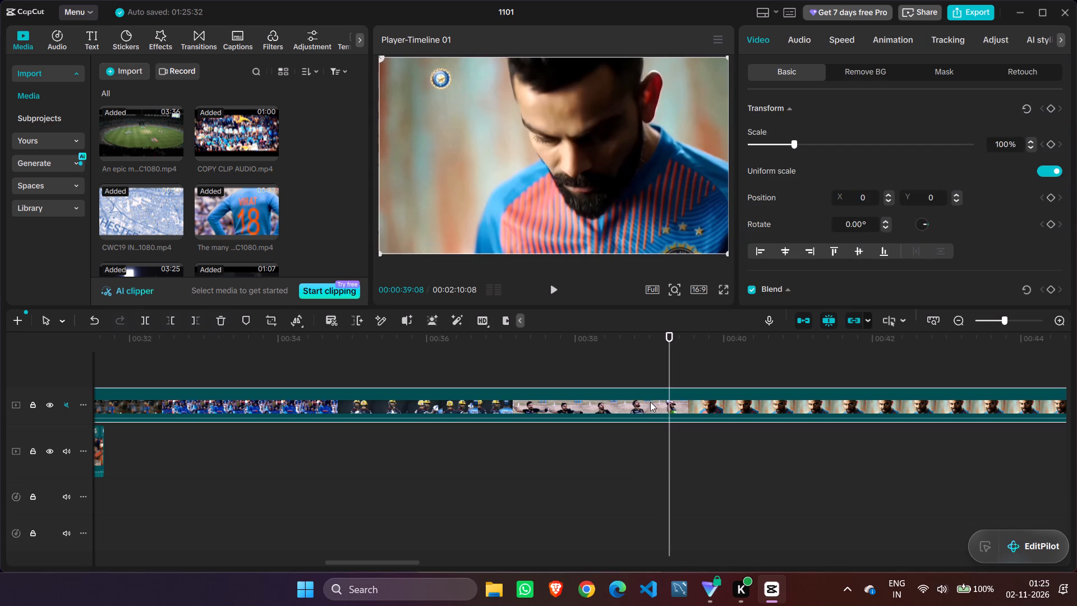
pyautogui.click(167, 324)
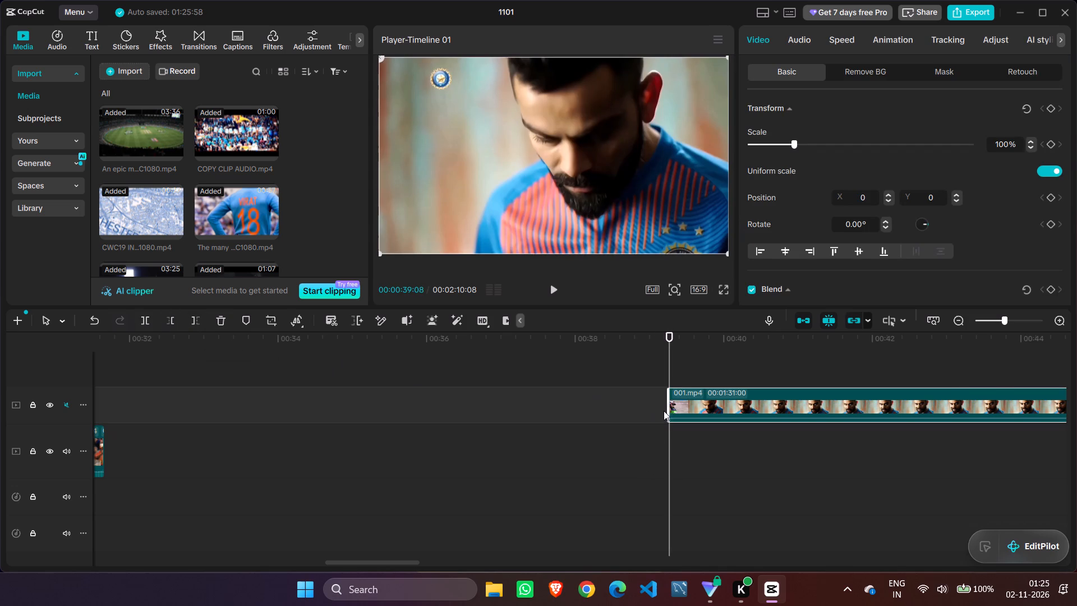
# Move the trimmed 001.mp4 clip directly after the celebration clip, starting at the beat marker at about 00:00:26:20.
pyautogui.moveTo(686, 402); pyautogui.dragTo(119, 457)
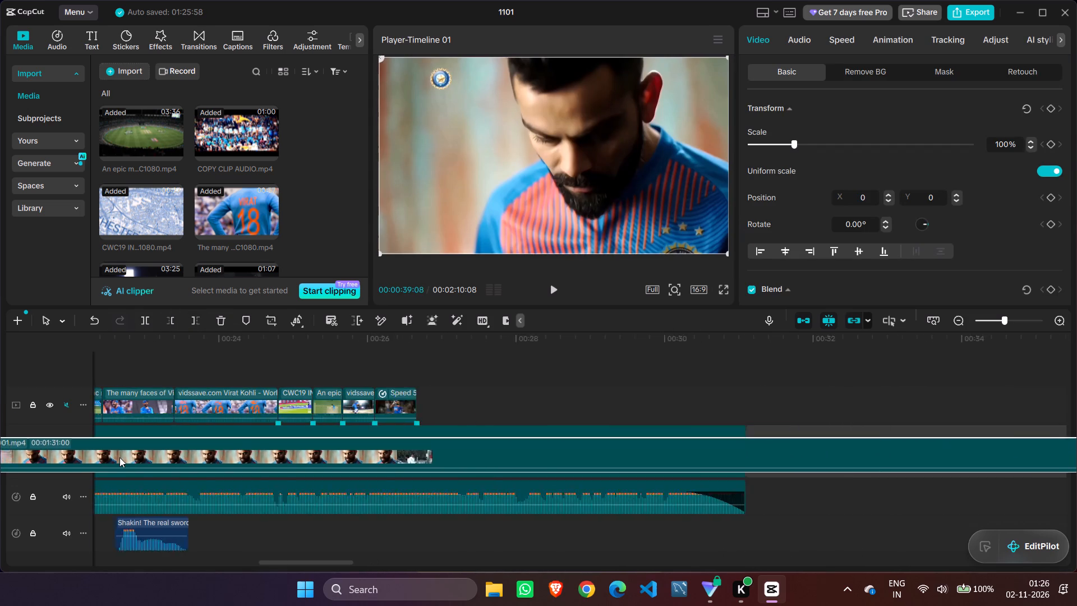
pyautogui.moveTo(119, 457); pyautogui.dragTo(504, 406)
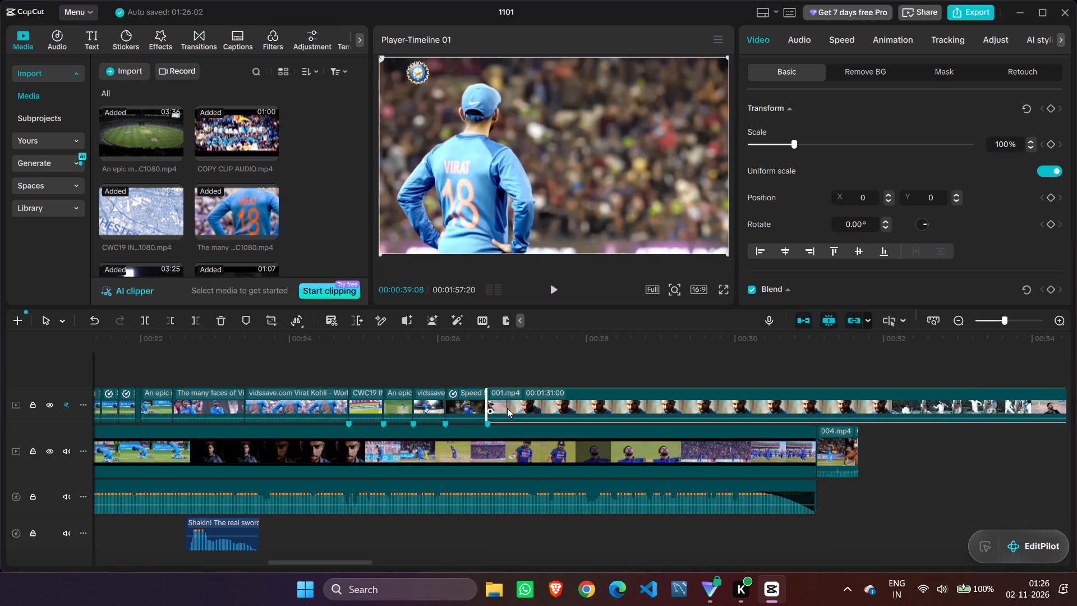
# Play back the montage repeatedly between about 00:00:28 and 00:00:31 to check the 001.mp4 portrait shot against the music.
pyautogui.click(744, 360)
pyautogui.moveTo(744, 360); pyautogui.dragTo(406, 420)
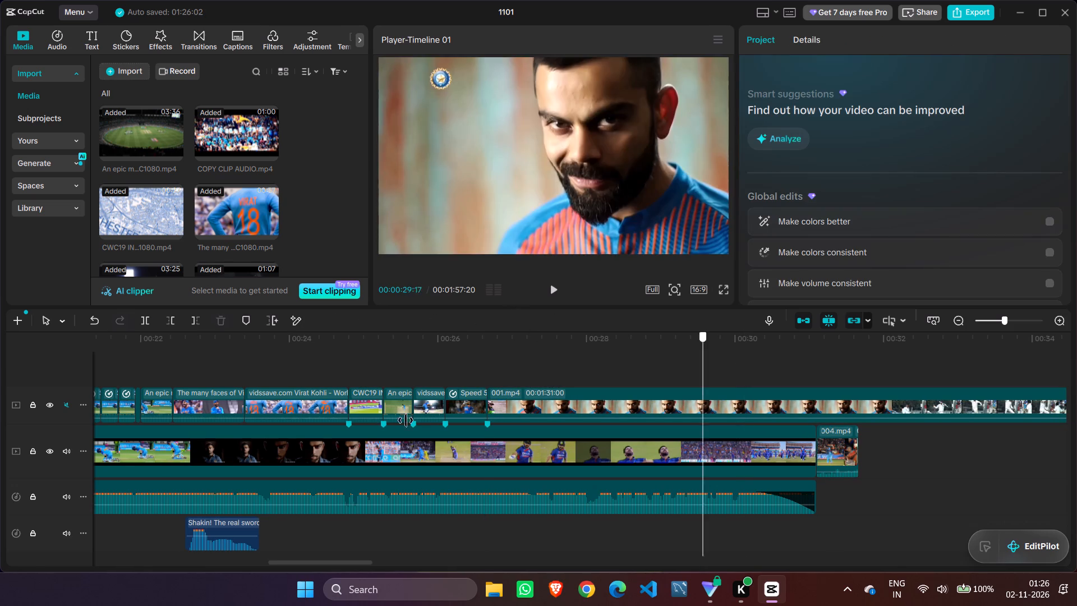
pyautogui.moveTo(406, 420); pyautogui.dragTo(280, 442)
pyautogui.click(553, 289)
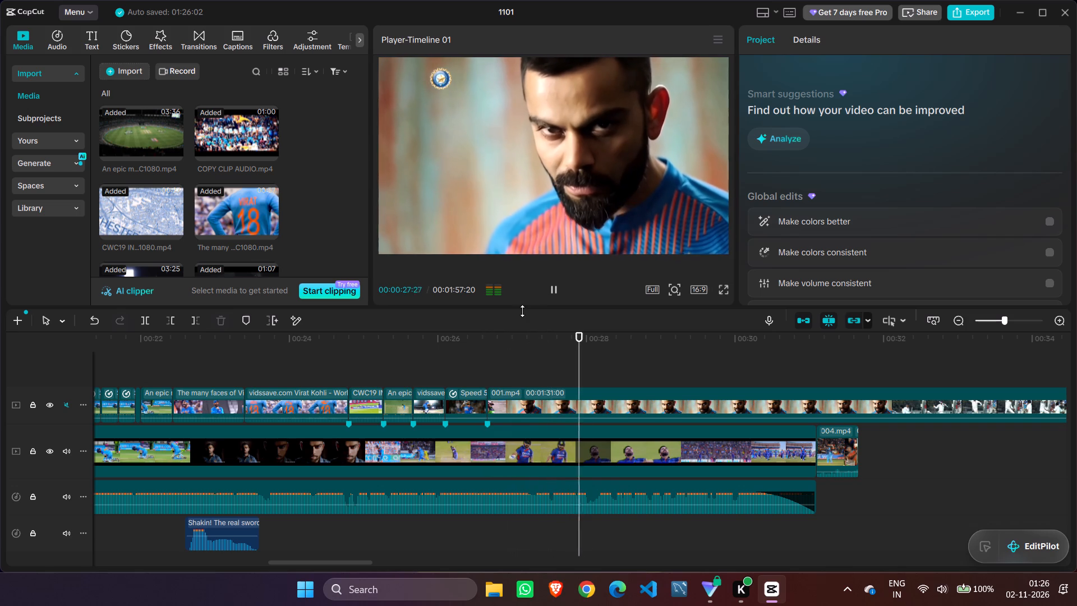
pyautogui.click(551, 283)
pyautogui.moveTo(752, 356); pyautogui.dragTo(589, 356)
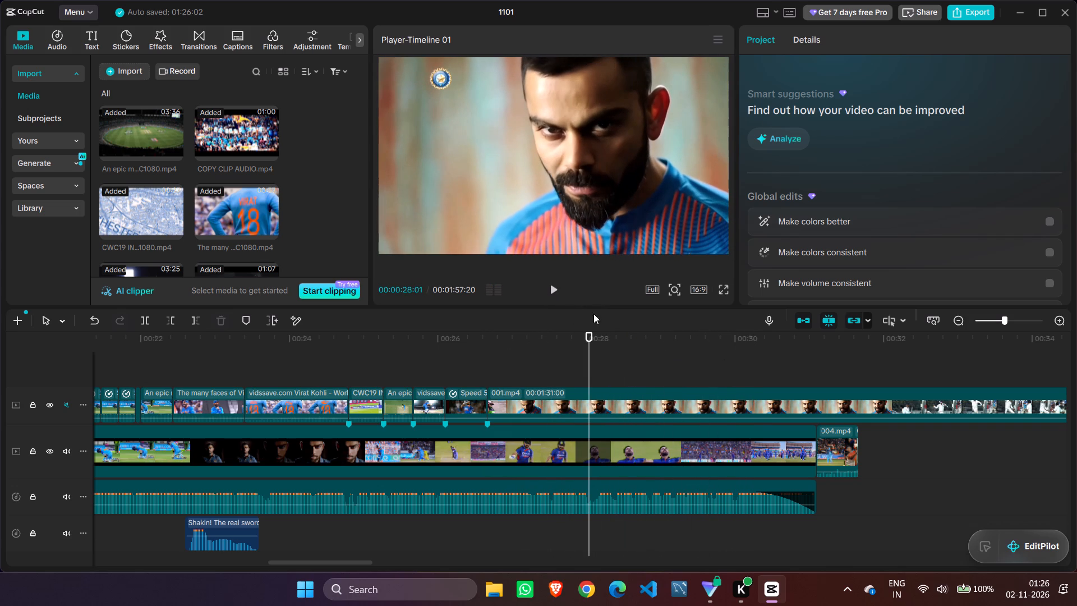
pyautogui.click(550, 286)
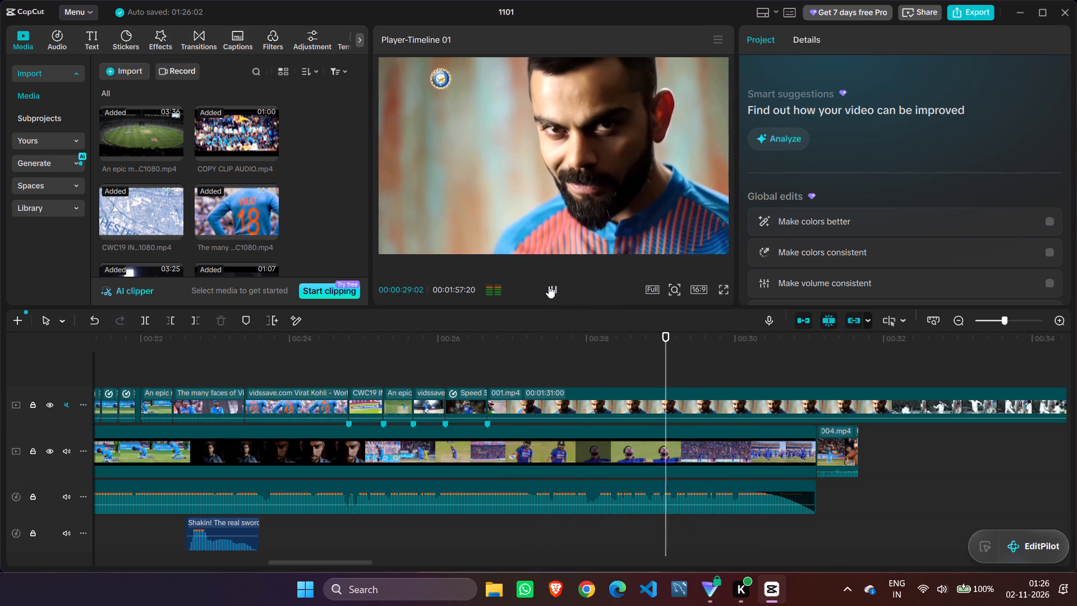
pyautogui.click(549, 286)
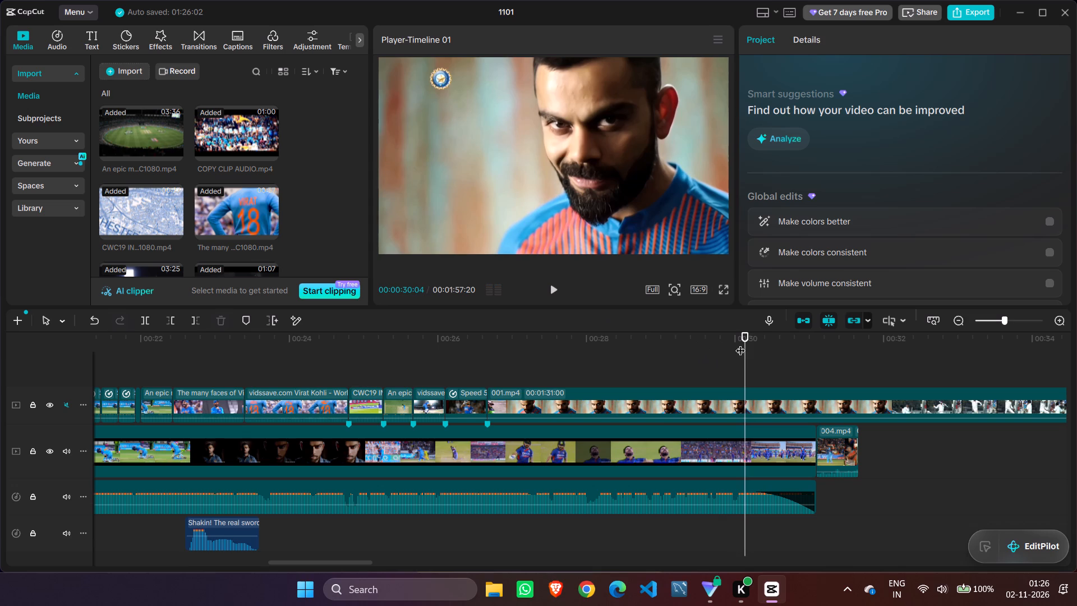
pyautogui.moveTo(746, 345); pyautogui.dragTo(617, 327)
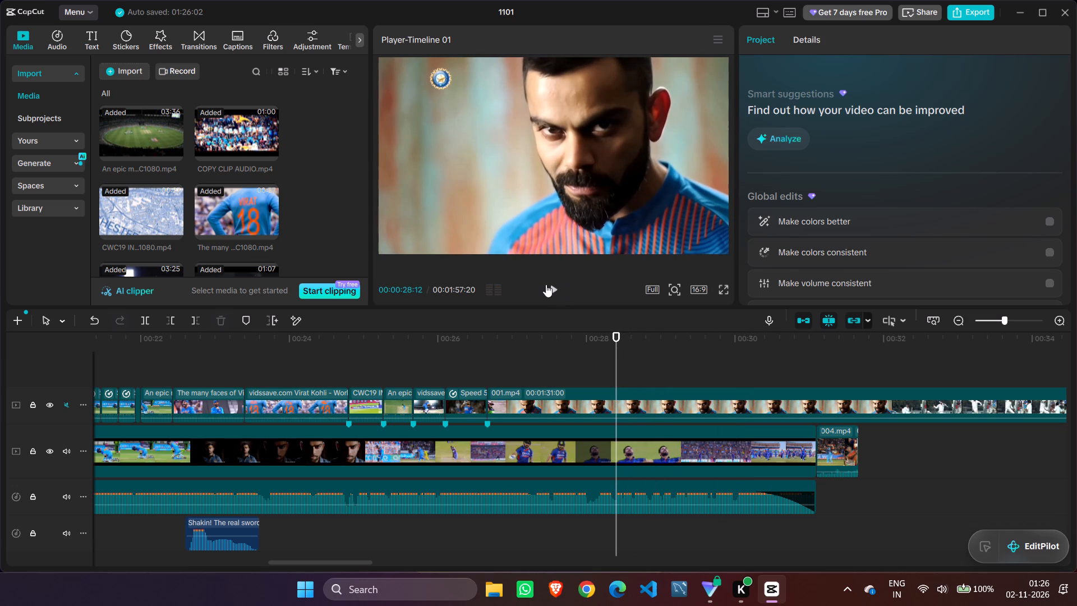
pyautogui.click(550, 285)
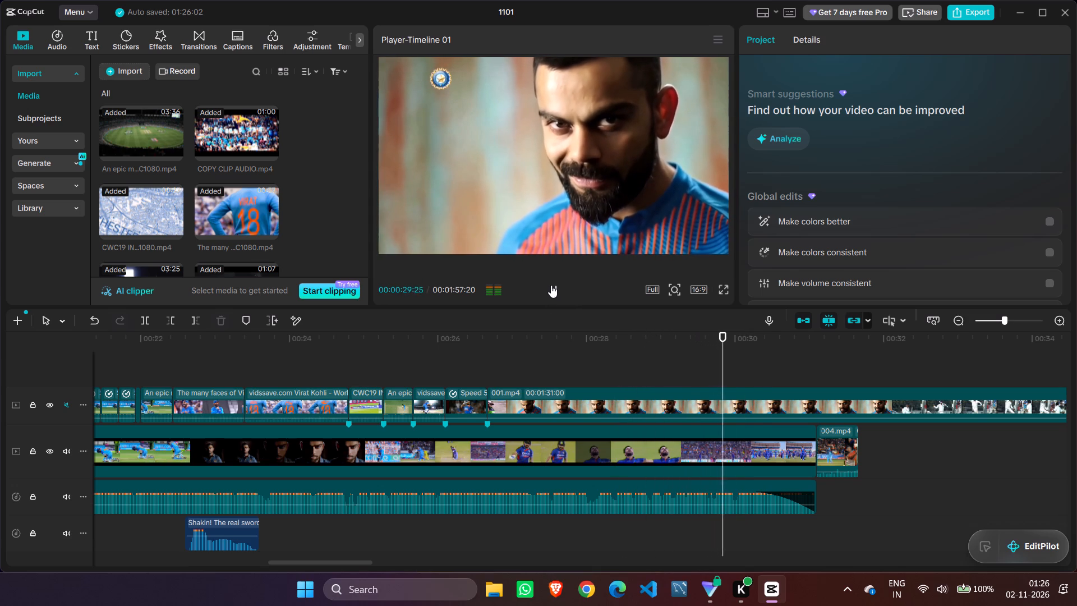
pyautogui.click(551, 285)
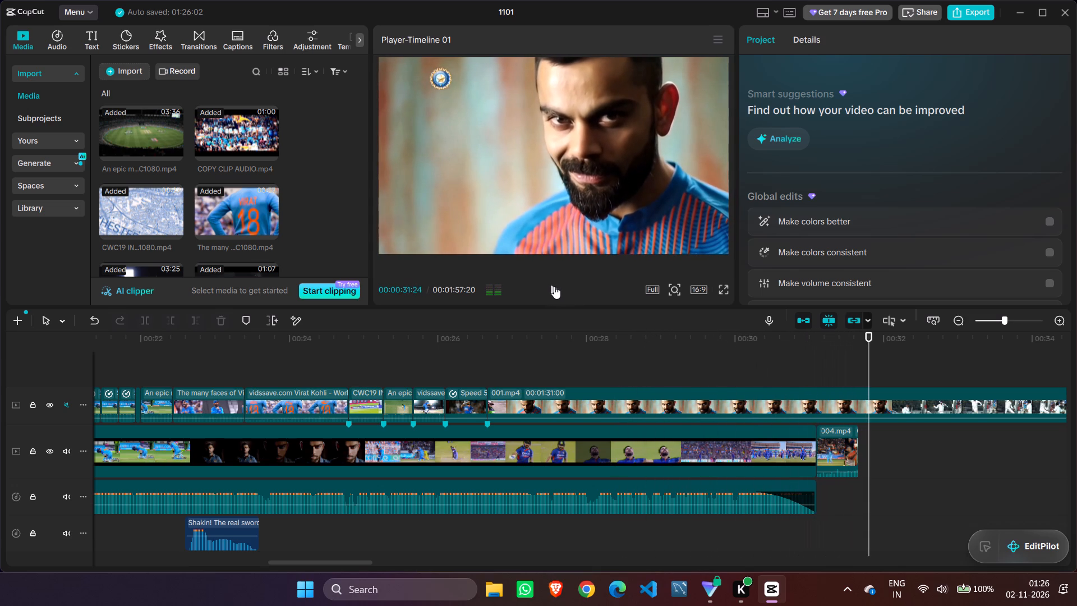
pyautogui.moveTo(871, 374); pyautogui.dragTo(607, 394)
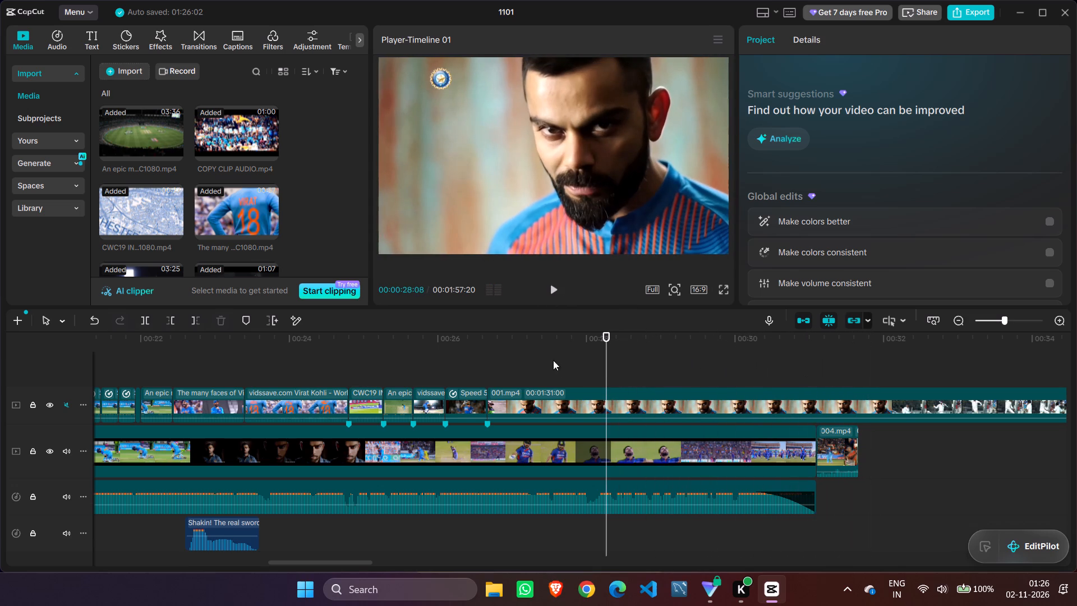
pyautogui.click(551, 293)
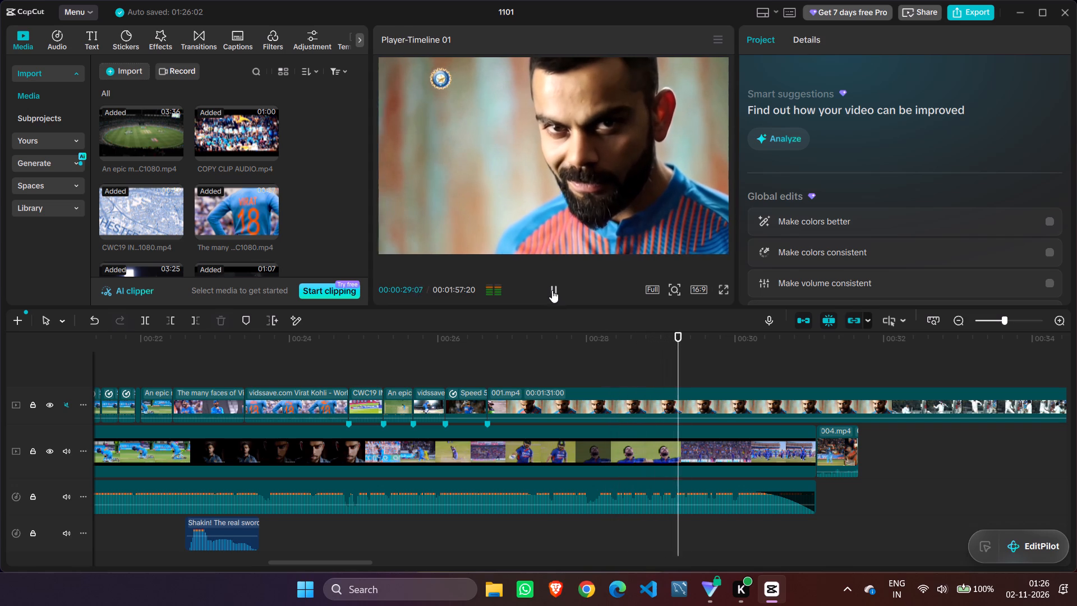
pyautogui.click(552, 284)
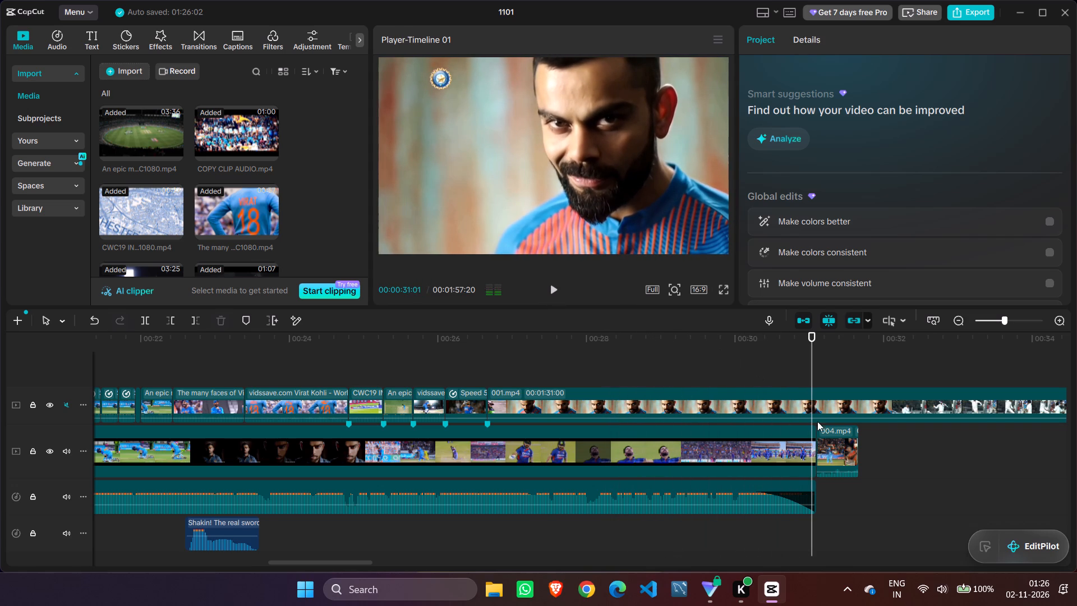
# Delete the short 004.mp4 clip at the end of the lower video track.
pyautogui.click(839, 438)
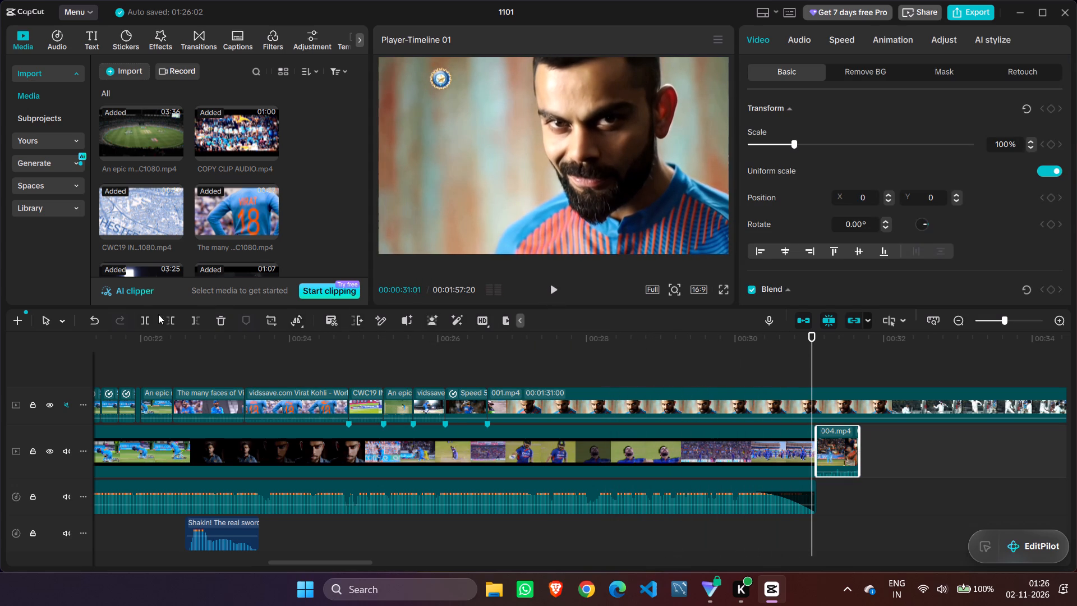
pyautogui.click(217, 318)
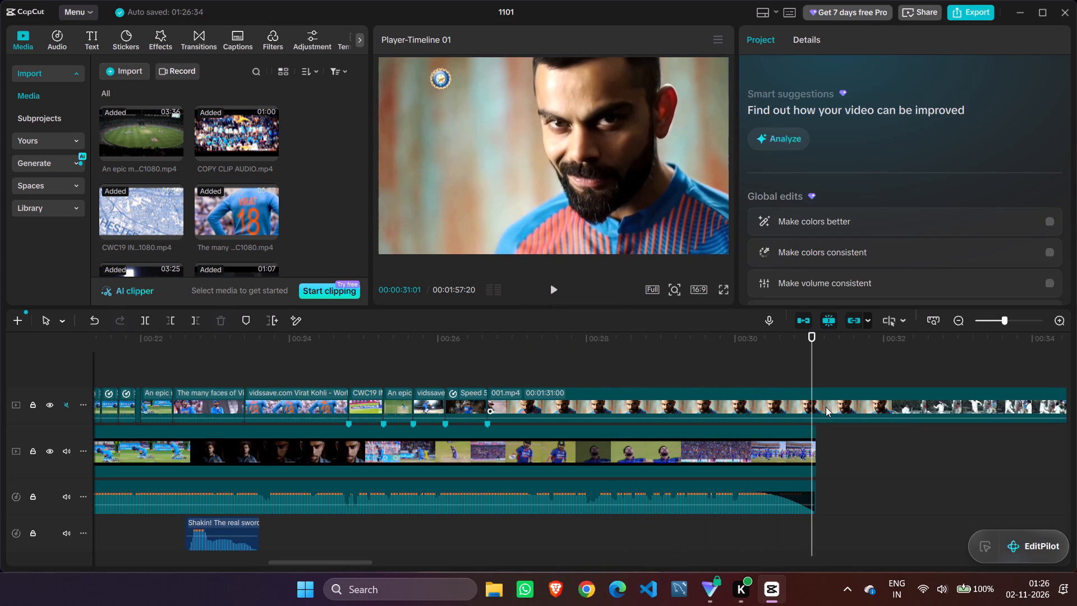
# Play back the montage from about 00:00:24 to 00:00:31 to review how the portrait shot follows the beat-matched clips.
pyautogui.click(825, 407)
pyautogui.moveTo(812, 373); pyautogui.dragTo(356, 482)
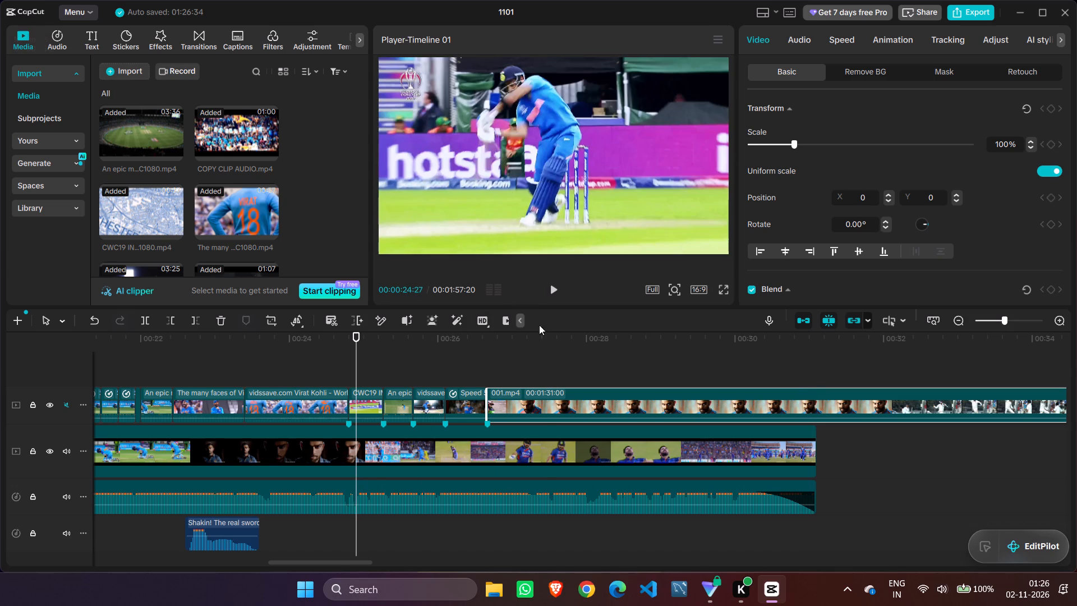
pyautogui.click(547, 360)
pyautogui.moveTo(547, 360); pyautogui.dragTo(333, 400)
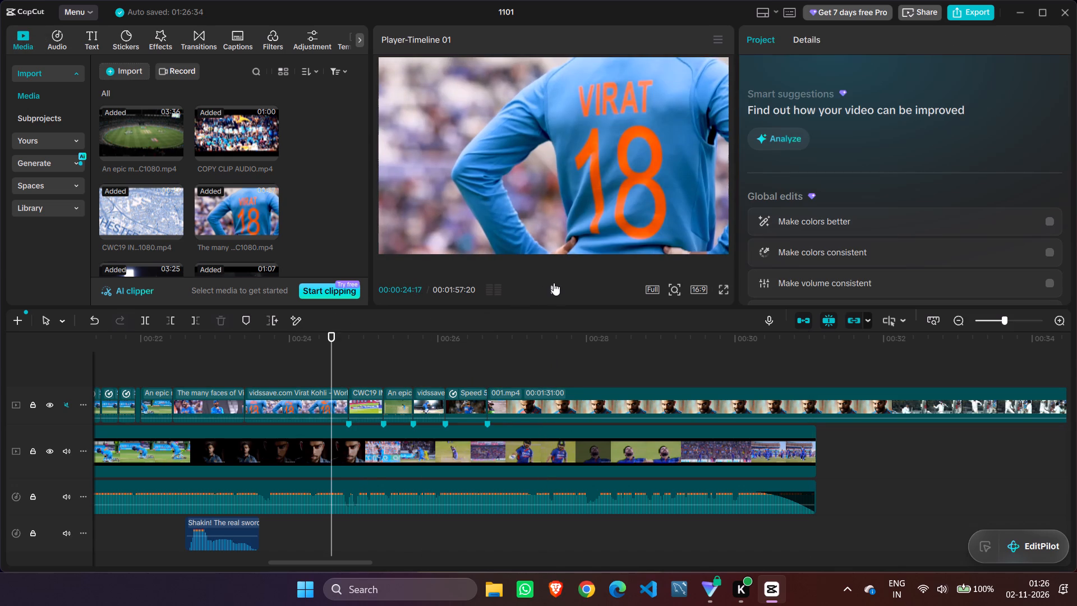
pyautogui.click(554, 283)
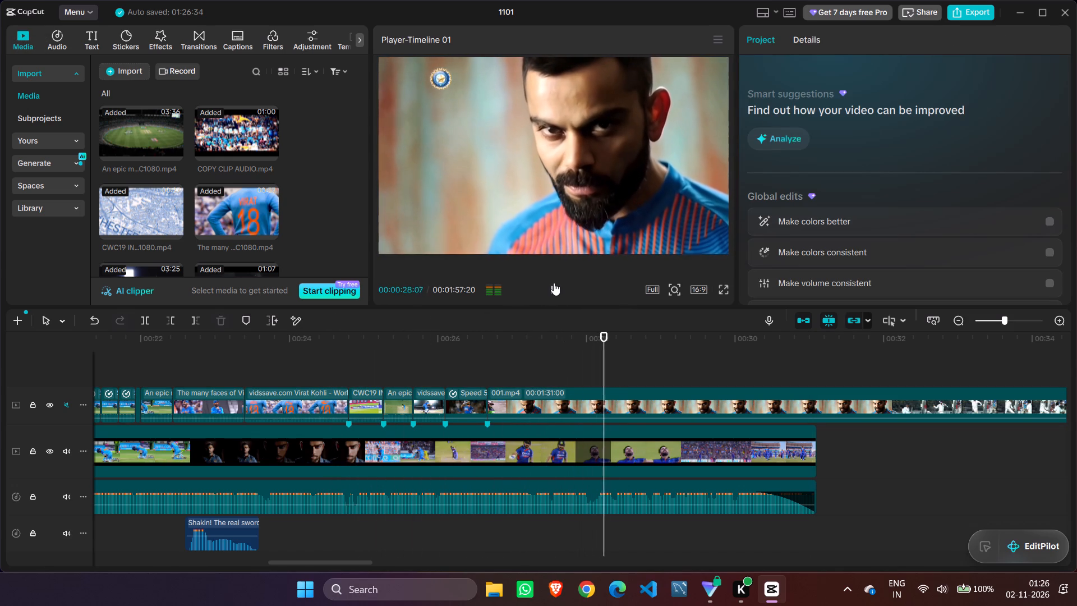
pyautogui.click(554, 283)
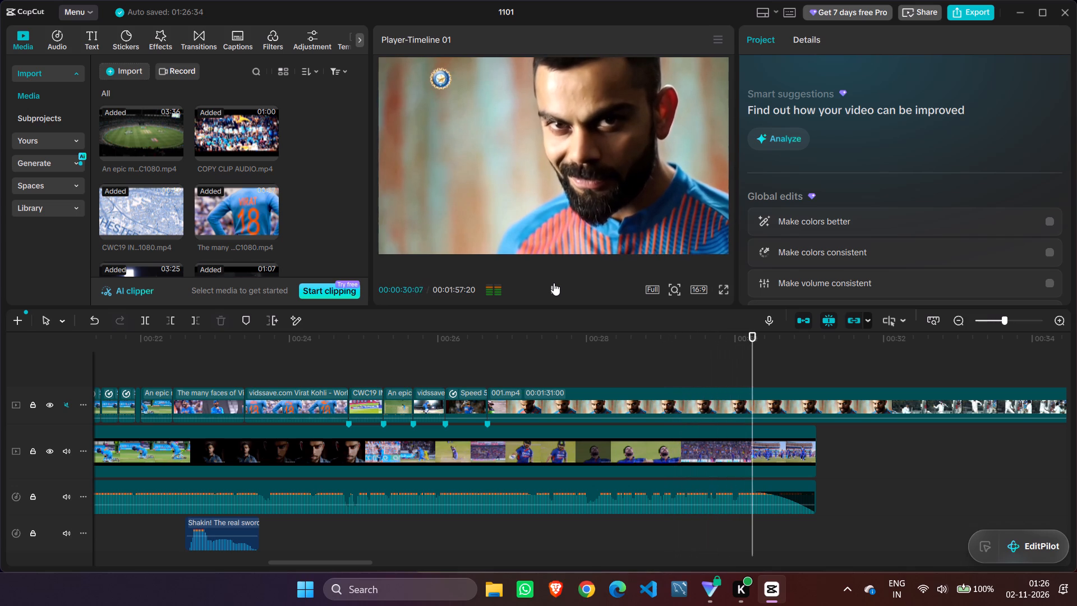
pyautogui.click(554, 283)
pyautogui.click(554, 283)
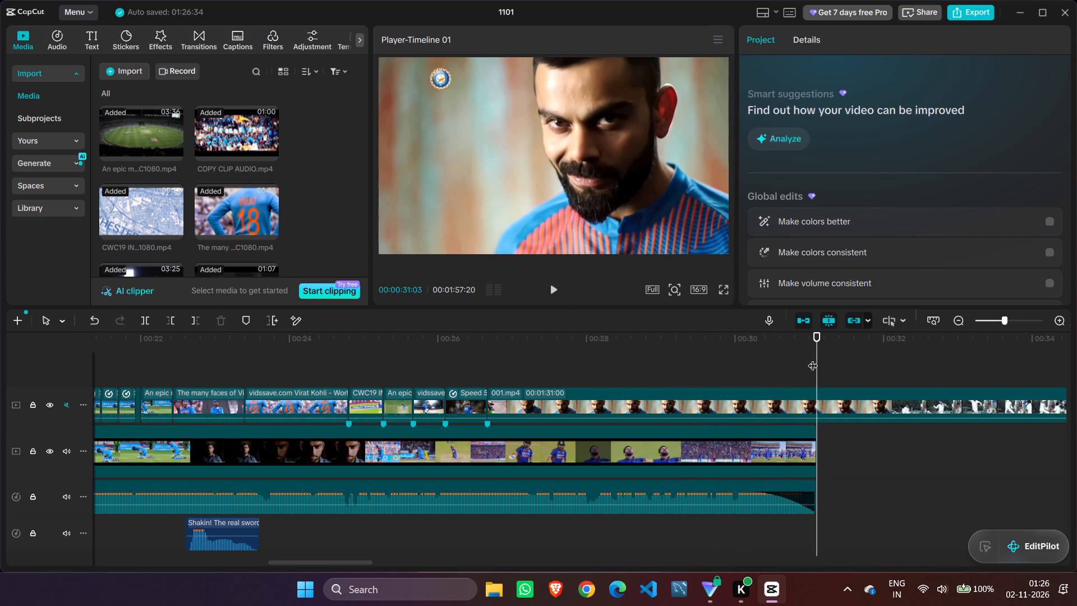
pyautogui.moveTo(818, 360); pyautogui.dragTo(301, 484)
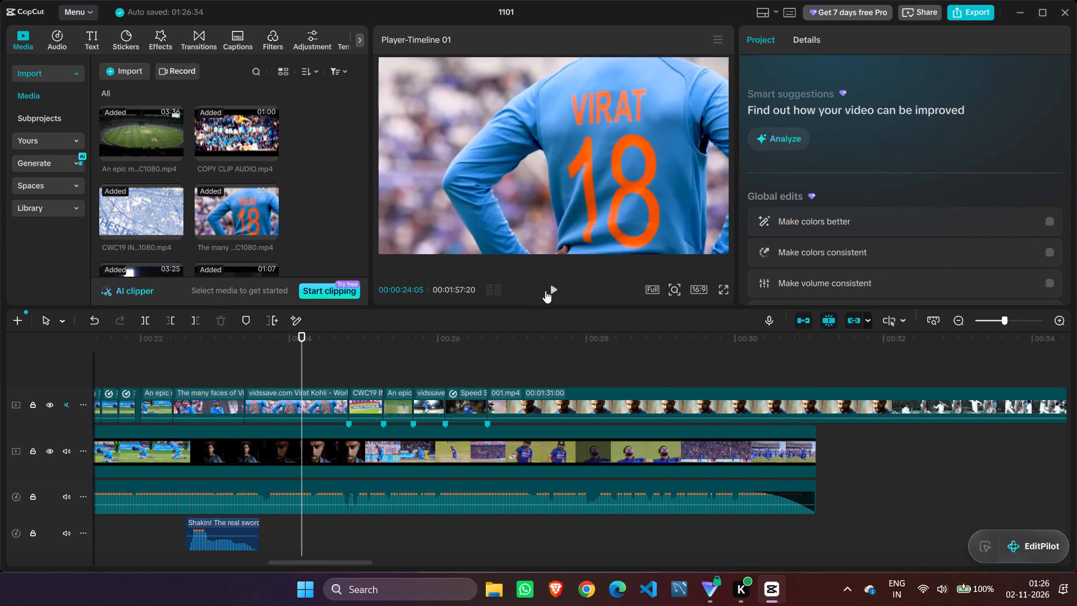
pyautogui.click(554, 286)
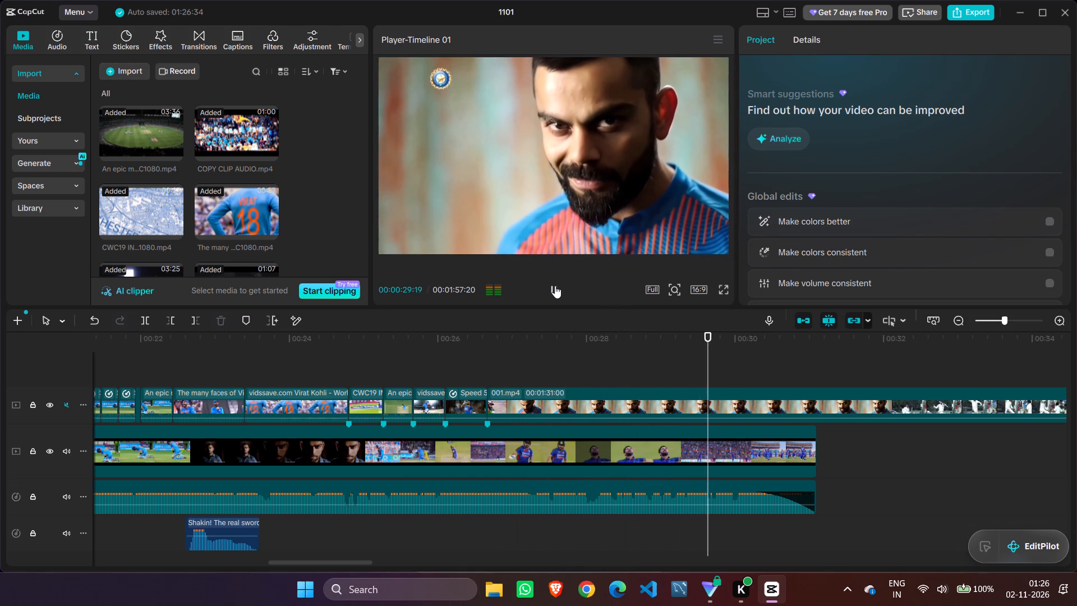
pyautogui.click(555, 286)
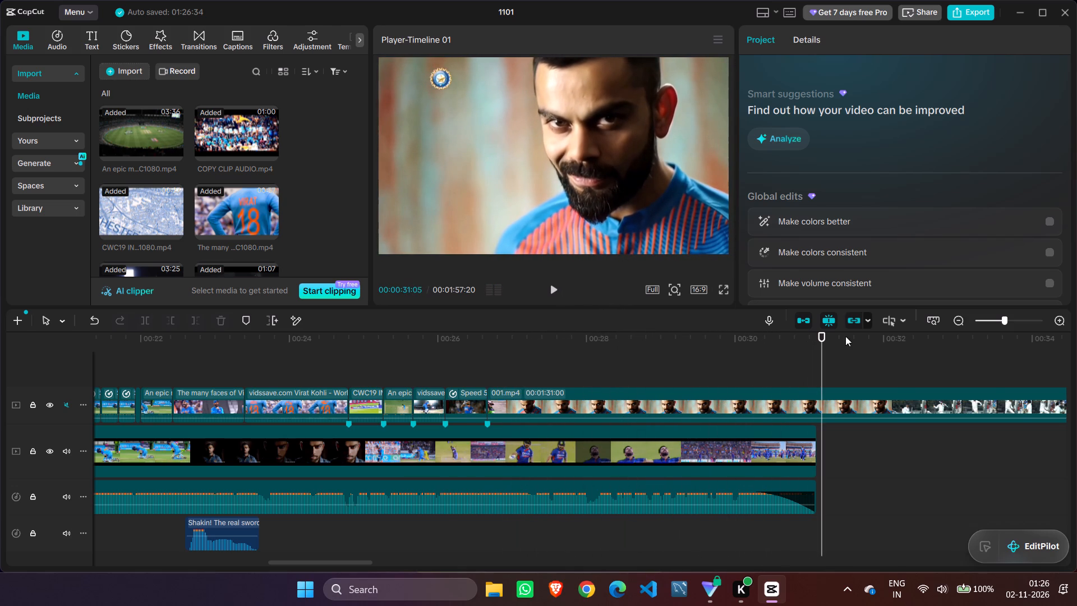
# Find the cut point in the portrait shot by playback and split the upper-track 001.mp4 clip at 00:00:28:05.
pyautogui.moveTo(818, 363); pyautogui.dragTo(496, 433)
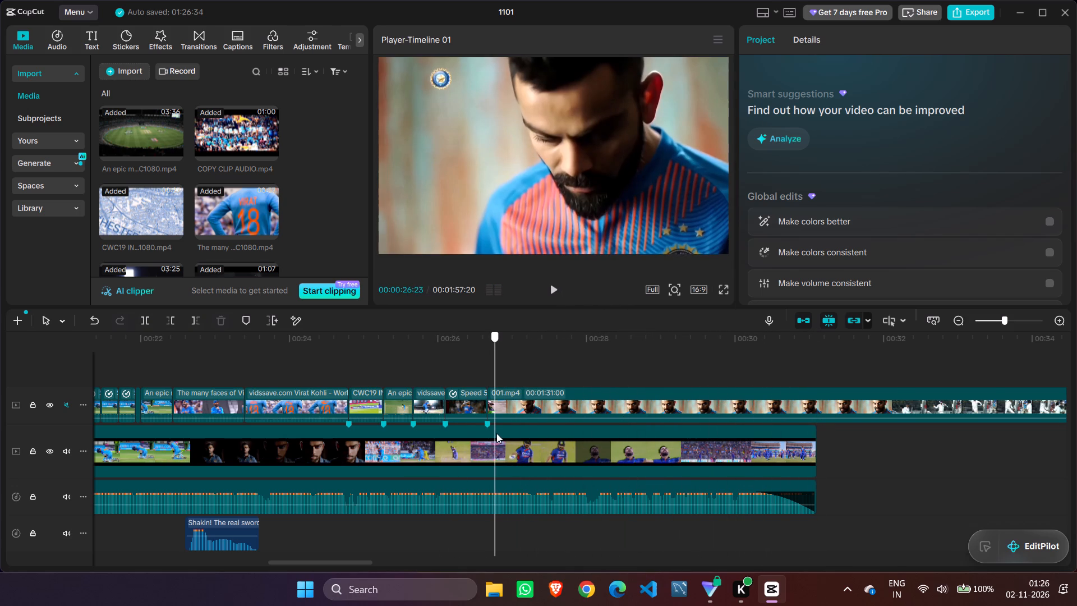
pyautogui.click(556, 285)
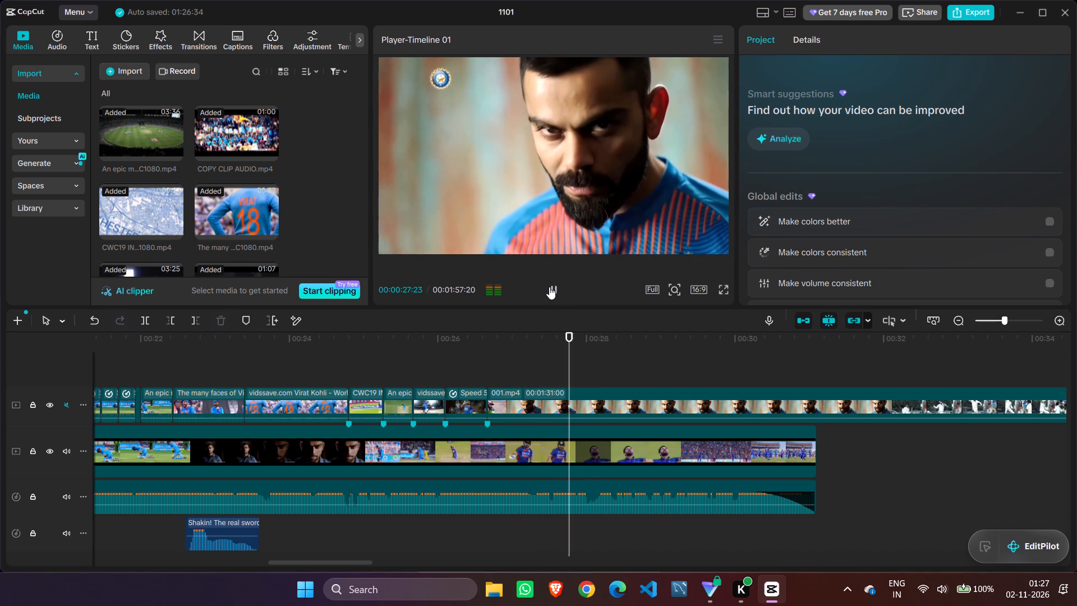
pyautogui.click(549, 287)
pyautogui.click(549, 287)
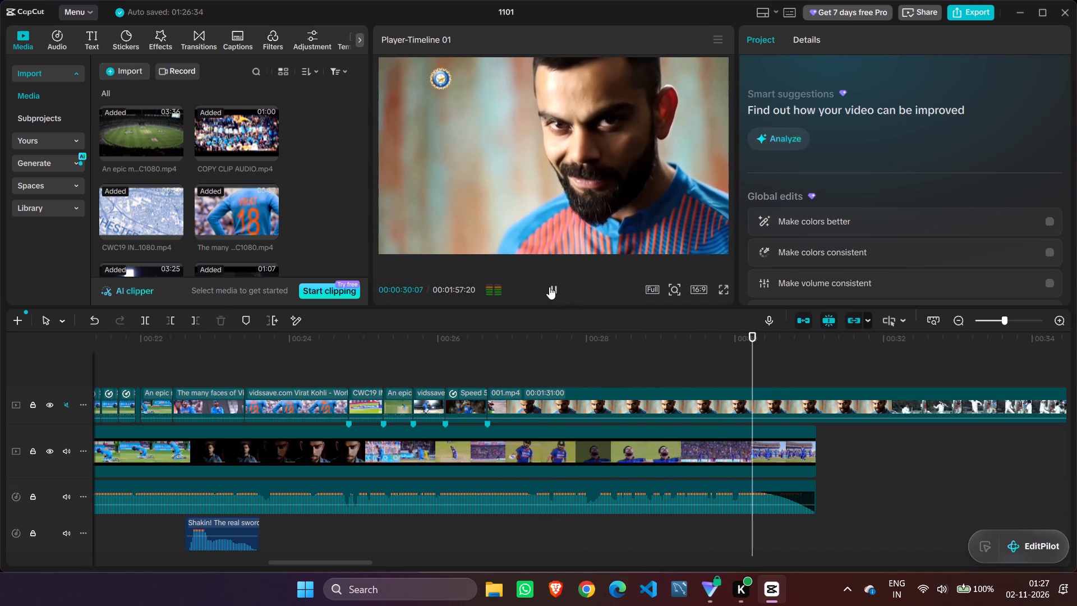
pyautogui.click(549, 287)
pyautogui.moveTo(803, 359); pyautogui.dragTo(509, 412)
pyautogui.click(553, 288)
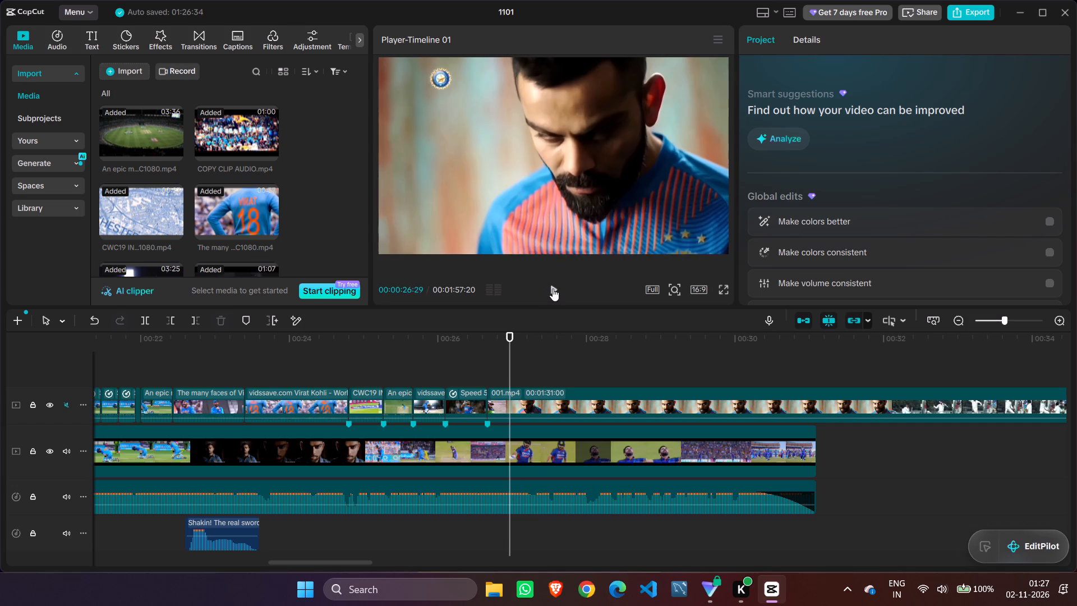
pyautogui.click(553, 288)
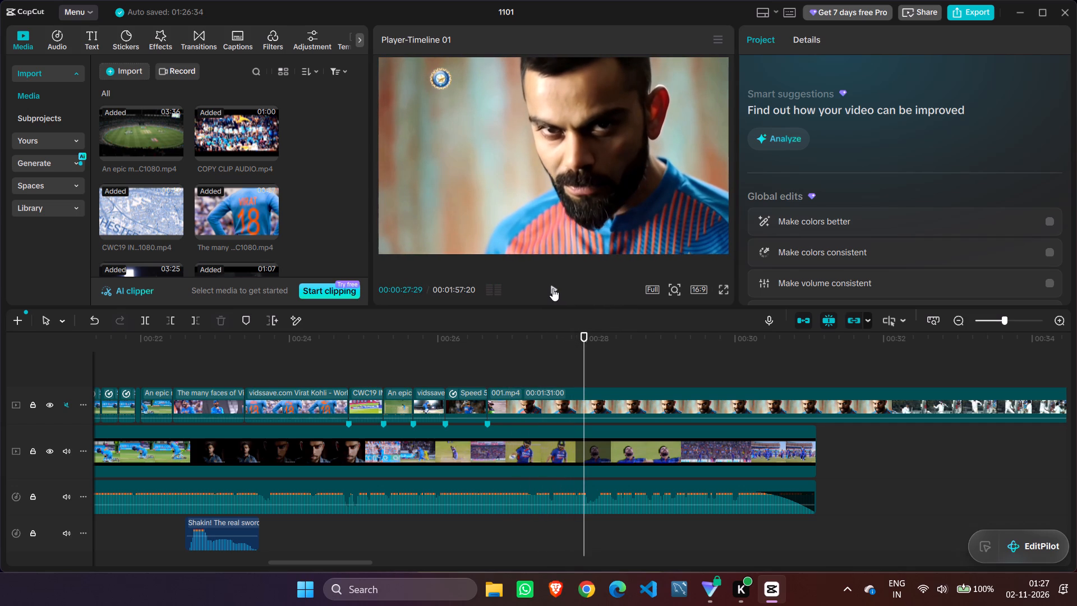
pyautogui.doubleClick(553, 288)
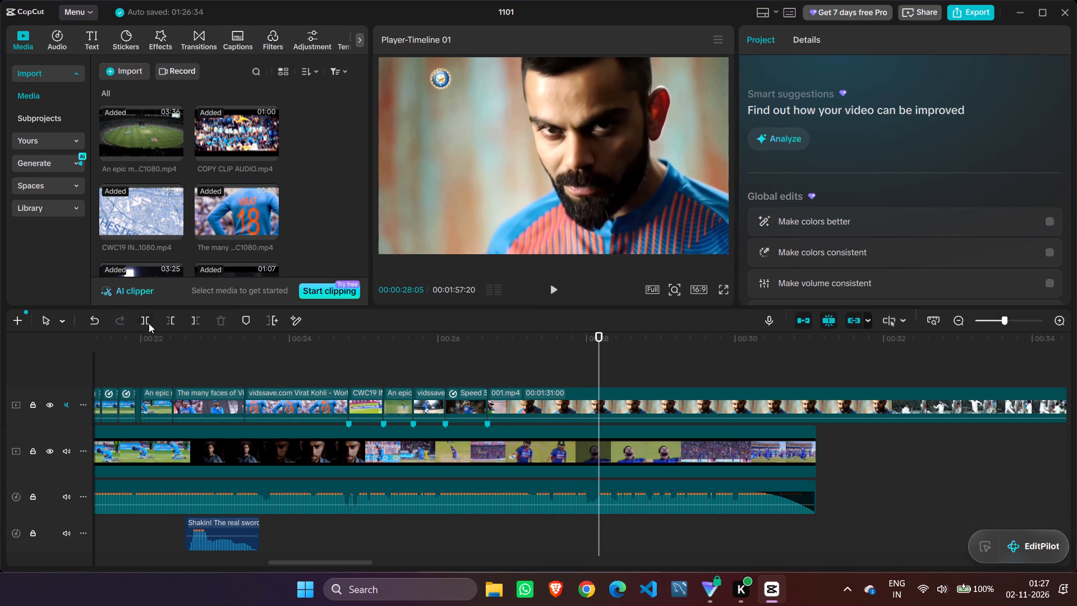
pyautogui.click(148, 323)
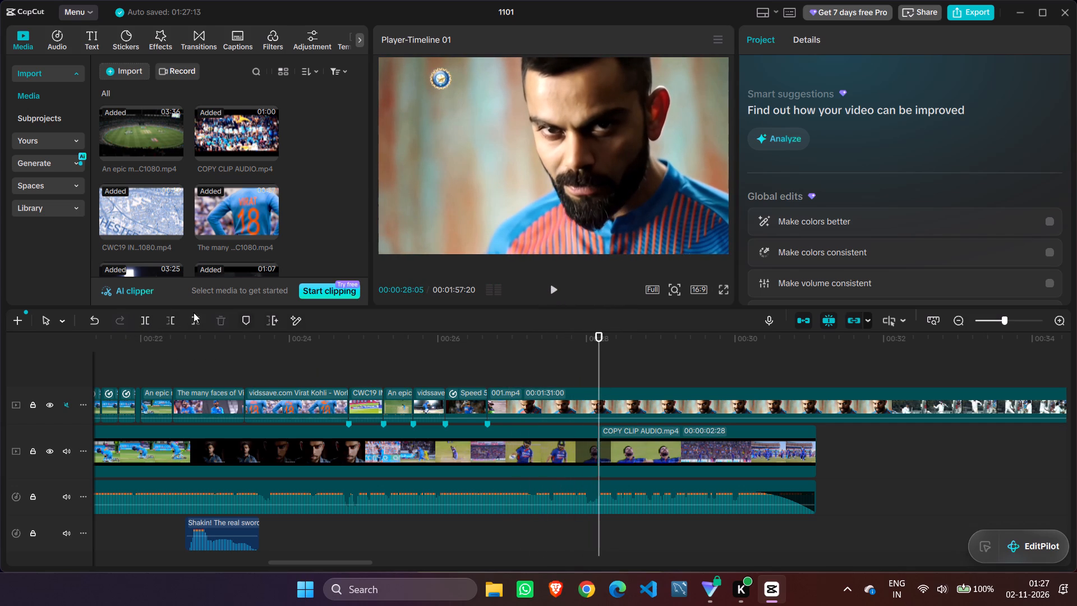
pyautogui.click(100, 318)
pyautogui.click(530, 400)
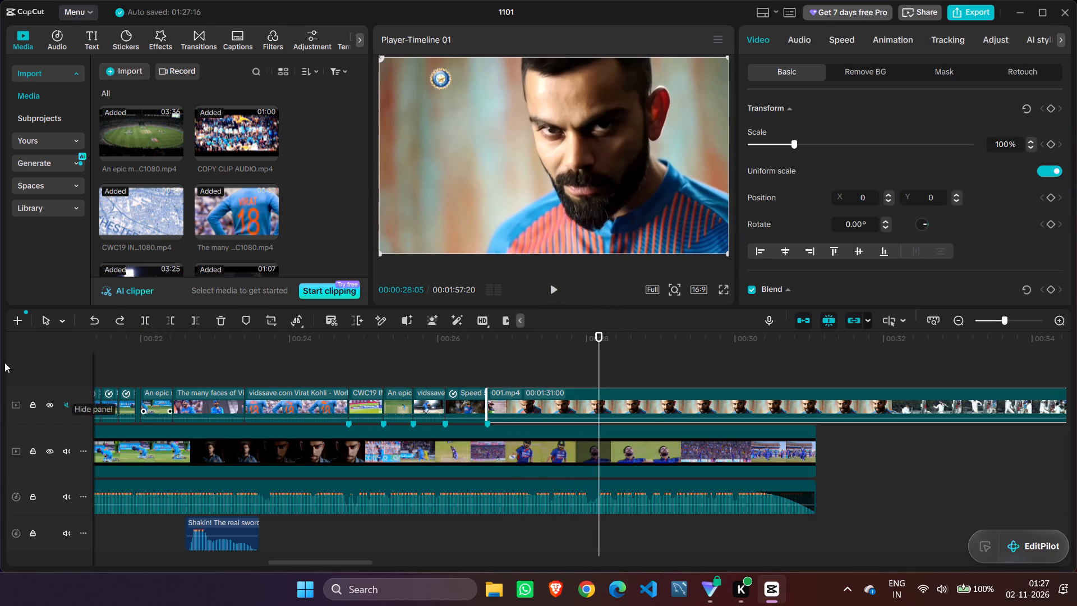
pyautogui.click(146, 317)
# Move the remaining 001.mp4 footage along the upper track to start at about 00:00:29:17, leaving a gap after the portrait clip.
pyautogui.moveTo(643, 398); pyautogui.dragTo(658, 400)
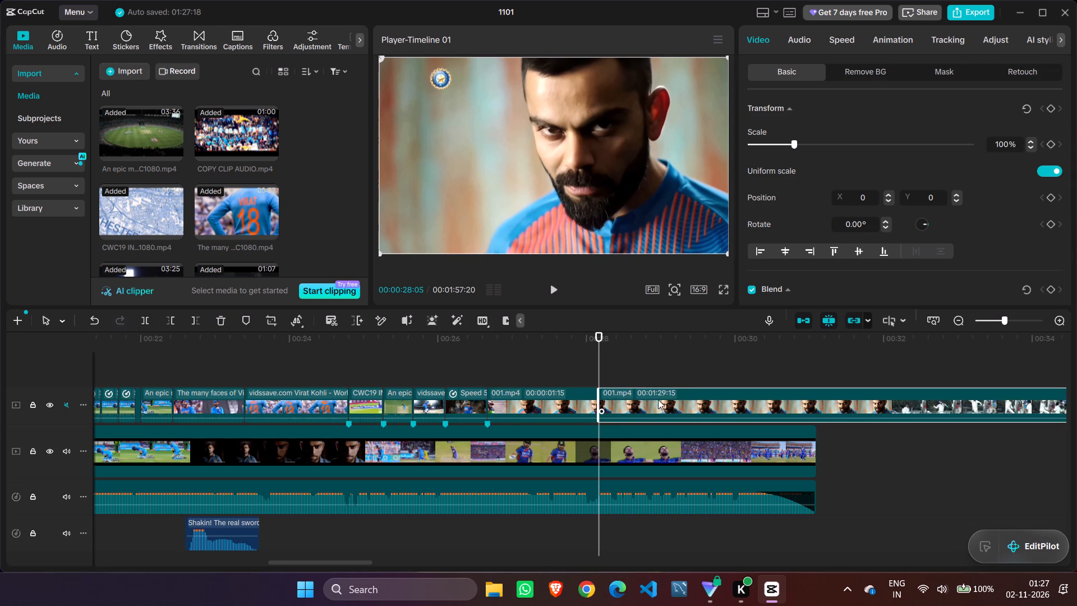
pyautogui.moveTo(658, 400); pyautogui.dragTo(748, 391)
# Set the playback speed of the short 001.mp4 portrait clip before the gap on the upper track to 0.80x.
pyautogui.click(561, 401)
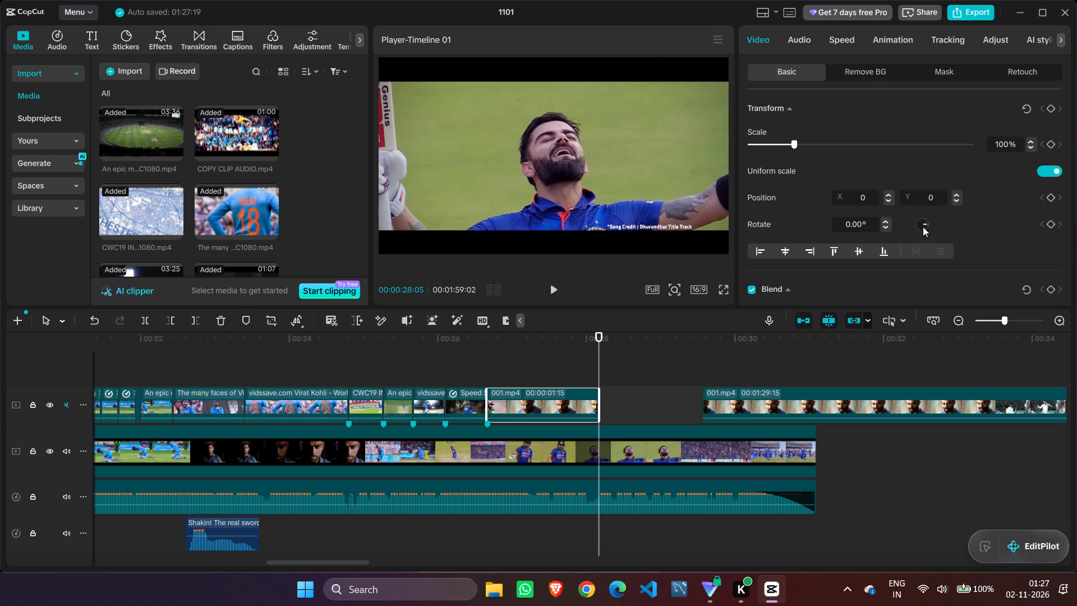
pyautogui.click(841, 36)
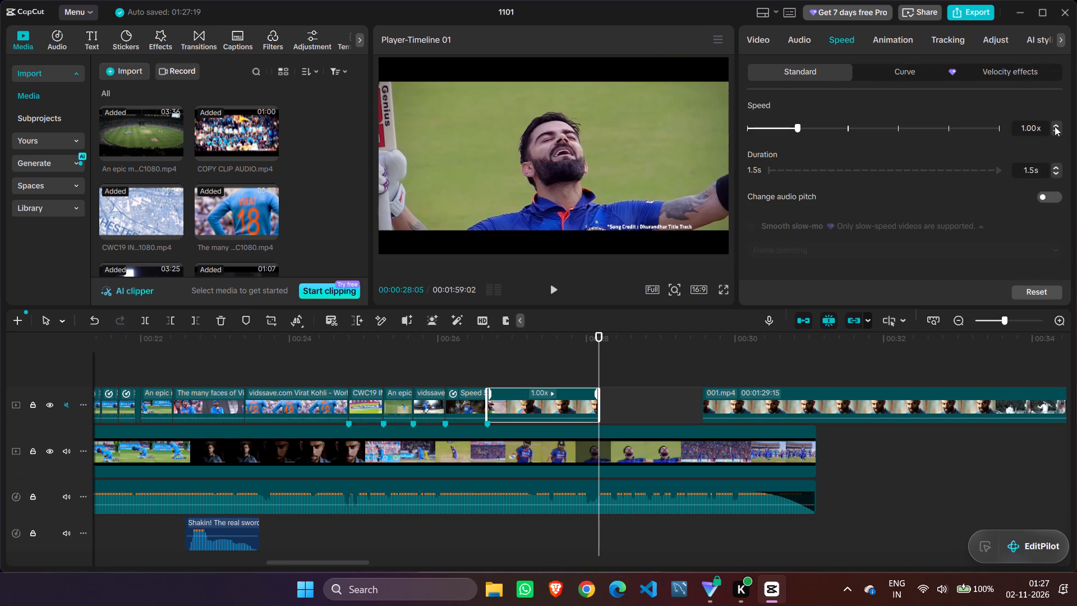
pyautogui.click(1056, 128)
pyautogui.click(1056, 128)
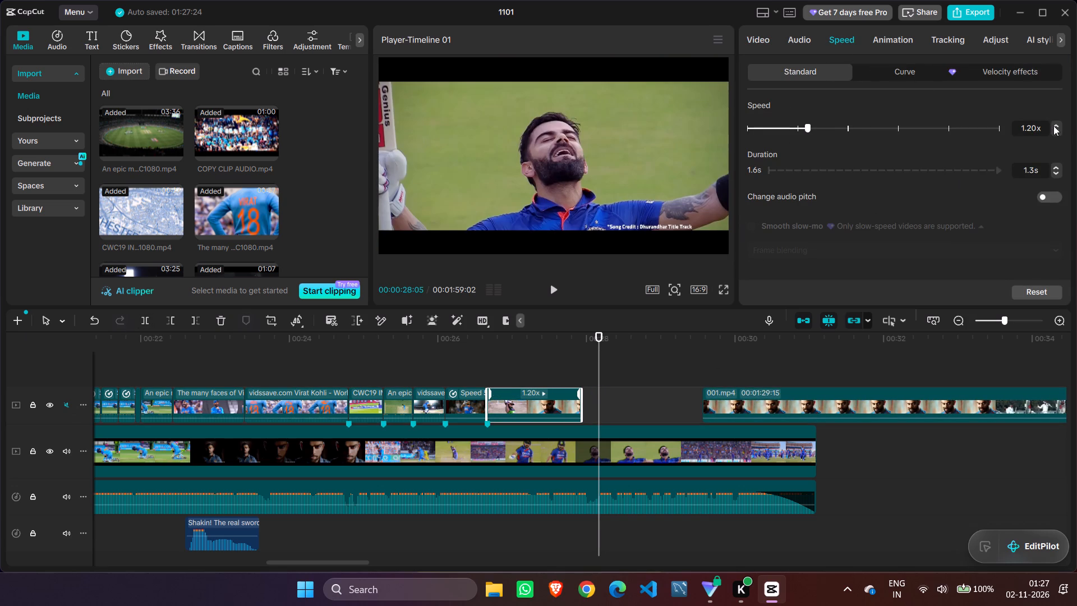
pyautogui.tripleClick(1053, 125)
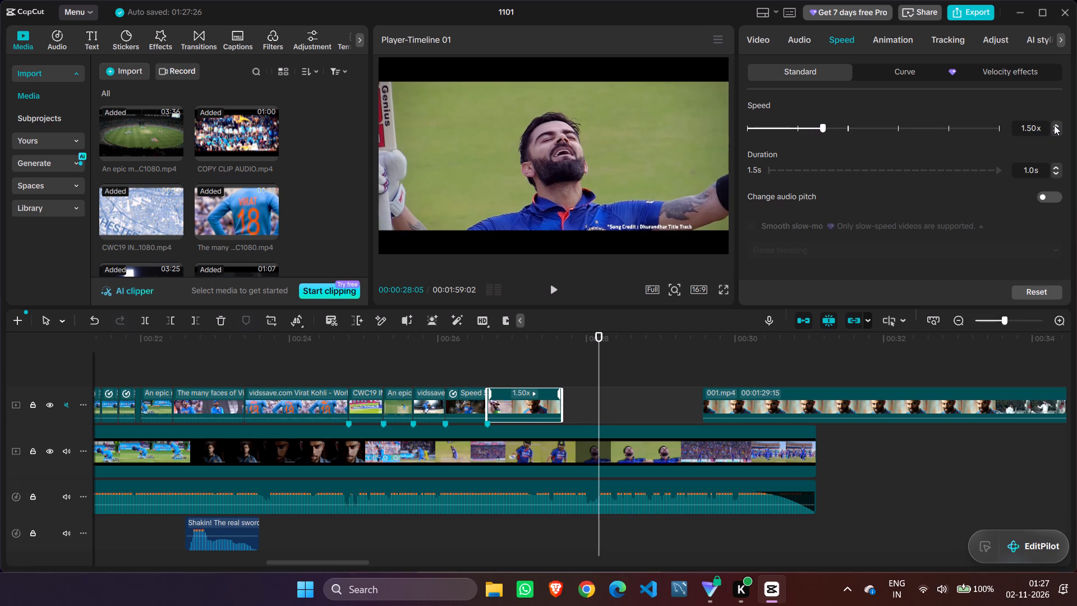
pyautogui.doubleClick(1055, 125)
pyautogui.click(791, 128)
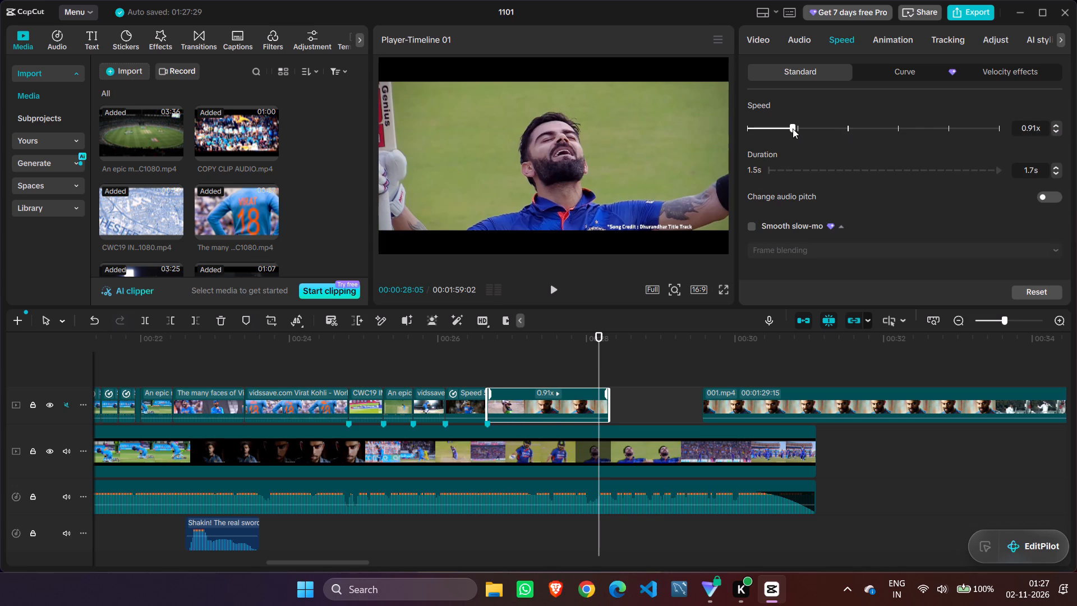
pyautogui.click(1053, 132)
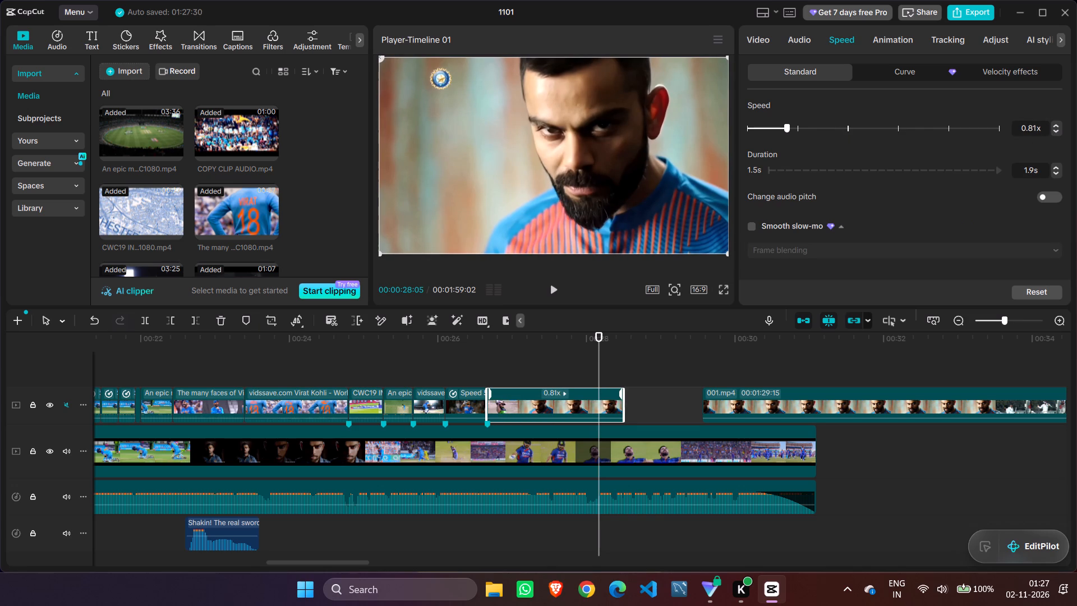
pyautogui.click(1037, 126)
pyautogui.press('BackSpace')
pyautogui.press('0')
pyautogui.press('Return')
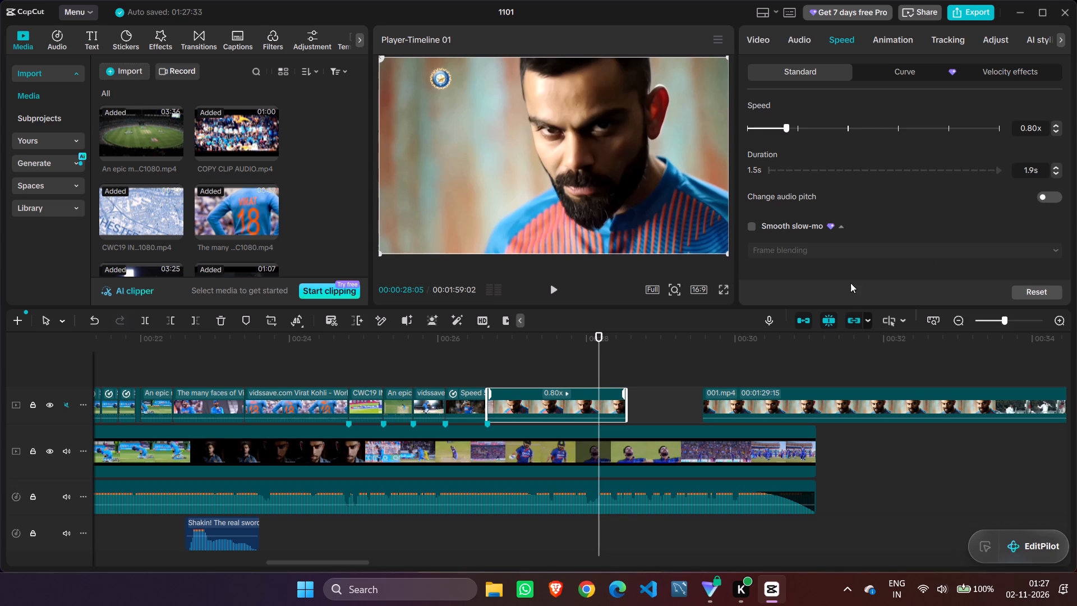
# Enable smooth slow-mo on the portrait clip using the Optical flow method.
pyautogui.click(754, 224)
pyautogui.click(768, 243)
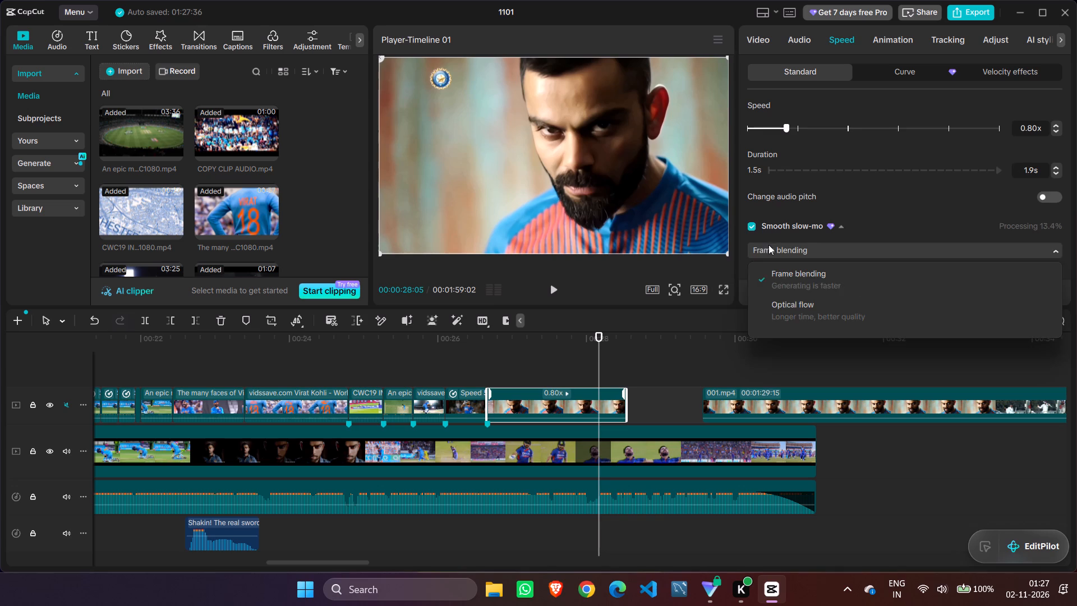
pyautogui.click(777, 301)
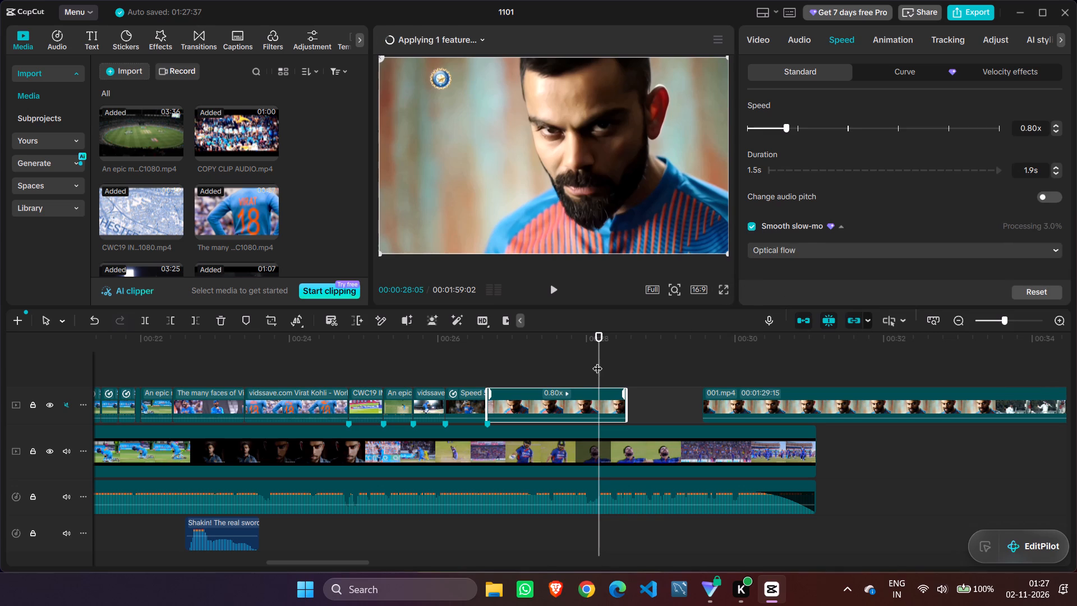
# Move the playhead to 00:00:27:27 and reselect the slowed 001.mp4 portrait clip to adjust its settings.
pyautogui.click(638, 357)
pyautogui.click(579, 362)
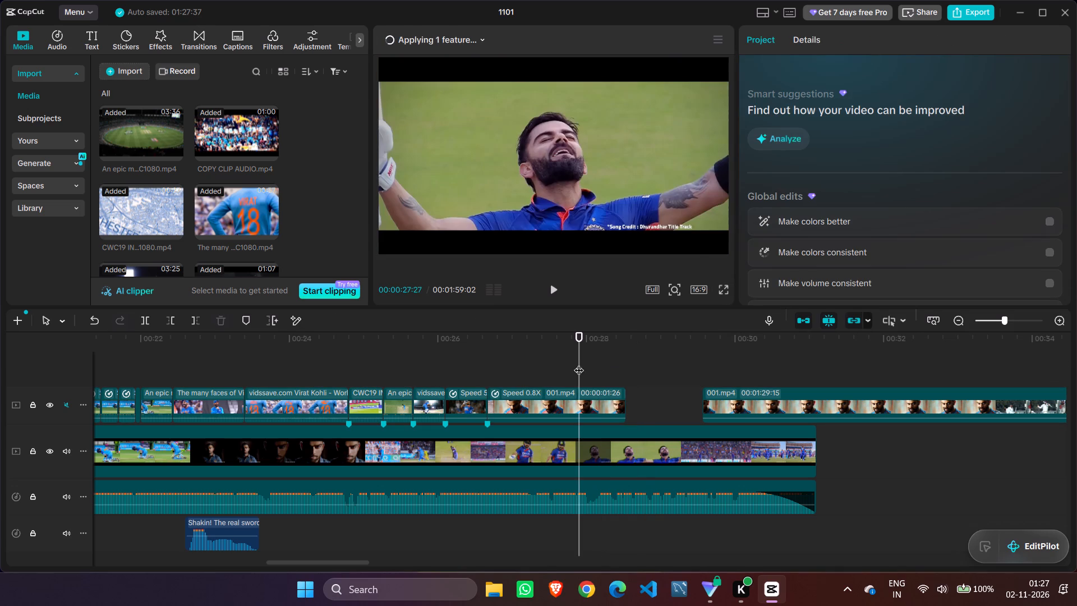
pyautogui.click(581, 394)
pyautogui.click(862, 38)
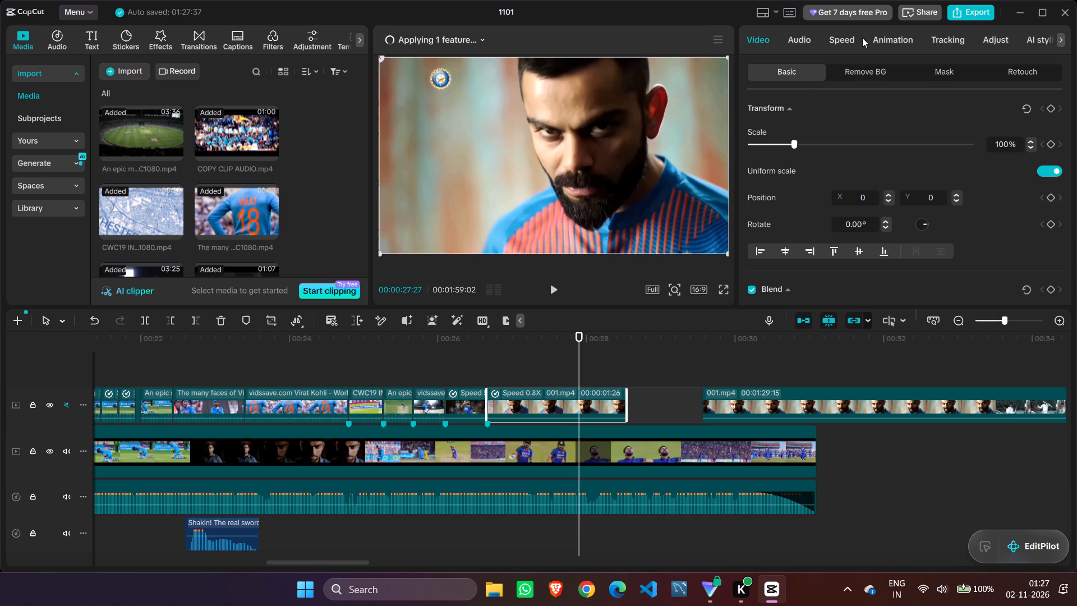
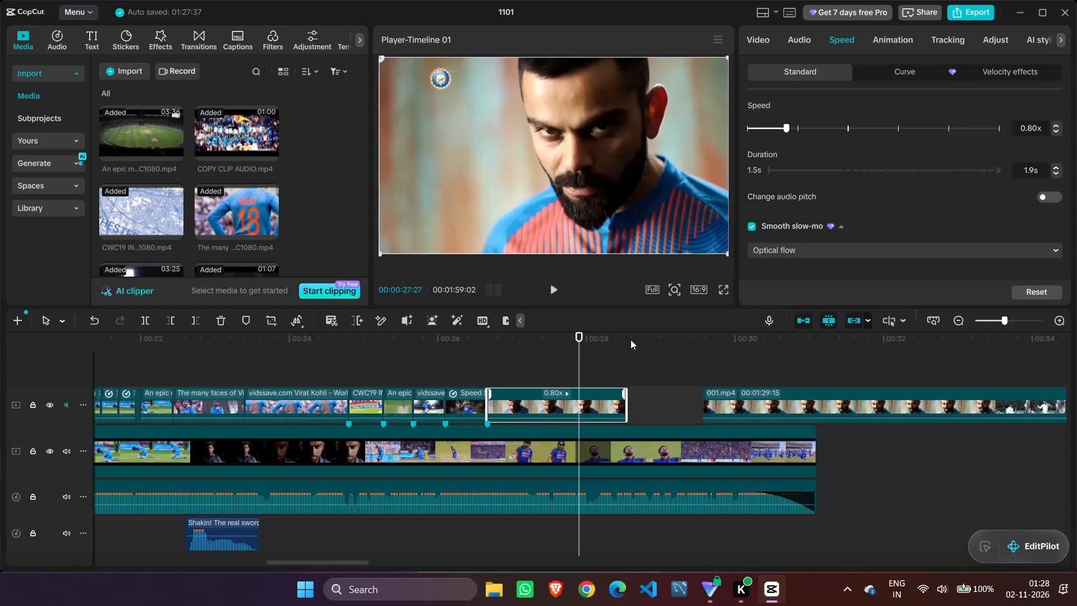
# Play back the montage from the start through the slowed portrait shot to about 00:00:30 to check the edit against the music.
pyautogui.click(600, 359)
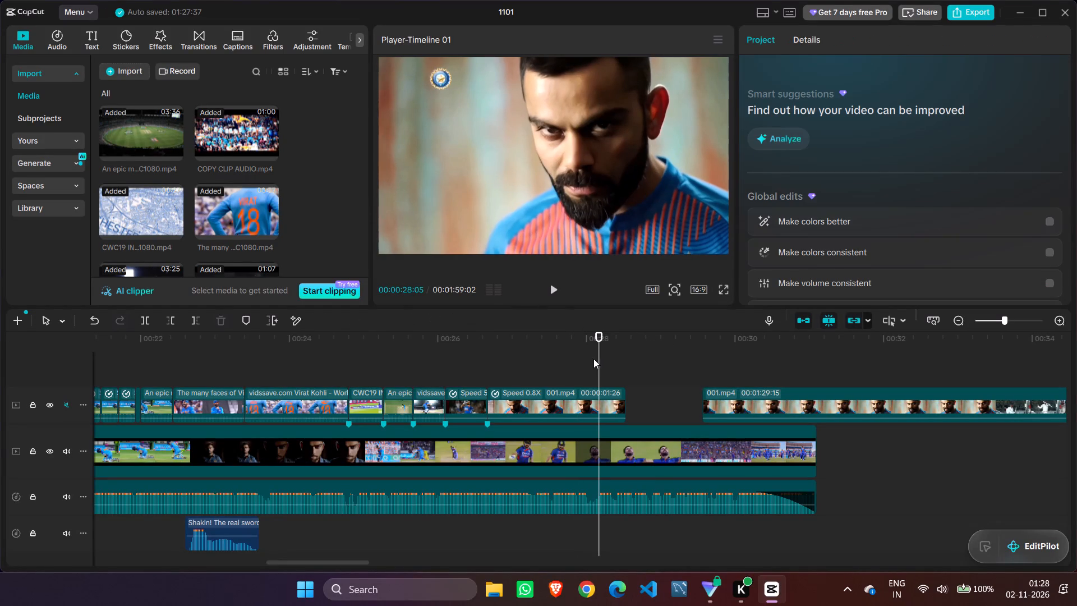
pyautogui.moveTo(600, 358); pyautogui.dragTo(266, 370)
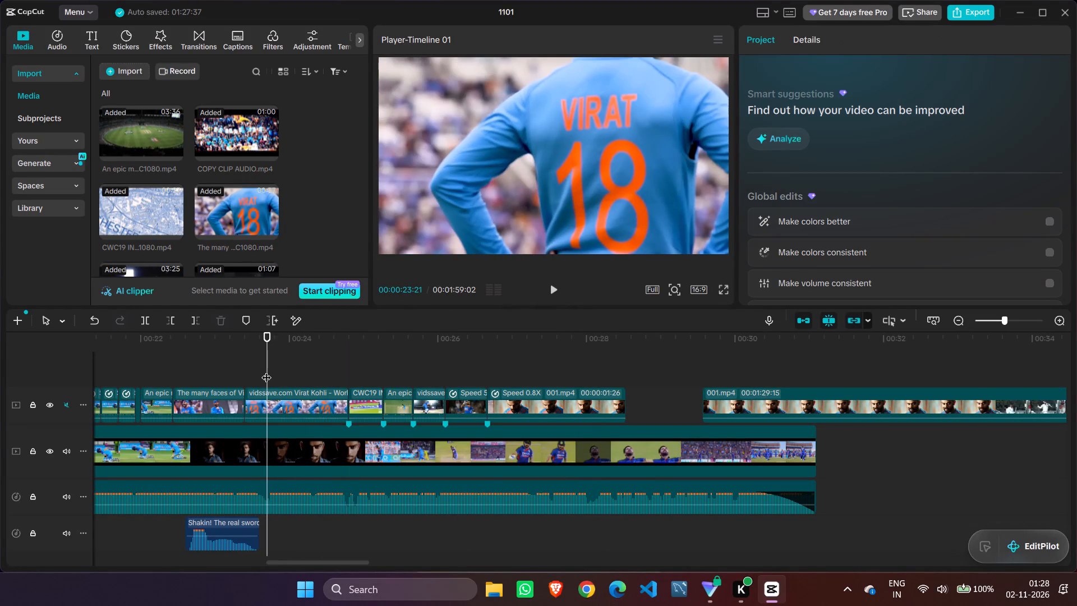
pyautogui.moveTo(265, 370); pyautogui.dragTo(0, 368)
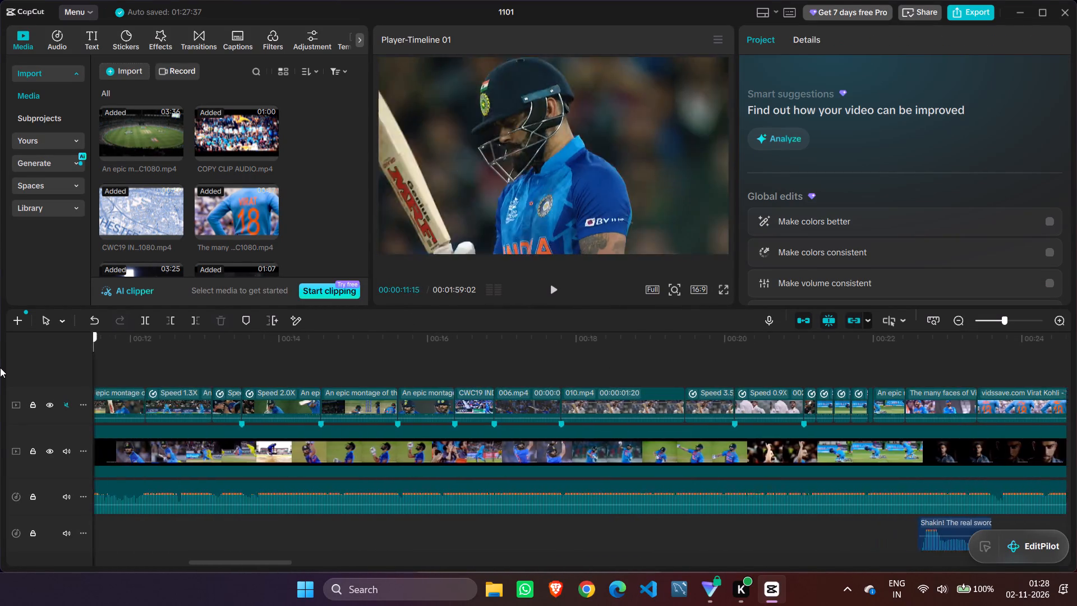
pyautogui.moveTo(0, 368); pyautogui.dragTo(0, 379)
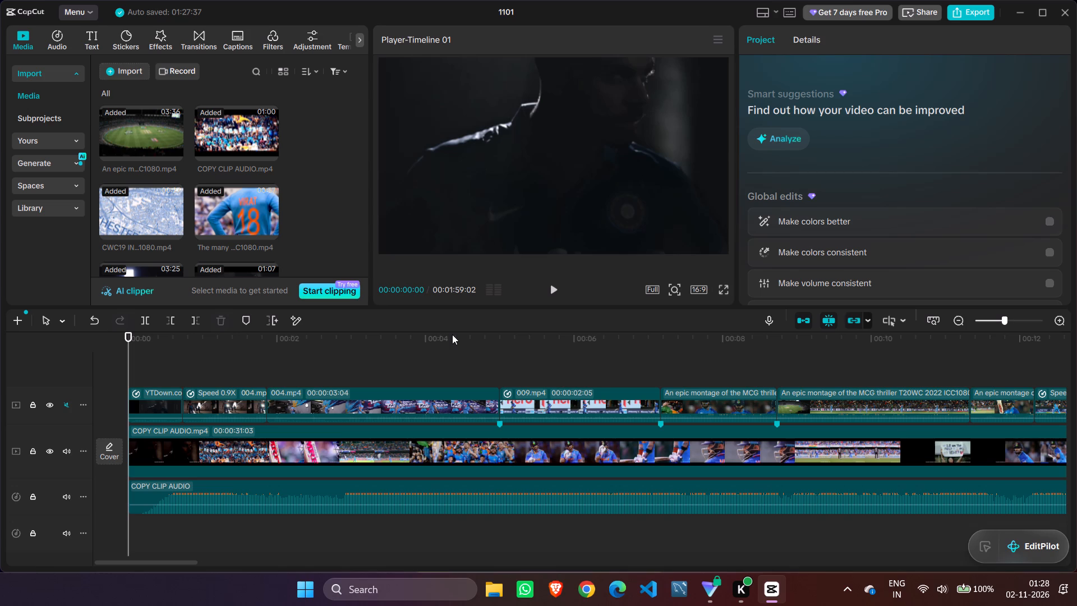
pyautogui.tripleClick(553, 284)
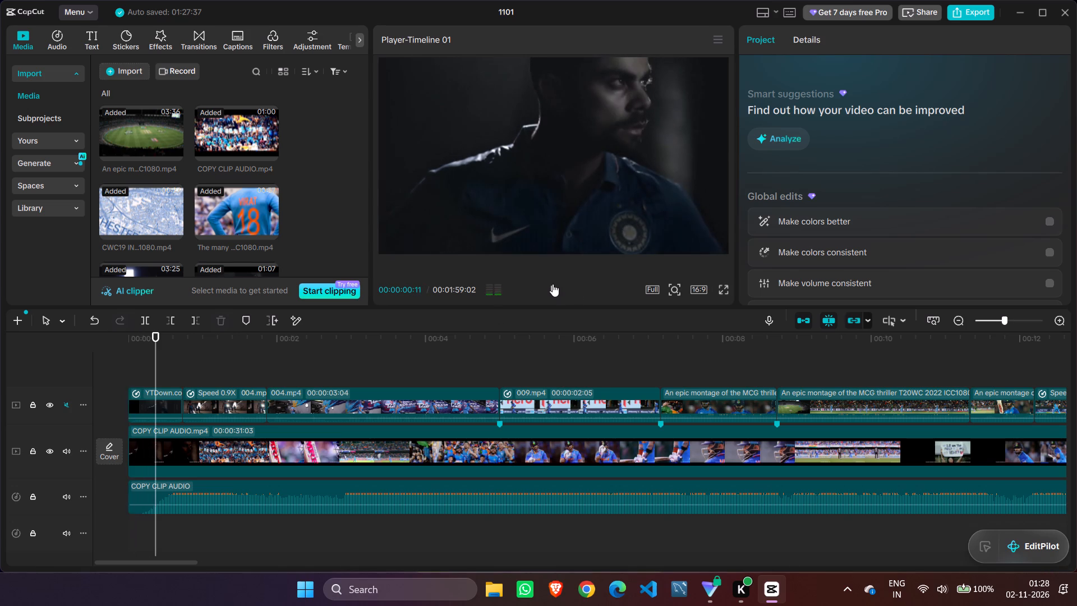
pyautogui.click(553, 284)
pyautogui.doubleClick(553, 284)
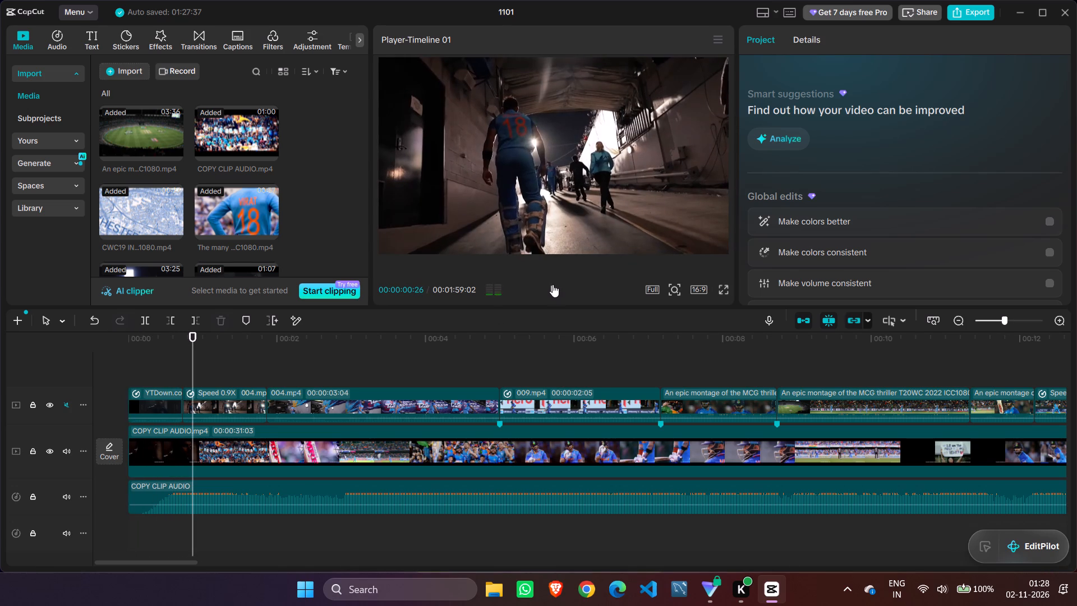
pyautogui.click(553, 284)
pyautogui.click(553, 284)
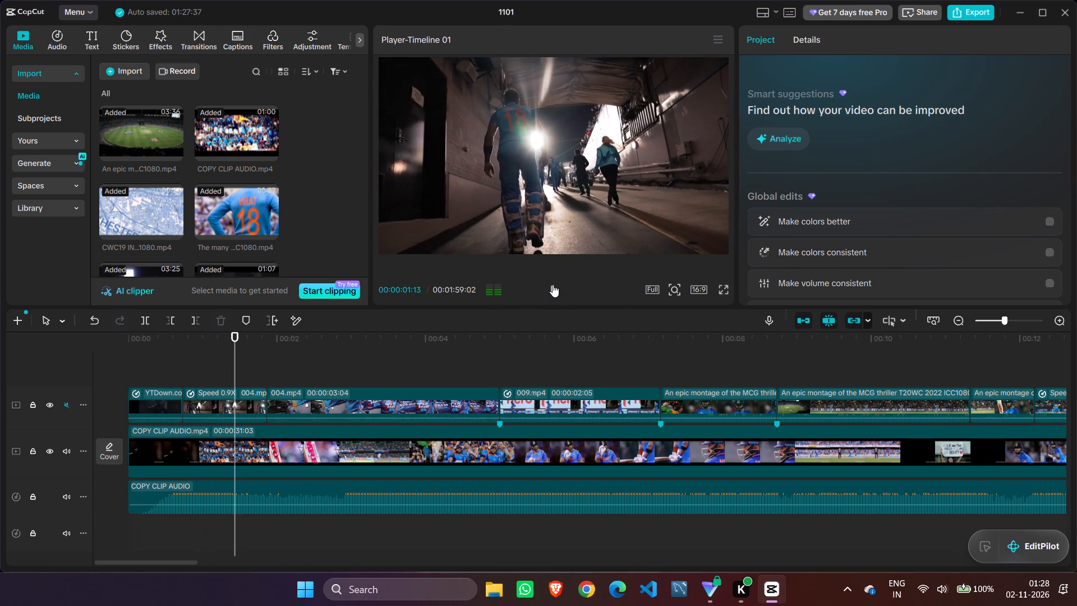
pyautogui.click(553, 284)
pyautogui.click(553, 284)
pyautogui.click(553, 284)
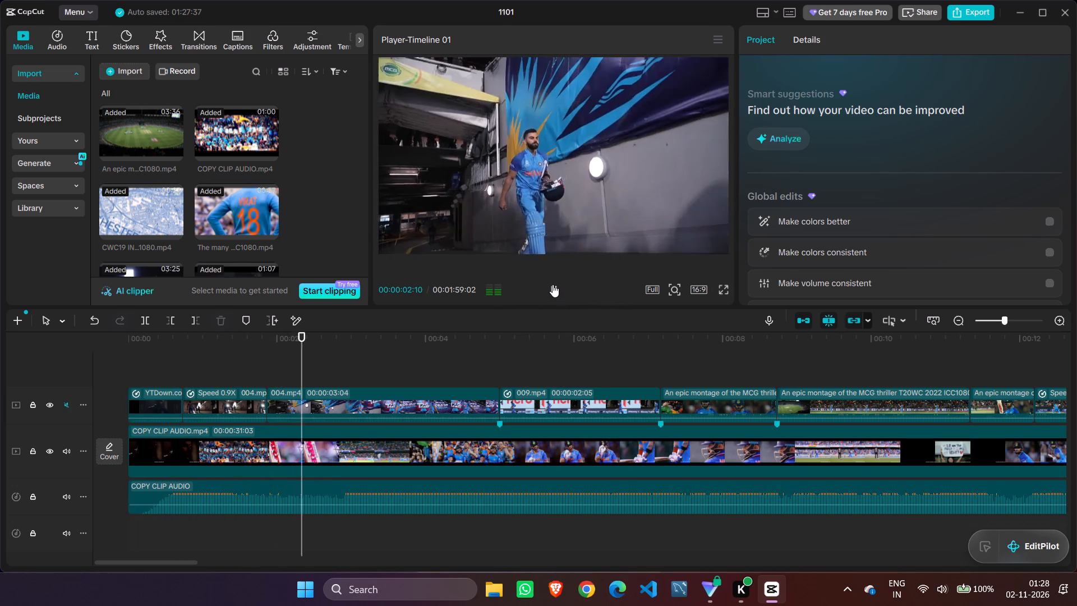
pyautogui.click(553, 284)
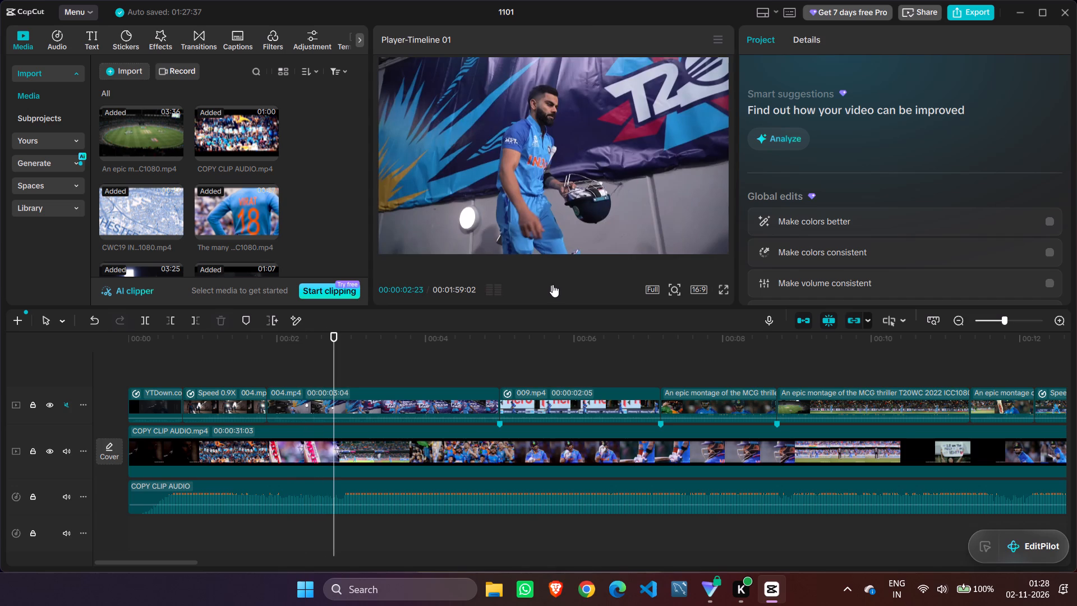
pyautogui.click(553, 284)
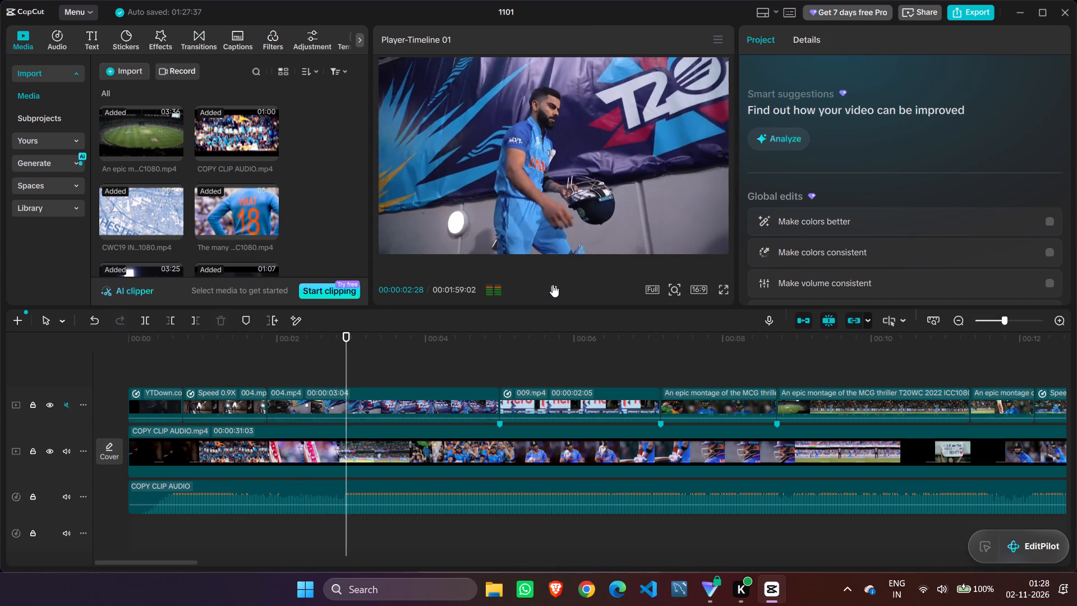
pyautogui.click(553, 284)
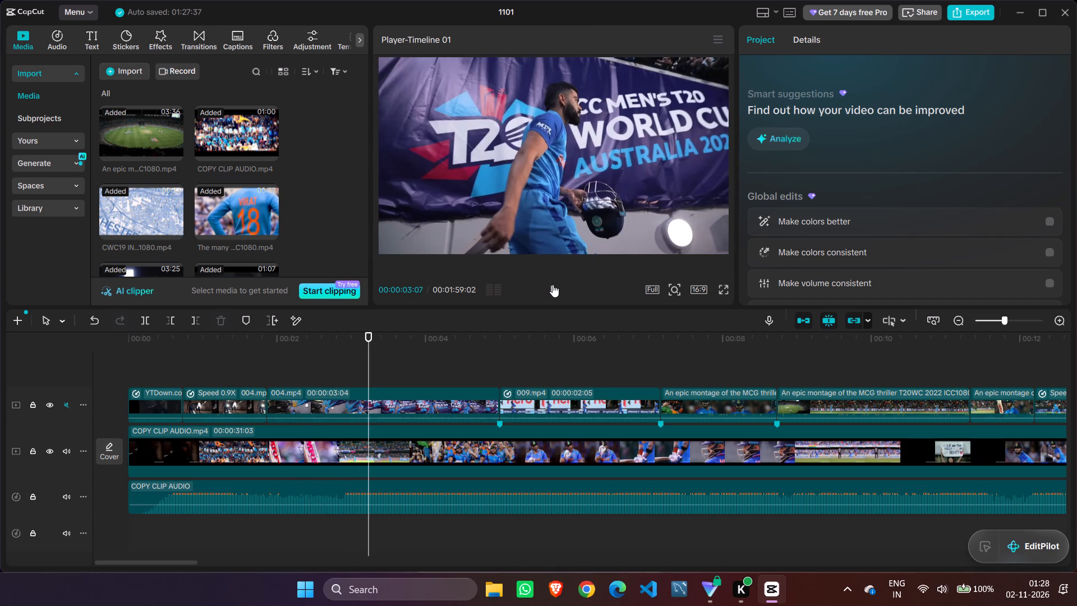
pyautogui.click(553, 284)
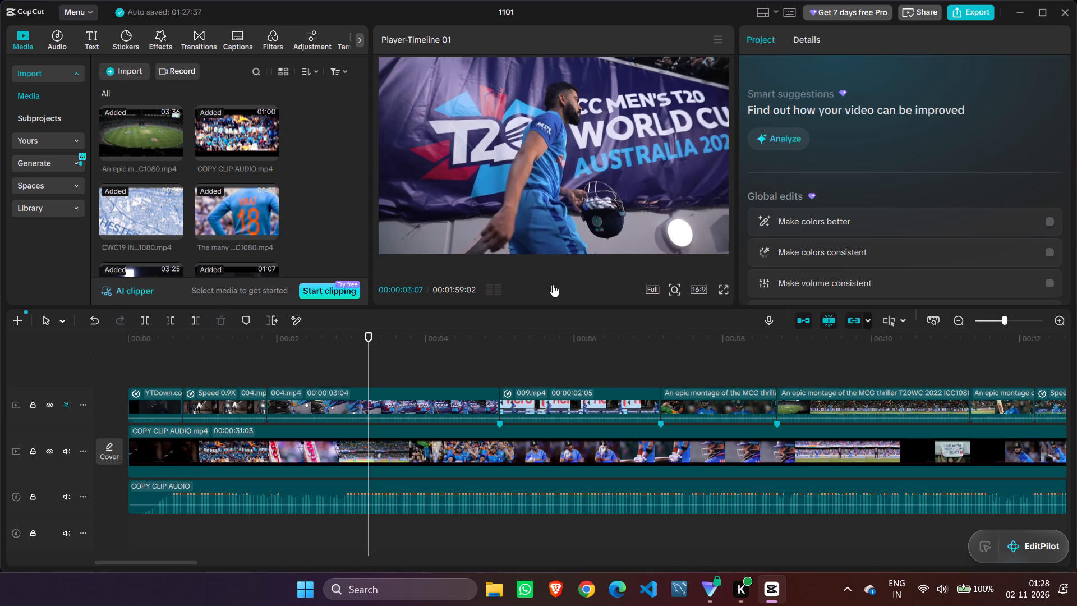
pyautogui.click(553, 284)
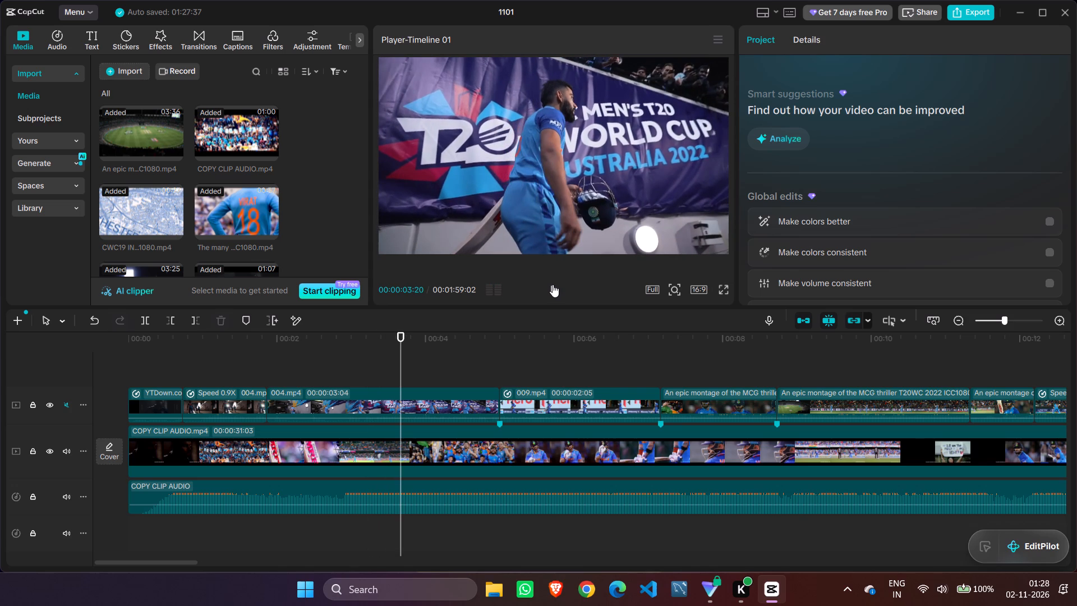
pyautogui.click(553, 284)
pyautogui.click(553, 284)
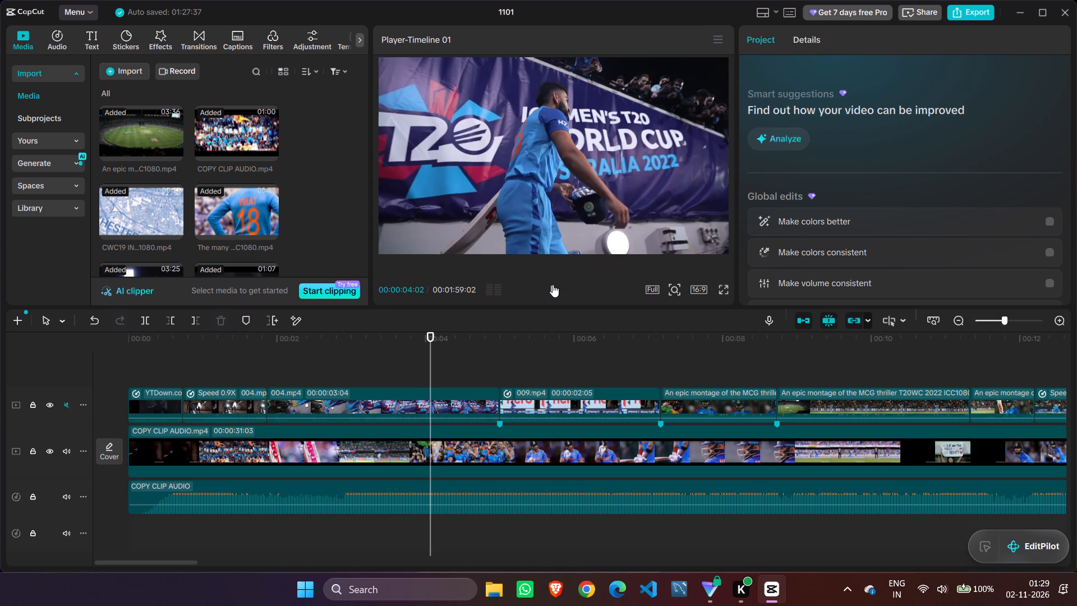
pyautogui.click(546, 283)
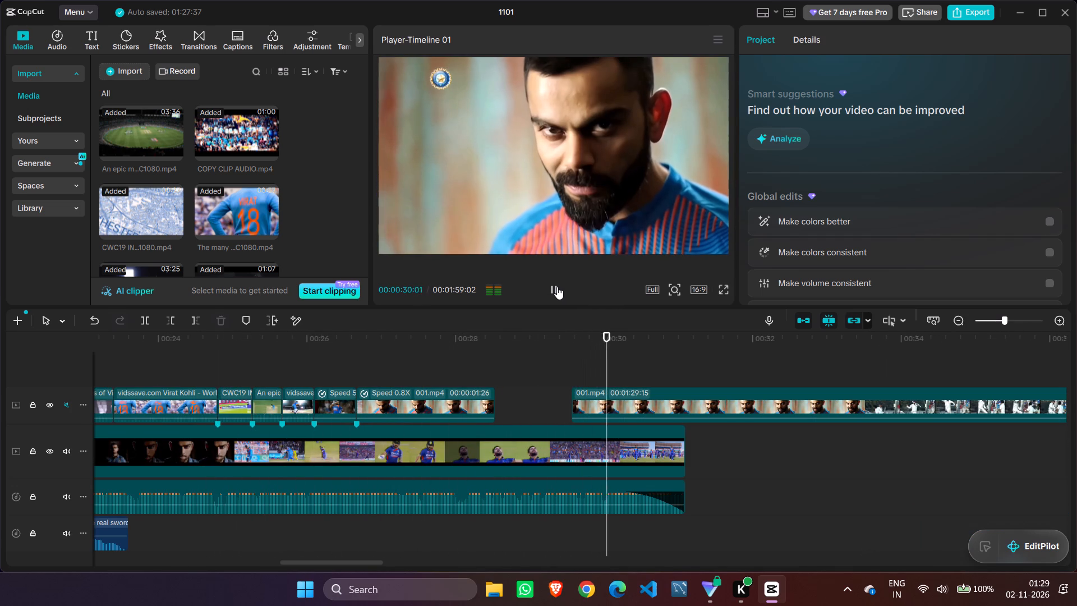
pyautogui.press('space')
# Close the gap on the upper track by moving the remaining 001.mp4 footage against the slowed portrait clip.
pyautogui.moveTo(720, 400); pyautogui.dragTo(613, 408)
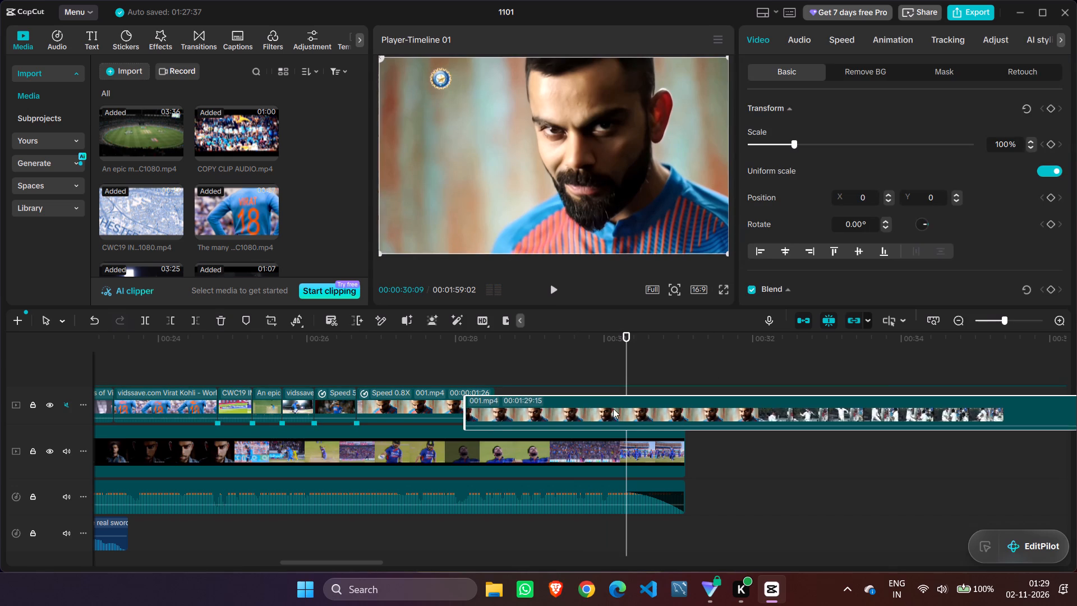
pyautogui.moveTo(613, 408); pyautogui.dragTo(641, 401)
# Play back the ending from about 00:00:26 to 00:00:30:24 to review the joined 001.mp4 portrait shots.
pyautogui.moveTo(624, 367); pyautogui.dragTo(605, 367)
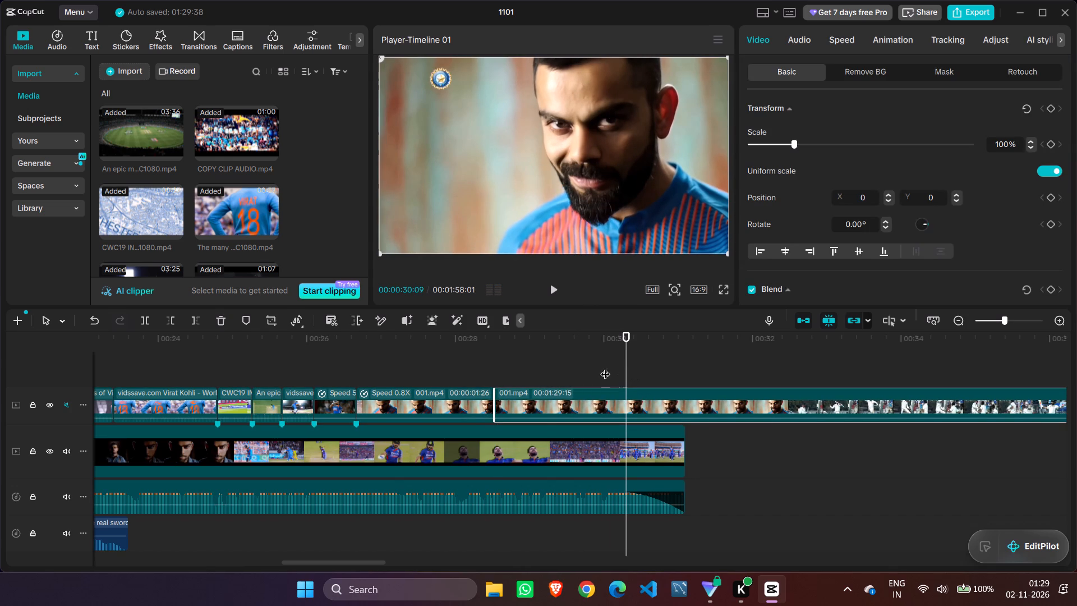
pyautogui.moveTo(605, 367); pyautogui.dragTo(302, 368)
pyautogui.press('space')
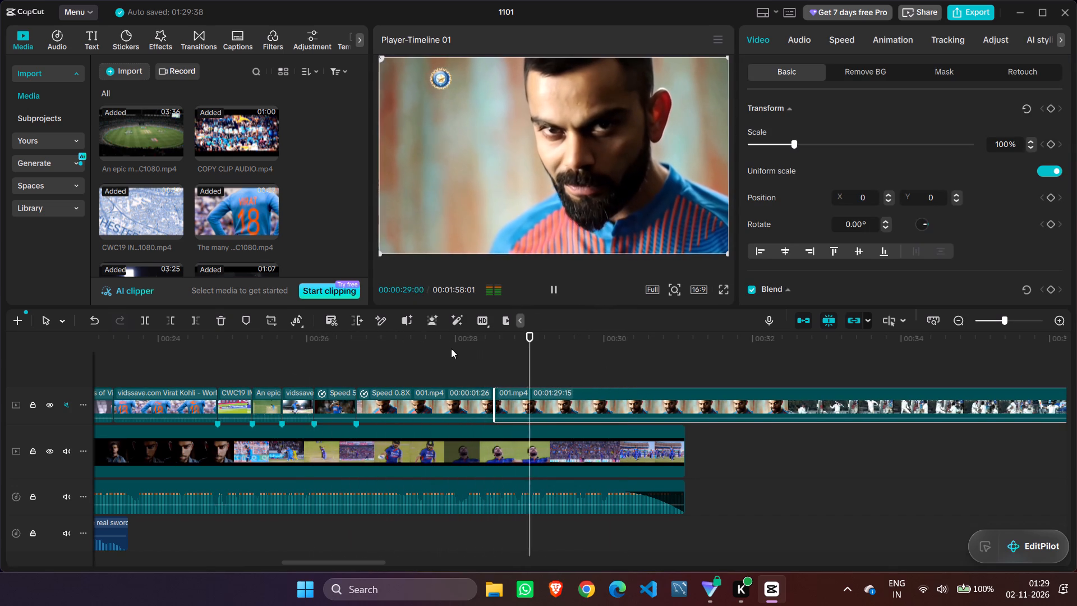
pyautogui.press('space')
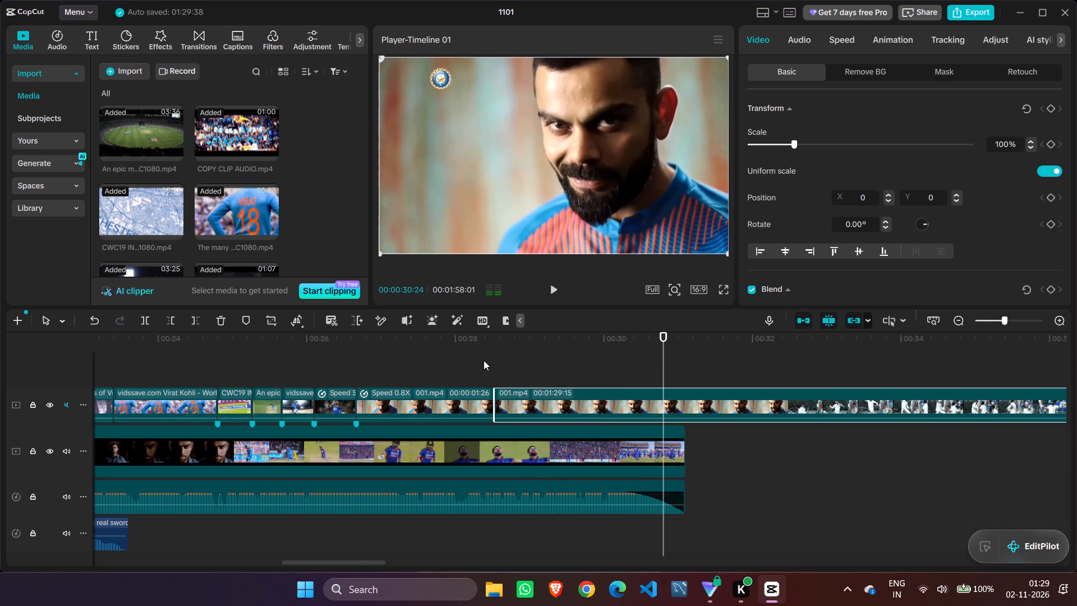
# Delete the slowed 001.mp4 portrait clip and the remaining 001.mp4 footage from the upper track.
pyautogui.click(454, 394)
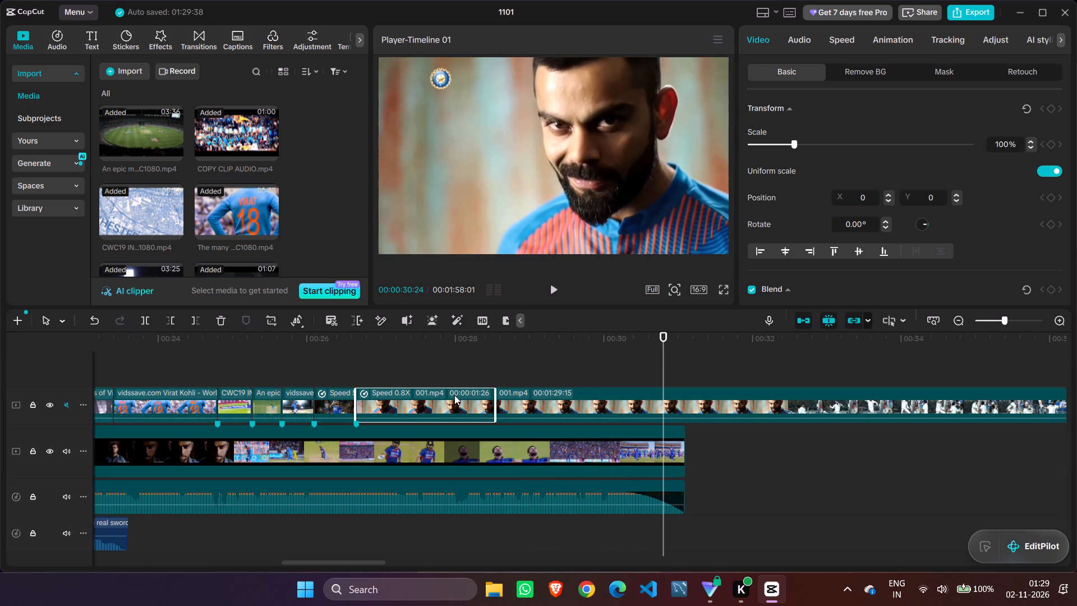
pyautogui.press('Delete')
pyautogui.click(522, 404)
pyautogui.press('Delete')
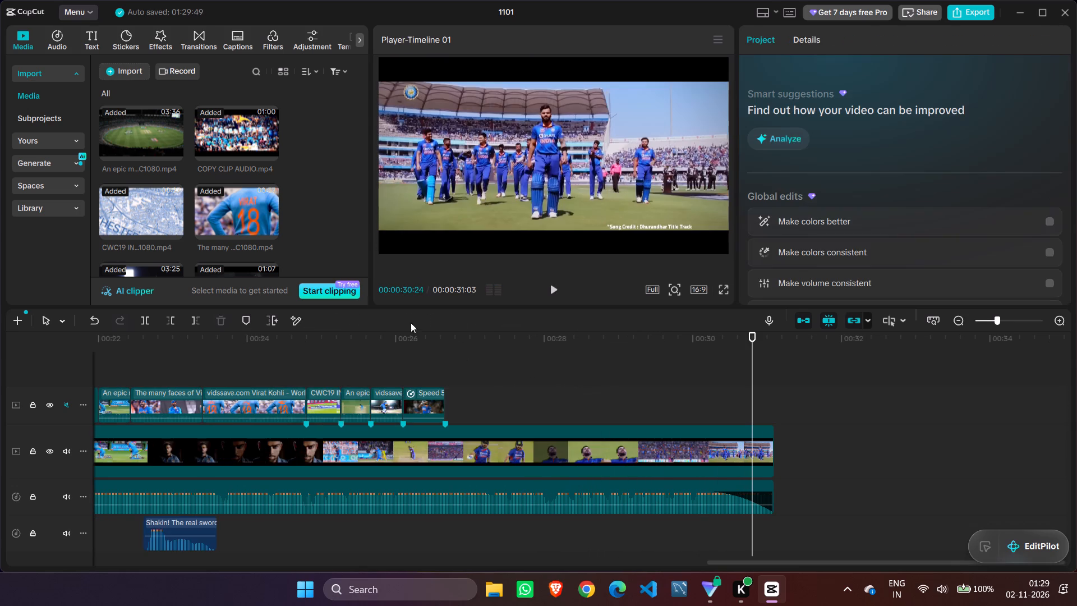
# Browse the media library and preview source videos, including the vidssave 720p clip and 003.mp4, for a replacement closing shot.
pyautogui.scroll(-4, 131, 231)
pyautogui.scroll(6, 131, 231)
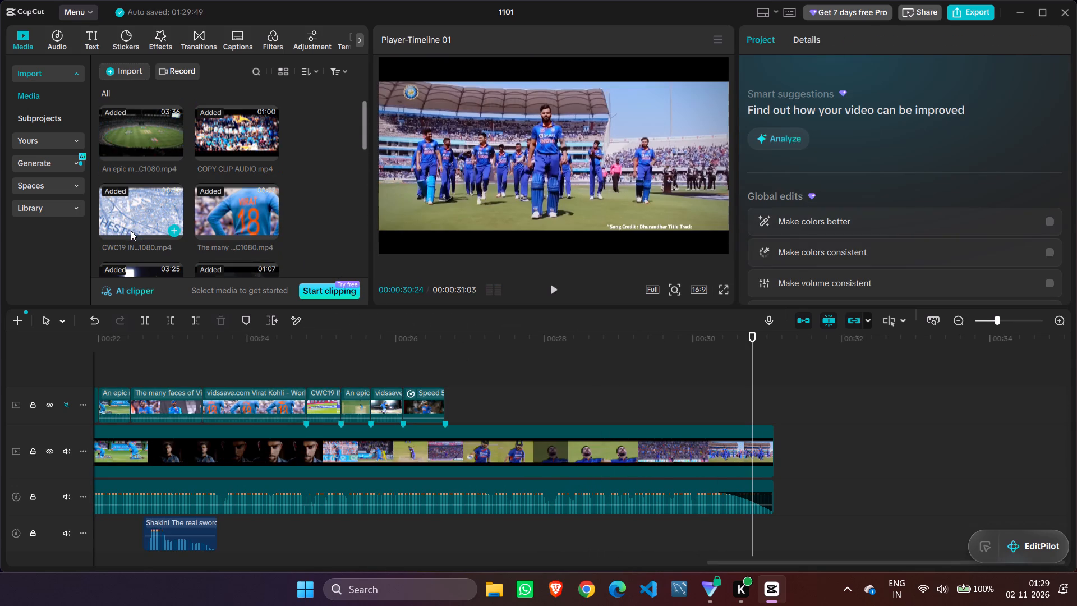
pyautogui.scroll(3, 131, 231)
pyautogui.click(127, 138)
pyautogui.click(243, 129)
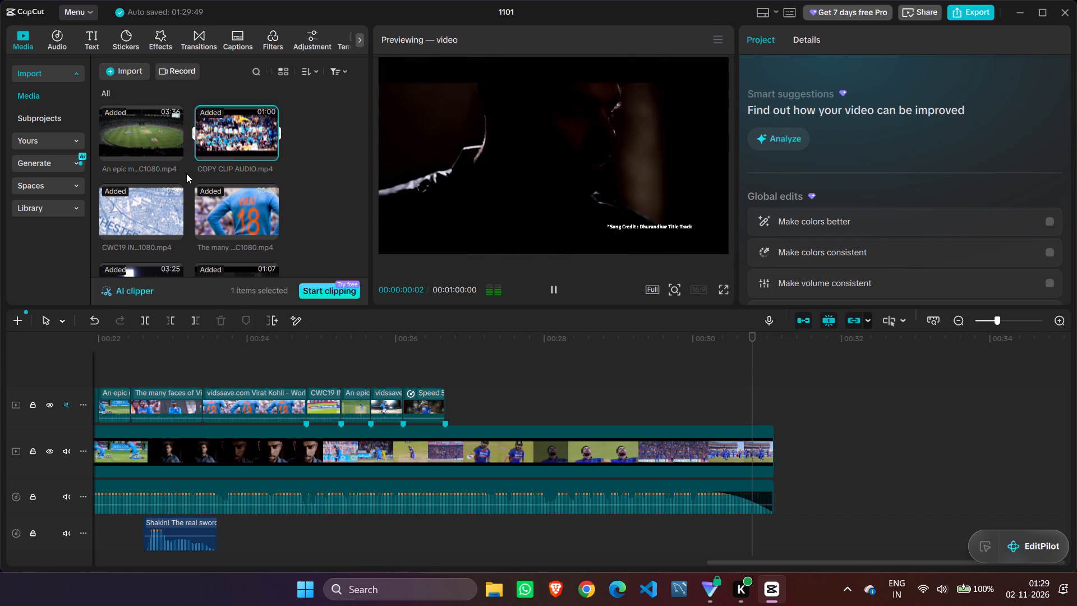
pyautogui.scroll(-2, 186, 173)
pyautogui.click(146, 178)
pyautogui.scroll(-2, 143, 173)
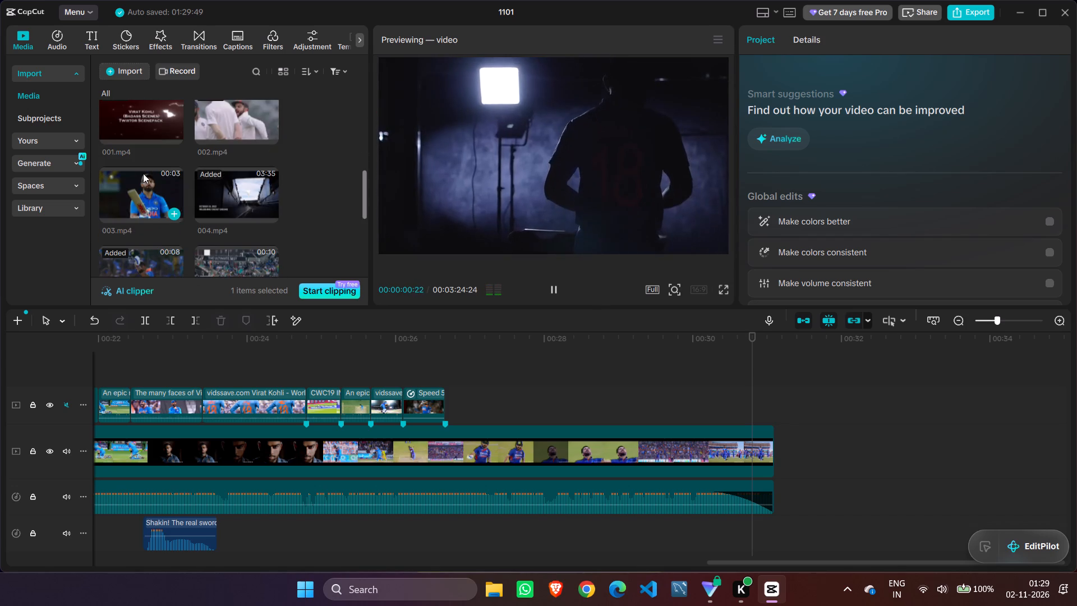
pyautogui.scroll(-2, 143, 173)
pyautogui.scroll(3, 143, 173)
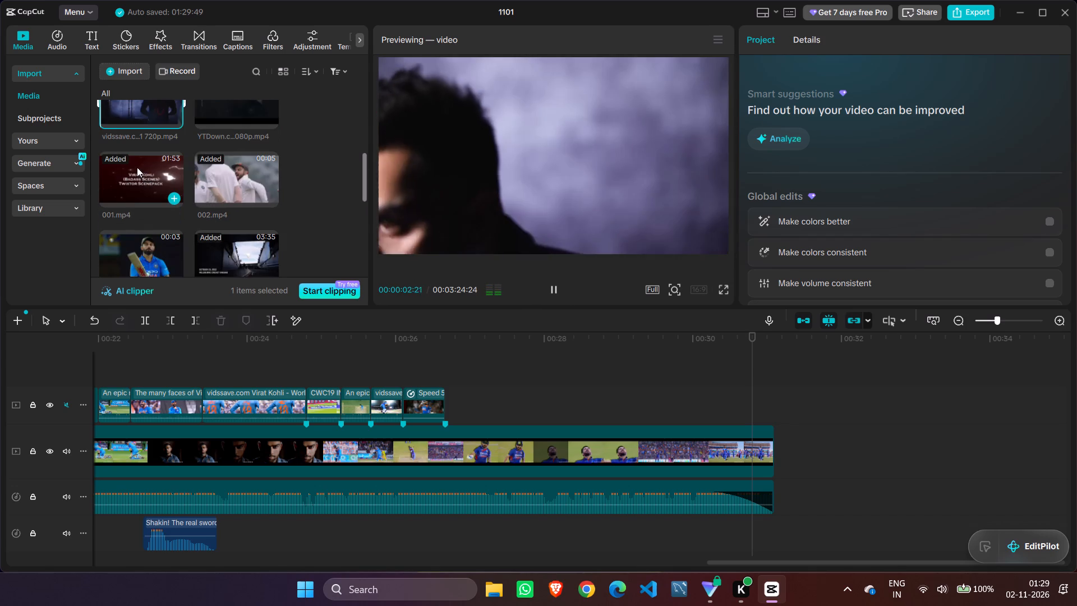
pyautogui.scroll(-1, 128, 195)
pyautogui.scroll(1, 128, 195)
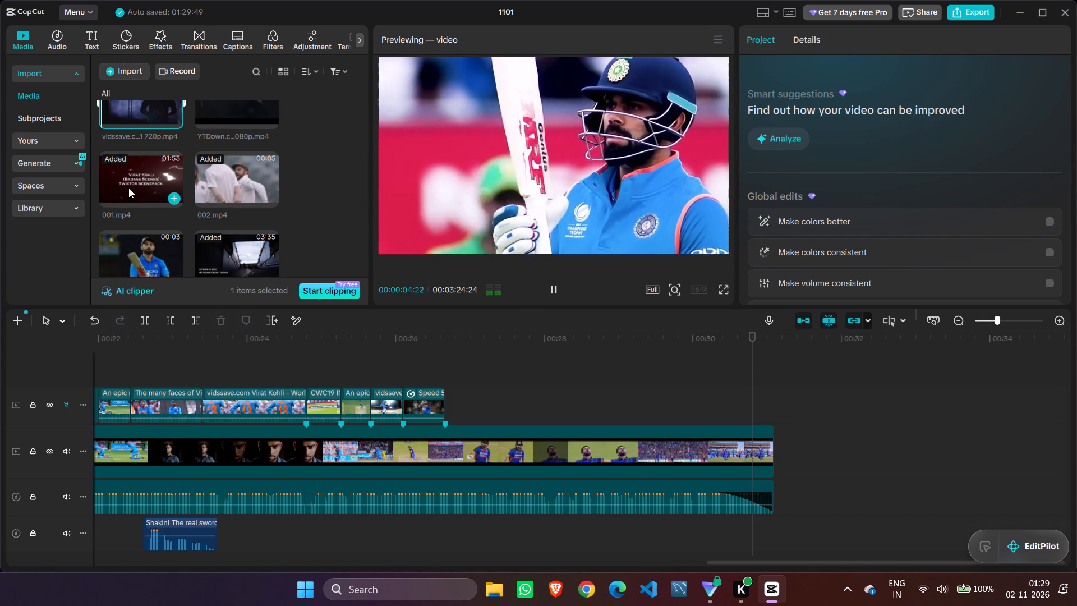
pyautogui.scroll(-1, 128, 188)
pyautogui.click(118, 197)
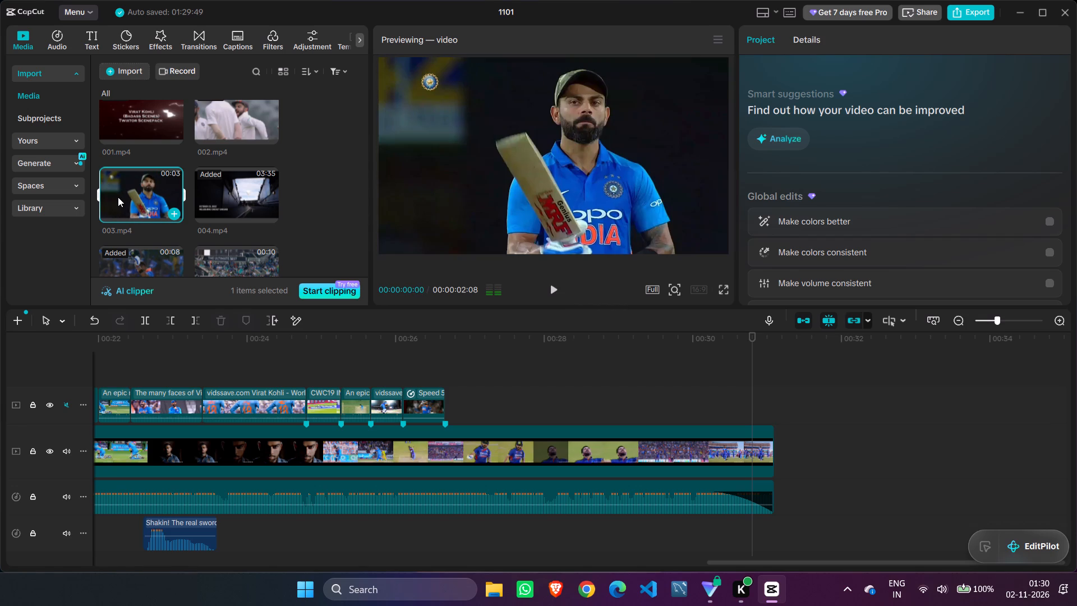
pyautogui.scroll(2, 122, 154)
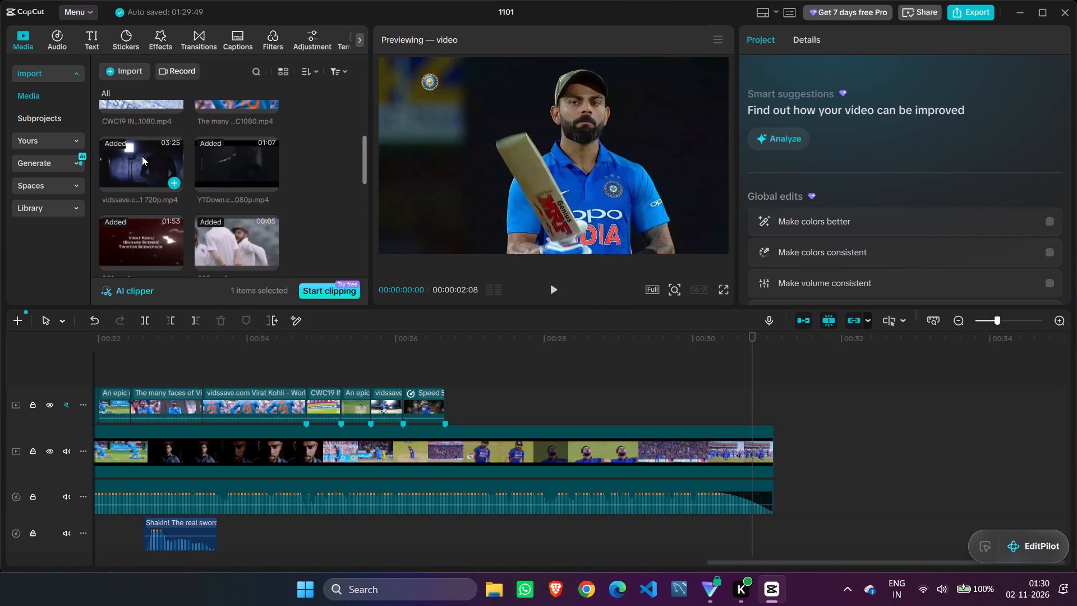
# Add the vidssave.com Virat Kohli - World Number 1 720p.mp4 video to the upper track at about 00:00:26:27, after the last montage clip.
pyautogui.moveTo(142, 157); pyautogui.dragTo(463, 393)
# Trim the vidssave World Number 1 clip's start to the blue-shirt batting celebration shot, cutting all its footage before 00:01:01:04.
pyautogui.moveTo(754, 348); pyautogui.dragTo(886, 343)
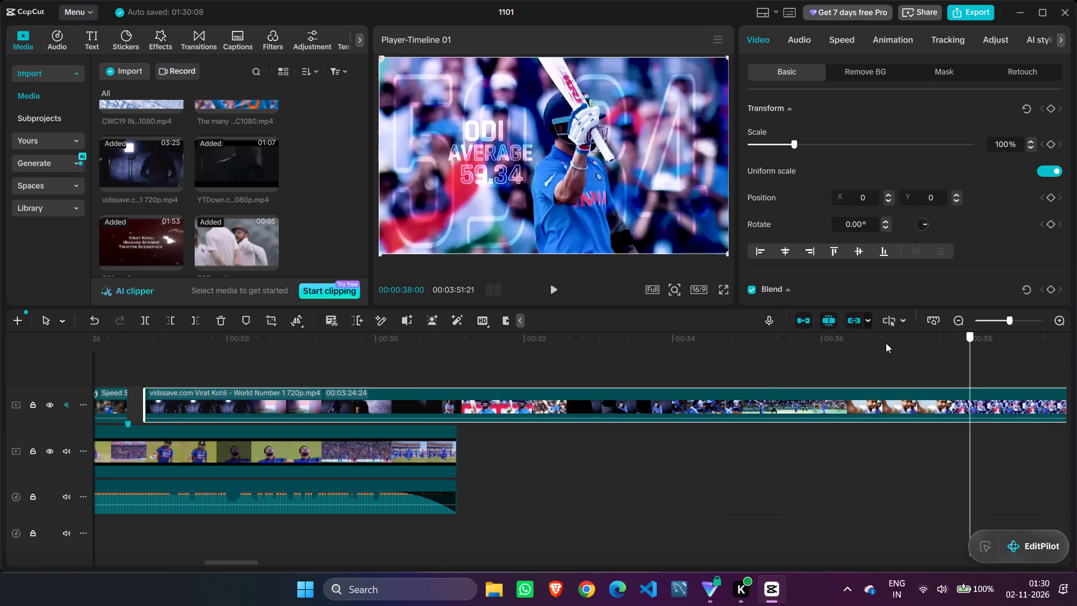
pyautogui.moveTo(886, 343); pyautogui.dragTo(534, 426)
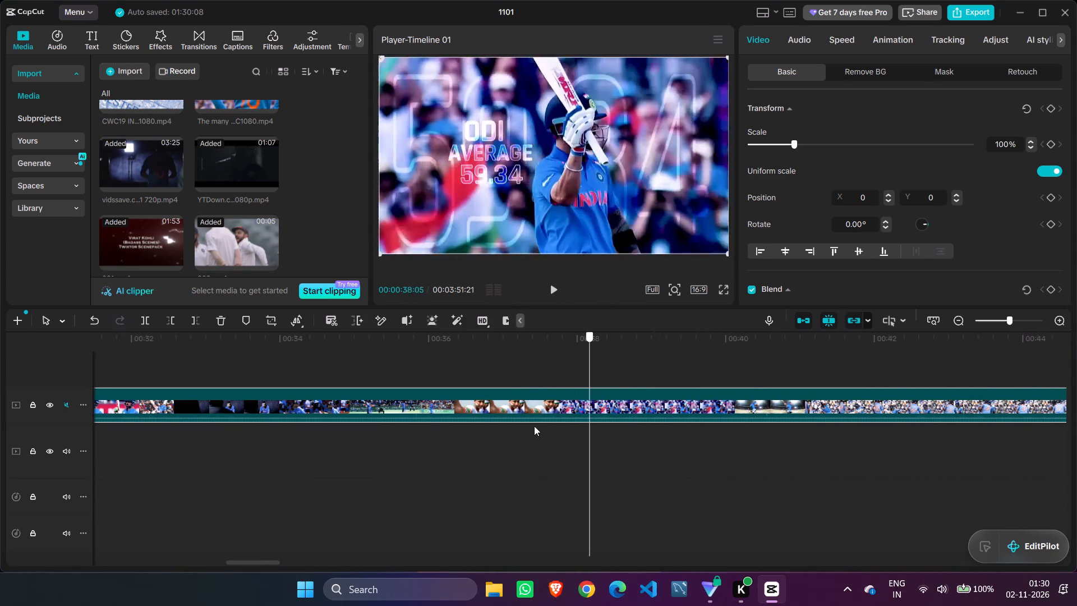
pyautogui.moveTo(534, 426); pyautogui.dragTo(836, 425)
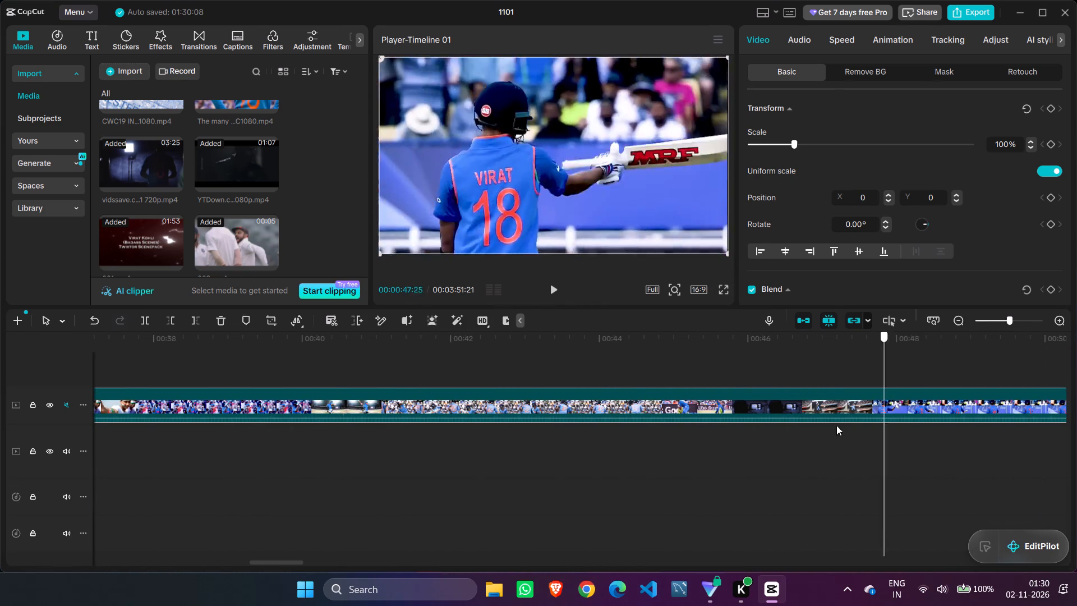
pyautogui.moveTo(836, 425); pyautogui.dragTo(1056, 447)
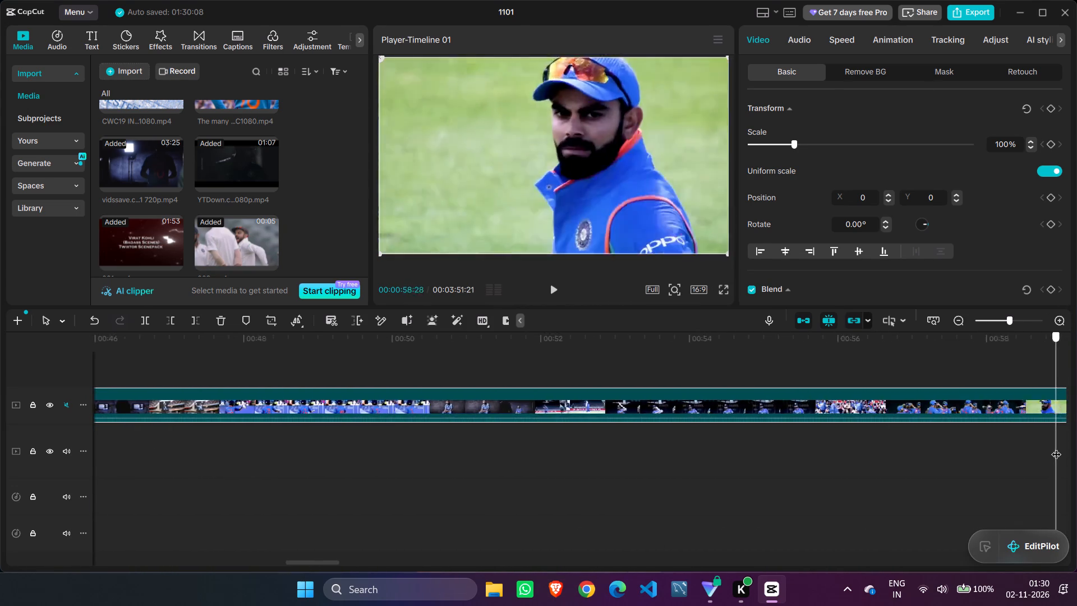
pyautogui.moveTo(1056, 447); pyautogui.dragTo(772, 465)
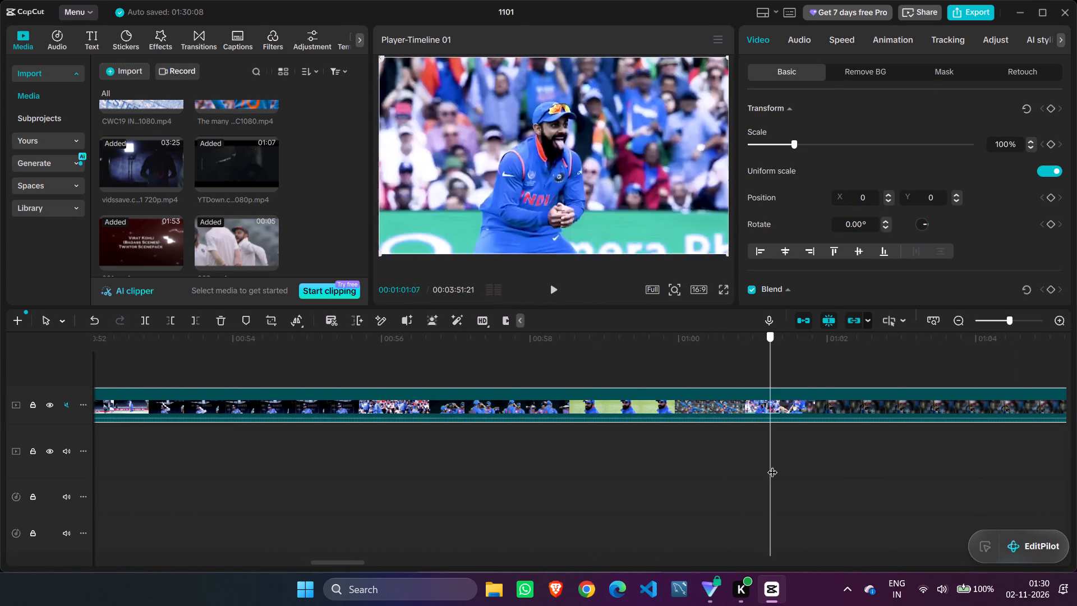
pyautogui.moveTo(772, 465); pyautogui.dragTo(692, 471)
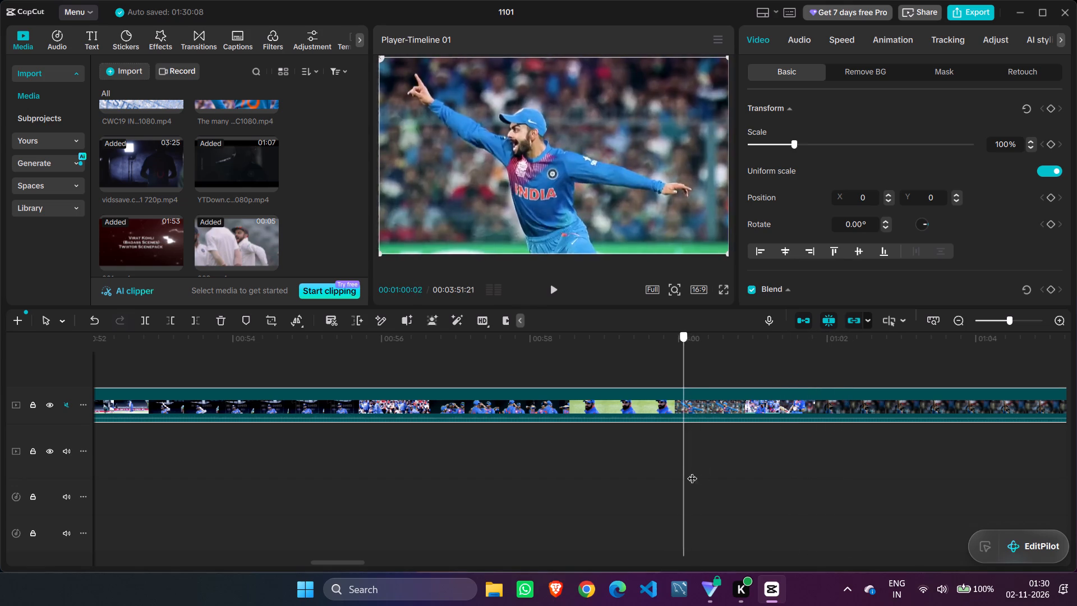
pyautogui.moveTo(692, 471); pyautogui.dragTo(760, 469)
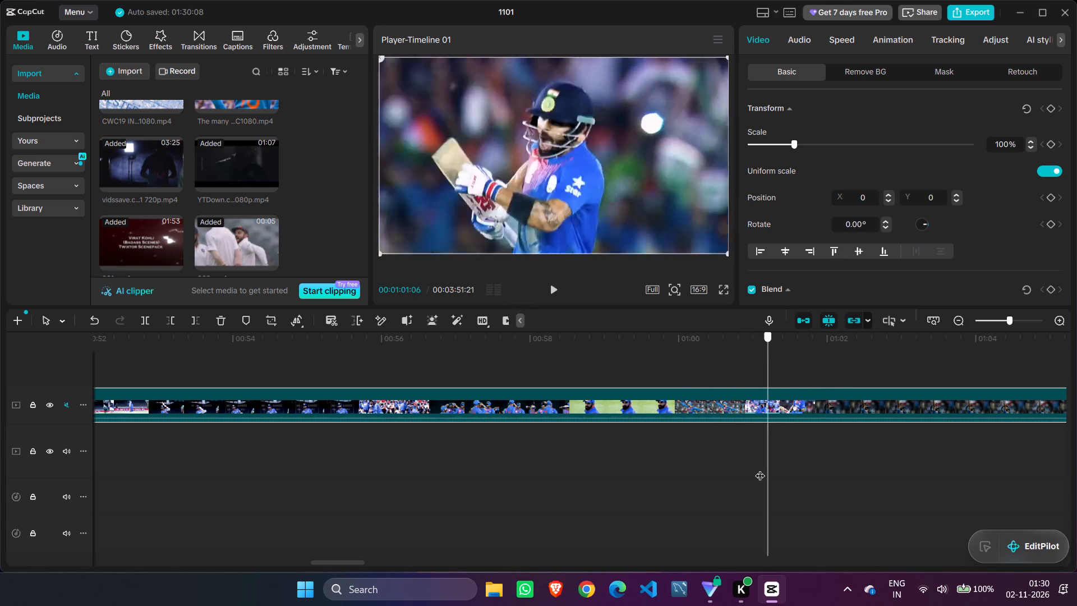
pyautogui.moveTo(760, 469); pyautogui.dragTo(757, 469)
pyautogui.press('Right')
pyautogui.press('Right')
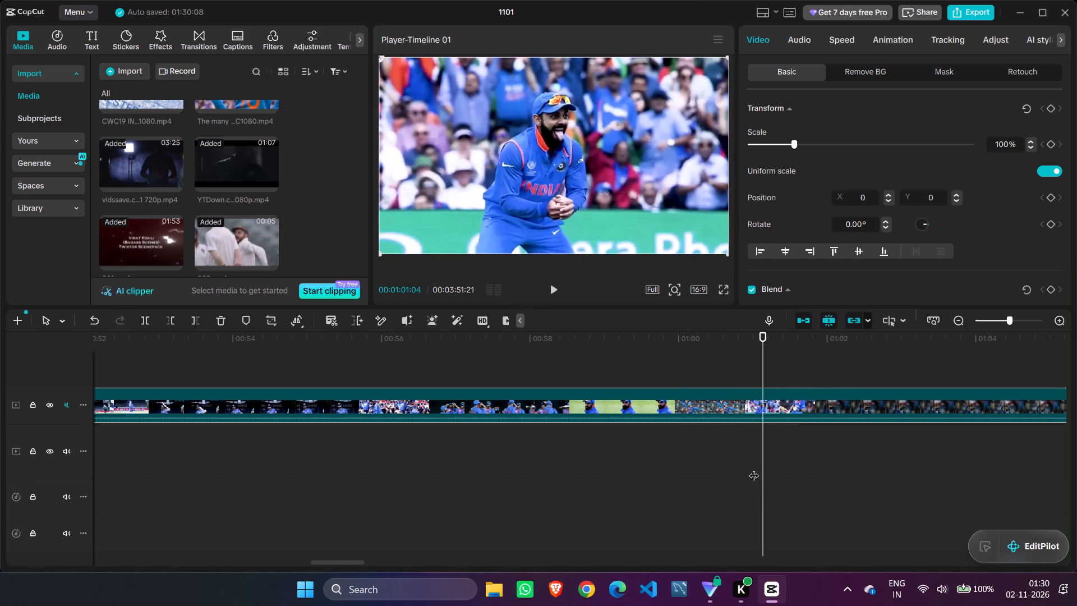
pyautogui.press('Right')
pyautogui.press('Right')
pyautogui.press('Left')
pyautogui.press('Left')
pyautogui.press('Right')
pyautogui.press('Left')
pyautogui.click(169, 324)
# Move the trimmed vidssave World Number 1 clip back along the upper track to directly follow the last speed-adjusted montage clip.
pyautogui.moveTo(843, 400); pyautogui.dragTo(0, 450)
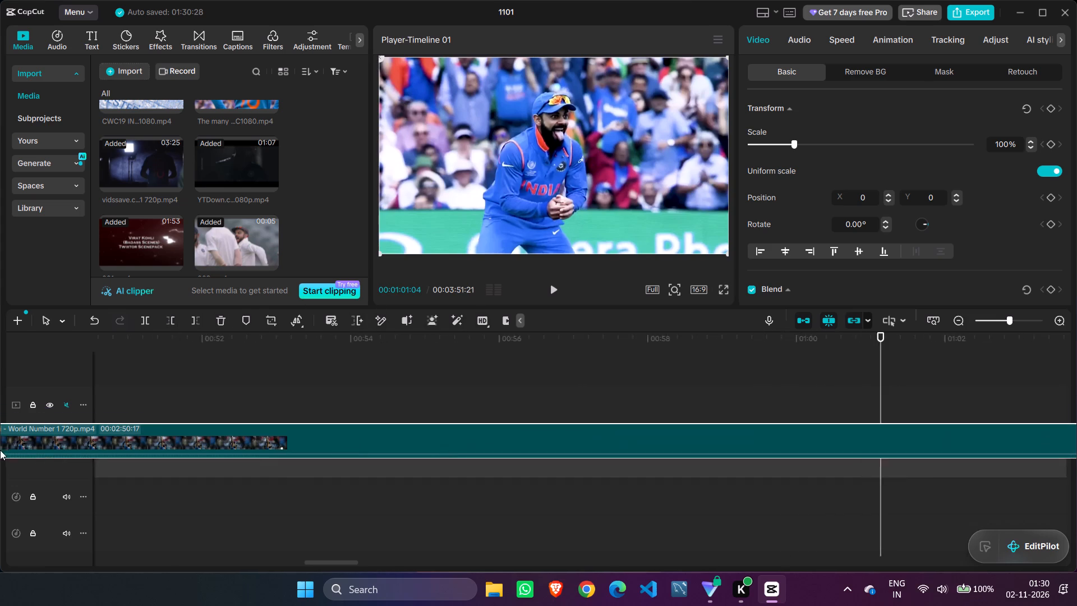
pyautogui.moveTo(0, 450); pyautogui.dragTo(0, 490)
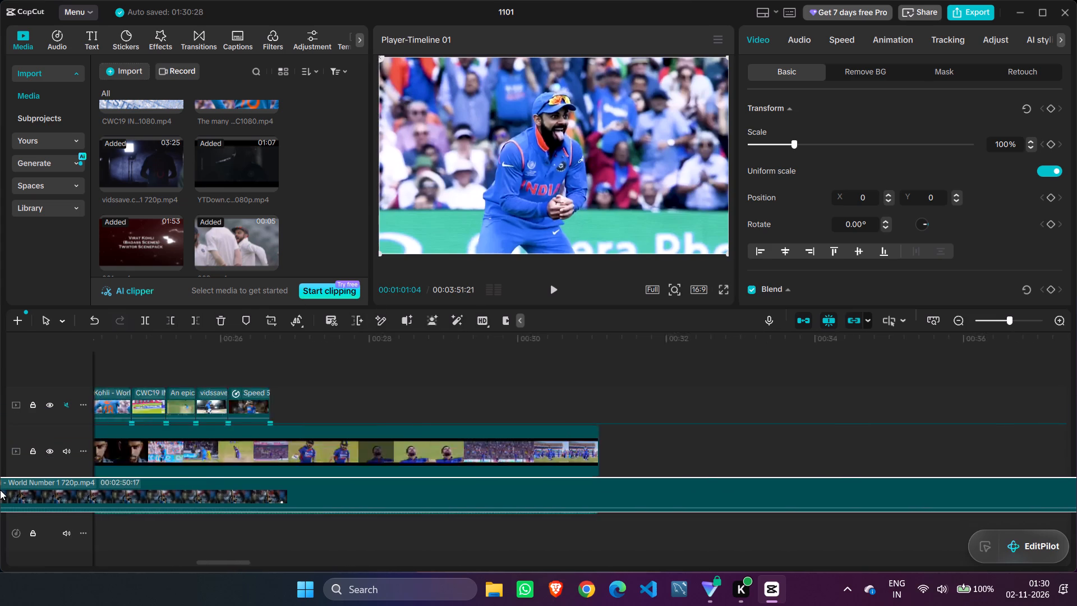
pyautogui.moveTo(0, 490); pyautogui.dragTo(755, 402)
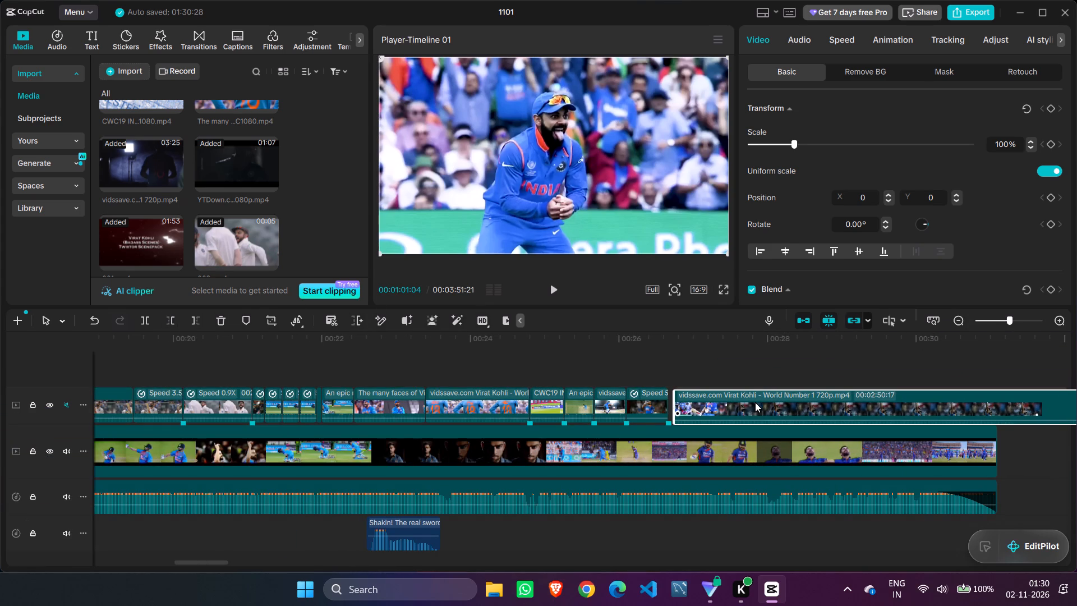
pyautogui.moveTo(755, 402); pyautogui.dragTo(751, 402)
# Play back the montage from 00:00:24:22 to about 00:00:30, then replay from 00:00:26:27 to review the new celebration shot.
pyautogui.click(653, 369)
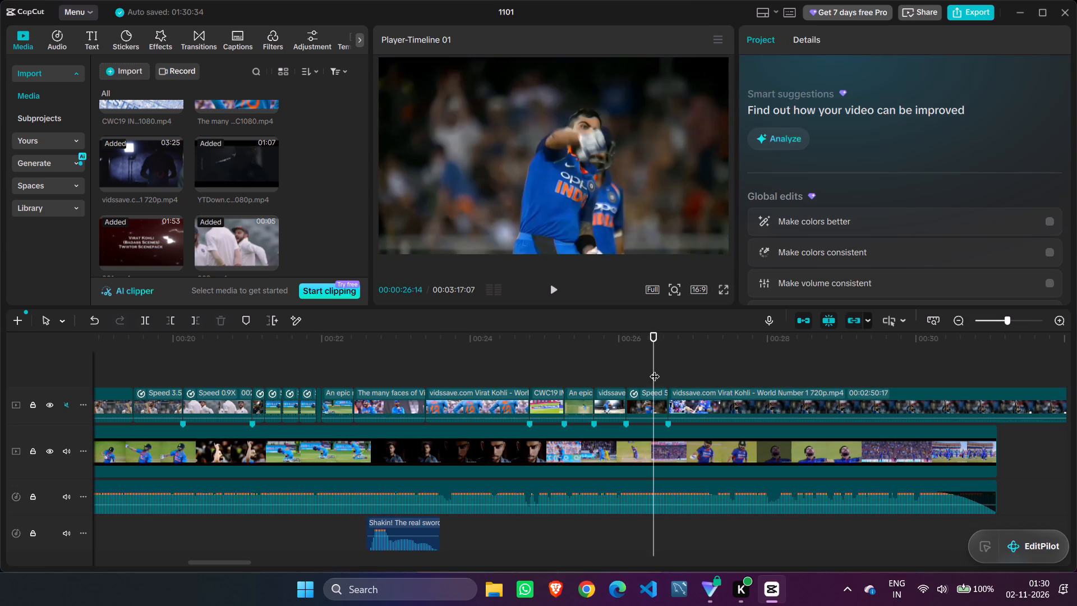
pyautogui.moveTo(655, 369); pyautogui.dragTo(524, 393)
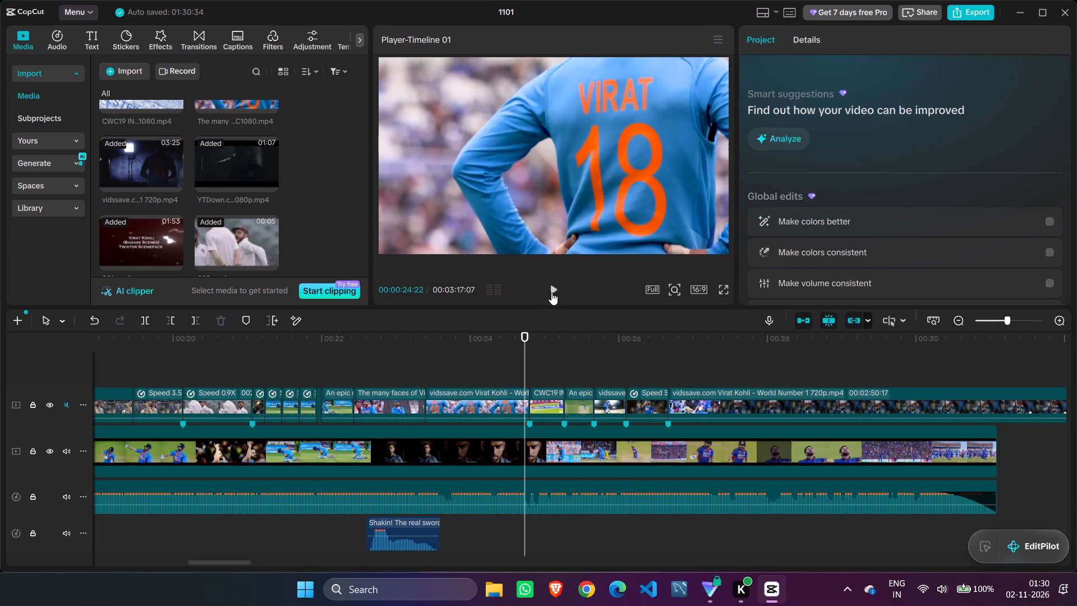
pyautogui.click(553, 291)
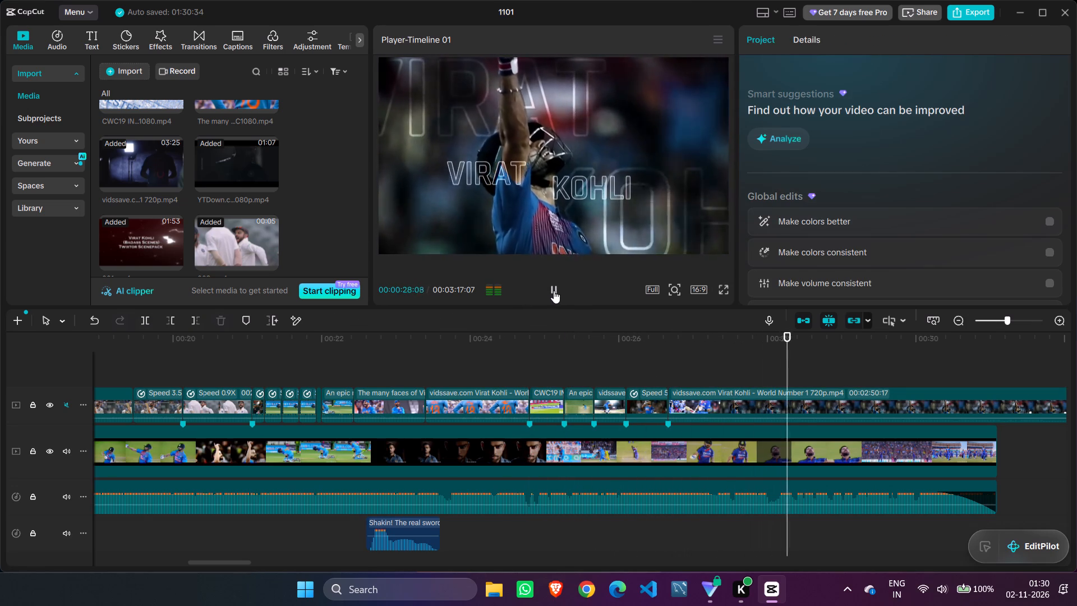
pyautogui.click(554, 291)
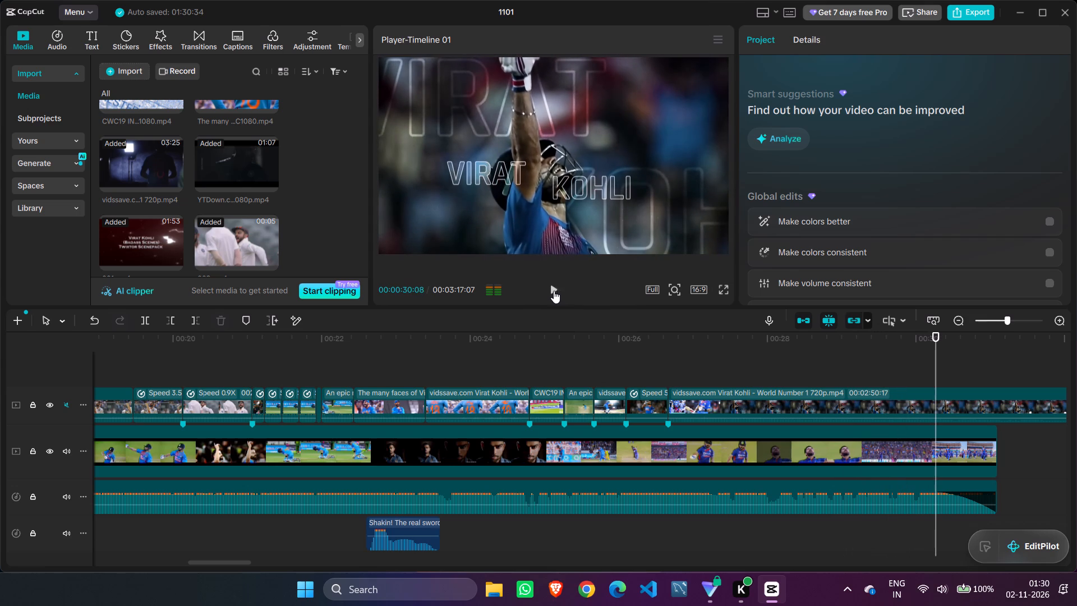
pyautogui.moveTo(937, 361); pyautogui.dragTo(687, 359)
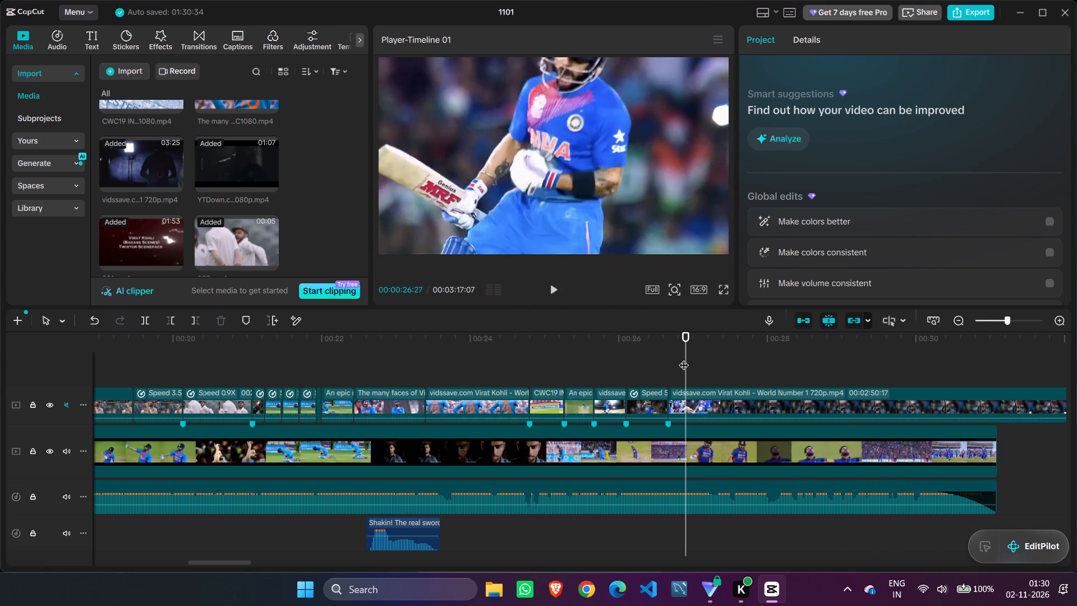
pyautogui.click(554, 283)
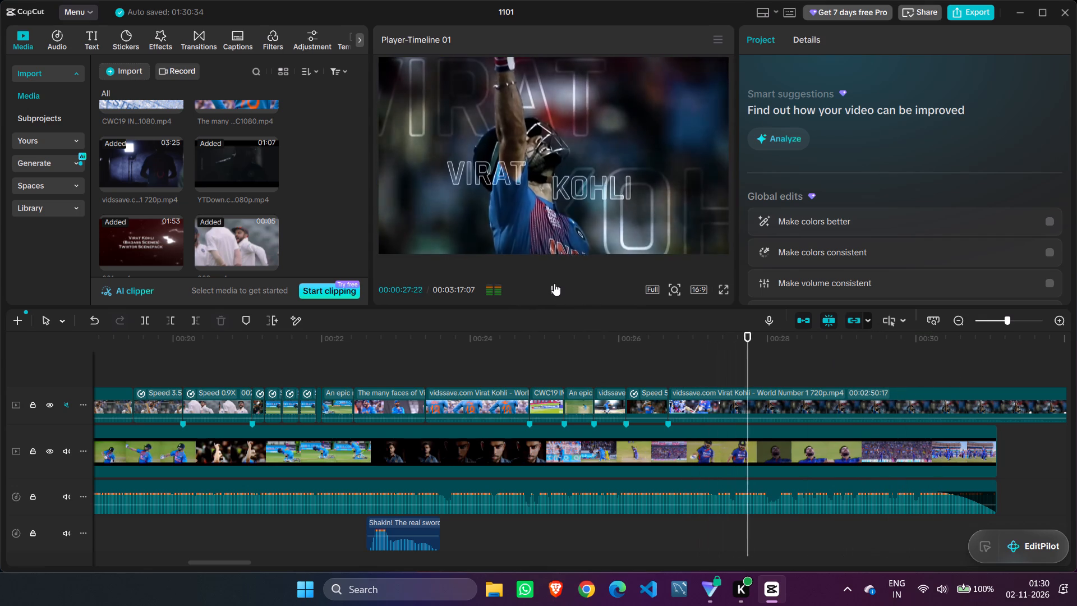
pyautogui.click(554, 283)
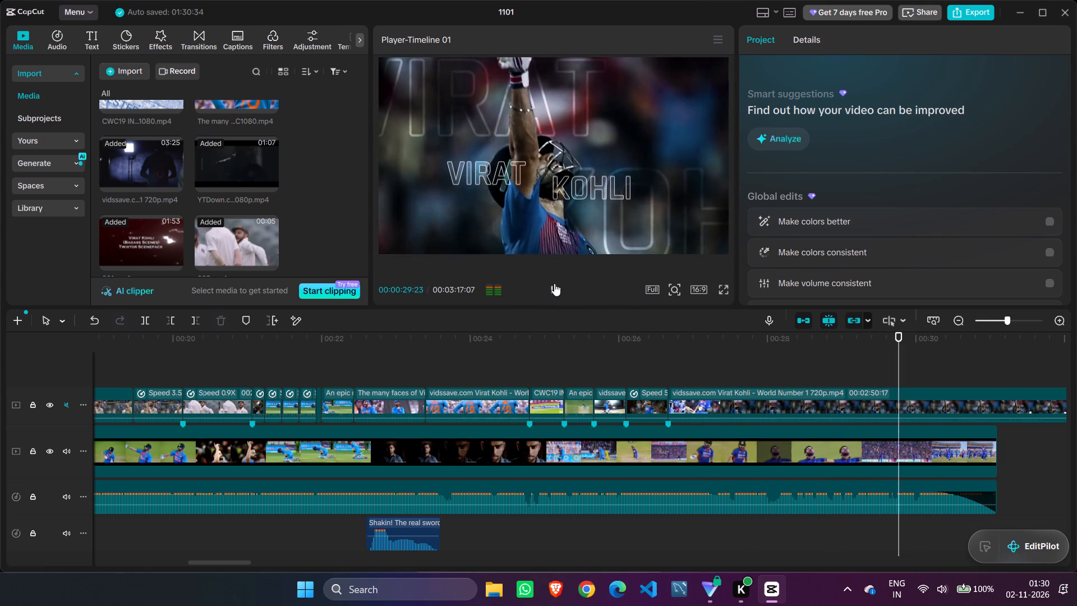
# Split the vidssave World Number 1 clip on the upper track at 00:00:27:12, where the celebration shot changes to the VIRAT KOHLI title shot.
pyautogui.moveTo(916, 371); pyautogui.dragTo(728, 377)
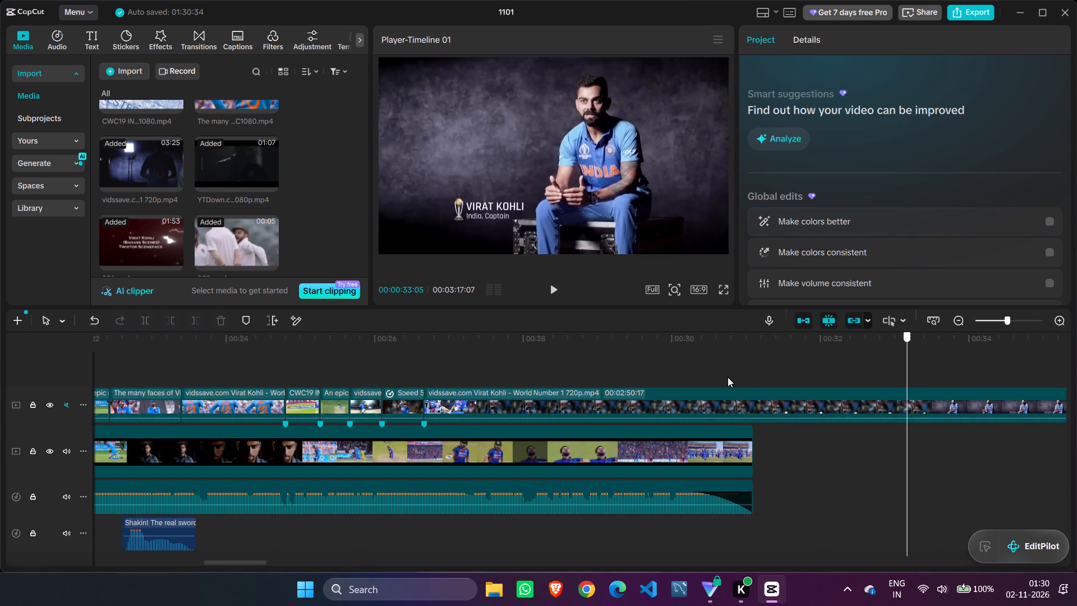
pyautogui.moveTo(728, 377); pyautogui.dragTo(472, 387)
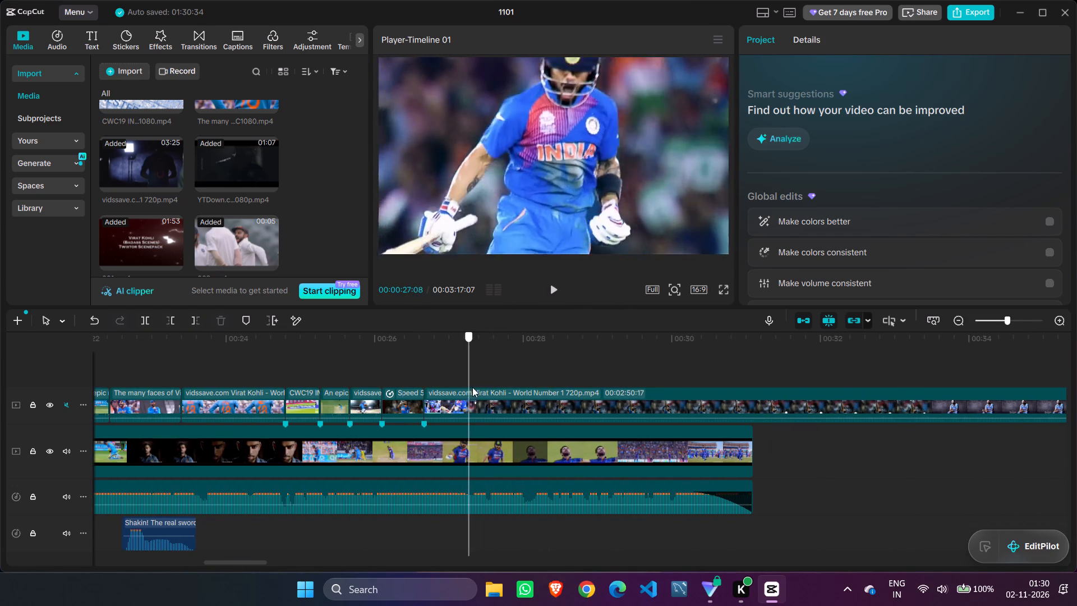
pyautogui.moveTo(472, 387); pyautogui.dragTo(480, 390)
pyautogui.press('Left')
pyautogui.press('Left')
pyautogui.press('Left')
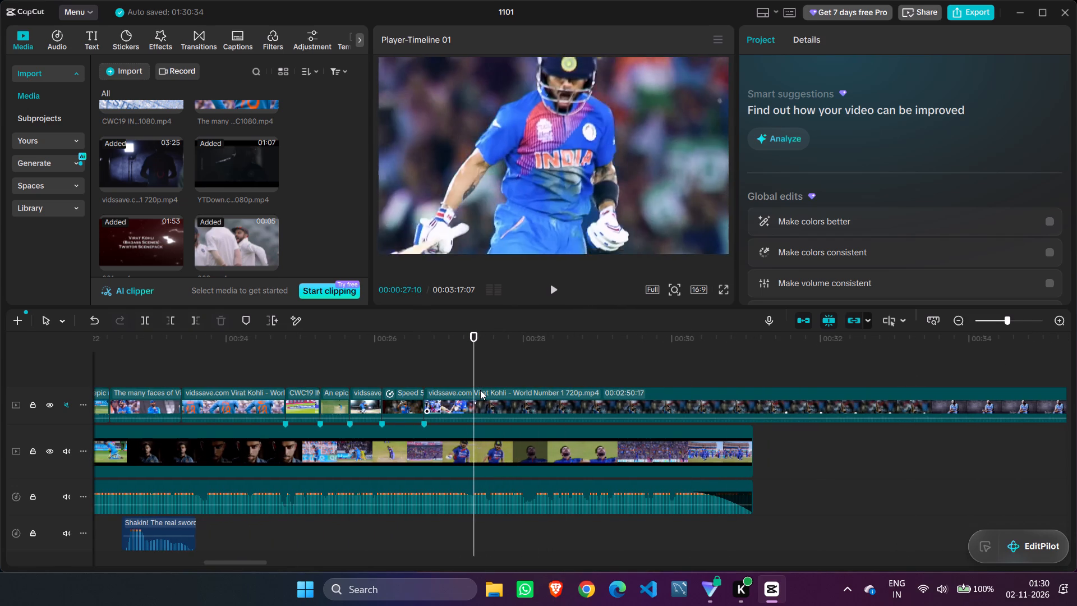
pyautogui.press('Right')
pyautogui.press('Right')
pyautogui.click(144, 323)
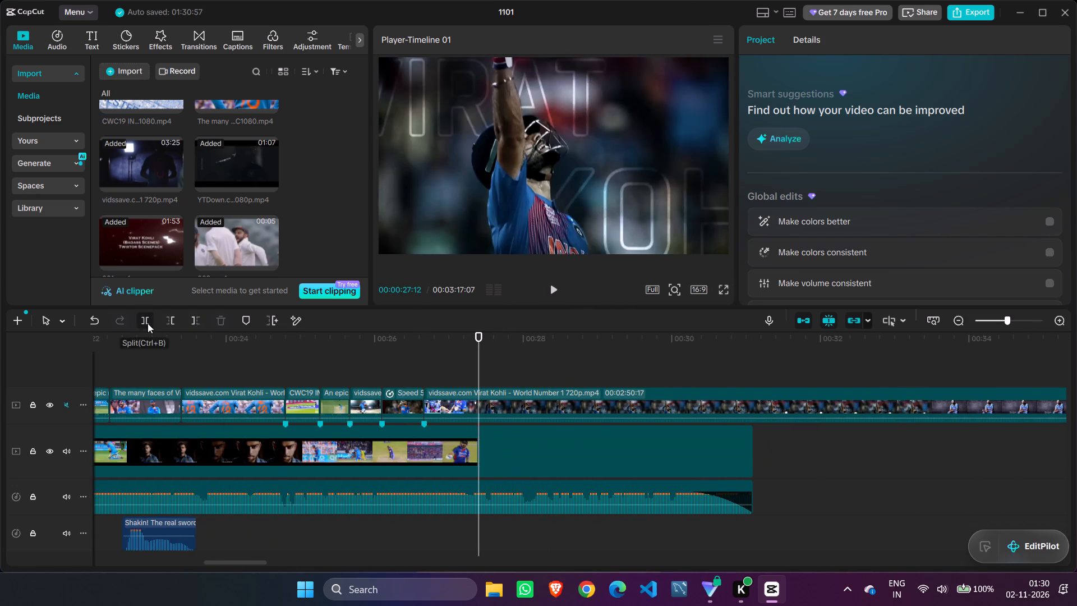
pyautogui.click(101, 316)
pyautogui.click(514, 412)
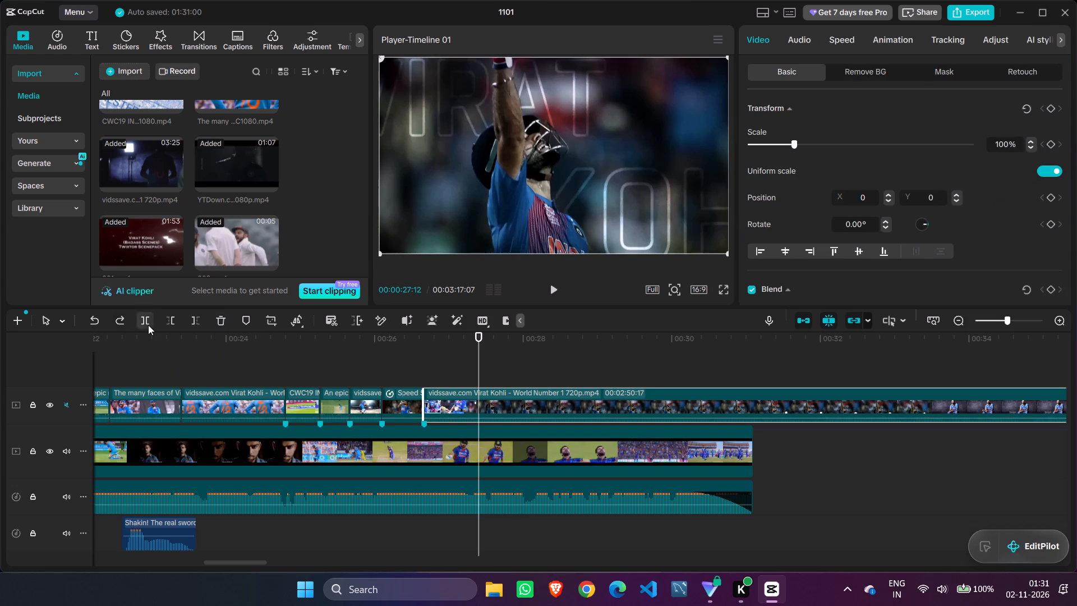
pyautogui.click(148, 325)
# Scan the remaining vidssave World Number 1 footage from 00:00:27:12 to about 00:01:29 for another celebration shot, checking the batting shot beside the umpire.
pyautogui.moveTo(477, 342); pyautogui.dragTo(644, 353)
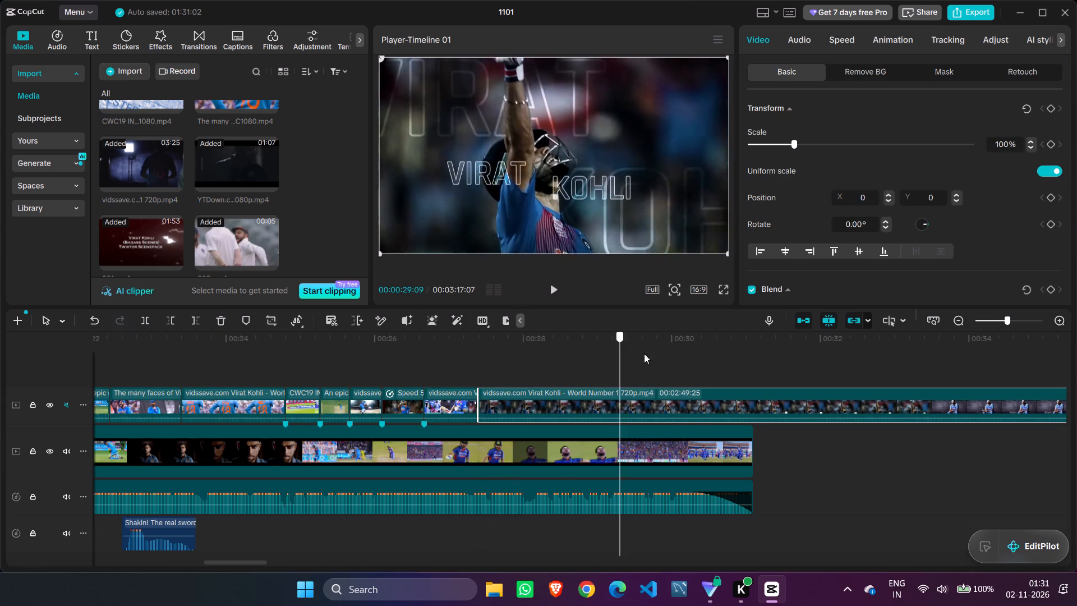
pyautogui.moveTo(644, 353); pyautogui.dragTo(1076, 379)
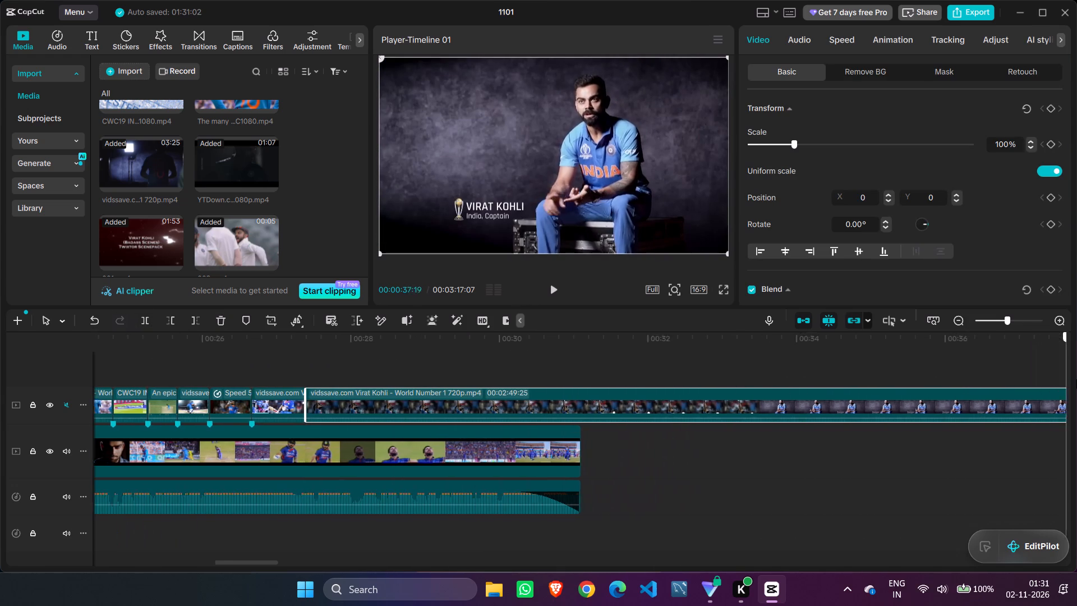
pyautogui.moveTo(1076, 379); pyautogui.dragTo(800, 398)
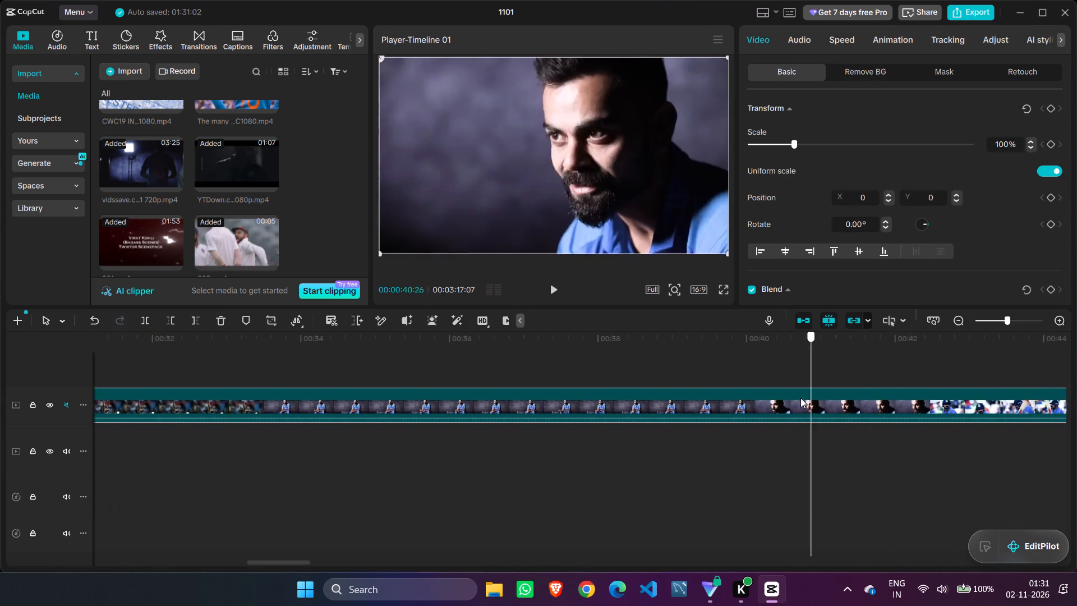
pyautogui.moveTo(800, 398); pyautogui.dragTo(1076, 359)
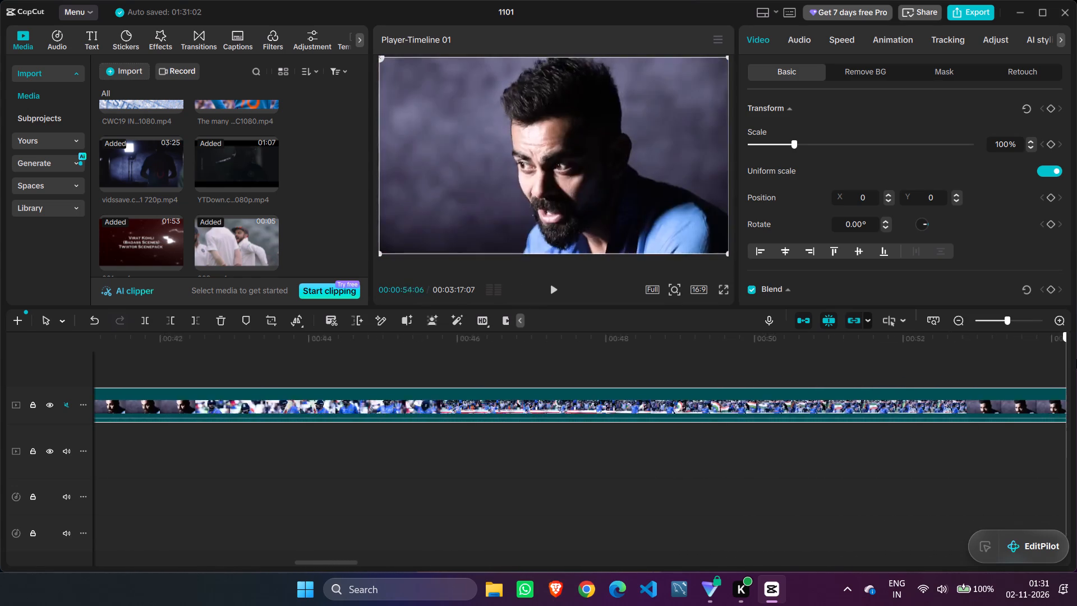
pyautogui.moveTo(1076, 359); pyautogui.dragTo(1076, 323)
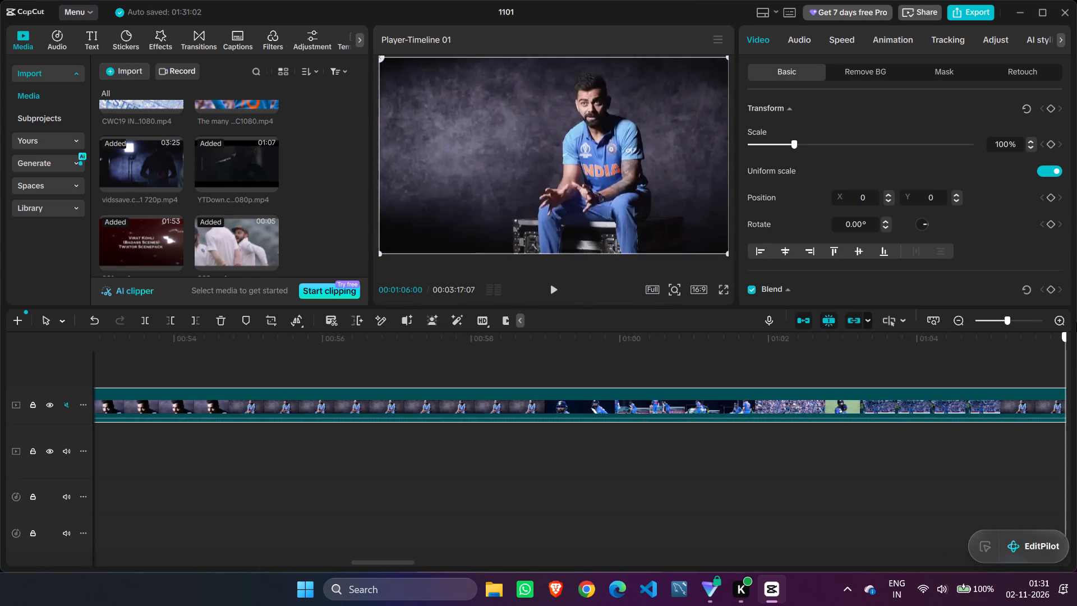
pyautogui.moveTo(1076, 323); pyautogui.dragTo(755, 388)
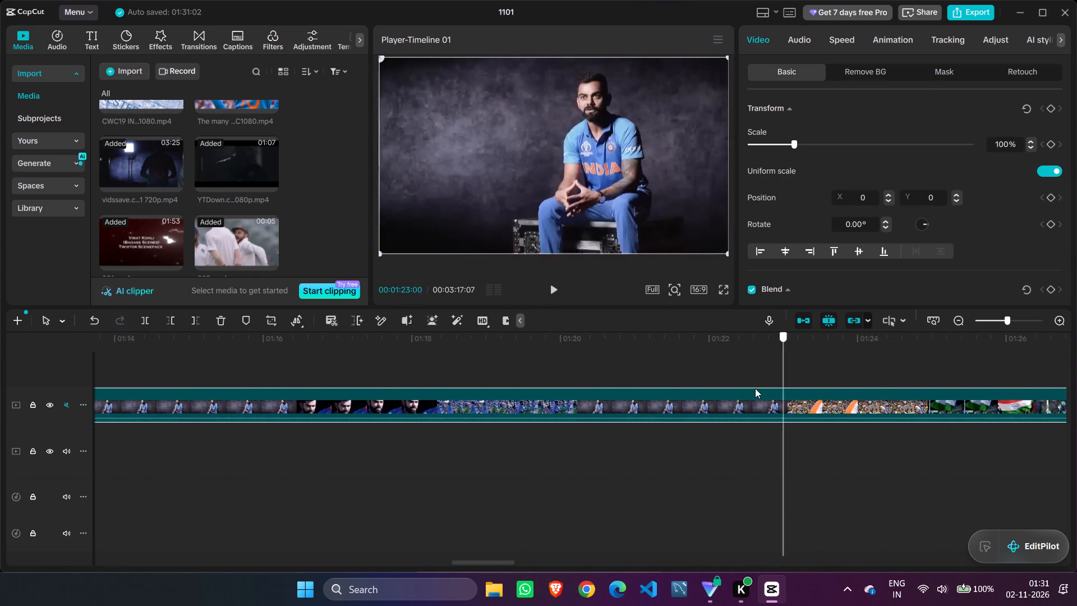
pyautogui.moveTo(755, 388); pyautogui.dragTo(659, 388)
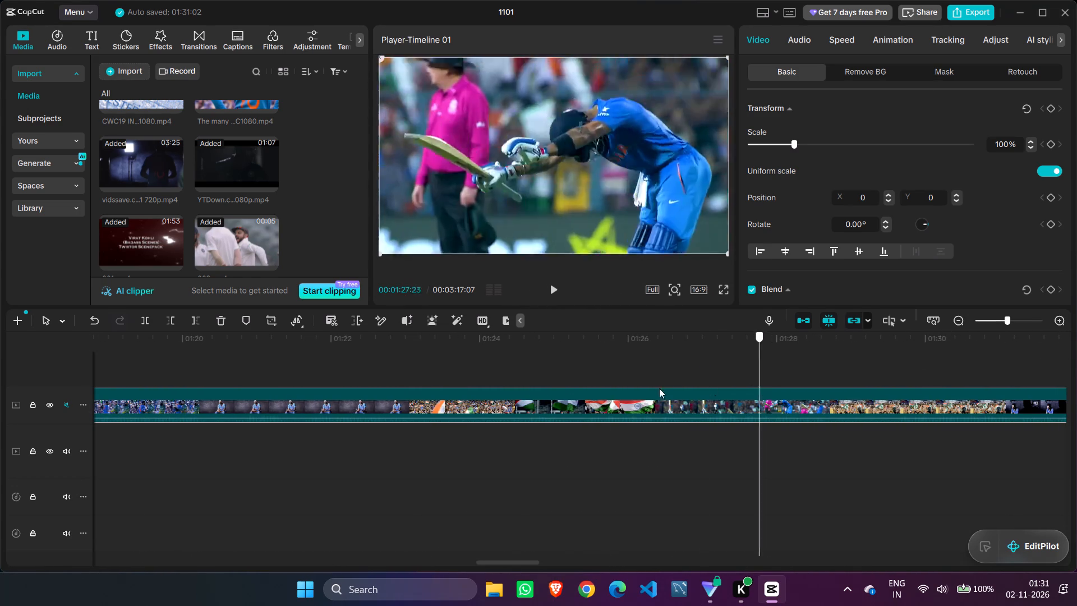
pyautogui.moveTo(659, 388); pyautogui.dragTo(737, 397)
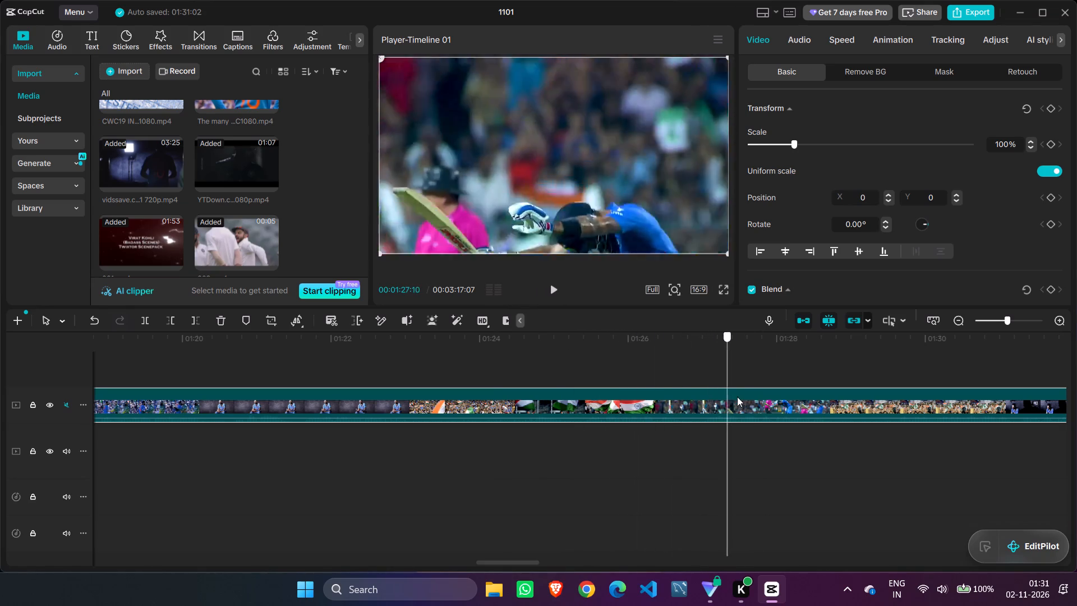
pyautogui.moveTo(737, 397); pyautogui.dragTo(858, 383)
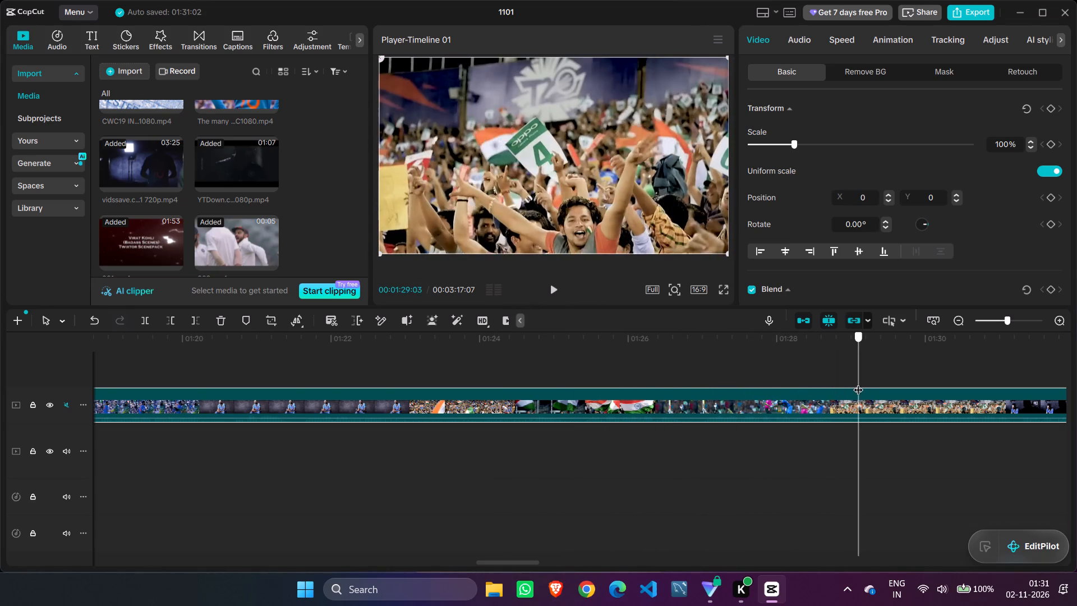
pyautogui.moveTo(858, 383); pyautogui.dragTo(666, 393)
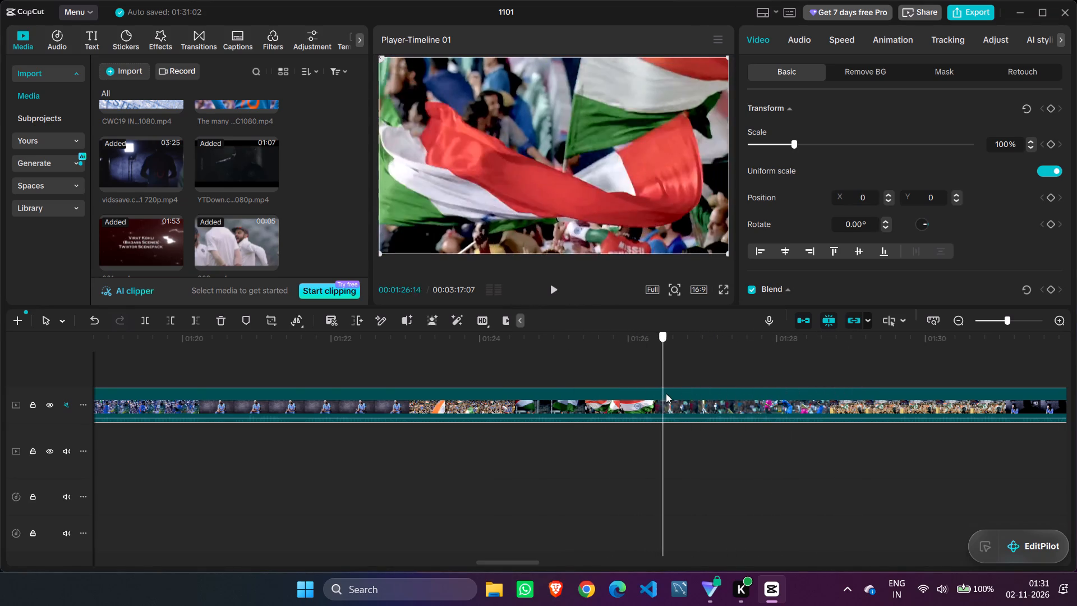
pyautogui.moveTo(666, 393); pyautogui.dragTo(793, 399)
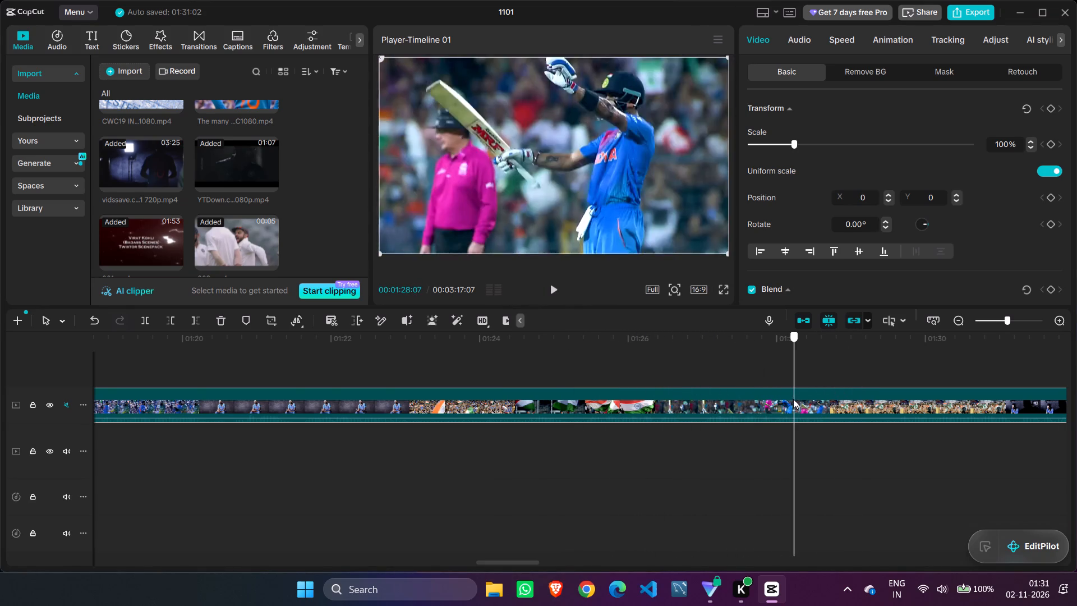
# Scan the vidssave World Number 1 footage onward from about 00:01:28 to 00:02:42 for a usable celebration shot.
pyautogui.moveTo(793, 399); pyautogui.dragTo(1076, 382)
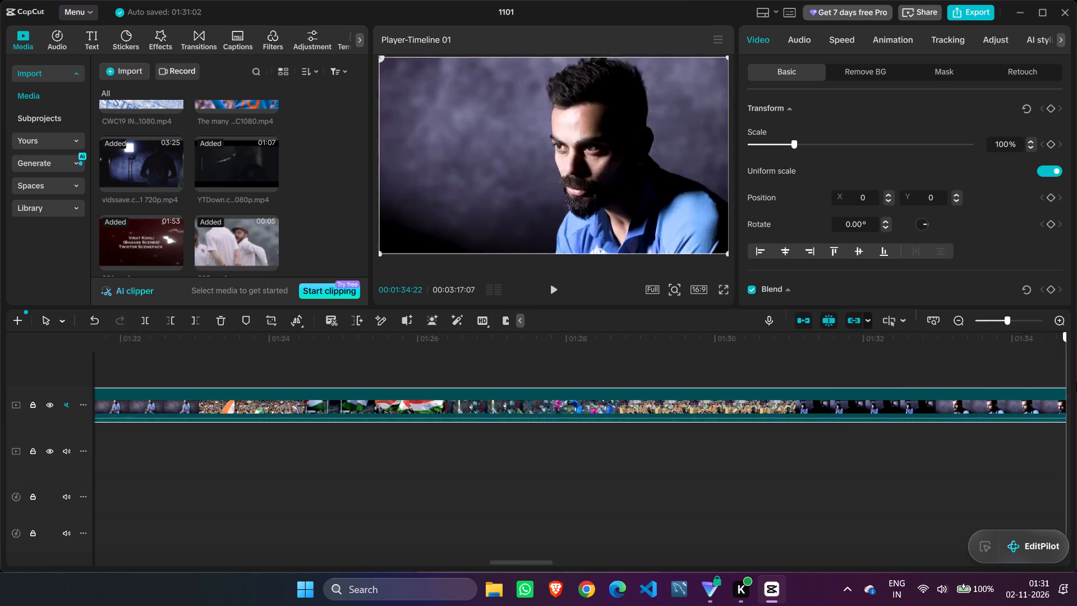
pyautogui.moveTo(1076, 382); pyautogui.dragTo(1076, 383)
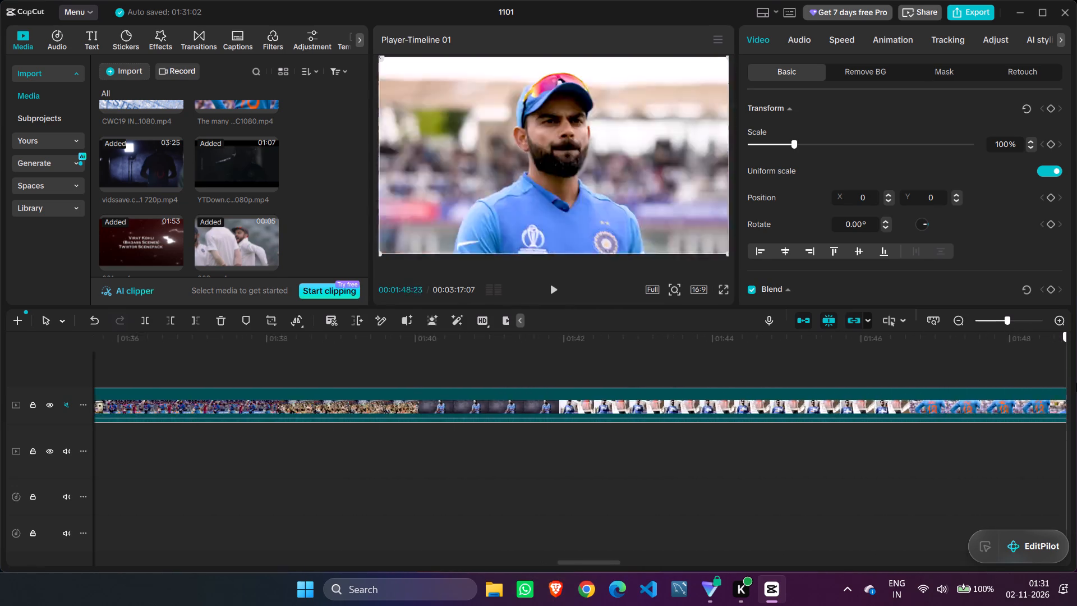
pyautogui.moveTo(1076, 383); pyautogui.dragTo(739, 424)
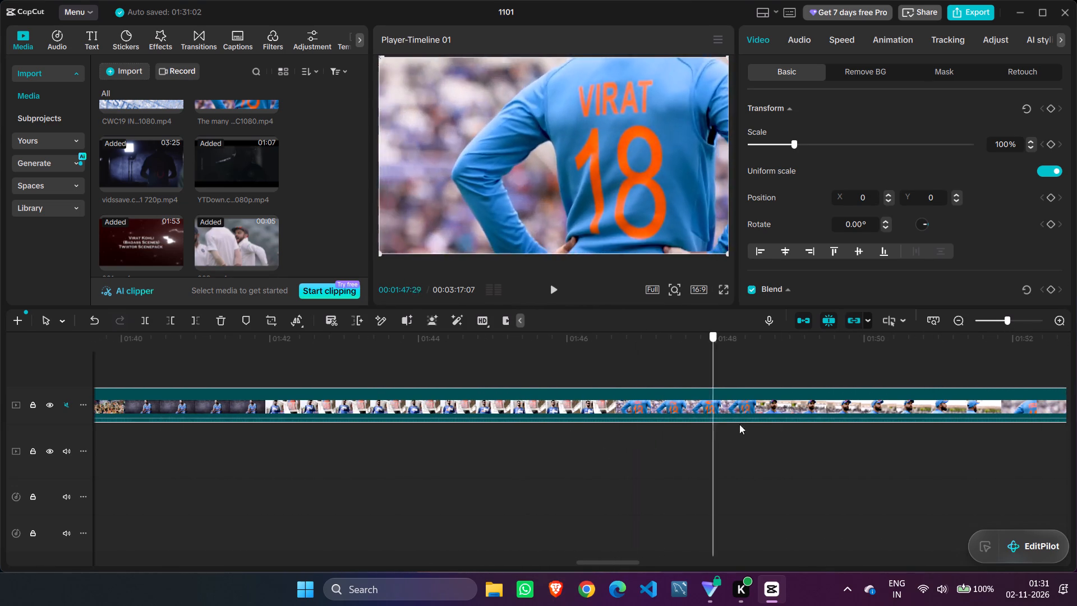
pyautogui.moveTo(739, 424); pyautogui.dragTo(708, 416)
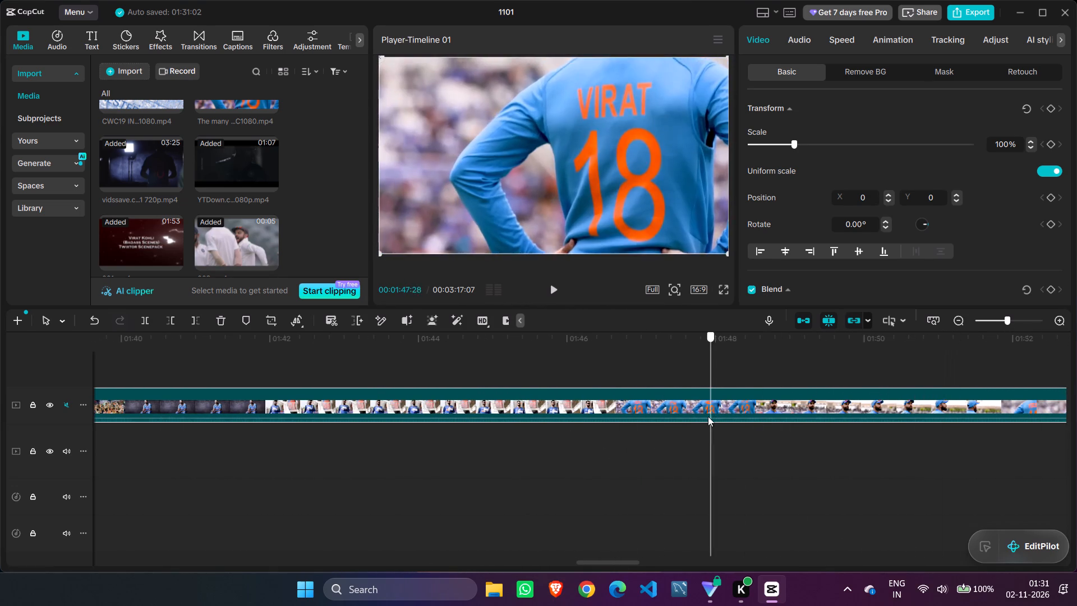
pyautogui.moveTo(708, 416); pyautogui.dragTo(1076, 364)
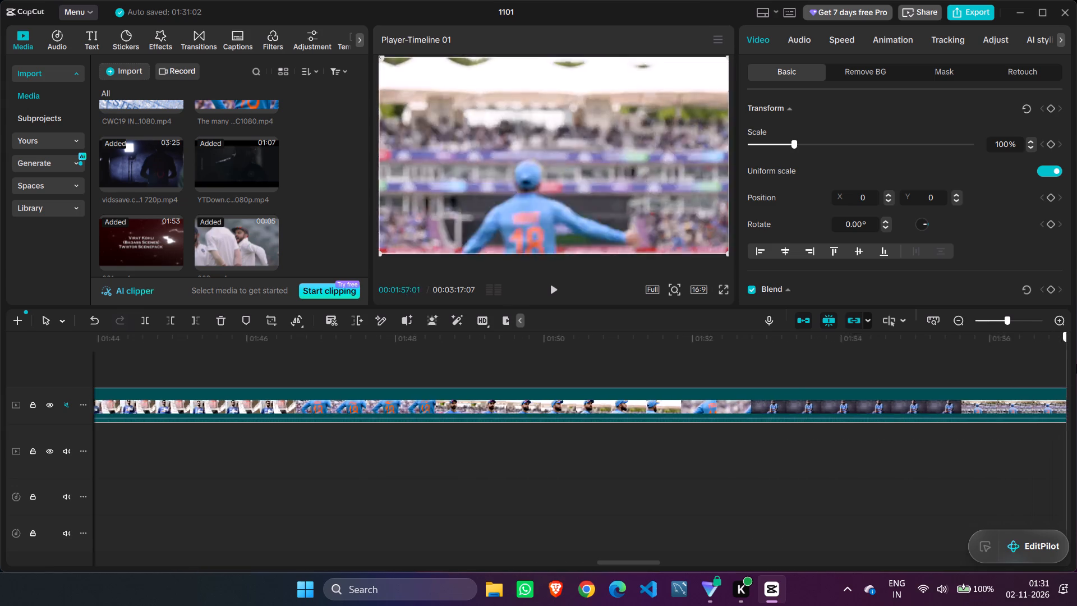
pyautogui.moveTo(1076, 364); pyautogui.dragTo(986, 346)
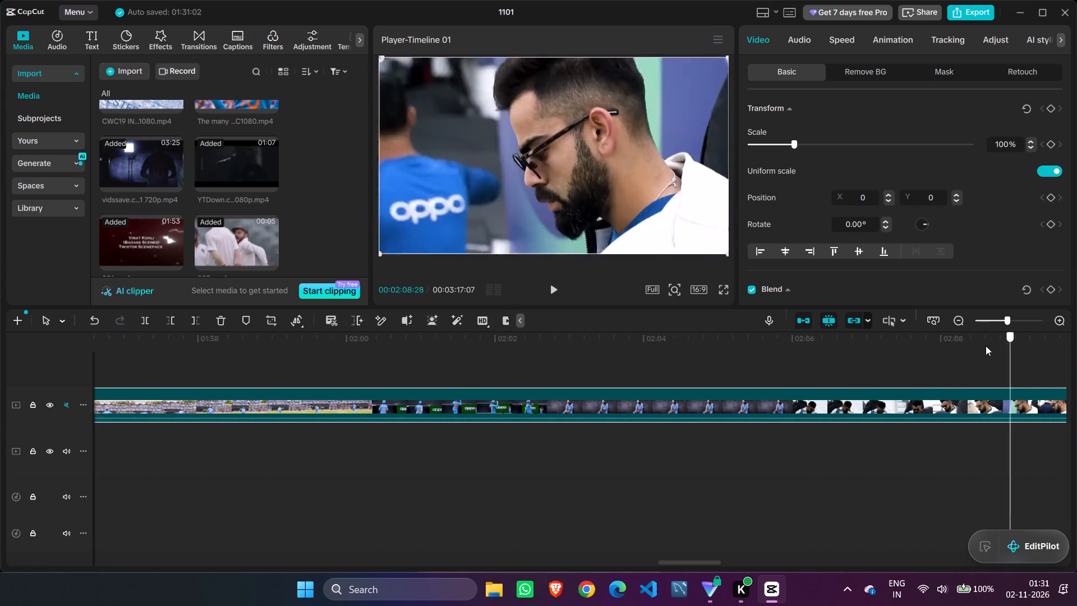
pyautogui.moveTo(986, 346); pyautogui.dragTo(961, 333)
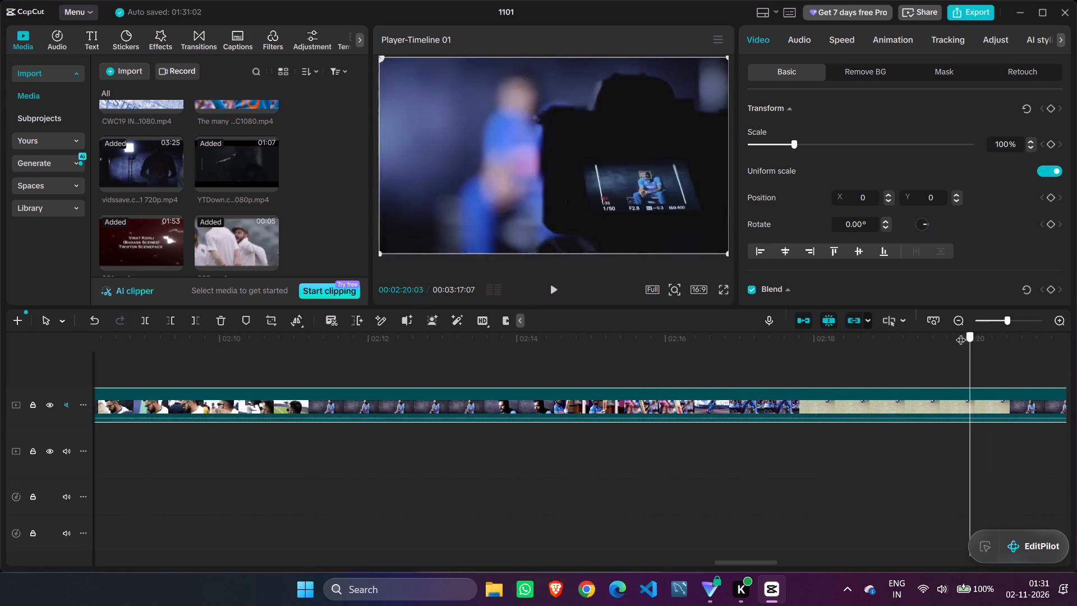
pyautogui.moveTo(961, 333); pyautogui.dragTo(1076, 337)
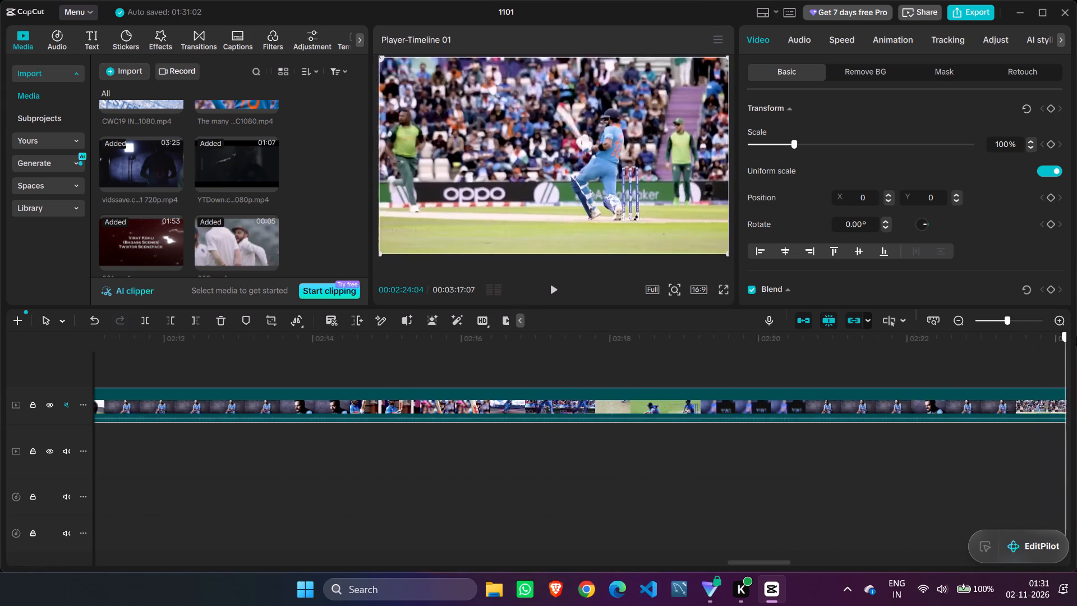
pyautogui.moveTo(1076, 337); pyautogui.dragTo(1033, 345)
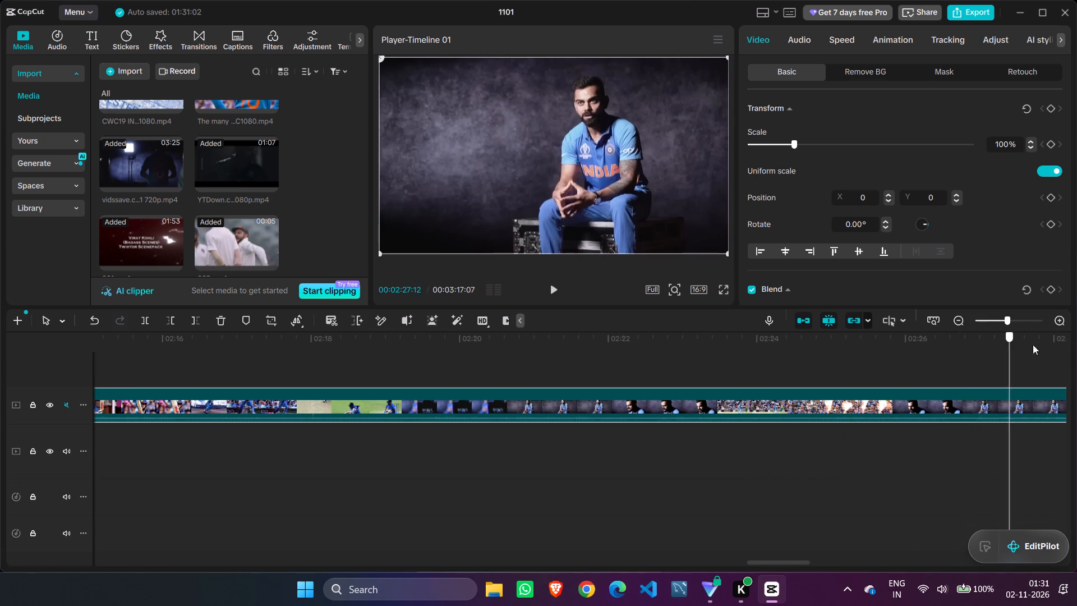
pyautogui.moveTo(1033, 345); pyautogui.dragTo(1076, 332)
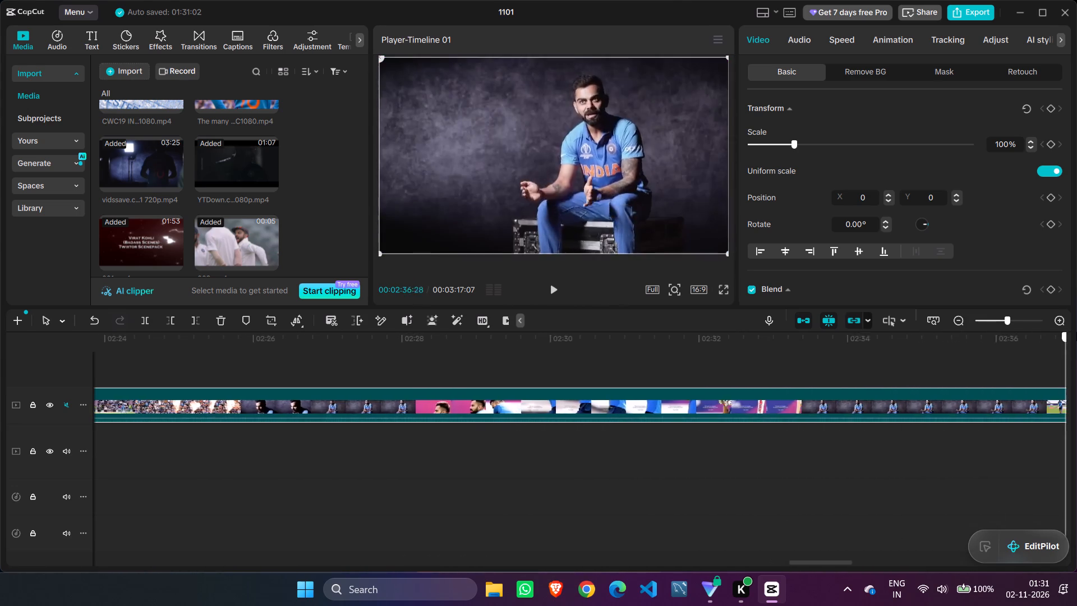
pyautogui.moveTo(1076, 332); pyautogui.dragTo(1035, 353)
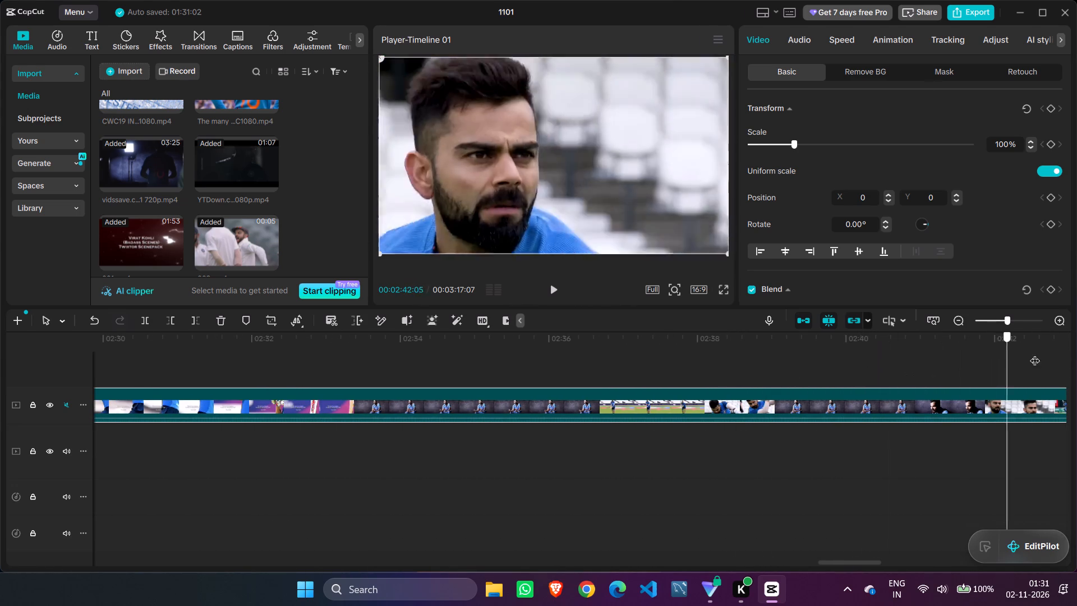
# Trim the second vidssave World Number 1 piece to start at the raised-glove helmet celebration shot, cutting all its footage before 00:02:45:13.
pyautogui.moveTo(1035, 353); pyautogui.dragTo(679, 404)
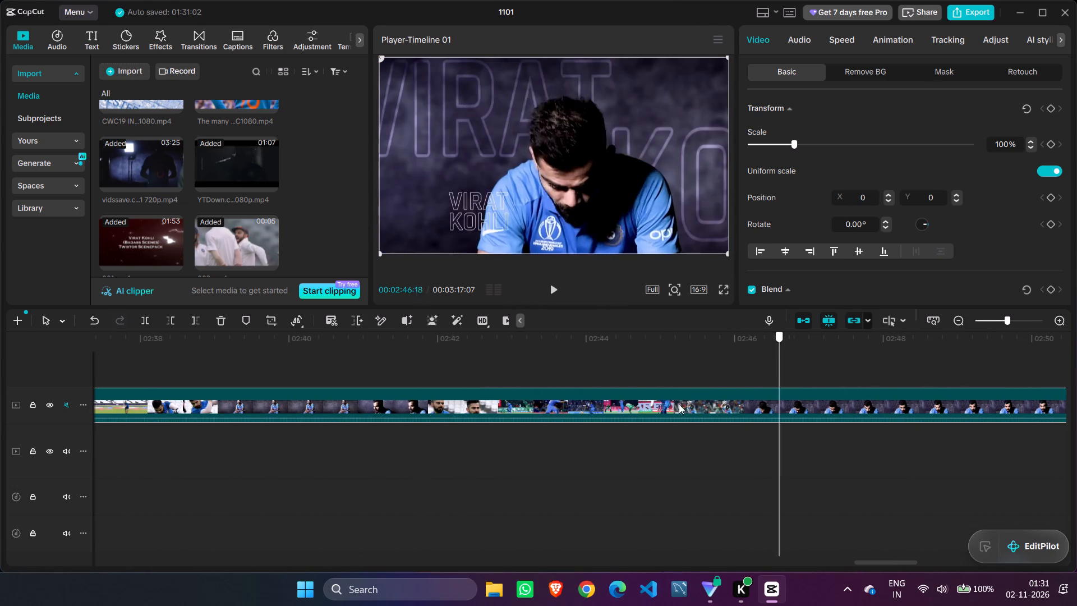
pyautogui.moveTo(679, 404); pyautogui.dragTo(774, 400)
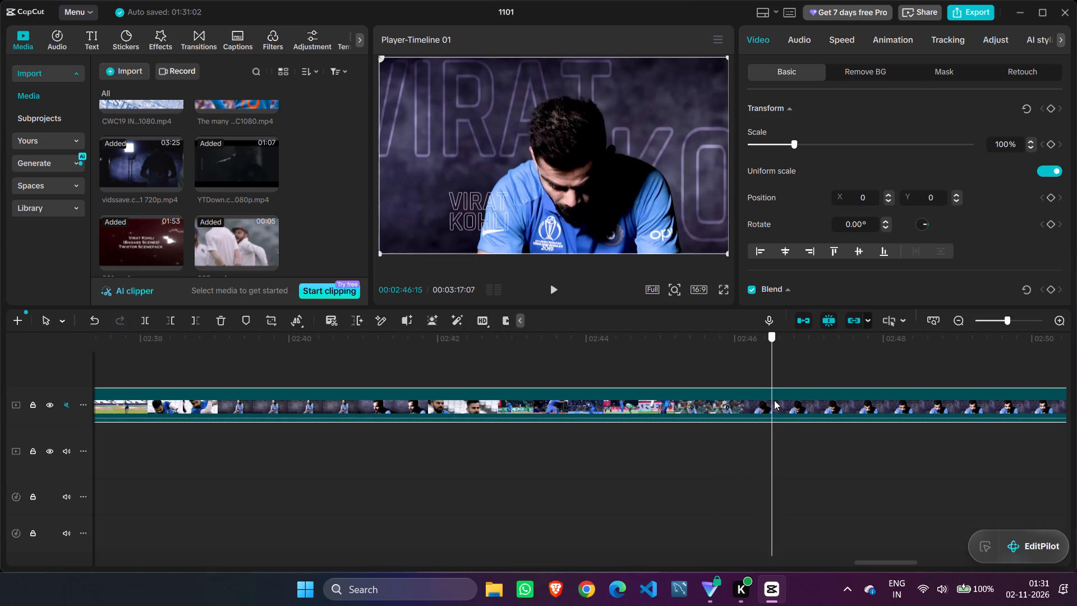
pyautogui.moveTo(774, 400); pyautogui.dragTo(920, 388)
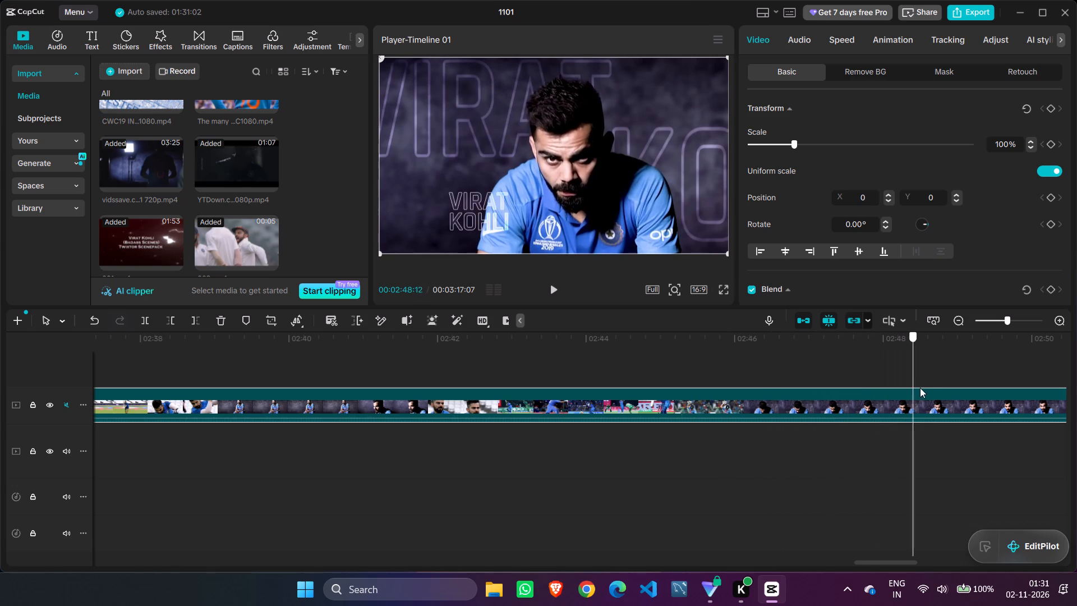
pyautogui.moveTo(920, 388); pyautogui.dragTo(669, 392)
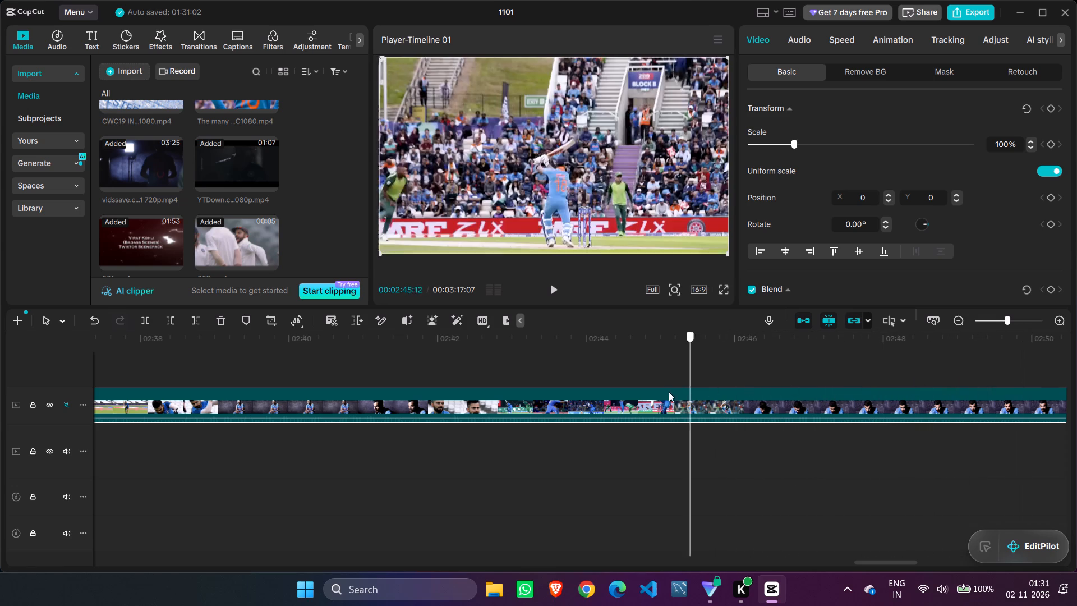
pyautogui.moveTo(669, 392); pyautogui.dragTo(726, 391)
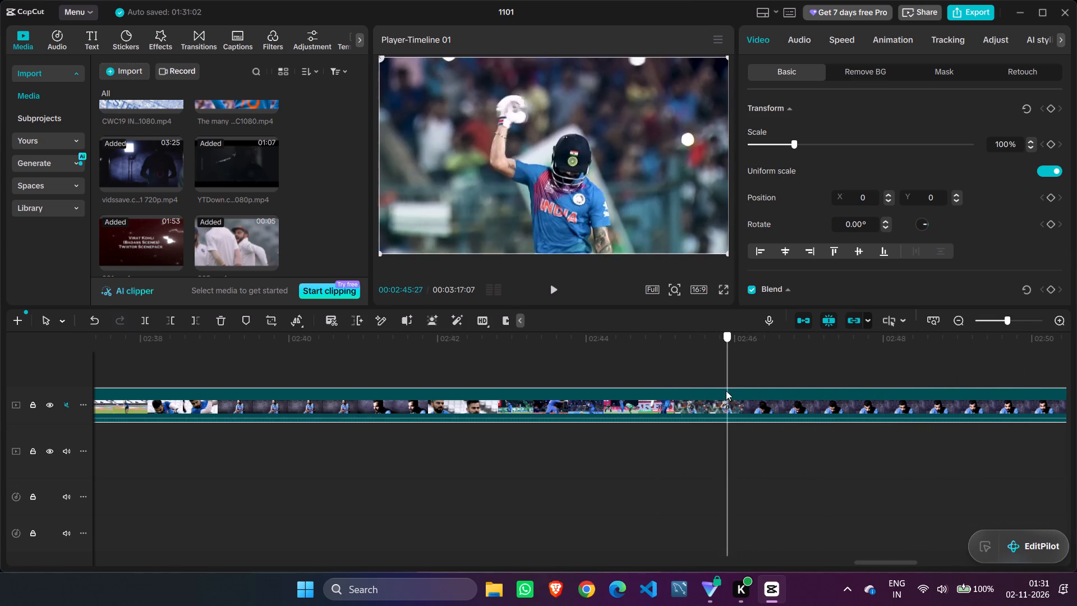
pyautogui.moveTo(726, 391); pyautogui.dragTo(686, 396)
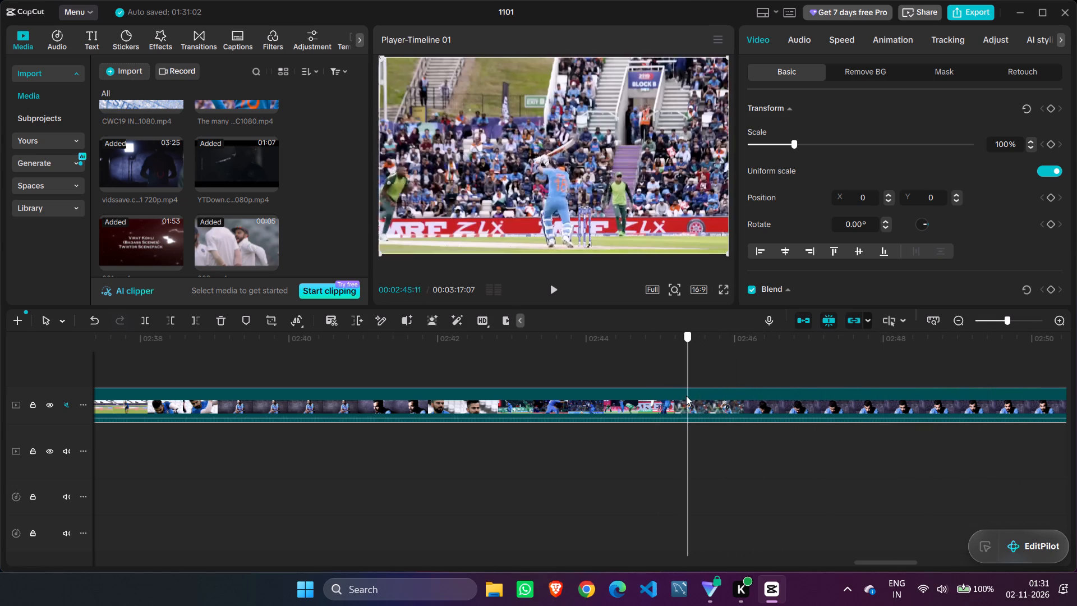
pyautogui.moveTo(686, 396); pyautogui.dragTo(688, 396)
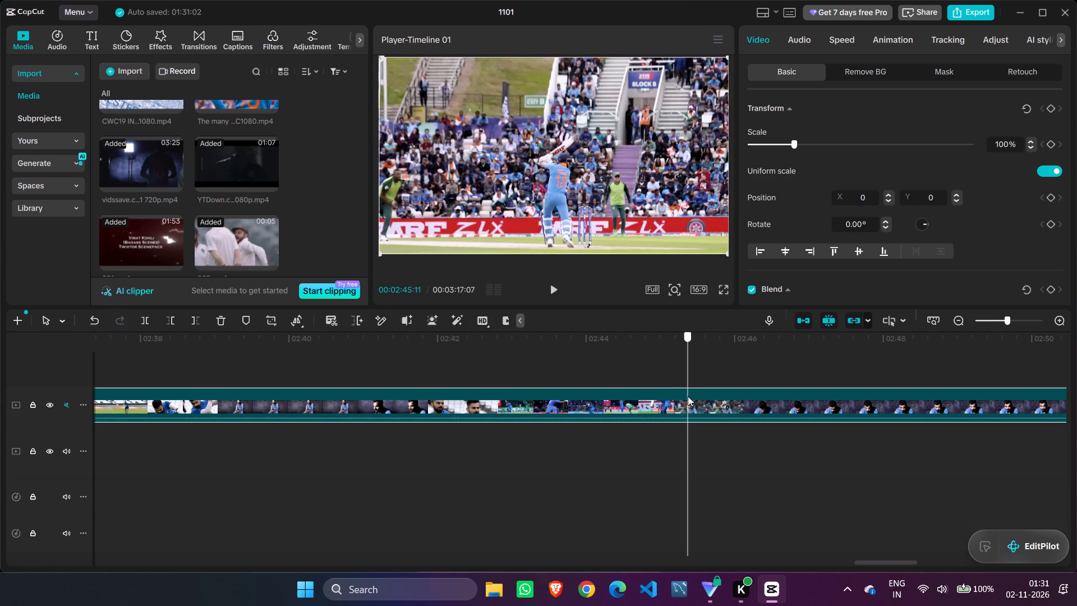
pyautogui.moveTo(688, 396); pyautogui.dragTo(690, 398)
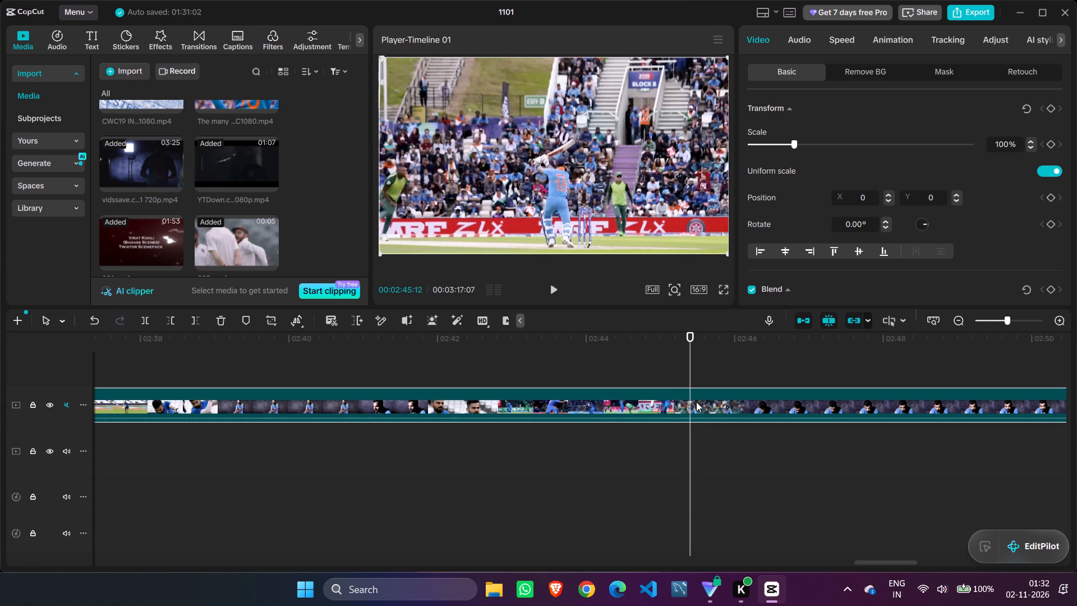
pyautogui.press('Right')
pyautogui.press('Left')
pyautogui.press('Right')
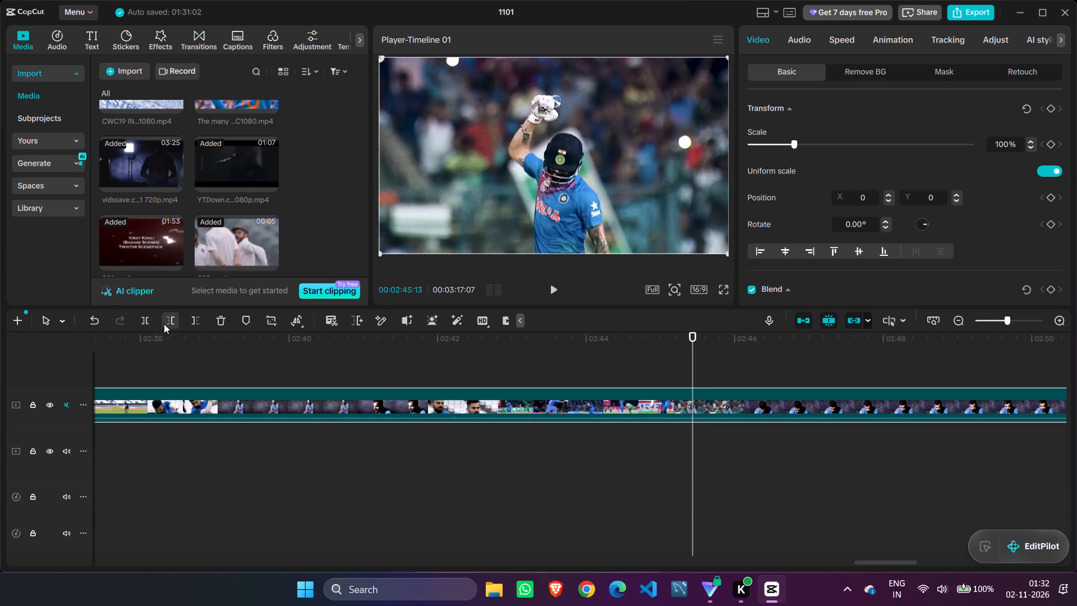
pyautogui.click(164, 324)
# Move the trimmed raised-glove vidssave World Number 1 piece back along the upper track, directly against the preceding celebration shot at about 00:00:27:12.
pyautogui.moveTo(763, 398); pyautogui.dragTo(0, 443)
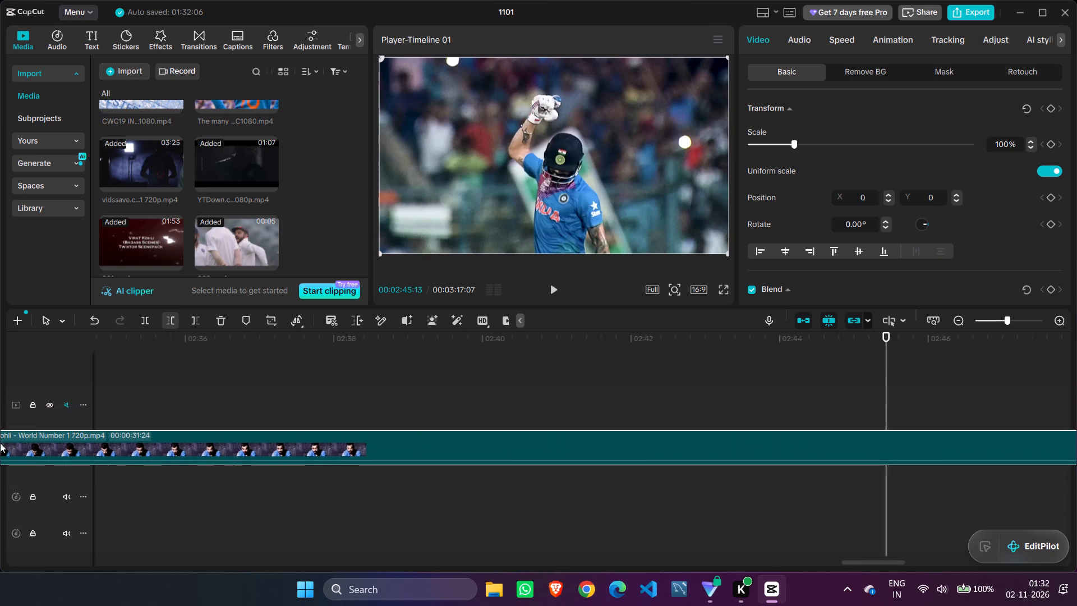
pyautogui.moveTo(0, 443); pyautogui.dragTo(0, 513)
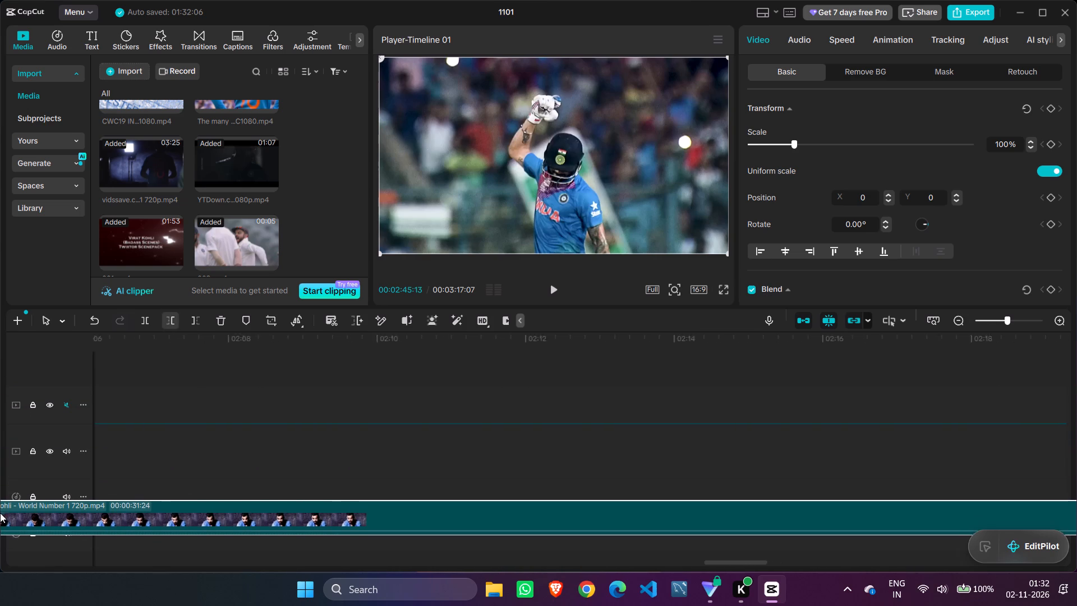
pyautogui.moveTo(0, 513); pyautogui.dragTo(0, 505)
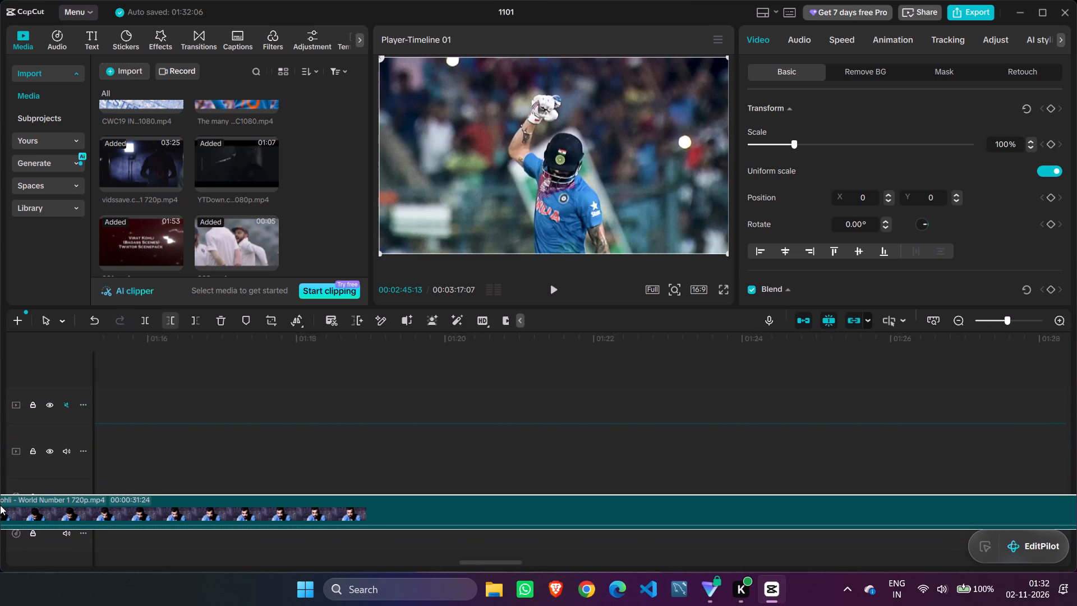
pyautogui.moveTo(0, 505); pyautogui.dragTo(135, 529)
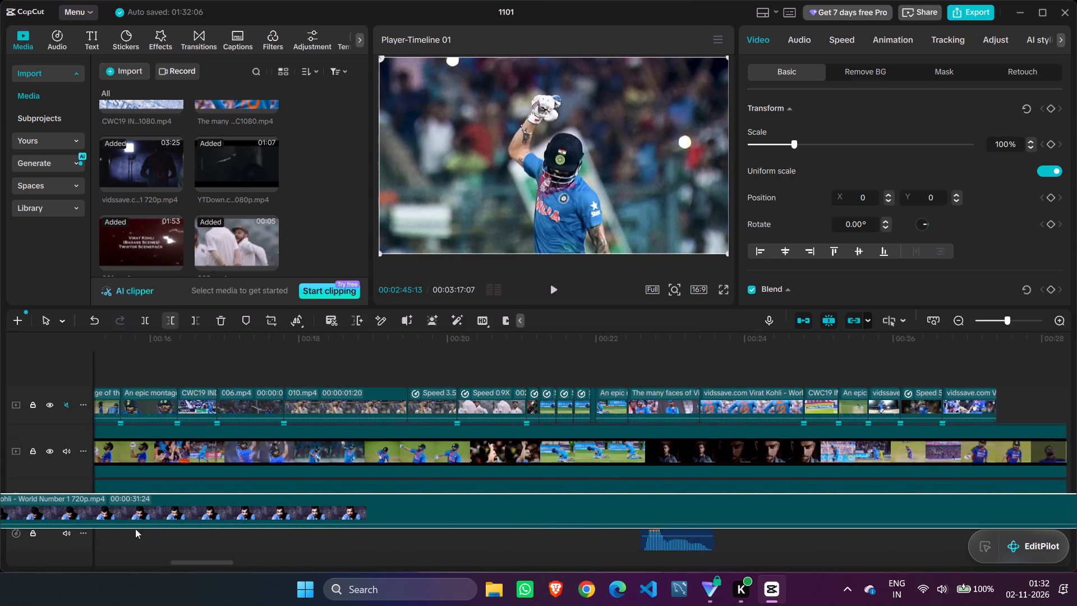
pyautogui.moveTo(135, 529); pyautogui.dragTo(934, 399)
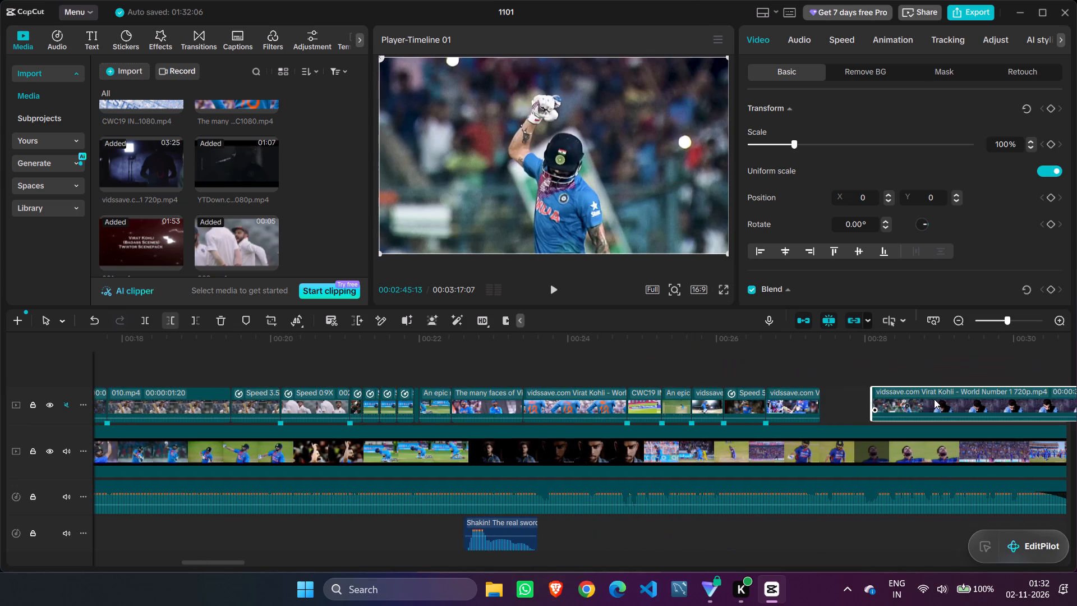
pyautogui.moveTo(934, 399); pyautogui.dragTo(894, 399)
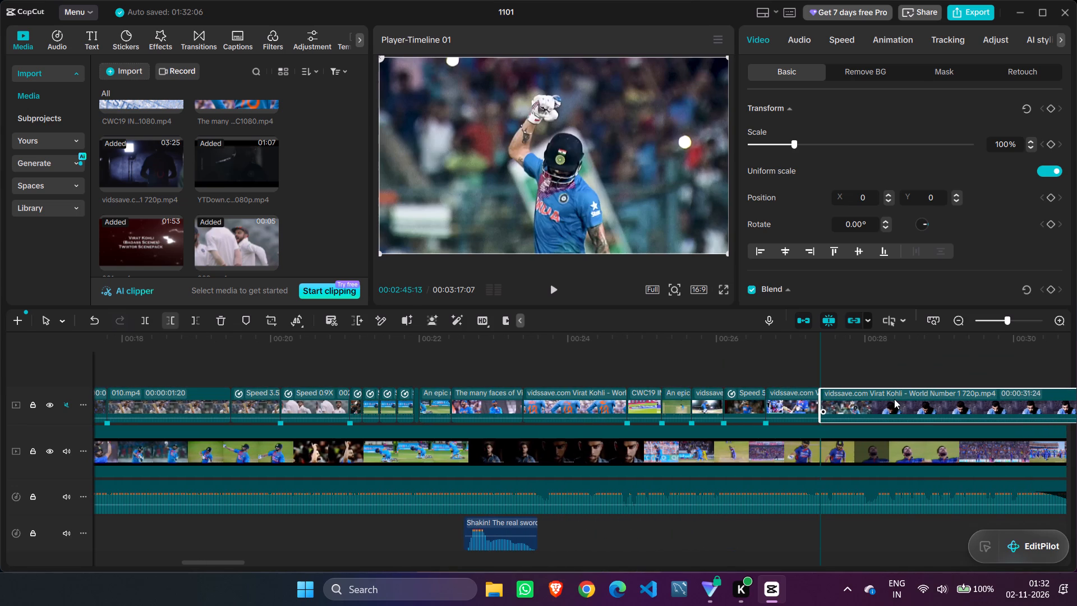
pyautogui.click(862, 398)
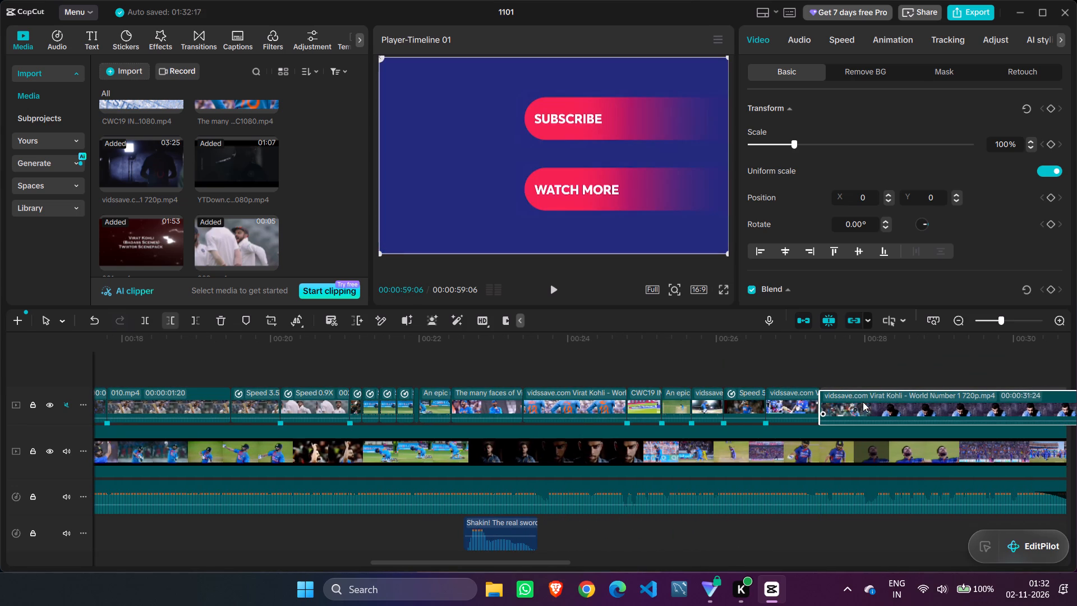
# Review the upper-track shots before the newly placed celebration piece, going back from about 00:00:27:05 to 00:00:22:27.
pyautogui.click(802, 371)
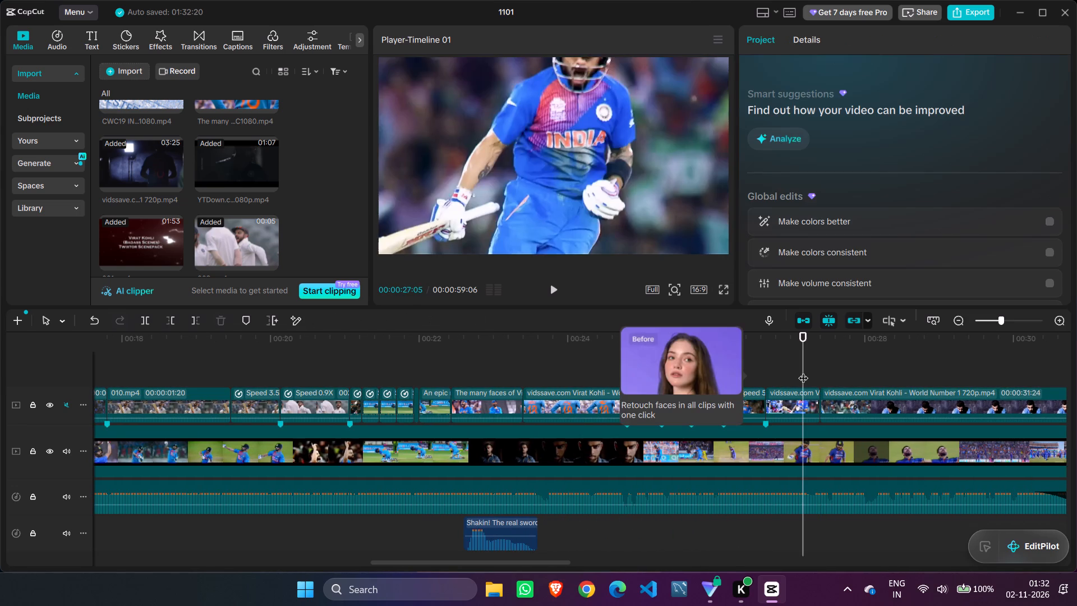
pyautogui.moveTo(803, 371); pyautogui.dragTo(527, 412)
pyautogui.click(806, 393)
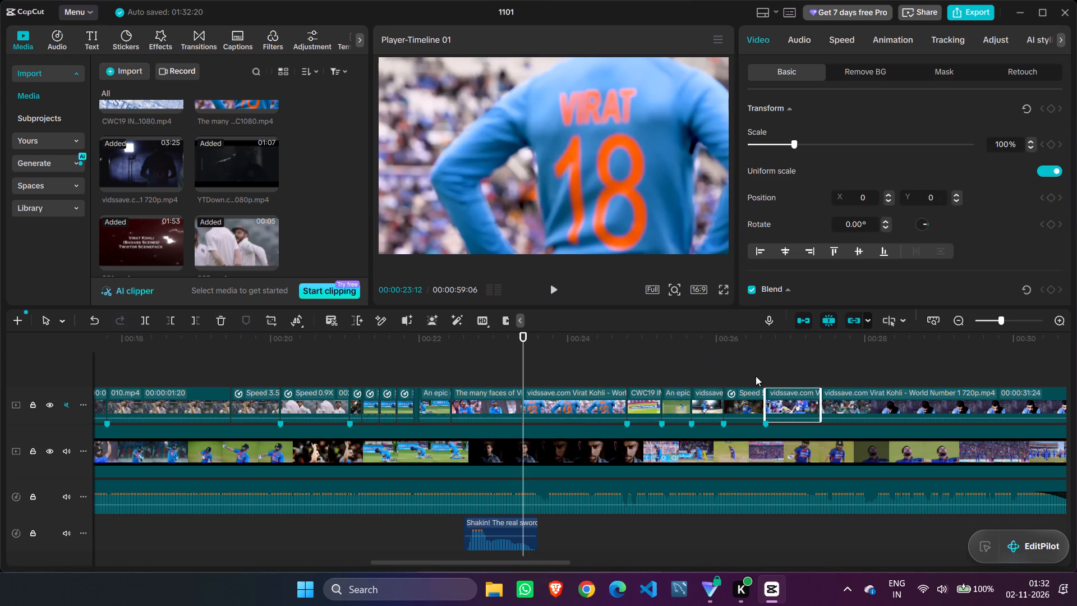
pyautogui.click(711, 365)
pyautogui.moveTo(711, 365); pyautogui.dragTo(486, 390)
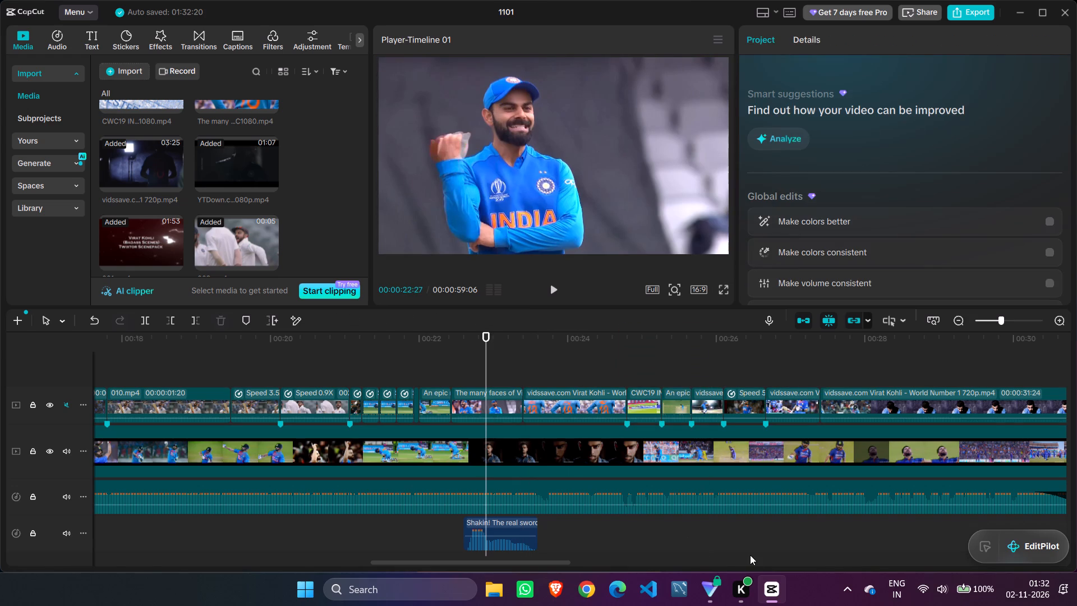
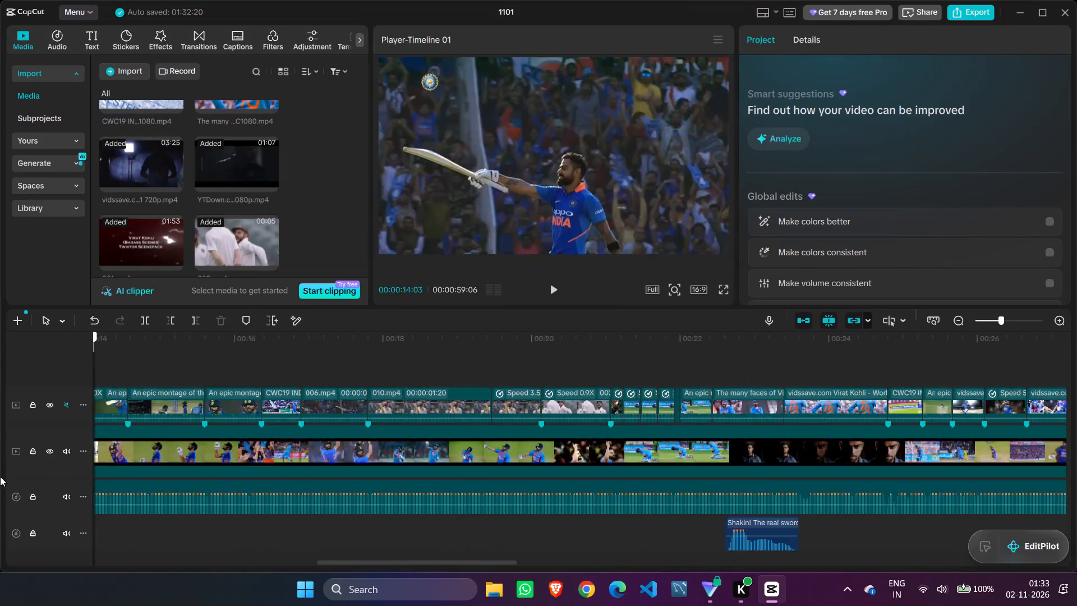
# Play the montage from the beginning through to the ending shots at about 00:00:29:20 to review the whole edit.
pyautogui.click(474, 535)
pyautogui.moveTo(478, 535); pyautogui.dragTo(0, 489)
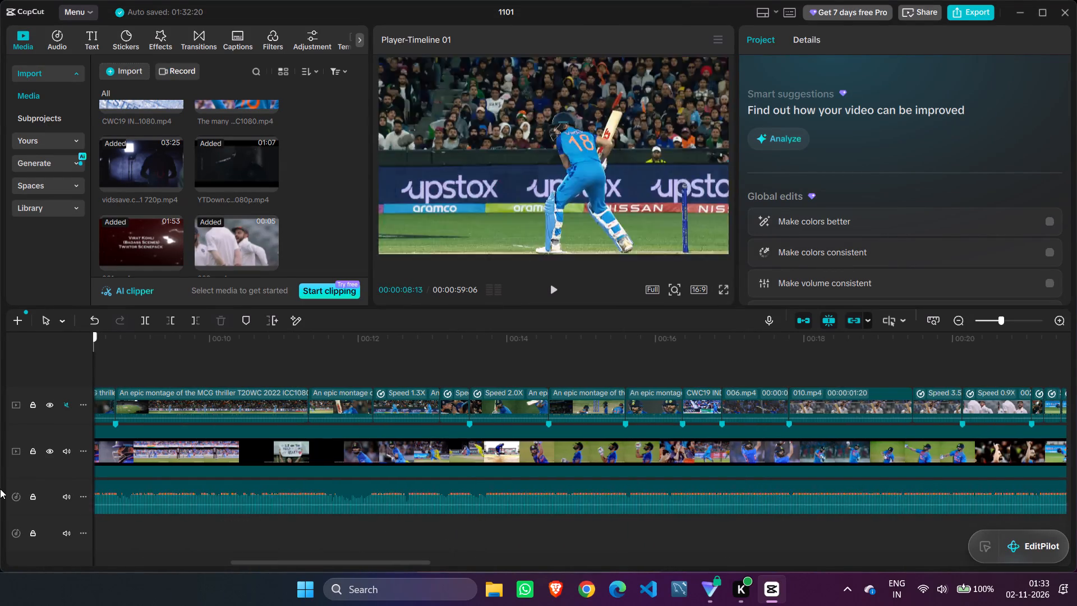
pyautogui.moveTo(0, 489); pyautogui.dragTo(0, 485)
pyautogui.click(553, 295)
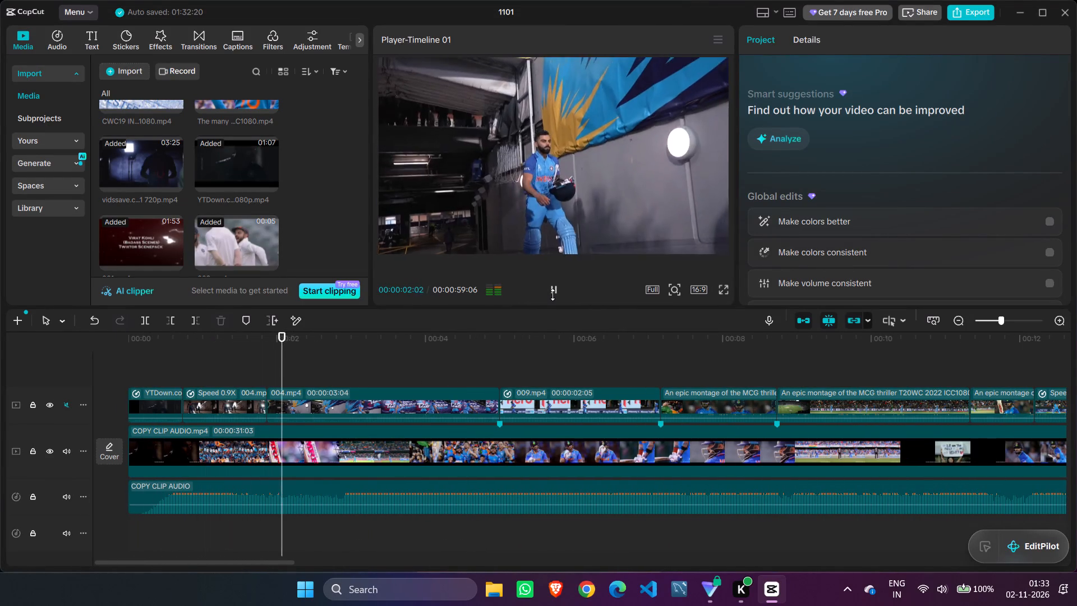
pyautogui.doubleClick(960, 318)
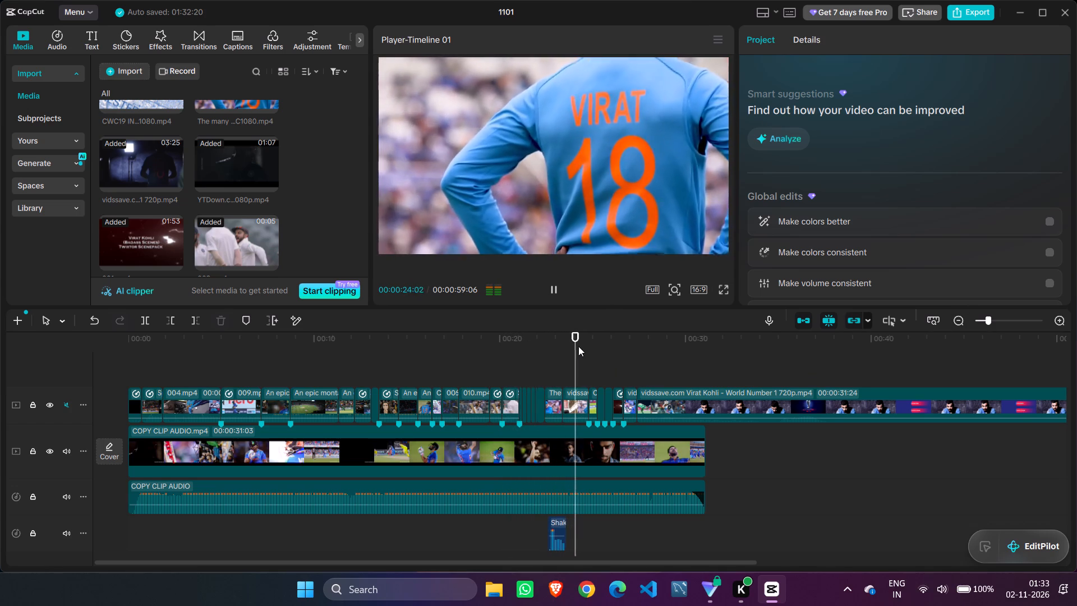
pyautogui.click(554, 288)
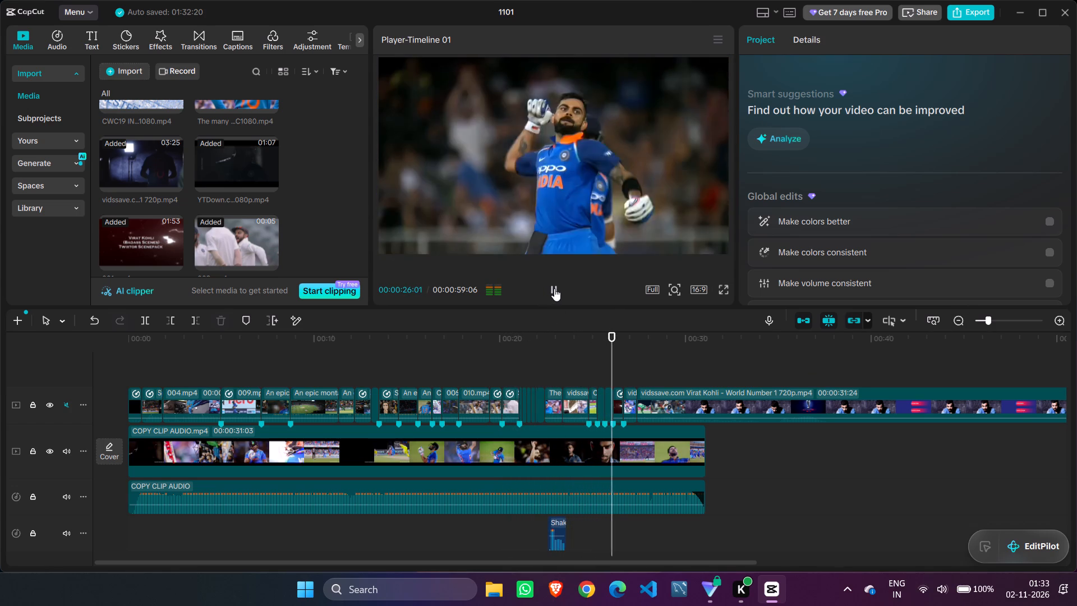
pyautogui.click(554, 288)
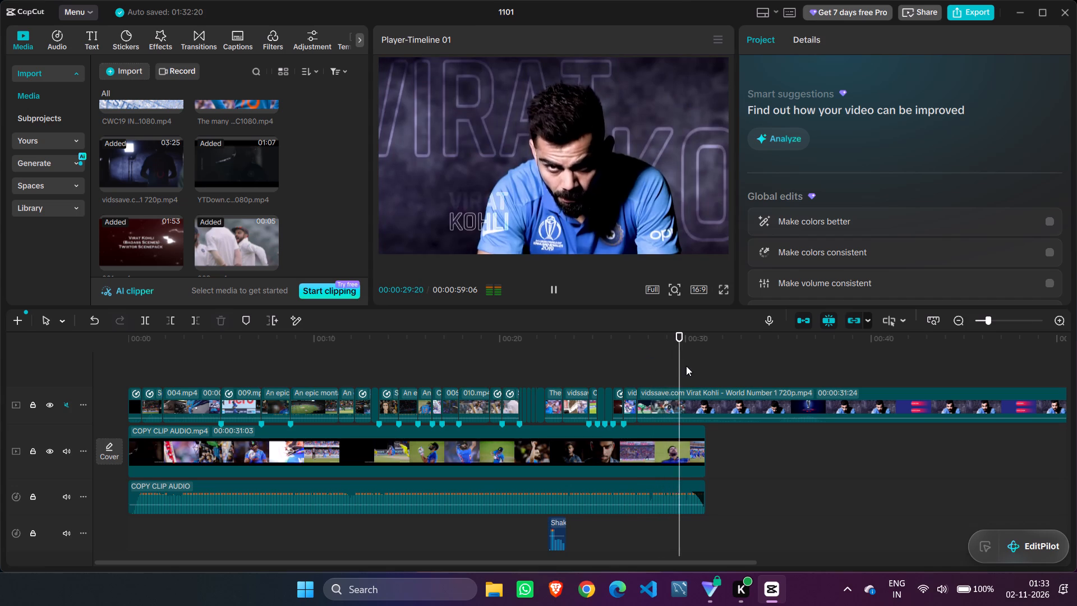
# Replay the ending from about 00:00:23:18 to 00:00:28:17 to check the flow of the celebration shots.
pyautogui.moveTo(685, 364); pyautogui.dragTo(605, 360)
pyautogui.click(555, 292)
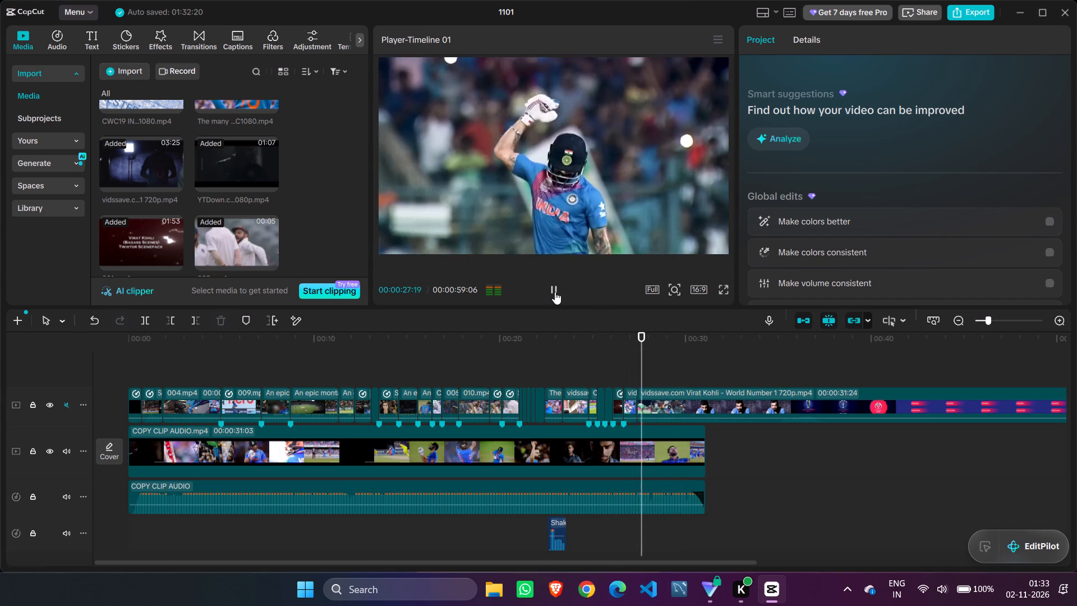
pyautogui.click(555, 292)
pyautogui.moveTo(665, 342); pyautogui.dragTo(618, 342)
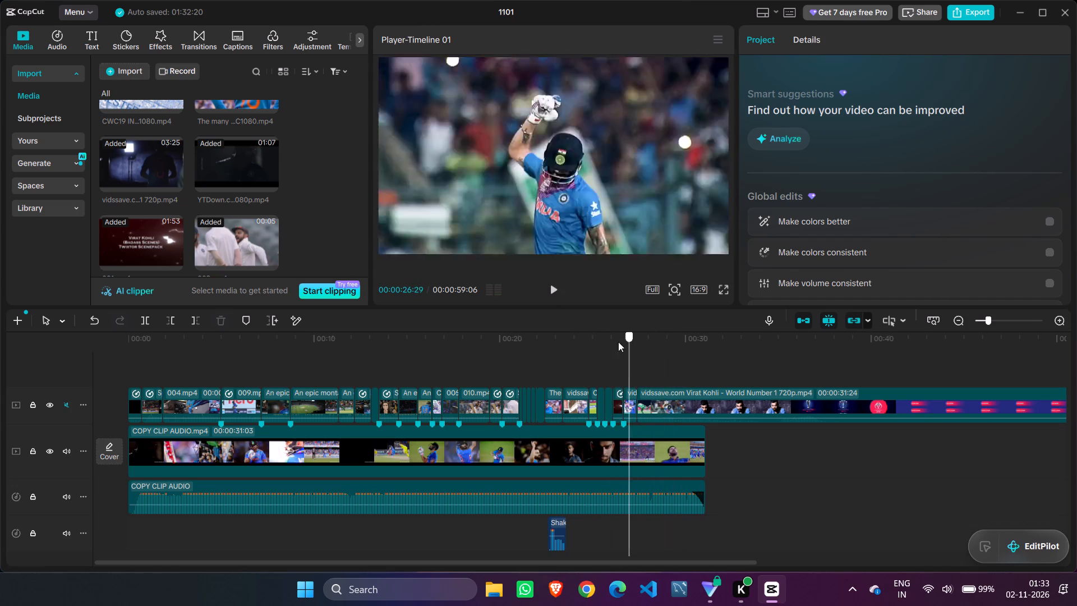
pyautogui.moveTo(618, 342); pyautogui.dragTo(616, 342)
pyautogui.moveTo(614, 363); pyautogui.dragTo(569, 365)
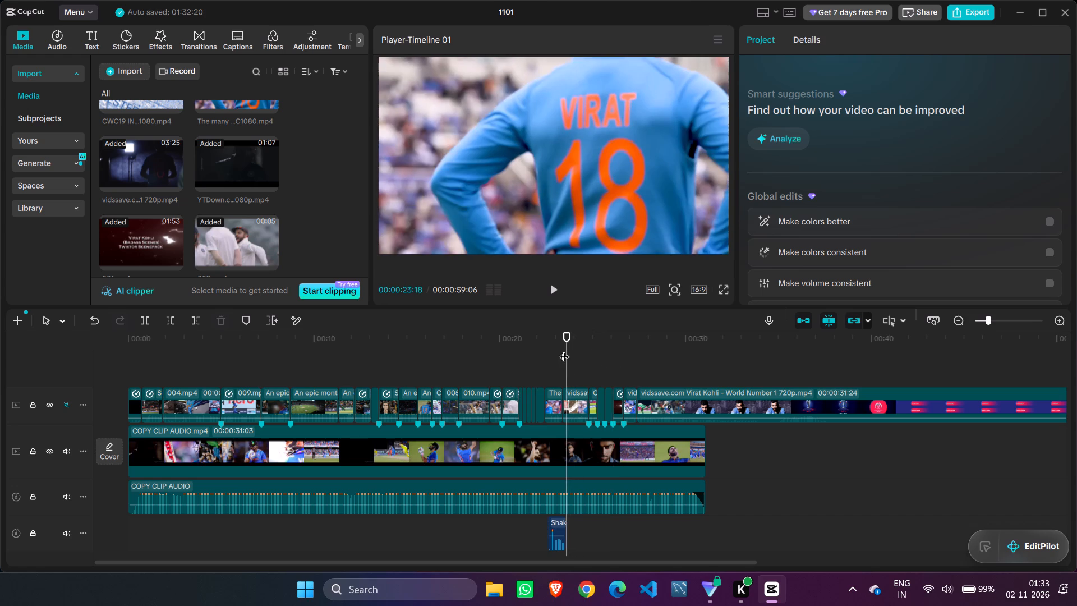
pyautogui.click(547, 289)
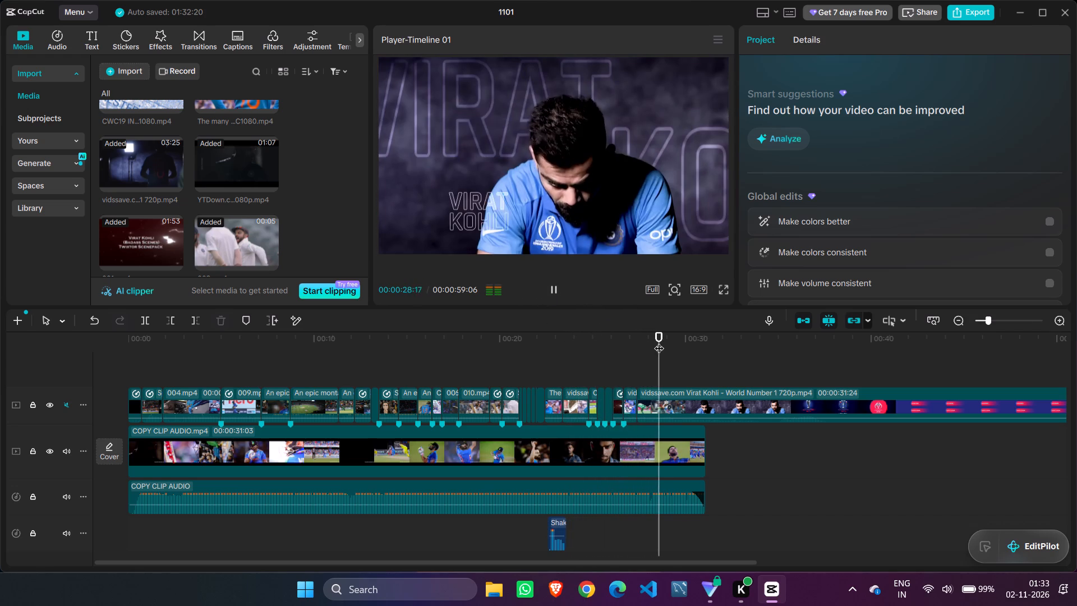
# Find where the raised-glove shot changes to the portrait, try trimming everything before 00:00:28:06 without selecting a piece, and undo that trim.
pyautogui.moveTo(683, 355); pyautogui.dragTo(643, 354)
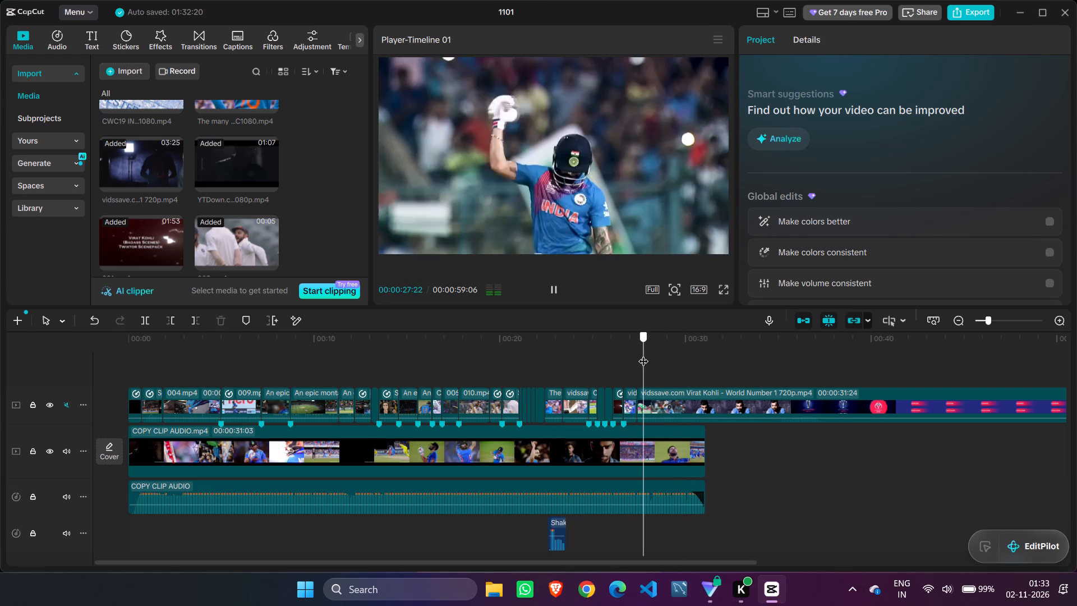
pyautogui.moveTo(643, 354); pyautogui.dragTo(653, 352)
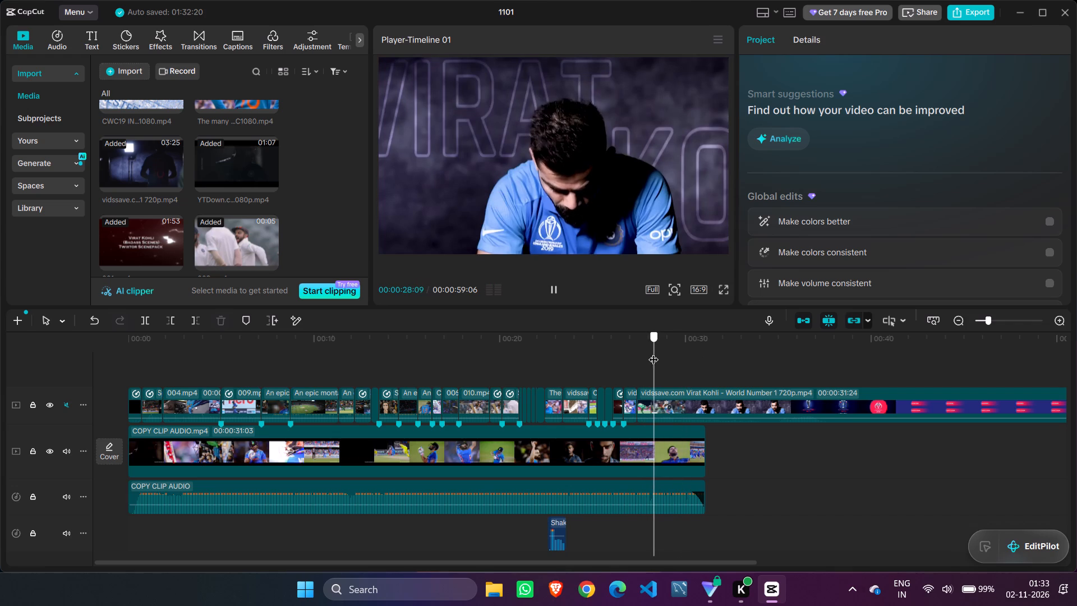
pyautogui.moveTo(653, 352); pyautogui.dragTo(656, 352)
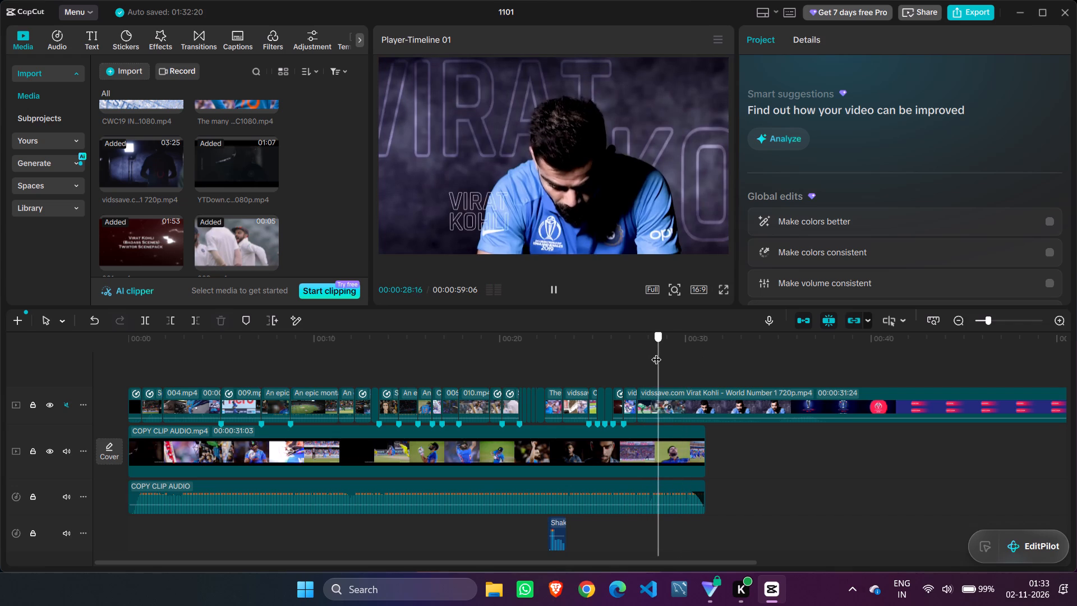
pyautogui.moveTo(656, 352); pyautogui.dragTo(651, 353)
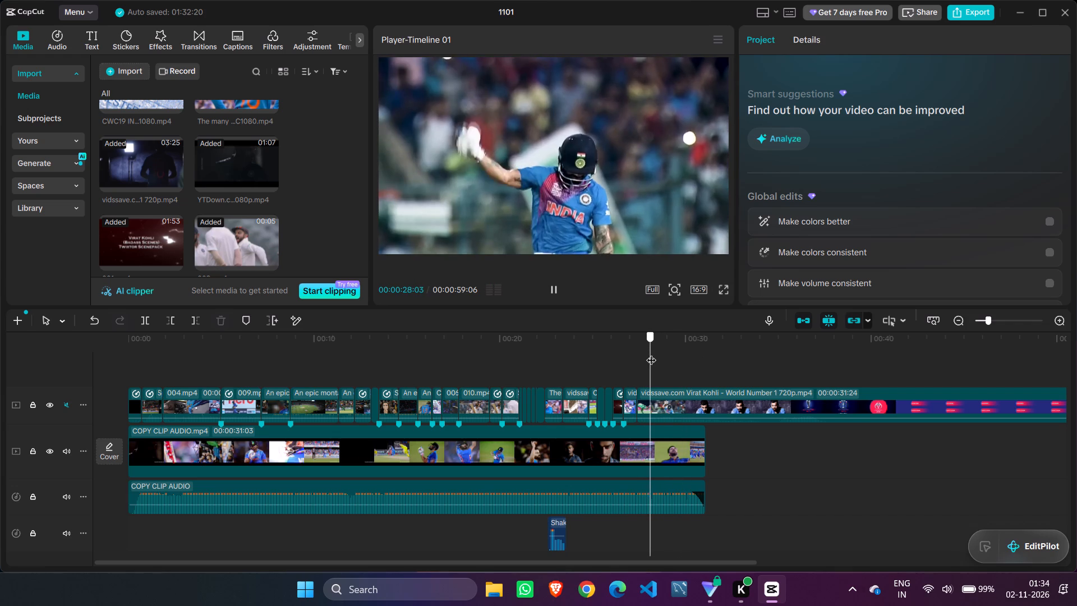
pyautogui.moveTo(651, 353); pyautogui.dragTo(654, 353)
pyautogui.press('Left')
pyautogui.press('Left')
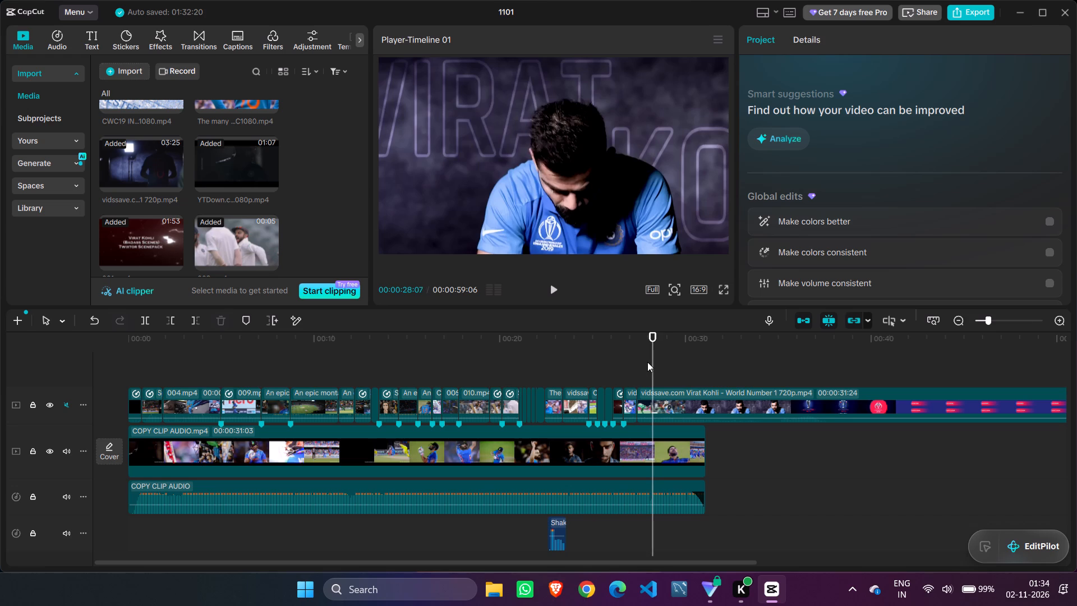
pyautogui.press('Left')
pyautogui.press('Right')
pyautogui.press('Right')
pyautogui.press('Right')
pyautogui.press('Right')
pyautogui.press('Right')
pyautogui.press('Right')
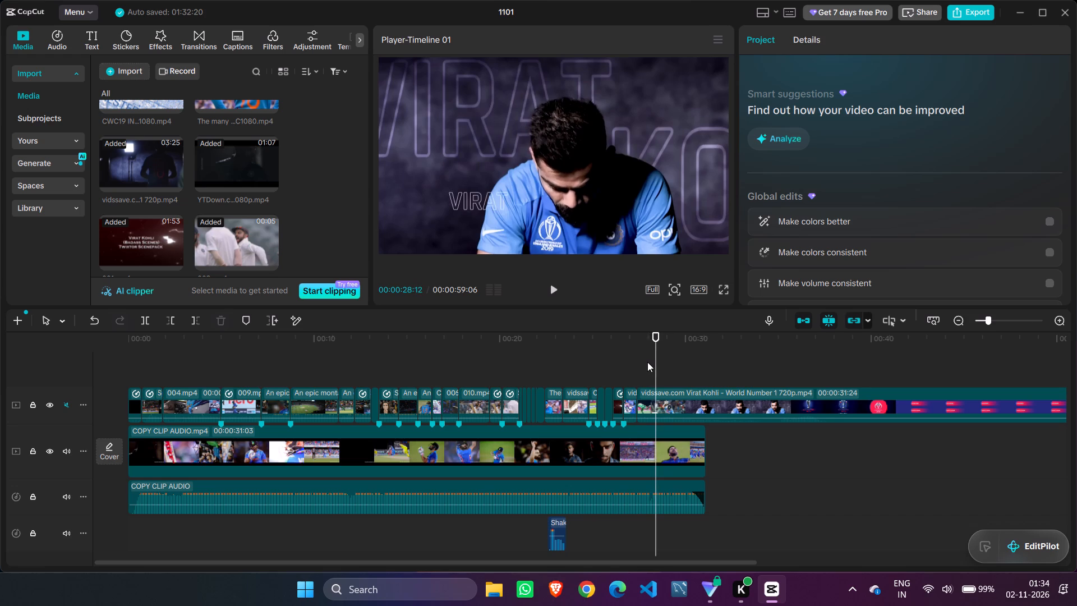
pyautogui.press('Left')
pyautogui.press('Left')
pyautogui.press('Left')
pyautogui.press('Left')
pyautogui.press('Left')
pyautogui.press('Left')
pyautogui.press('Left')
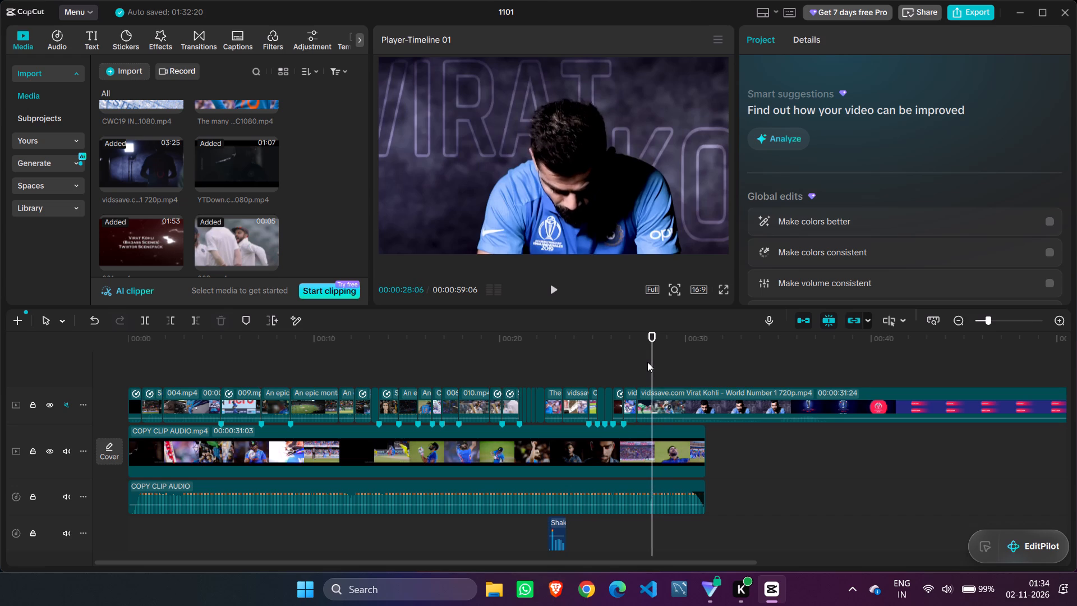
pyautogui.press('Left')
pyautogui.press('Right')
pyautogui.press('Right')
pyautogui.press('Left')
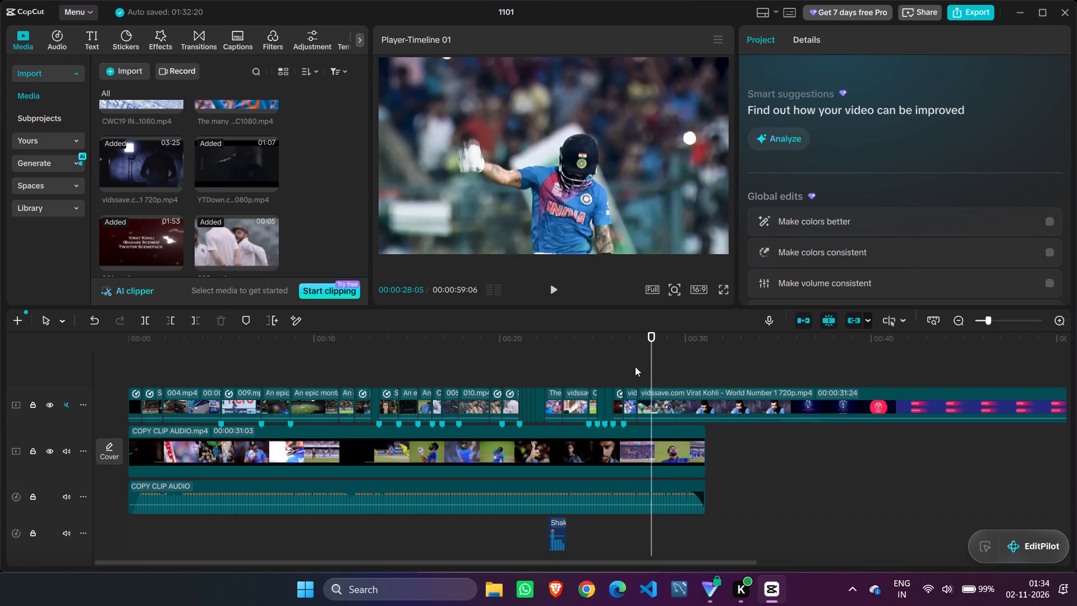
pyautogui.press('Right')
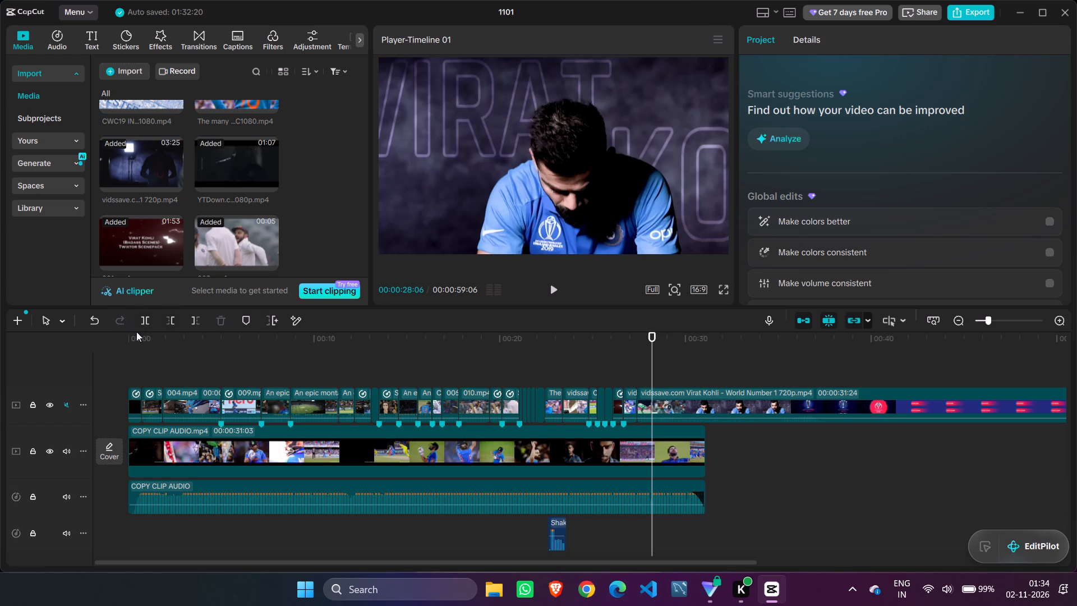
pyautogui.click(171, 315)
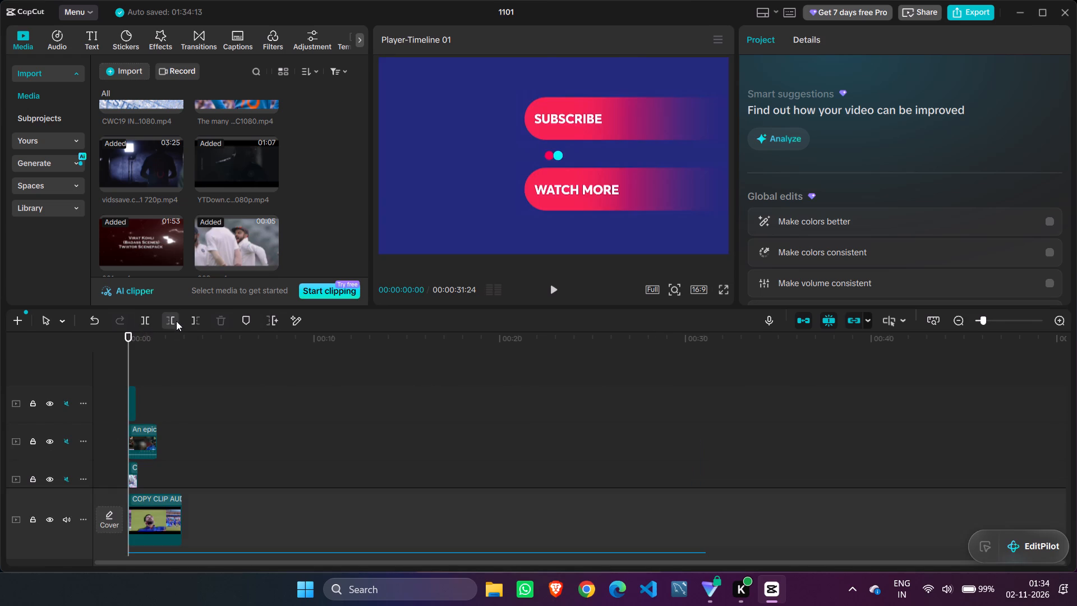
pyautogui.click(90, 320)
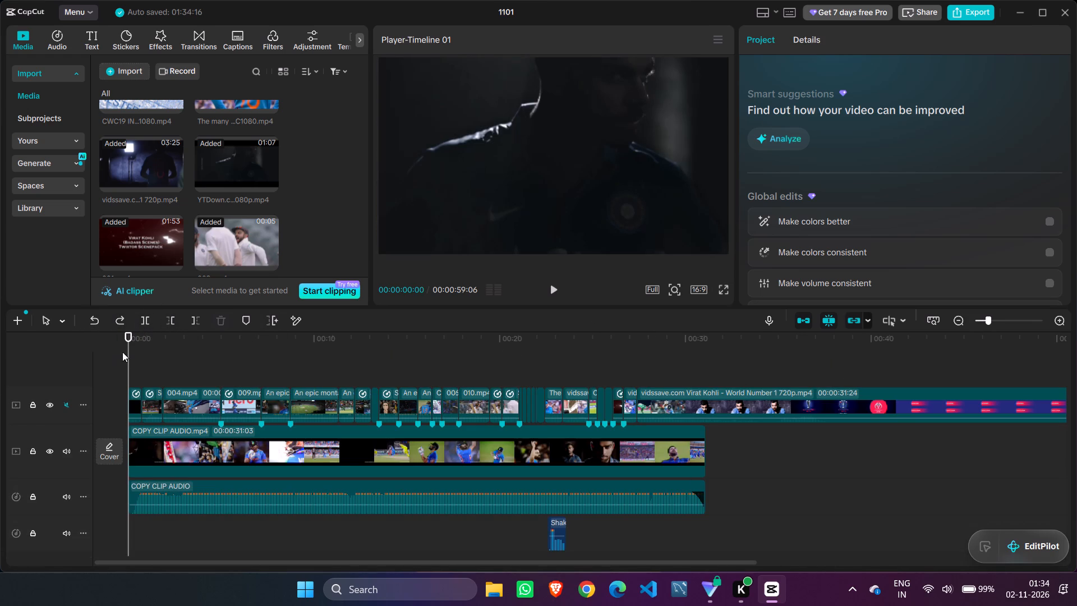
# Trim the last vidssave World Number 1 piece to start at the portrait shot at 00:00:28:06, cutting its raised-glove footage.
pyautogui.moveTo(131, 358); pyautogui.dragTo(680, 351)
pyautogui.press('Left')
pyautogui.press('Left')
pyautogui.press('Left')
pyautogui.press('Left')
pyautogui.press('Left')
pyautogui.press('Left')
pyautogui.press('Left')
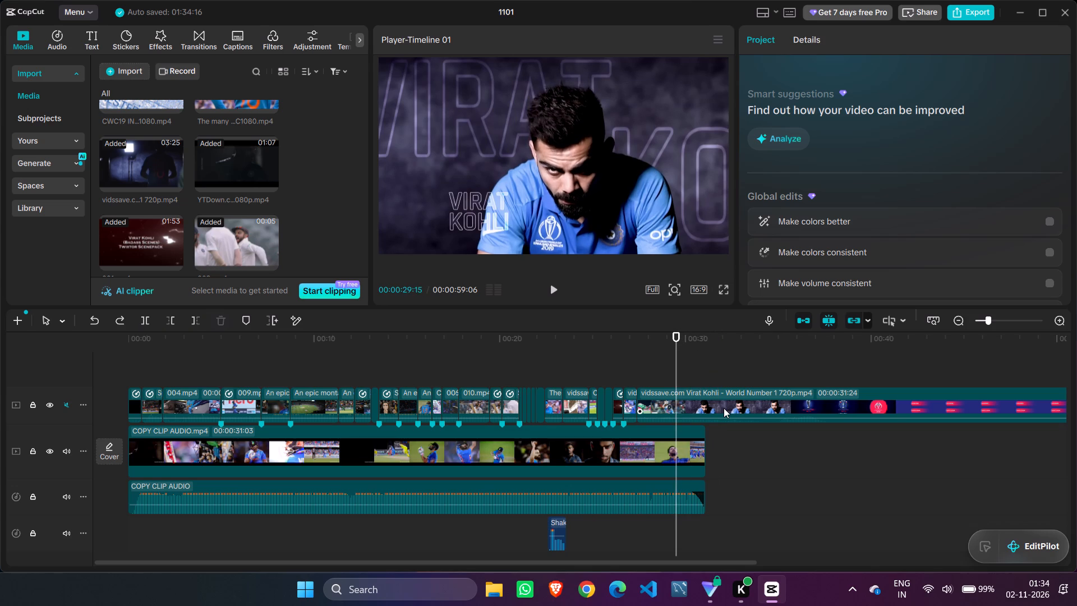
pyautogui.press('Left')
pyautogui.press('Left')
pyautogui.press('Left')
pyautogui.press('Left')
pyautogui.press('Left')
pyautogui.press('Left')
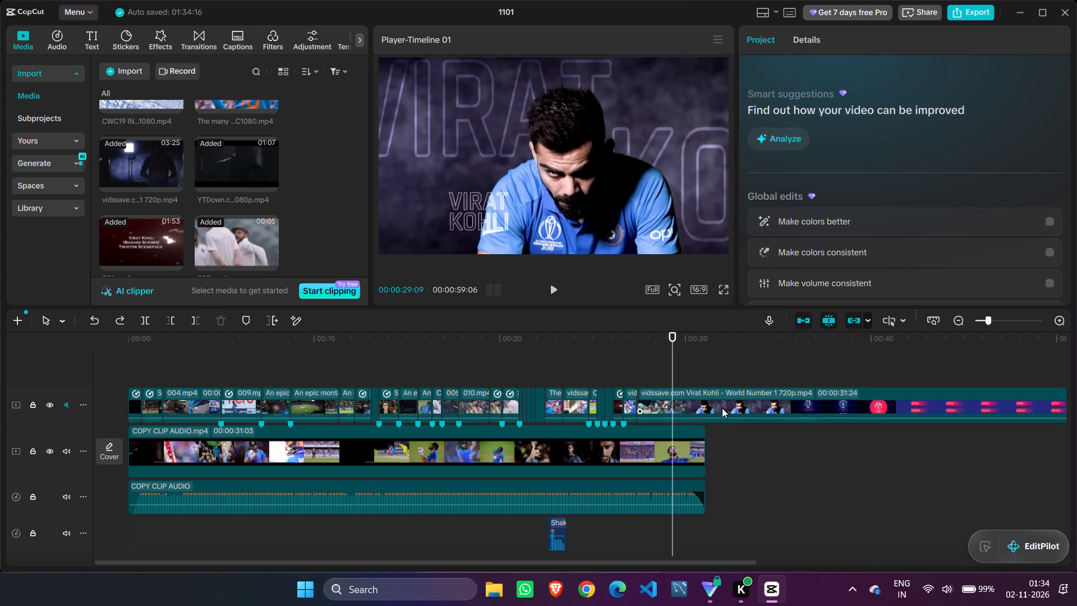
pyautogui.press('Left')
pyautogui.press('Left')
pyautogui.press('Left')
pyautogui.press('Left')
pyautogui.press('Left')
pyautogui.press('Left')
pyautogui.press('Left')
pyautogui.press('Left')
pyautogui.press('Left')
pyautogui.press('Left')
pyautogui.press('Left')
pyautogui.press('Left')
pyautogui.press('Left')
pyautogui.press('Left')
pyautogui.press('Left')
pyautogui.press('Left')
pyautogui.press('Left')
pyautogui.press('Left')
pyautogui.press('Left')
pyautogui.press('Left')
pyautogui.press('Left')
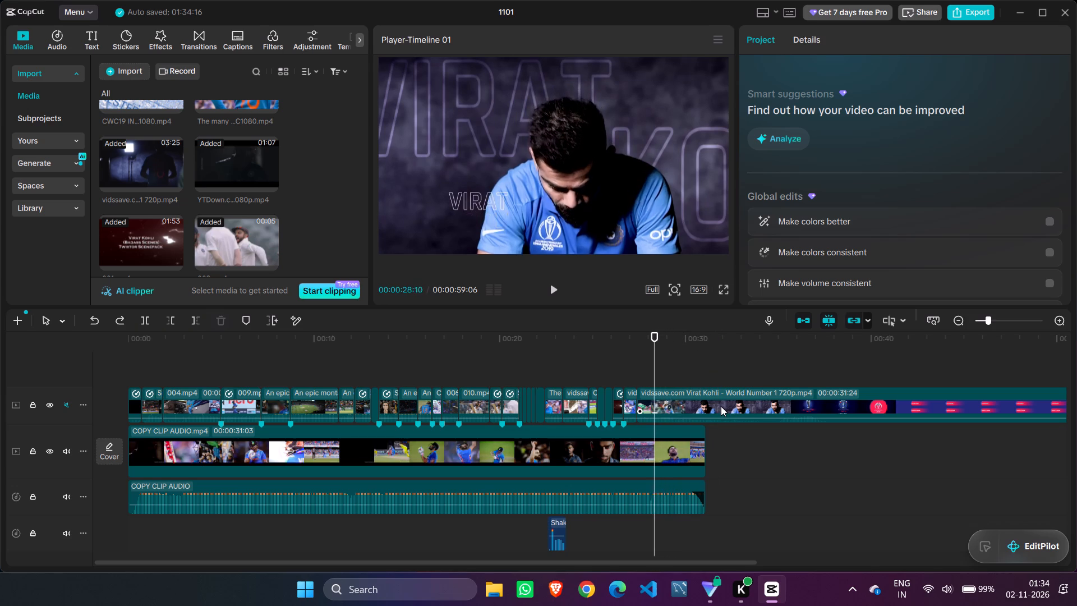
pyautogui.press('Right')
pyautogui.press('Right')
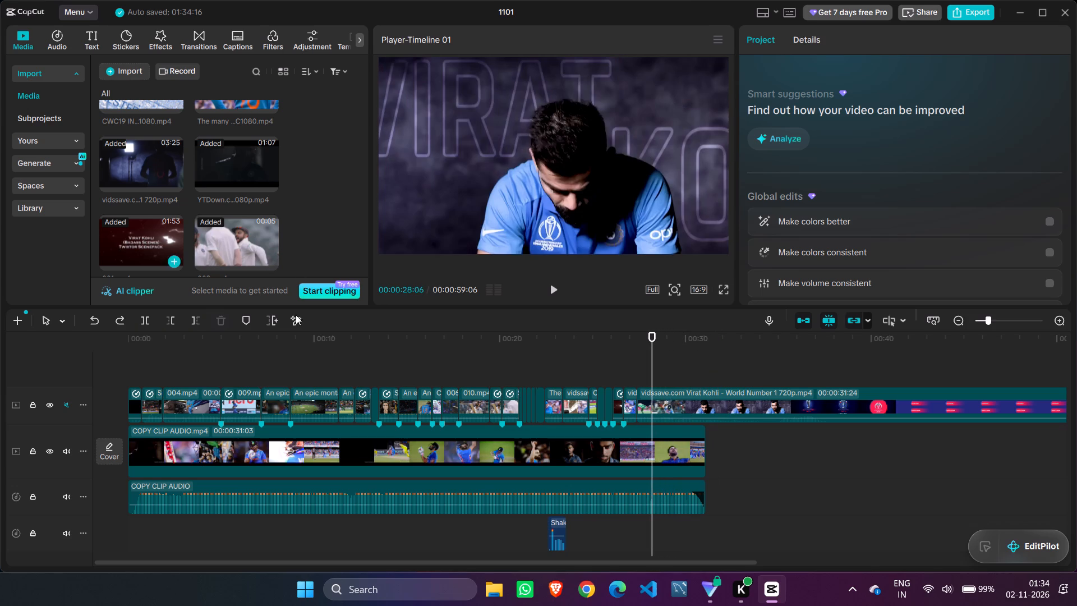
pyautogui.click(688, 400)
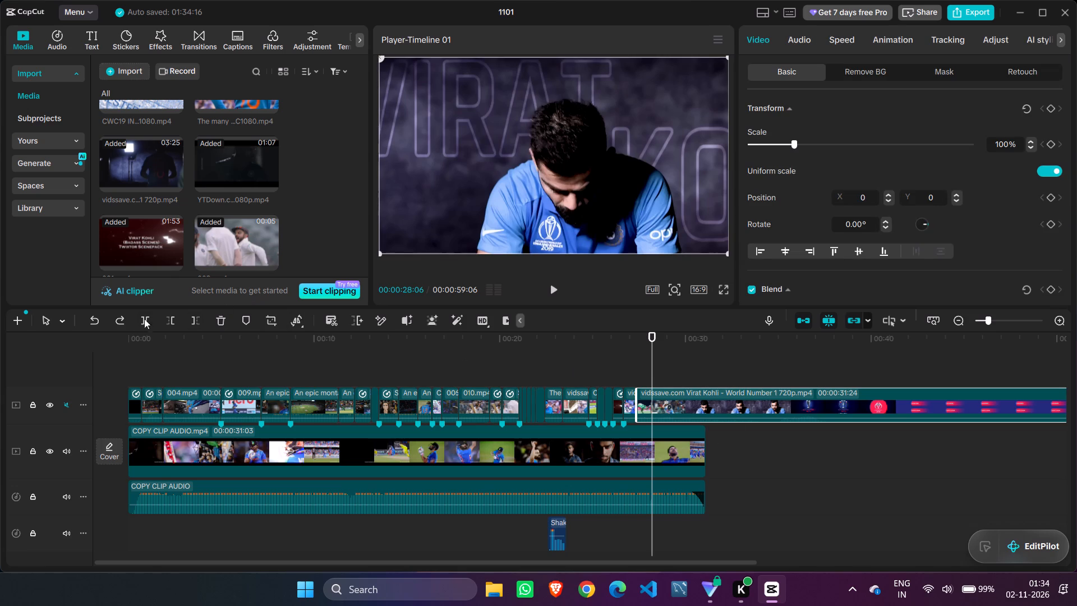
pyautogui.click(169, 317)
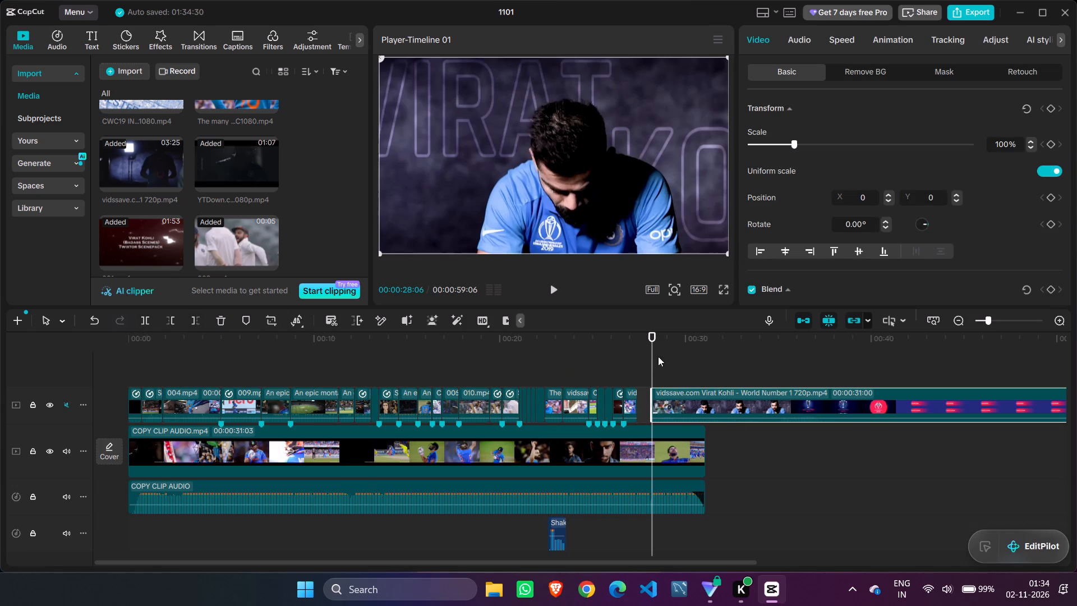
# Scan the trimmed vidssave piece's portrait footage up to the World Cup 2019 logo at about 00:00:35:08.
pyautogui.moveTo(653, 356); pyautogui.dragTo(756, 358)
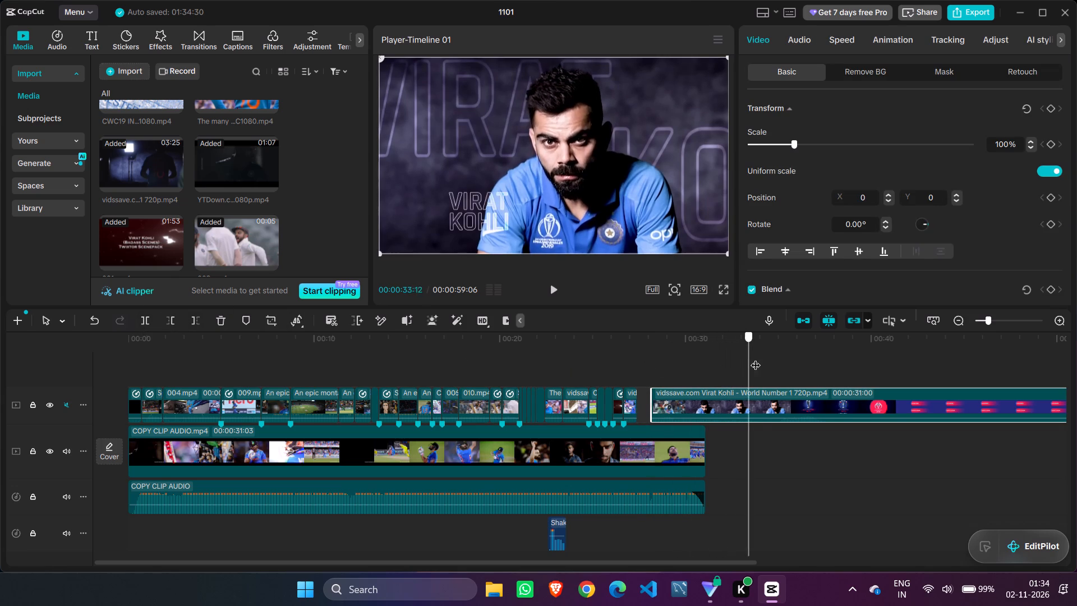
pyautogui.moveTo(756, 358); pyautogui.dragTo(772, 356)
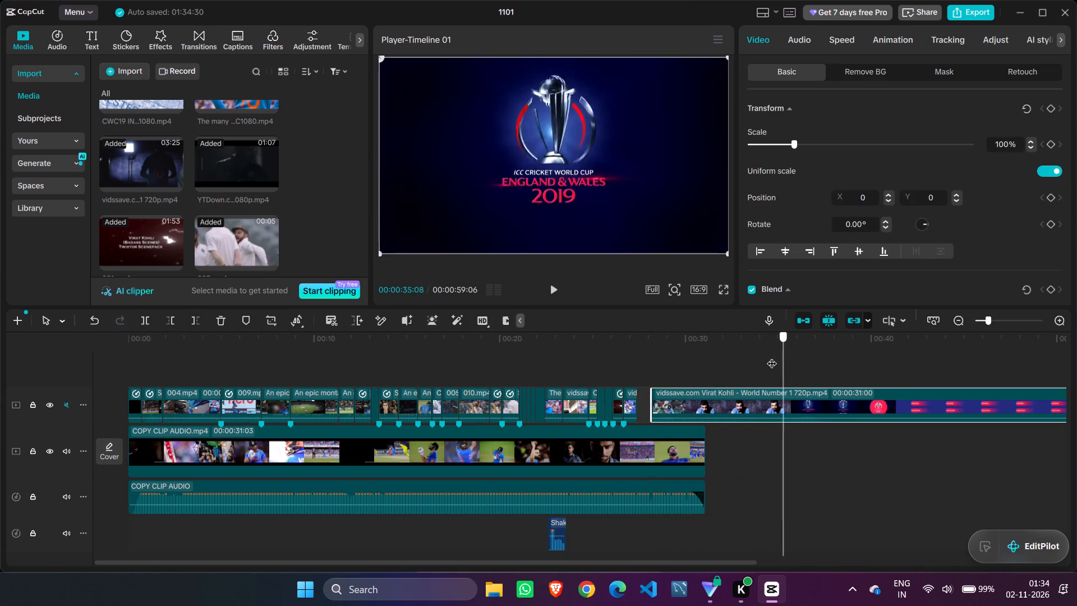
pyautogui.moveTo(772, 356); pyautogui.dragTo(748, 352)
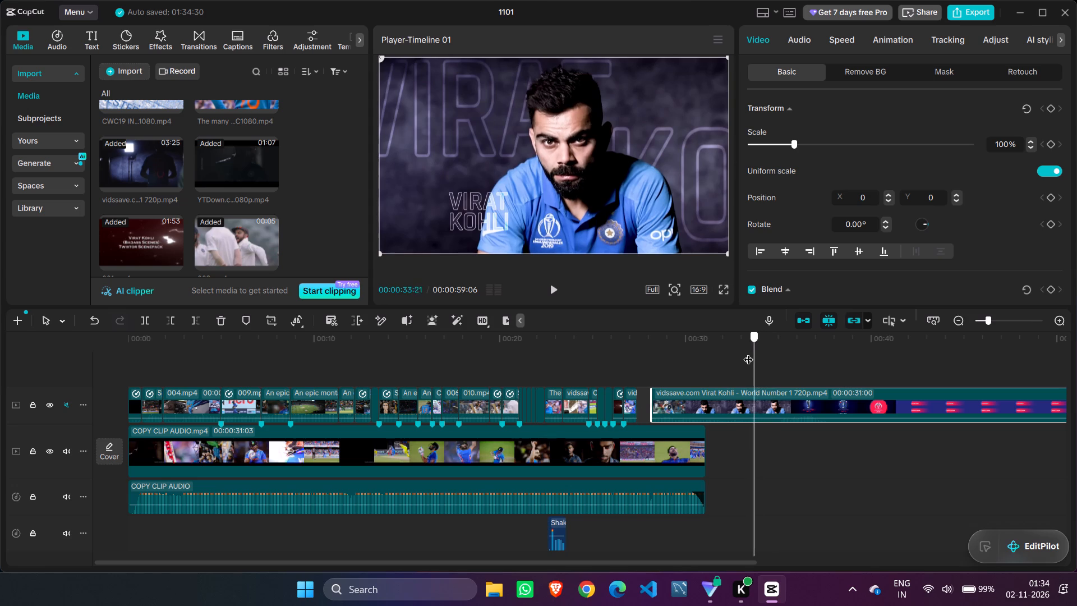
pyautogui.moveTo(748, 352); pyautogui.dragTo(691, 342)
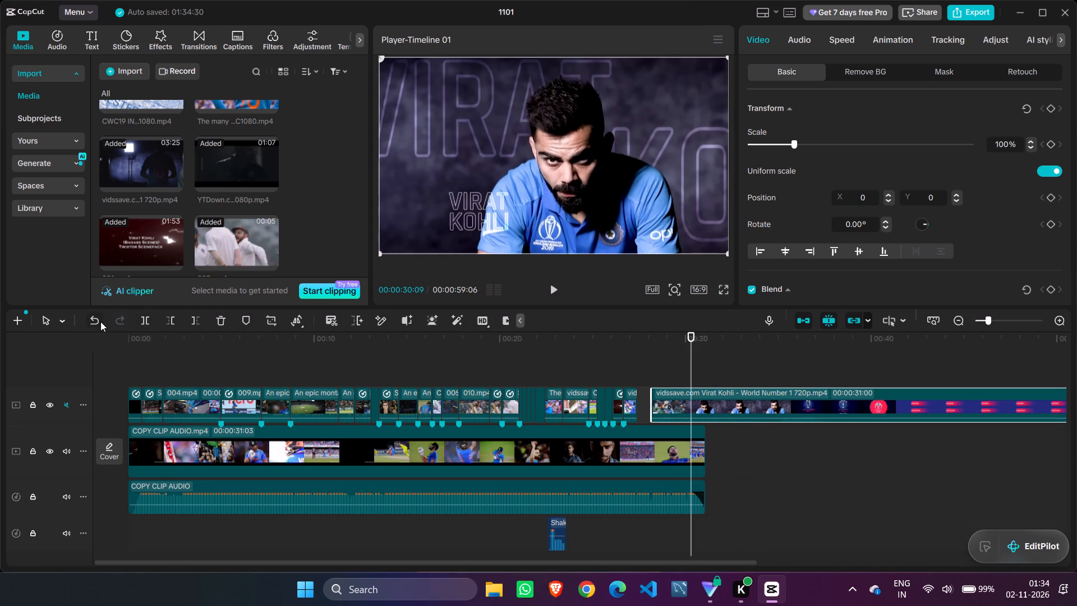
# Replay the ending from about 00:00:23:18 to 00:00:31:07 to check the portrait closing shot, returning to its start at 00:00:28:06.
pyautogui.moveTo(693, 356); pyautogui.dragTo(609, 353)
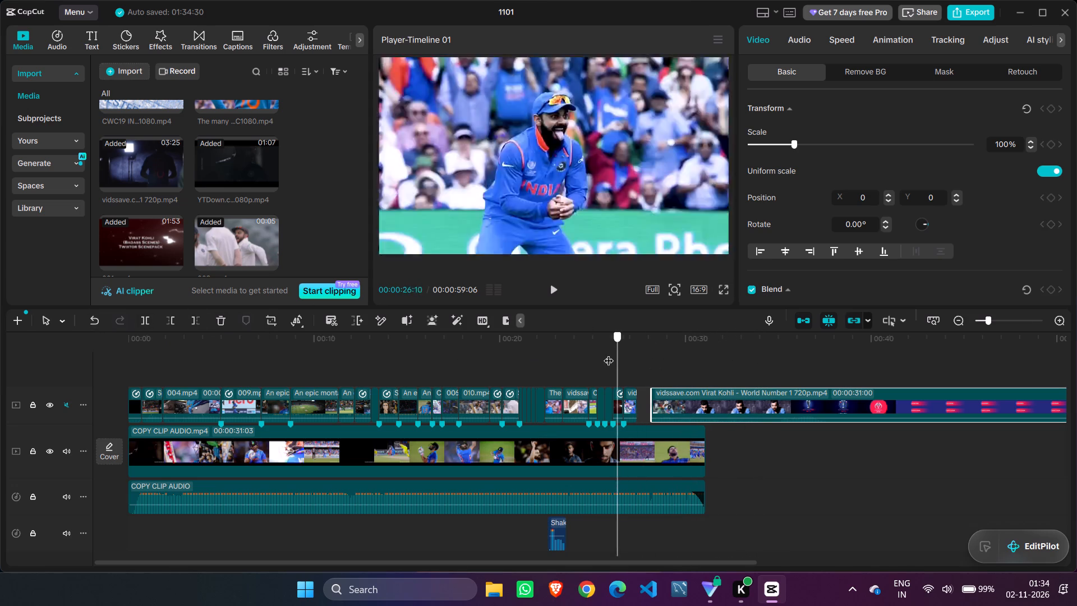
pyautogui.moveTo(609, 353); pyautogui.dragTo(570, 350)
pyautogui.click(555, 294)
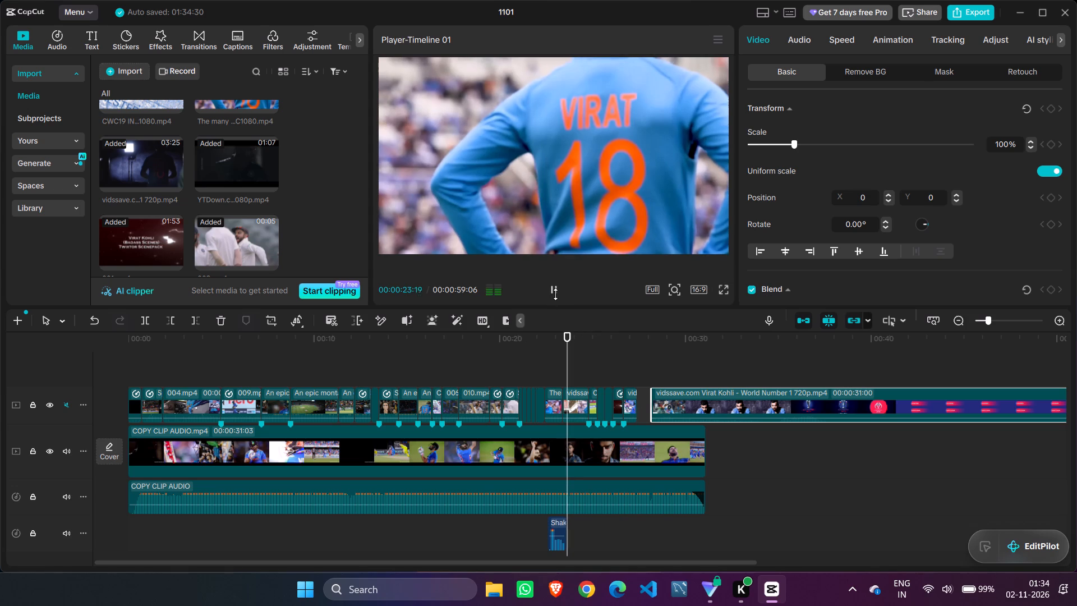
pyautogui.click(609, 364)
pyautogui.moveTo(609, 364); pyautogui.dragTo(565, 365)
pyautogui.click(551, 290)
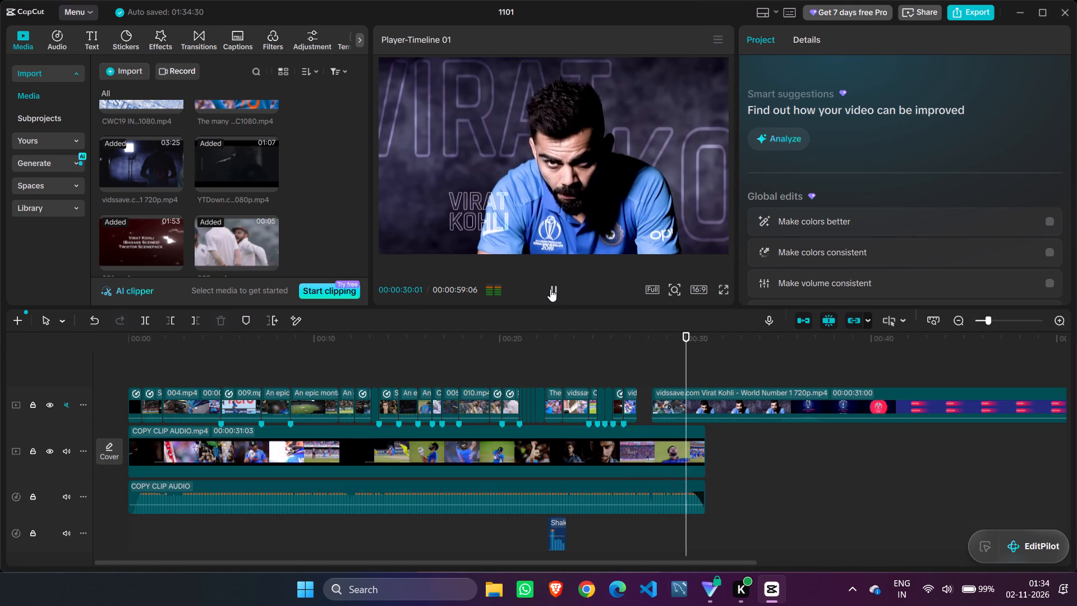
pyautogui.click(550, 289)
pyautogui.click(550, 289)
pyautogui.click(550, 289)
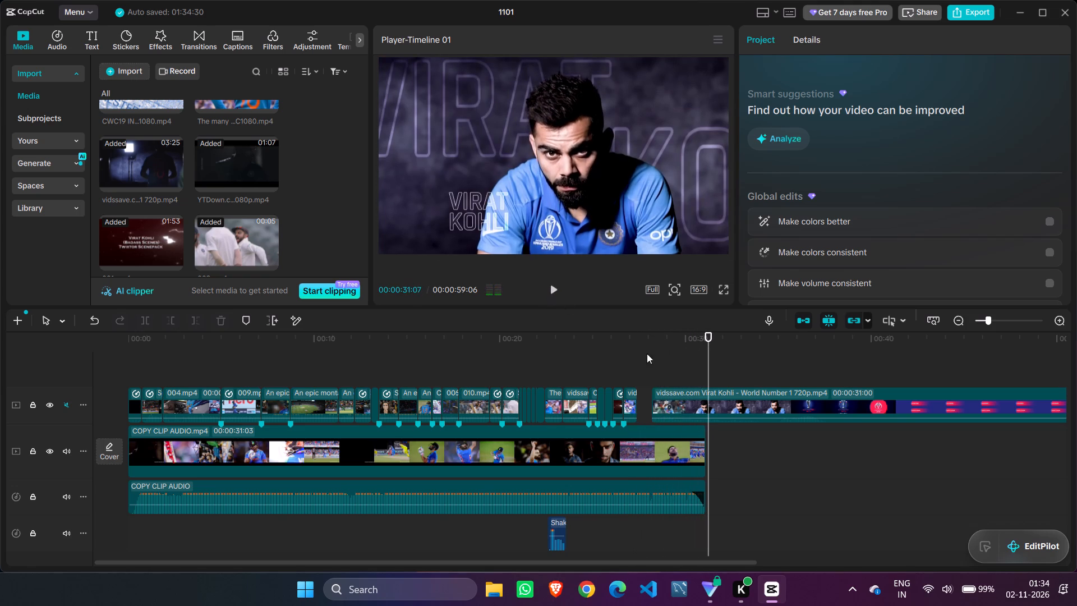
pyautogui.moveTo(707, 379); pyautogui.dragTo(650, 377)
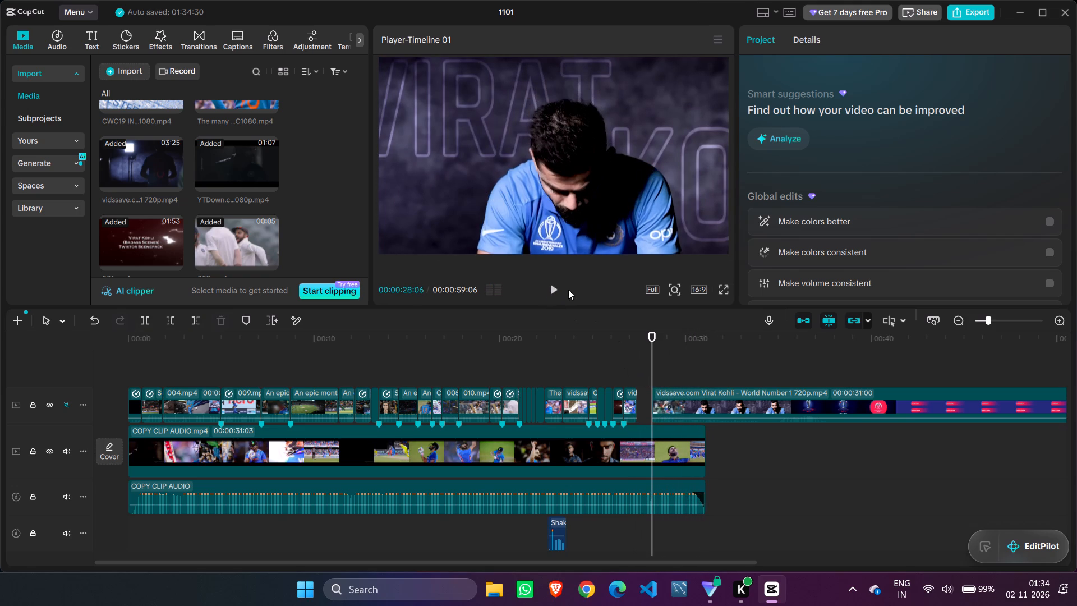
# Play the portrait closing shot in short bursts from 00:00:28:06 to about 00:00:31:04 to check its timing against the audio's end.
pyautogui.click(744, 408)
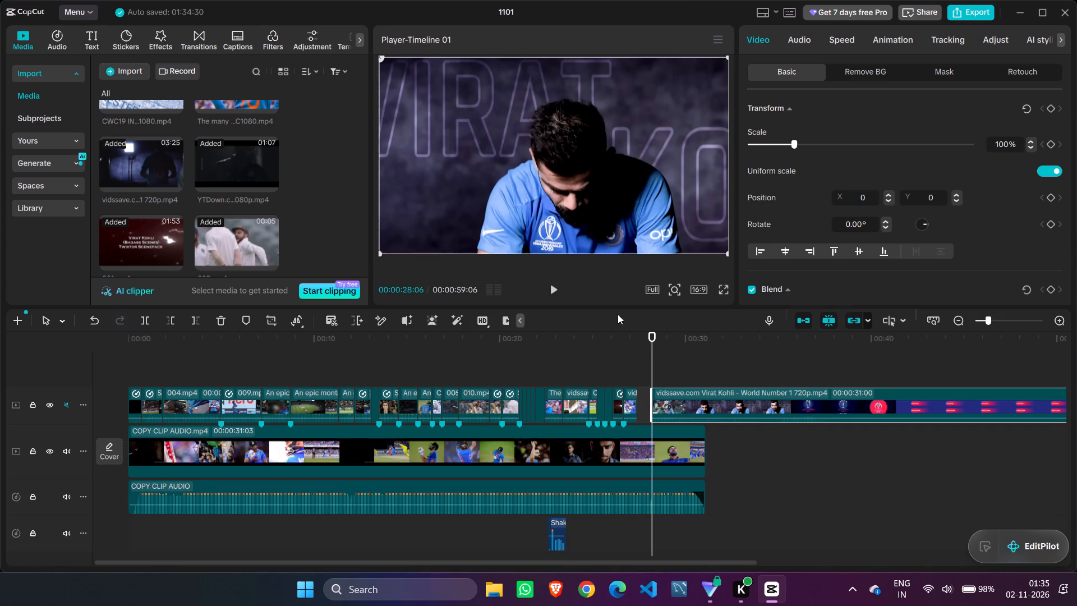
pyautogui.click(553, 288)
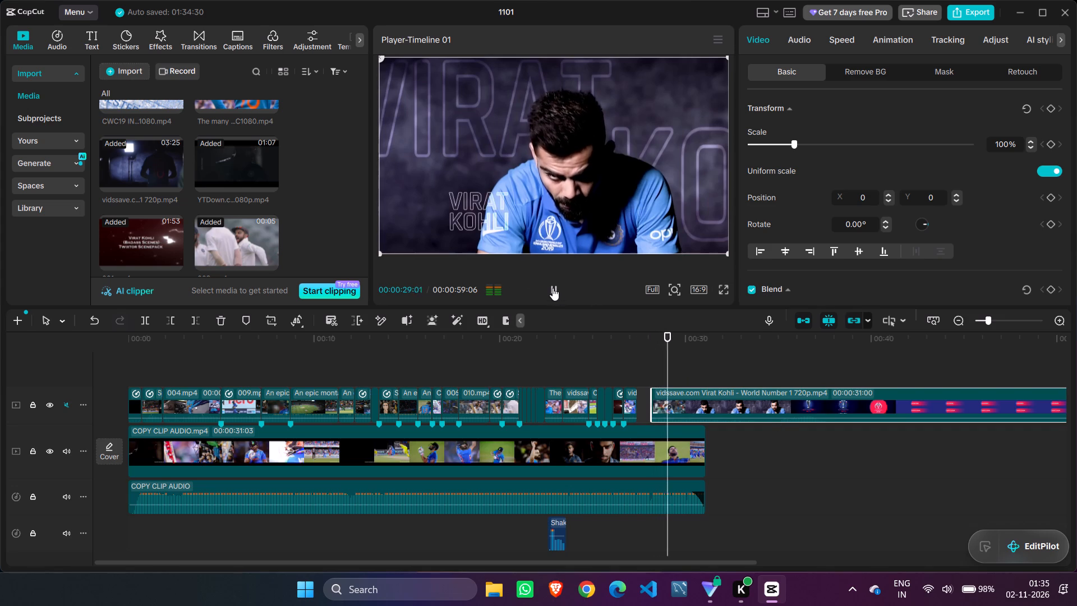
pyautogui.click(553, 288)
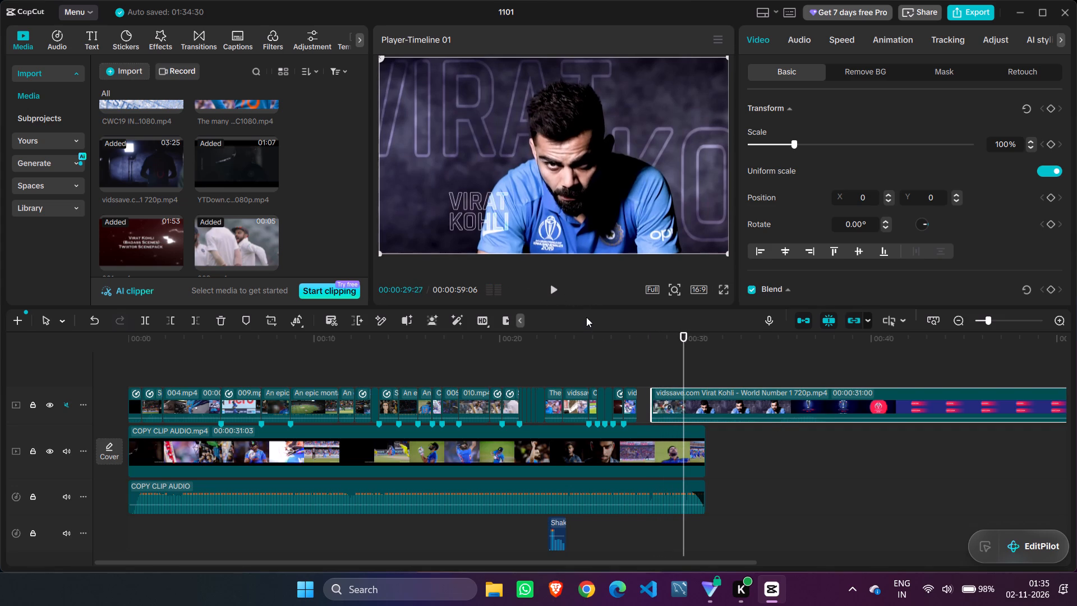
pyautogui.press('space')
pyautogui.press('space')
pyautogui.press('space')
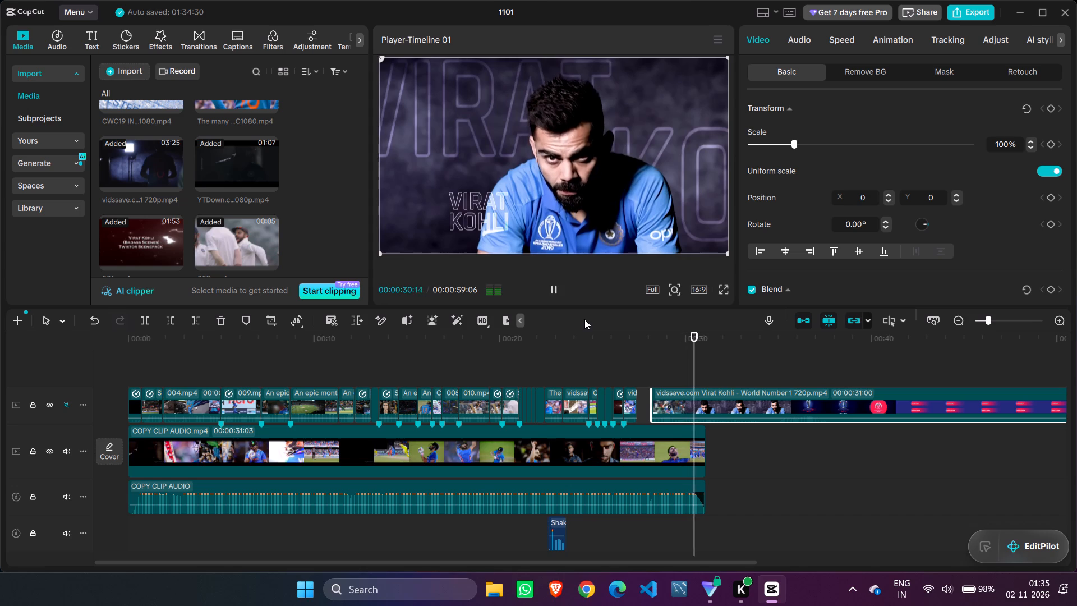
pyautogui.press('space')
pyautogui.press('space')
pyautogui.press('space')
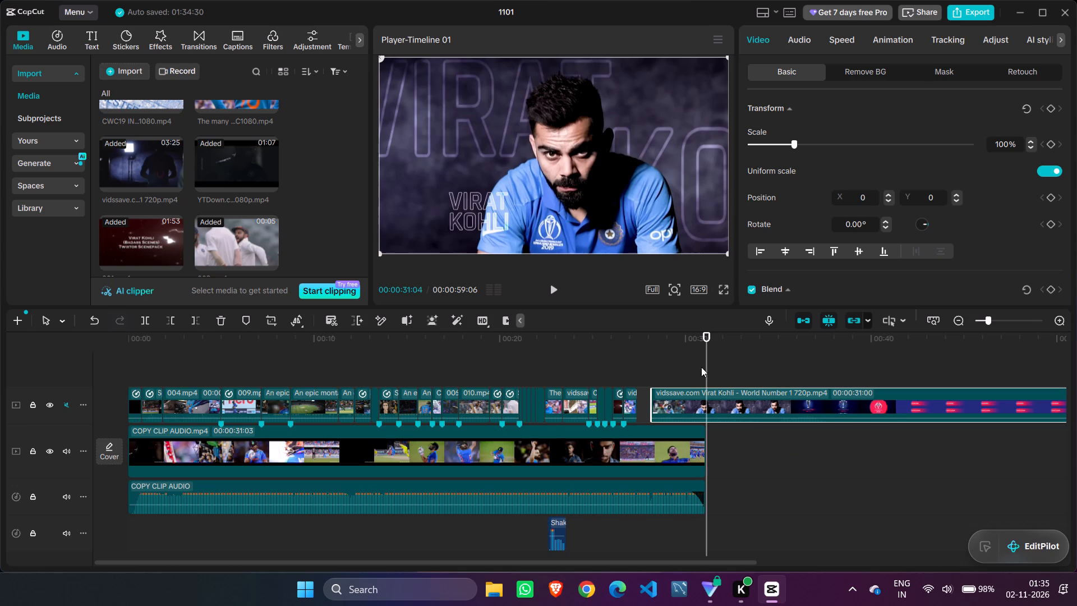
# Replay the montage from about 00:00:09:12 through to the portrait closing shot to review the overall flow.
pyautogui.moveTo(708, 362); pyautogui.dragTo(303, 377)
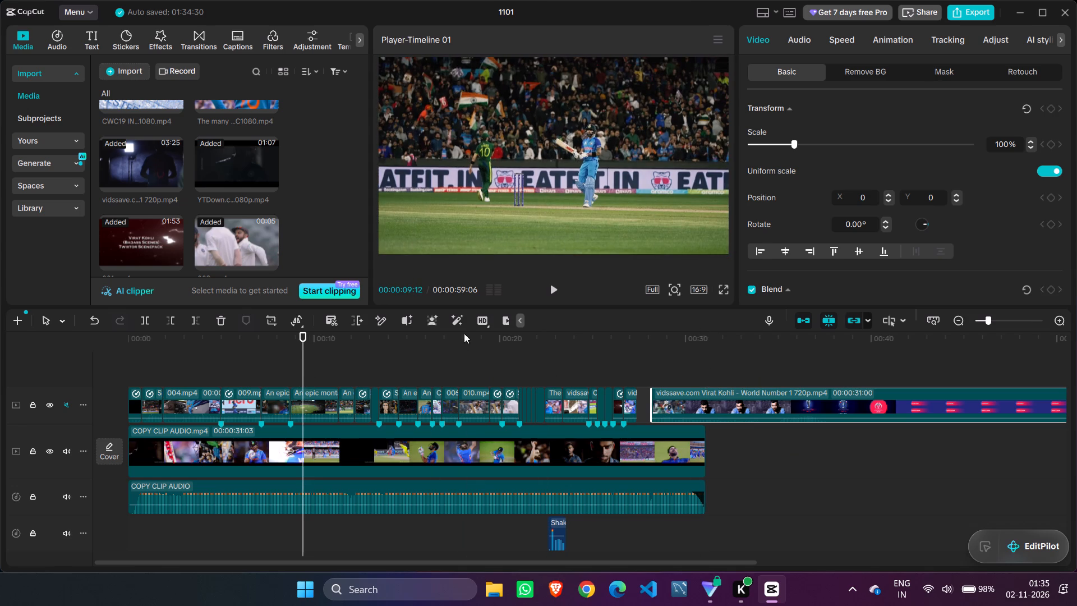
pyautogui.click(553, 287)
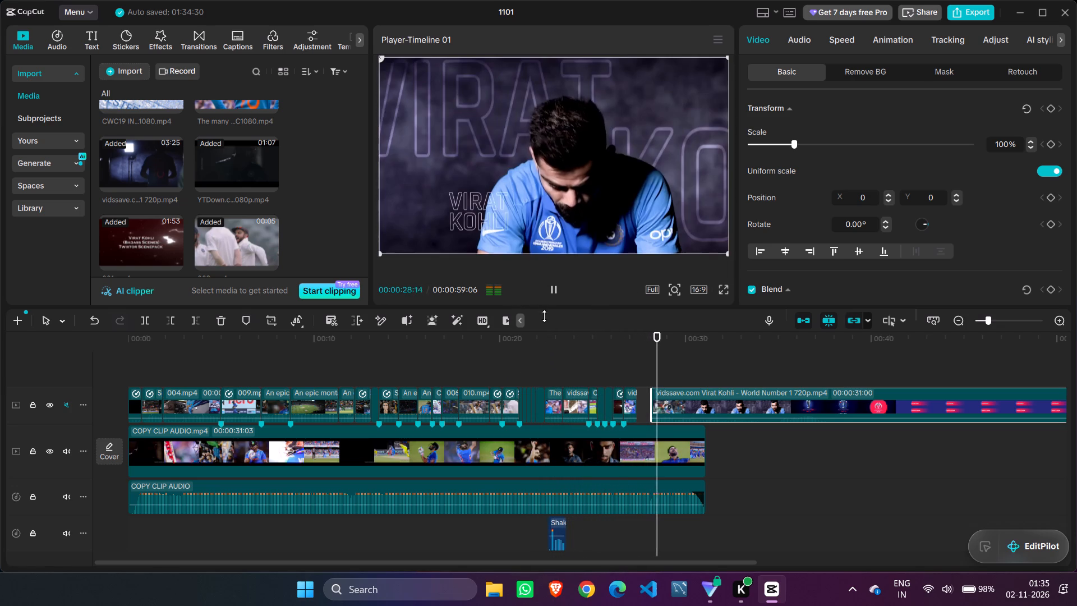
pyautogui.click(556, 292)
# Replay the ending from the celebration shots through the portrait to about 00:00:31:26 to find where the portrait should end.
pyautogui.moveTo(669, 347); pyautogui.dragTo(632, 341)
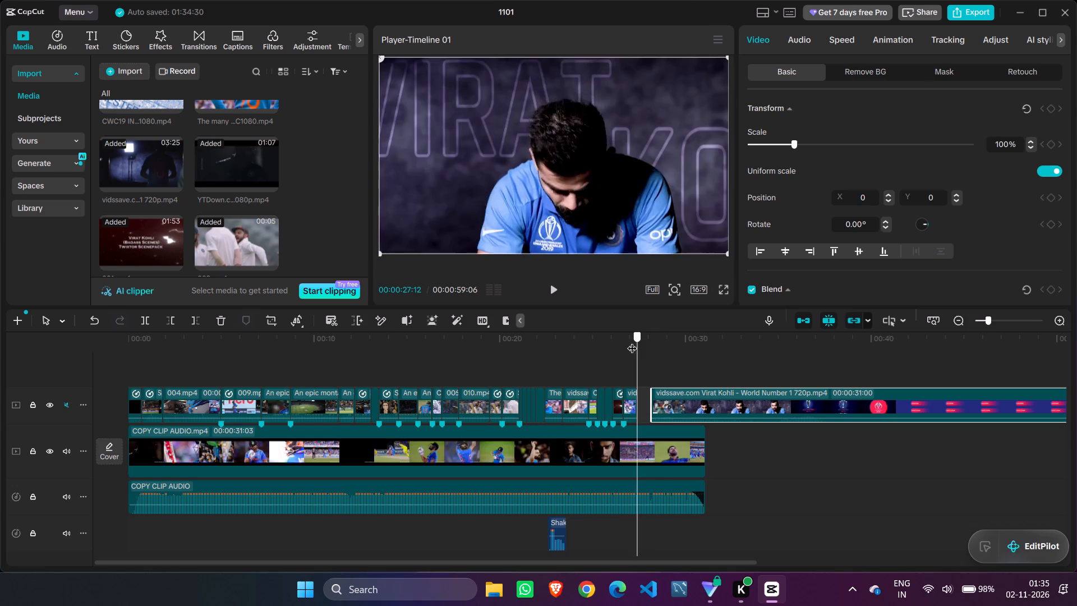
pyautogui.moveTo(632, 341); pyautogui.dragTo(592, 339)
pyautogui.click(556, 293)
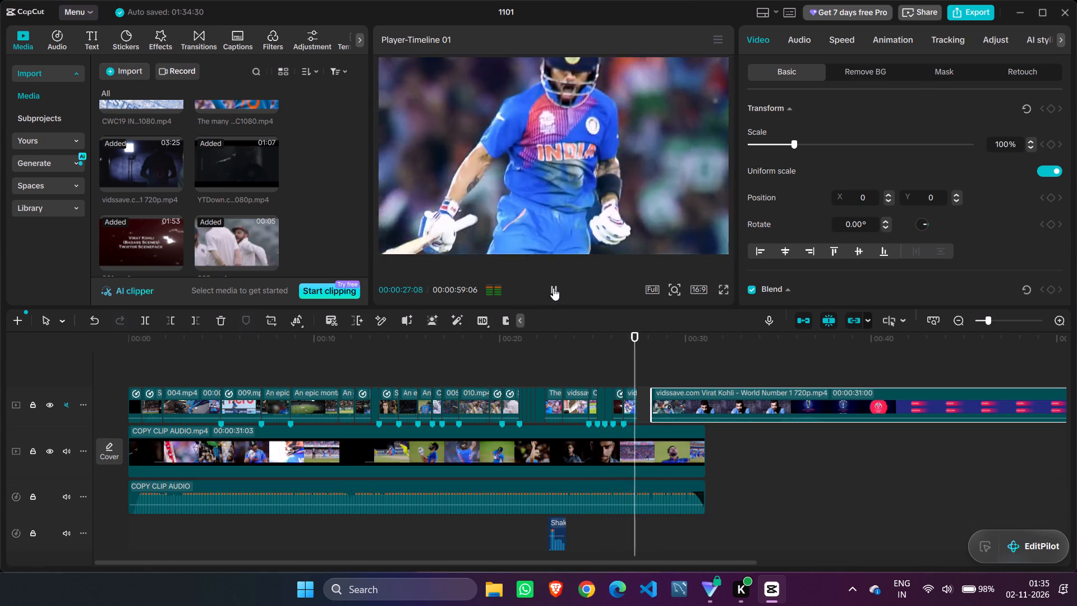
pyautogui.click(553, 288)
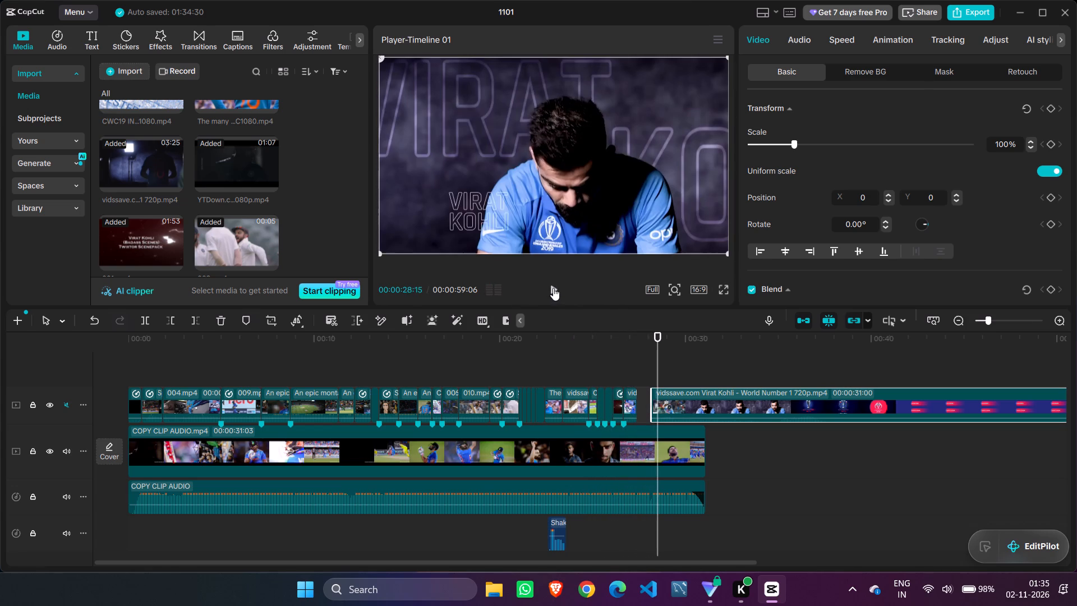
pyautogui.click(553, 288)
pyautogui.click(553, 288)
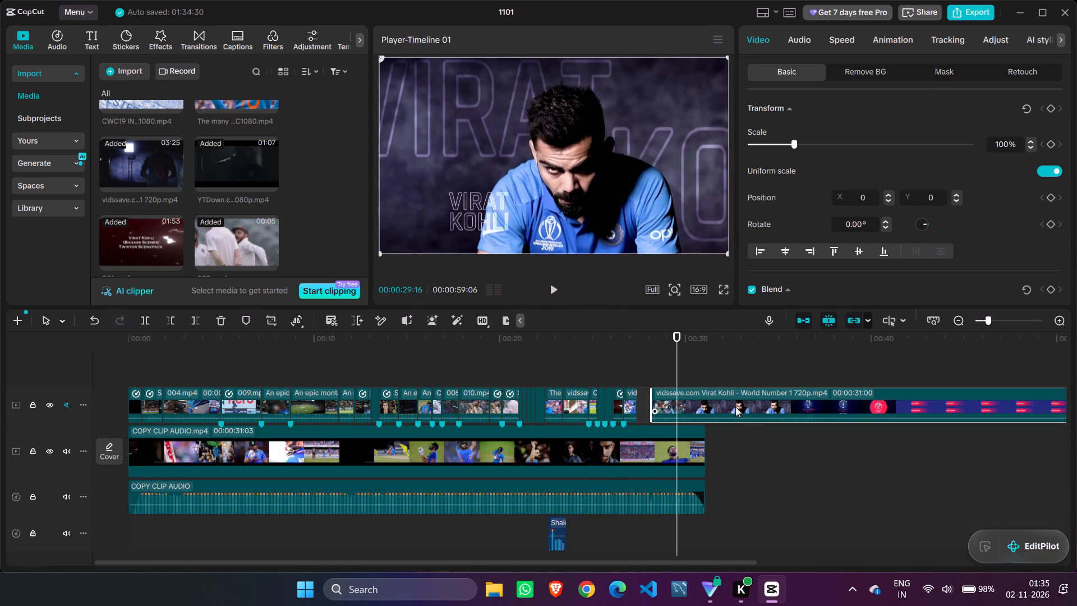
pyautogui.click(554, 285)
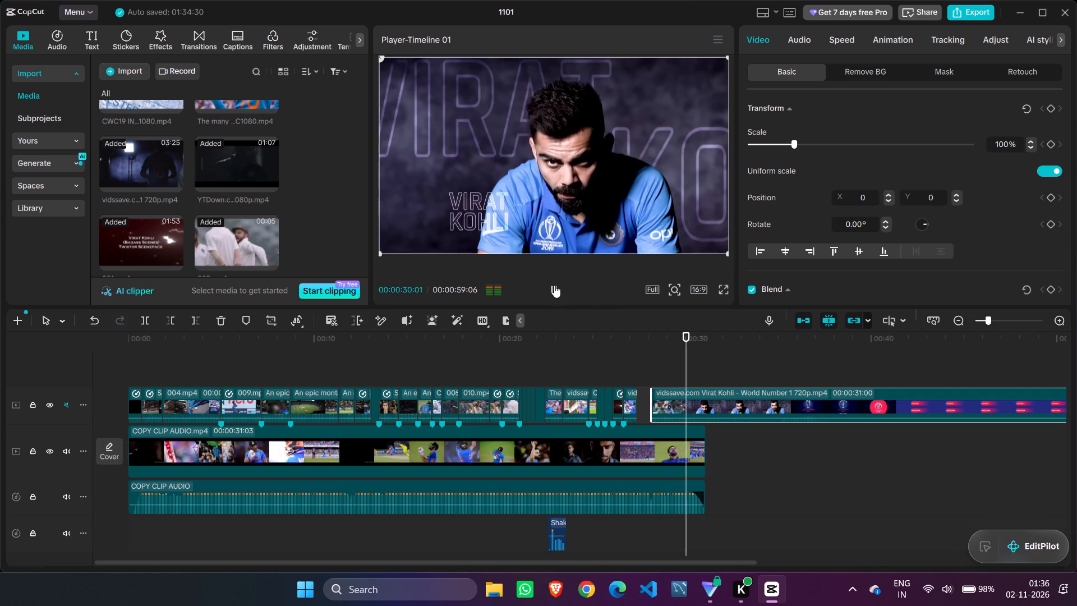
pyautogui.click(554, 285)
pyautogui.moveTo(706, 368); pyautogui.dragTo(671, 362)
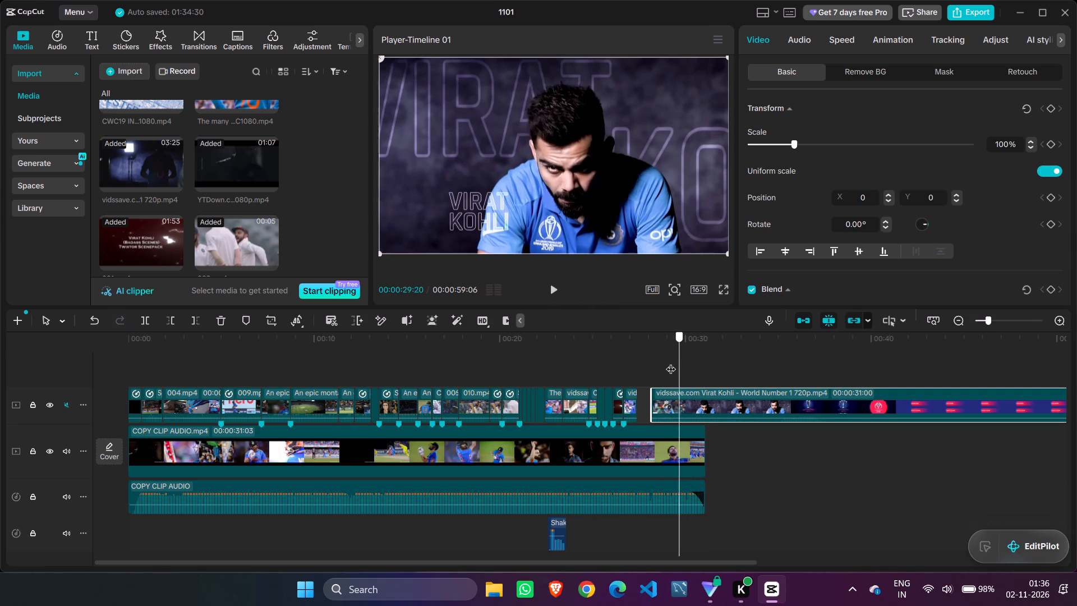
pyautogui.moveTo(671, 362); pyautogui.dragTo(665, 360)
pyautogui.click(550, 291)
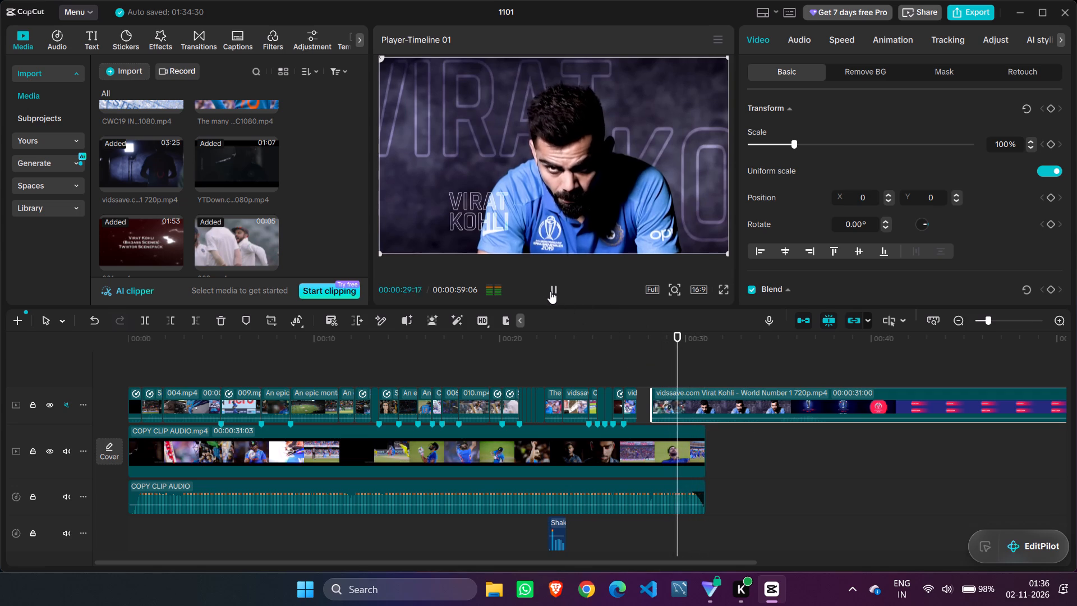
pyautogui.click(550, 291)
pyautogui.click(553, 291)
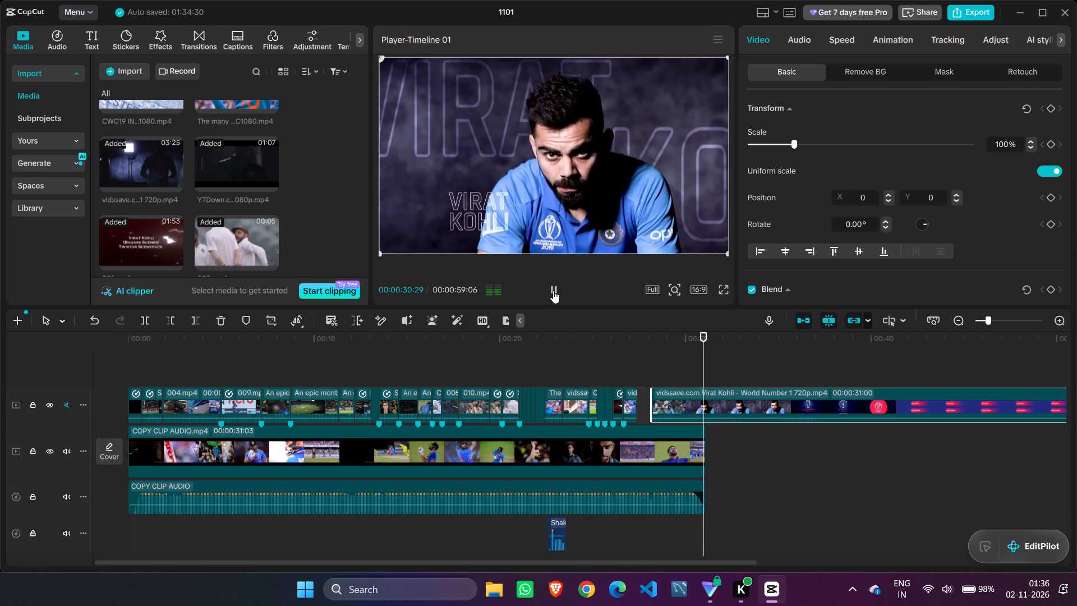
pyautogui.click(553, 291)
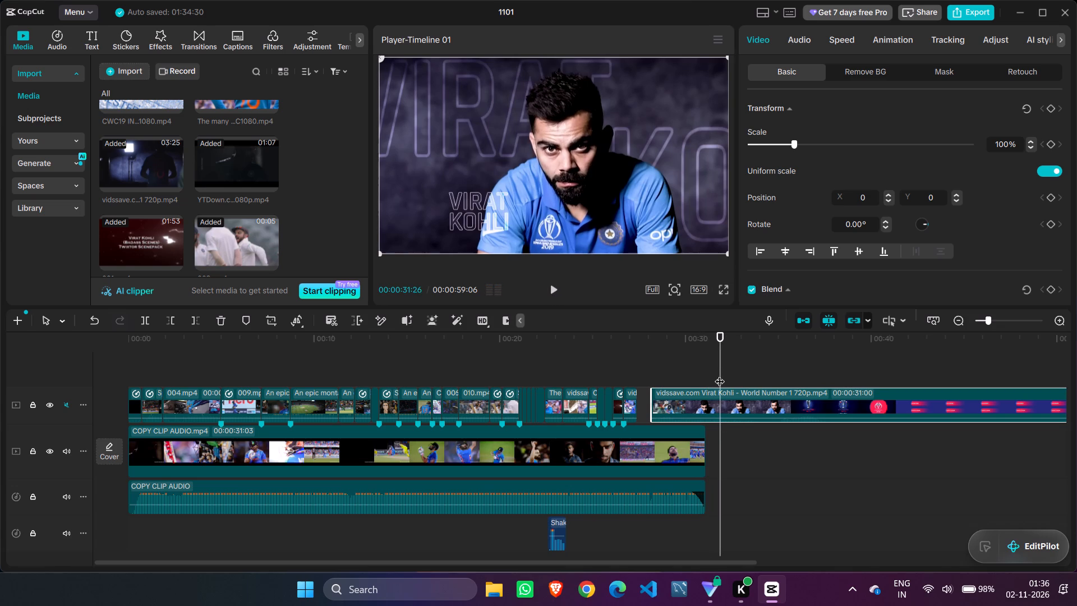
# Trim the vidssave portrait piece's end to 00:00:31:26, and shorten it further to finish at about 00:00:31:03, with the audio.
pyautogui.click(191, 321)
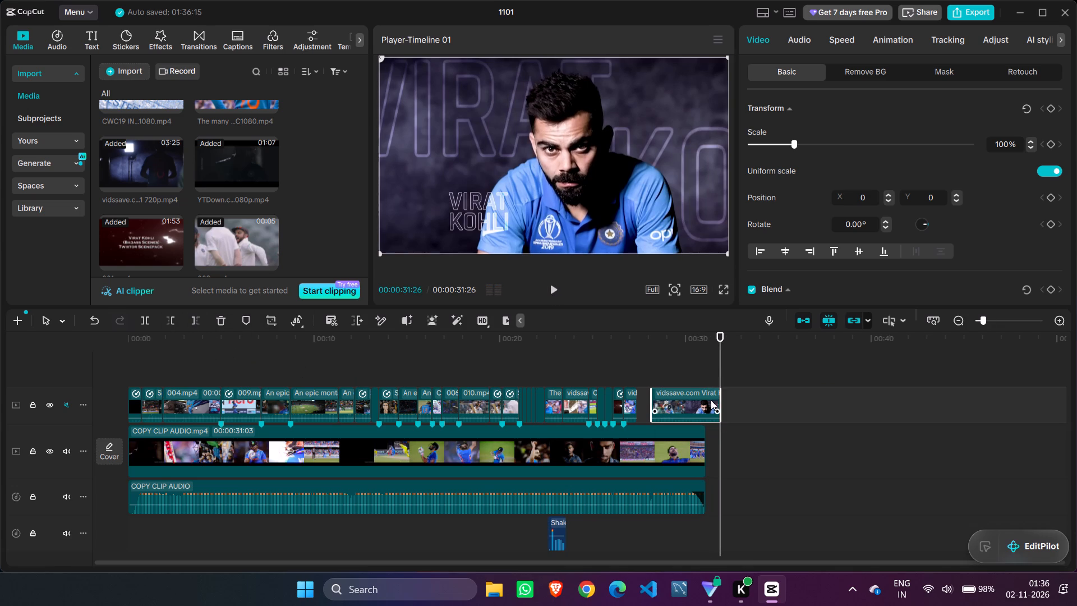
pyautogui.moveTo(719, 400); pyautogui.dragTo(705, 400)
# Replay the start of the shortened portrait piece between about 00:00:28:06 and 00:00:29:24 to check it.
pyautogui.moveTo(705, 371); pyautogui.dragTo(653, 365)
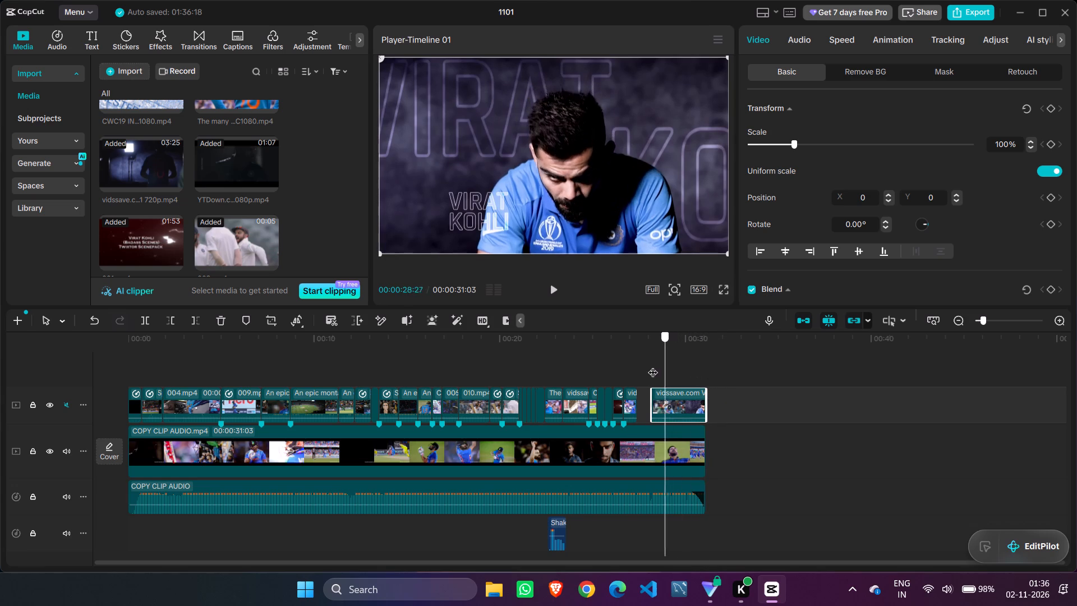
pyautogui.moveTo(653, 365); pyautogui.dragTo(650, 365)
pyautogui.press('space')
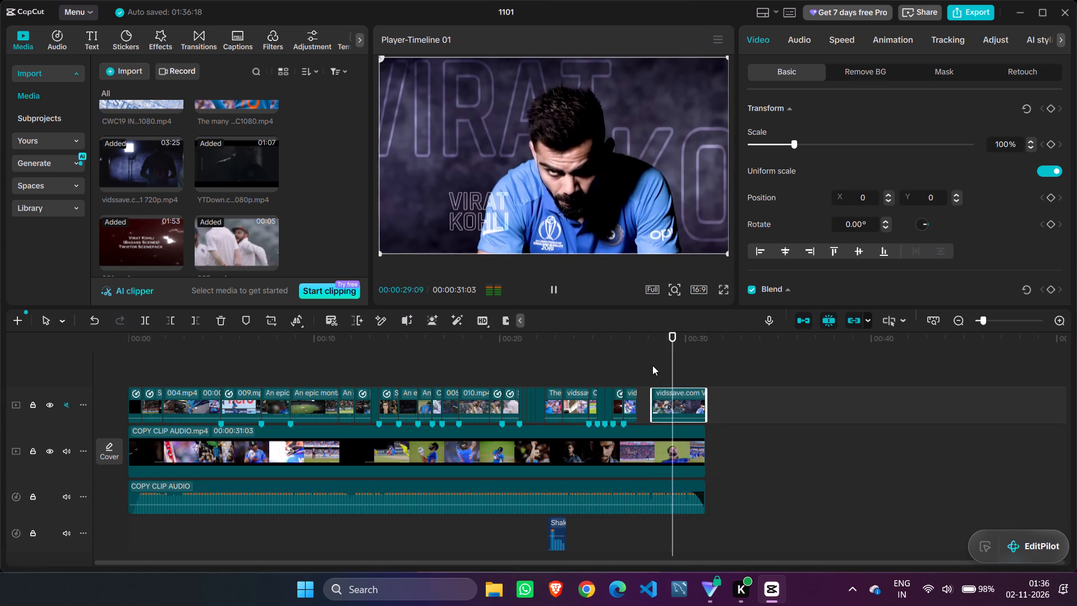
pyautogui.press('space')
pyautogui.moveTo(683, 369); pyautogui.dragTo(662, 369)
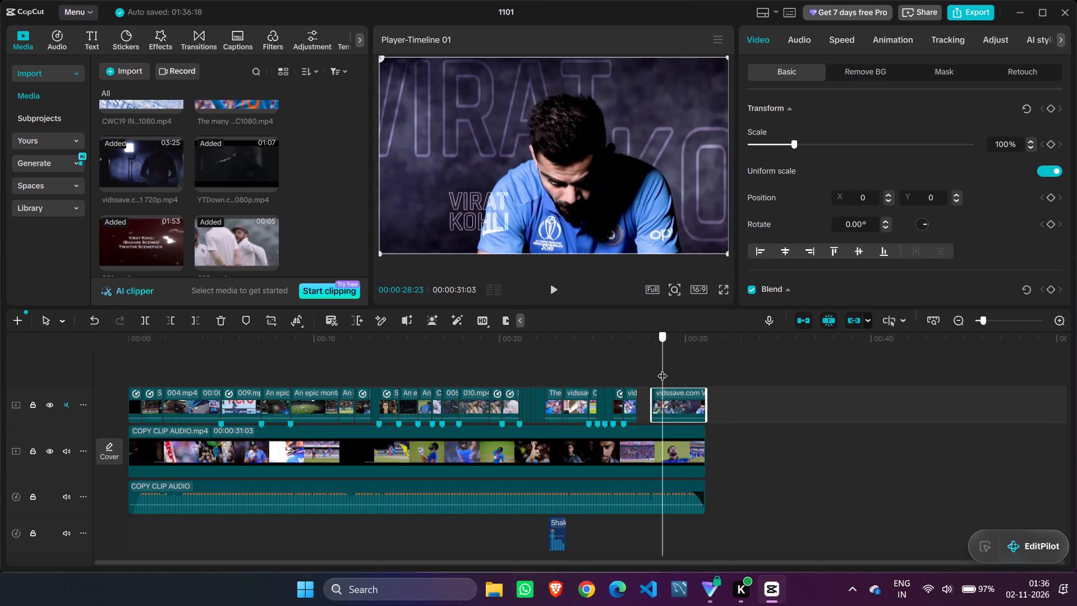
pyautogui.moveTo(662, 369); pyautogui.dragTo(666, 369)
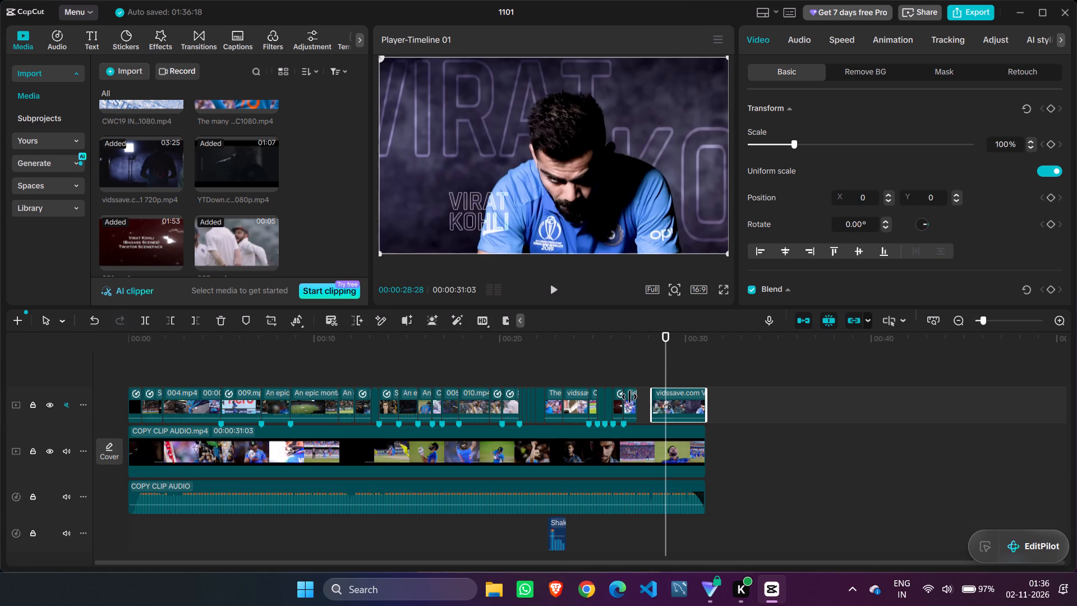
# Move the vidssave portrait piece later on its track, past the audio's end, so it finishes at about 00:00:35:14.
pyautogui.moveTo(675, 406); pyautogui.dragTo(752, 411)
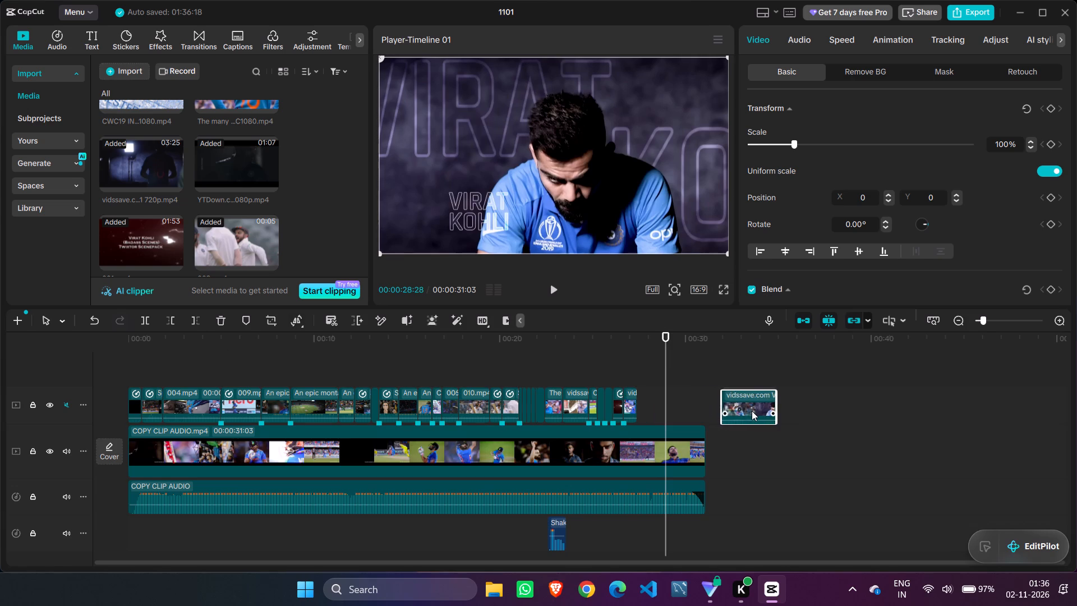
pyautogui.moveTo(752, 411); pyautogui.dragTo(757, 411)
# Replay the ending around 00:00:27:12 to 00:00:28:16 to study the COPY CLIP AUDIO reference shots following the last celebration piece.
pyautogui.moveTo(664, 376); pyautogui.dragTo(572, 361)
pyautogui.press('space')
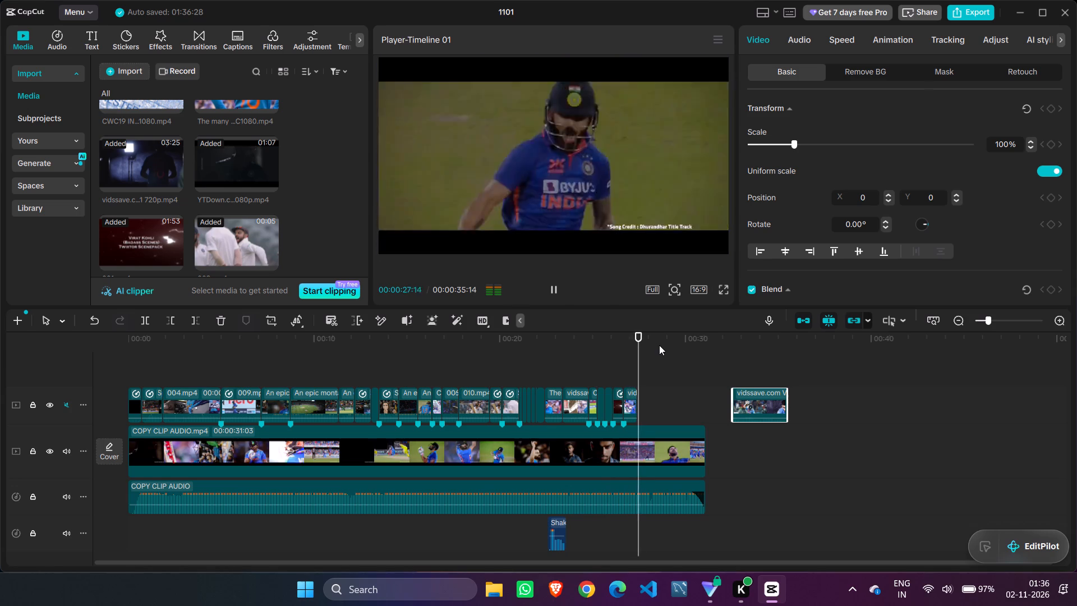
pyautogui.press('space')
pyautogui.moveTo(655, 352); pyautogui.dragTo(622, 347)
pyautogui.press('space')
pyautogui.press('space')
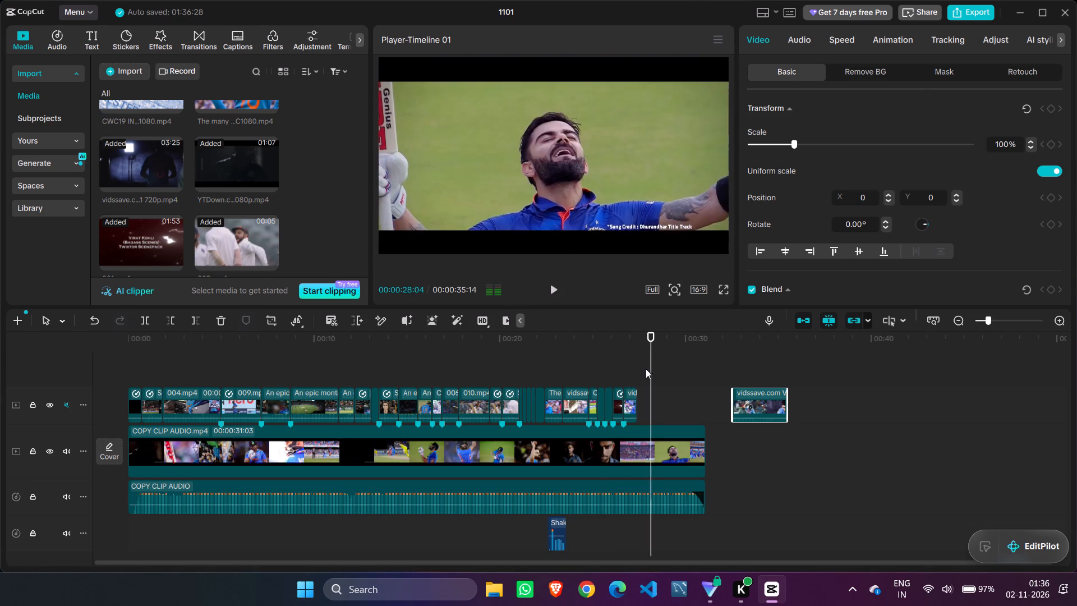
pyautogui.moveTo(651, 365); pyautogui.dragTo(633, 364)
pyautogui.press('space')
pyautogui.press('space')
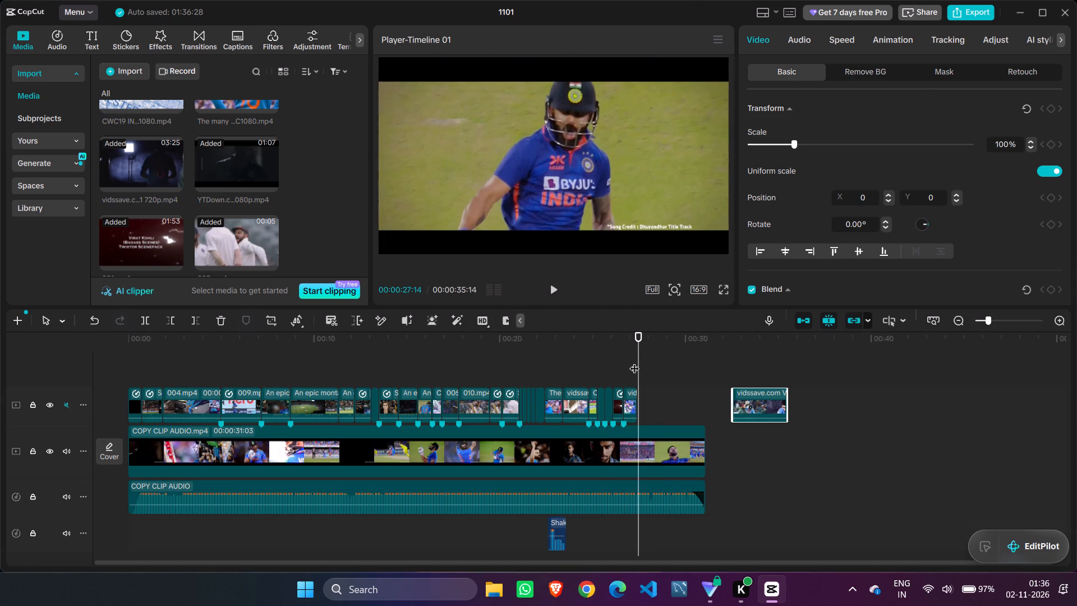
pyautogui.moveTo(638, 362); pyautogui.dragTo(632, 362)
pyautogui.press('space')
pyautogui.press('space')
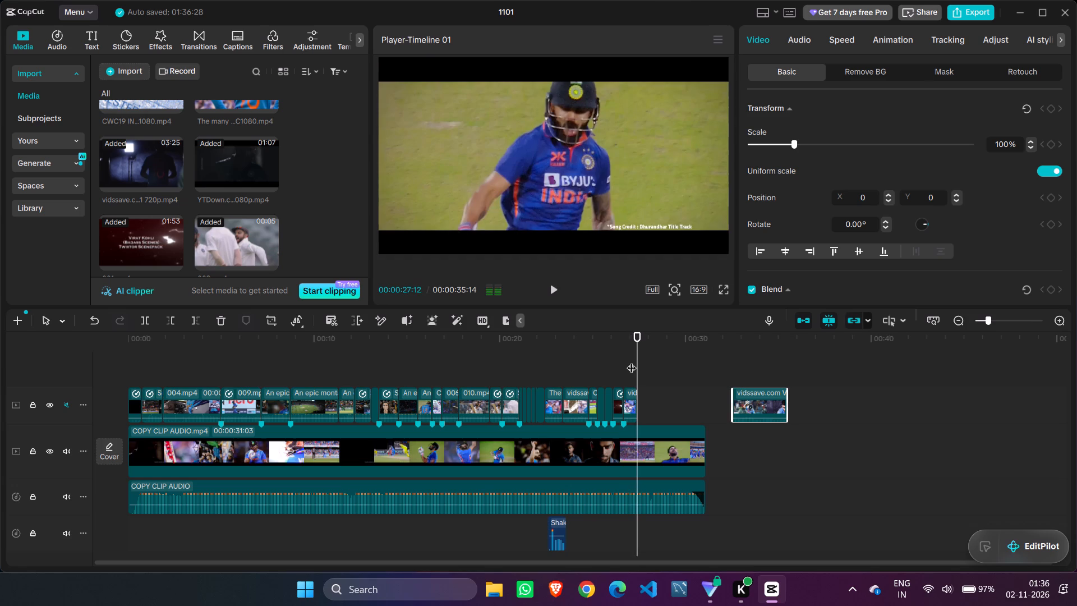
pyautogui.moveTo(640, 359); pyautogui.dragTo(622, 355)
pyautogui.press('space')
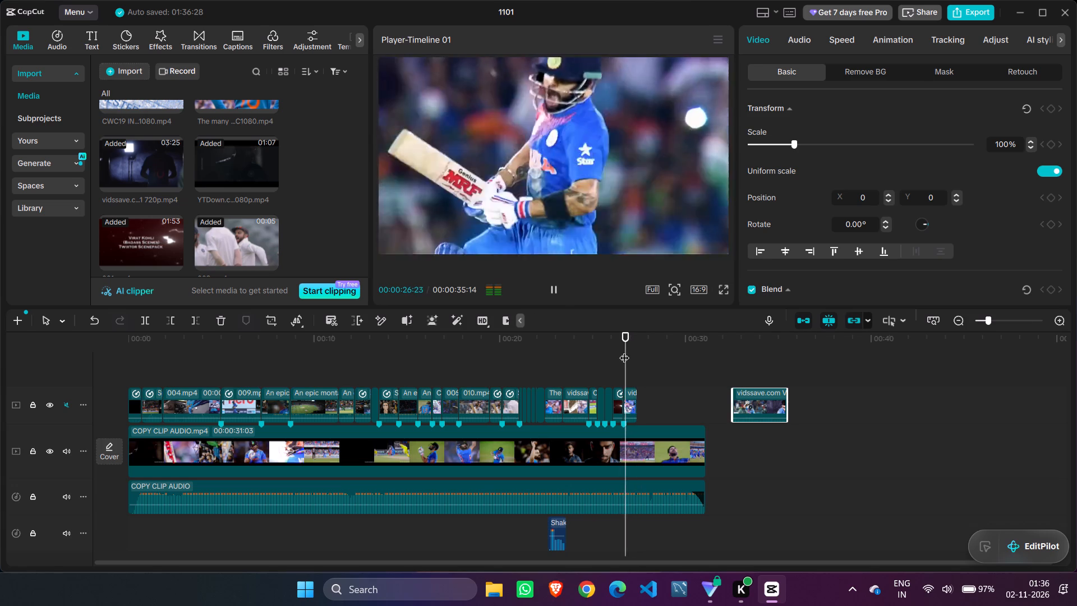
pyautogui.moveTo(658, 367); pyautogui.dragTo(653, 370)
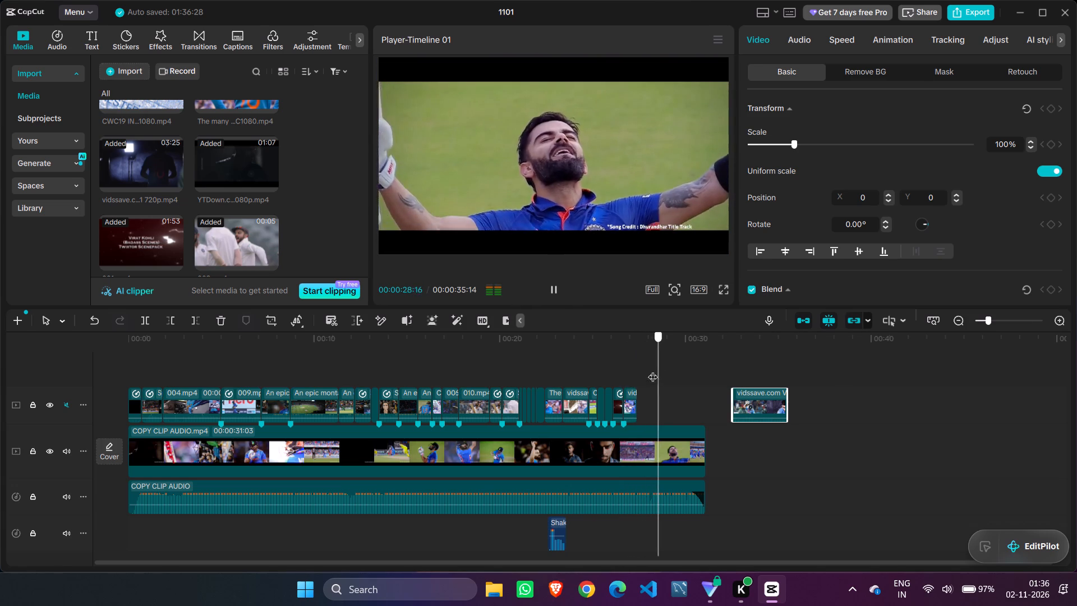
pyautogui.moveTo(653, 370); pyautogui.dragTo(612, 375)
# Browse the imported media for another ending shot and preview the CWC19 IND v PAK clip.
pyautogui.scroll(4, 182, 188)
pyautogui.scroll(-1, 182, 188)
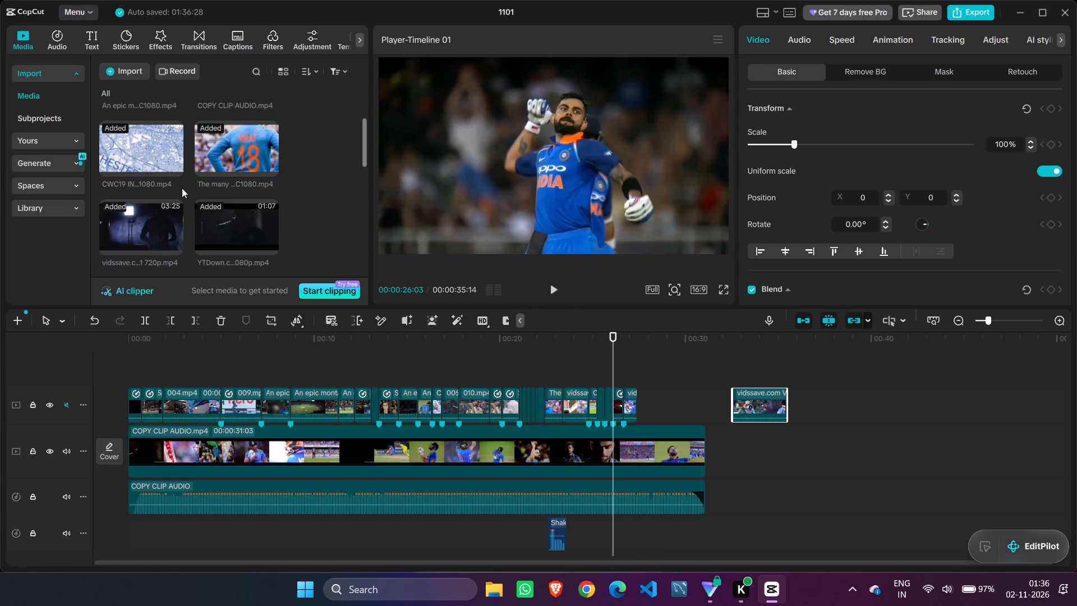
pyautogui.scroll(-1, 182, 188)
pyautogui.scroll(3, 182, 188)
pyautogui.click(127, 202)
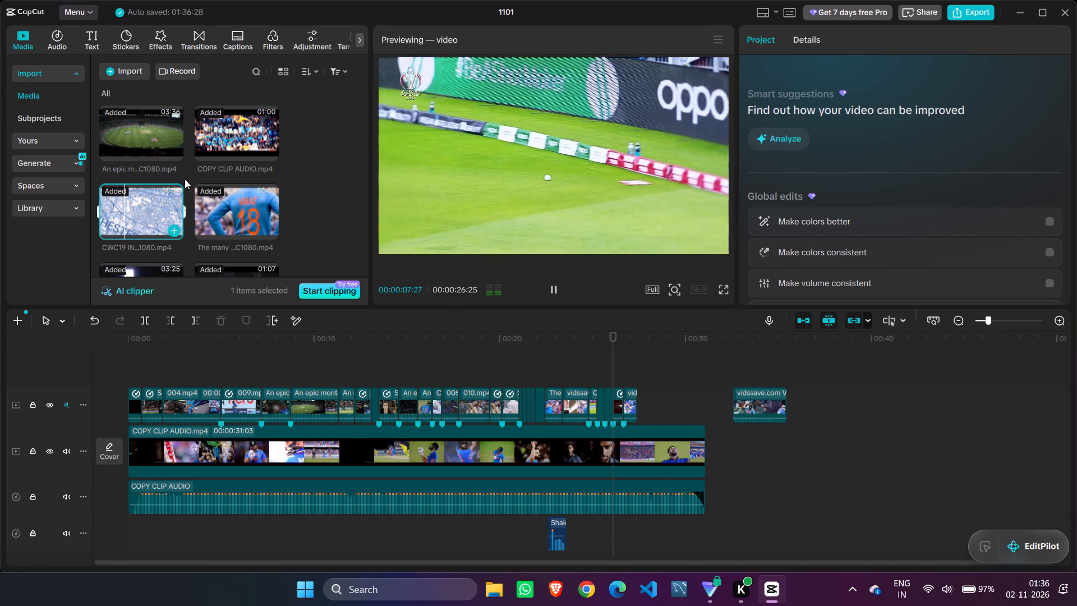
pyautogui.scroll(-3, 221, 143)
pyautogui.scroll(3, 221, 143)
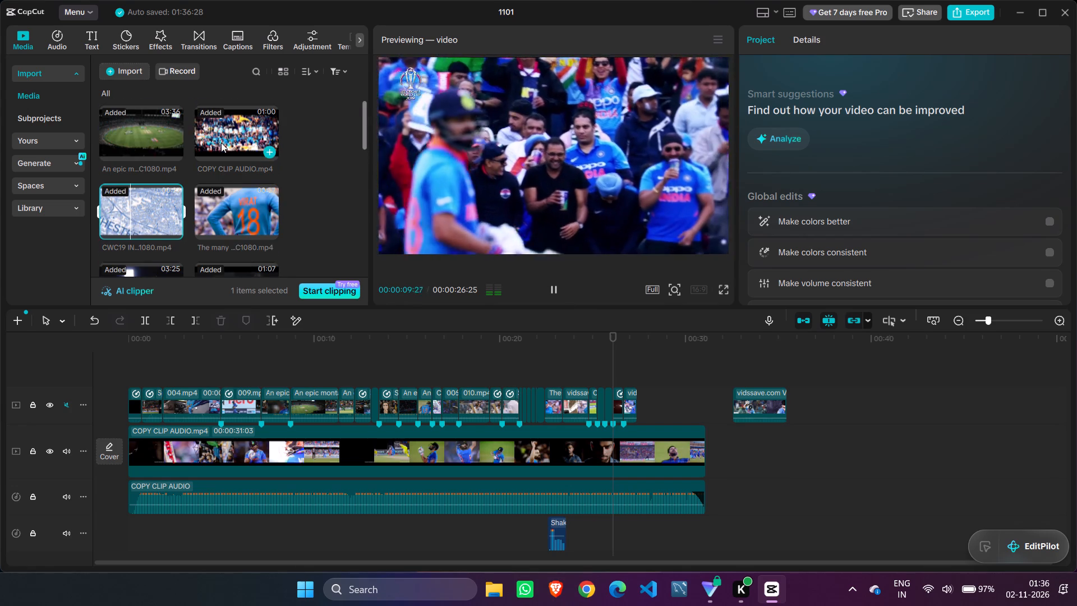
pyautogui.scroll(-10, 130, 120)
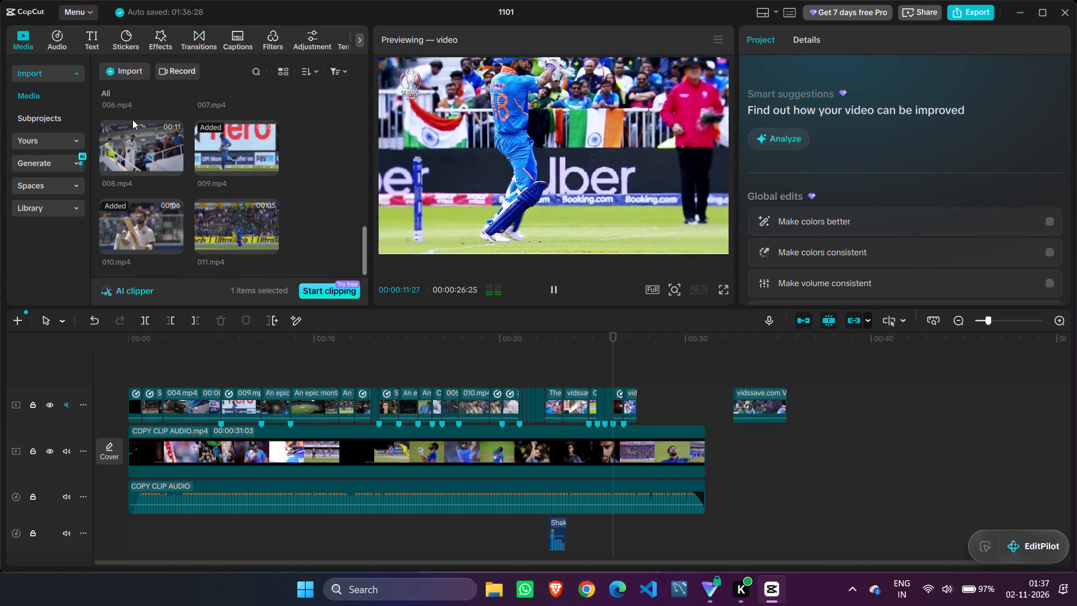
# Look through the VK18 folder for another clip to import as an ending shot.
pyautogui.click(126, 76)
pyautogui.click(148, 98)
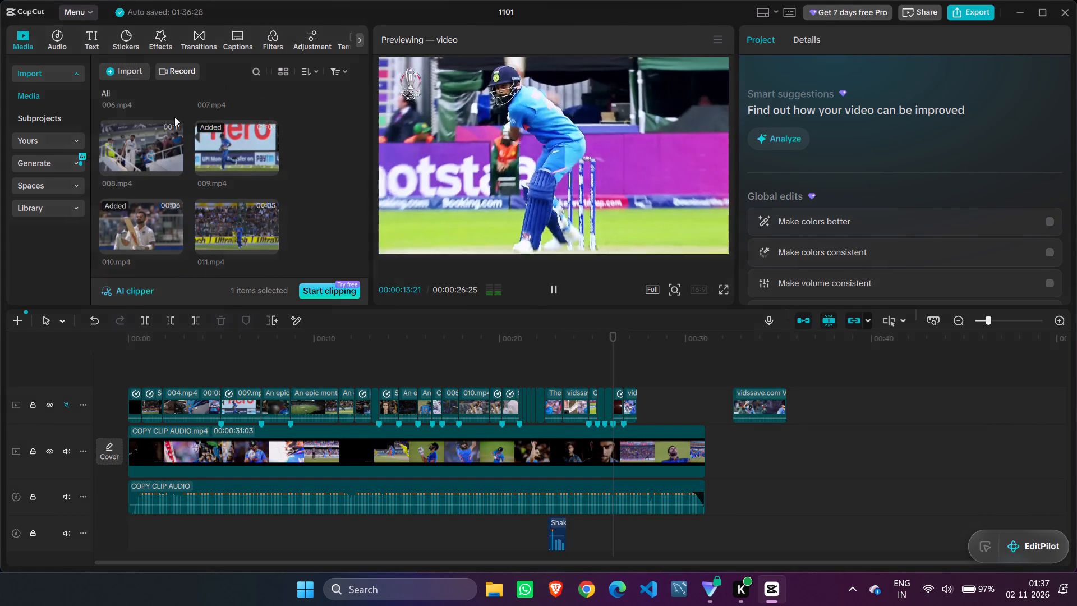
pyautogui.scroll(-5, 331, 162)
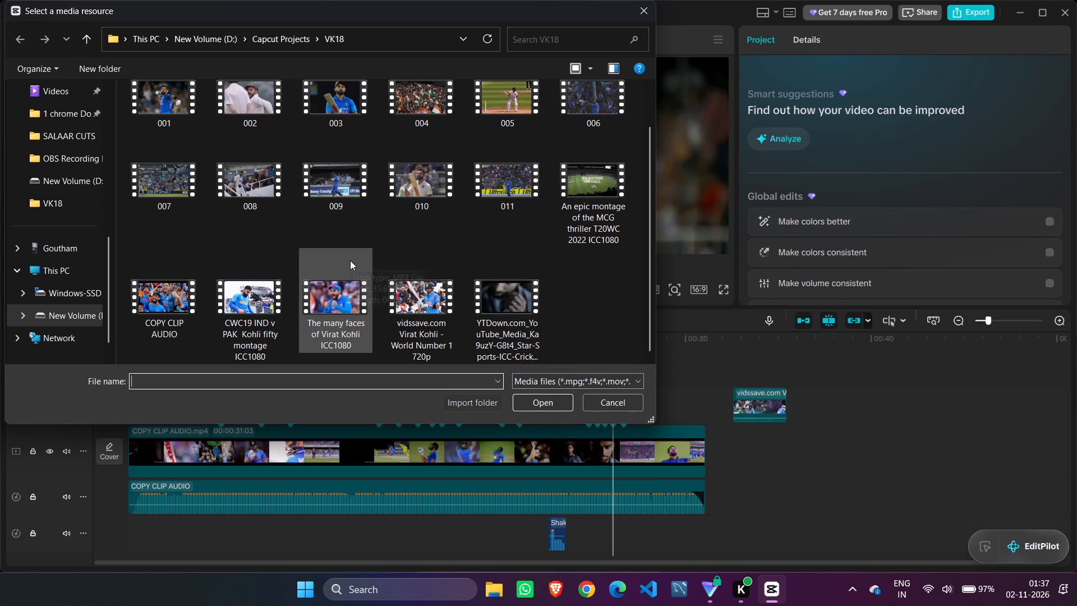
pyautogui.scroll(2, 350, 260)
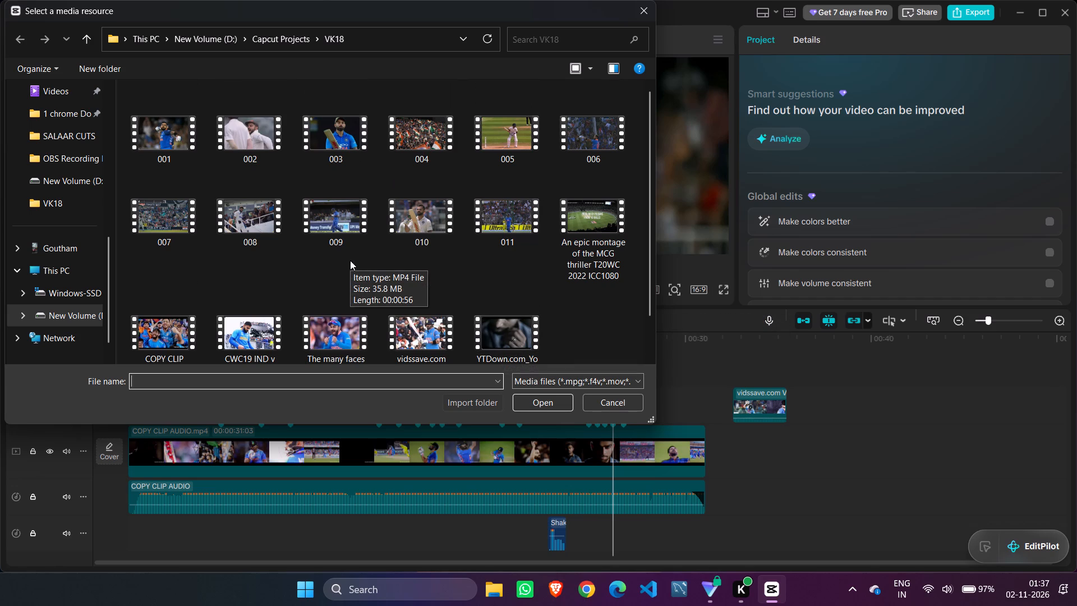
pyautogui.scroll(-2, 225, 232)
pyautogui.scroll(5, 392, 246)
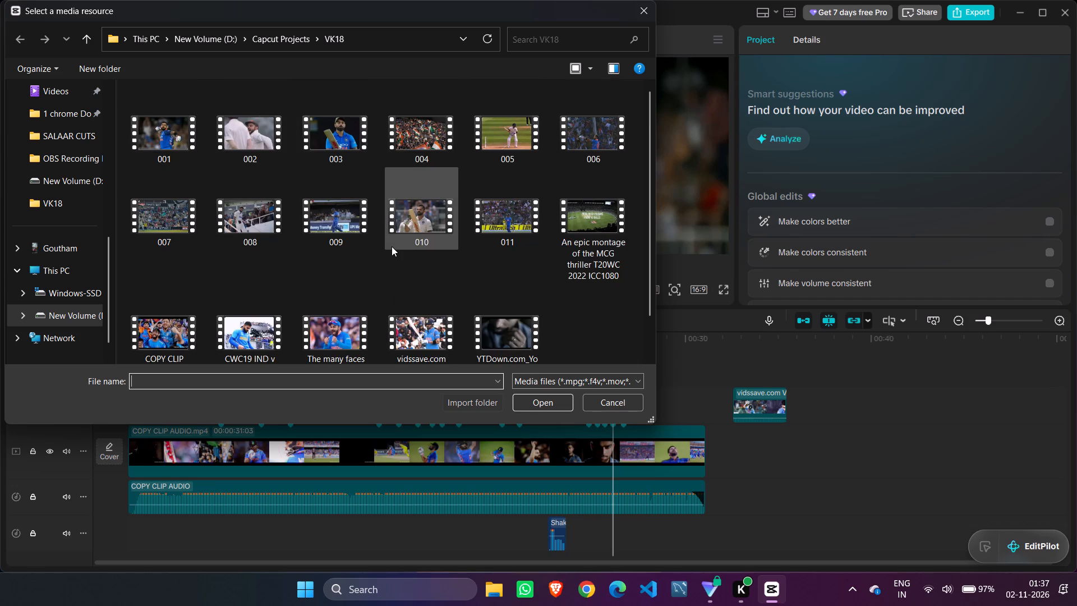
pyautogui.scroll(-1, 392, 246)
pyautogui.scroll(2, 392, 246)
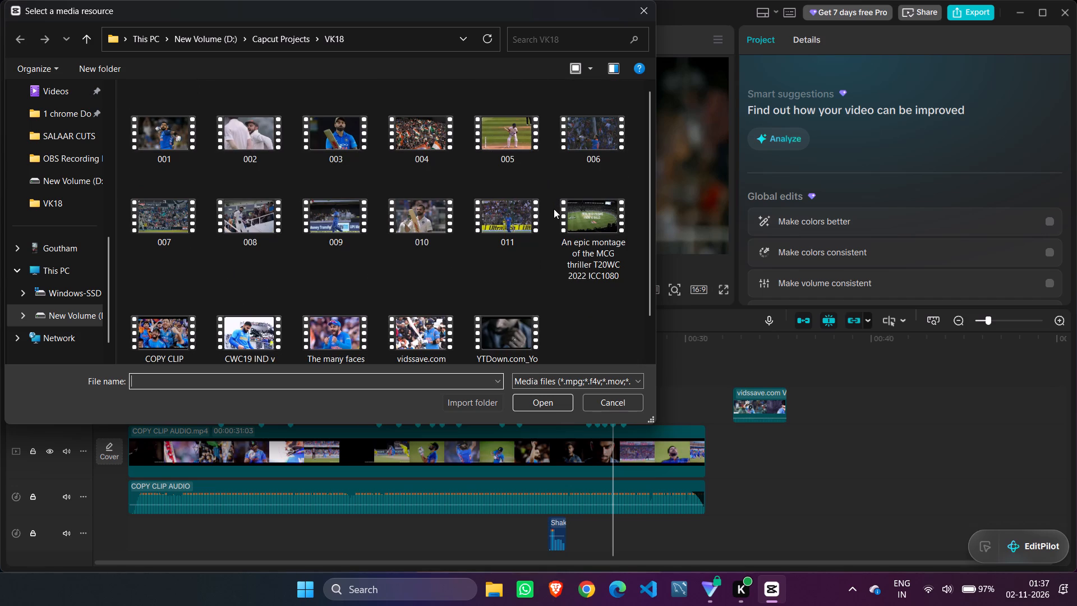
pyautogui.scroll(-1, 554, 209)
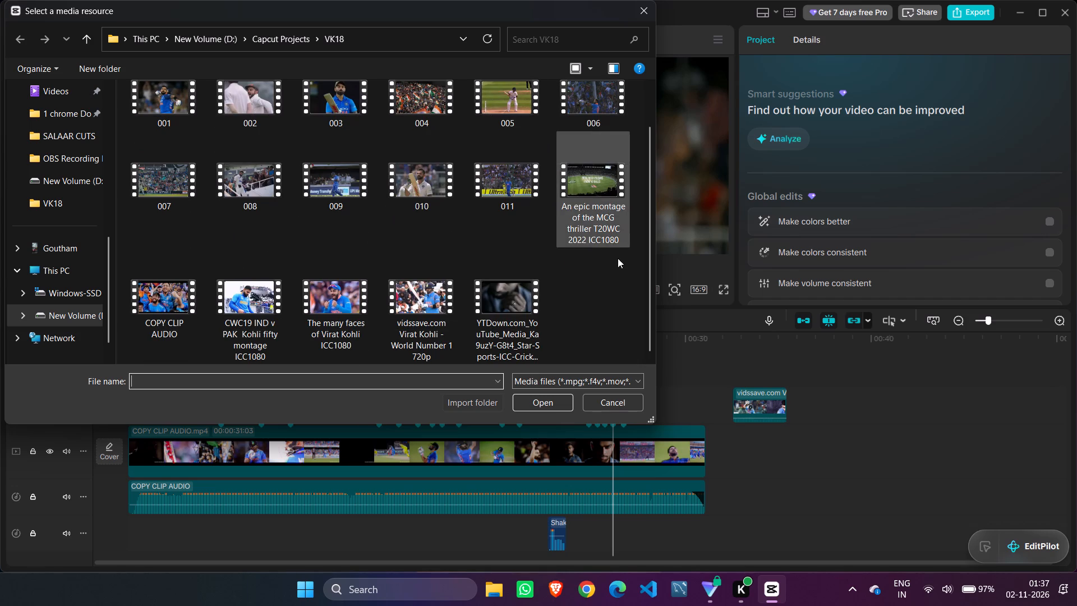
pyautogui.click(623, 394)
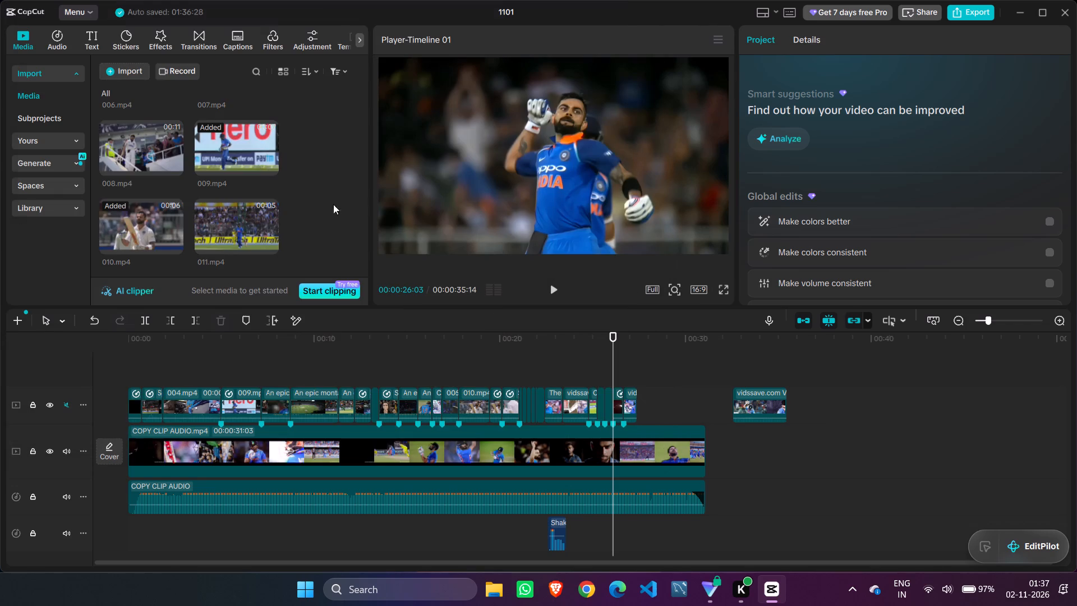
# Look through the already imported media for a clip to use as an ending shot.
pyautogui.scroll(8, 186, 151)
pyautogui.scroll(-2, 185, 151)
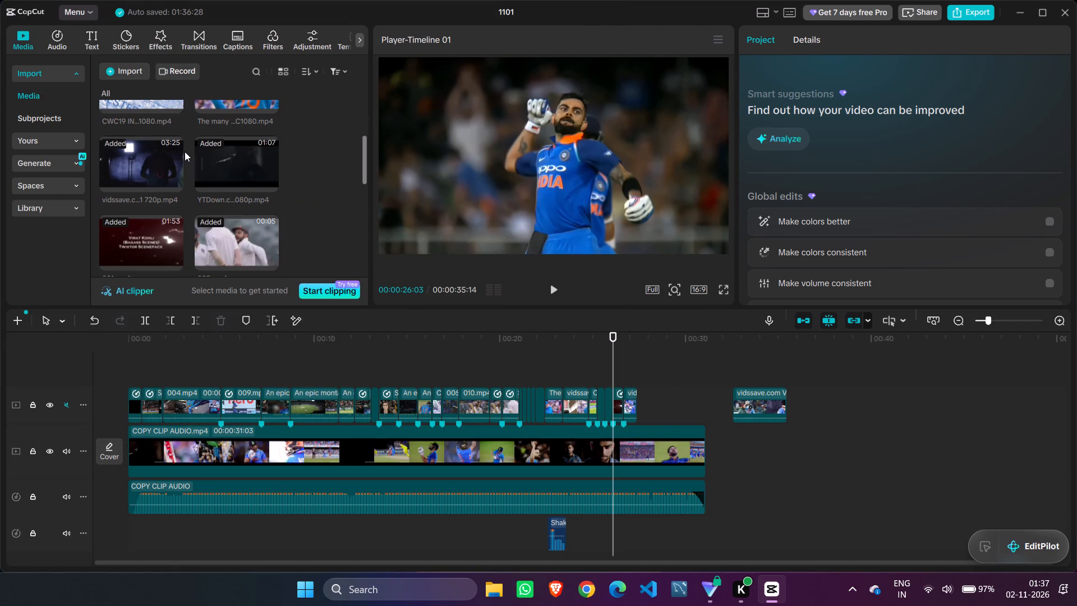
pyautogui.scroll(-3, 185, 151)
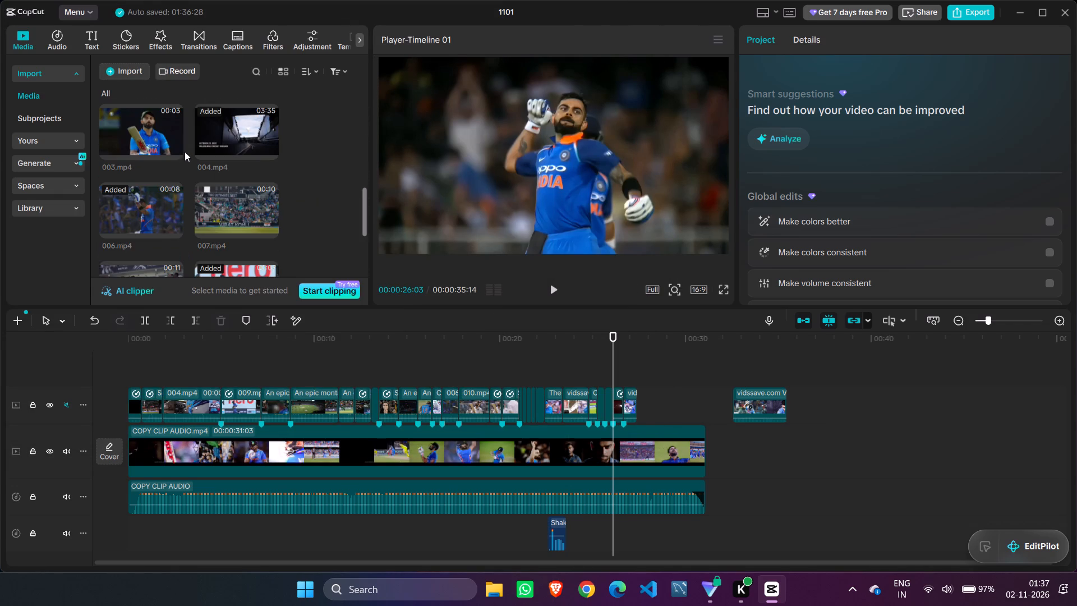
pyautogui.scroll(-2, 185, 151)
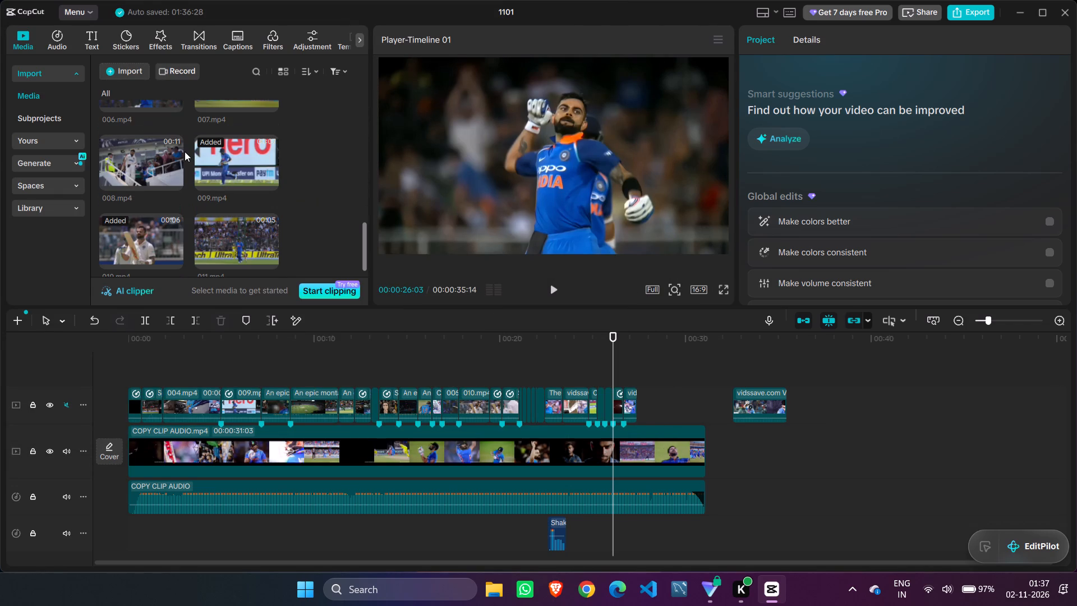
pyautogui.scroll(-4, 185, 151)
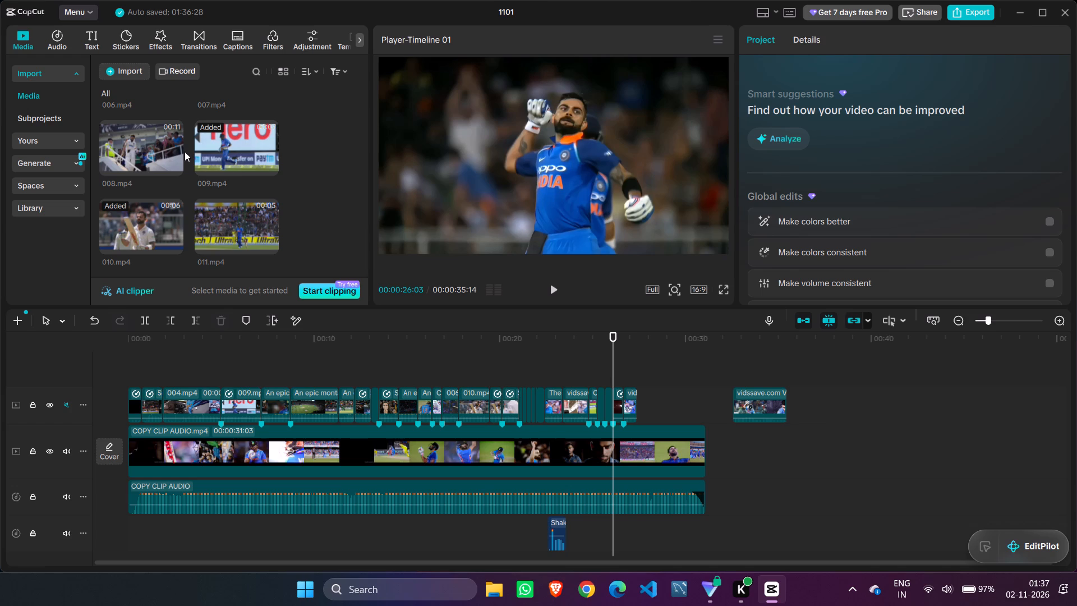
# Check the clips in the VK18 folder again for an ending shot without importing any.
pyautogui.click(115, 71)
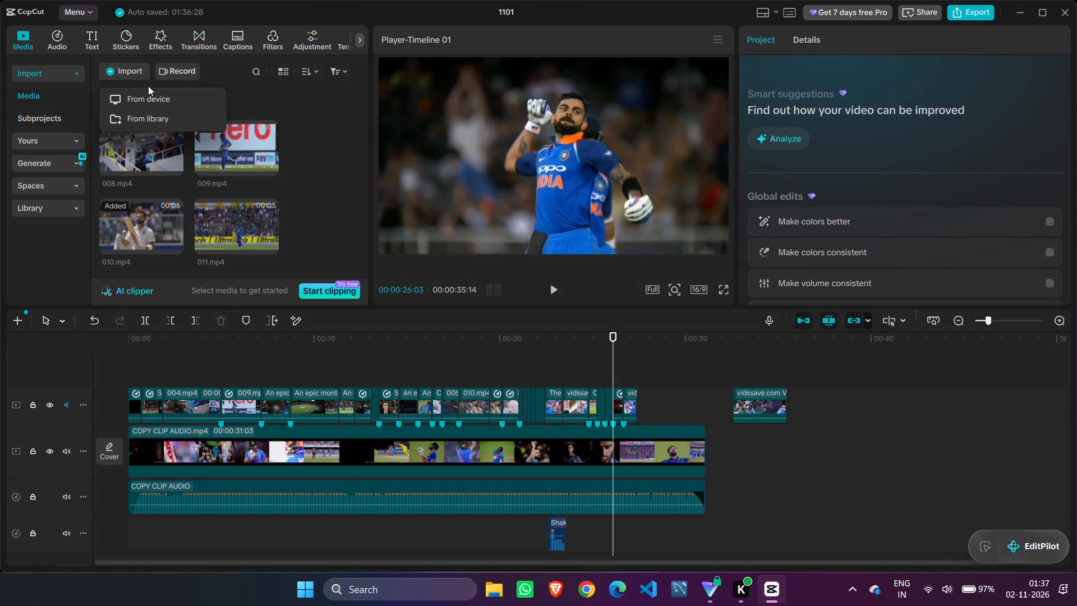
pyautogui.click(153, 92)
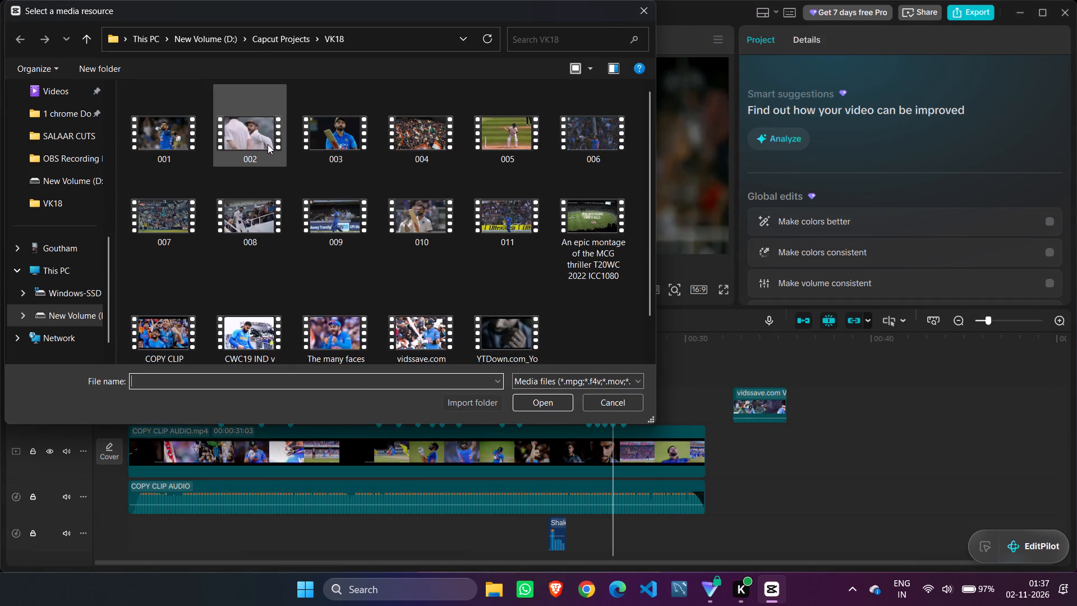
pyautogui.scroll(-4, 328, 162)
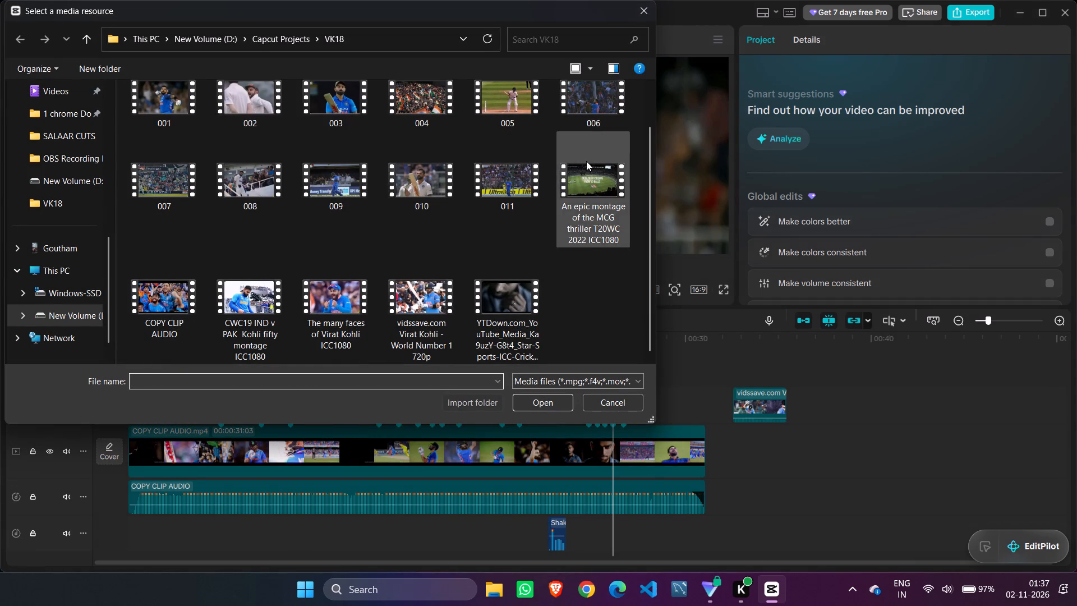
pyautogui.click(645, 10)
# Place the Epic montage of the MCG thriller clip on the montage track after the vidssave piece, starting at about 00:00:37:22.
pyautogui.scroll(-1, 257, 160)
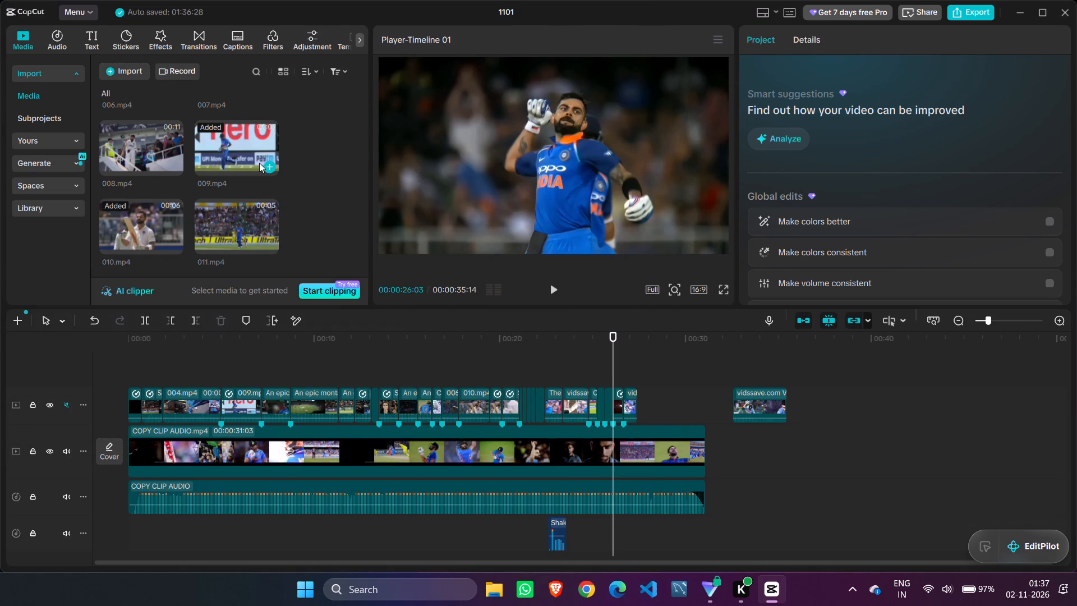
pyautogui.scroll(-2, 260, 162)
pyautogui.scroll(8, 254, 185)
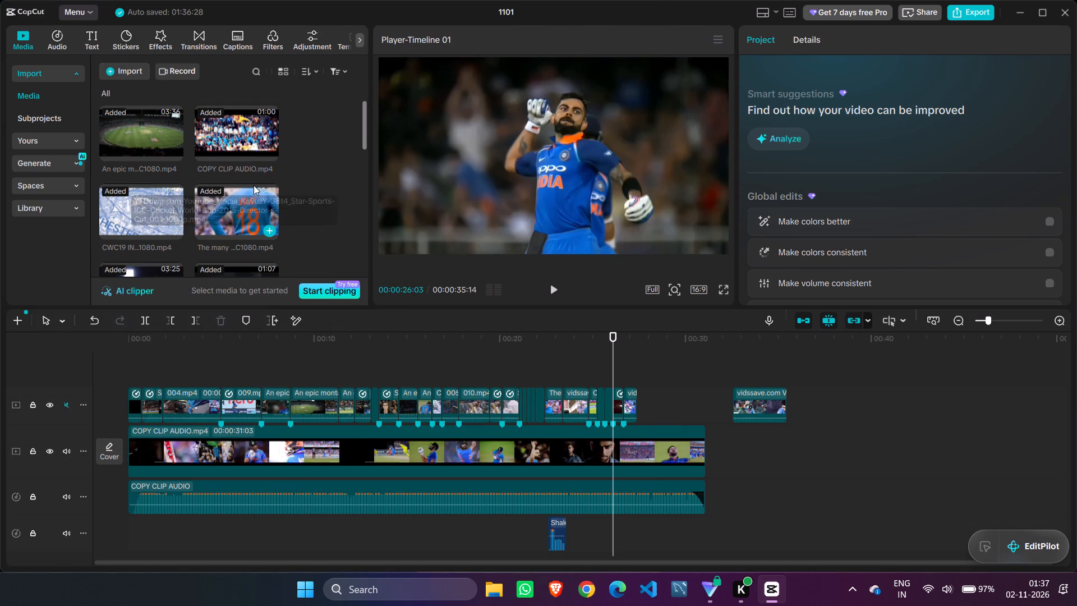
pyautogui.scroll(2, 254, 185)
pyautogui.moveTo(137, 136); pyautogui.dragTo(385, 292)
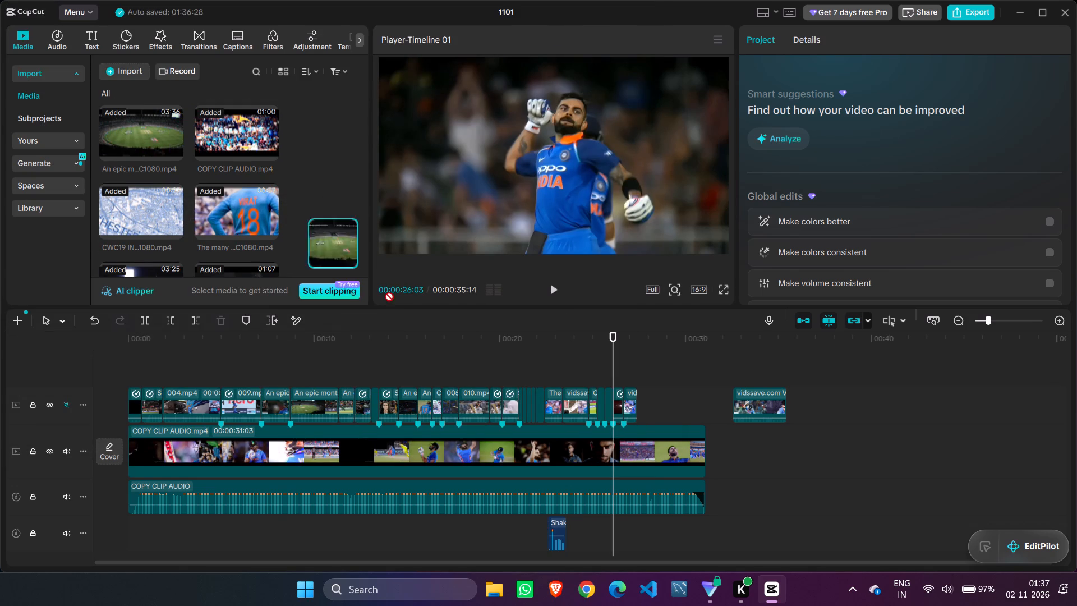
pyautogui.moveTo(385, 292); pyautogui.dragTo(829, 404)
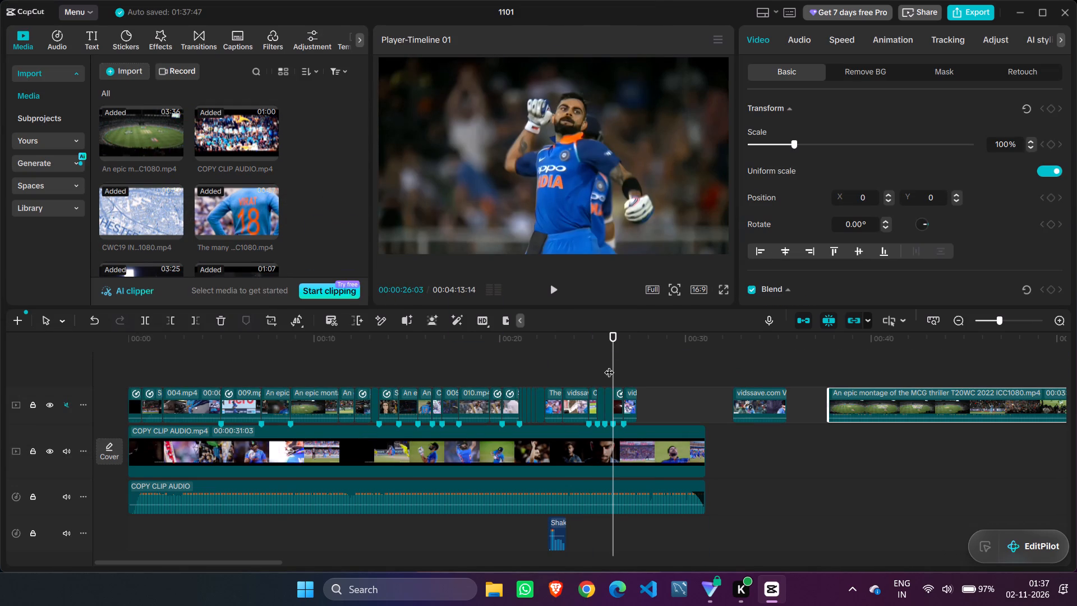
# Cut away the Epic montage clip's beginning up to about 00:03:36:12, where Kohli points a finger skyward with his eyes closed.
pyautogui.moveTo(614, 365); pyautogui.dragTo(1076, 353)
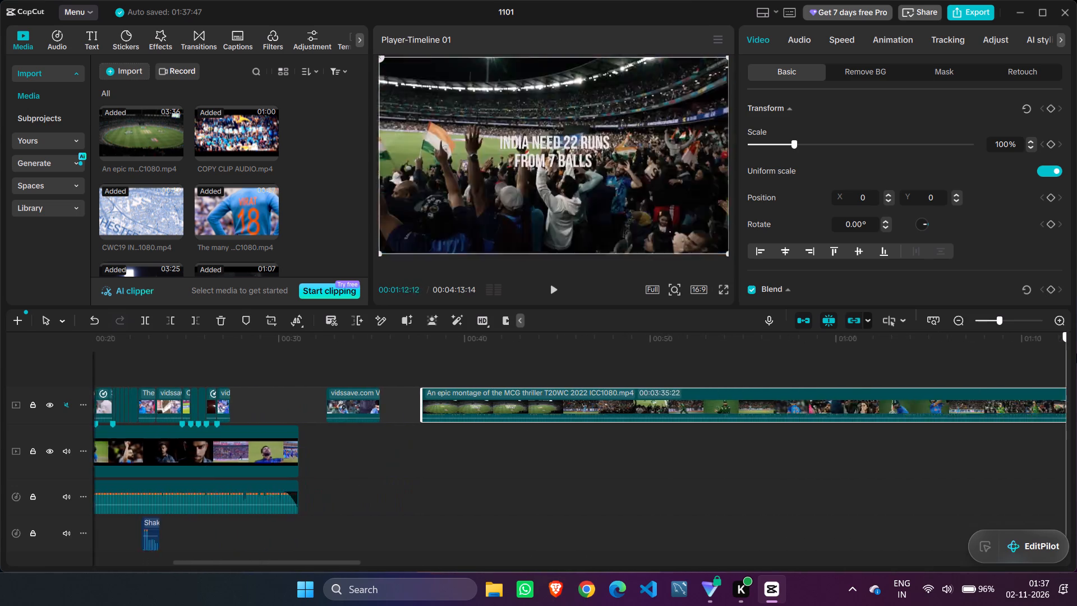
pyautogui.moveTo(1076, 353); pyautogui.dragTo(1076, 346)
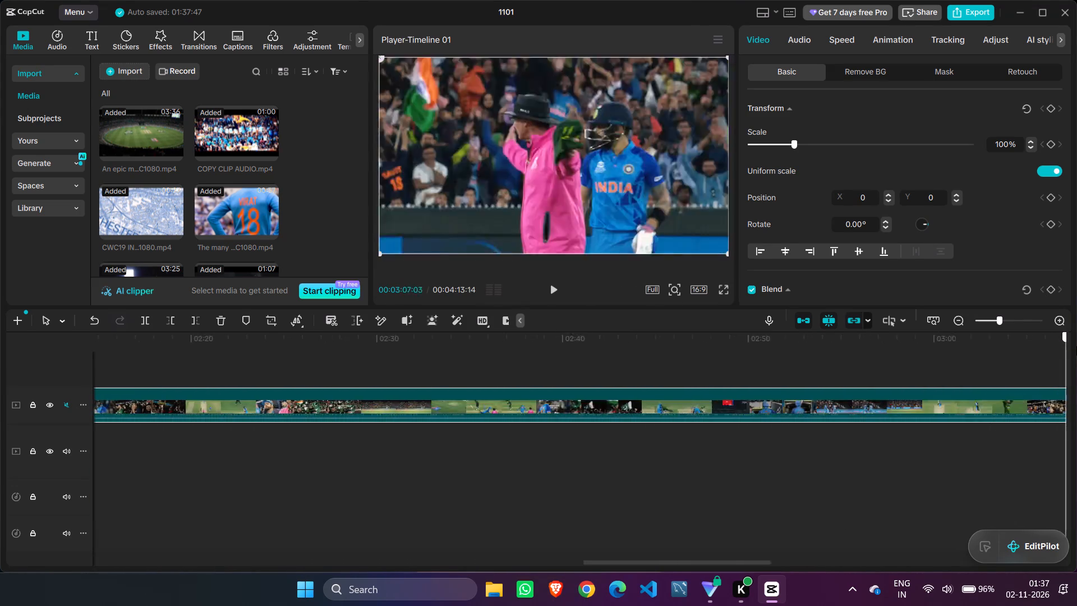
pyautogui.moveTo(1076, 346); pyautogui.dragTo(323, 423)
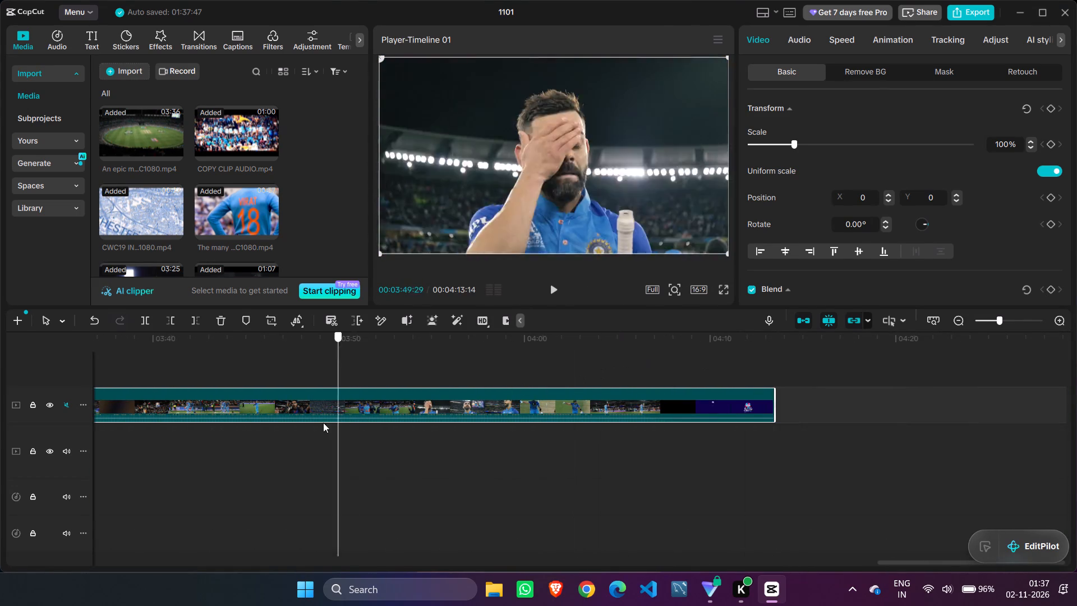
pyautogui.moveTo(323, 423); pyautogui.dragTo(269, 406)
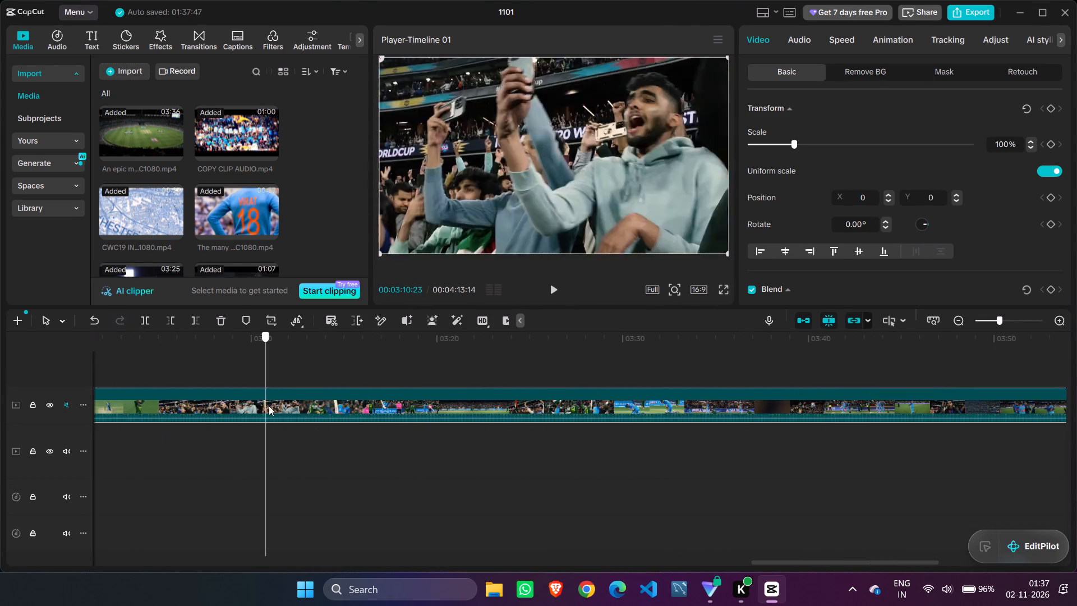
pyautogui.moveTo(269, 406); pyautogui.dragTo(698, 379)
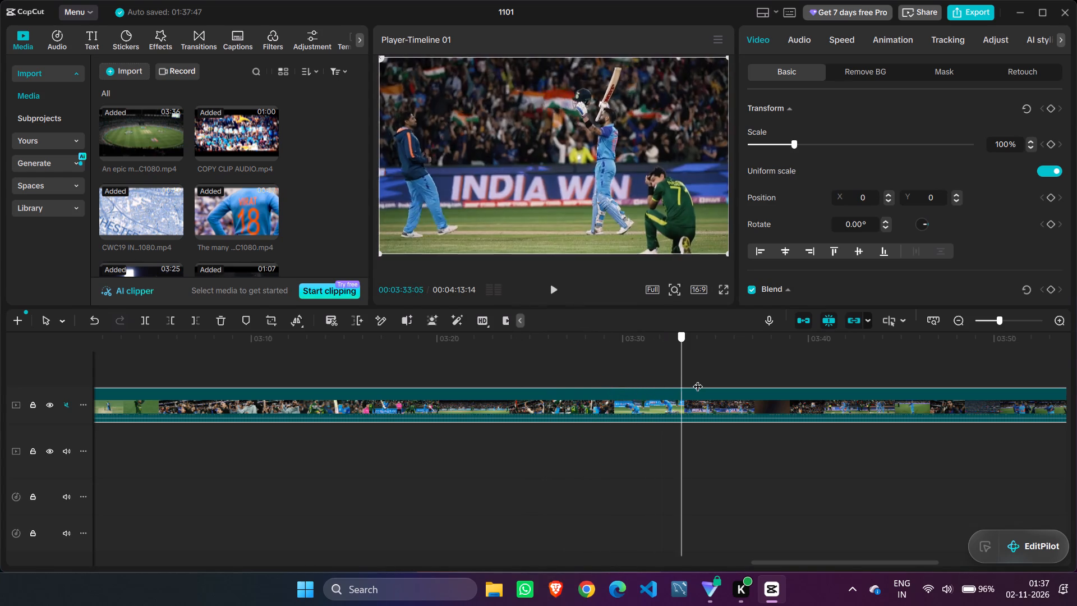
pyautogui.moveTo(698, 379); pyautogui.dragTo(725, 375)
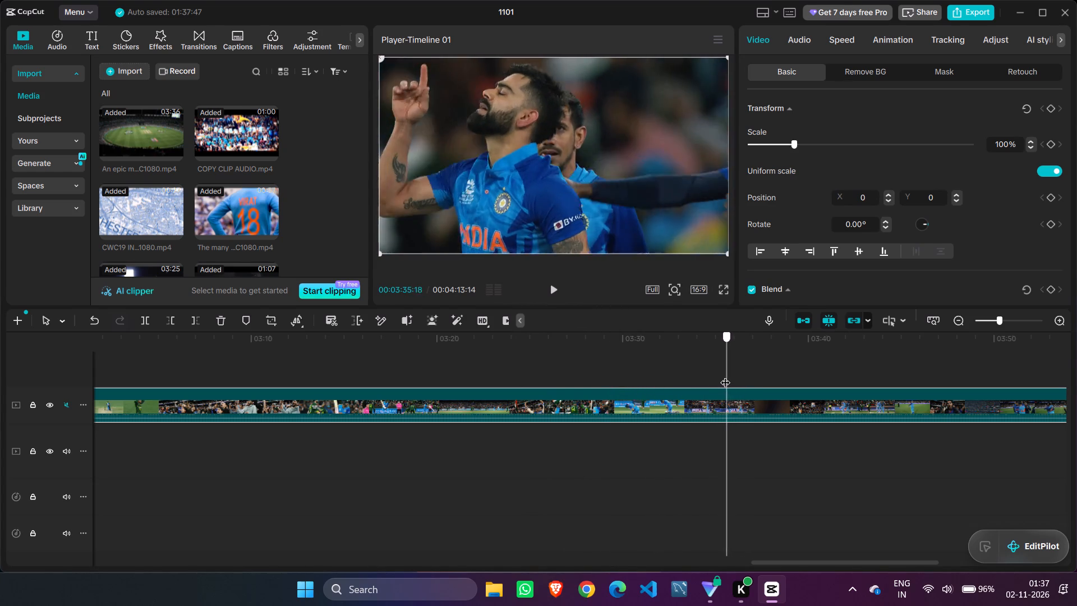
pyautogui.moveTo(725, 375); pyautogui.dragTo(731, 377)
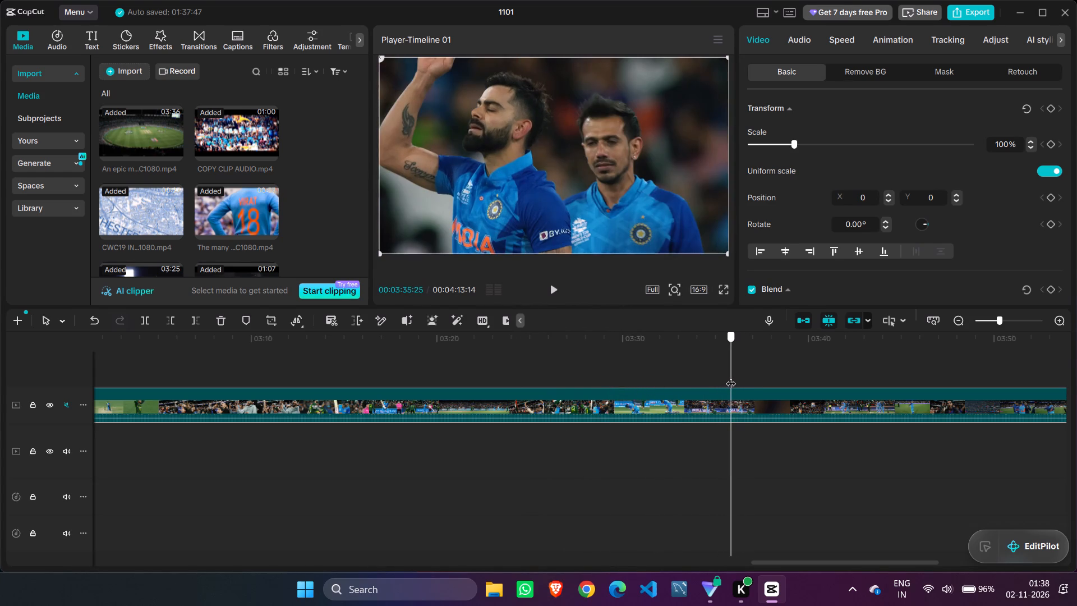
pyautogui.moveTo(731, 377); pyautogui.dragTo(744, 377)
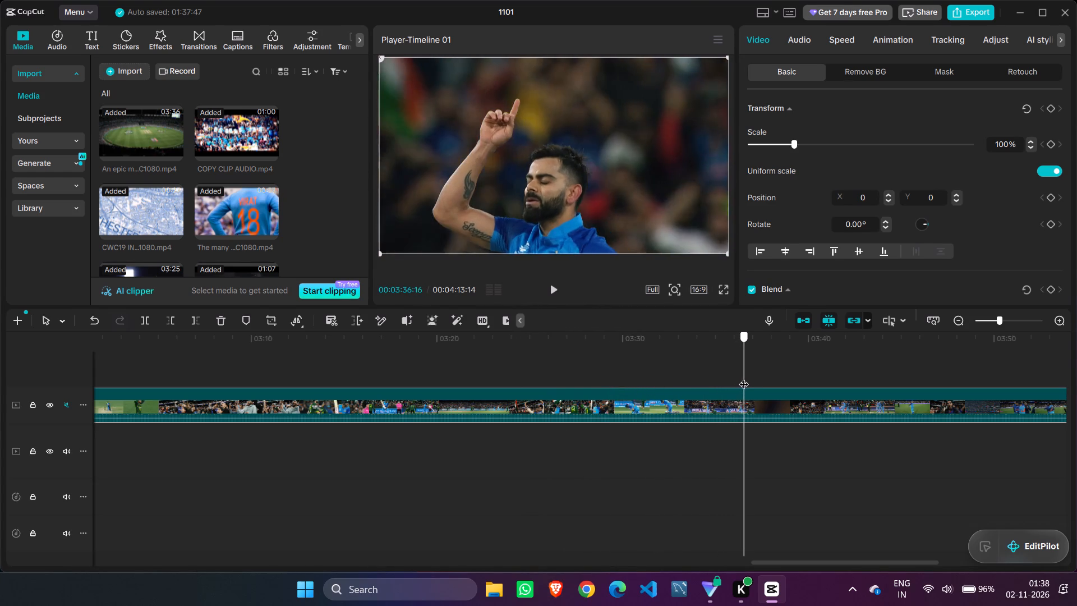
pyautogui.moveTo(744, 377); pyautogui.dragTo(731, 377)
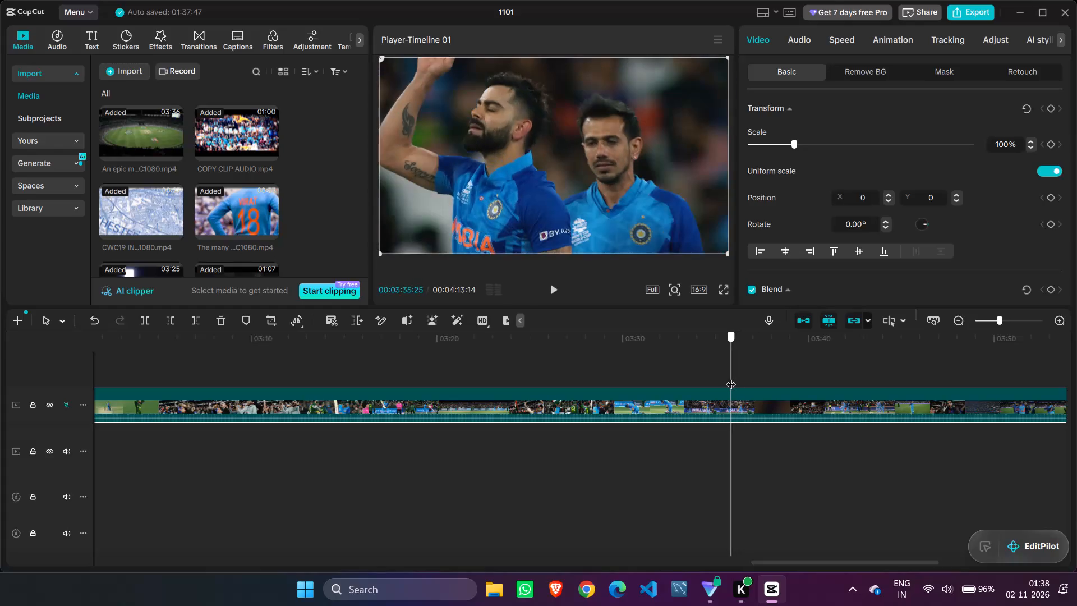
pyautogui.moveTo(731, 377); pyautogui.dragTo(741, 379)
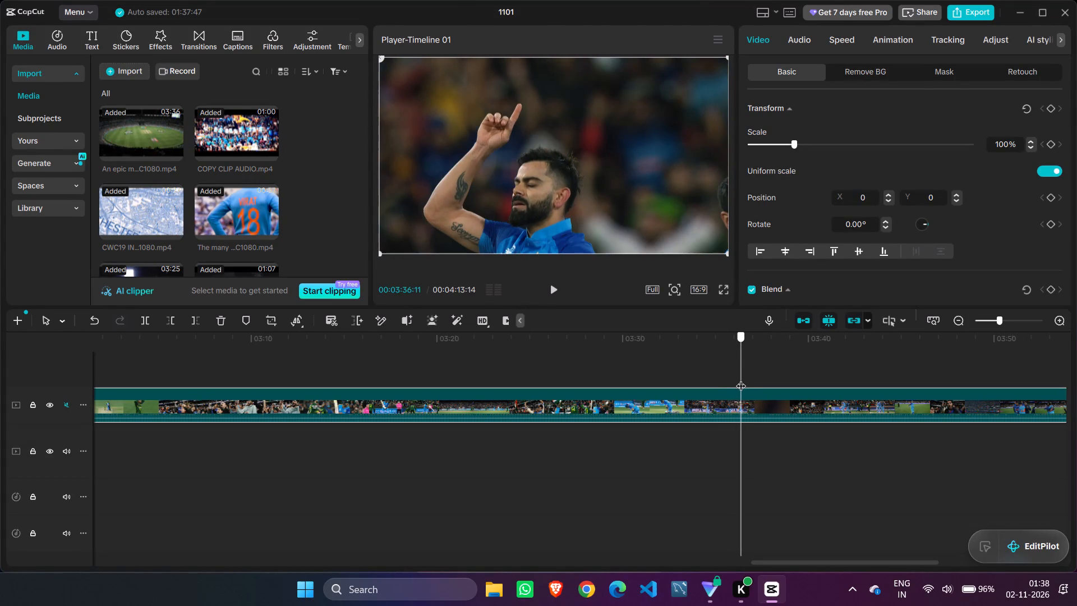
pyautogui.moveTo(741, 379); pyautogui.dragTo(743, 379)
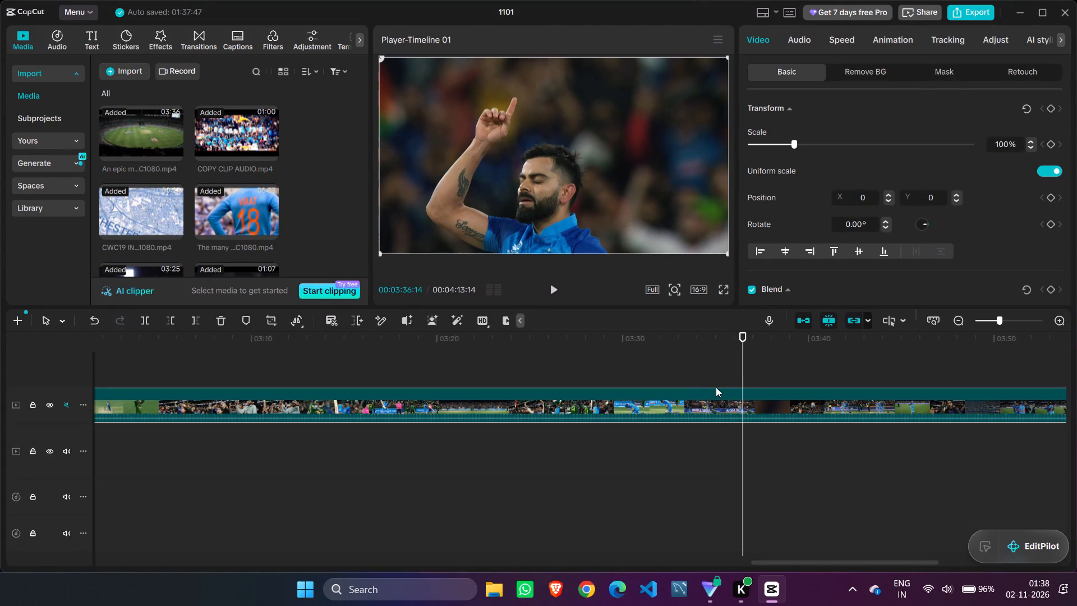
pyautogui.press('Left')
pyautogui.press('Left')
pyautogui.press('Left')
pyautogui.press('Right')
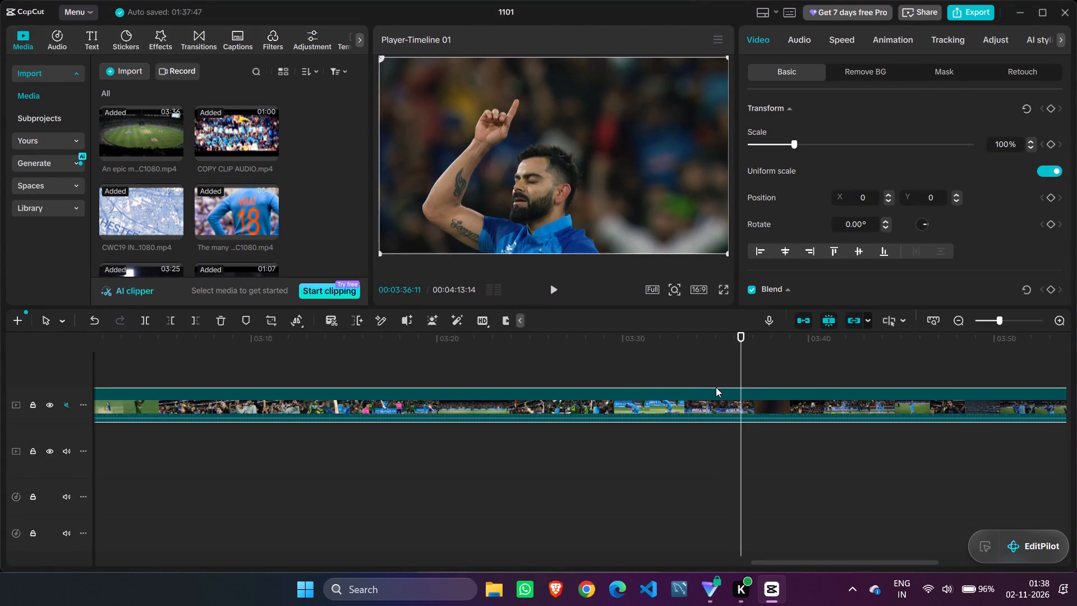
pyautogui.click(170, 323)
# Move the trimmed Epic montage piece back onto a new track above the montage, starting at about 00:00:31:11, just past the audio's end.
pyautogui.moveTo(803, 401); pyautogui.dragTo(0, 423)
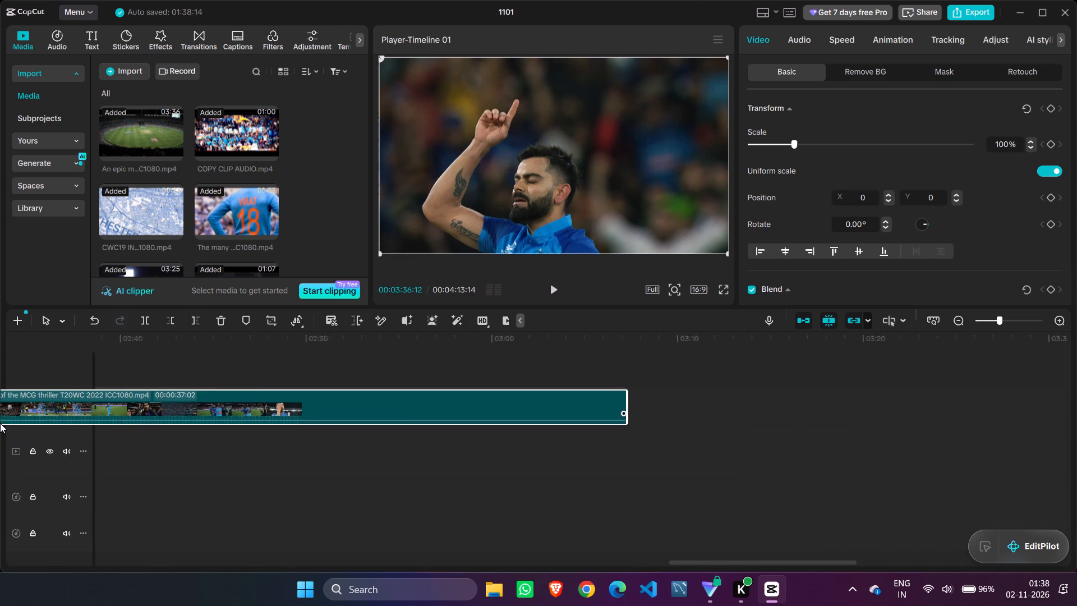
pyautogui.moveTo(0, 423); pyautogui.dragTo(0, 448)
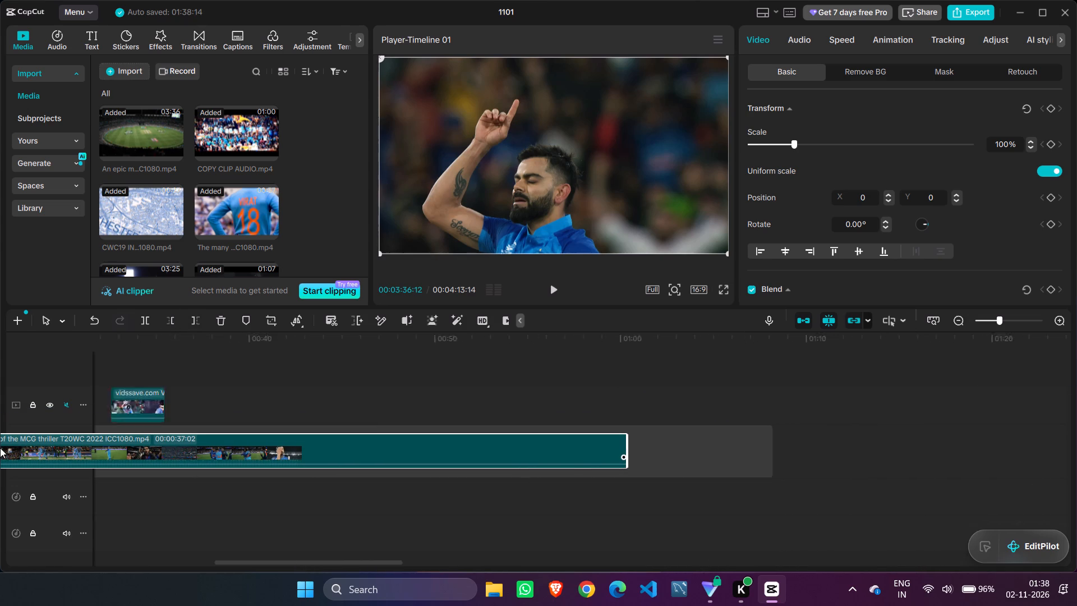
pyautogui.moveTo(0, 448); pyautogui.dragTo(643, 368)
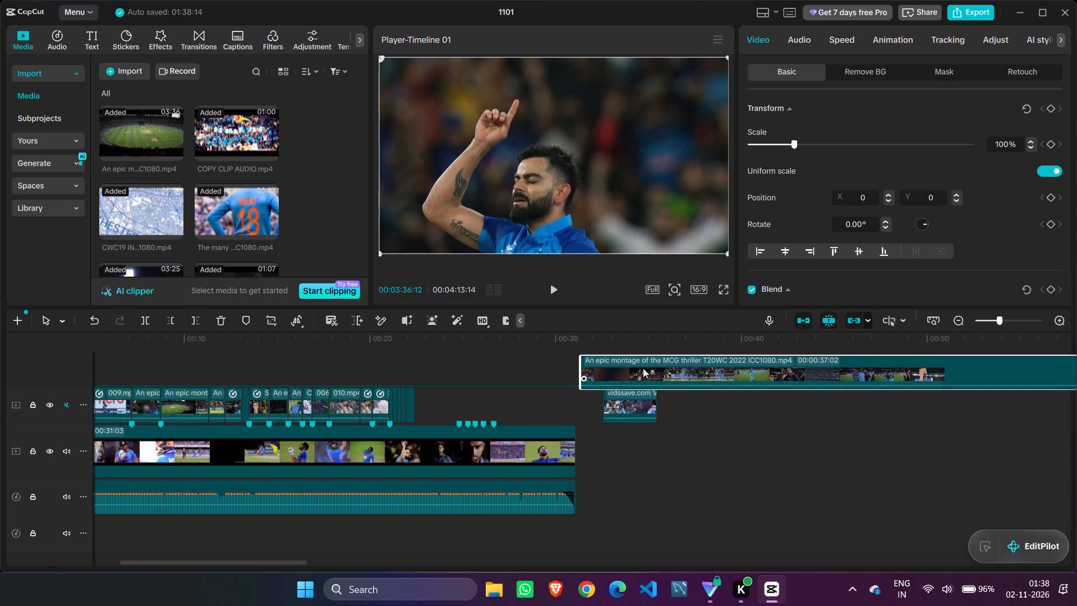
pyautogui.moveTo(643, 368); pyautogui.dragTo(643, 364)
# Move the vidssave portrait piece onto the COPY CLIP AUDIO video's track, directly after that clip's end.
pyautogui.moveTo(631, 440); pyautogui.dragTo(636, 478)
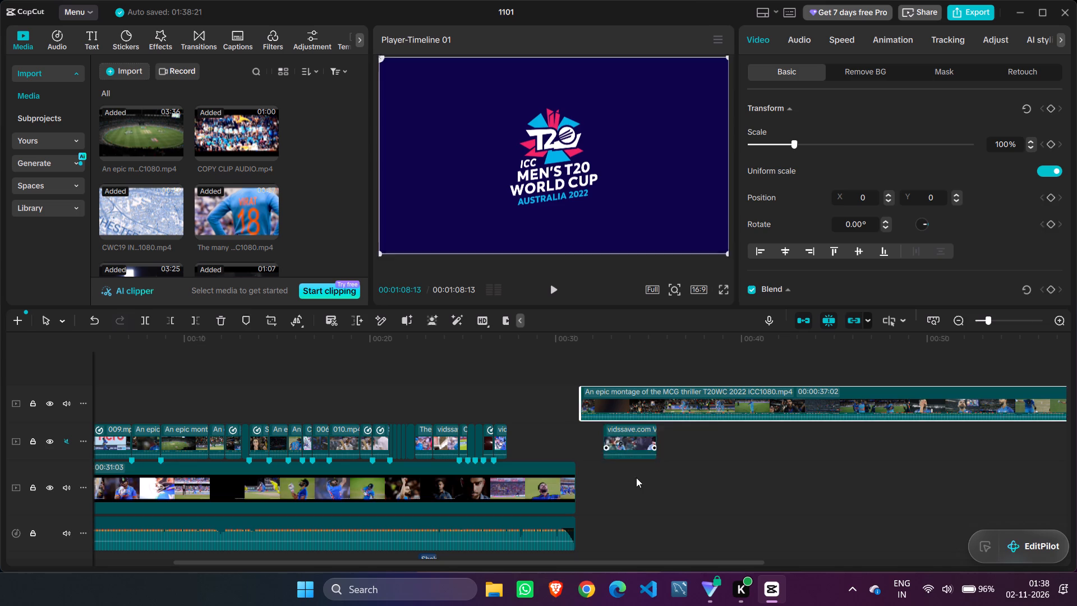
pyautogui.moveTo(636, 478); pyautogui.dragTo(635, 481)
# Move the Epic montage piece down onto the montage track, directly after the last vidssave piece.
pyautogui.moveTo(673, 403); pyautogui.dragTo(605, 440)
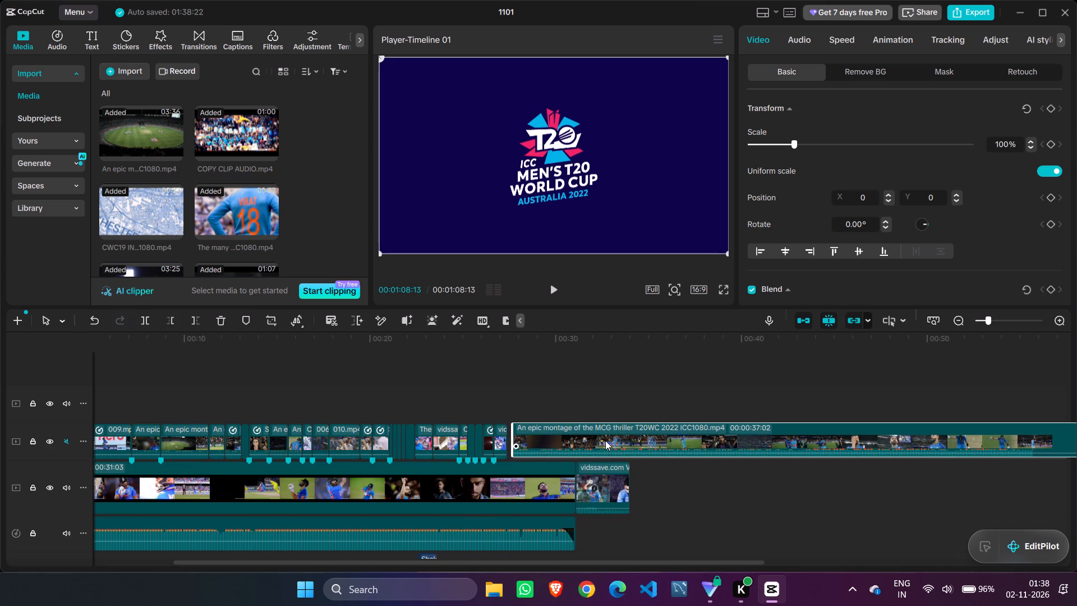
pyautogui.moveTo(605, 440); pyautogui.dragTo(602, 441)
pyautogui.click(539, 371)
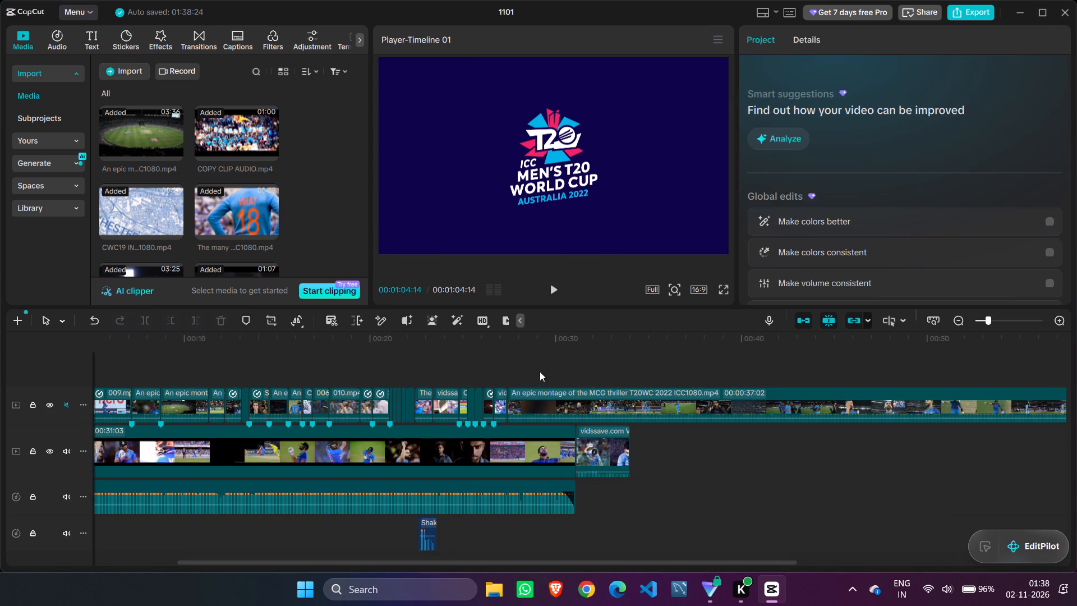
# Play the montage's ending and scan the rest of the Epic montage piece for Kohli celebration and close-up shots.
pyautogui.moveTo(540, 371); pyautogui.dragTo(447, 381)
pyautogui.press('space')
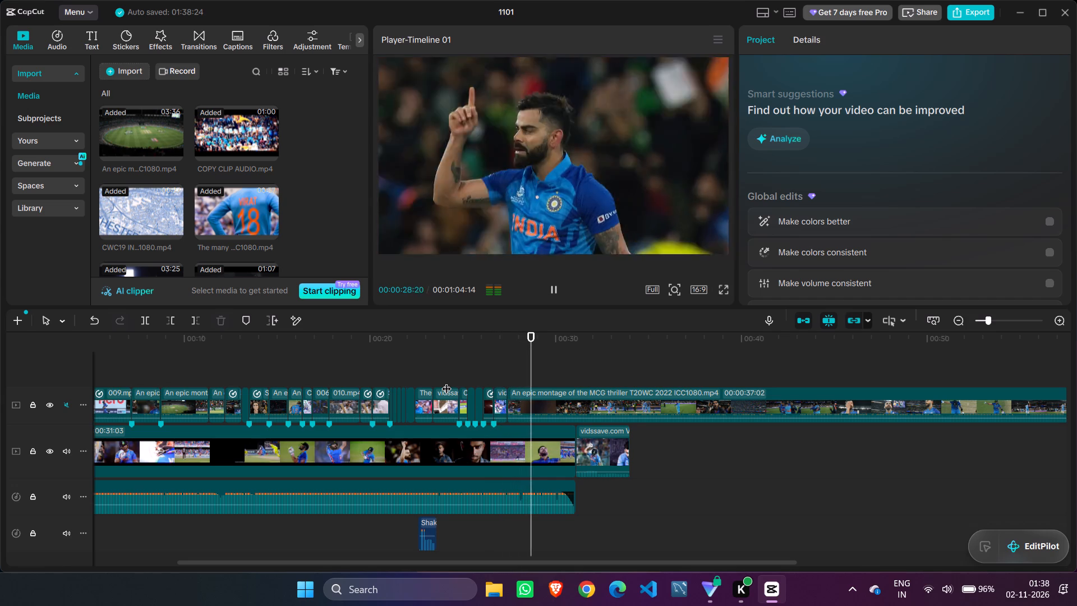
pyautogui.press('space')
pyautogui.press('space')
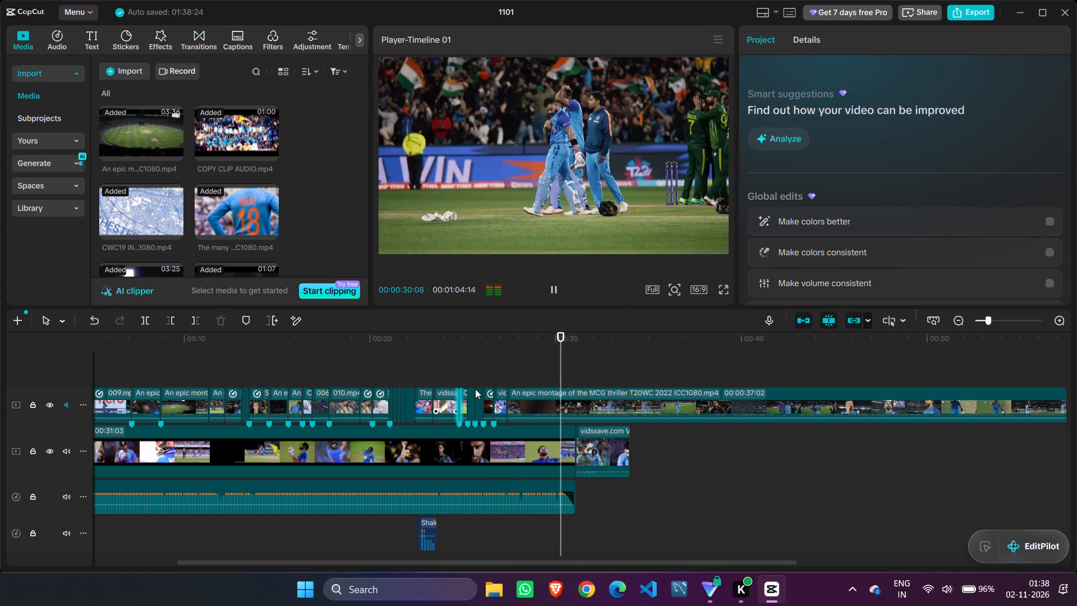
pyautogui.press('space')
pyautogui.press('space')
pyautogui.moveTo(582, 364); pyautogui.dragTo(625, 365)
pyautogui.moveTo(624, 365); pyautogui.dragTo(669, 388)
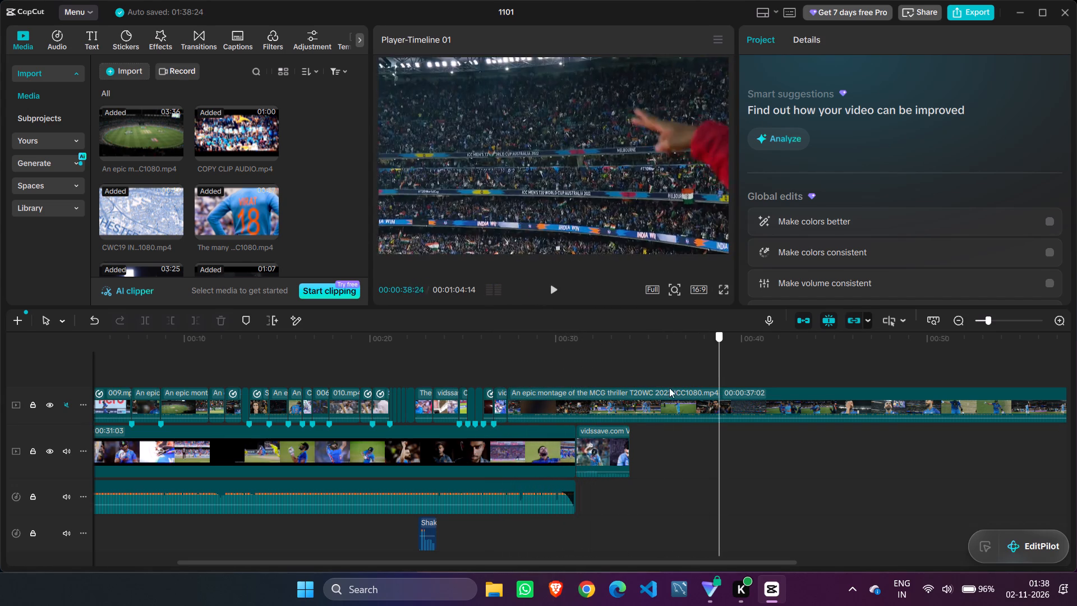
pyautogui.moveTo(669, 388); pyautogui.dragTo(862, 423)
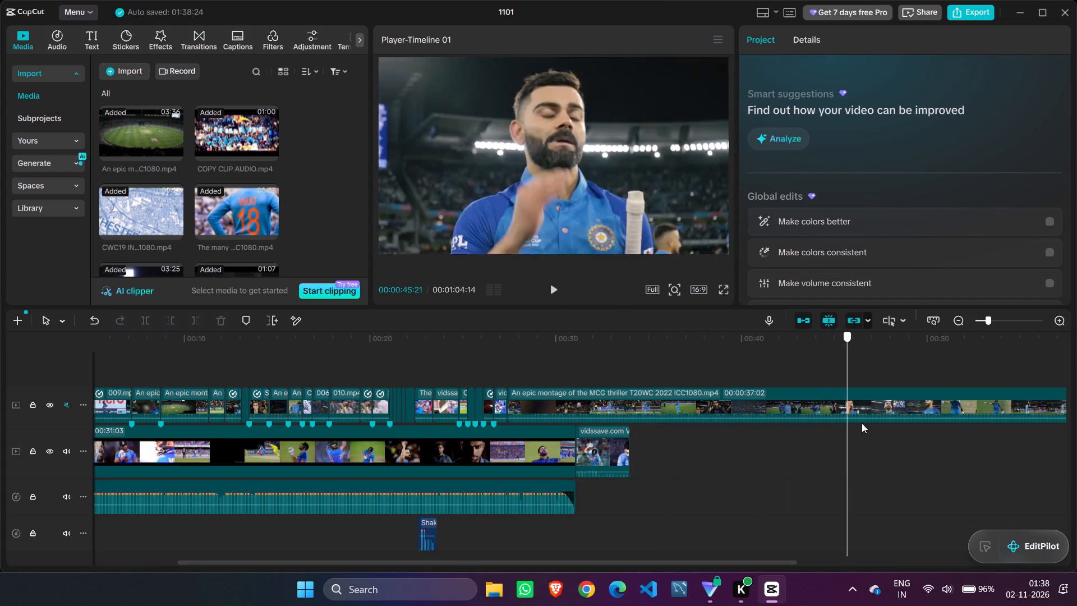
pyautogui.moveTo(862, 423); pyautogui.dragTo(926, 422)
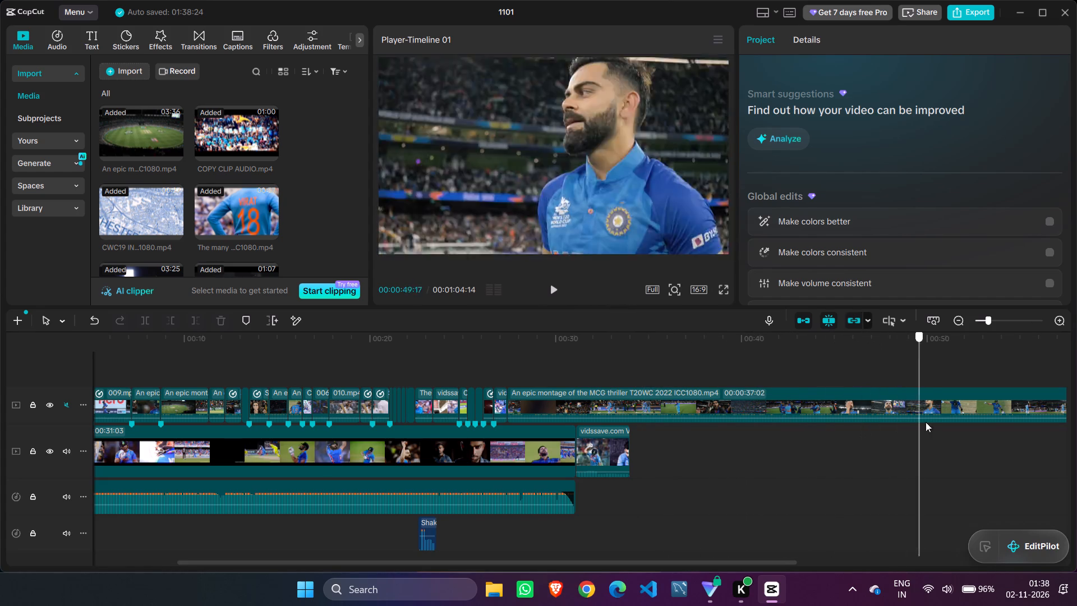
pyautogui.moveTo(926, 422); pyautogui.dragTo(860, 430)
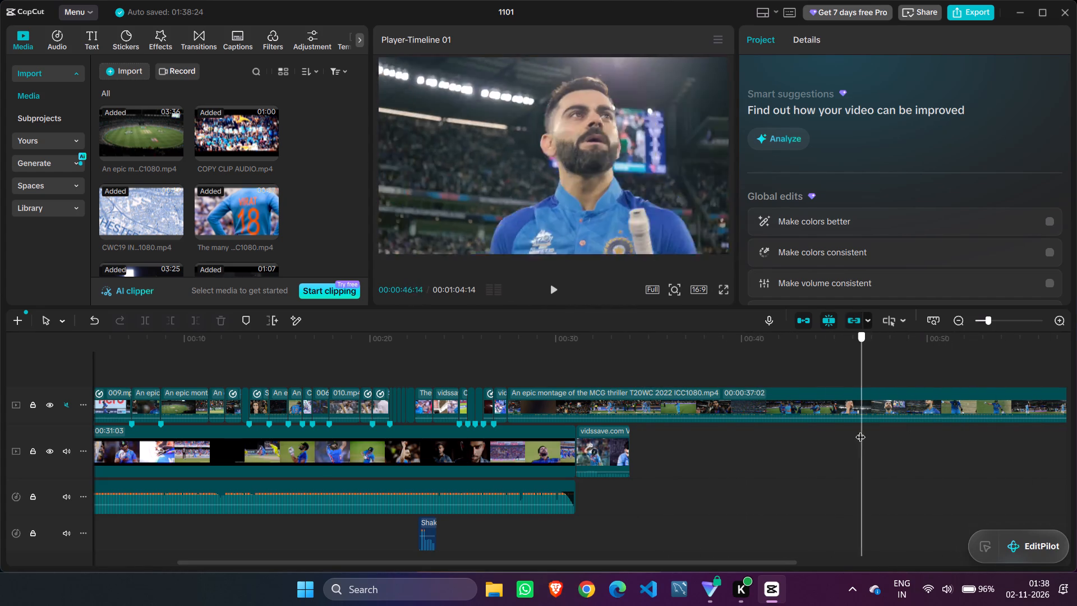
pyautogui.moveTo(860, 430); pyautogui.dragTo(923, 442)
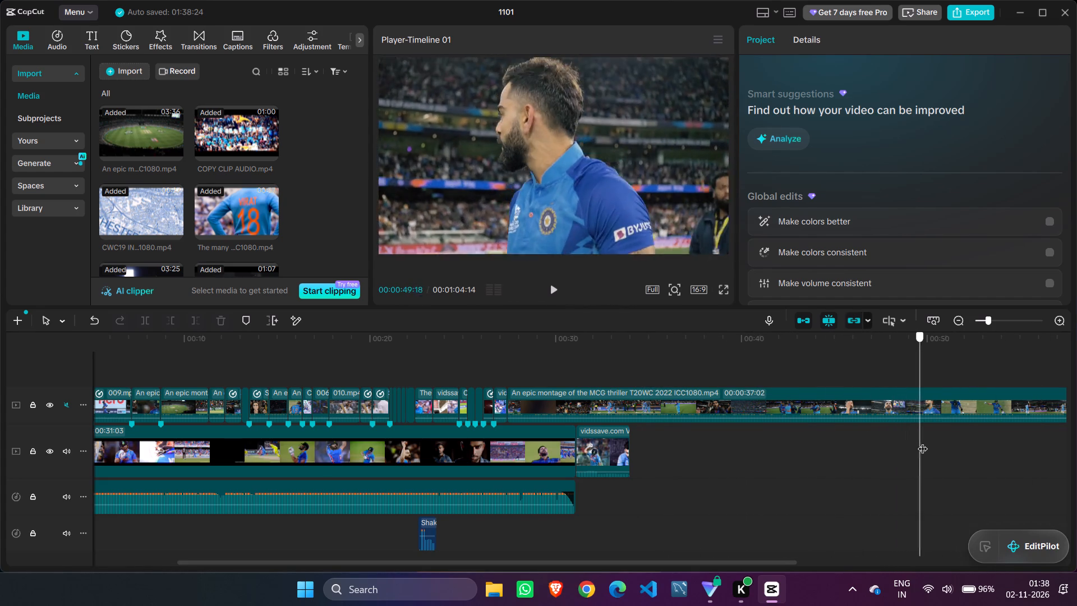
pyautogui.moveTo(923, 442); pyautogui.dragTo(985, 456)
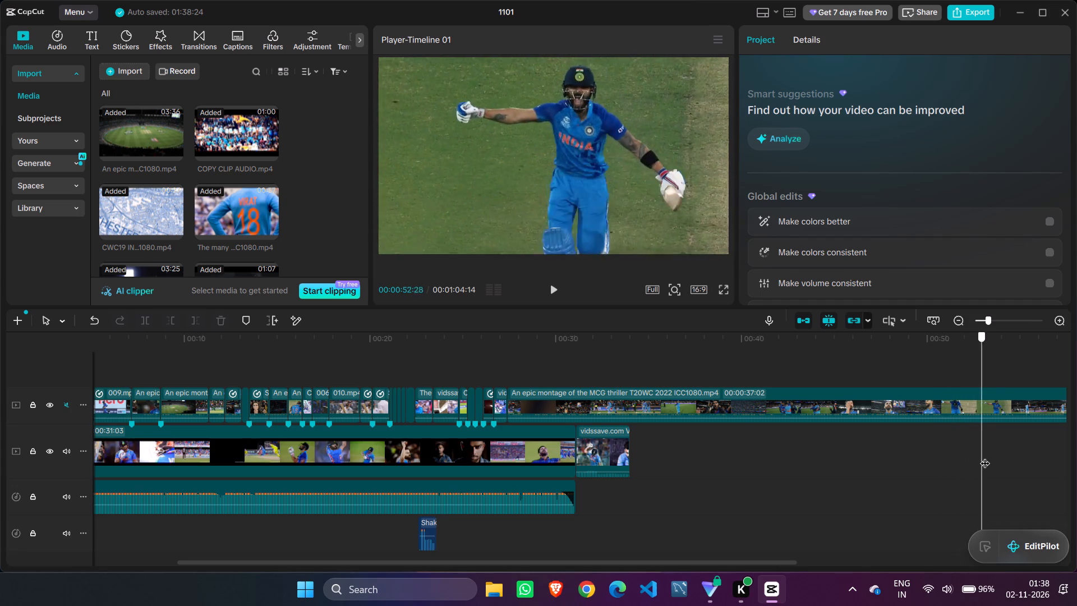
pyautogui.moveTo(985, 456); pyautogui.dragTo(937, 462)
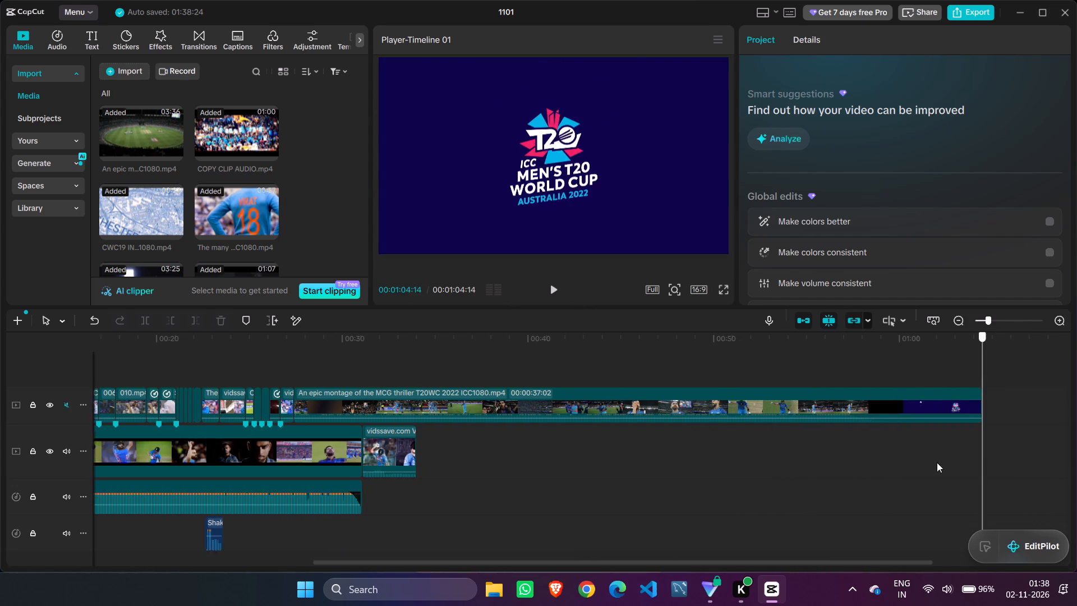
pyautogui.moveTo(937, 462); pyautogui.dragTo(765, 460)
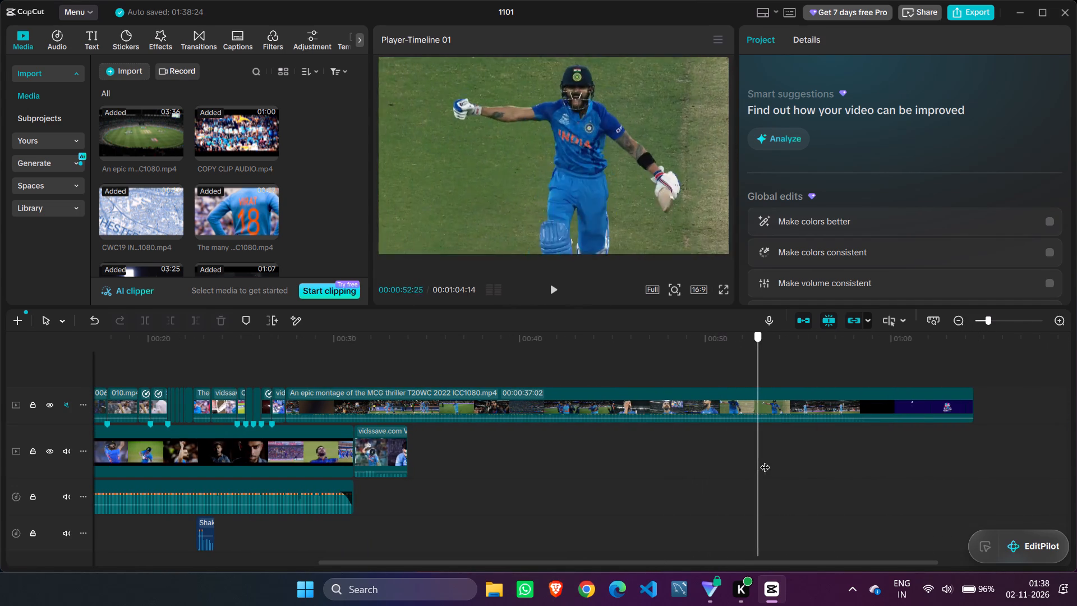
pyautogui.moveTo(765, 460); pyautogui.dragTo(832, 474)
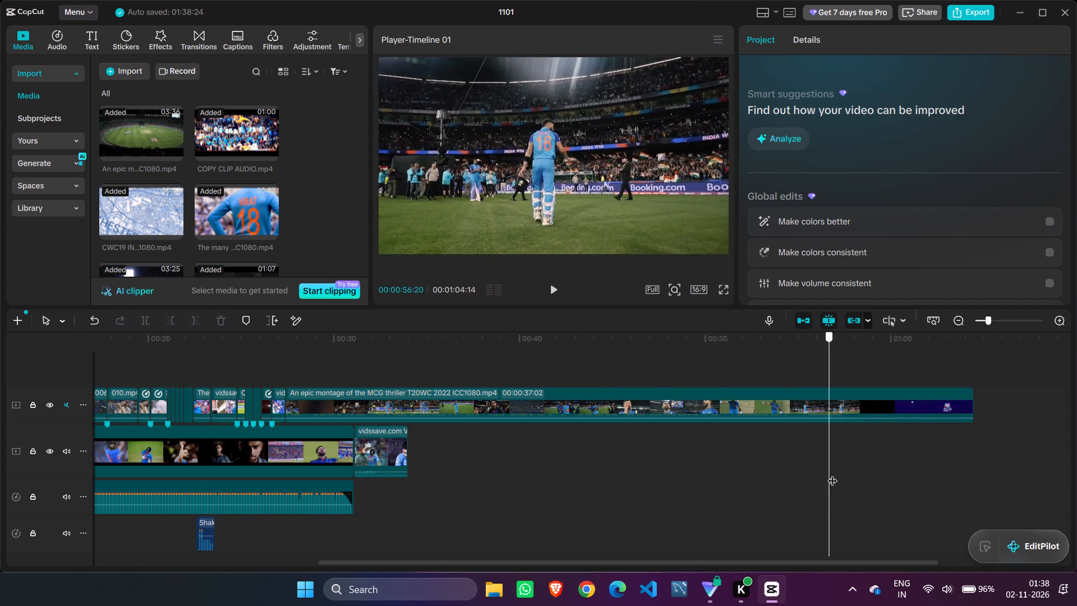
pyautogui.moveTo(832, 474); pyautogui.dragTo(687, 466)
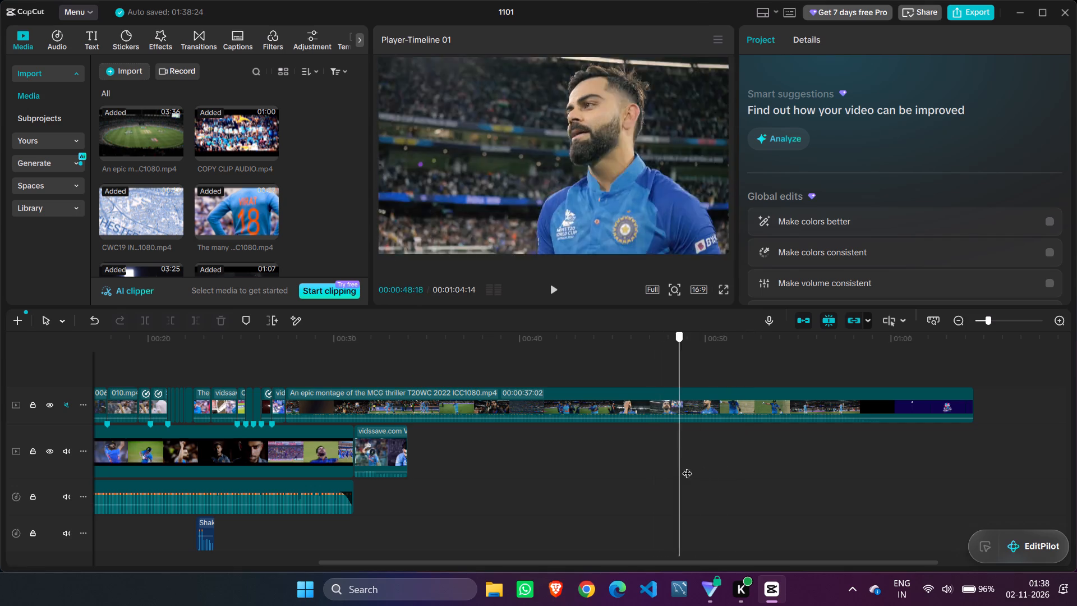
pyautogui.moveTo(687, 466); pyautogui.dragTo(691, 466)
pyautogui.press('space')
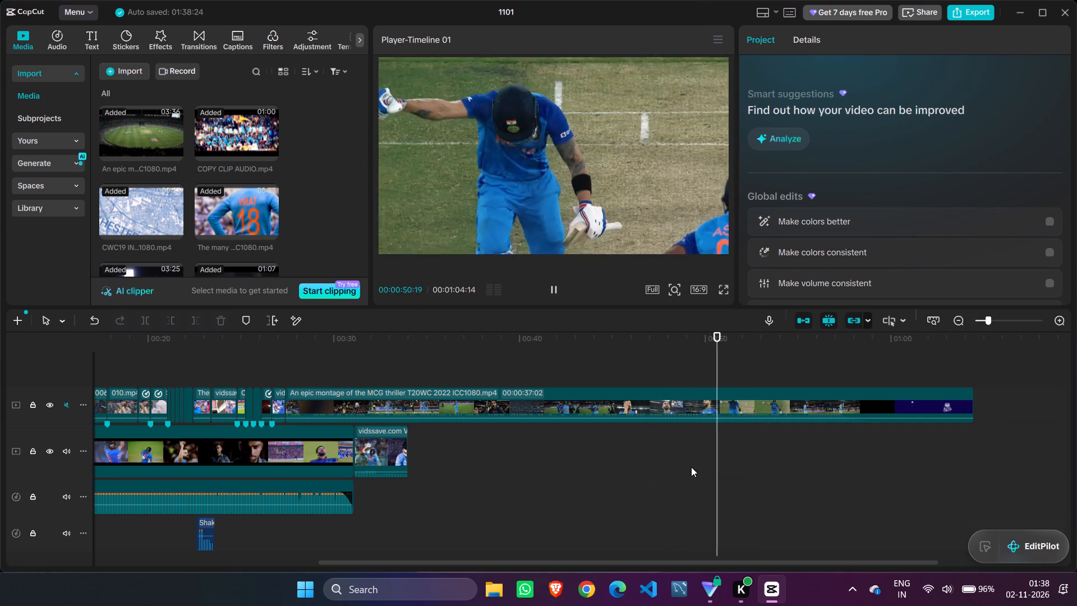
pyautogui.press('space')
pyautogui.press('space')
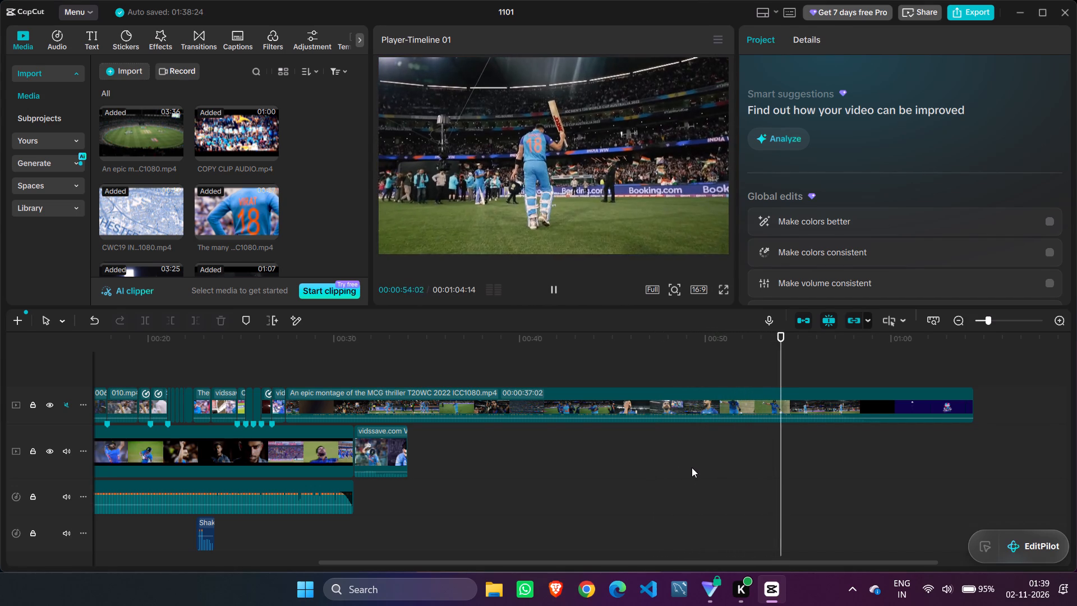
pyautogui.press('space')
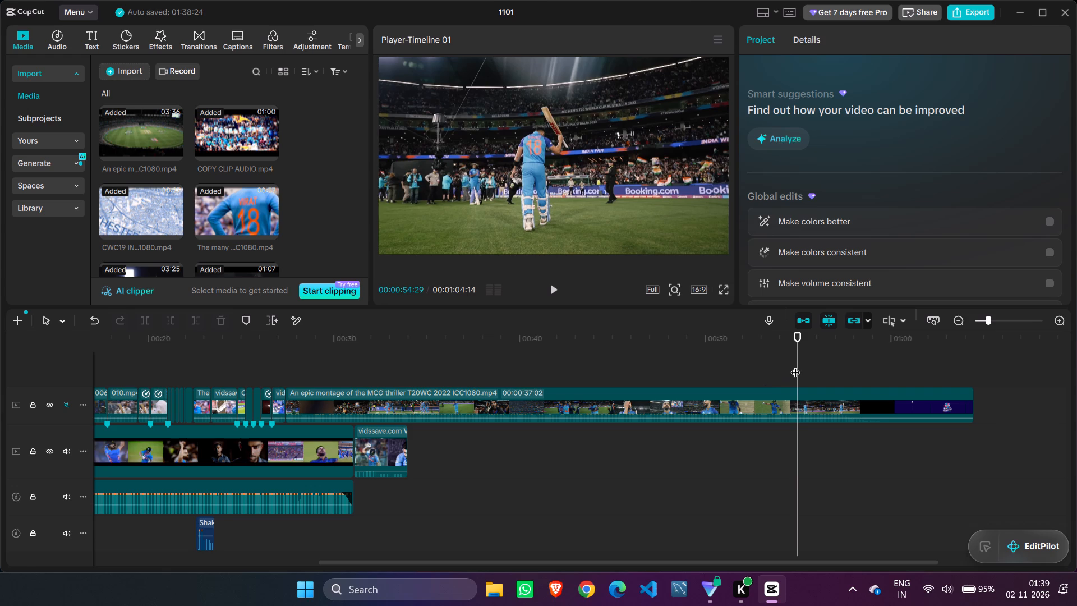
# Extend the Epic montage piece's beginning to a 00:00:38:02 duration and set it directly after the preceding vidssave piece.
pyautogui.moveTo(796, 365); pyautogui.dragTo(178, 434)
pyautogui.press('space')
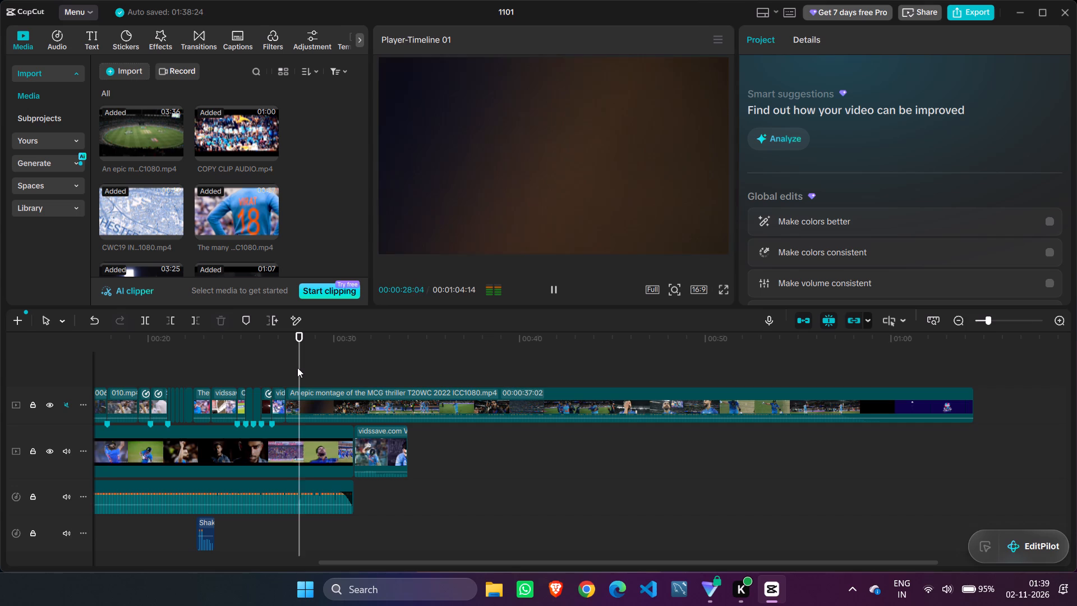
pyautogui.press('space')
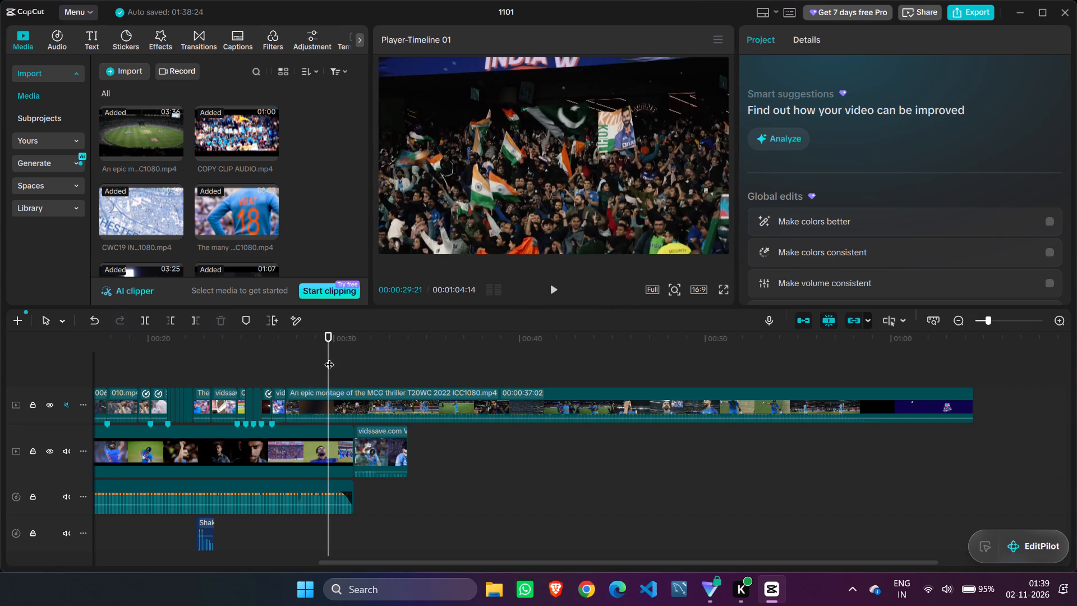
pyautogui.moveTo(329, 359); pyautogui.dragTo(288, 357)
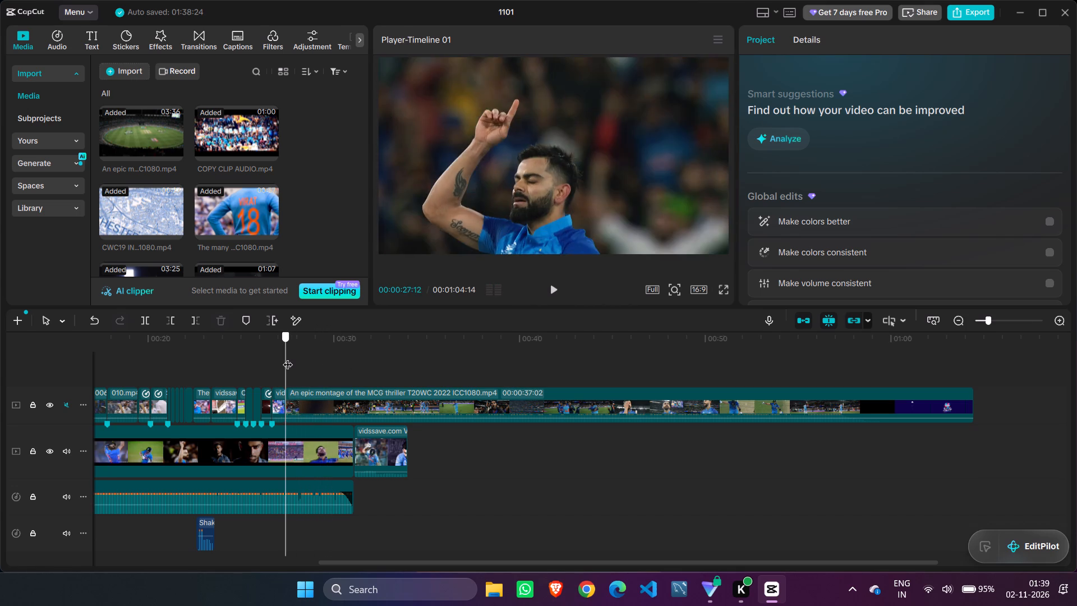
pyautogui.moveTo(288, 357); pyautogui.dragTo(293, 357)
pyautogui.moveTo(323, 394); pyautogui.dragTo(342, 393)
pyautogui.moveTo(305, 401); pyautogui.dragTo(275, 401)
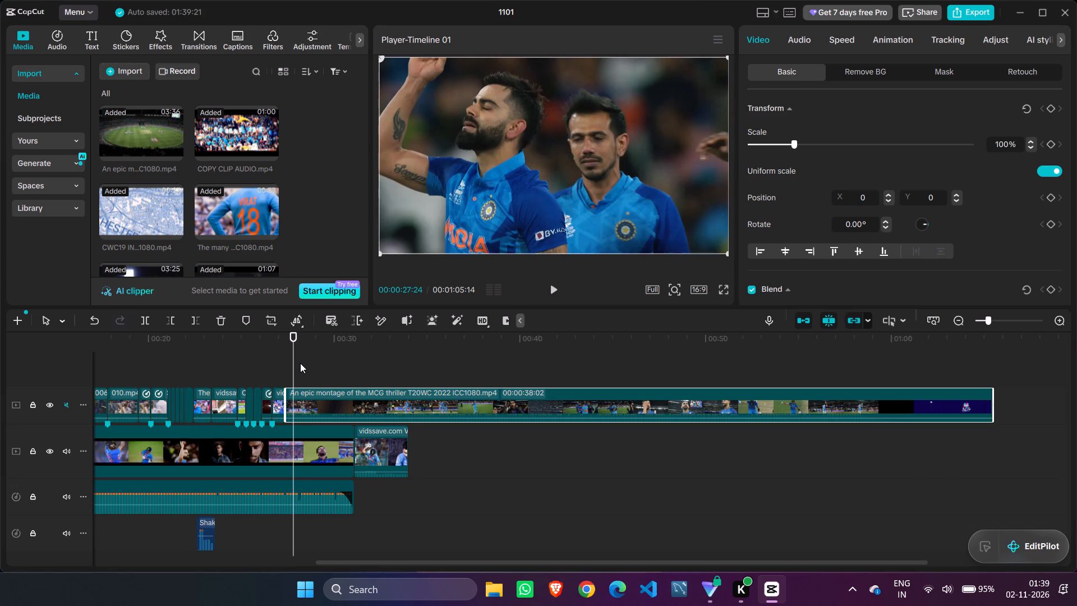
# Cut away everything in the Epic montage piece after 00:00:28:26, just as the finger-point shot starts to fade.
pyautogui.moveTo(293, 357); pyautogui.dragTo(285, 357)
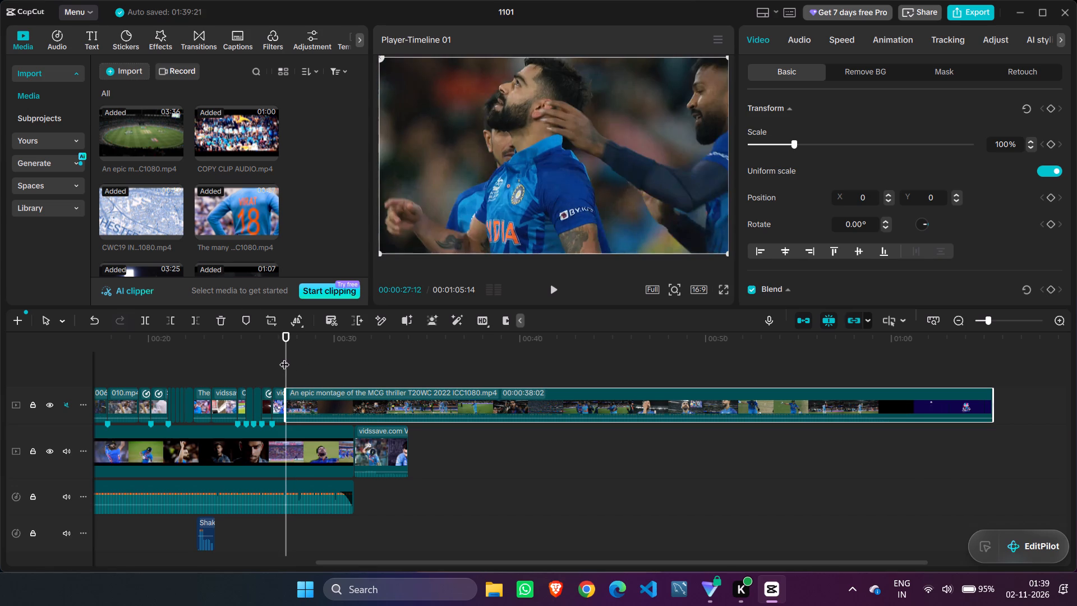
pyautogui.press('space')
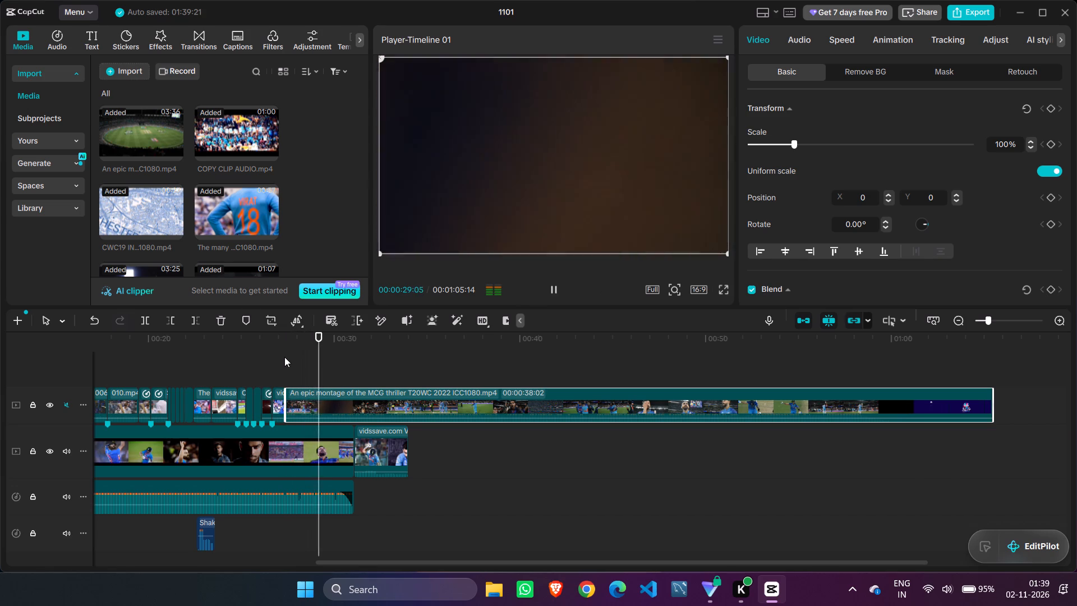
pyautogui.press('space')
pyautogui.moveTo(337, 364); pyautogui.dragTo(332, 364)
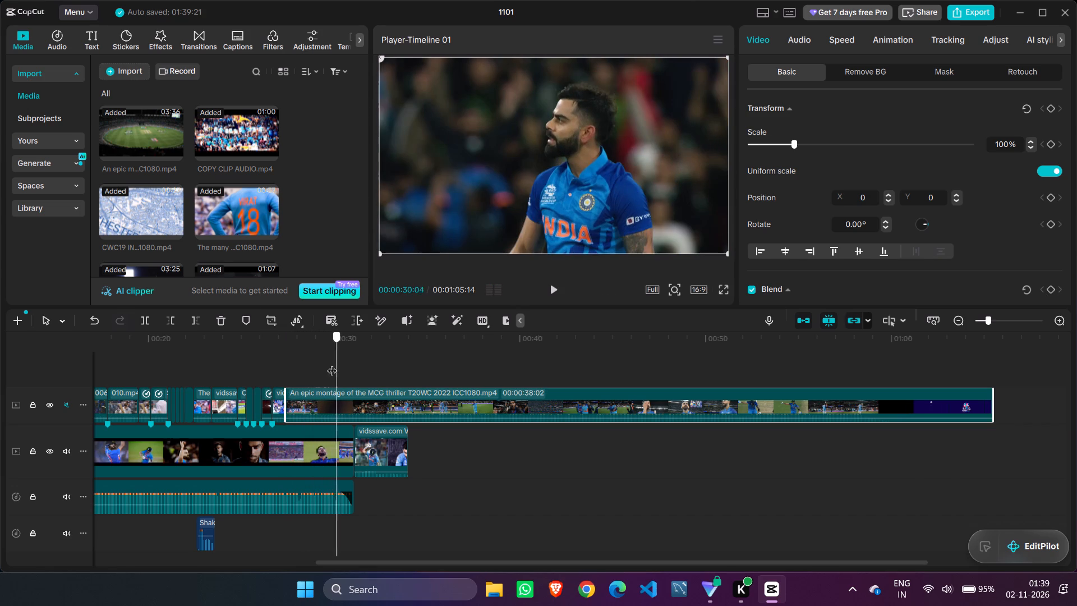
pyautogui.moveTo(332, 364); pyautogui.dragTo(309, 359)
pyautogui.press('space')
pyautogui.press('space')
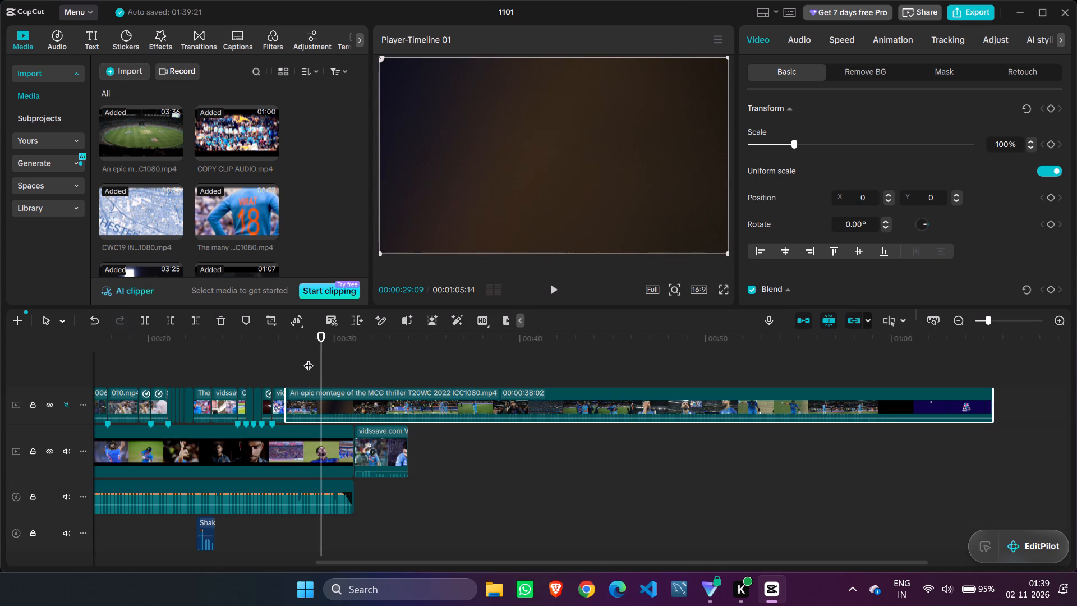
pyautogui.press('Left')
pyautogui.press('Left')
pyautogui.press('Left')
pyautogui.press('Left')
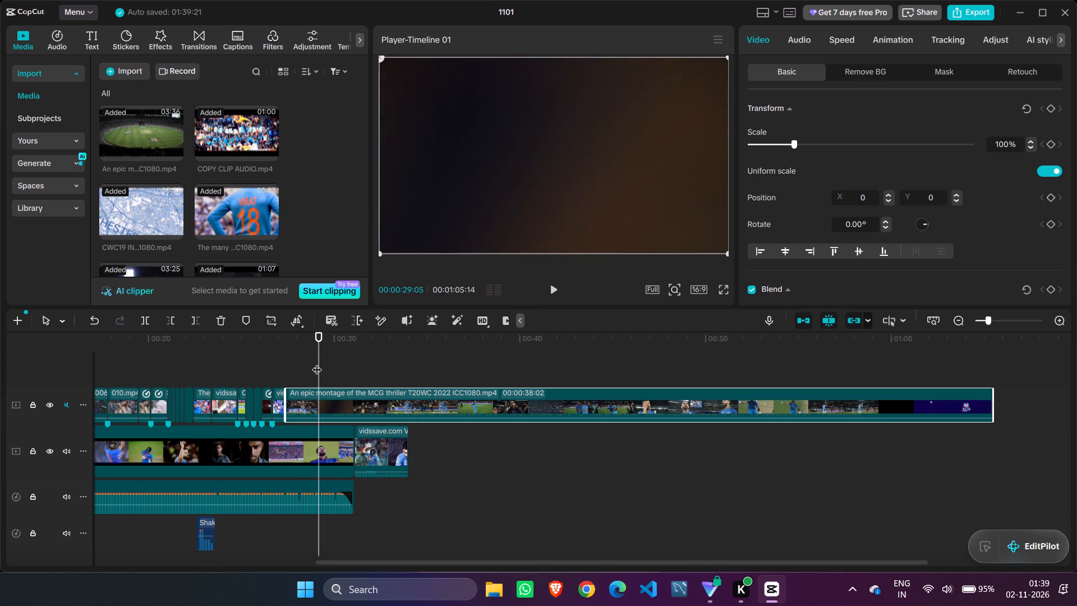
pyautogui.press('Left')
pyautogui.press('Left')
pyautogui.press('Left')
pyautogui.press('Left')
pyautogui.press('Left')
pyautogui.press('Left')
pyautogui.press('Left')
pyautogui.press('Left')
pyautogui.press('Left')
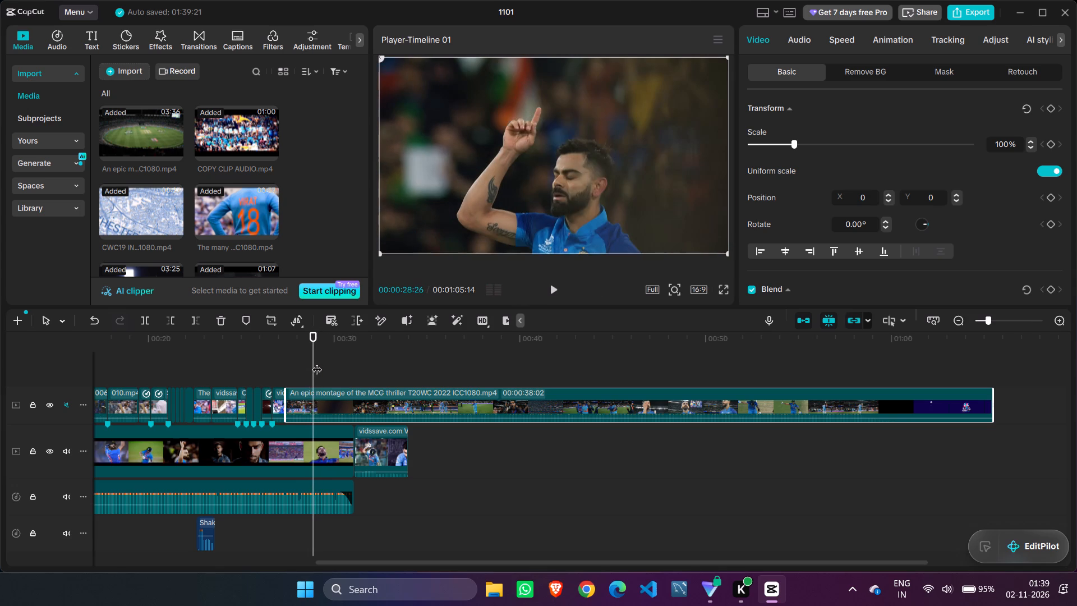
pyautogui.press('Right')
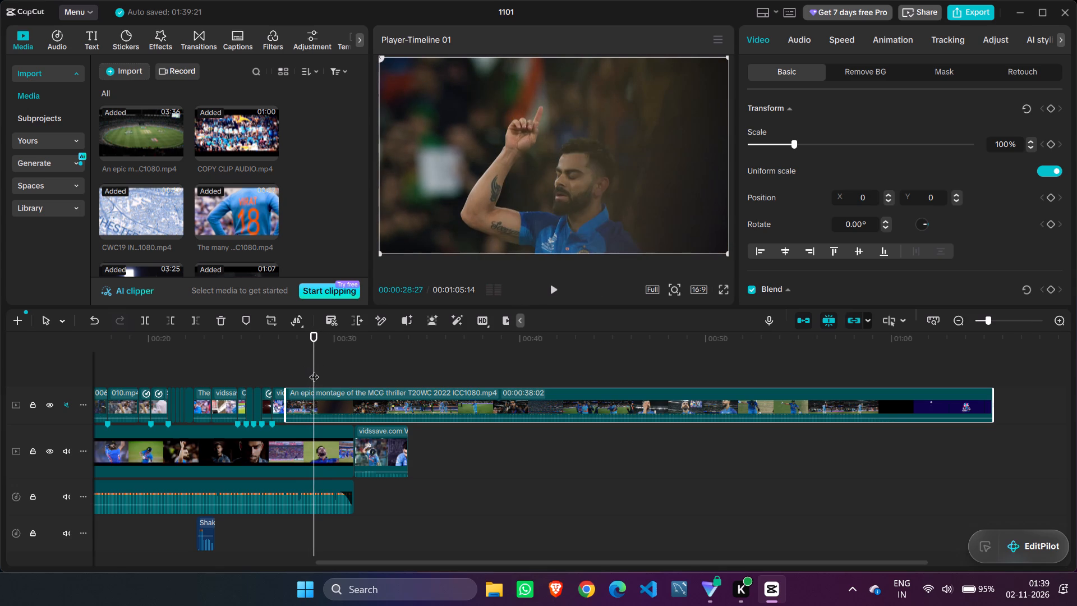
pyautogui.press('Right')
pyautogui.press('space')
pyautogui.press('space')
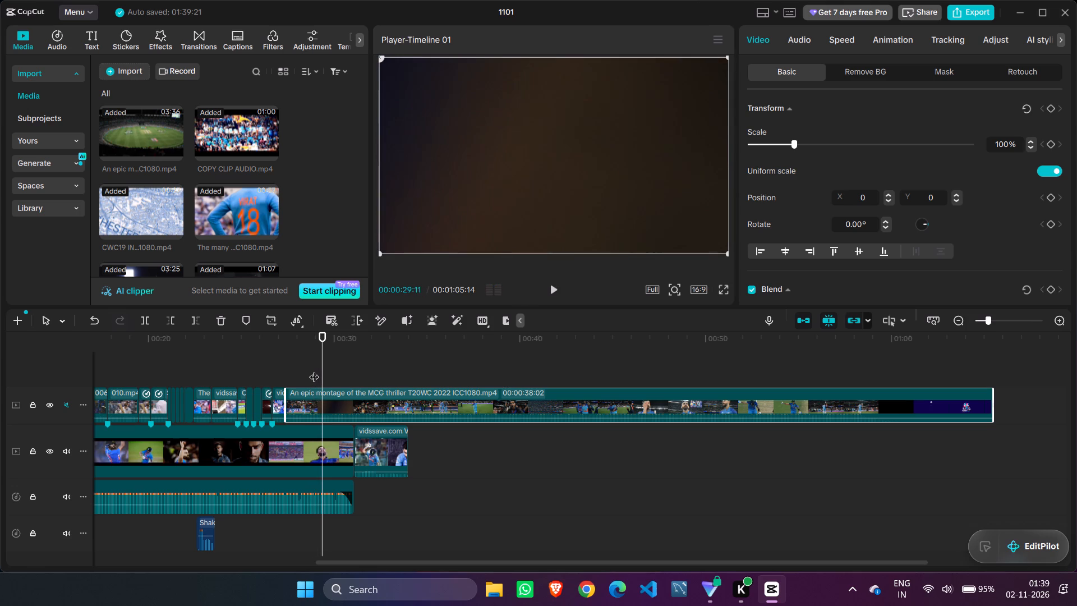
pyautogui.press('Left')
pyautogui.press('Left')
pyautogui.press('Left')
pyautogui.press('Left')
pyautogui.press('Left')
pyautogui.press('Left')
pyautogui.press('Left')
pyautogui.press('Left')
pyautogui.press('Left')
pyautogui.press('Left')
pyautogui.press('Left')
pyautogui.press('Left')
pyautogui.press('Left')
pyautogui.press('Left')
pyautogui.press('Left')
pyautogui.press('Left')
pyautogui.press('Left')
pyautogui.press('Left')
pyautogui.press('Left')
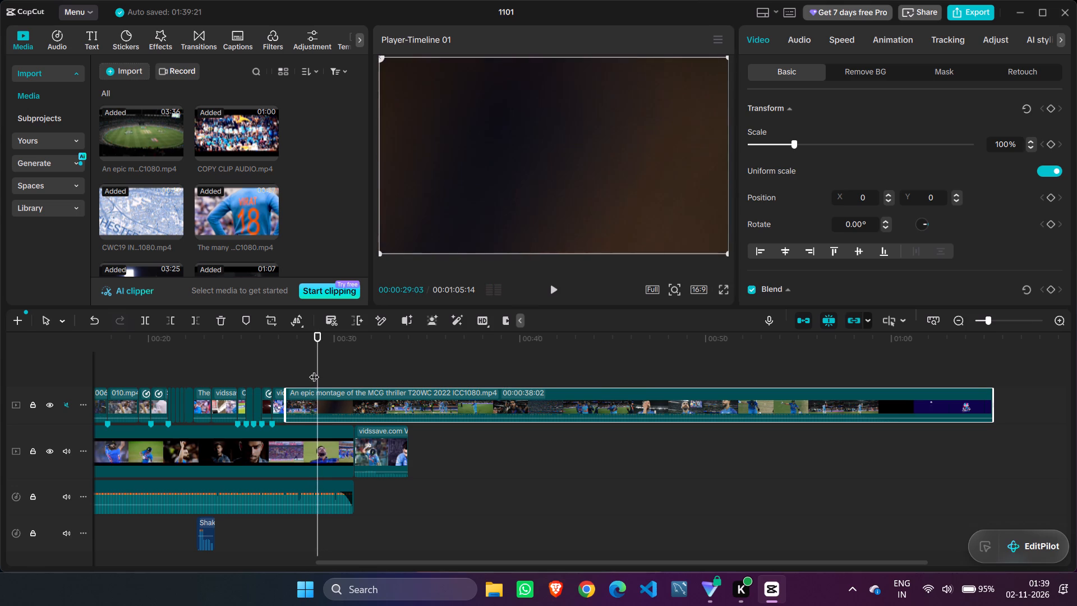
pyautogui.press('Right')
pyautogui.press('Right')
pyautogui.press('Right')
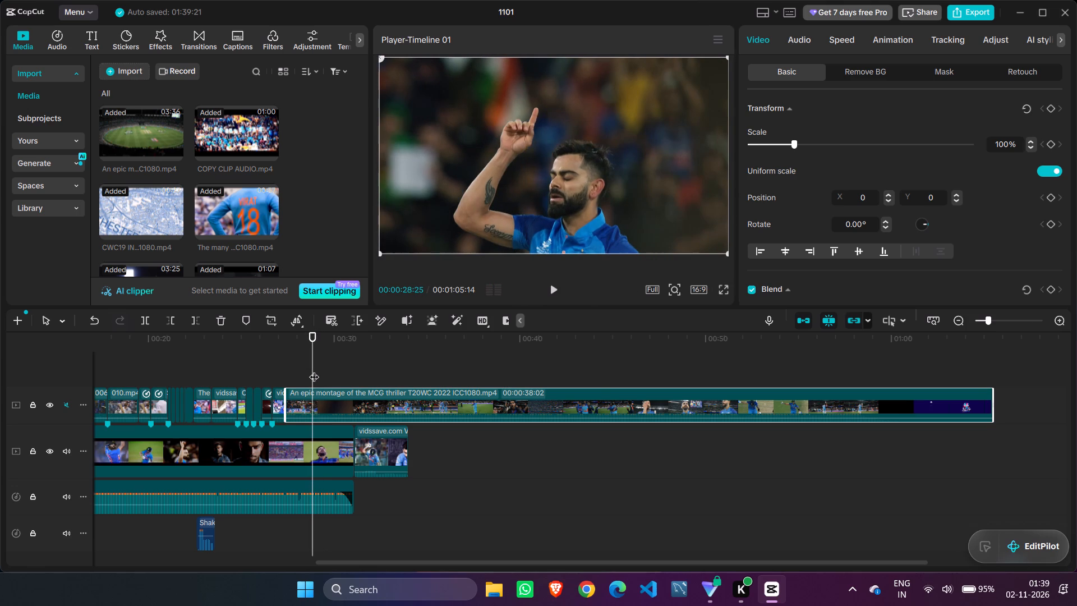
pyautogui.press('Right')
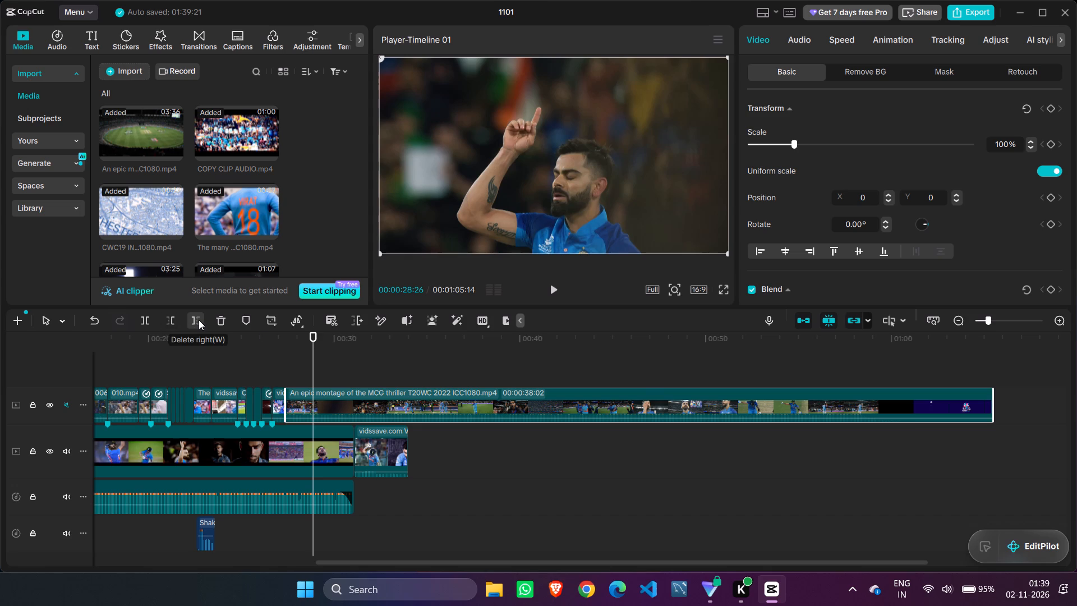
pyautogui.click(199, 320)
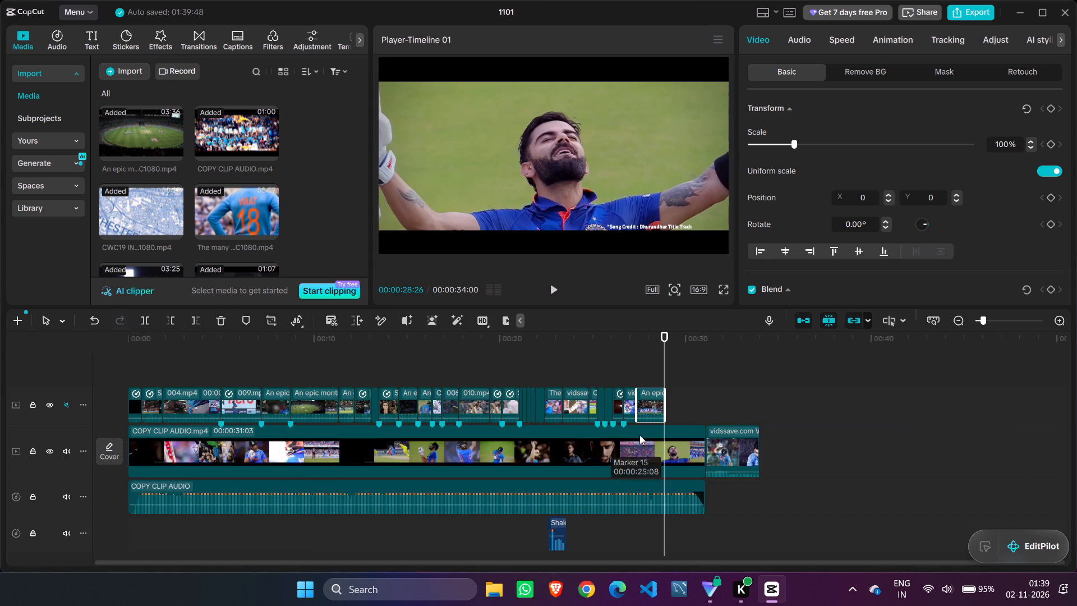
# Move the vidssave portrait piece onto the montage track, directly after the trimmed Epic montage piece at 00:00:28:26.
pyautogui.moveTo(734, 442); pyautogui.dragTo(703, 397)
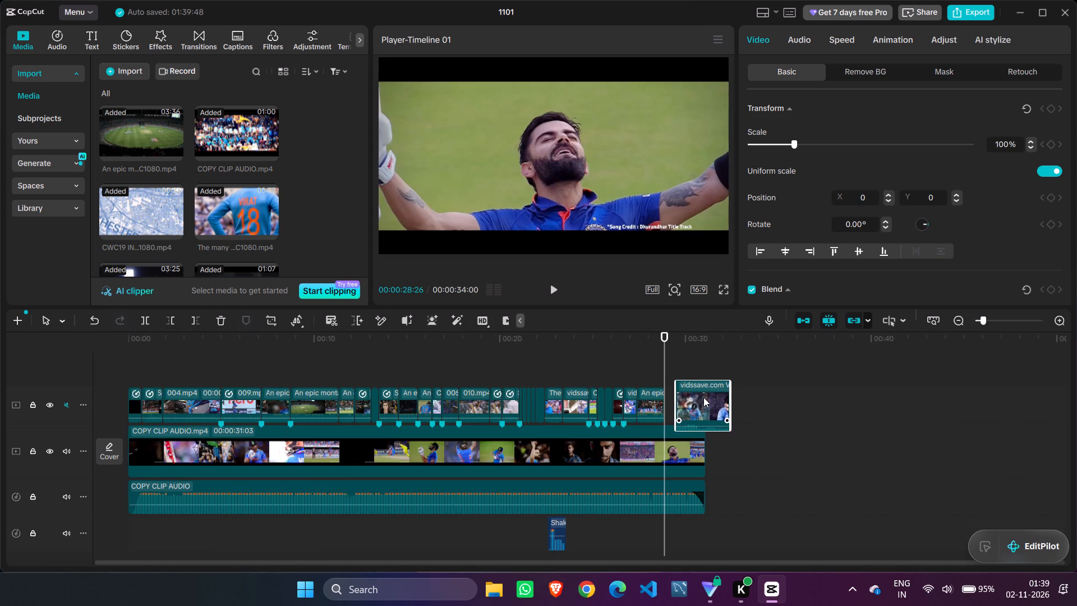
pyautogui.moveTo(703, 397); pyautogui.dragTo(698, 396)
pyautogui.moveTo(703, 402); pyautogui.dragTo(696, 401)
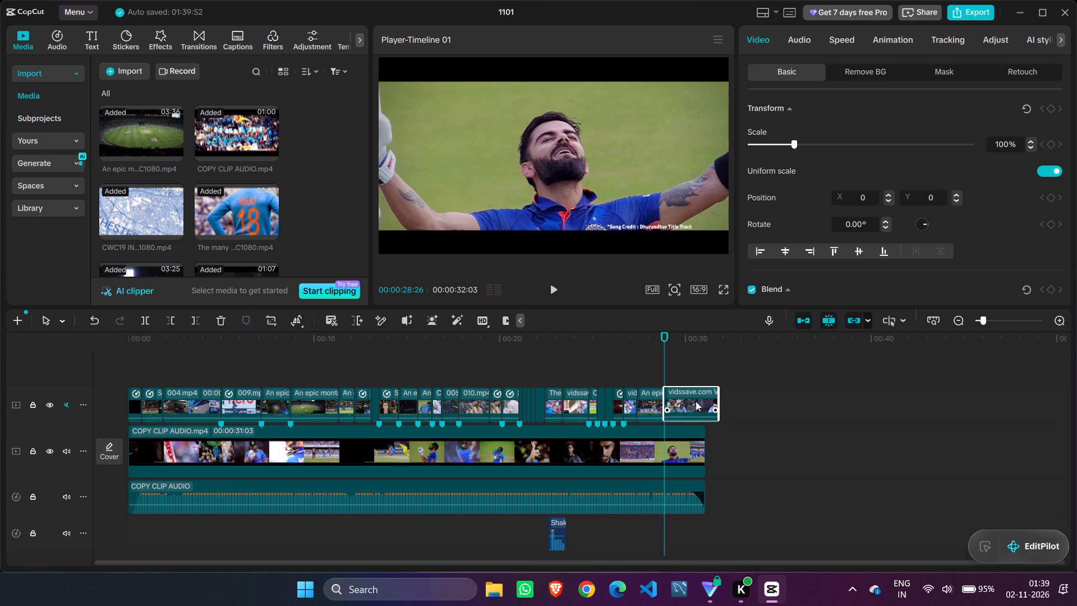
# Play the montage's ending from the number 18 jersey shot through the finger-point shot and closing portrait to check its timing.
pyautogui.moveTo(696, 401); pyautogui.dragTo(695, 401)
pyautogui.moveTo(665, 365); pyautogui.dragTo(655, 362)
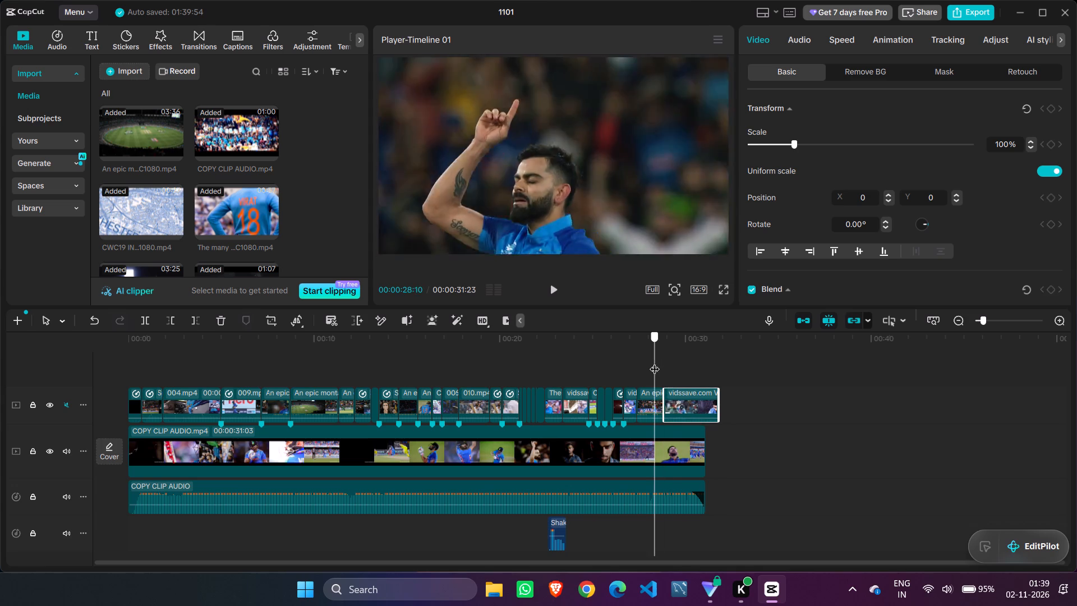
pyautogui.moveTo(655, 362); pyautogui.dragTo(659, 361)
pyautogui.click(701, 355)
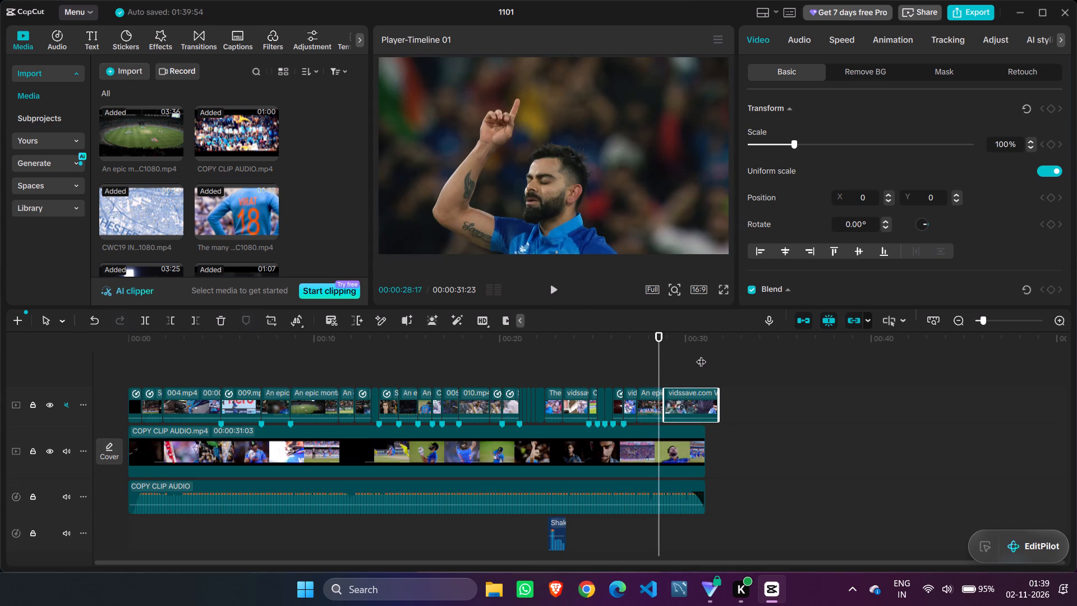
pyautogui.moveTo(702, 355); pyautogui.dragTo(569, 359)
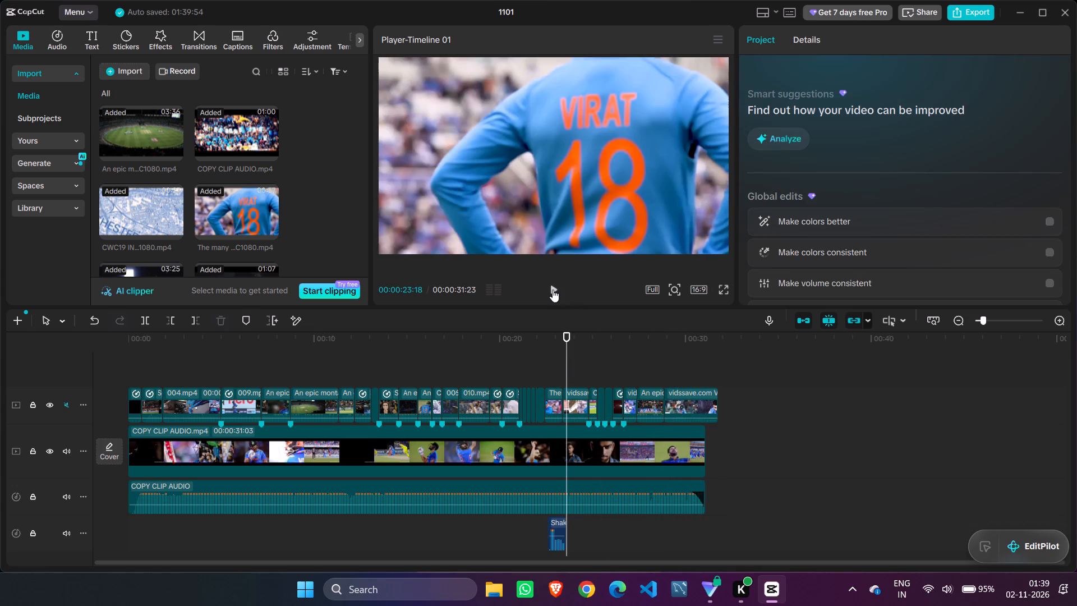
pyautogui.click(553, 290)
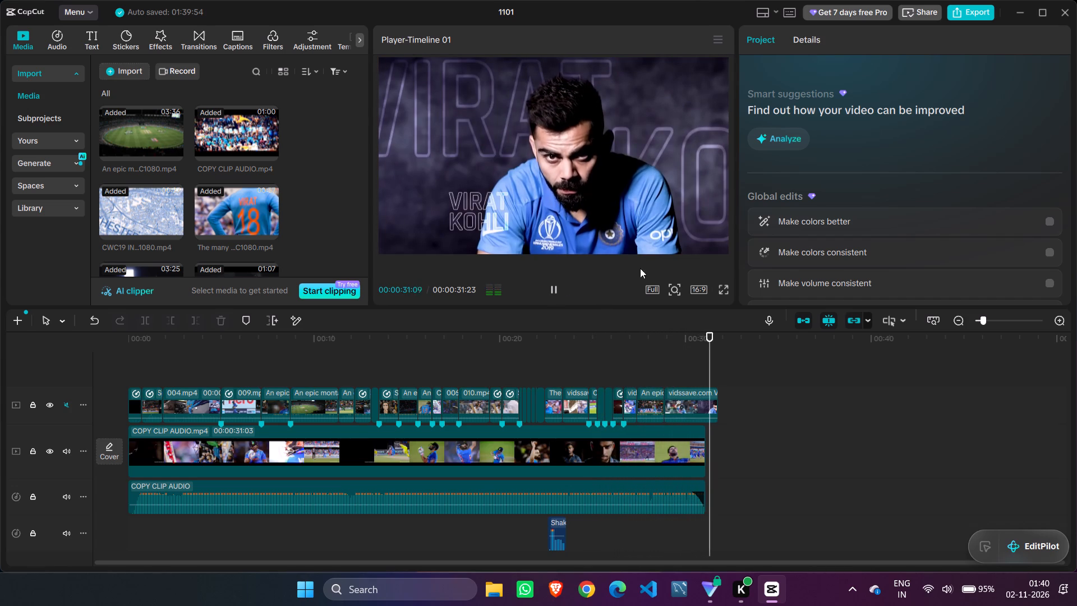
pyautogui.moveTo(719, 359); pyautogui.dragTo(638, 347)
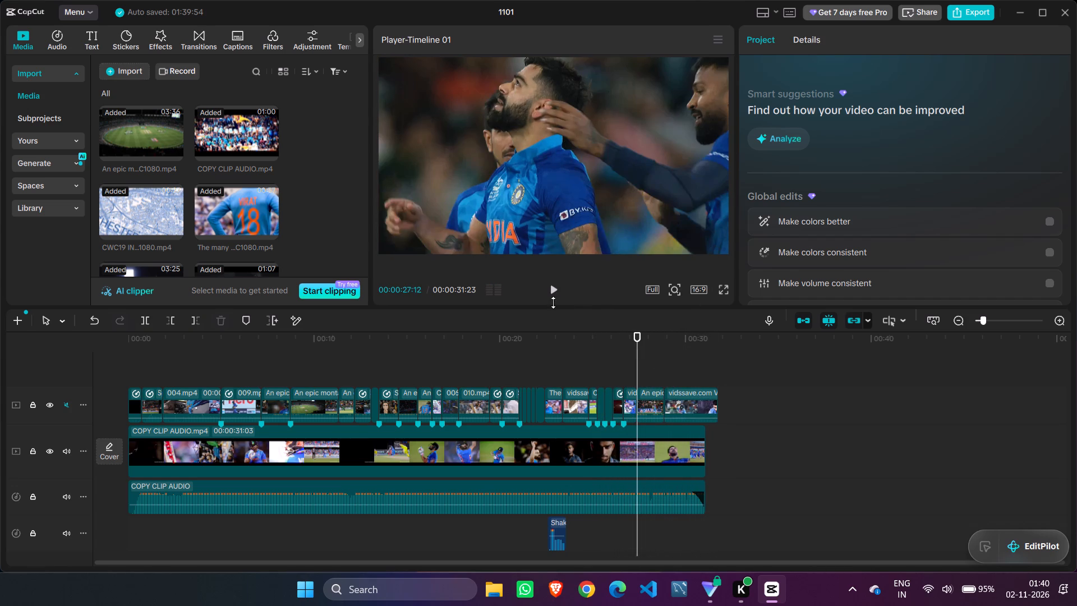
pyautogui.click(553, 288)
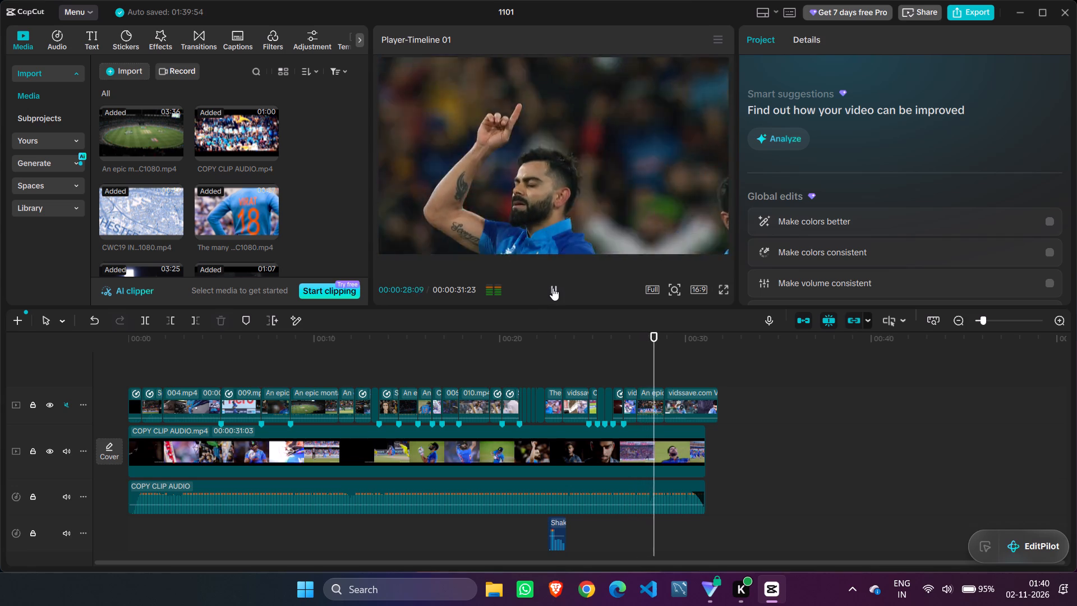
pyautogui.click(553, 288)
pyautogui.doubleClick(553, 288)
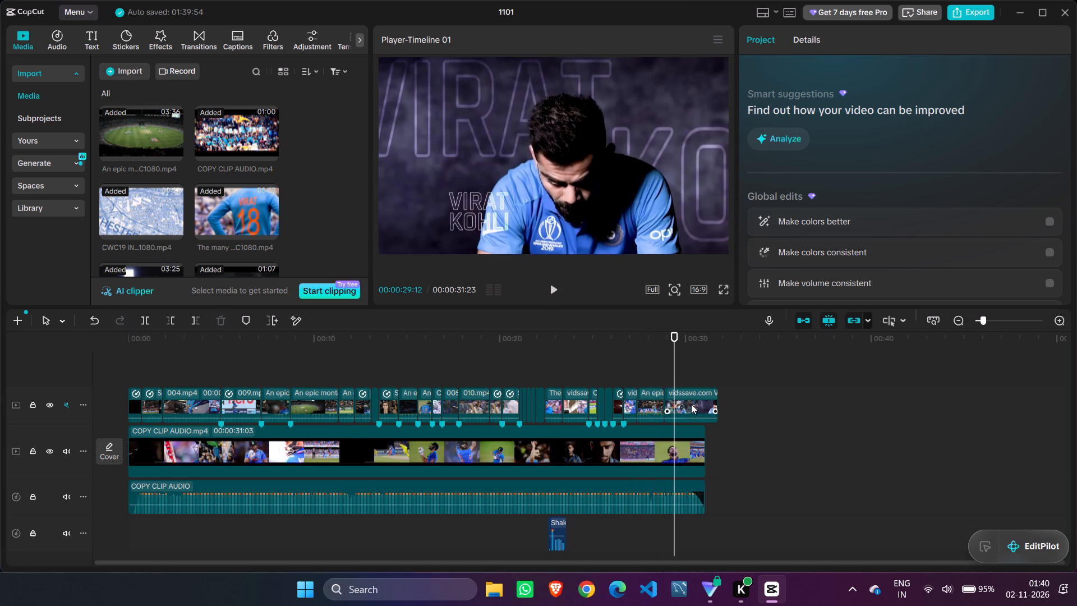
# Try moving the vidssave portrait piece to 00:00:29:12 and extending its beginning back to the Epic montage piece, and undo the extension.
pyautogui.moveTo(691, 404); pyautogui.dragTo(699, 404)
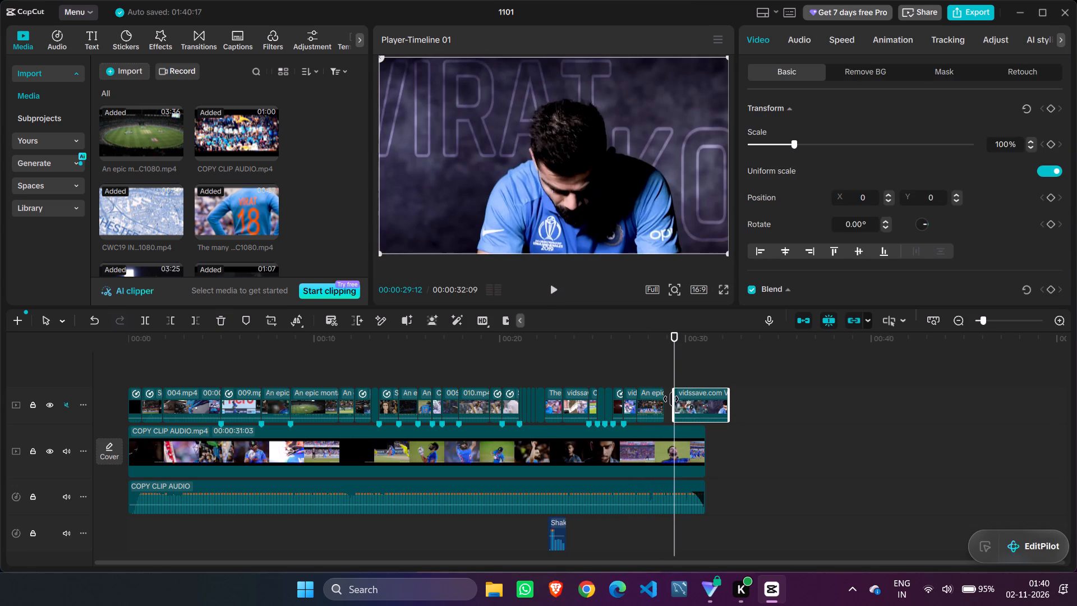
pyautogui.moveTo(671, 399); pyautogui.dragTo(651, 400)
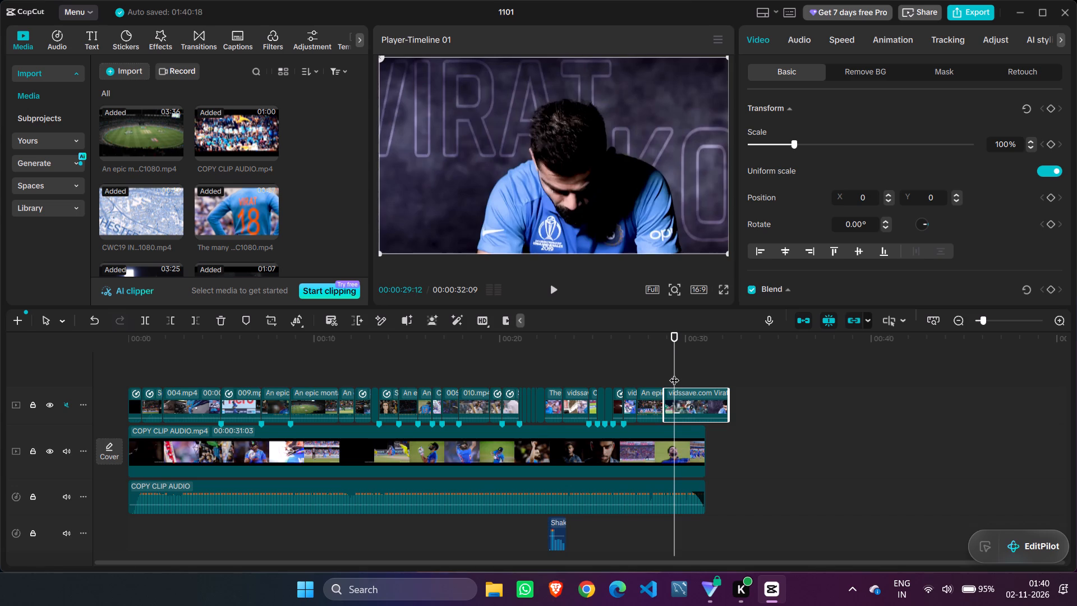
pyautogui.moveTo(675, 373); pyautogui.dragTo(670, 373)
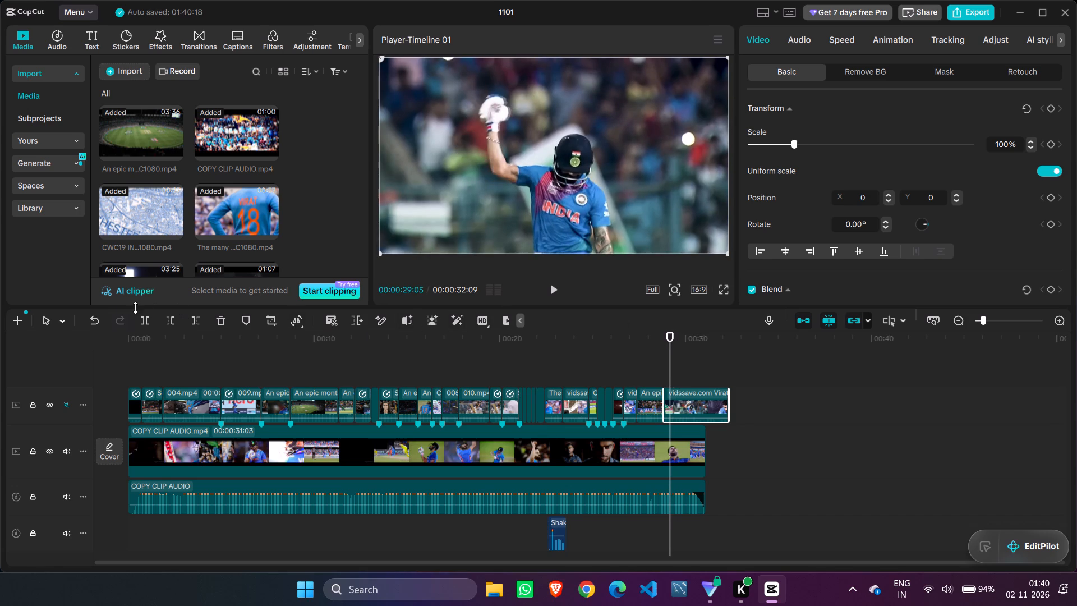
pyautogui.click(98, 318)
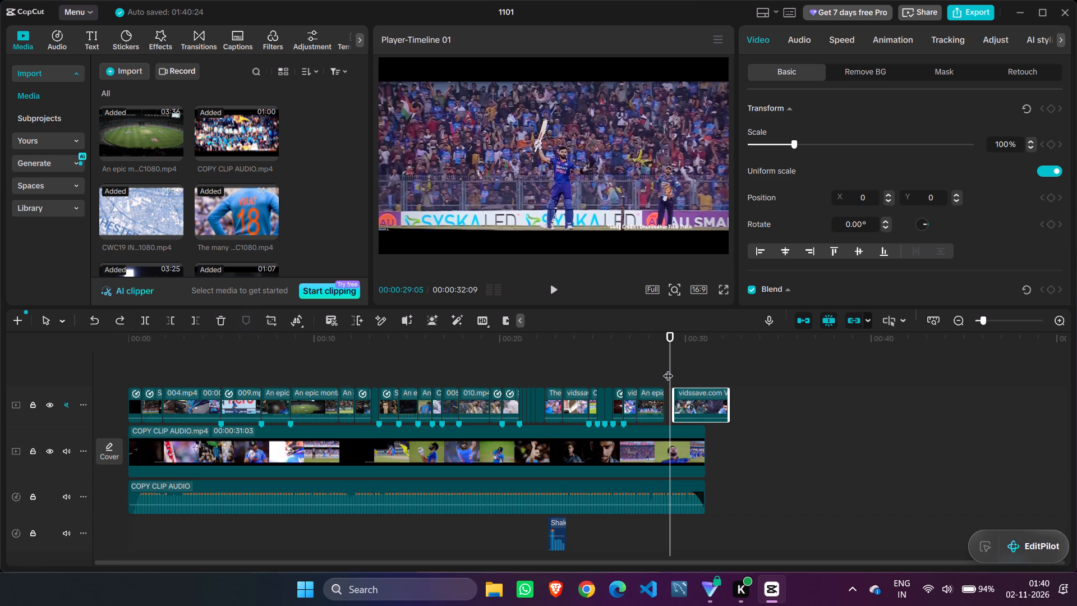
# Move the vidssave portrait piece off the montage track and place it directly after COPY CLIP AUDIO.mp4 on the reference track.
pyautogui.moveTo(670, 369); pyautogui.dragTo(665, 370)
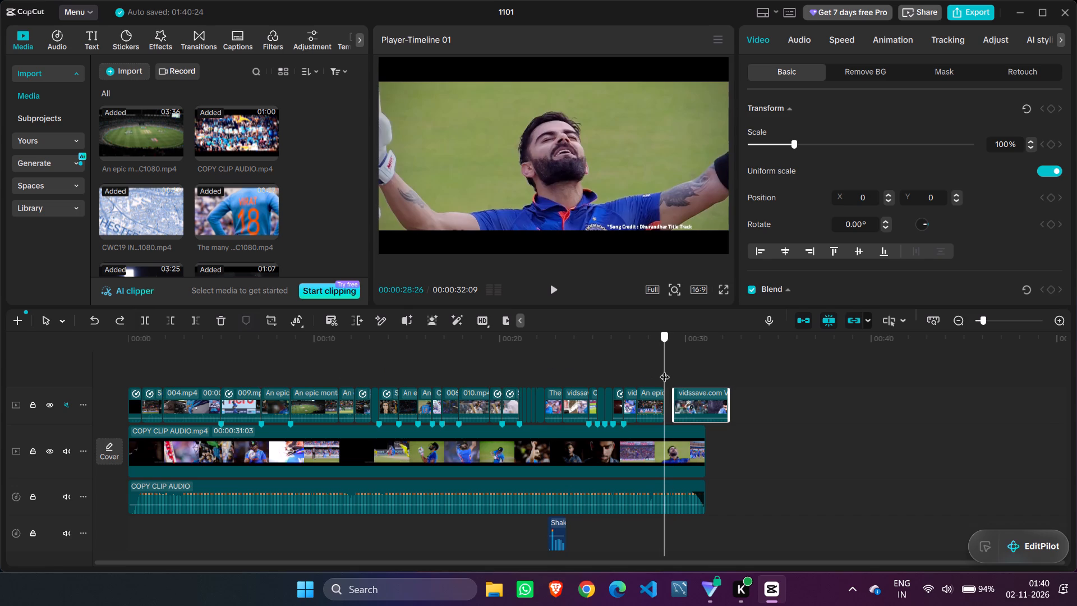
pyautogui.click(654, 360)
pyautogui.moveTo(657, 360); pyautogui.dragTo(656, 358)
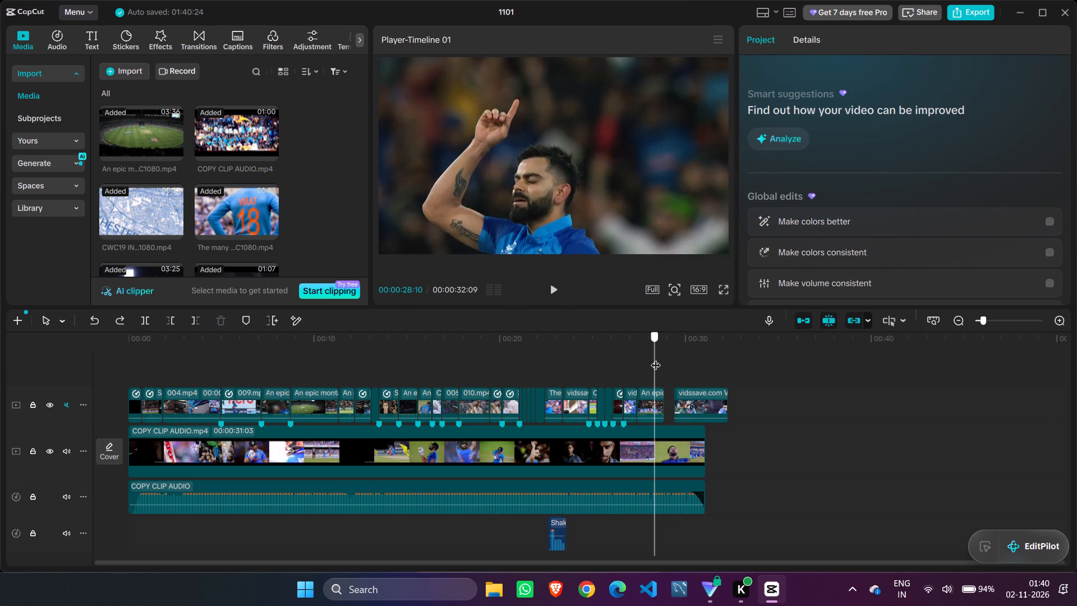
pyautogui.moveTo(656, 358); pyautogui.dragTo(647, 353)
pyautogui.click(655, 396)
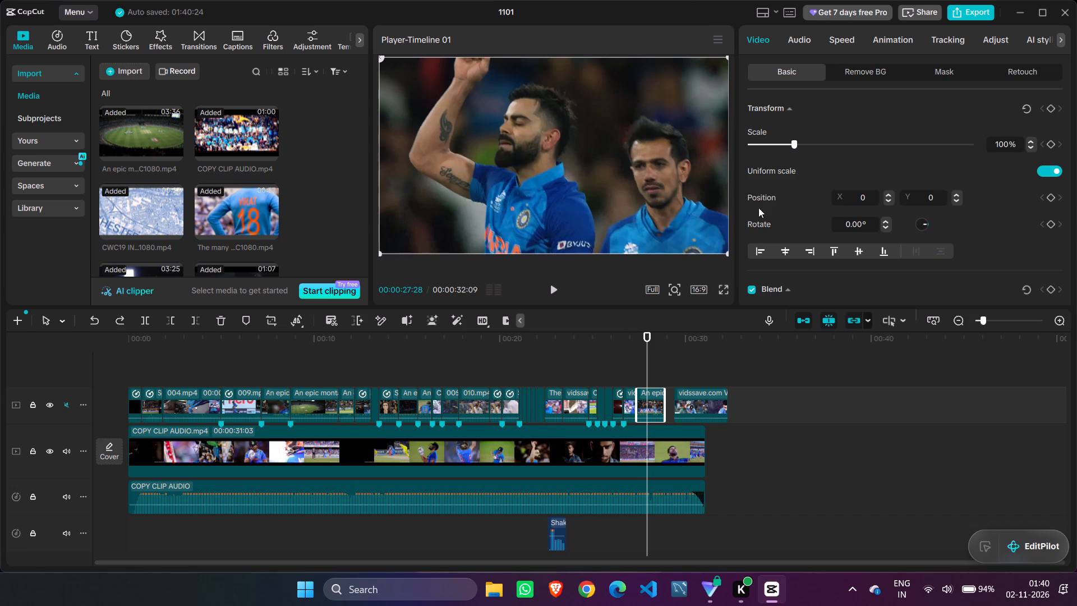
pyautogui.moveTo(702, 395); pyautogui.dragTo(737, 439)
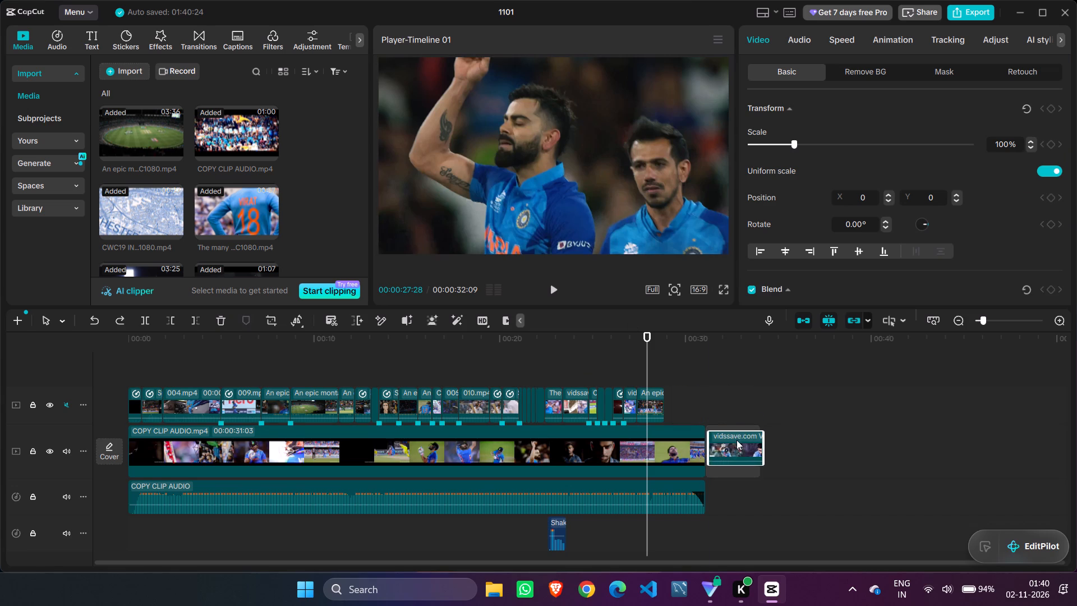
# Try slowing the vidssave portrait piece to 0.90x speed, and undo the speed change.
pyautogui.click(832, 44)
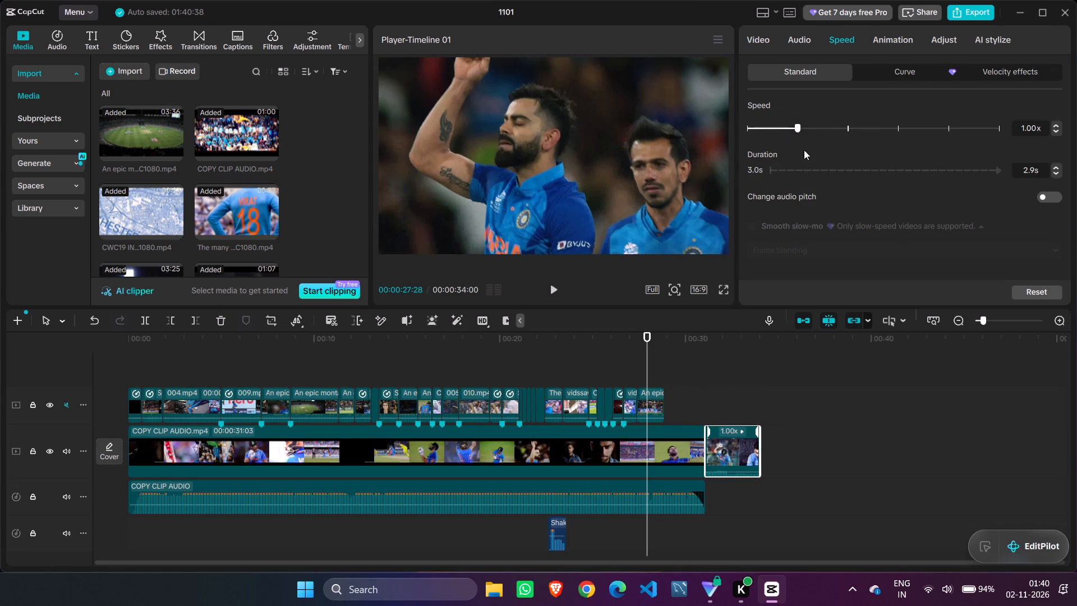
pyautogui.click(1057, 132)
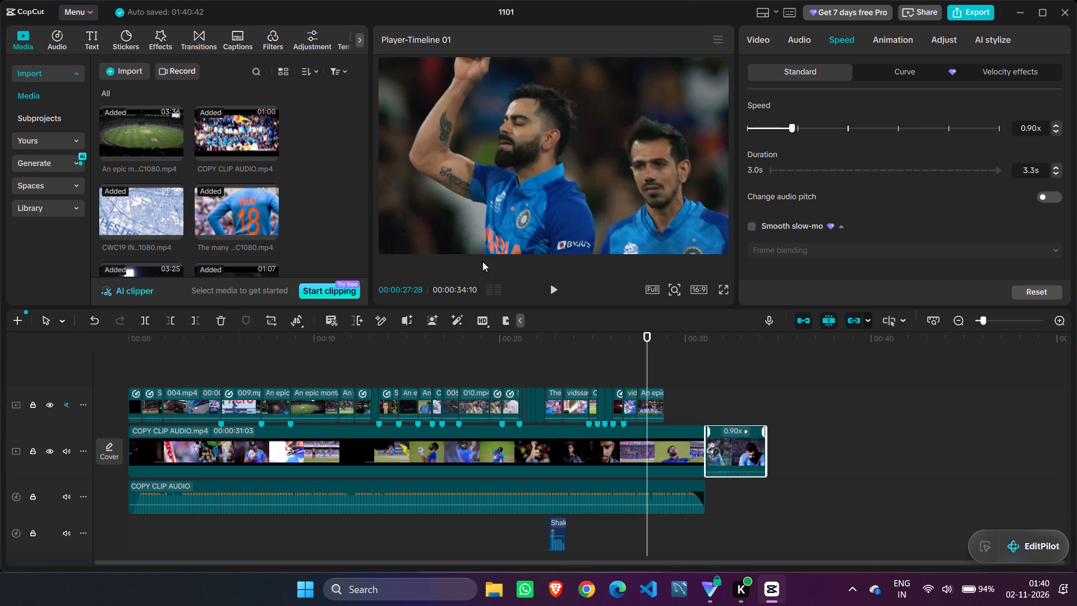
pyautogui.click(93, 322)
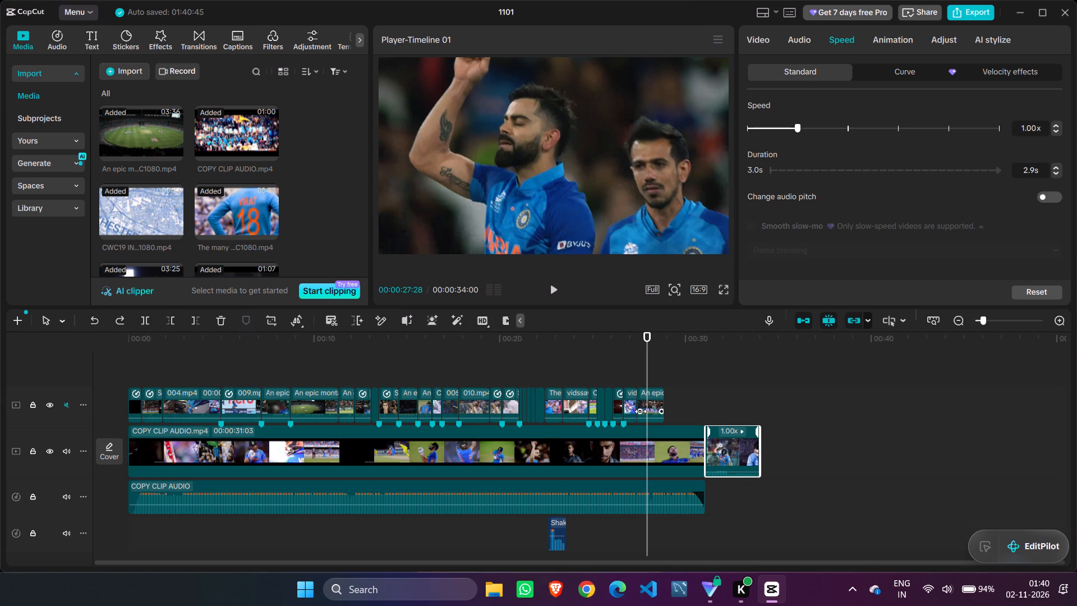
# Slow the last Epic montage piece, the finger-point shot, to 0.90x and apply Smooth slow-mo with Optical flow.
pyautogui.click(647, 406)
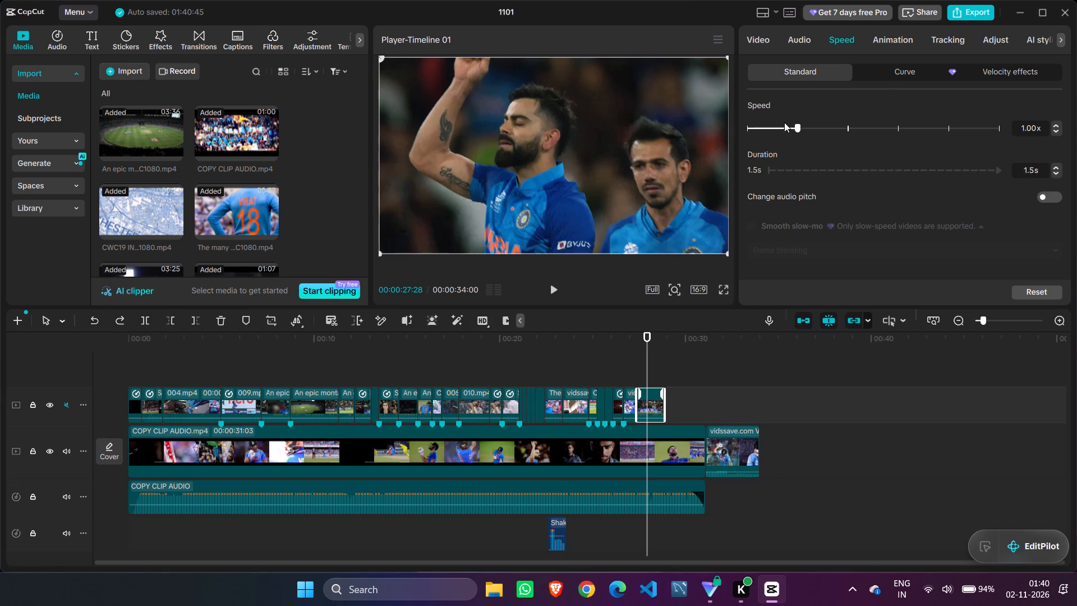
pyautogui.click(1056, 132)
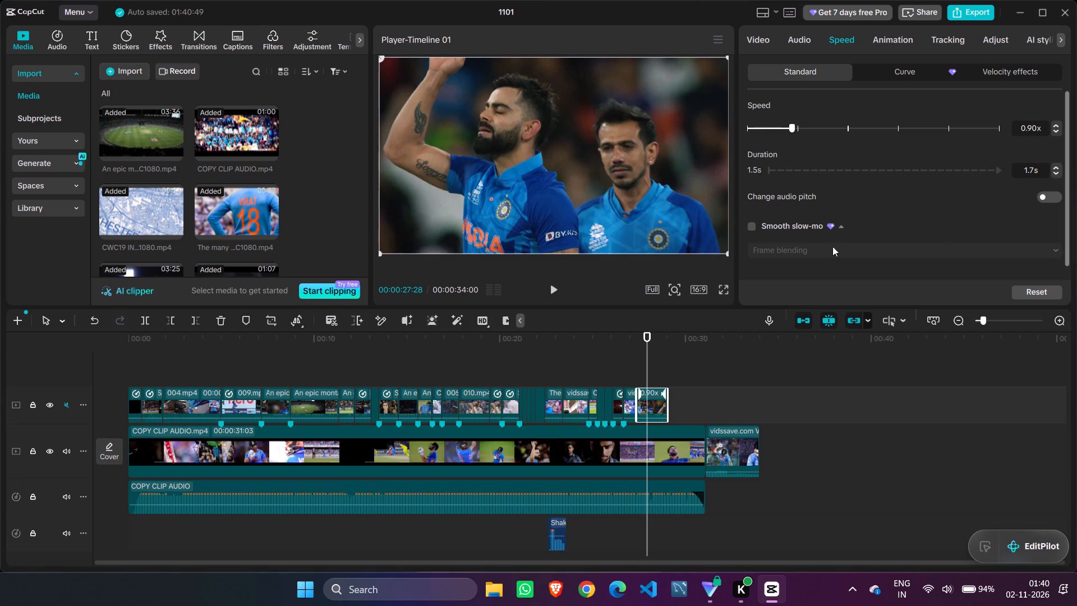
pyautogui.click(752, 222)
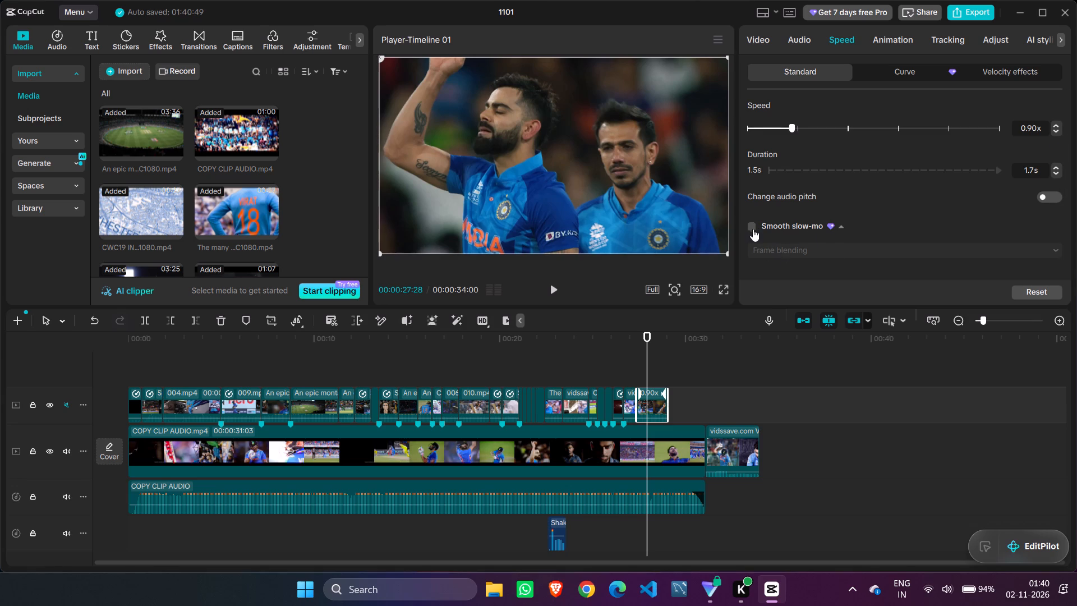
pyautogui.click(752, 225)
pyautogui.click(793, 254)
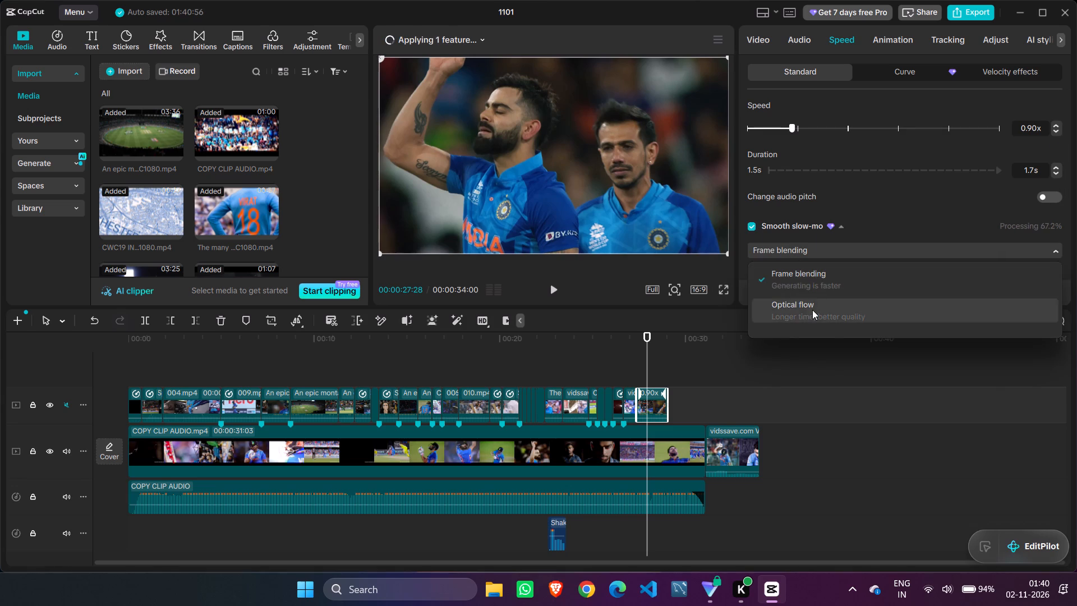
pyautogui.click(812, 310)
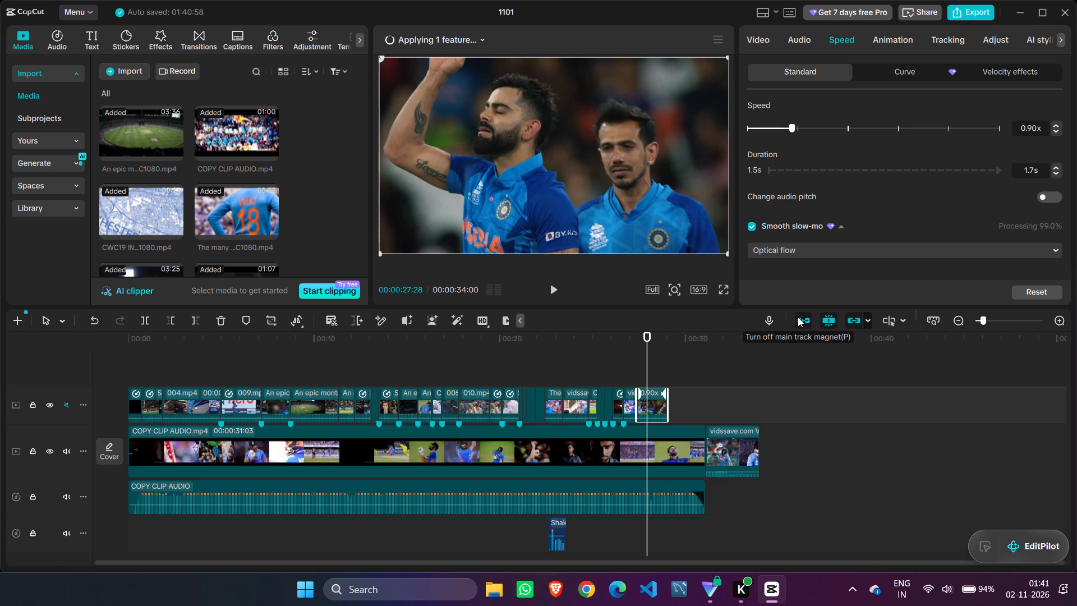
pyautogui.click(714, 373)
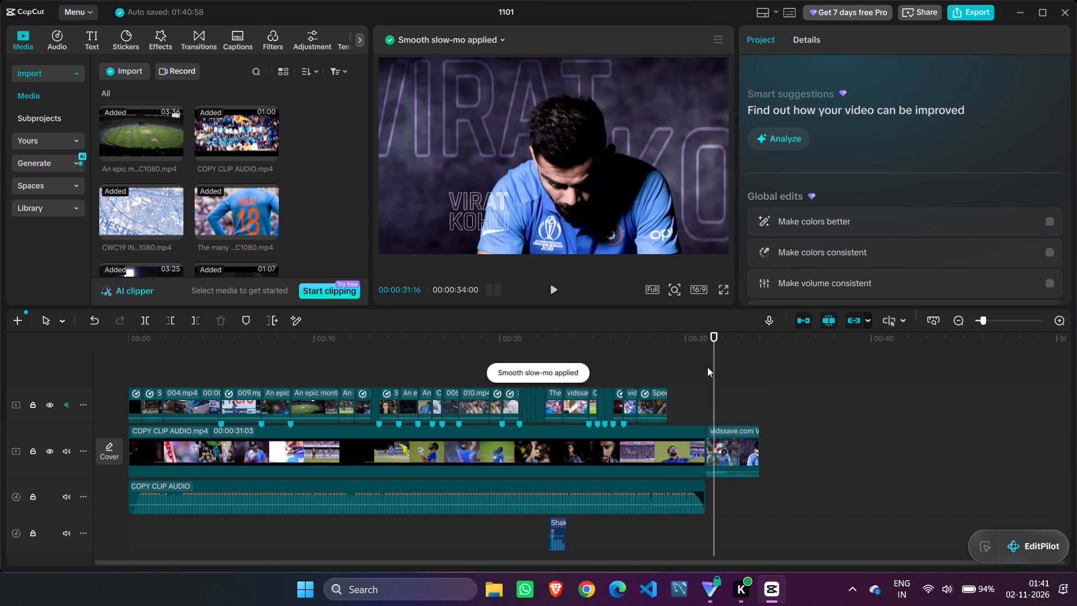
# Replay the montage between about 00:00:22 and 00:00:25 to examine the number 18 jersey shot and its neighbouring shots against the audio.
pyautogui.moveTo(712, 366); pyautogui.dragTo(633, 373)
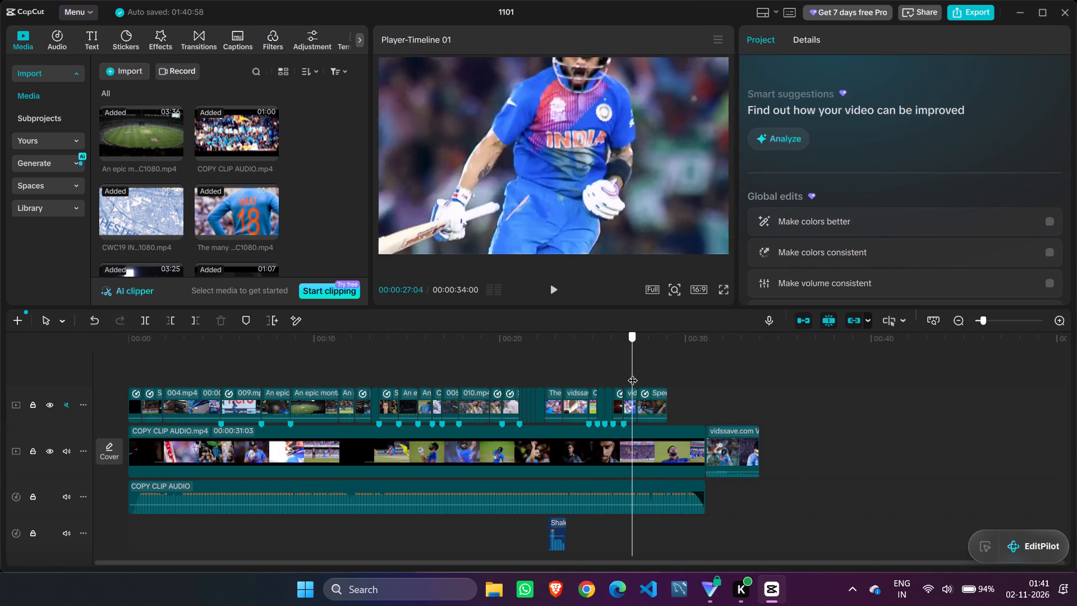
pyautogui.moveTo(633, 373); pyautogui.dragTo(545, 406)
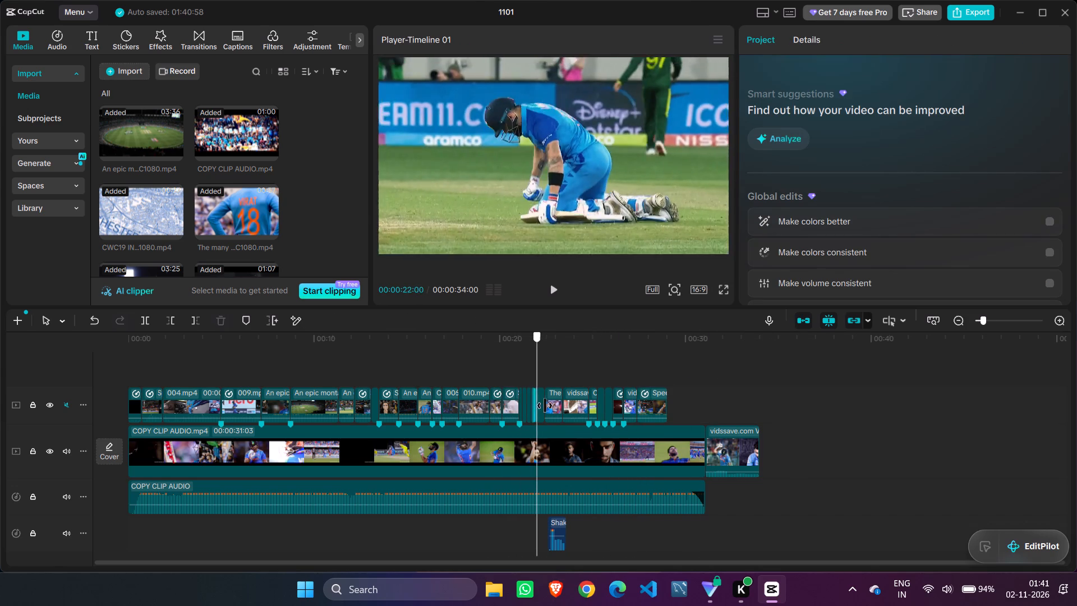
pyautogui.moveTo(545, 406); pyautogui.dragTo(549, 406)
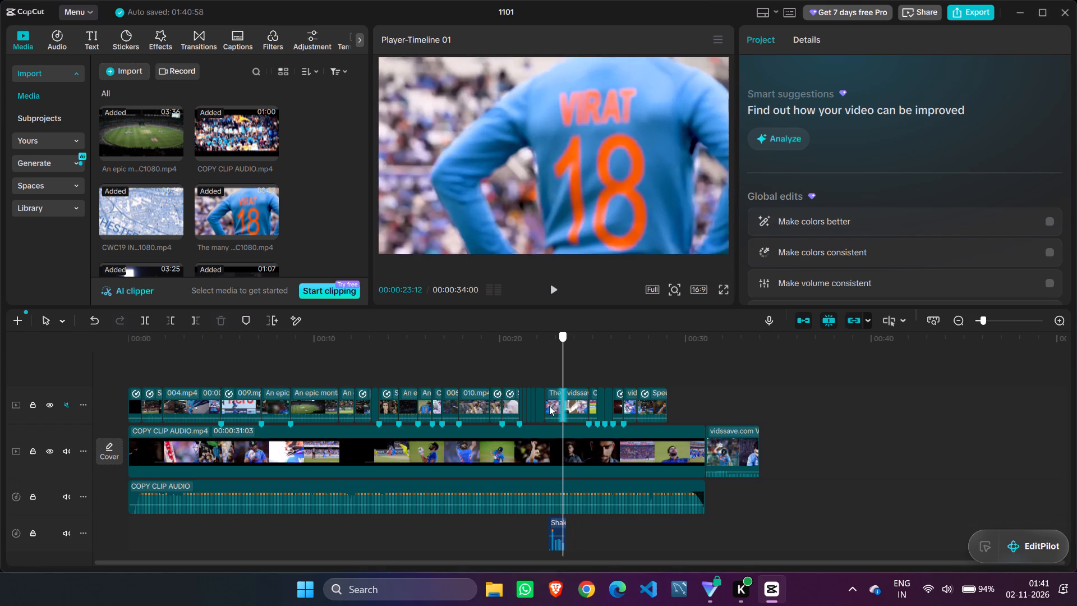
pyautogui.moveTo(549, 406); pyautogui.dragTo(540, 406)
pyautogui.click(552, 292)
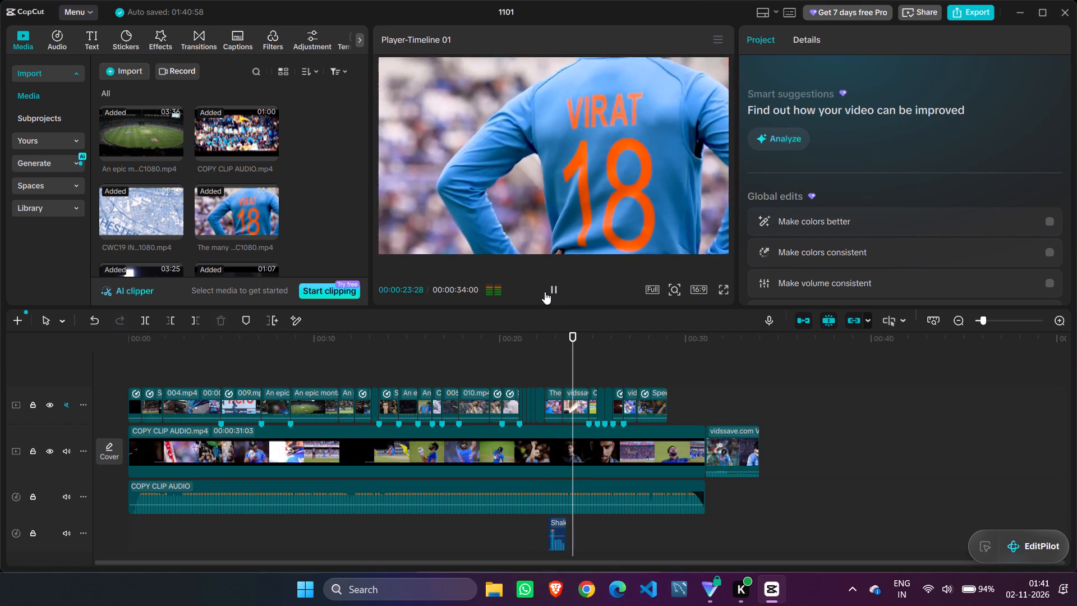
pyautogui.click(545, 292)
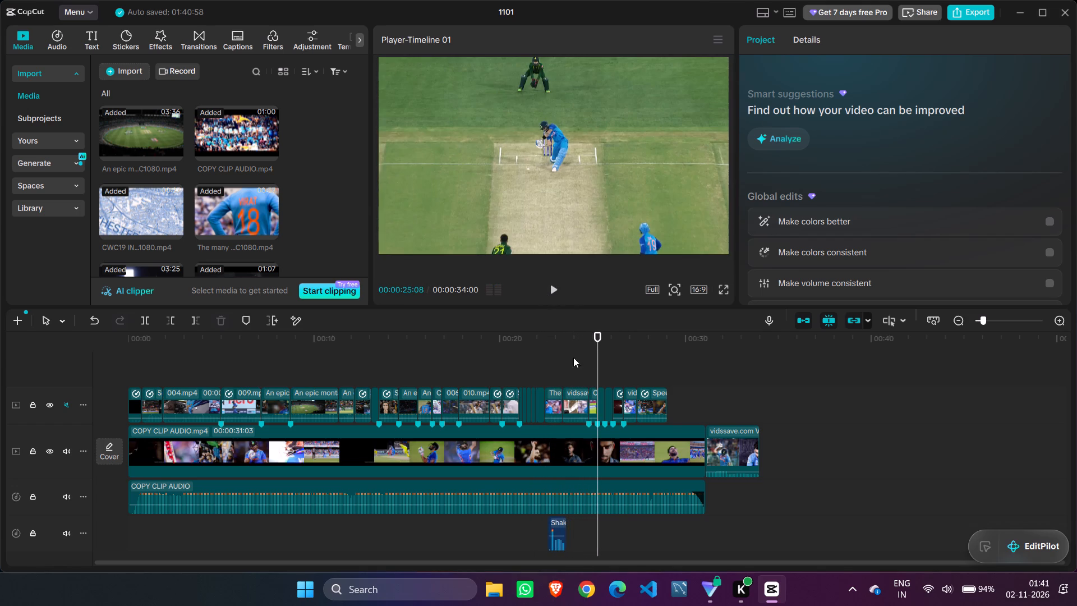
pyautogui.moveTo(596, 355); pyautogui.dragTo(565, 353)
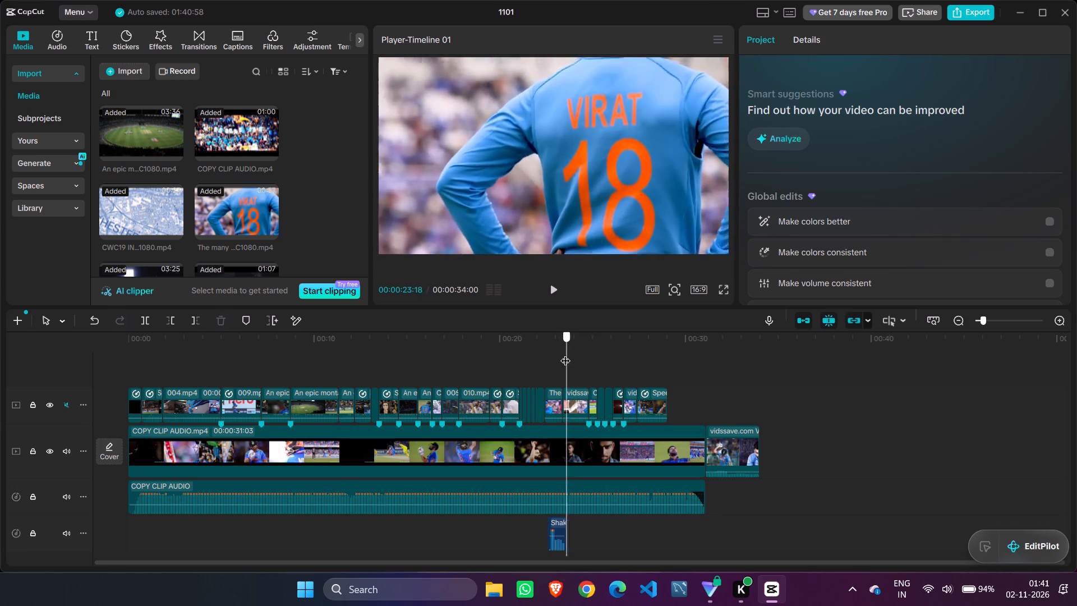
pyautogui.moveTo(565, 353); pyautogui.dragTo(554, 354)
pyautogui.click(554, 288)
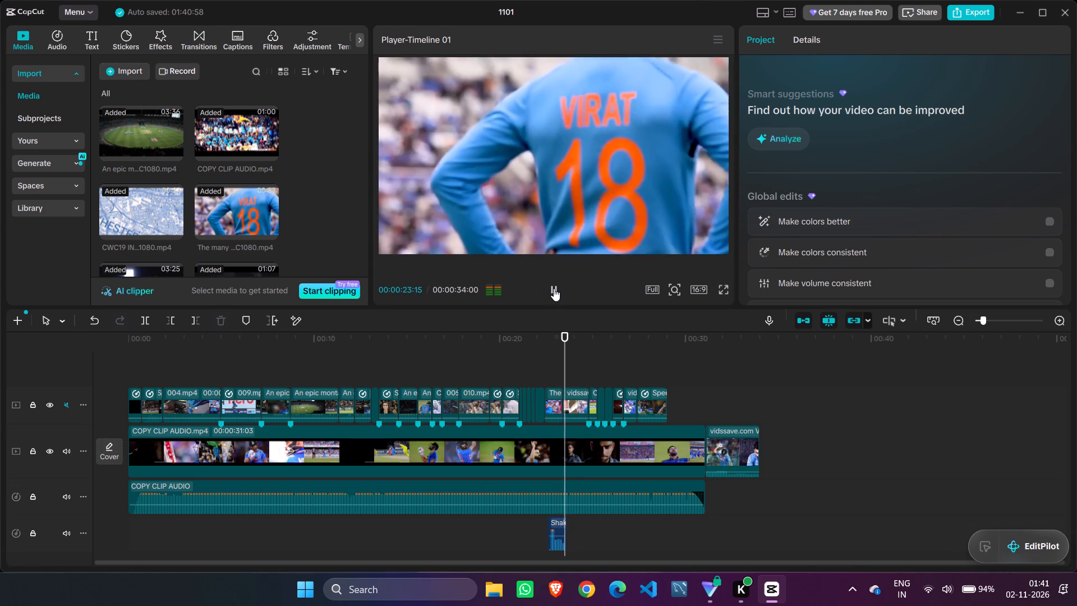
pyautogui.click(554, 288)
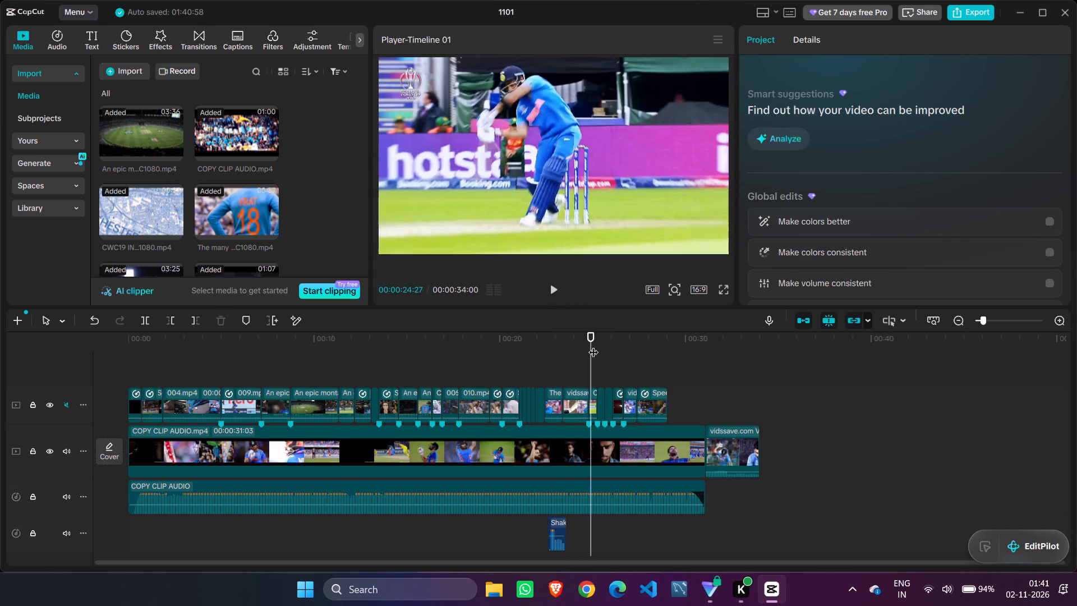
pyautogui.moveTo(593, 346); pyautogui.dragTo(554, 348)
pyautogui.click(554, 286)
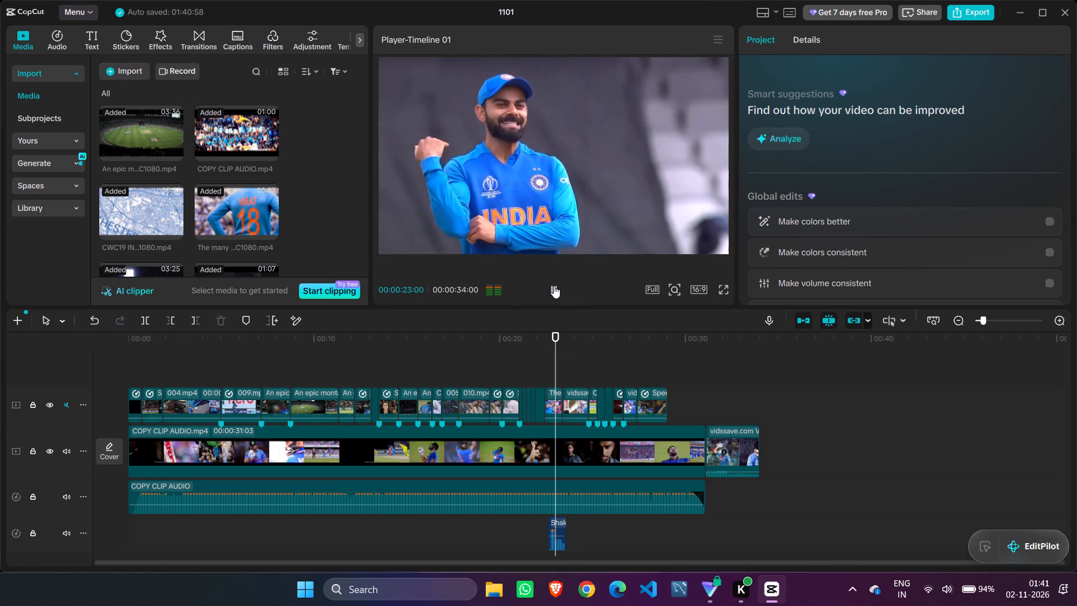
pyautogui.click(554, 286)
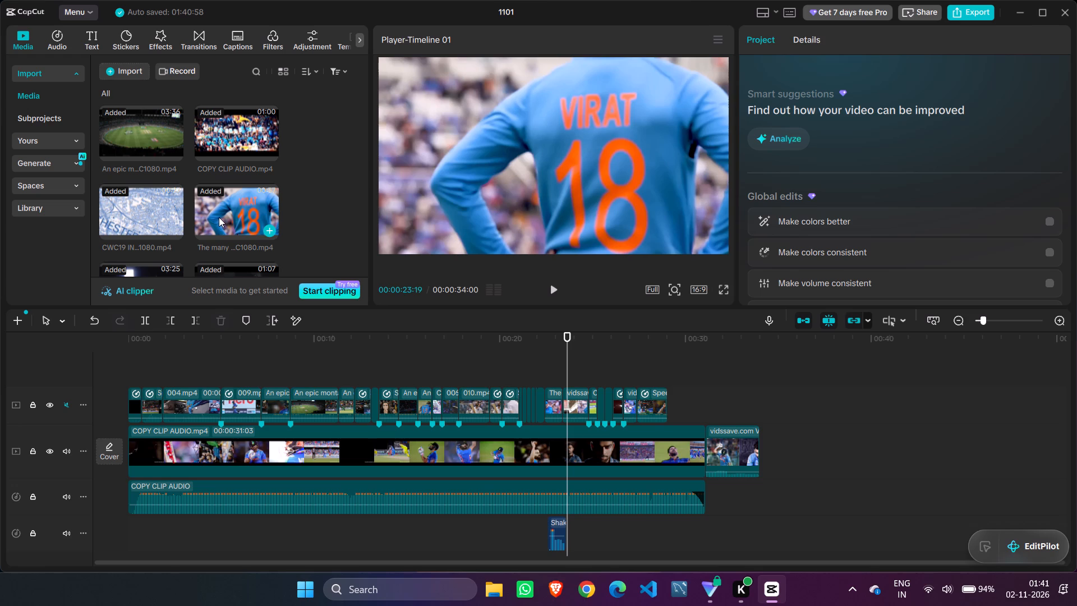
# Add the Epic MCG thriller clip on a new track above the montage, past the montage's end.
pyautogui.click(219, 217)
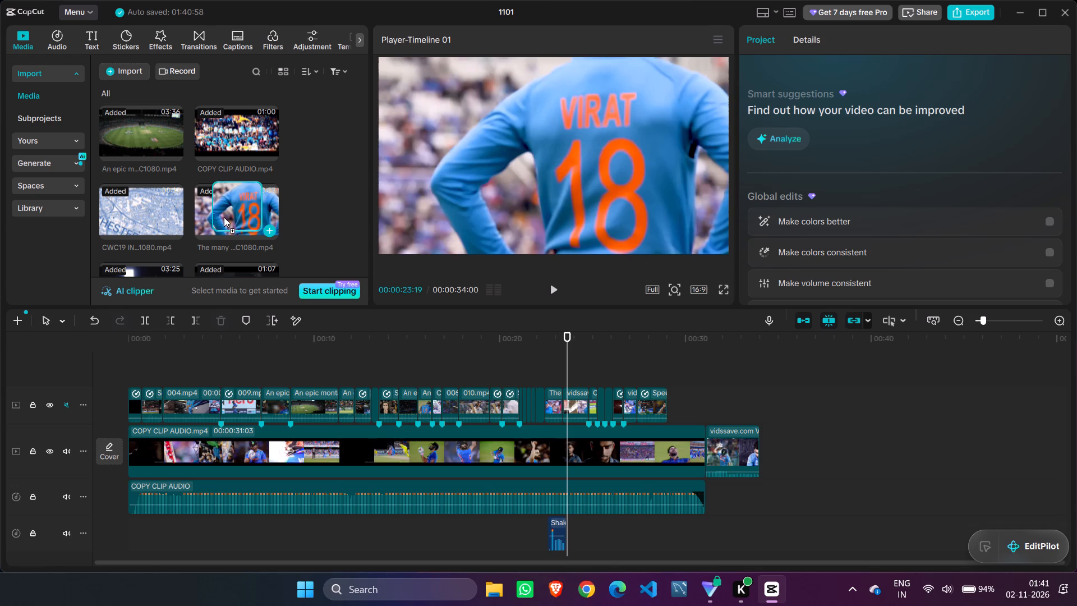
pyautogui.moveTo(130, 143); pyautogui.dragTo(792, 335)
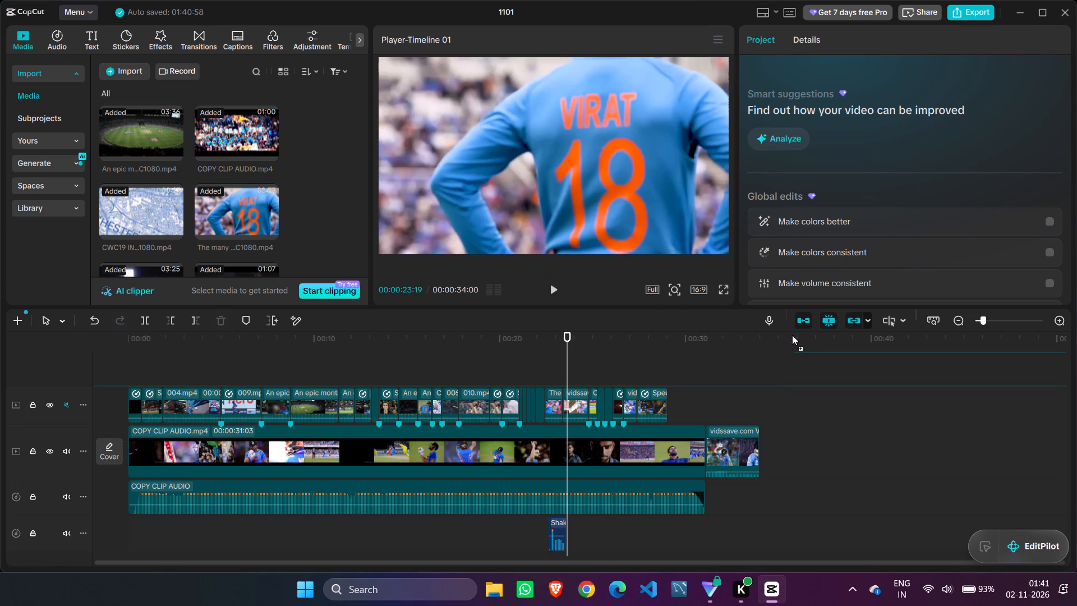
pyautogui.moveTo(792, 335); pyautogui.dragTo(779, 371)
# Slide the new Epic clip earlier and trim off its opening up to the blurred-batter crowd shot at 00:01:06:15.
pyautogui.click(570, 397)
pyautogui.moveTo(570, 397); pyautogui.dragTo(1076, 352)
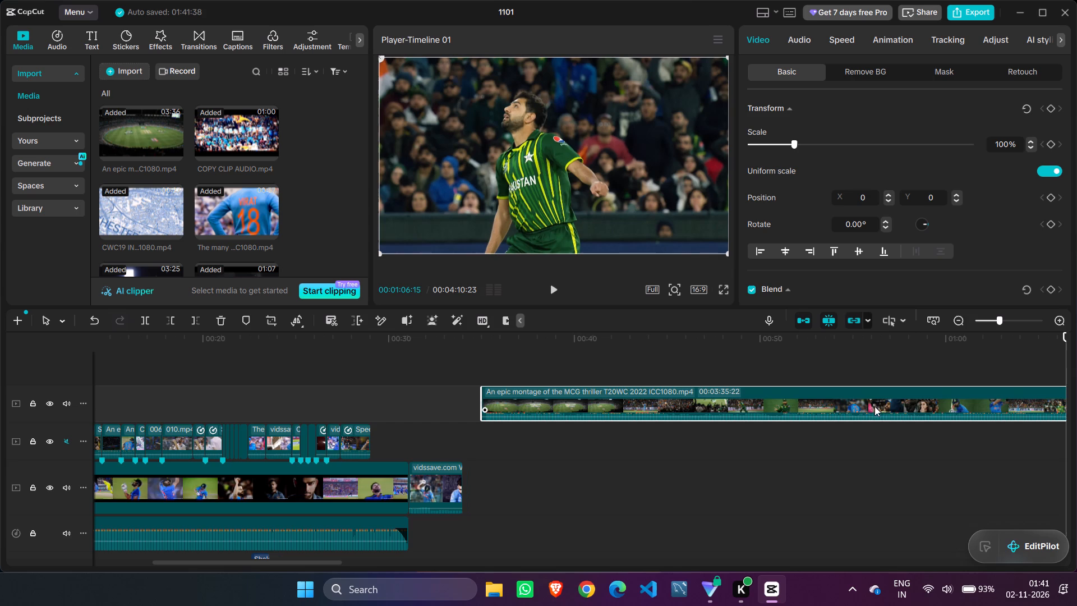
pyautogui.moveTo(879, 404); pyautogui.dragTo(441, 401)
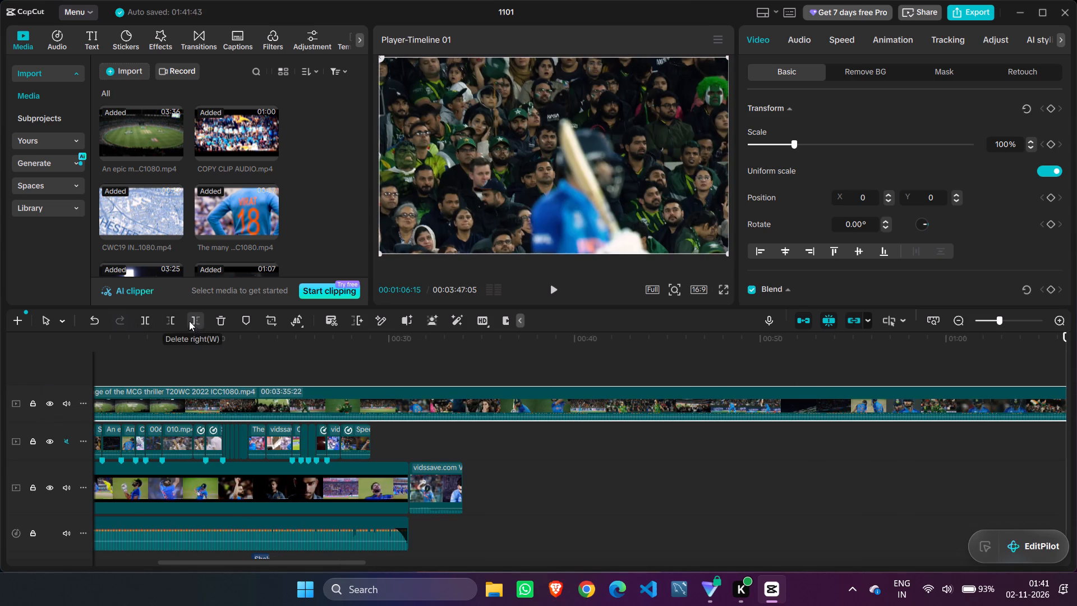
pyautogui.click(174, 320)
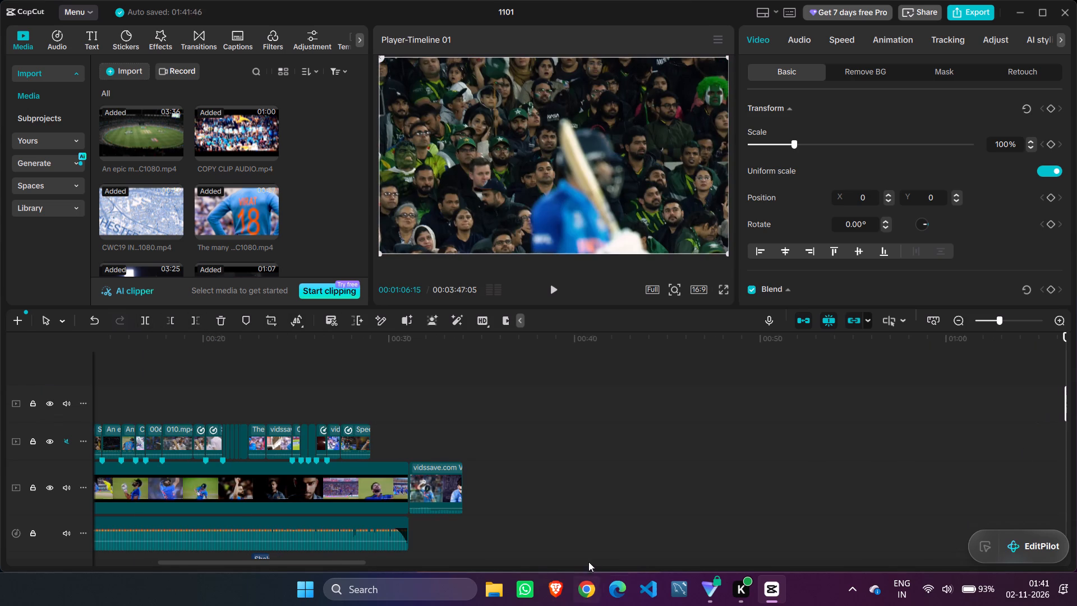
# Slide the remaining Epic clip earlier and trim its start again at 00:01:06:15, on the shot of the fielder and batter at the crease.
pyautogui.moveTo(560, 564); pyautogui.dragTo(483, 558)
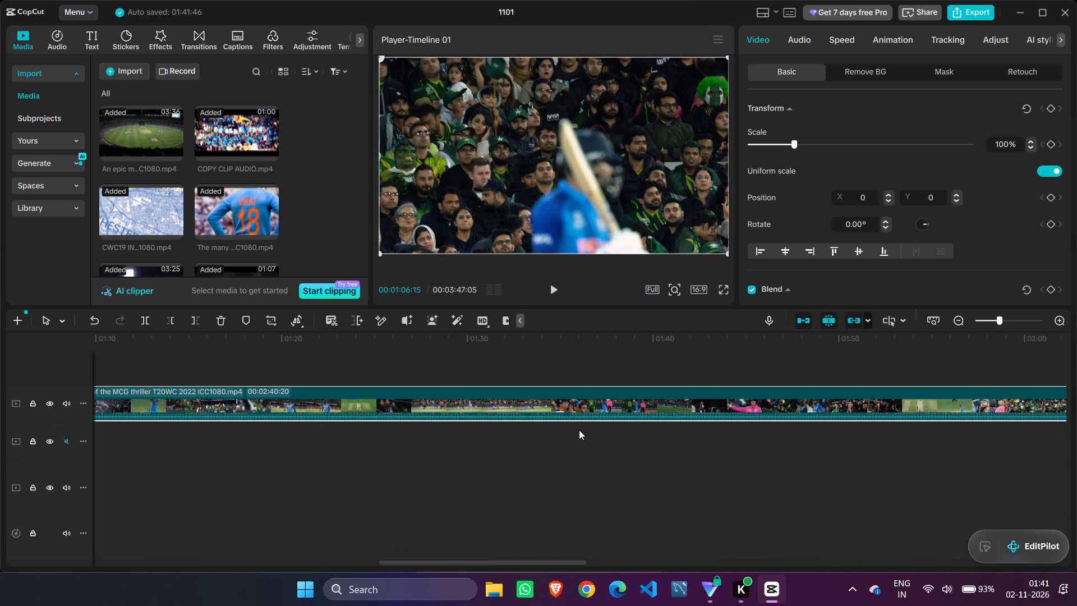
pyautogui.click(595, 403)
pyautogui.moveTo(595, 402); pyautogui.dragTo(0, 400)
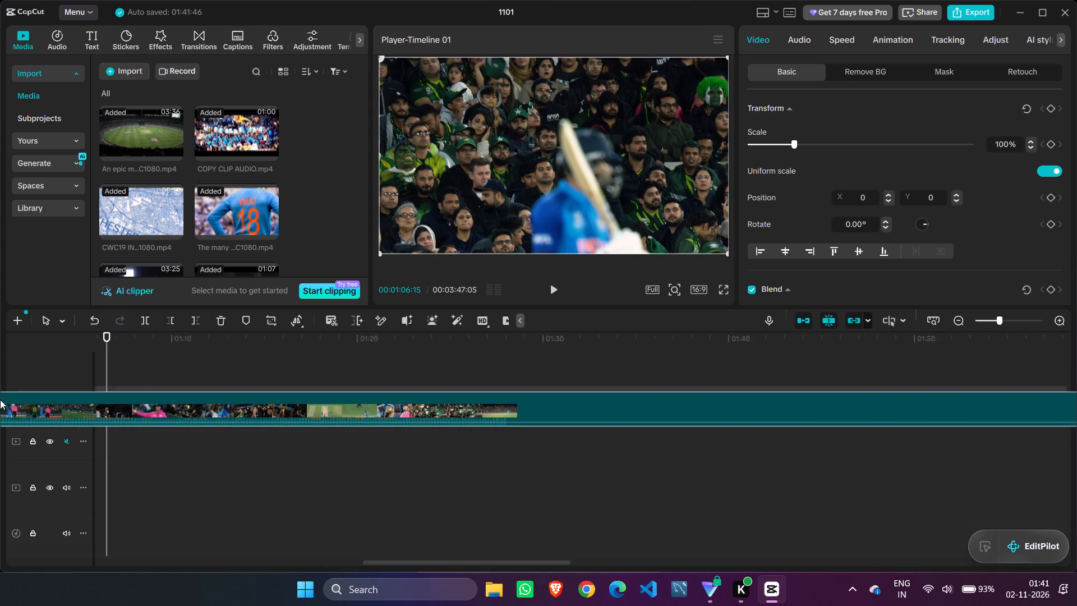
pyautogui.moveTo(0, 400); pyautogui.dragTo(574, 397)
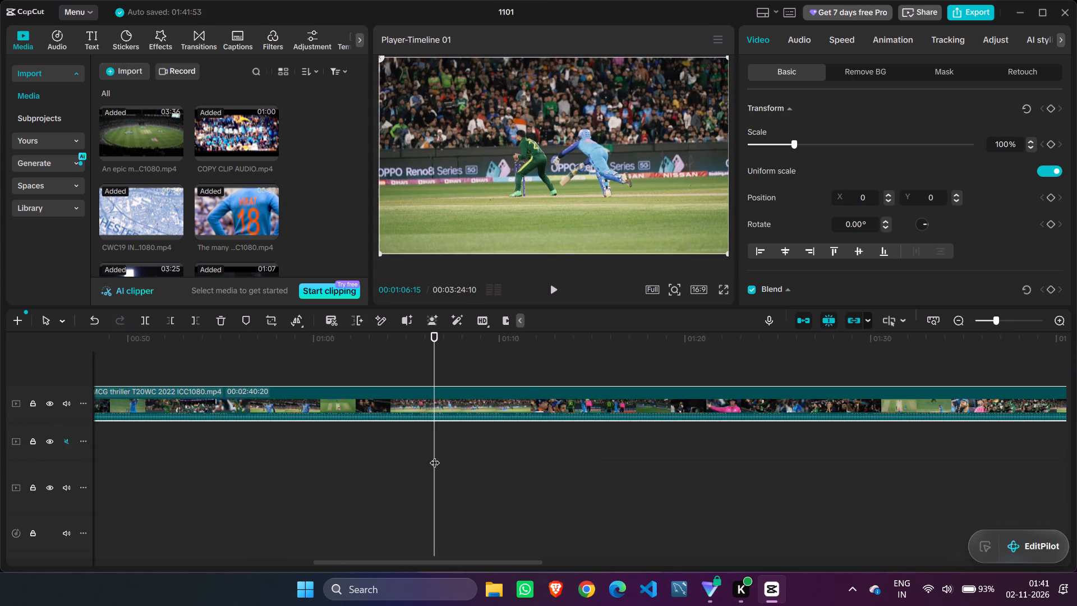
pyautogui.click(172, 322)
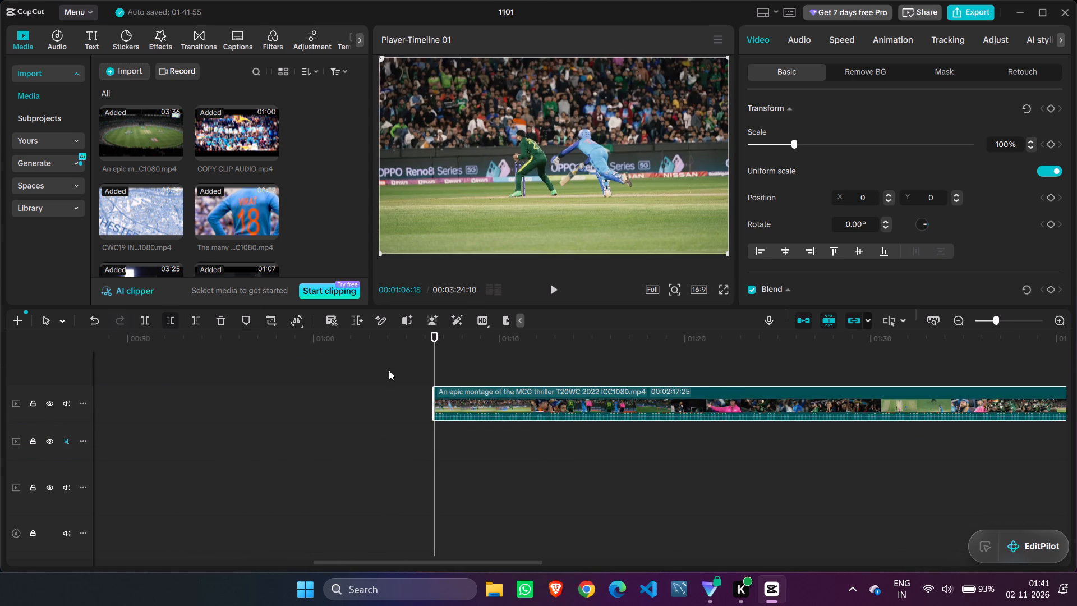
# Locate Kohli's outstretched-arm celebration on the pitch in the Epic clip and trim off everything before it at 00:02:18:08.
pyautogui.moveTo(722, 383); pyautogui.dragTo(239, 419)
pyautogui.moveTo(599, 401); pyautogui.dragTo(0, 395)
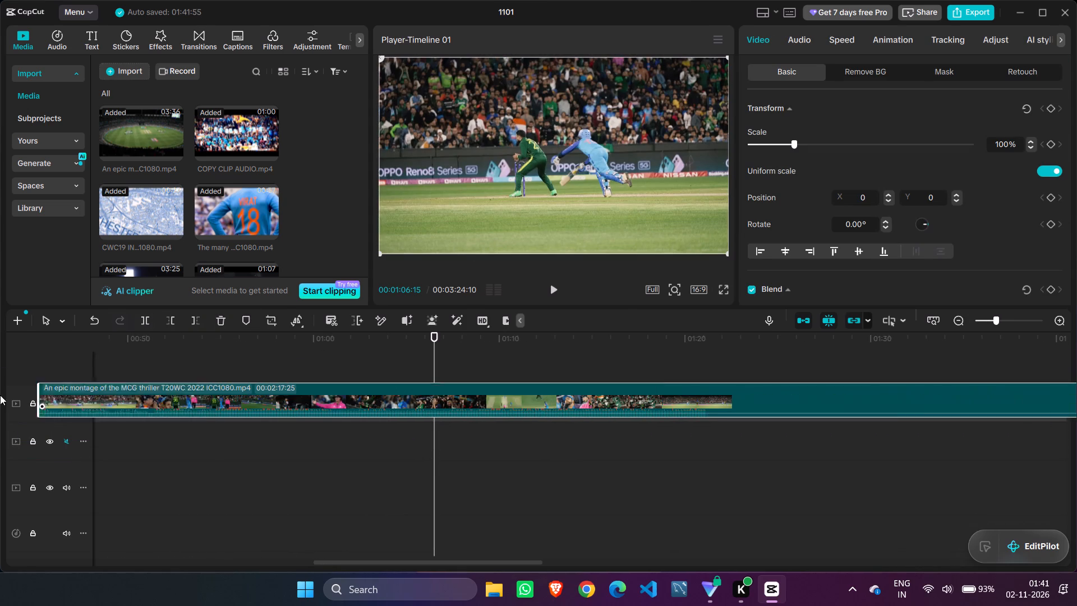
pyautogui.moveTo(0, 395); pyautogui.dragTo(0, 385)
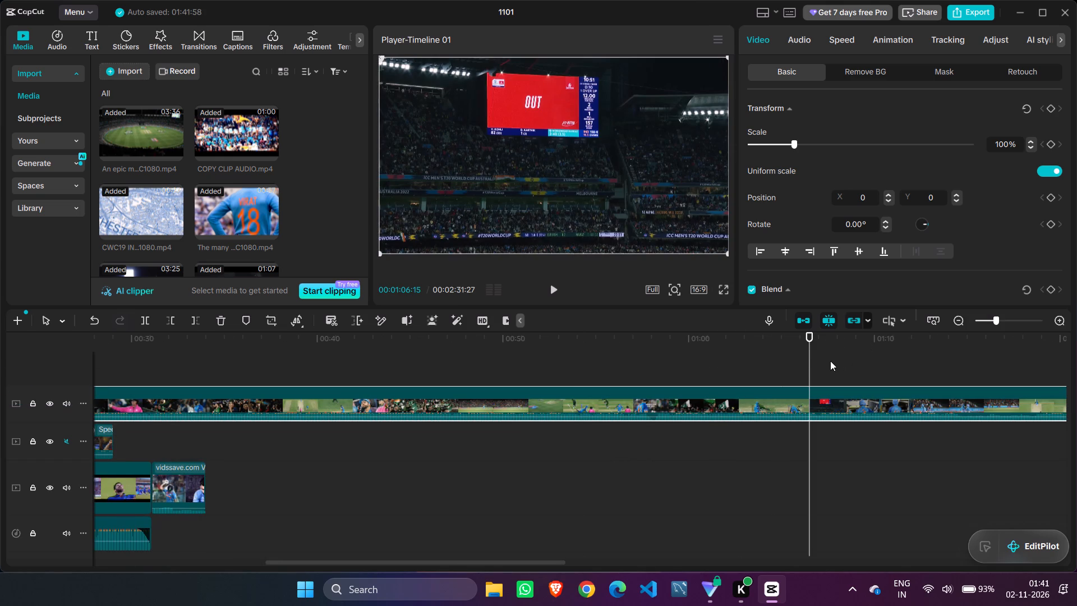
pyautogui.moveTo(812, 362); pyautogui.dragTo(1062, 365)
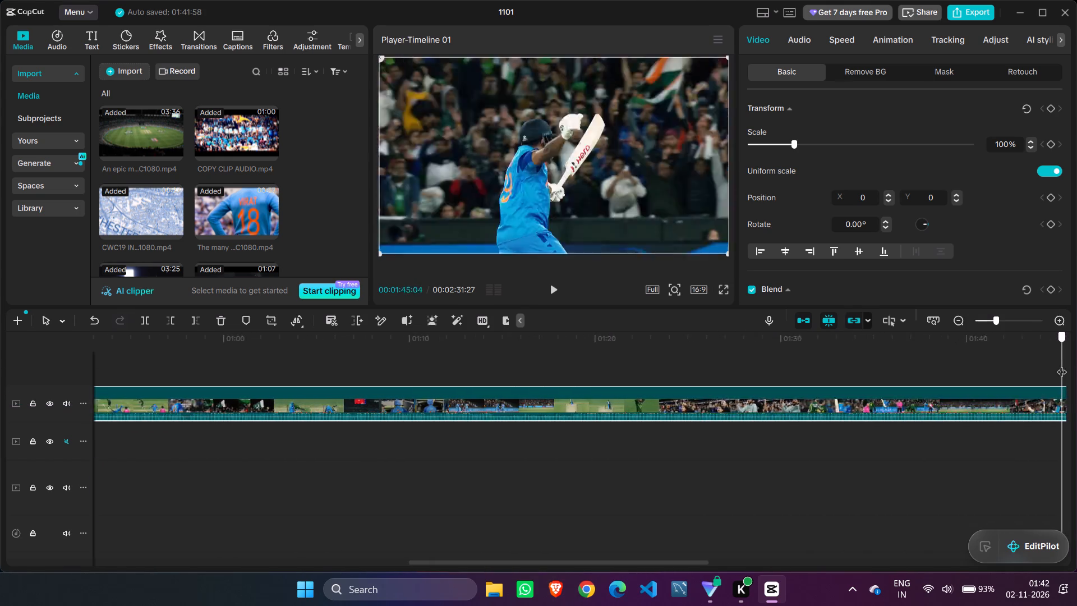
pyautogui.moveTo(1062, 365); pyautogui.dragTo(922, 412)
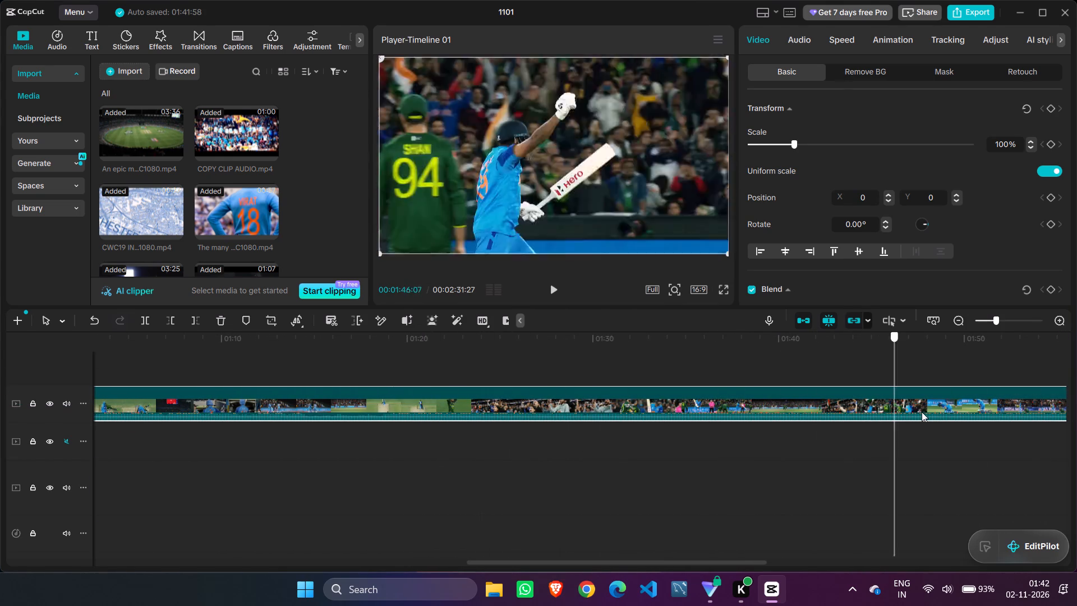
pyautogui.moveTo(922, 412); pyautogui.dragTo(1076, 391)
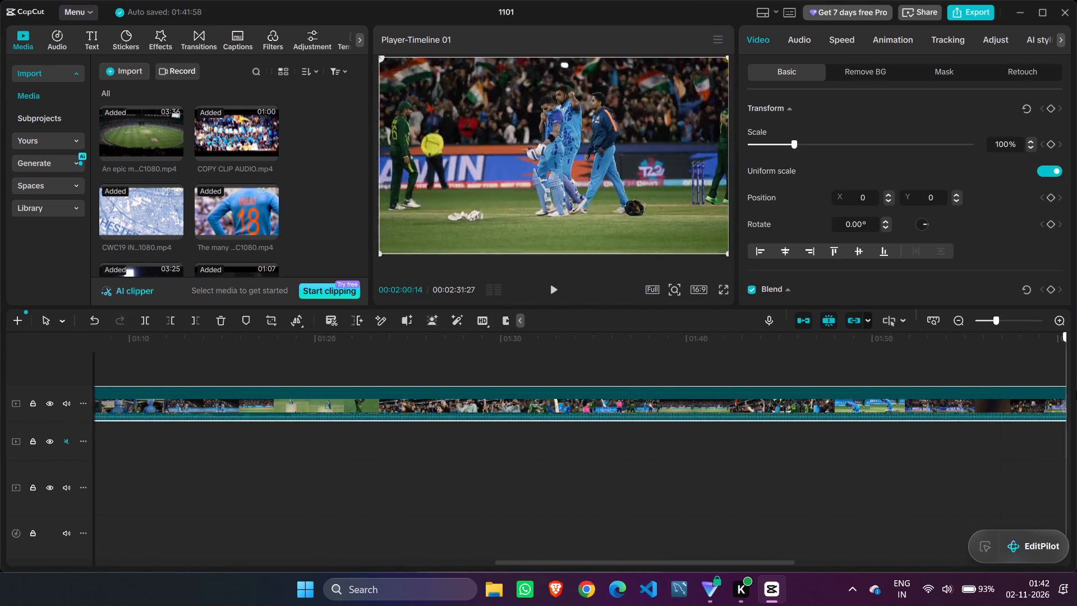
pyautogui.moveTo(1076, 391); pyautogui.dragTo(339, 504)
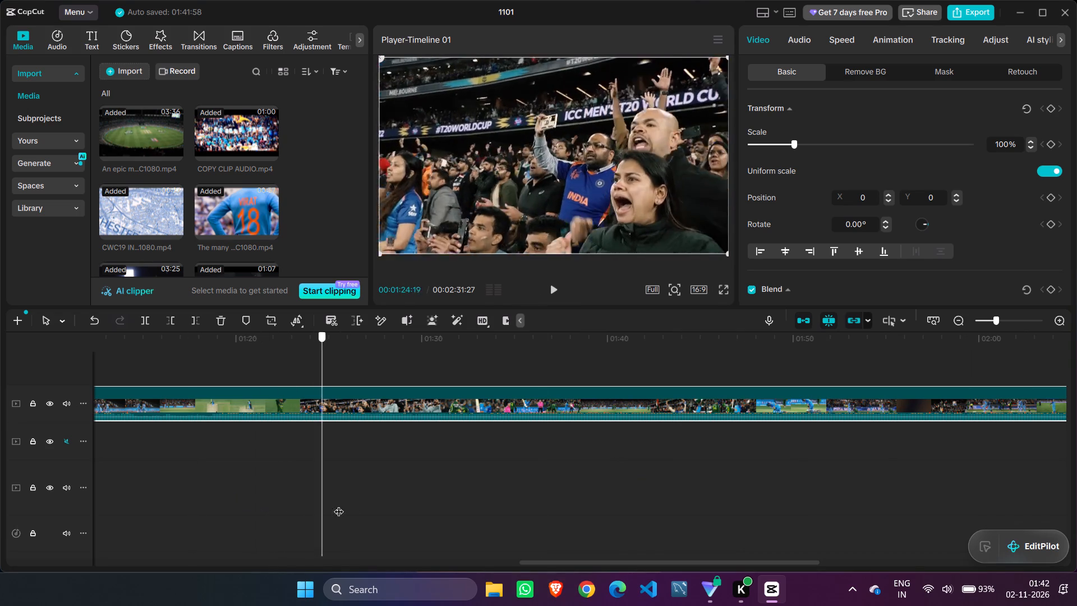
pyautogui.moveTo(339, 504); pyautogui.dragTo(544, 489)
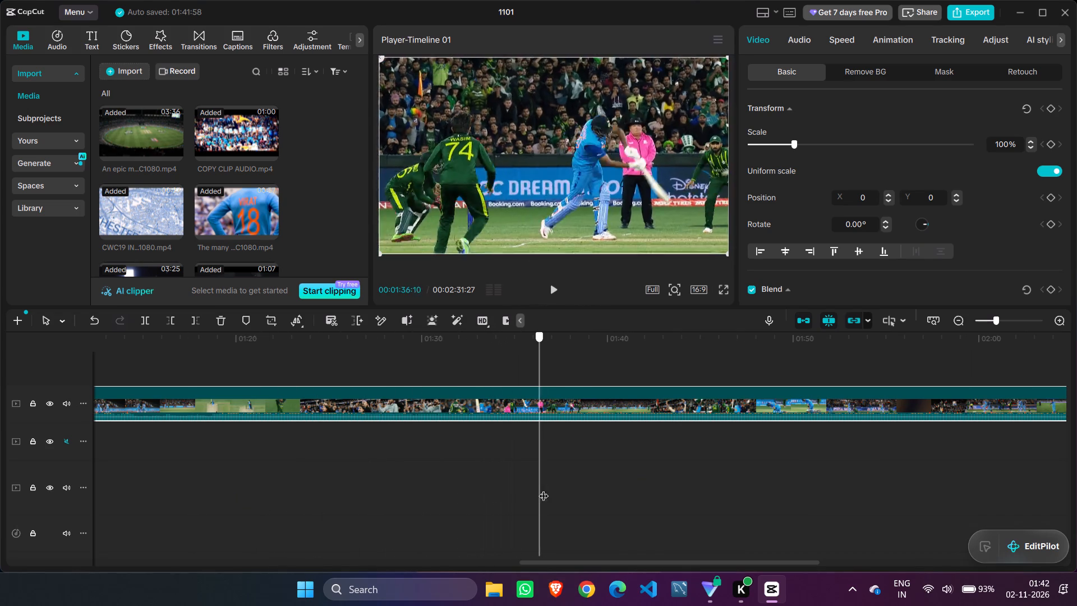
pyautogui.moveTo(544, 489); pyautogui.dragTo(694, 469)
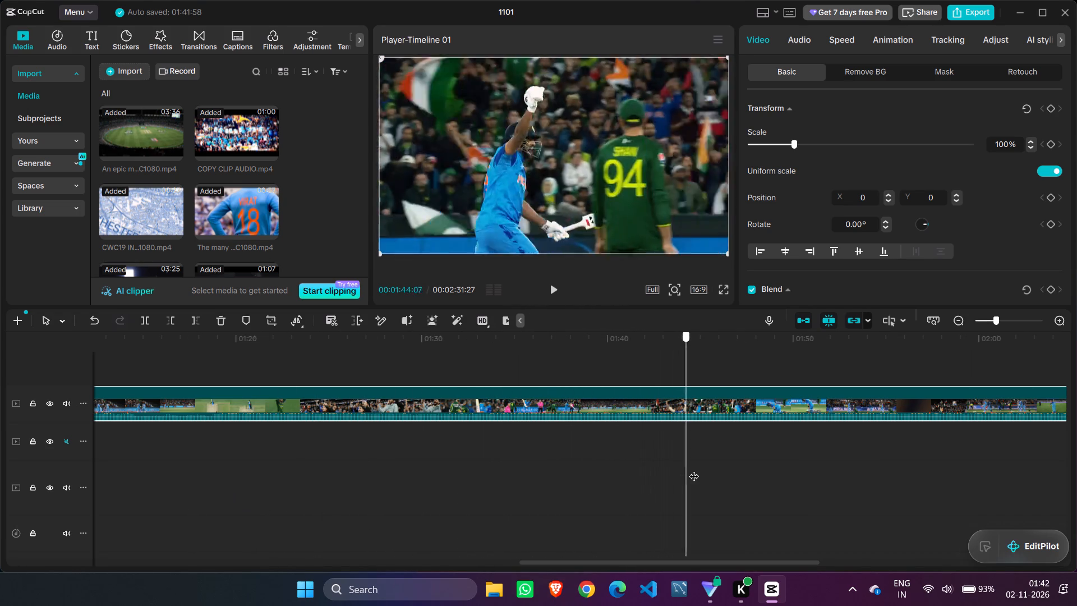
pyautogui.moveTo(694, 469); pyautogui.dragTo(815, 452)
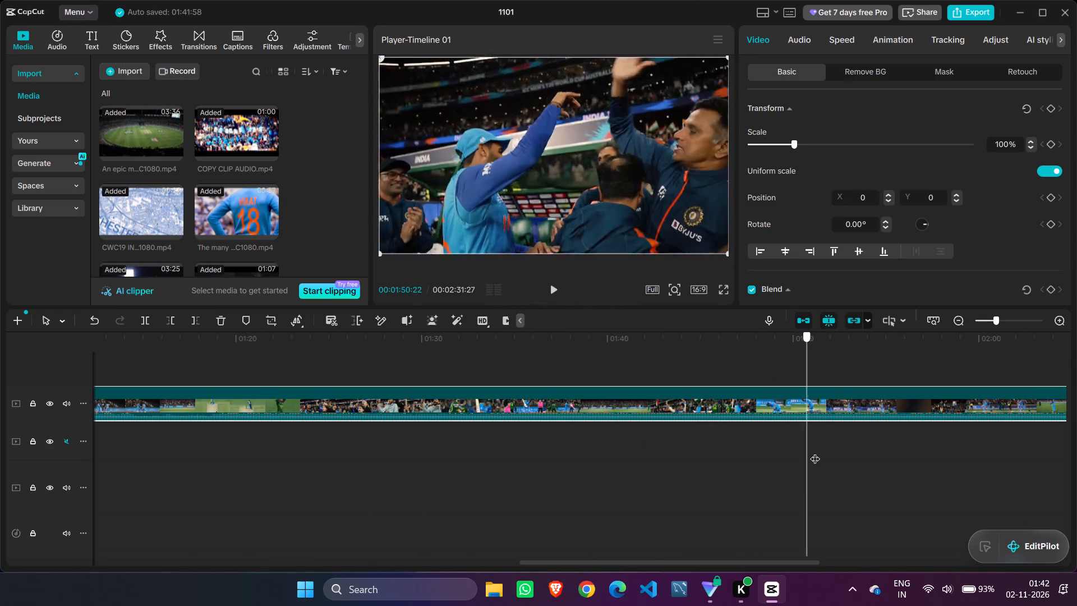
pyautogui.moveTo(815, 452); pyautogui.dragTo(1030, 439)
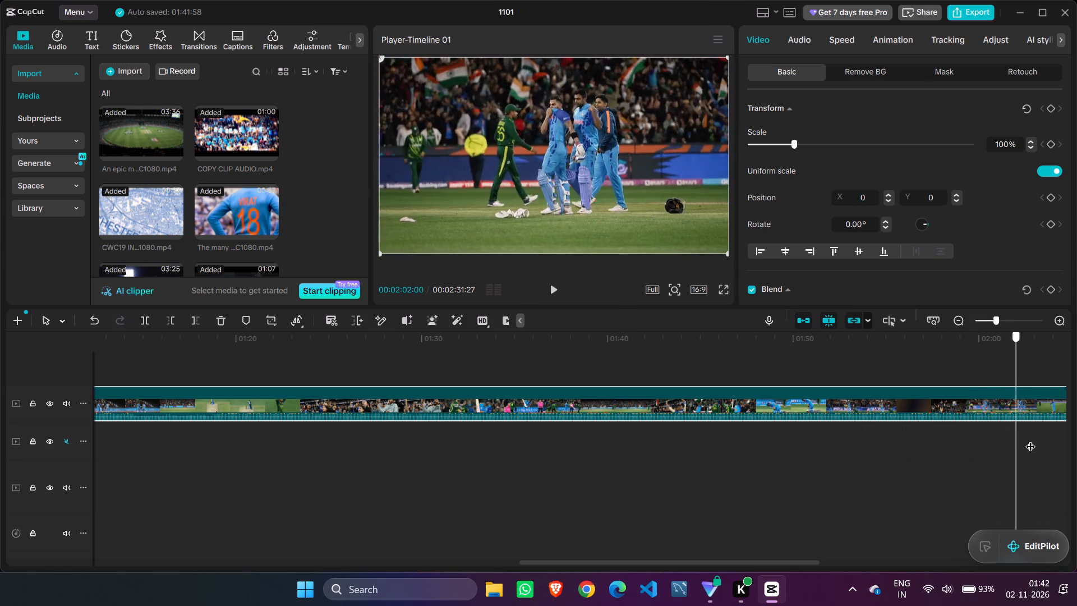
pyautogui.moveTo(1030, 439); pyautogui.dragTo(996, 453)
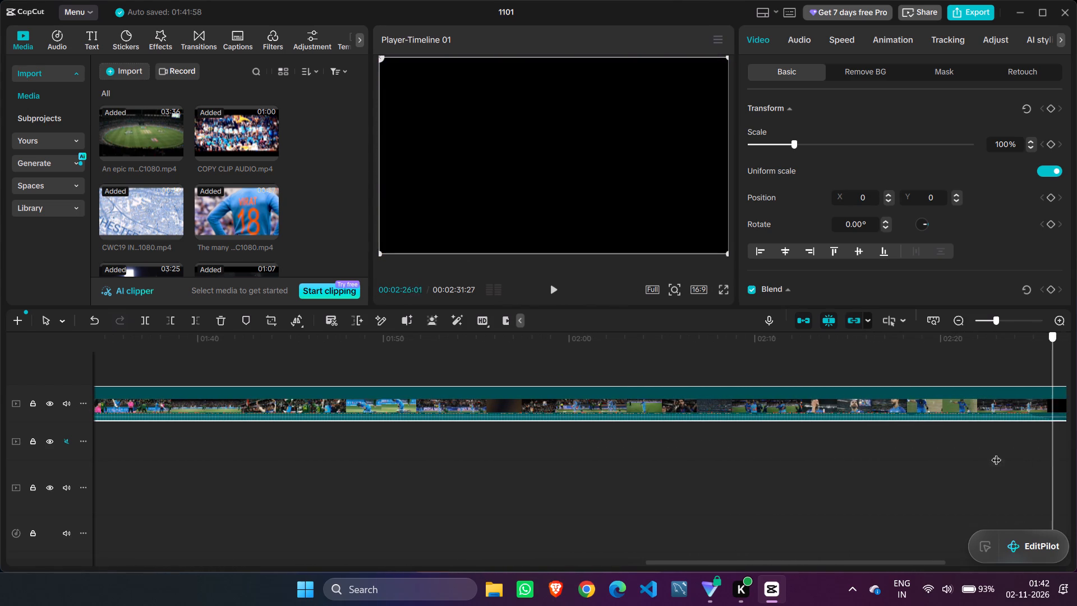
pyautogui.moveTo(996, 453); pyautogui.dragTo(887, 476)
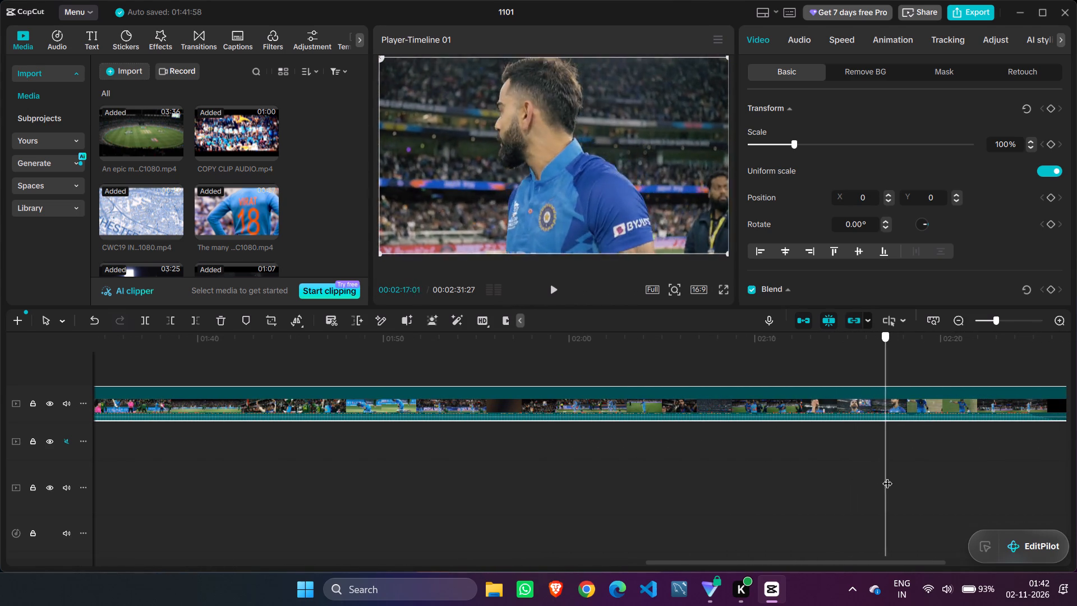
pyautogui.moveTo(887, 476); pyautogui.dragTo(911, 490)
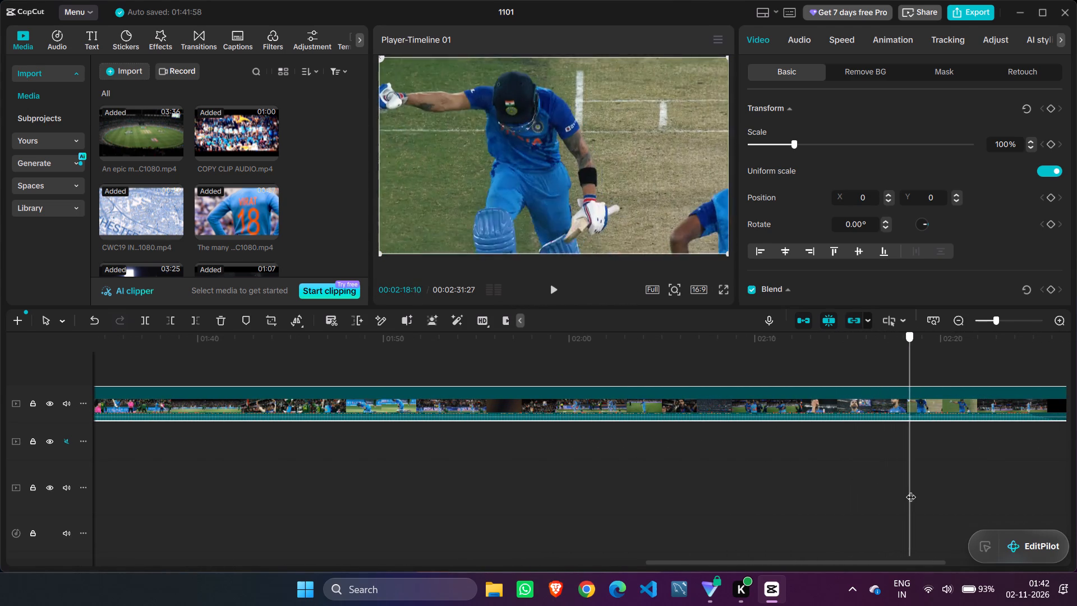
pyautogui.moveTo(911, 490); pyautogui.dragTo(933, 508)
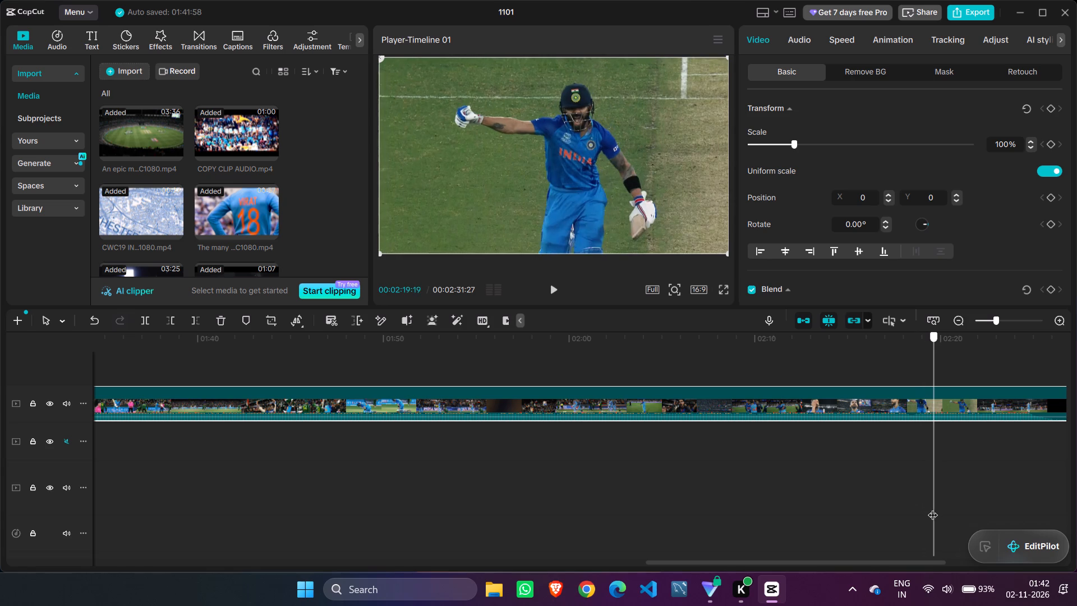
pyautogui.moveTo(933, 508); pyautogui.dragTo(932, 493)
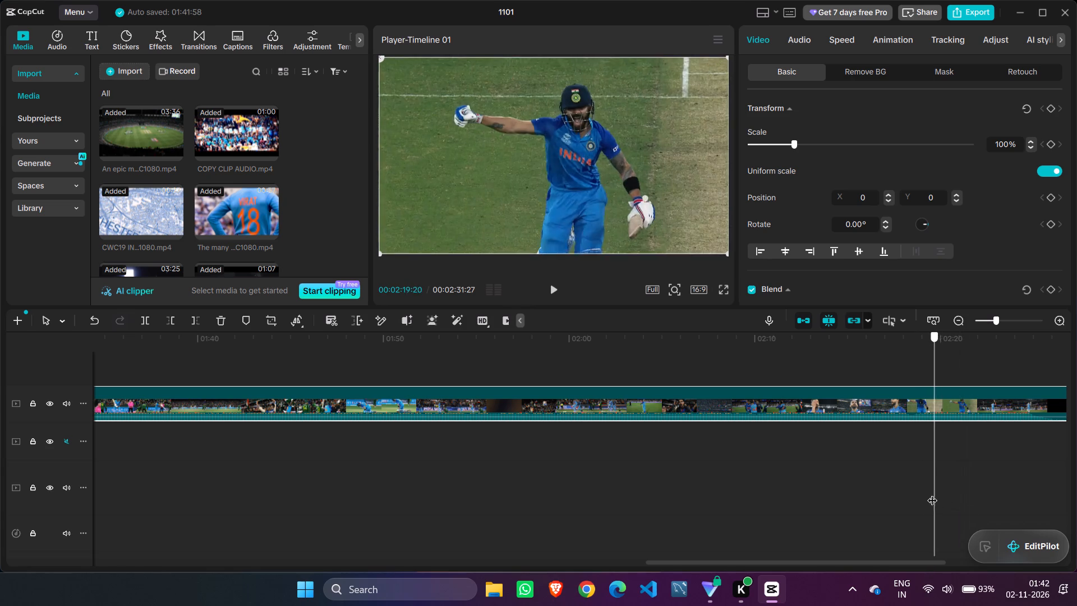
pyautogui.moveTo(932, 493); pyautogui.dragTo(908, 490)
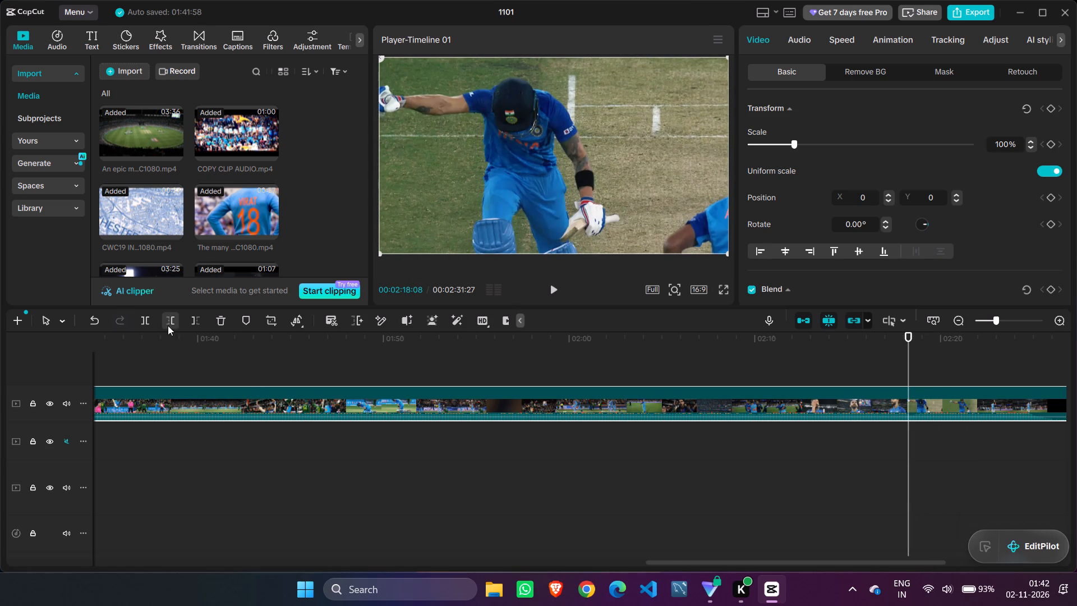
pyautogui.click(168, 325)
# Trim the celebration shot's end at 00:02:20:26, just before the cut to Kohli walking off with his bat raised.
pyautogui.press('space')
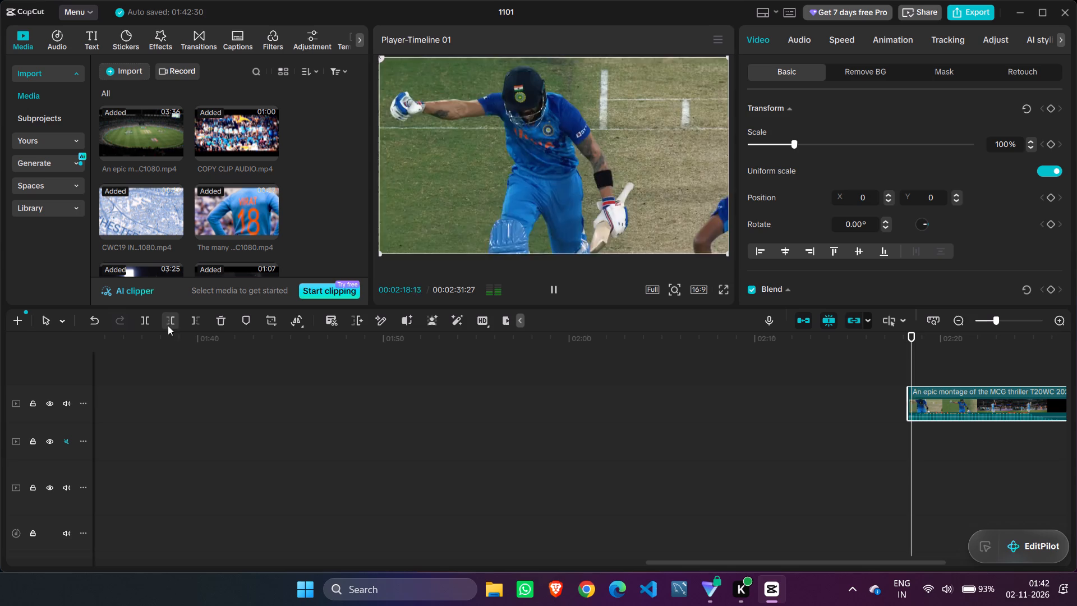
pyautogui.click(551, 286)
pyautogui.click(551, 286)
pyautogui.click(551, 286)
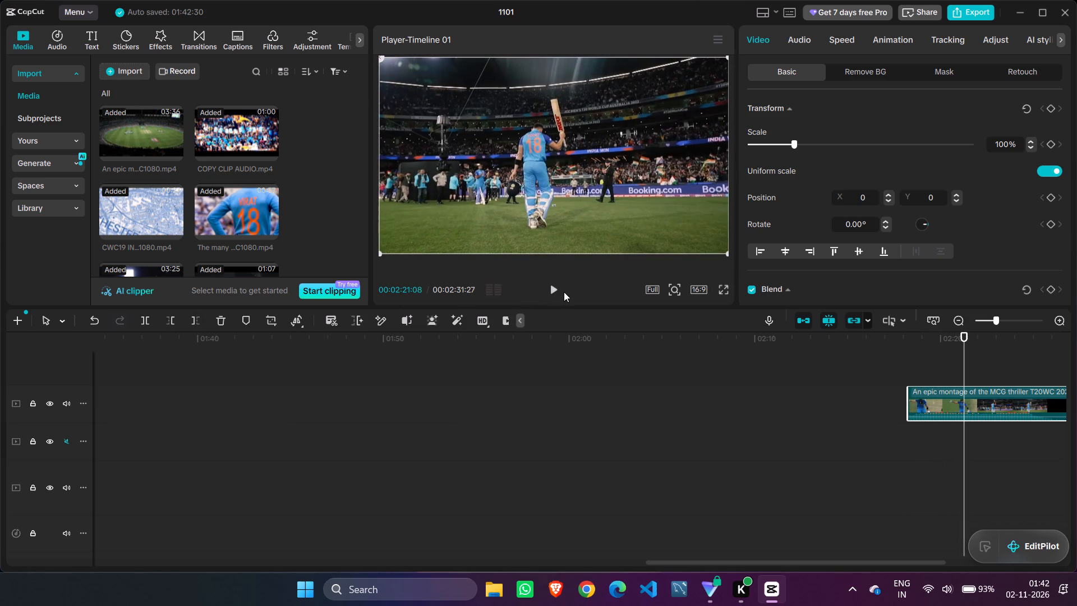
pyautogui.press('Left')
pyautogui.press('Left')
pyautogui.press('Left')
pyautogui.press('Left')
pyautogui.press('Left')
pyautogui.press('Left')
pyautogui.press('Left')
pyautogui.press('Left')
pyautogui.press('Left')
pyautogui.press('Left')
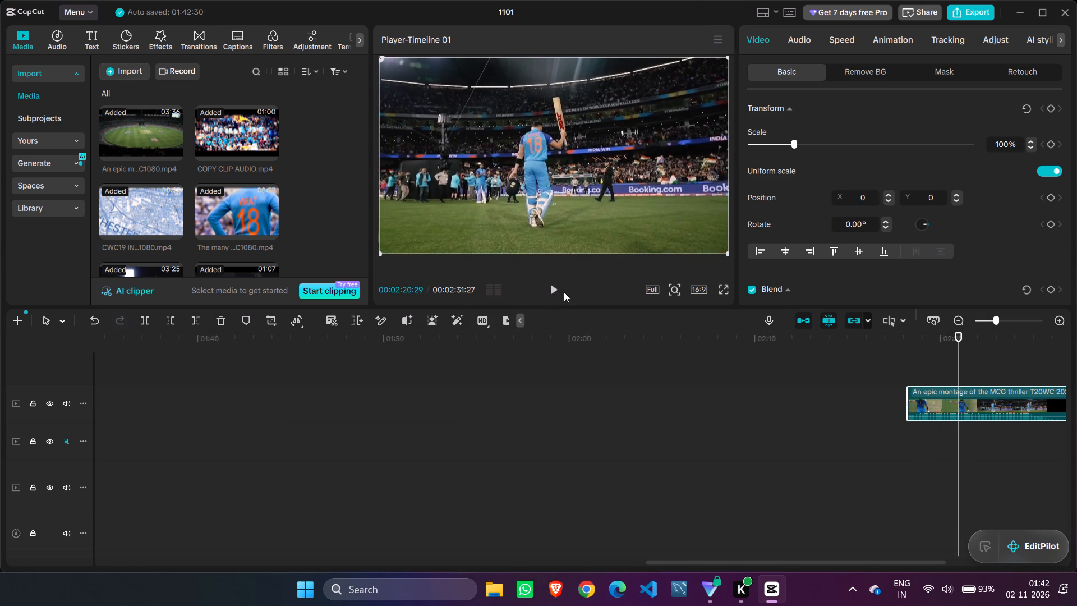
pyautogui.press('Left')
pyautogui.press('Left')
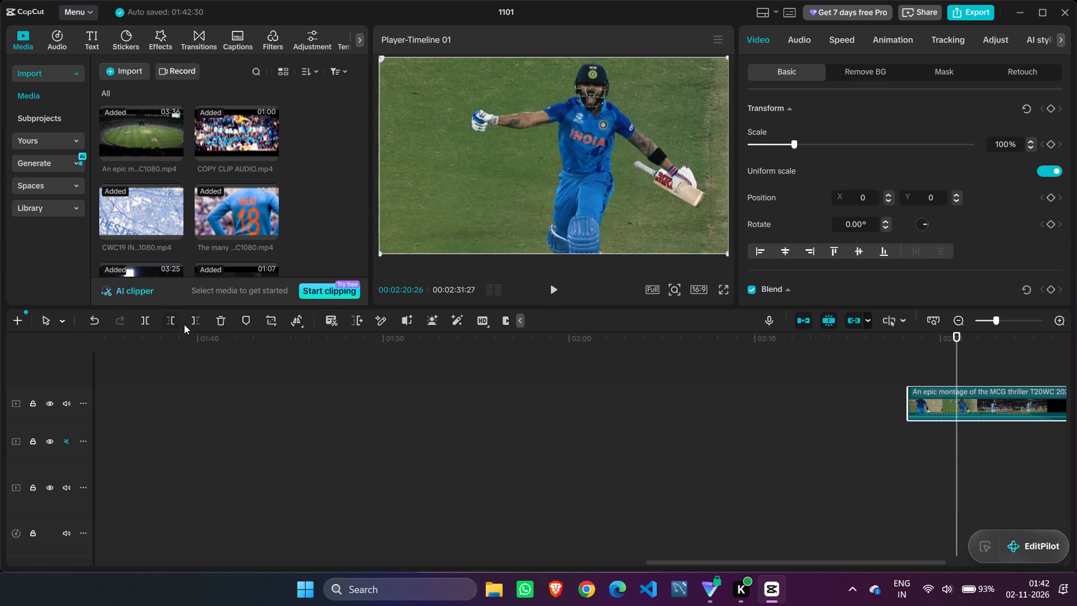
pyautogui.click(192, 323)
# Move the trimmed MCG celebration shot back to the montage, starting directly above the vidssave clip that follows the number 18 jersey shot.
pyautogui.moveTo(923, 398); pyautogui.dragTo(113, 398)
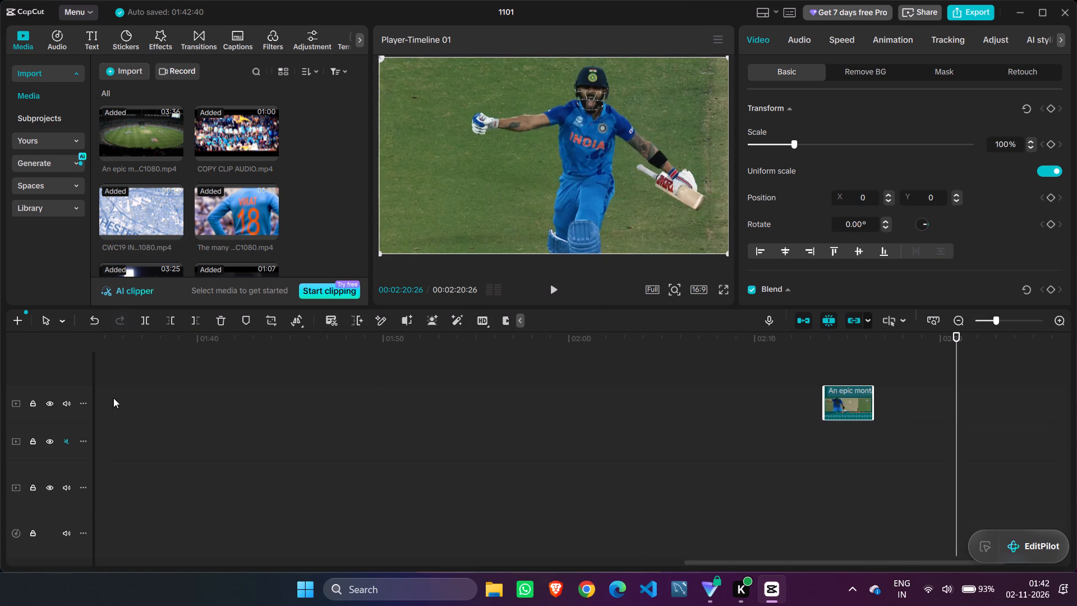
pyautogui.moveTo(113, 398); pyautogui.dragTo(0, 407)
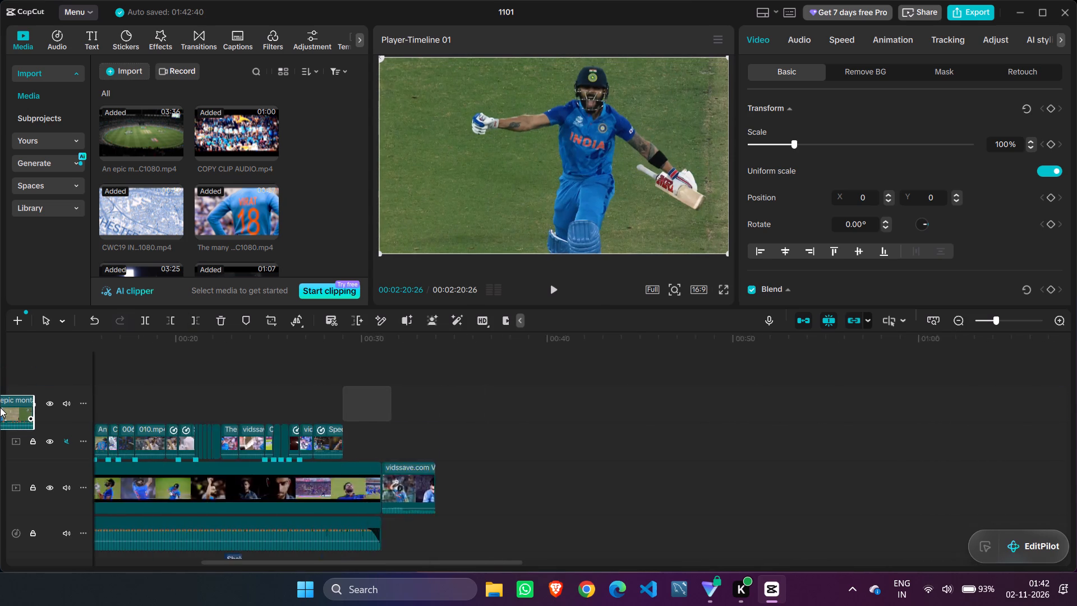
pyautogui.moveTo(0, 407); pyautogui.dragTo(517, 398)
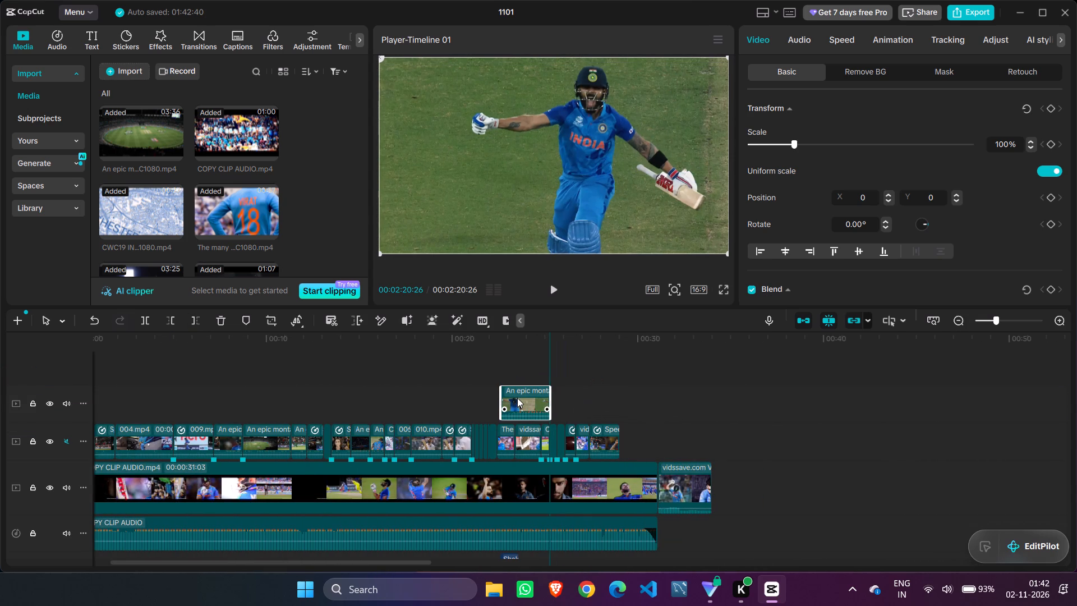
pyautogui.moveTo(517, 398); pyautogui.dragTo(517, 398)
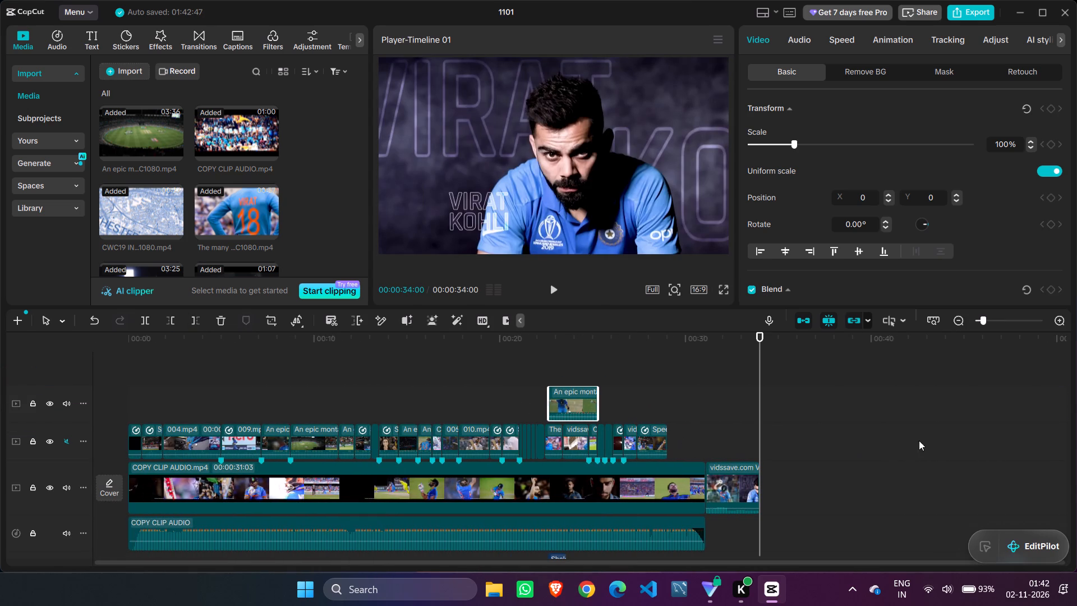
pyautogui.click(1059, 319)
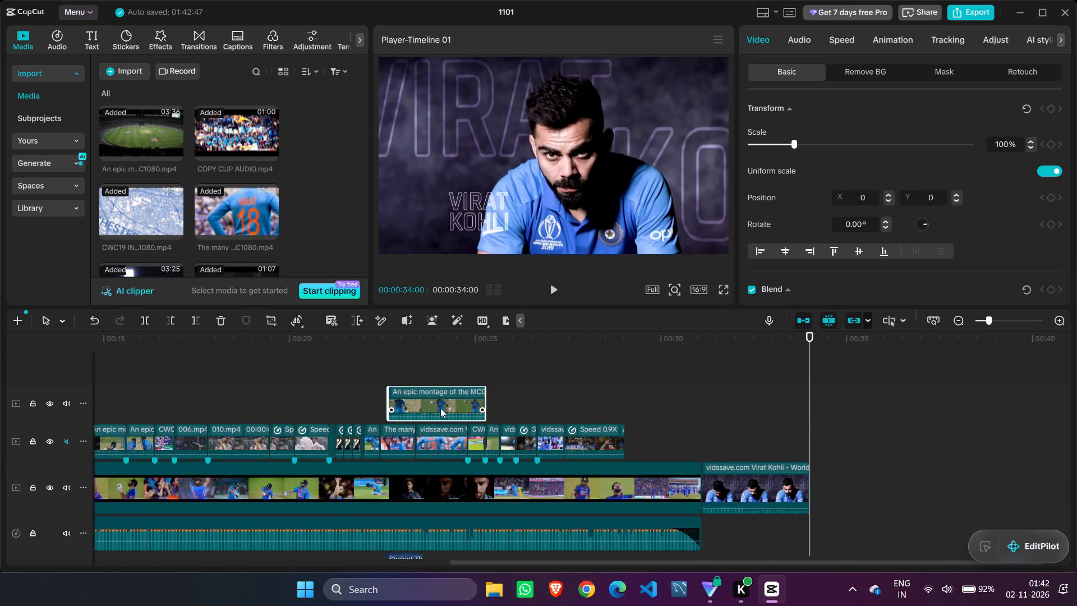
pyautogui.moveTo(417, 410); pyautogui.dragTo(447, 409)
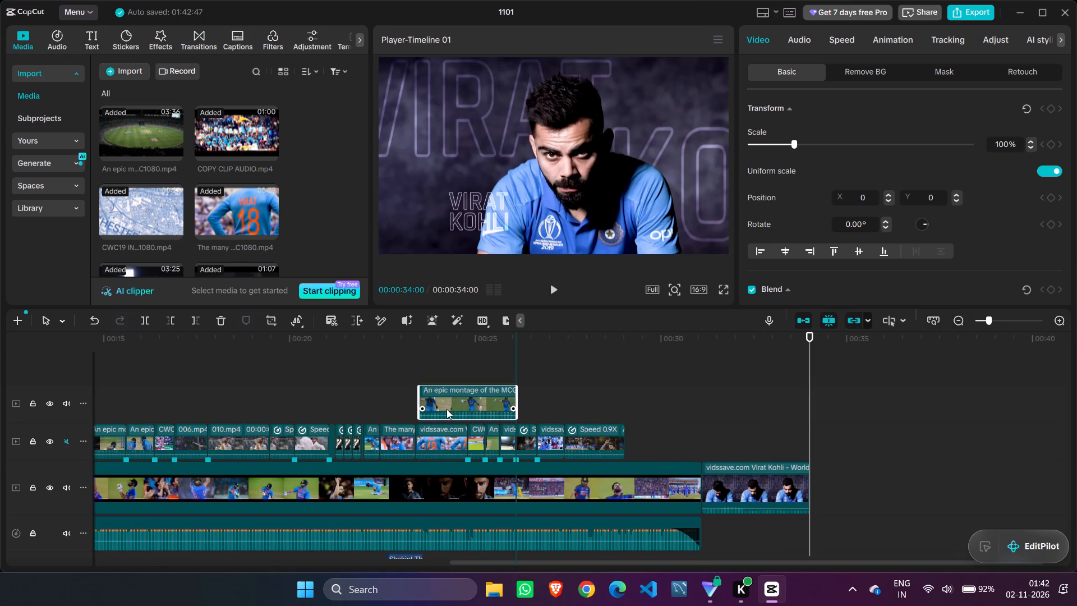
pyautogui.moveTo(447, 409); pyautogui.dragTo(442, 409)
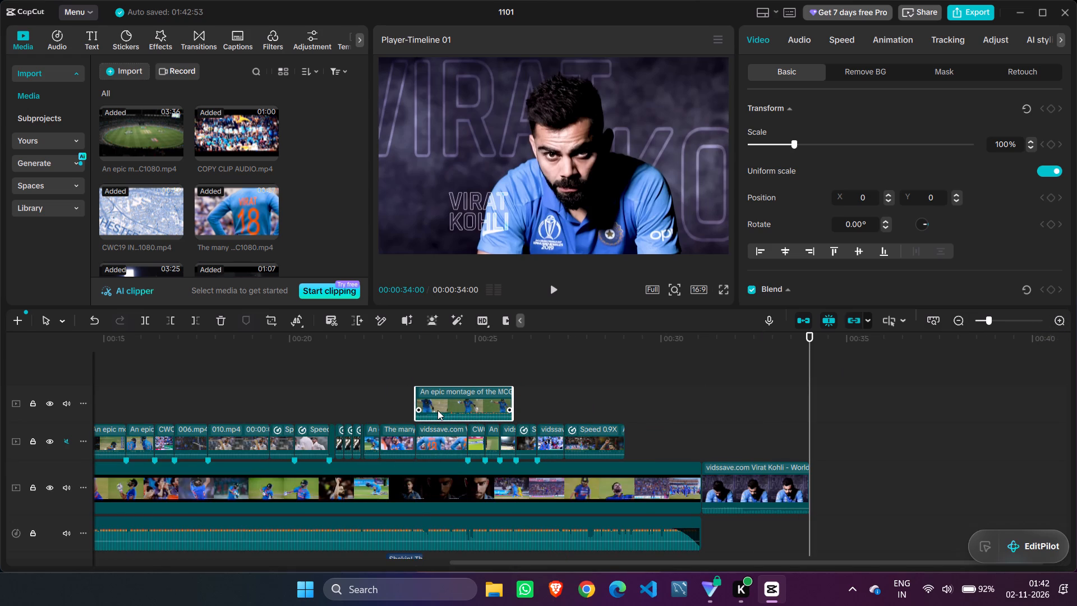
pyautogui.click(443, 410)
# Trim the celebration shot's start at 00:00:23:18 and slide it back to the start of the vidssave clip below.
pyautogui.moveTo(813, 356); pyautogui.dragTo(803, 360)
pyautogui.moveTo(803, 360); pyautogui.dragTo(437, 456)
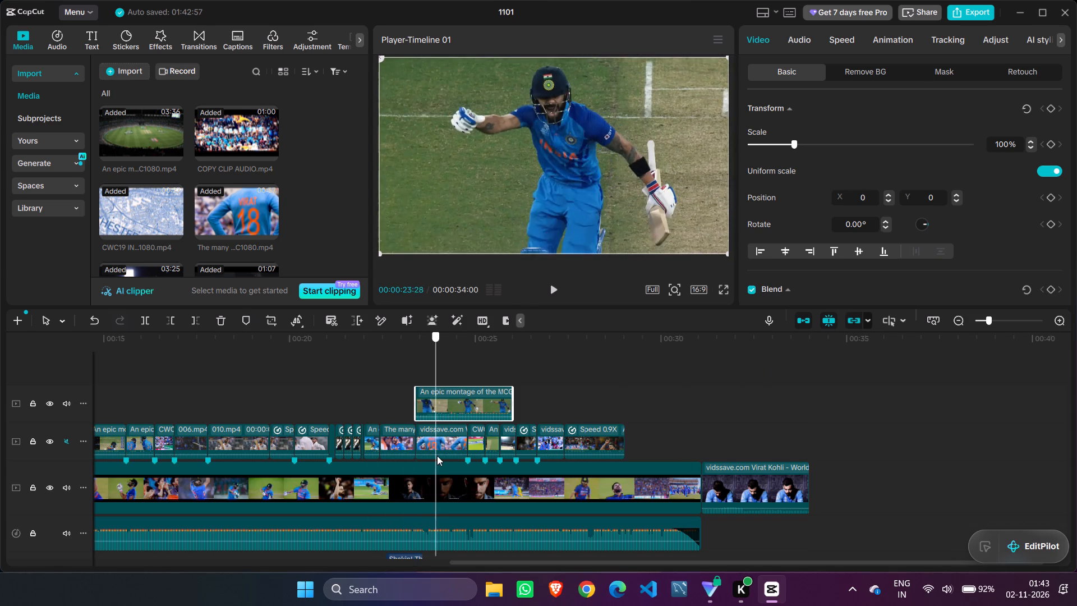
pyautogui.moveTo(437, 456); pyautogui.dragTo(427, 462)
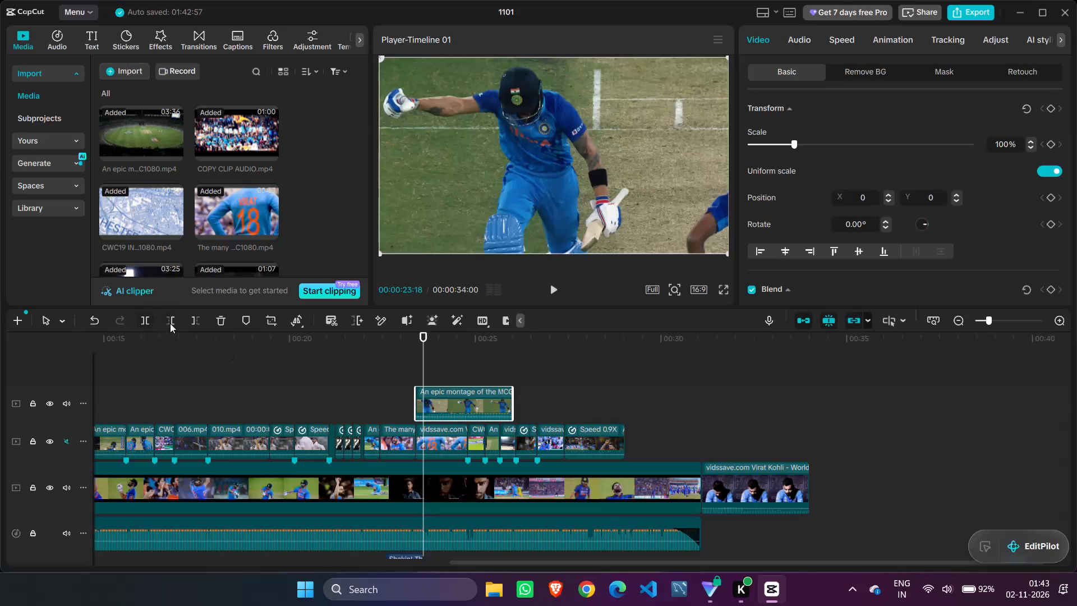
pyautogui.click(170, 323)
pyautogui.moveTo(455, 397); pyautogui.dragTo(450, 397)
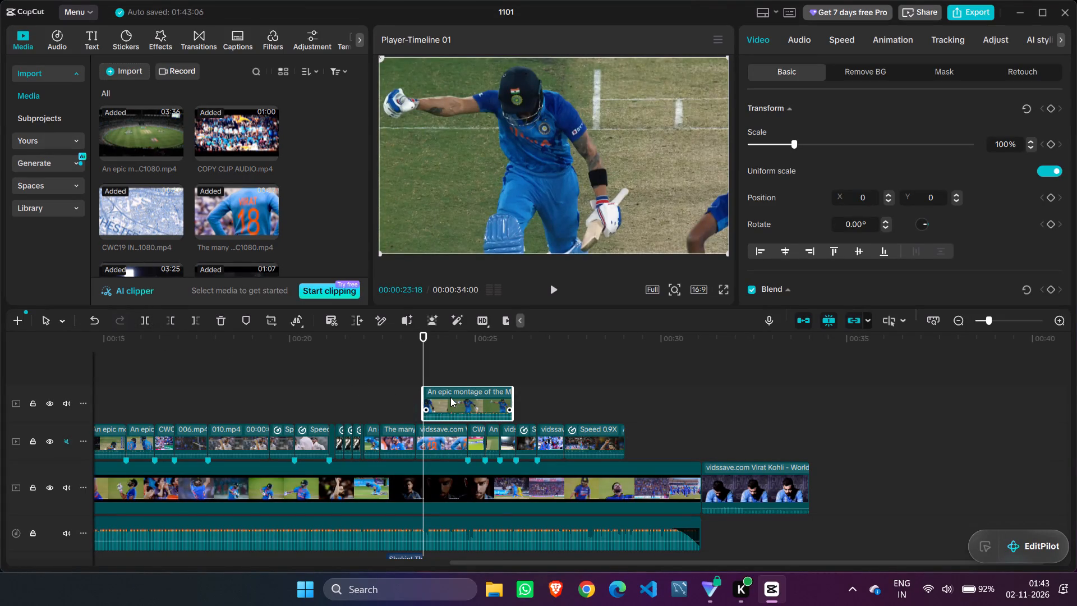
pyautogui.moveTo(450, 397); pyautogui.dragTo(449, 398)
# Shorten the end of the celebration shot to match the end of the vidssave clip below it.
pyautogui.moveTo(425, 368); pyautogui.dragTo(432, 368)
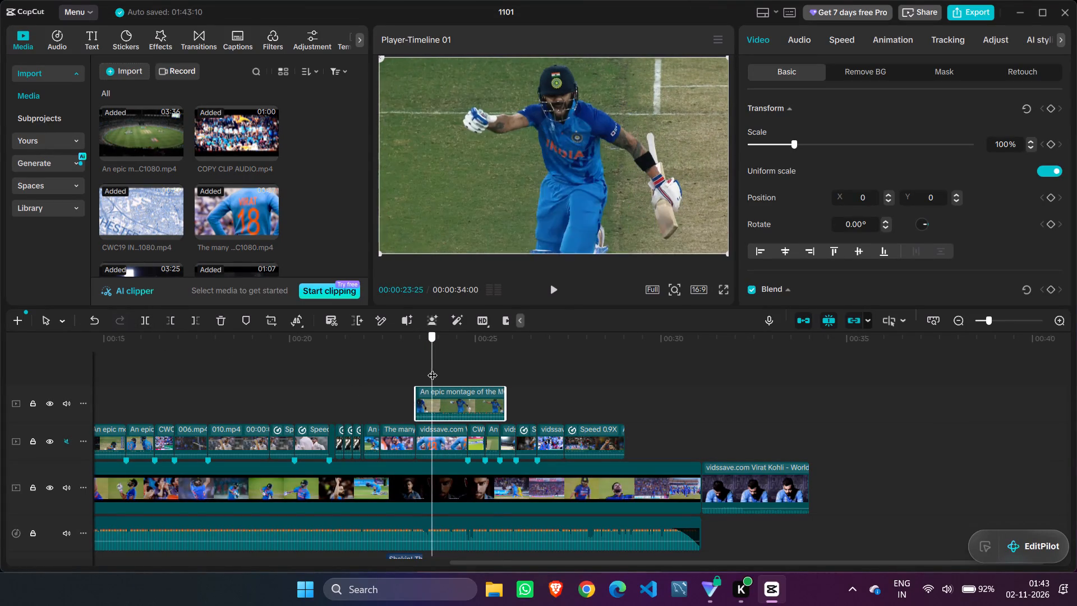
pyautogui.moveTo(432, 368); pyautogui.dragTo(455, 369)
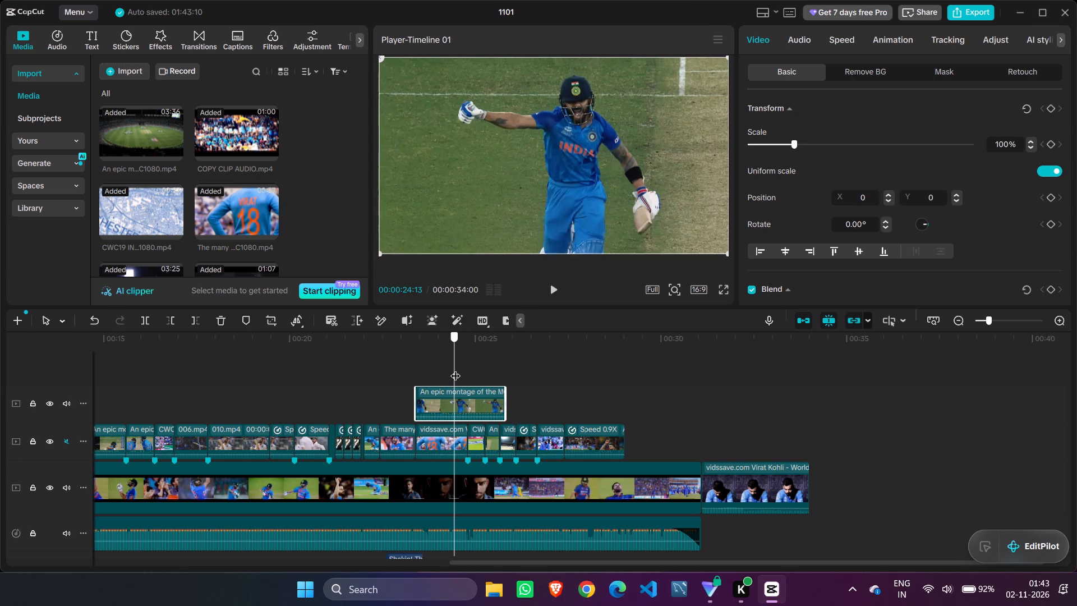
pyautogui.moveTo(455, 369); pyautogui.dragTo(462, 368)
pyautogui.moveTo(504, 401); pyautogui.dragTo(481, 401)
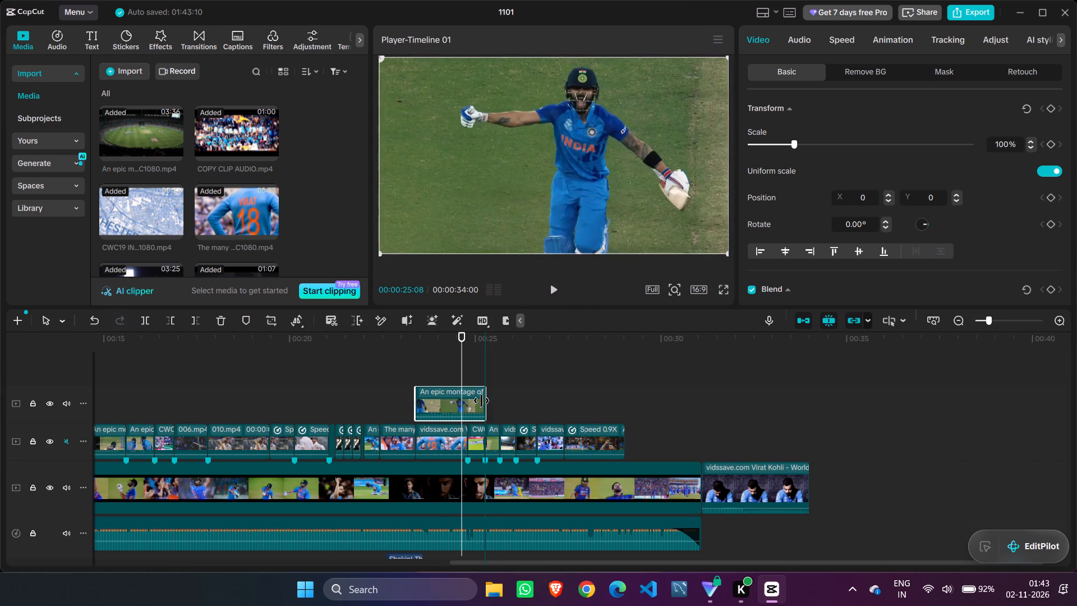
pyautogui.moveTo(481, 401); pyautogui.dragTo(466, 401)
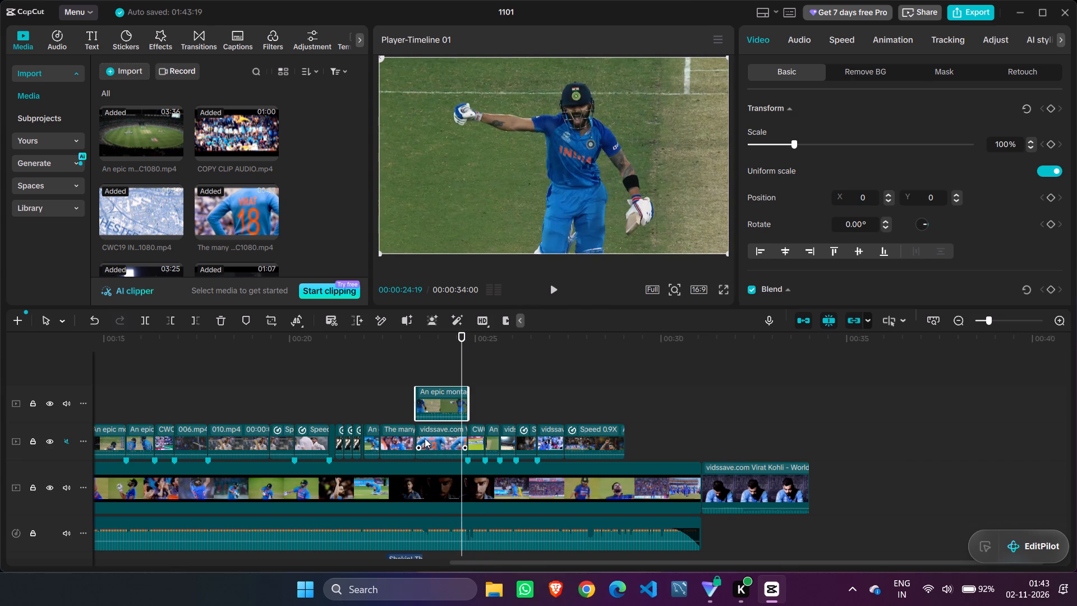
# Replace the vidssave clip after the jersey shot with the celebration shot, deleting the former and filling its gap.
pyautogui.click(434, 430)
pyautogui.click(222, 314)
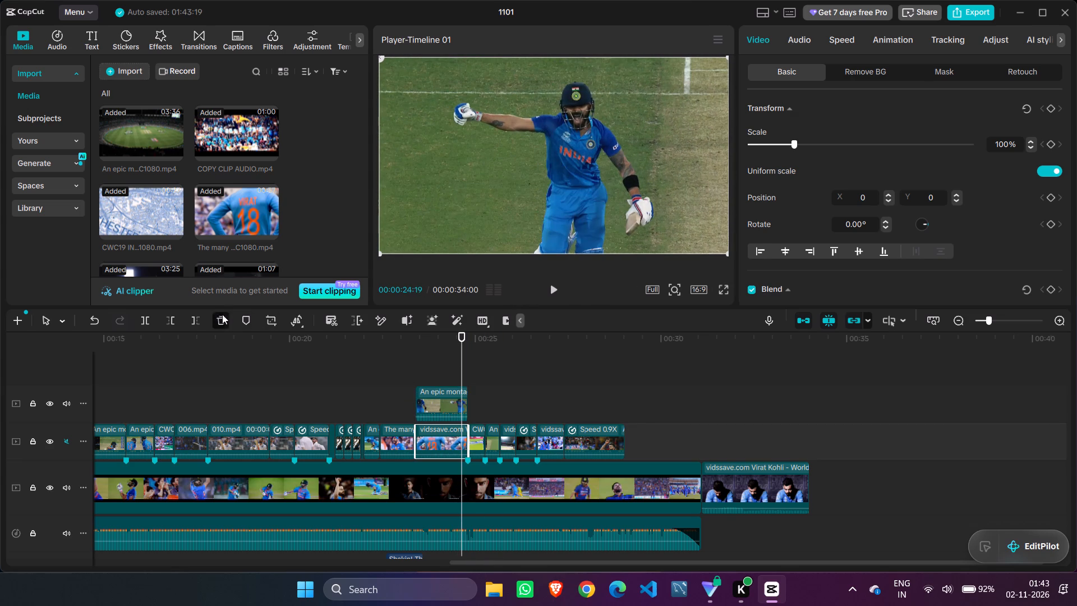
pyautogui.moveTo(441, 400); pyautogui.dragTo(440, 432)
# Play back the edited section from 00:00:22:13 through the new celebration shot to check its timing.
pyautogui.moveTo(462, 364); pyautogui.dragTo(458, 364)
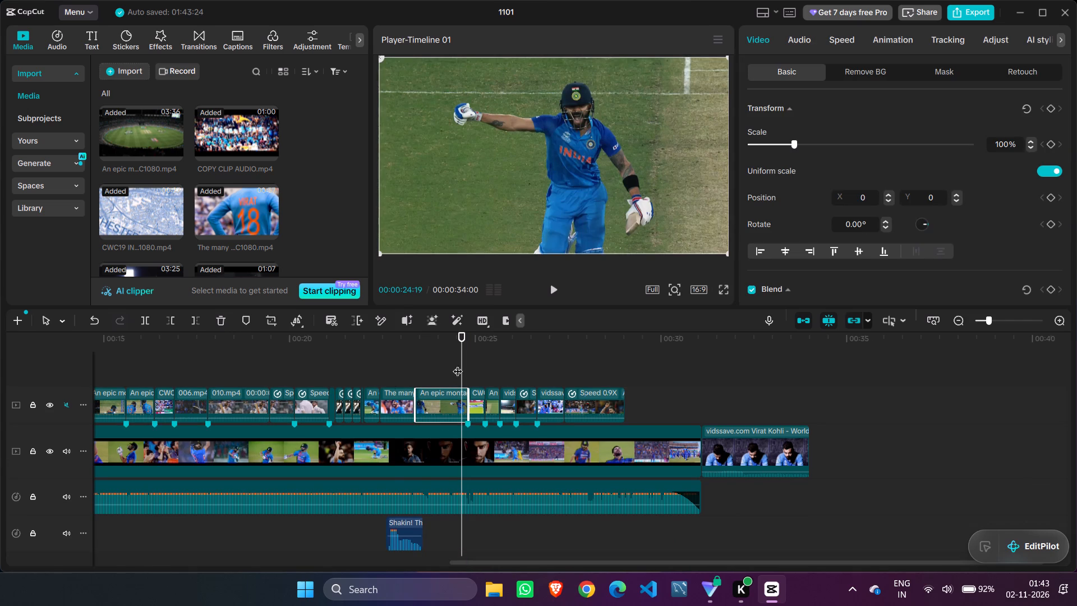
pyautogui.moveTo(458, 364); pyautogui.dragTo(383, 379)
pyautogui.click(408, 369)
pyautogui.moveTo(408, 369); pyautogui.dragTo(383, 369)
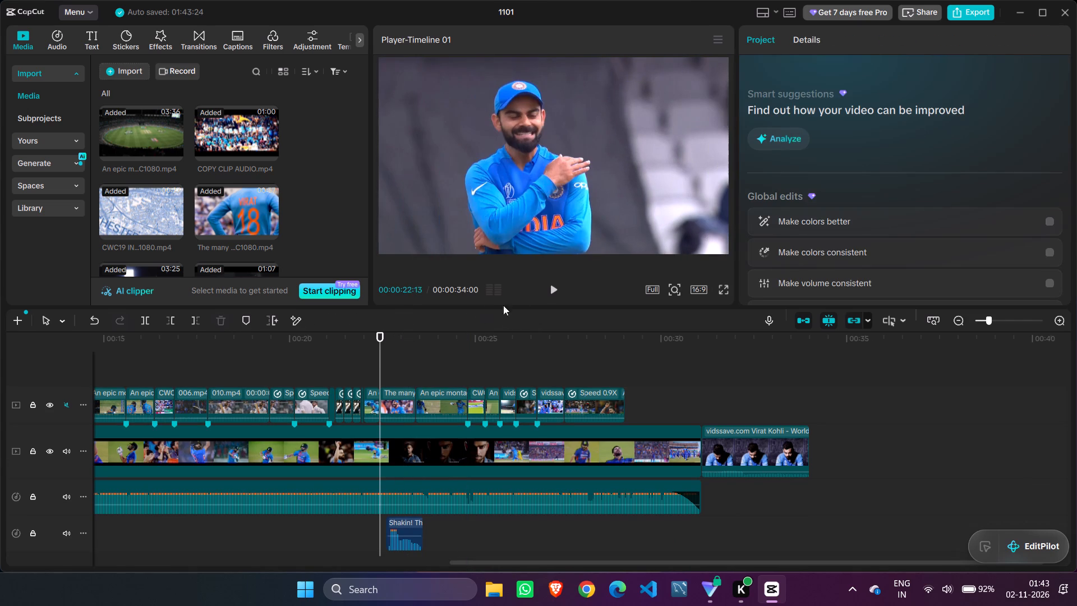
pyautogui.click(551, 291)
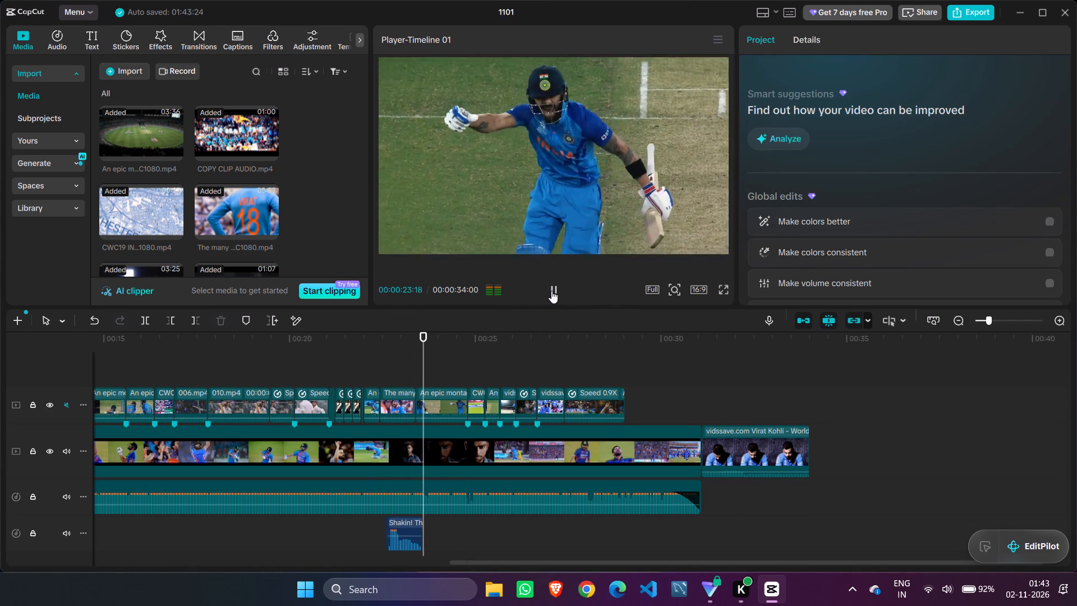
pyautogui.click(551, 291)
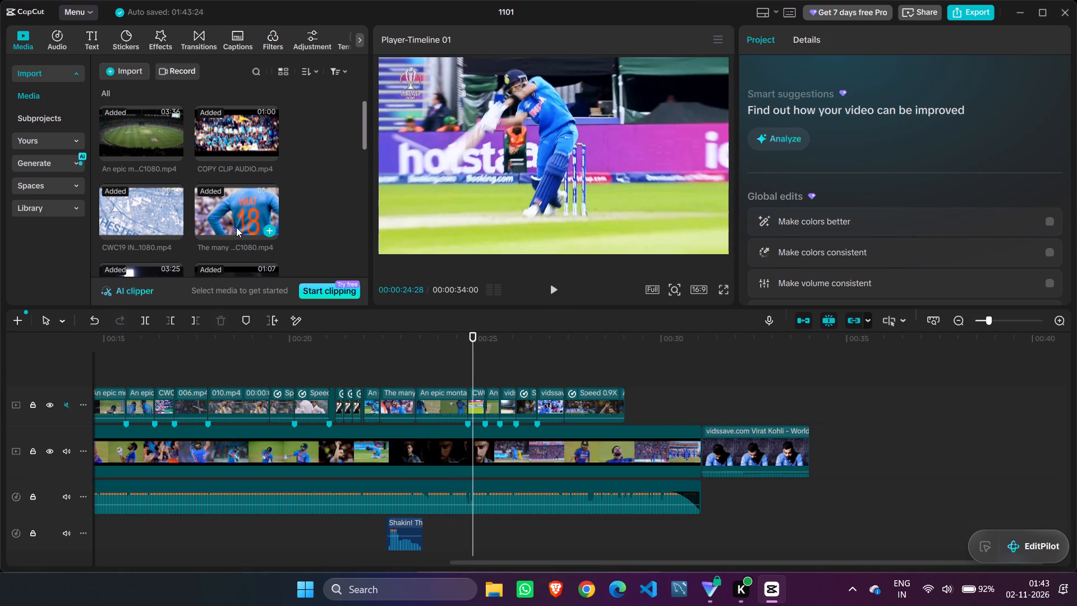
# Add another copy of the clip The many faces of Virat Kohli from the imported media on a new track above the montage.
pyautogui.scroll(-2, 236, 227)
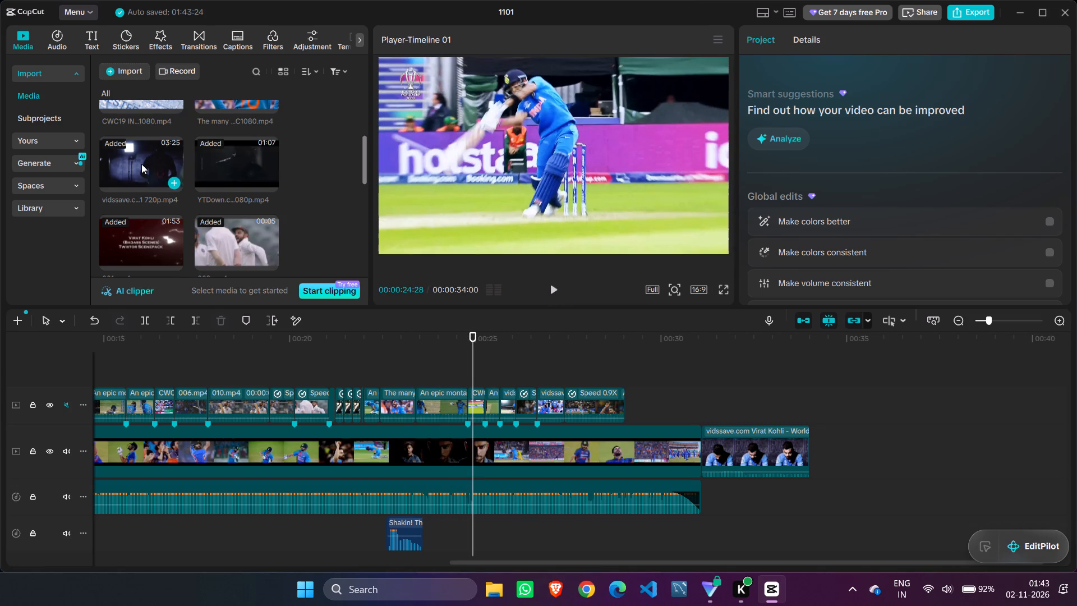
pyautogui.scroll(1, 141, 164)
pyautogui.scroll(-3, 141, 164)
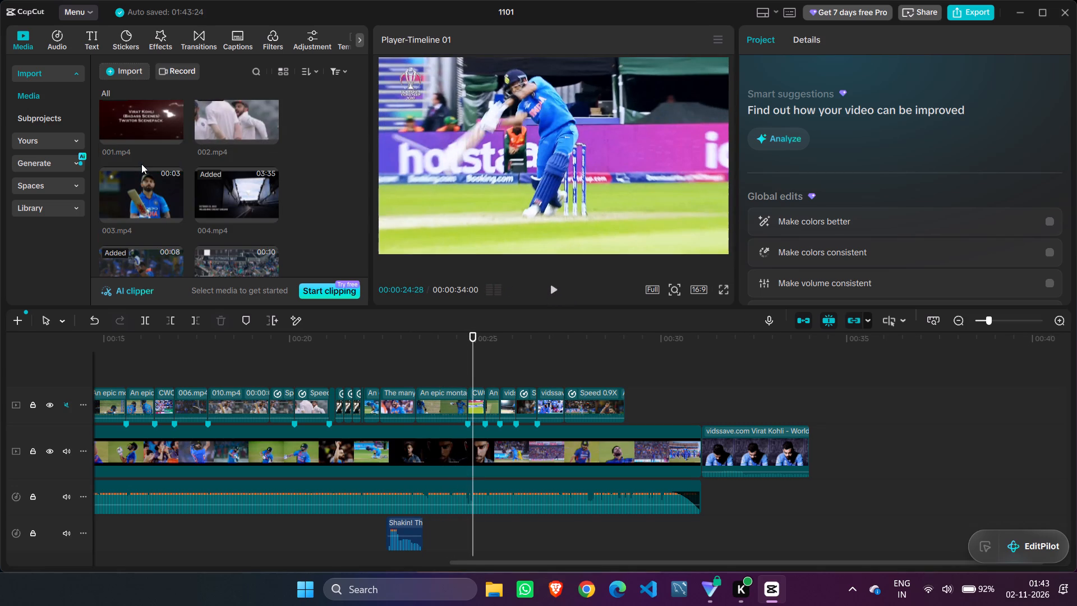
pyautogui.scroll(-1, 141, 164)
pyautogui.scroll(4, 141, 164)
pyautogui.scroll(-4, 141, 164)
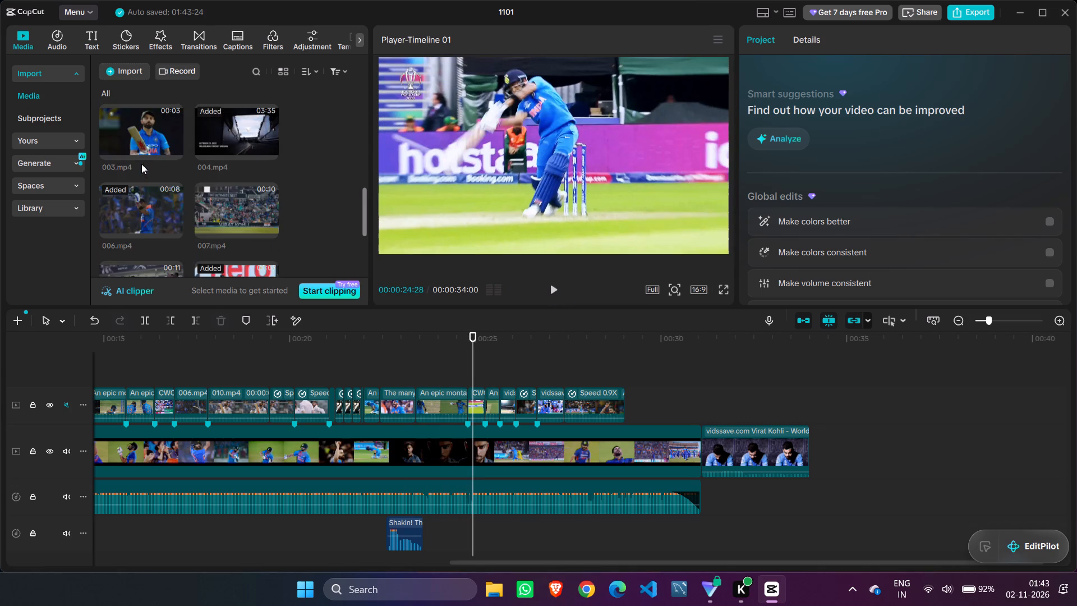
pyautogui.scroll(4, 141, 164)
pyautogui.click(229, 141)
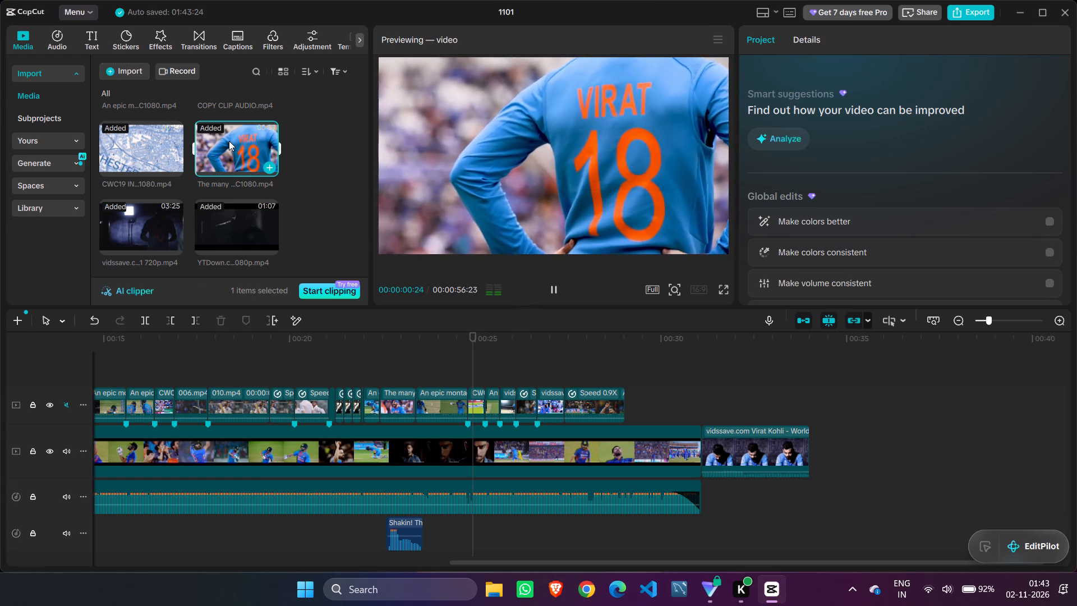
pyautogui.moveTo(229, 140); pyautogui.dragTo(585, 352)
# Locate Kohli kneeling on the grass before the Nissan boards in the Many faces clip and trim off everything before 00:00:47:20.
pyautogui.moveTo(473, 384); pyautogui.dragTo(941, 417)
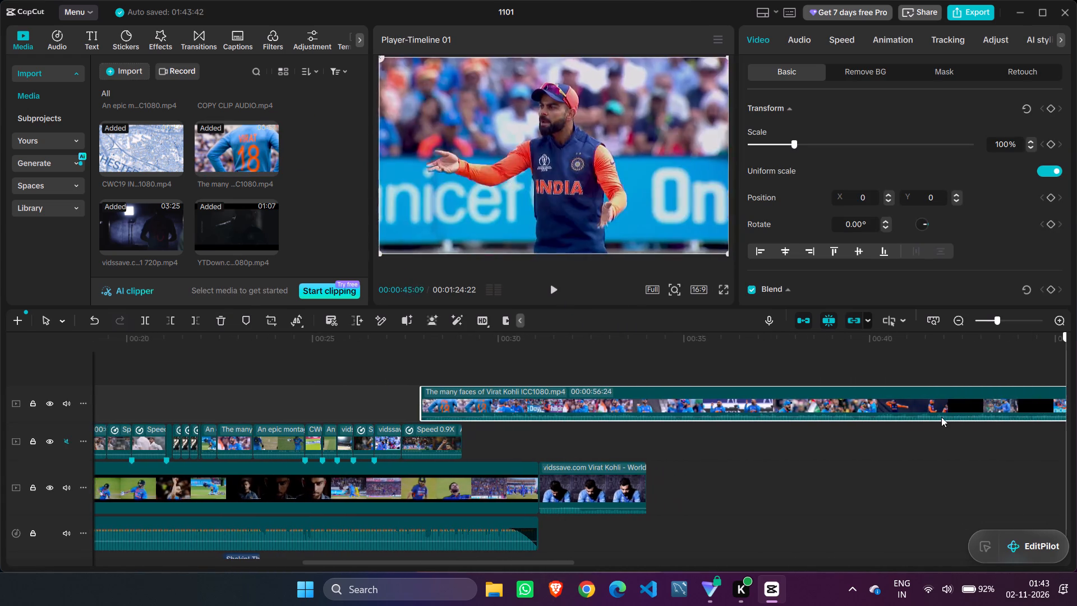
pyautogui.moveTo(941, 417); pyautogui.dragTo(923, 433)
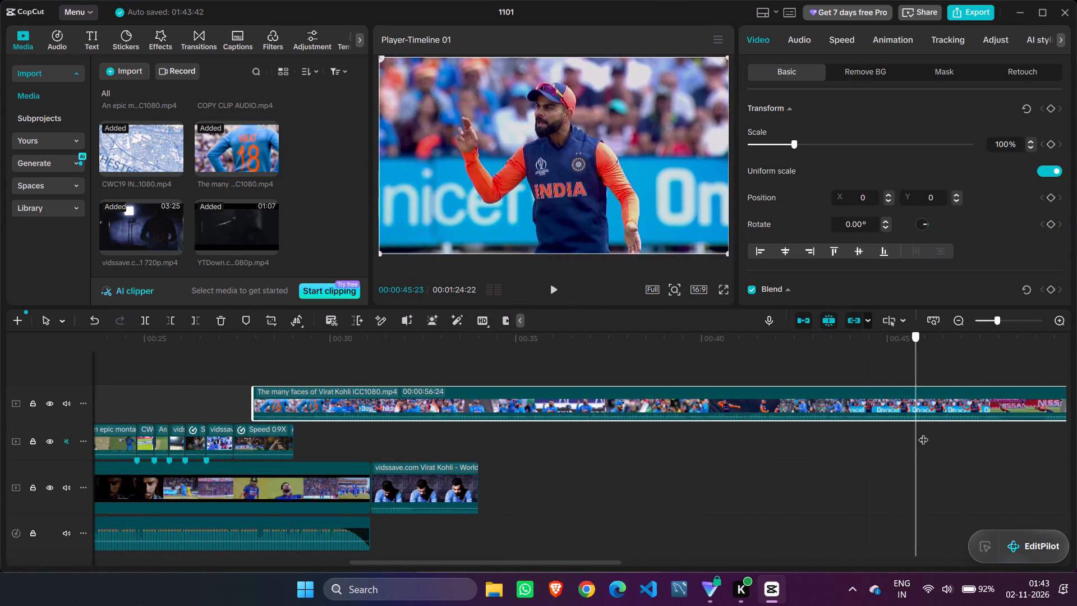
pyautogui.moveTo(923, 433); pyautogui.dragTo(986, 453)
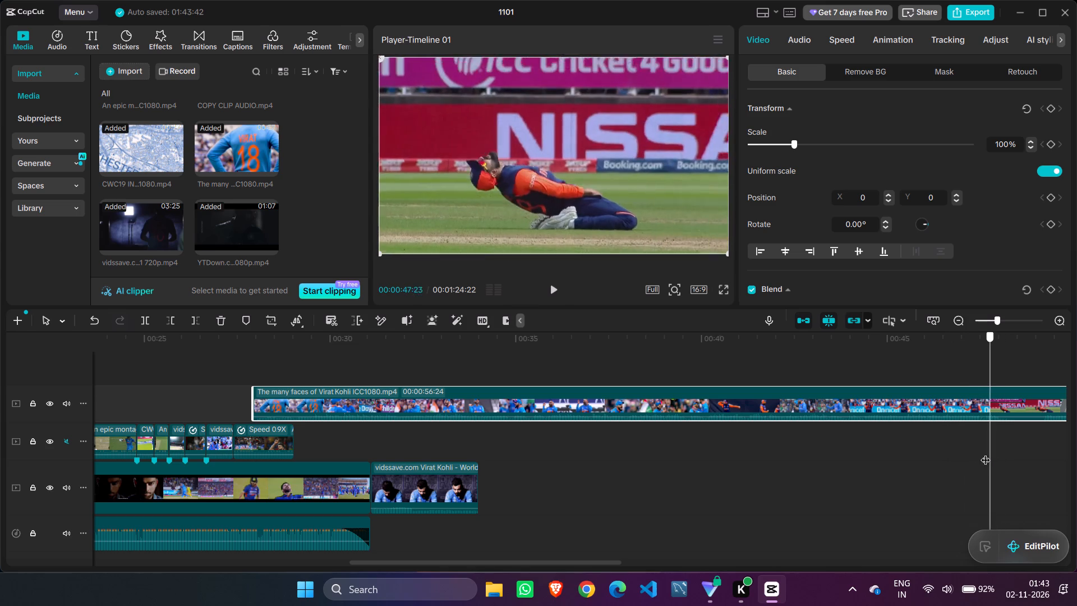
pyautogui.moveTo(986, 453); pyautogui.dragTo(988, 451)
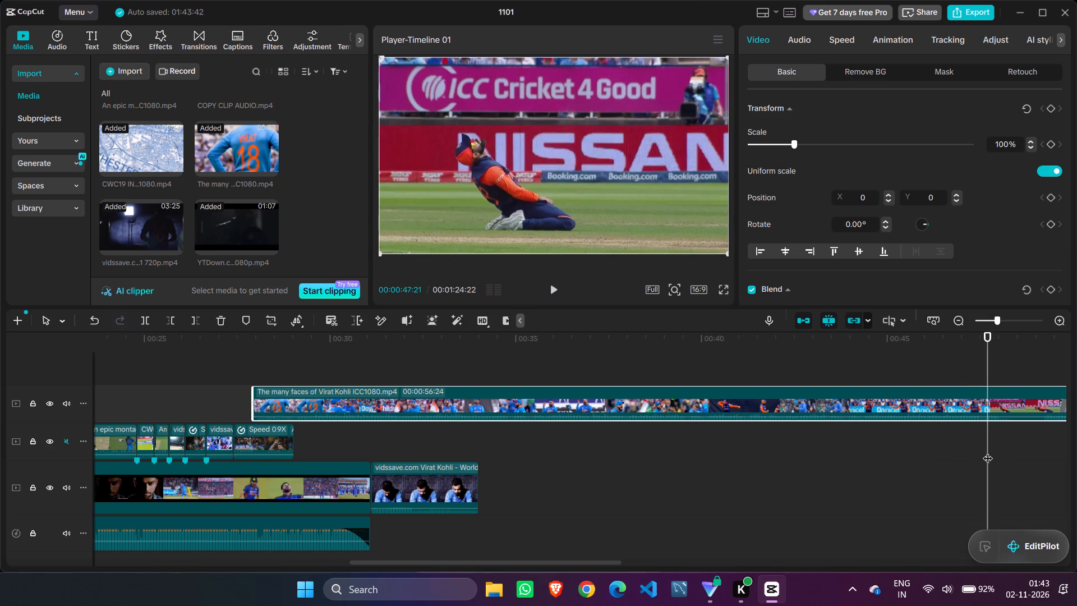
pyautogui.press('Left')
pyautogui.press('Left')
pyautogui.press('Right')
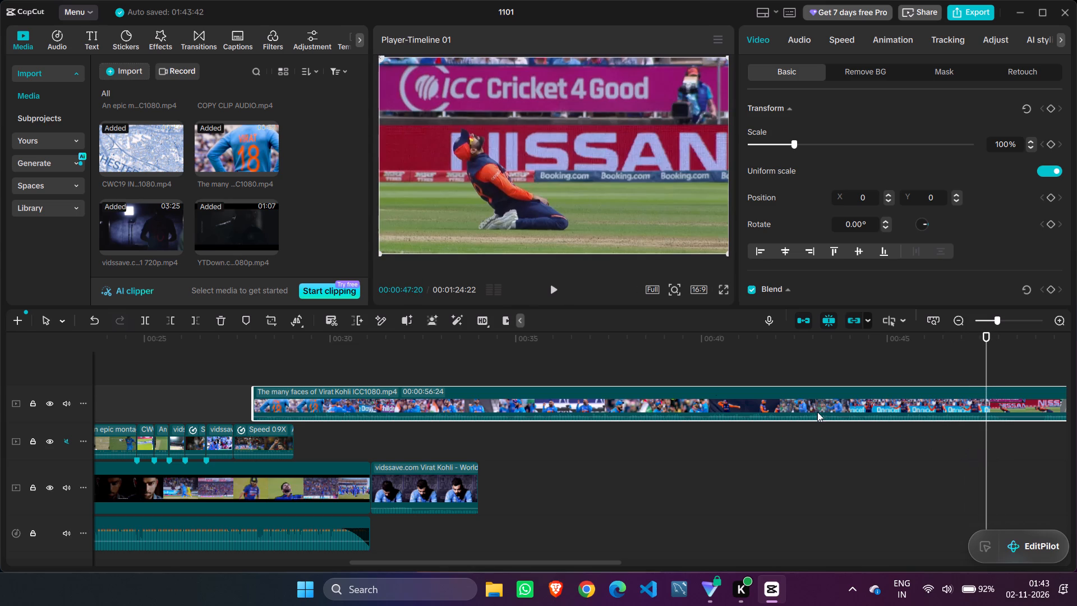
pyautogui.click(170, 319)
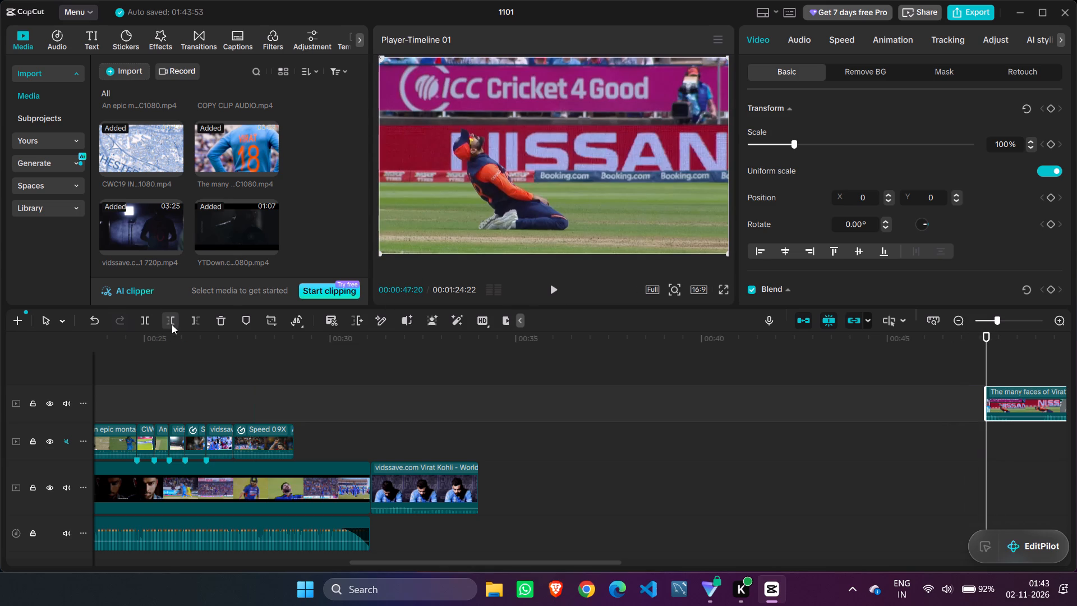
# Trim the kneeling shot's end at 00:00:49:06, just before the cut to Kohli's close-up in the blue cap.
pyautogui.press('space')
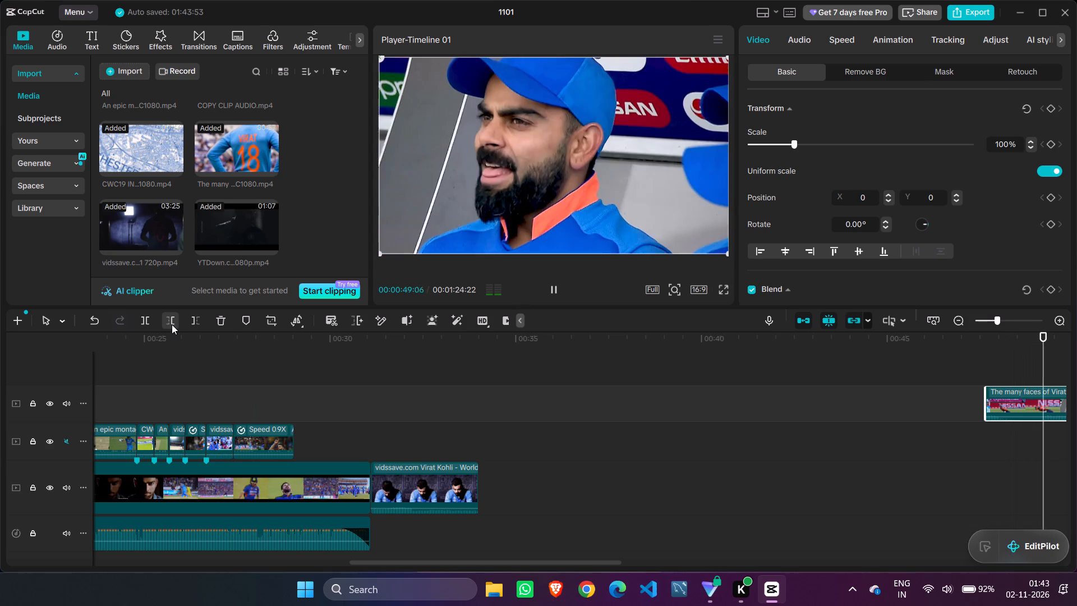
pyautogui.press('space')
pyautogui.press('Left')
pyautogui.press('Left')
pyautogui.press('Left')
pyautogui.press('Left')
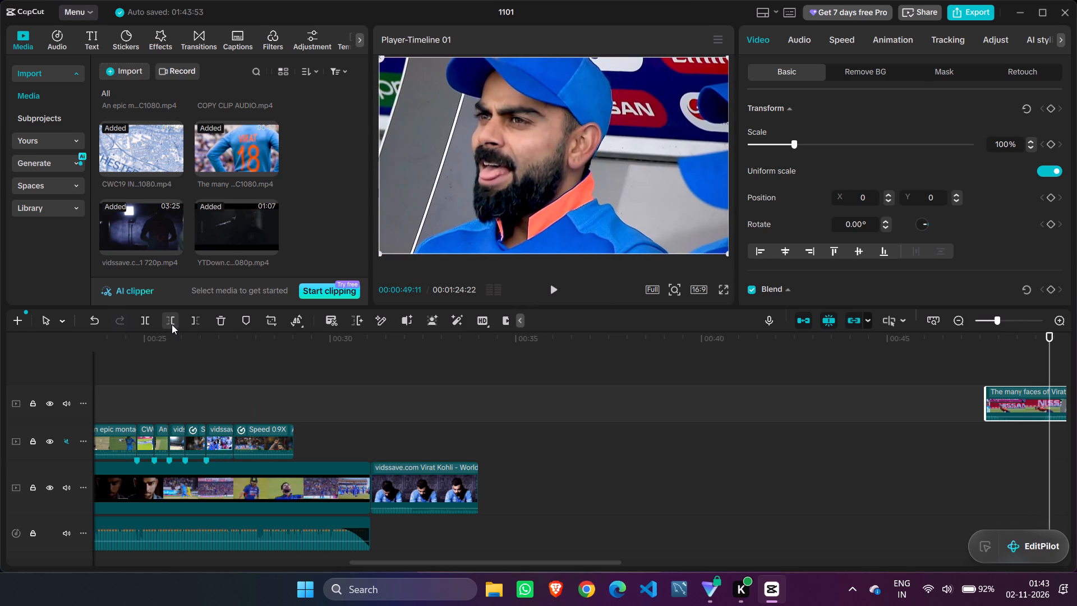
pyautogui.press('Left')
pyautogui.press('Left')
pyautogui.press('Left')
pyautogui.press('Left')
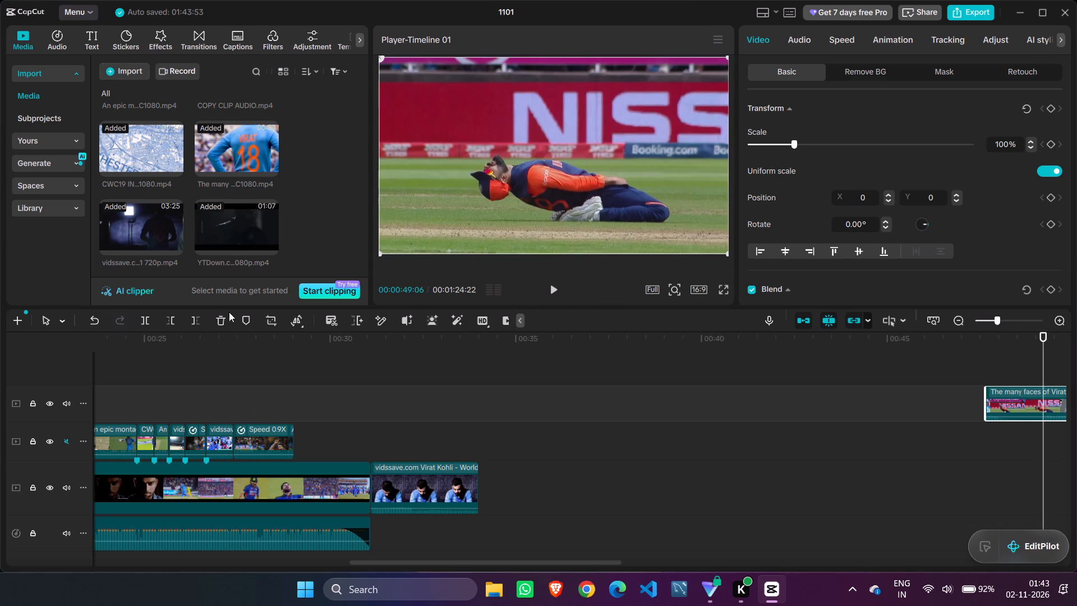
pyautogui.click(194, 324)
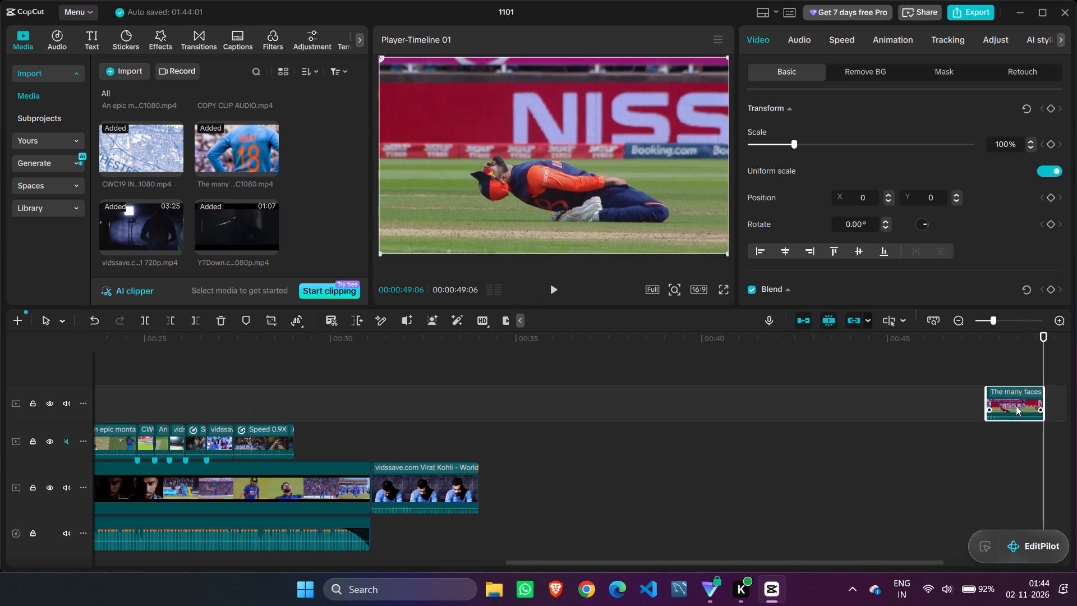
# Move the trimmed kneeling shot back along the upper track to about 00:00:23:12, above the An epic montage clip that follows the jersey shot.
pyautogui.moveTo(1016, 406); pyautogui.dragTo(0, 421)
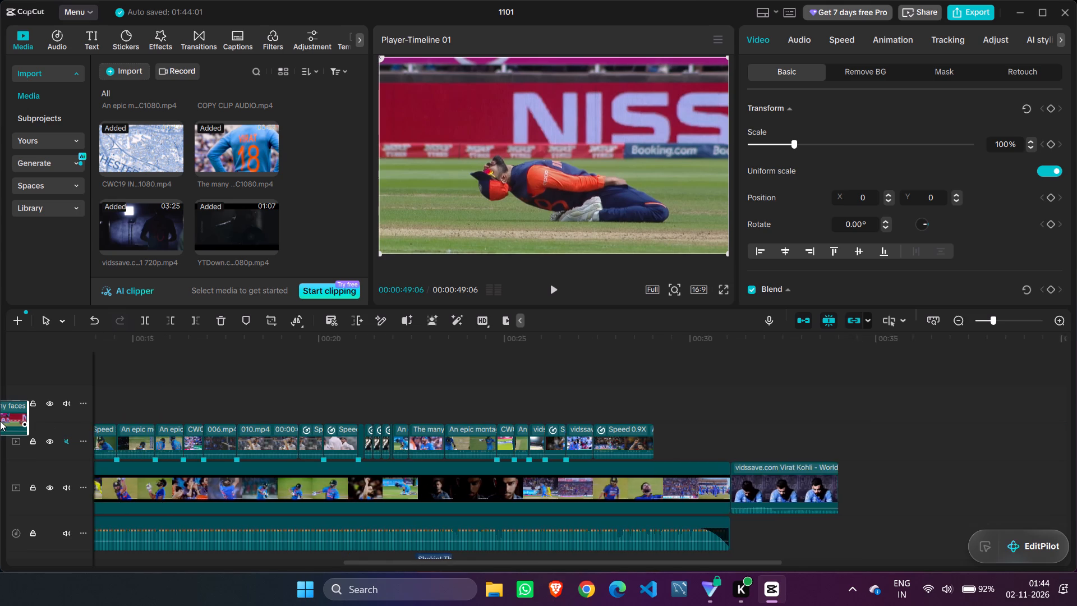
pyautogui.moveTo(0, 421); pyautogui.dragTo(751, 403)
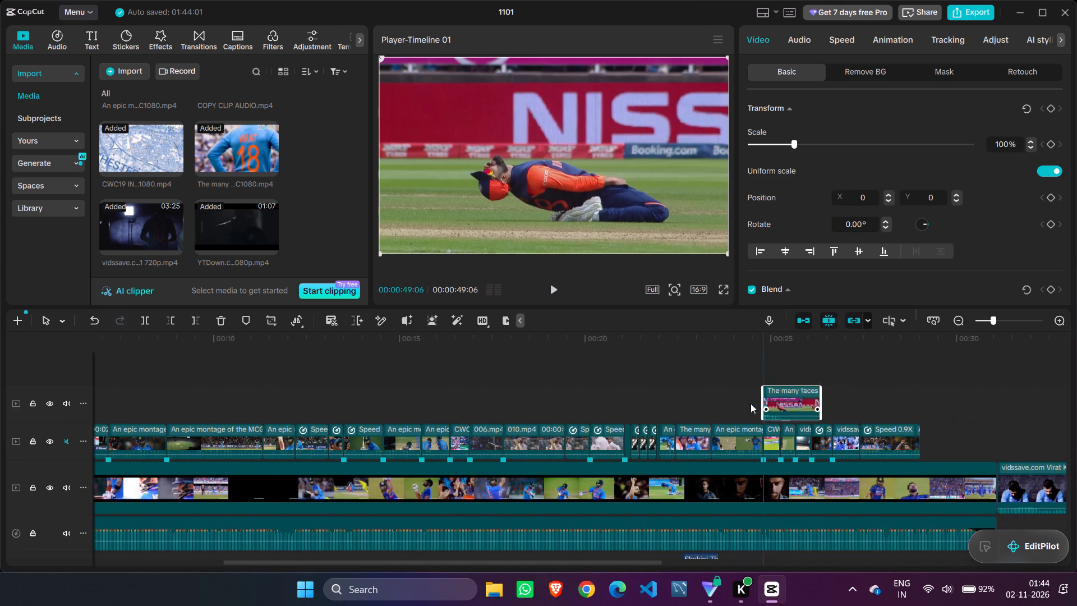
pyautogui.moveTo(751, 403); pyautogui.dragTo(749, 400)
pyautogui.click(680, 375)
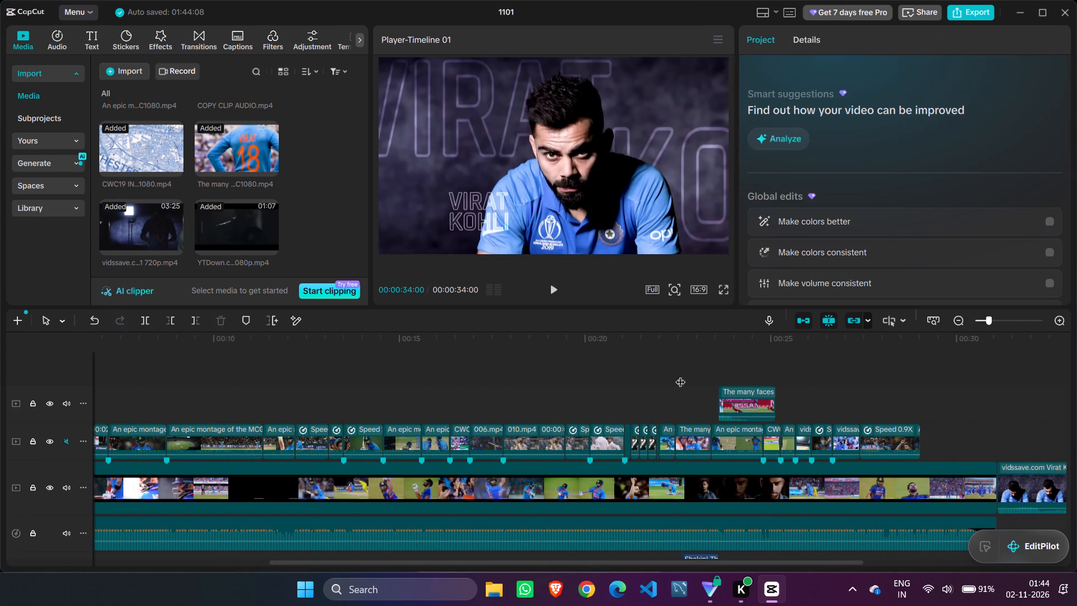
pyautogui.moveTo(685, 376); pyautogui.dragTo(713, 380)
pyautogui.moveTo(745, 401); pyautogui.dragTo(737, 401)
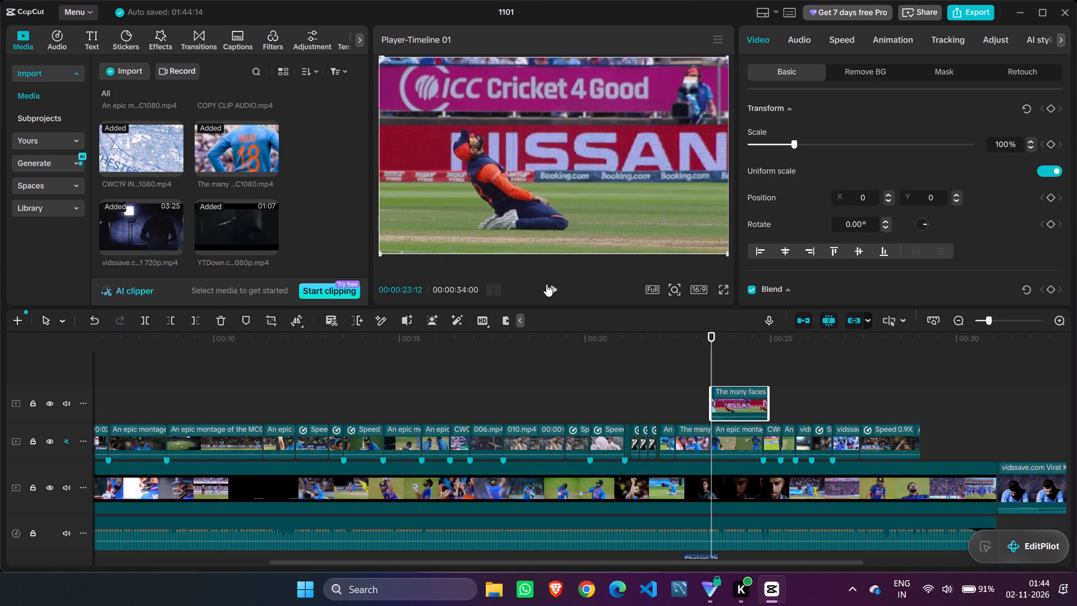
# Play back the kneeling shot twice from 00:00:23:12 to check its timing against the audio.
pyautogui.click(550, 293)
pyautogui.click(550, 293)
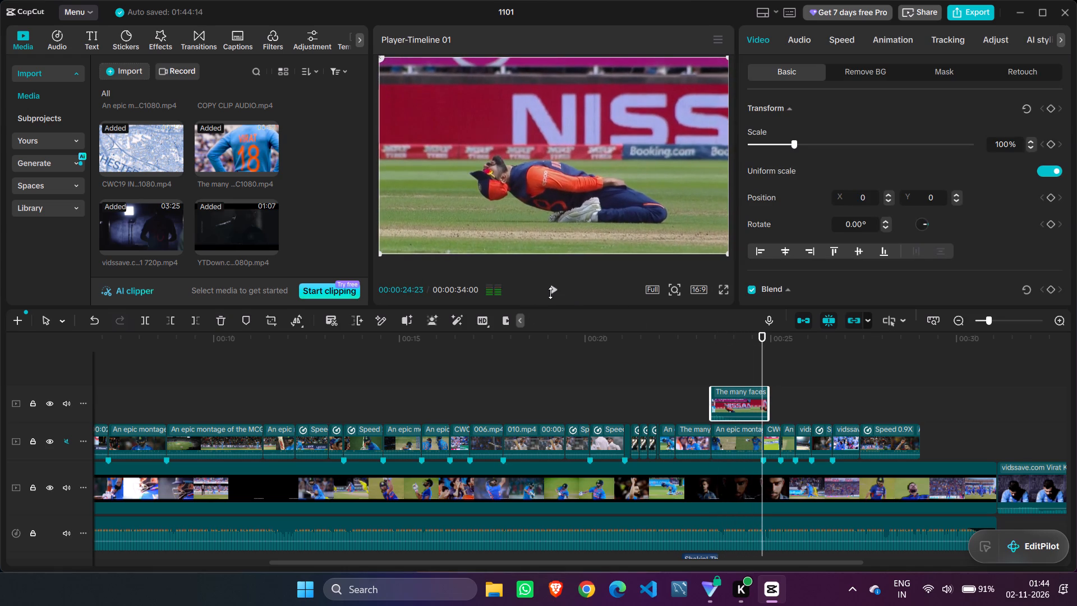
pyautogui.moveTo(763, 359); pyautogui.dragTo(711, 360)
pyautogui.doubleClick(551, 288)
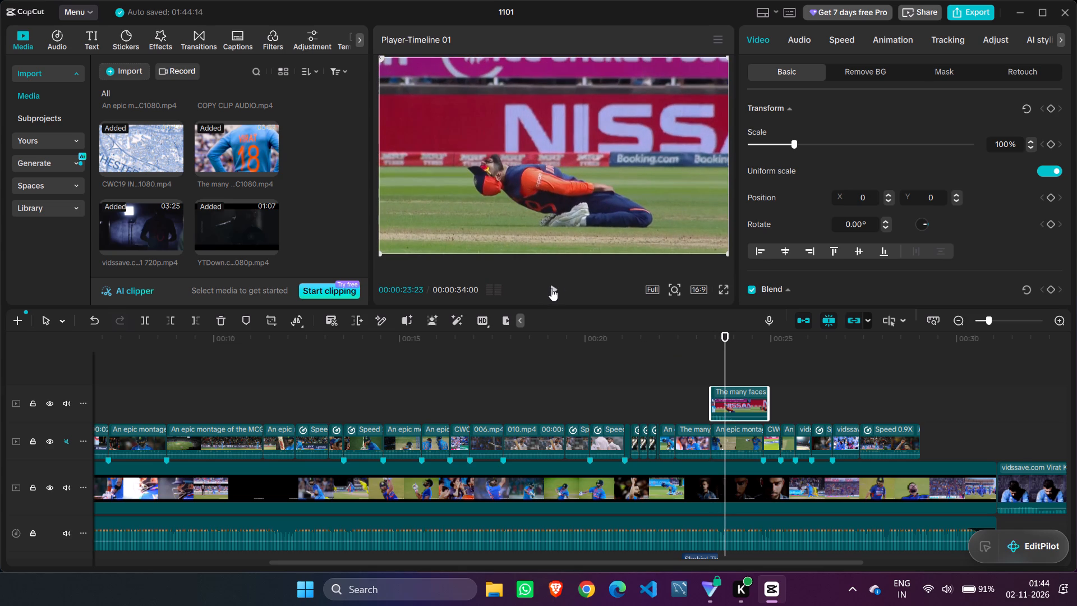
# Shift the kneeling shot slightly earlier and trim its start to match the span of the An epic montage clip beneath it.
pyautogui.moveTo(730, 400); pyautogui.dragTo(726, 399)
pyautogui.moveTo(726, 399); pyautogui.dragTo(722, 398)
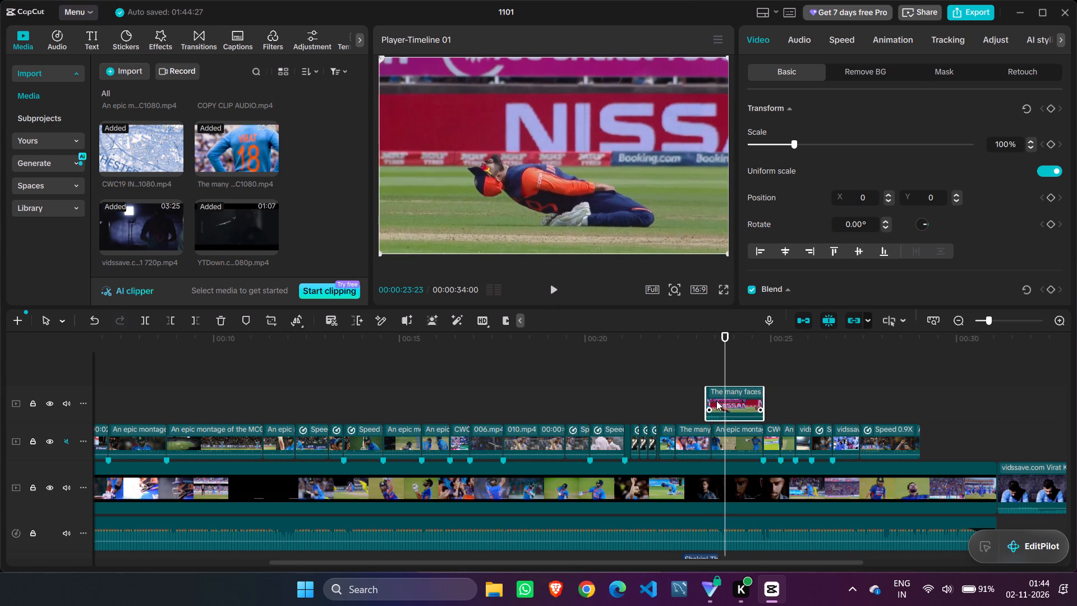
pyautogui.moveTo(704, 398); pyautogui.dragTo(709, 398)
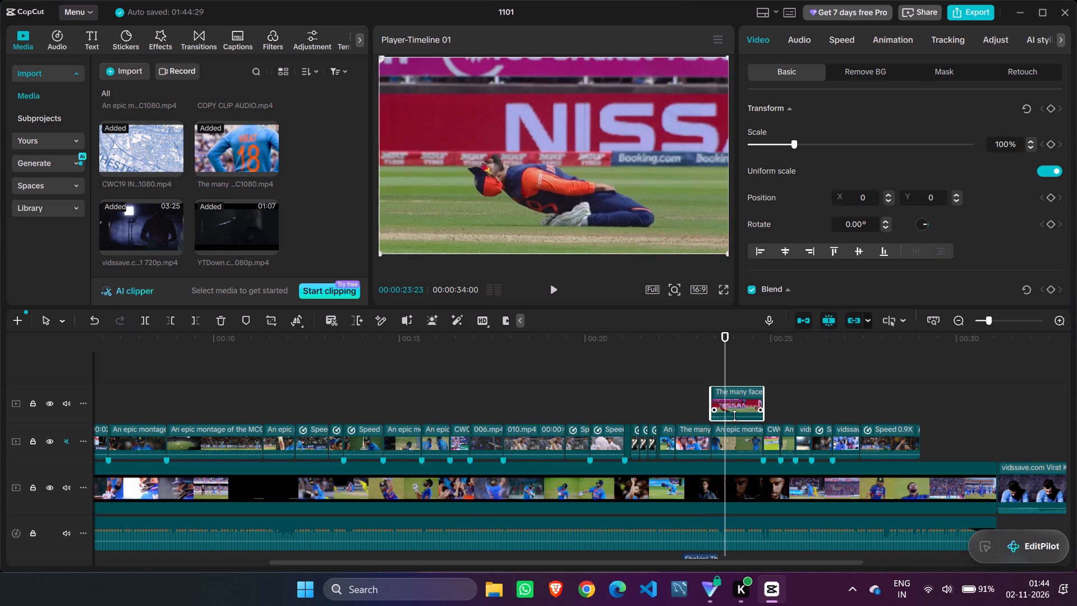
# Delete the An epic montage clip beneath the kneeling shot and put the kneeling shot in its gap on the montage track.
pyautogui.click(735, 430)
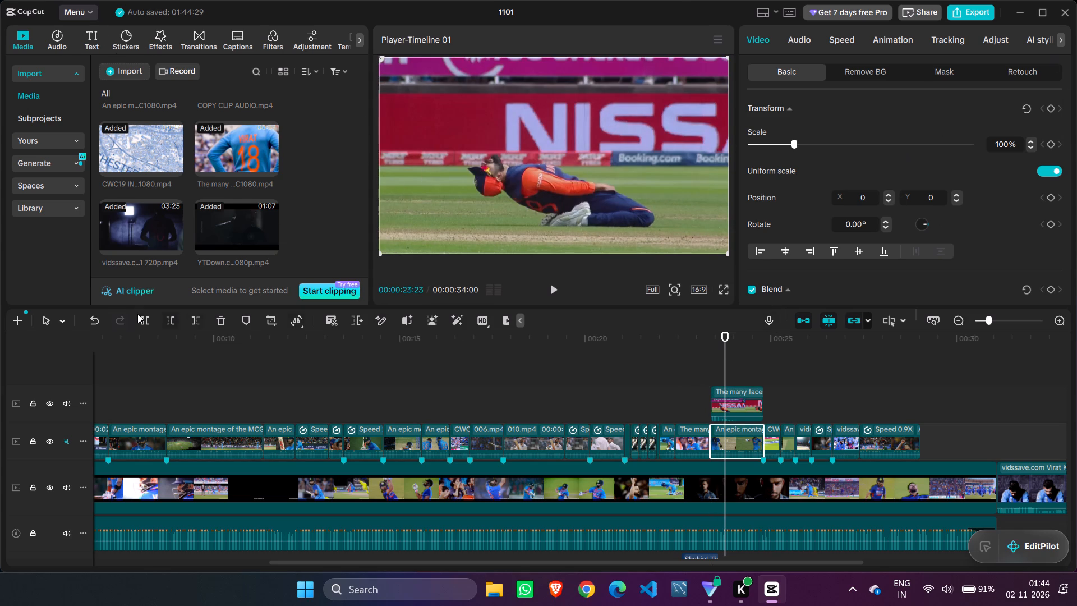
pyautogui.click(222, 322)
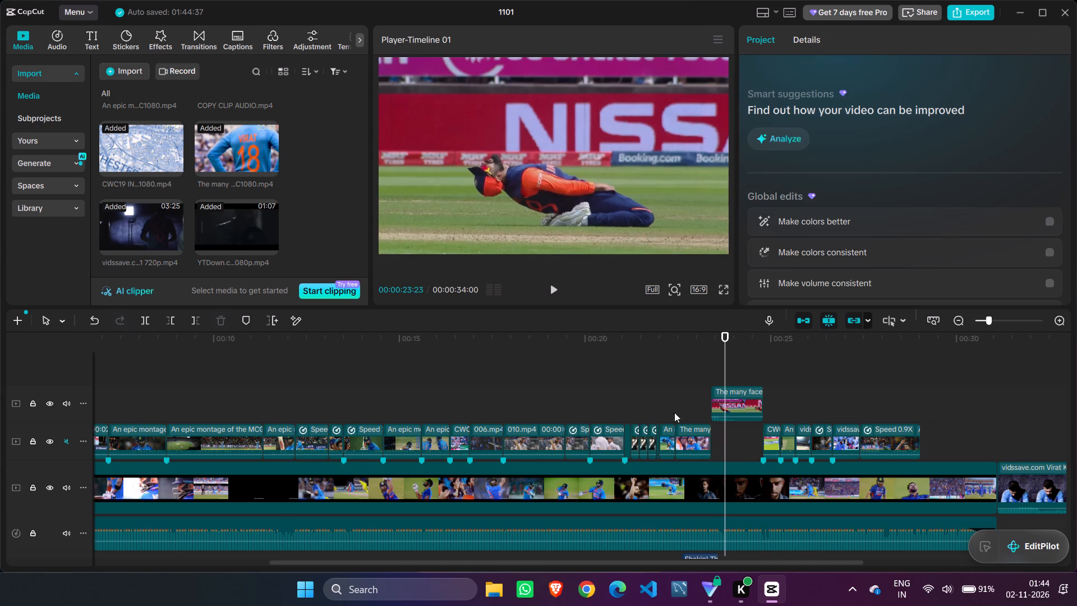
pyautogui.moveTo(735, 400); pyautogui.dragTo(735, 432)
# Play back the montage from 00:00:19:14 through the new kneeling shot to the end of the audio.
pyautogui.click(749, 354)
pyautogui.moveTo(750, 353); pyautogui.dragTo(562, 352)
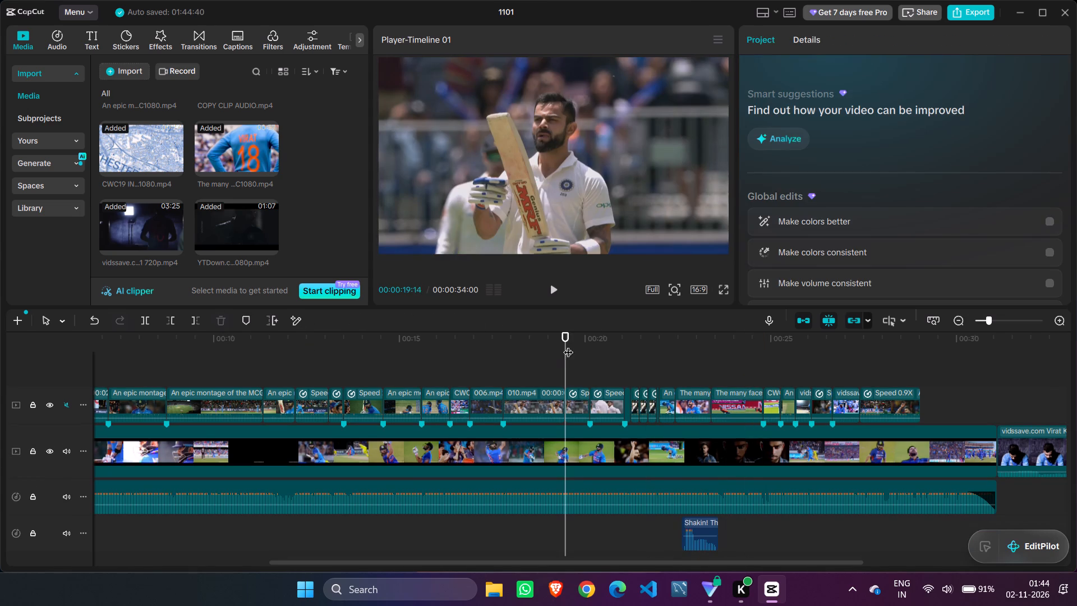
pyautogui.click(554, 286)
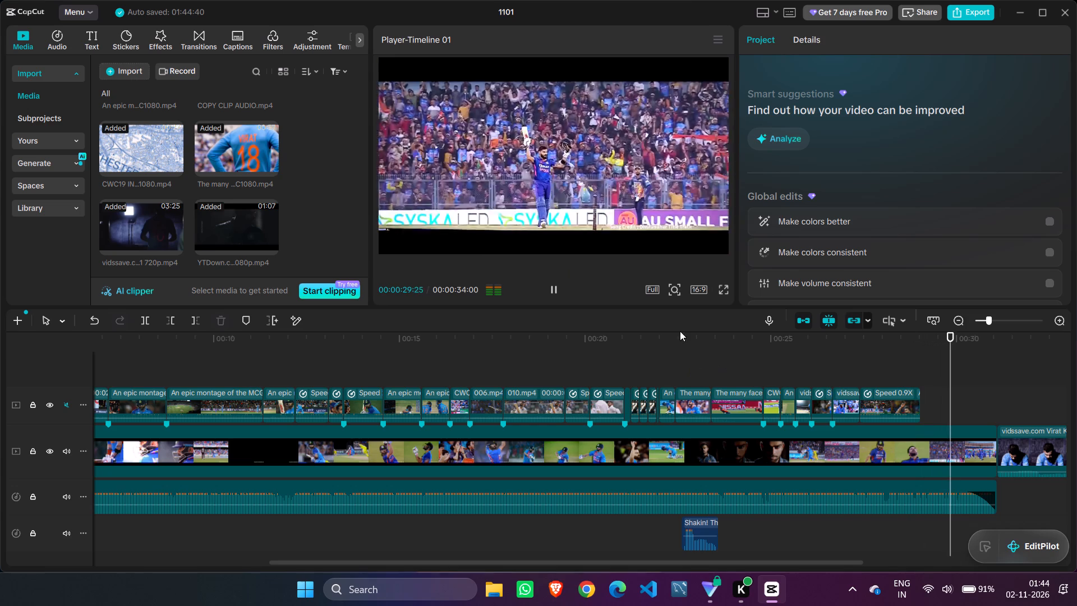
pyautogui.click(551, 287)
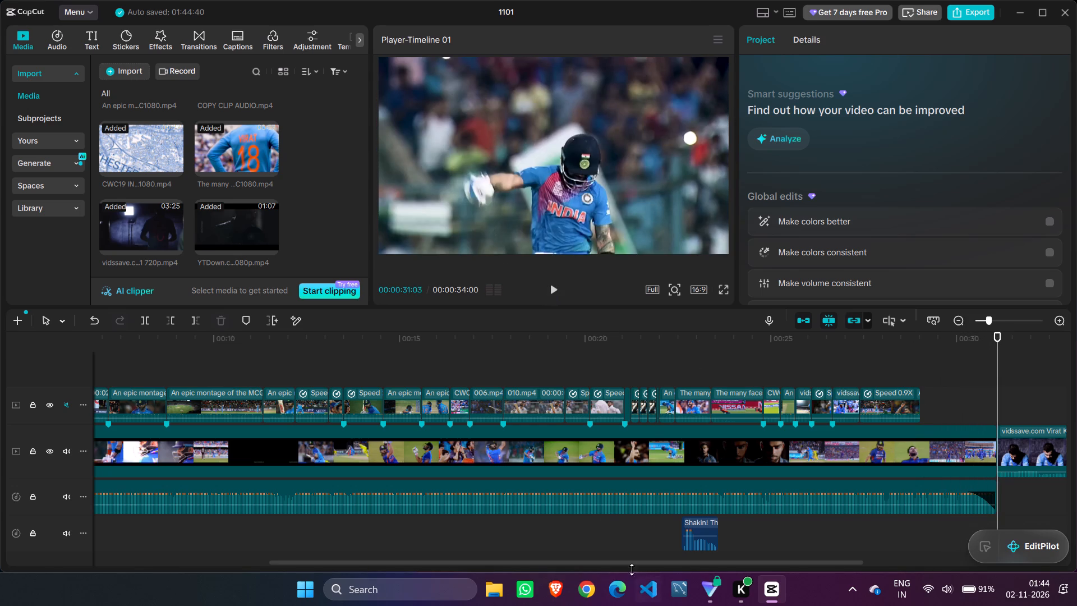
# Examine the montage's ending from about 00:00:28 by replaying the Speed 0.9X pointing shot up to its cut.
pyautogui.moveTo(640, 566); pyautogui.dragTo(780, 572)
pyautogui.moveTo(781, 562); pyautogui.dragTo(841, 563)
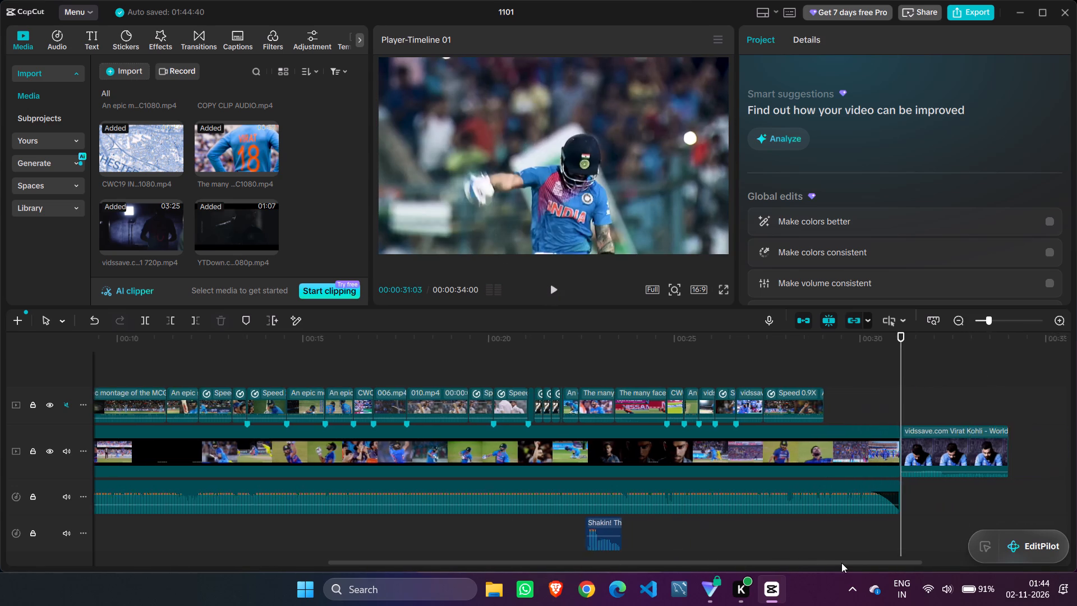
pyautogui.moveTo(841, 563); pyautogui.dragTo(892, 566)
pyautogui.moveTo(813, 377); pyautogui.dragTo(710, 379)
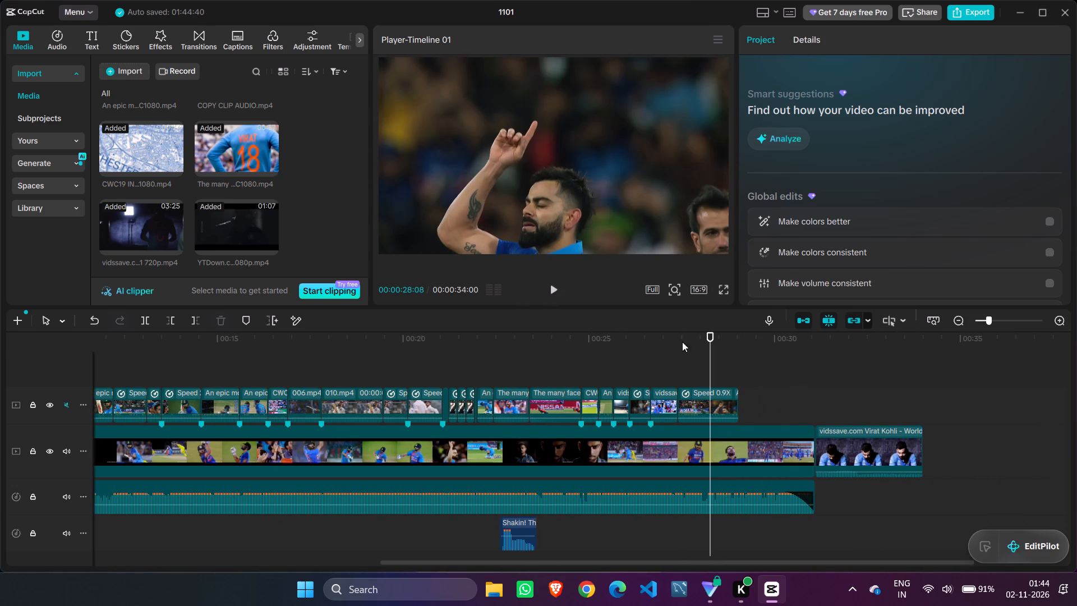
pyautogui.click(551, 282)
pyautogui.click(553, 282)
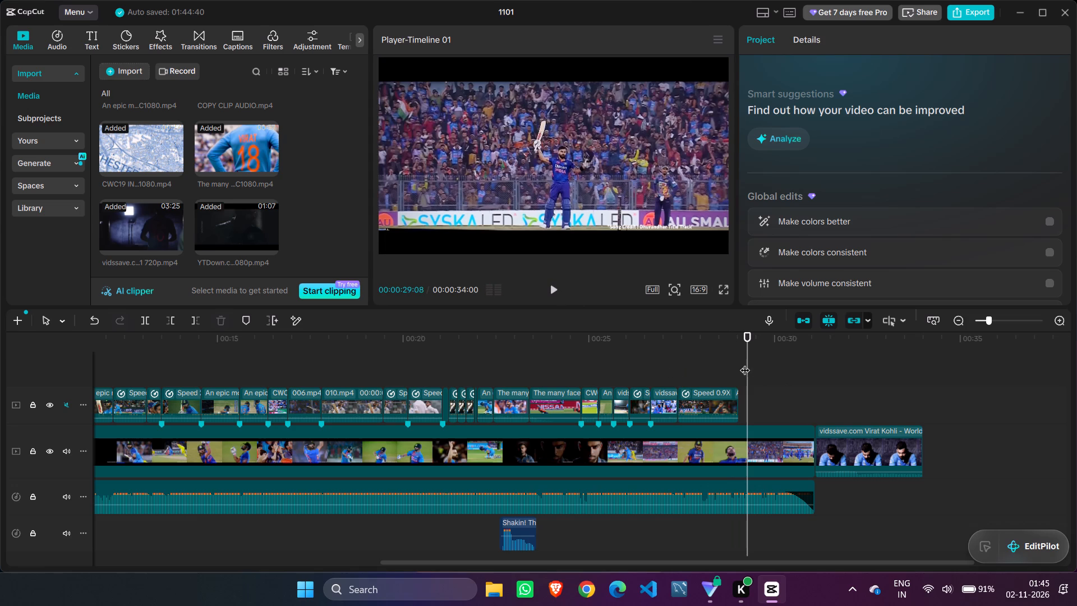
pyautogui.moveTo(747, 363); pyautogui.dragTo(697, 356)
pyautogui.click(552, 287)
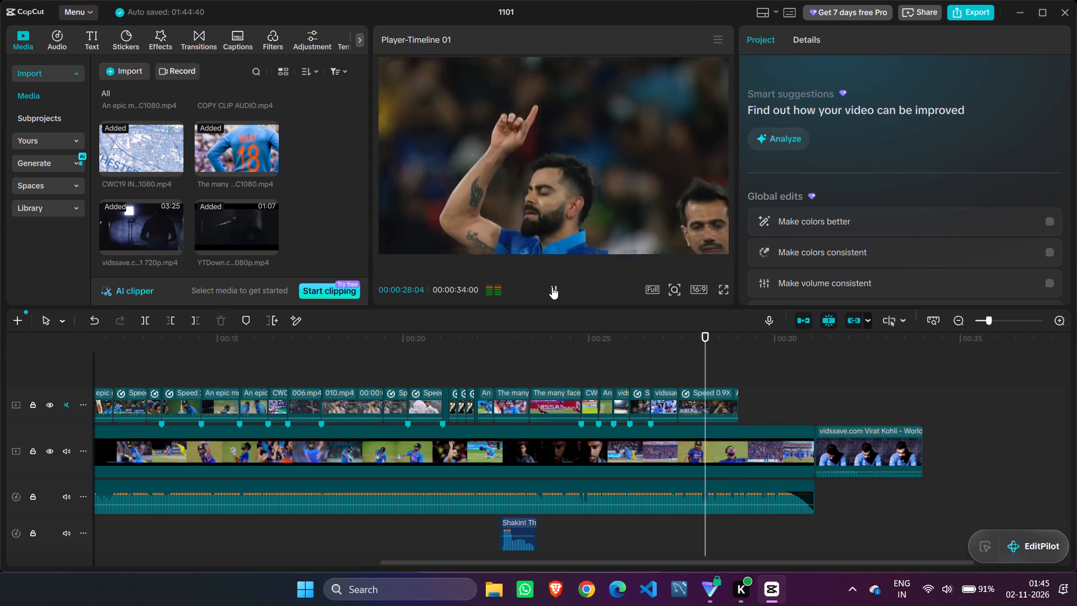
pyautogui.click(552, 287)
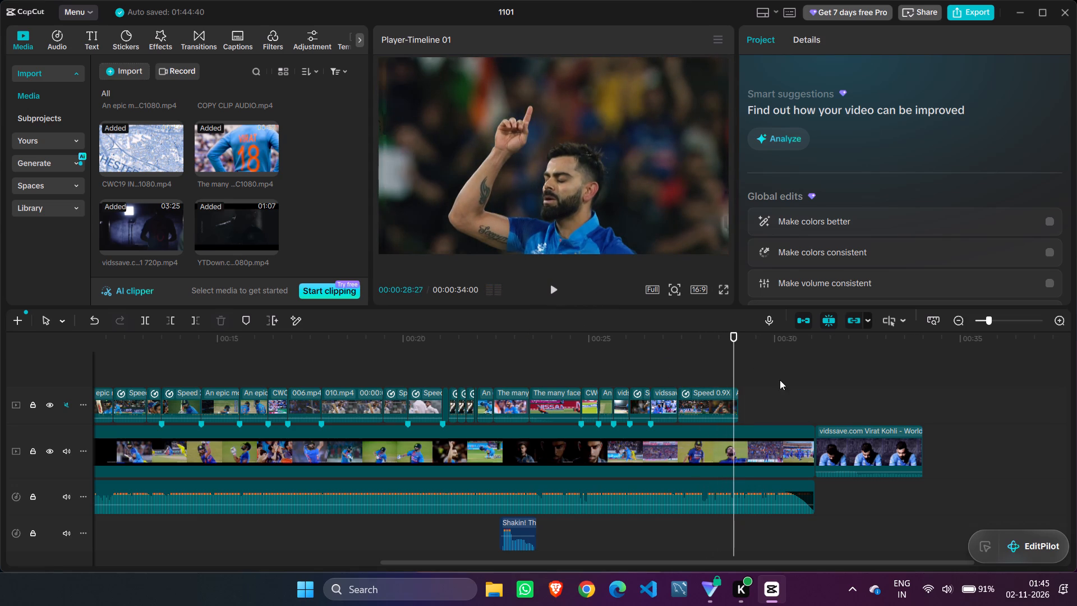
# Move the closing VIRAT KOHLI portrait clip onto the montage track, directly after the last montage shot.
pyautogui.moveTo(878, 459); pyautogui.dragTo(856, 404)
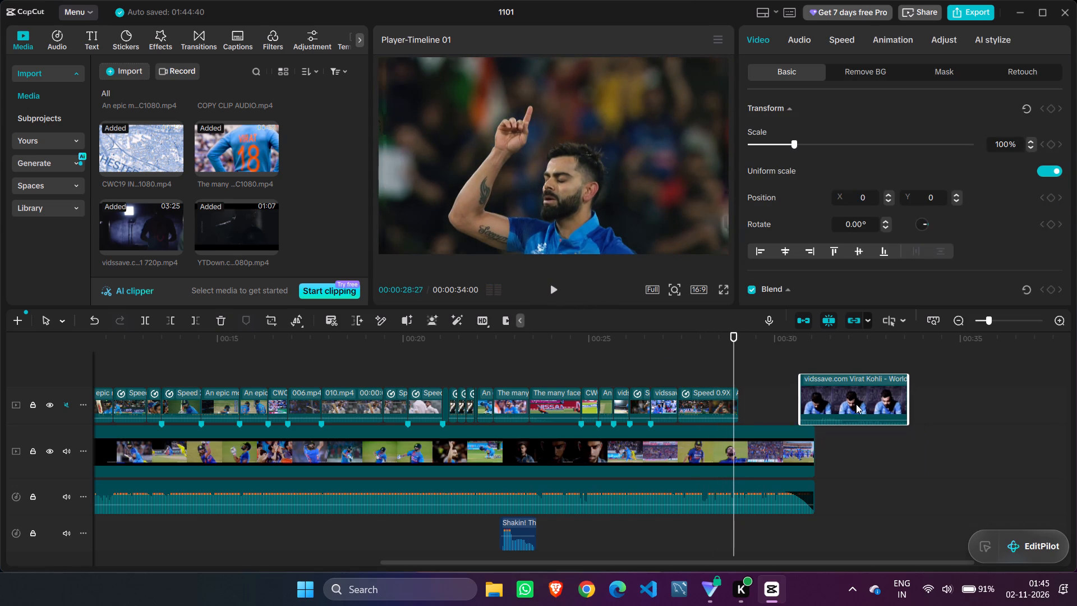
pyautogui.moveTo(856, 404); pyautogui.dragTo(804, 406)
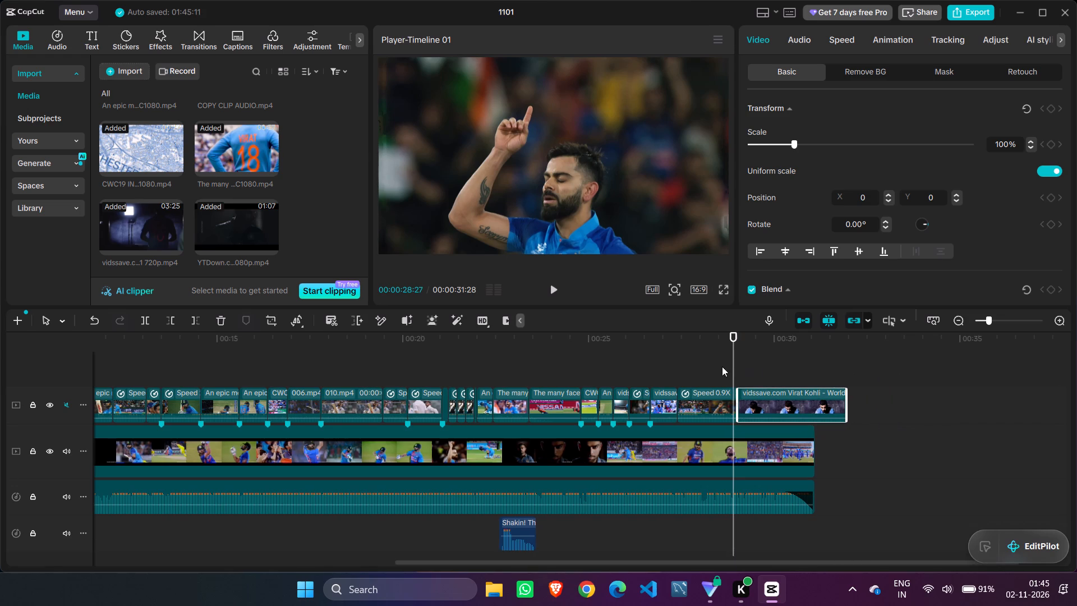
# Play back the transition from the final celebration shots into the closing portrait through the end of the audio.
pyautogui.moveTo(731, 367); pyautogui.dragTo(613, 392)
pyautogui.click(673, 355)
pyautogui.moveTo(673, 355); pyautogui.dragTo(665, 355)
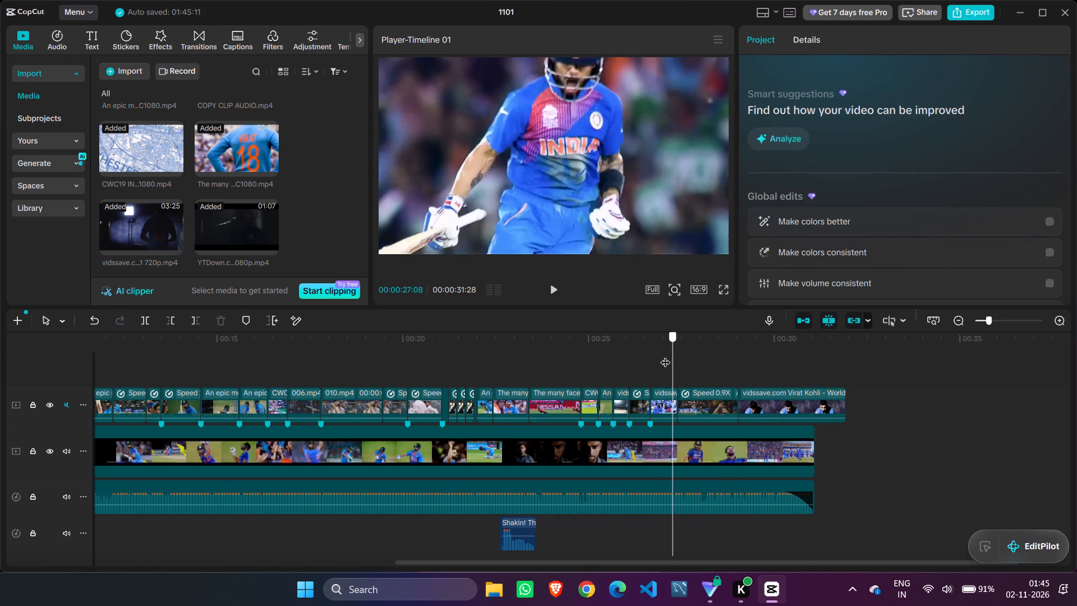
pyautogui.moveTo(665, 355); pyautogui.dragTo(657, 355)
pyautogui.click(555, 288)
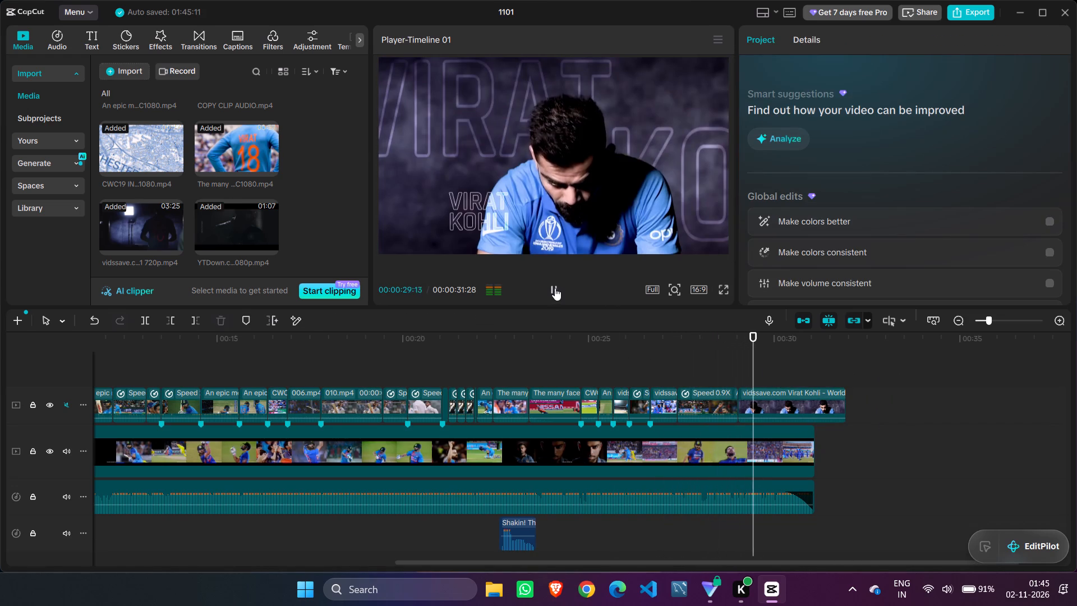
pyautogui.click(555, 288)
pyautogui.moveTo(783, 366); pyautogui.dragTo(765, 362)
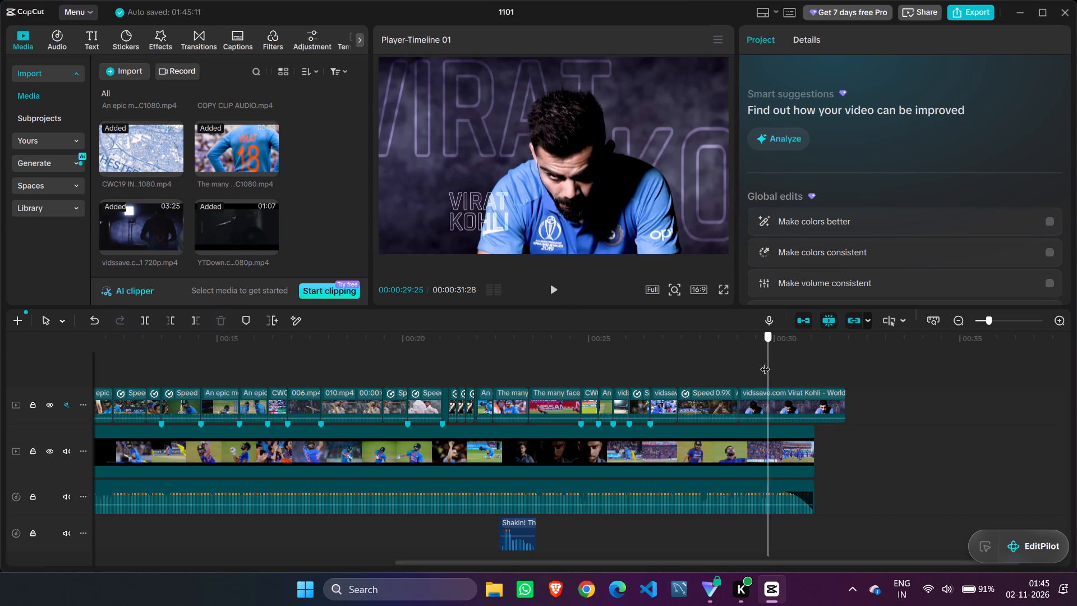
pyautogui.moveTo(765, 362); pyautogui.dragTo(745, 352)
pyautogui.press('space')
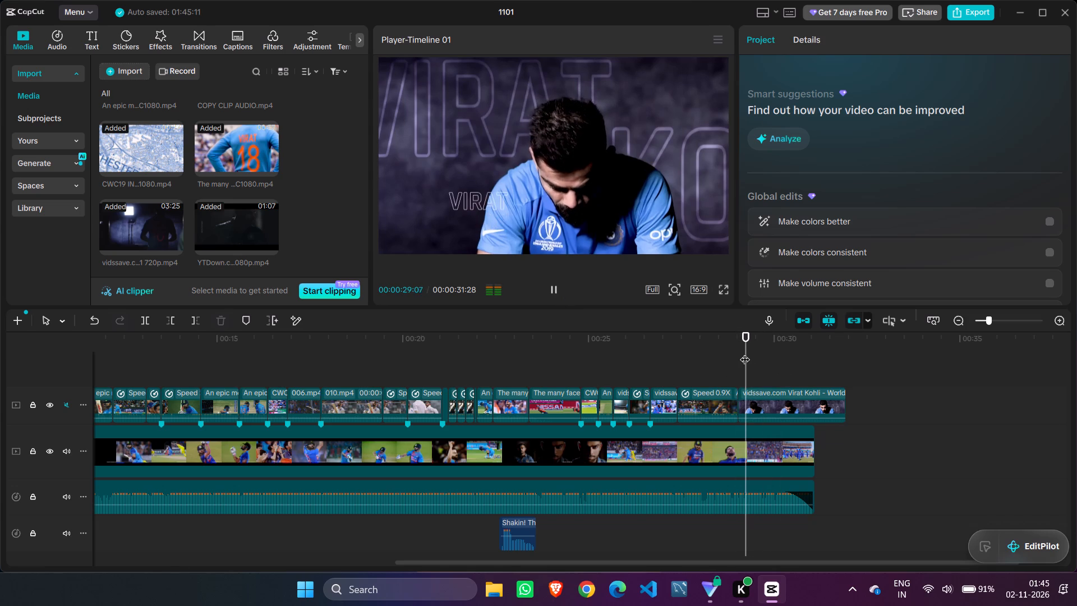
pyautogui.press('space')
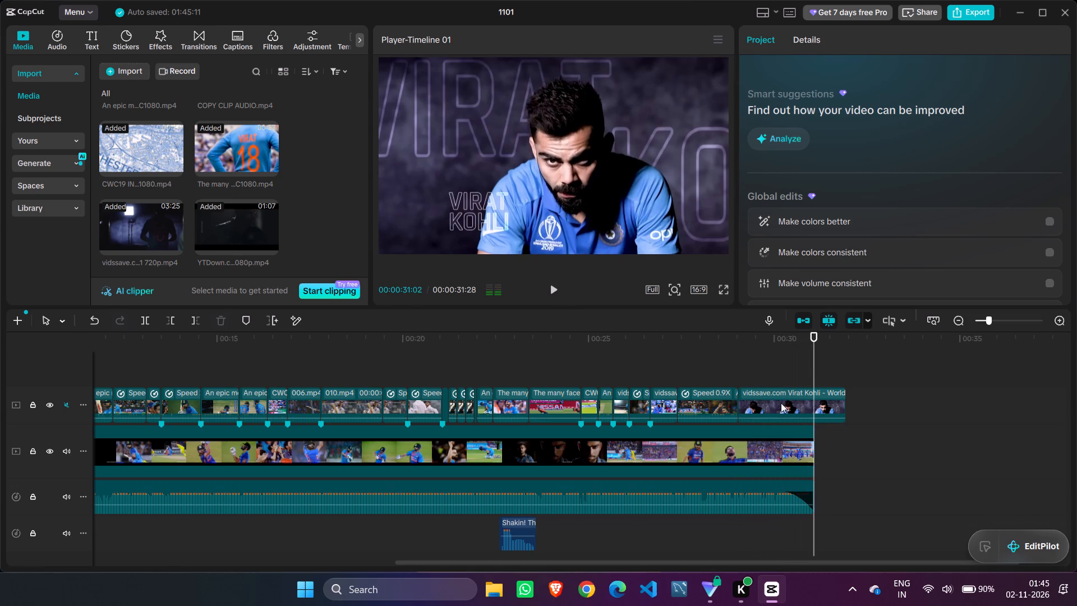
# Replay the closing section from about 00:00:27 several times to judge the portrait's entry and length against the audio fade-out.
pyautogui.moveTo(814, 367); pyautogui.dragTo(666, 366)
pyautogui.press('space')
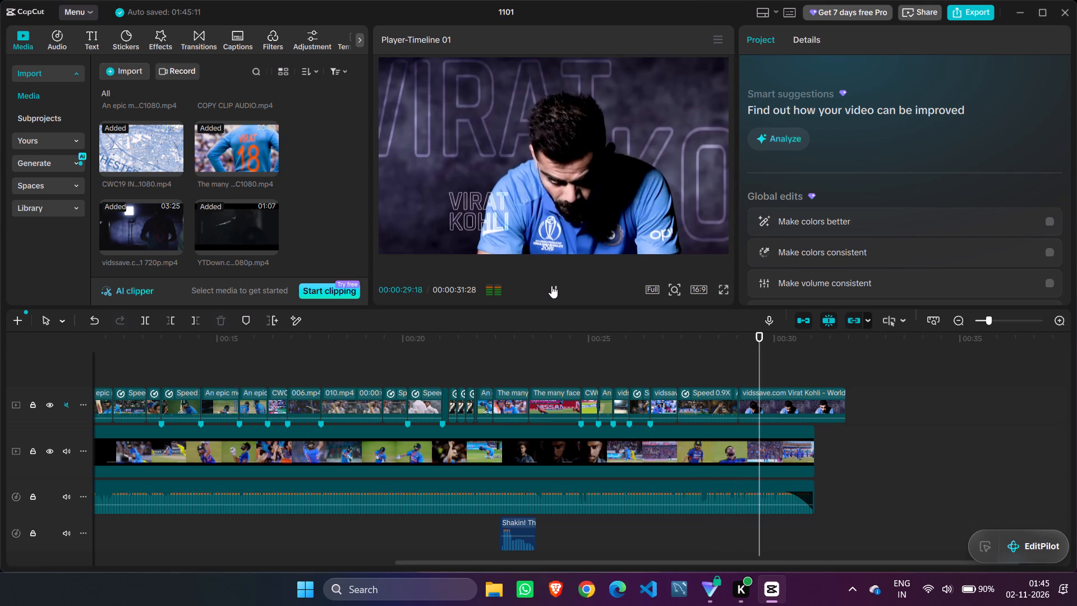
pyautogui.press('space')
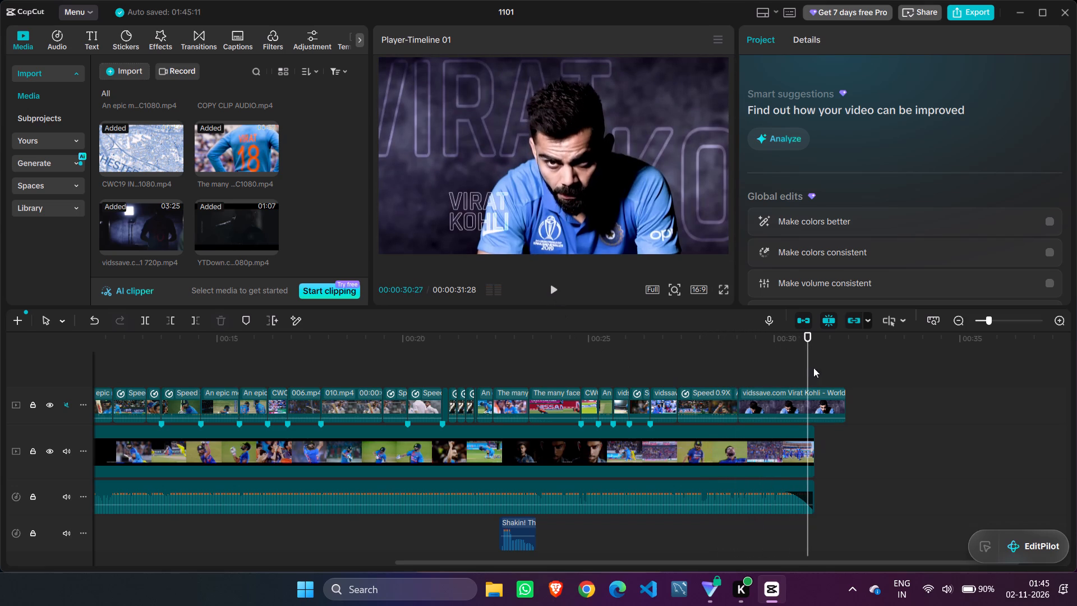
pyautogui.moveTo(807, 364); pyautogui.dragTo(656, 356)
pyautogui.press('space')
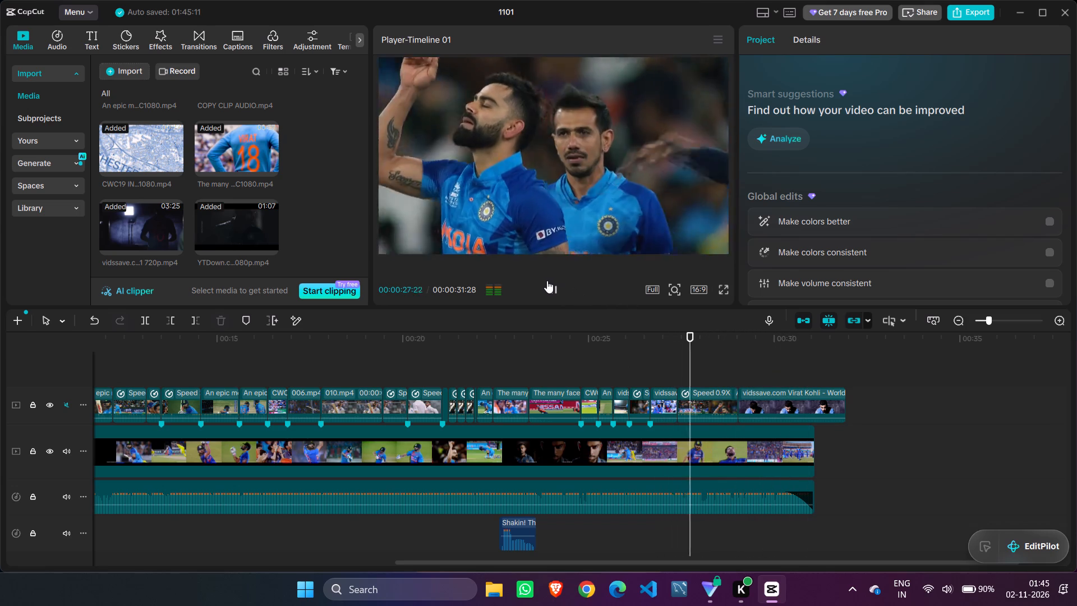
pyautogui.press('space')
pyautogui.press('space')
pyautogui.press('space')
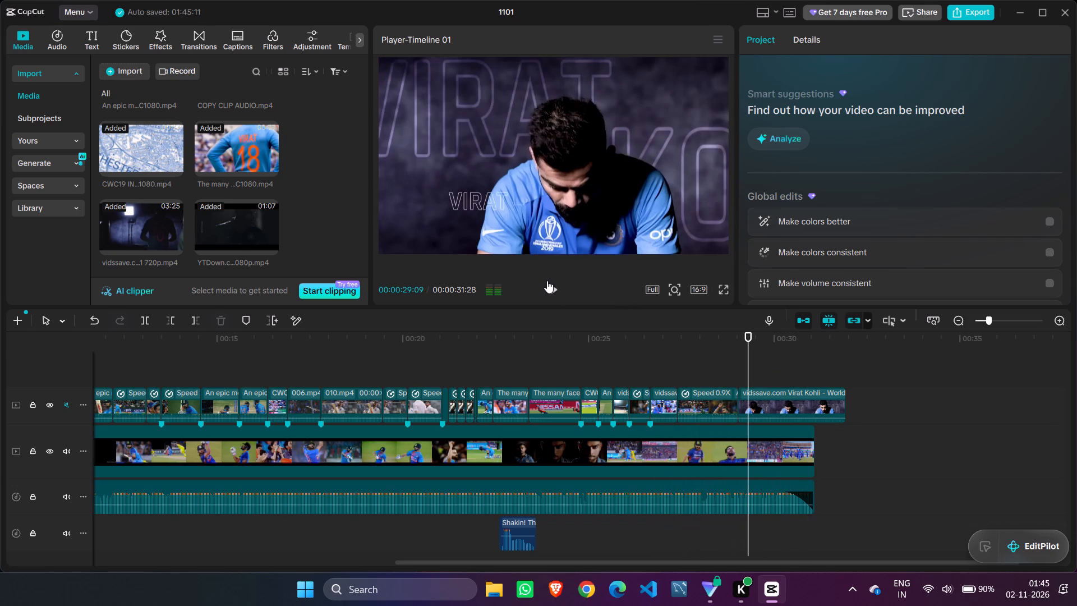
pyautogui.moveTo(747, 370); pyautogui.dragTo(680, 355)
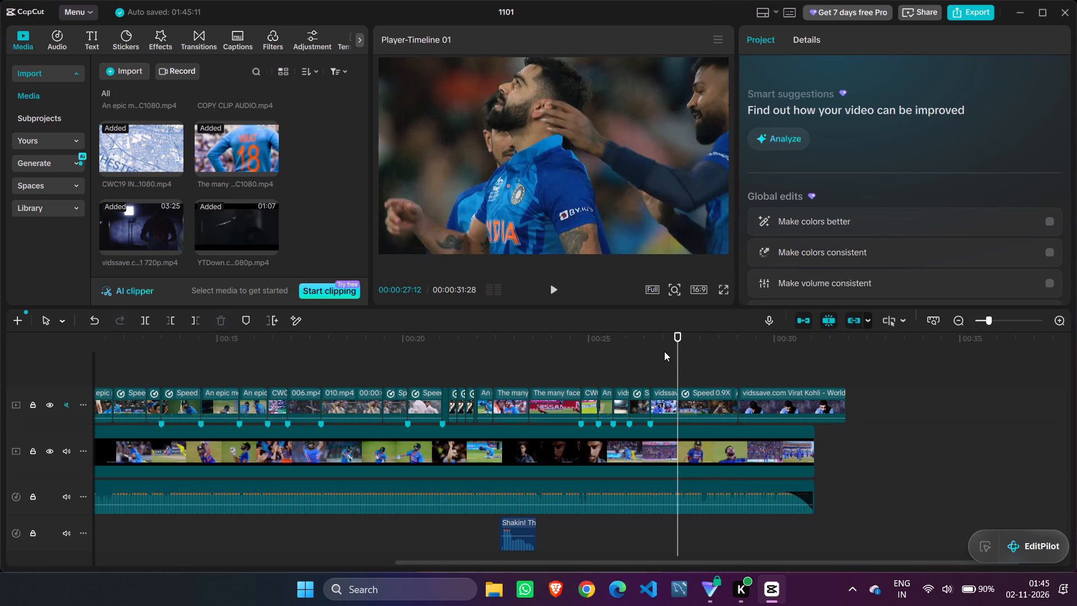
pyautogui.moveTo(678, 362); pyautogui.dragTo(651, 353)
pyautogui.press('space')
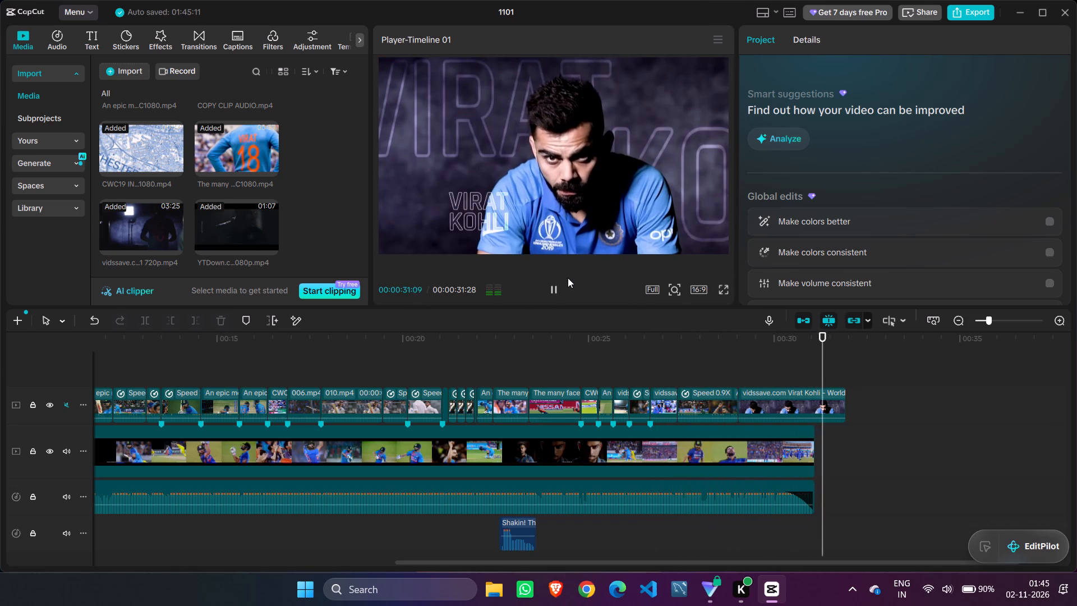
pyautogui.press('space')
pyautogui.press('space')
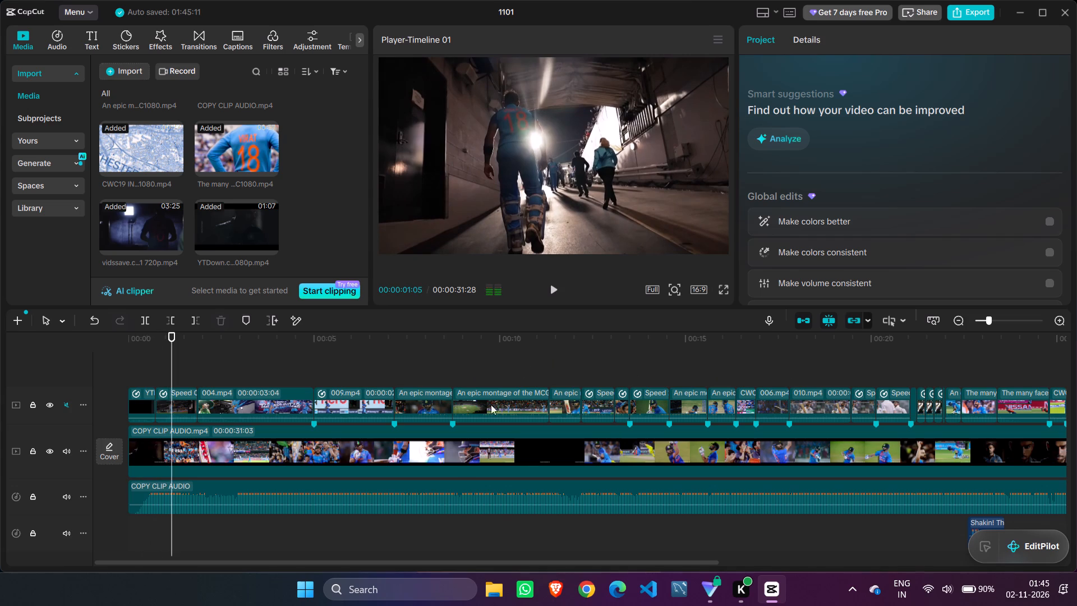
# Return to the end of the montage and play back the start of the closing portrait from just before its cut.
pyautogui.moveTo(568, 564); pyautogui.dragTo(958, 564)
pyautogui.click(662, 356)
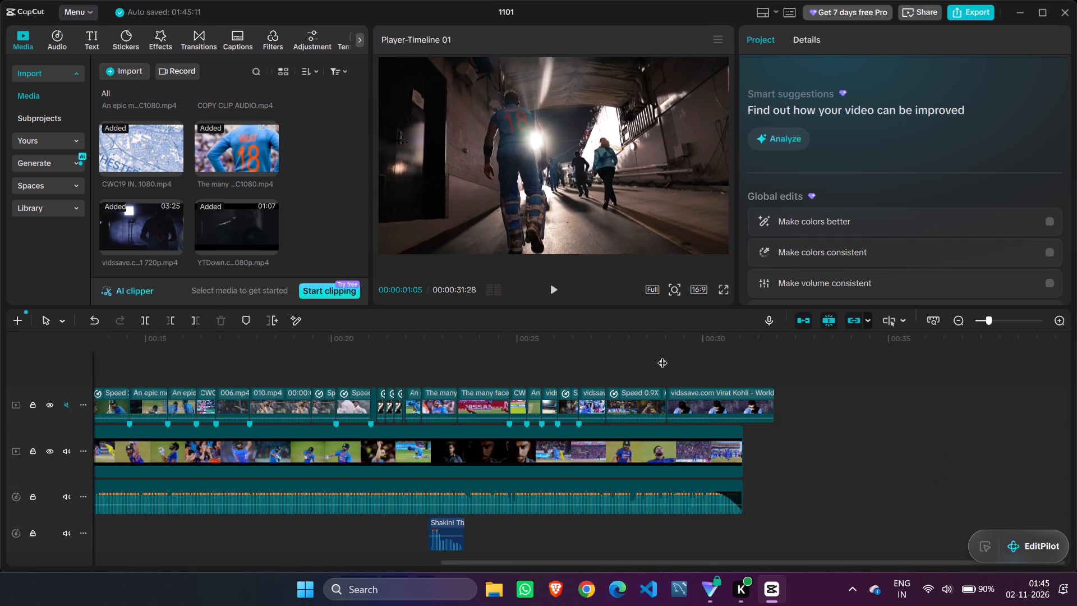
pyautogui.click(555, 286)
pyautogui.click(553, 286)
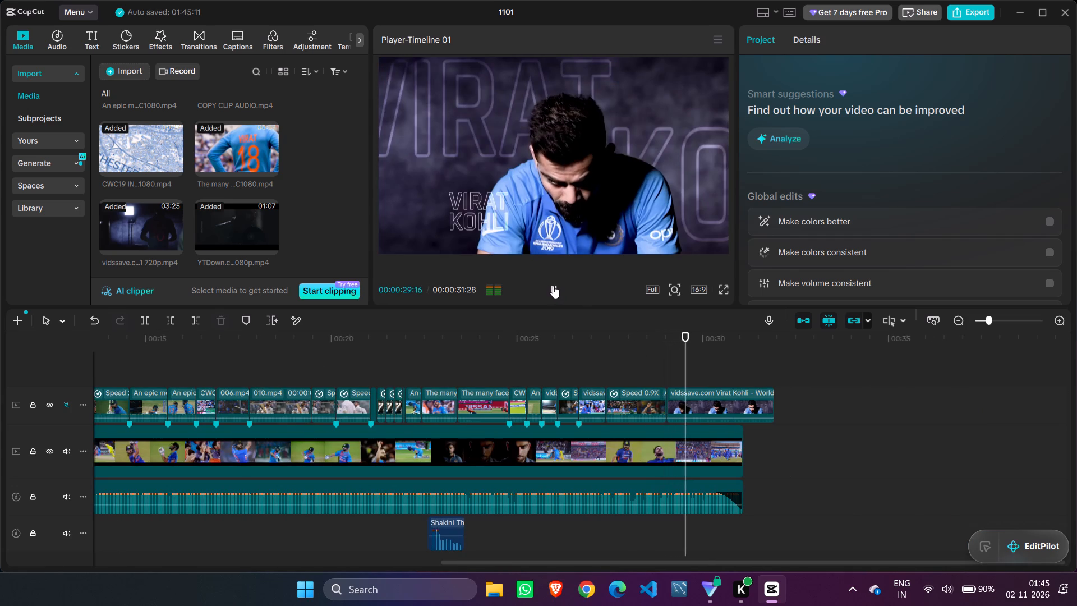
# Replay the last celebration shot from about 00:00:27 into the start of the closing portrait.
pyautogui.moveTo(688, 355); pyautogui.dragTo(607, 334)
pyautogui.press('space')
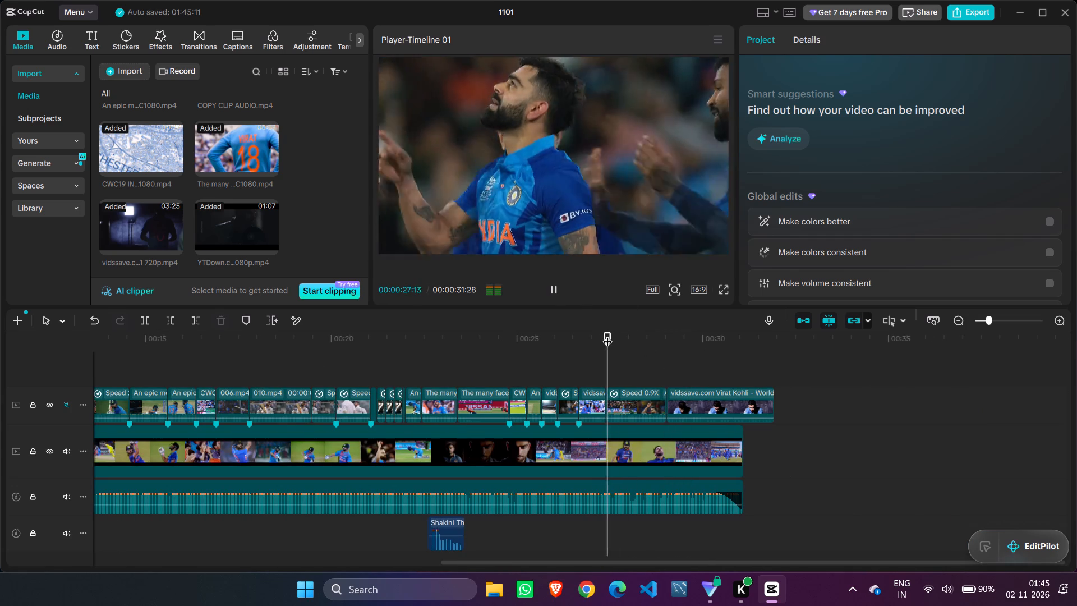
pyautogui.press('space')
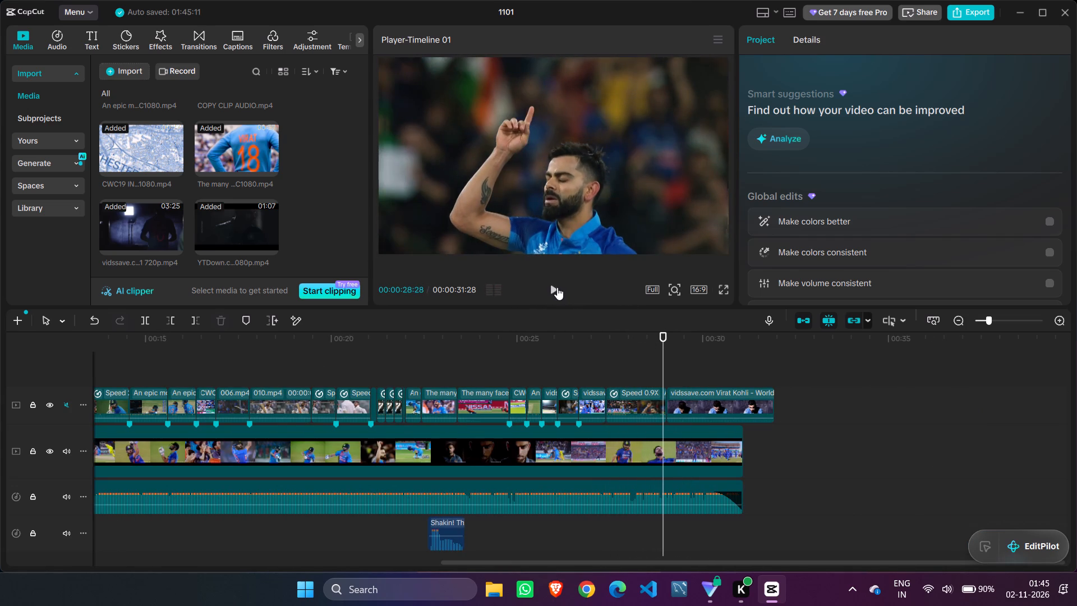
pyautogui.press('space')
pyautogui.press('space')
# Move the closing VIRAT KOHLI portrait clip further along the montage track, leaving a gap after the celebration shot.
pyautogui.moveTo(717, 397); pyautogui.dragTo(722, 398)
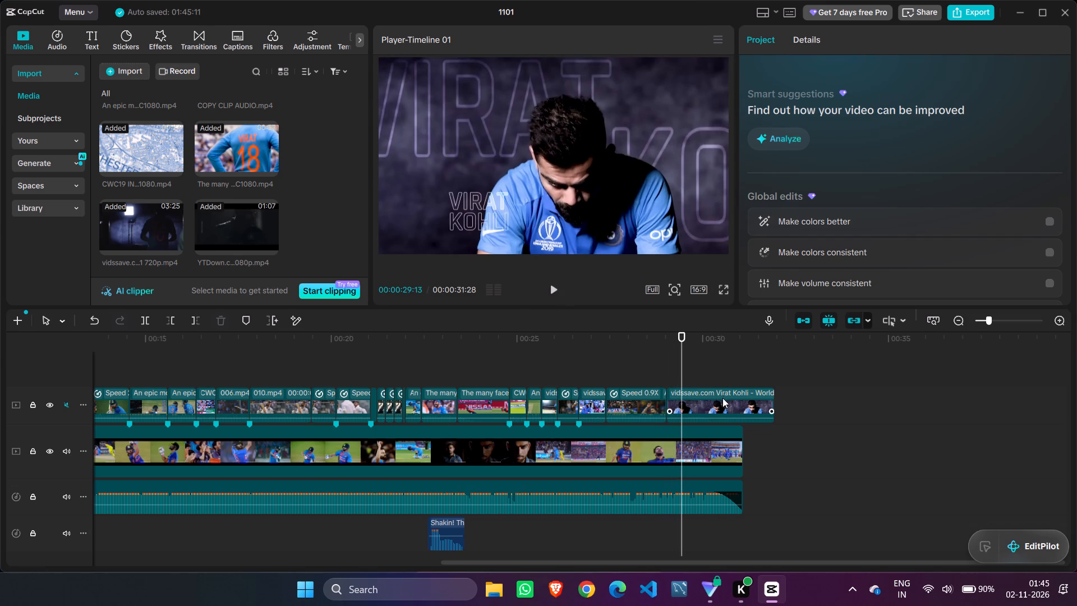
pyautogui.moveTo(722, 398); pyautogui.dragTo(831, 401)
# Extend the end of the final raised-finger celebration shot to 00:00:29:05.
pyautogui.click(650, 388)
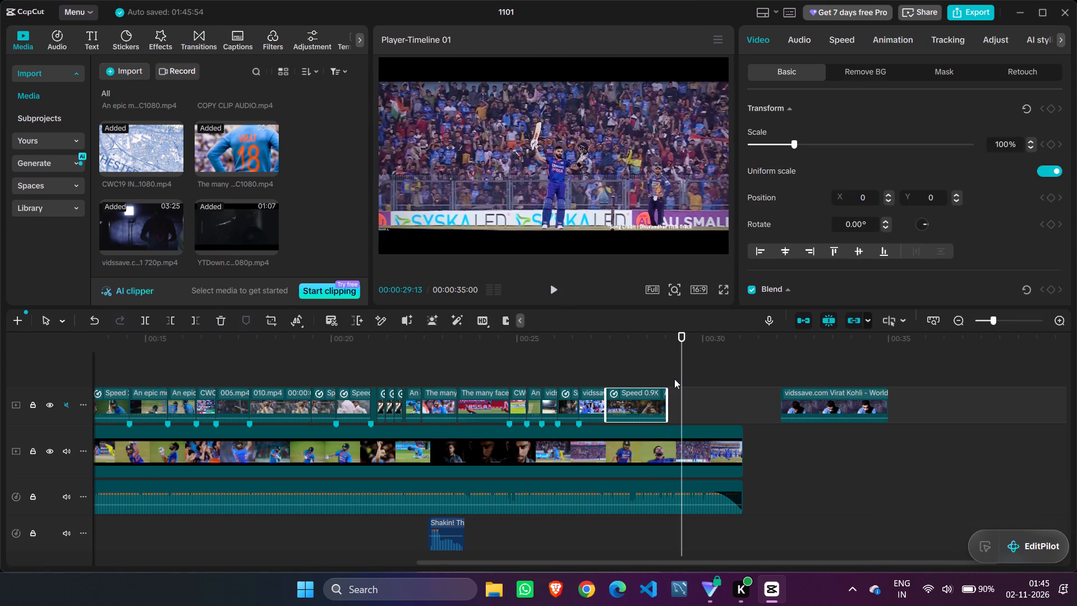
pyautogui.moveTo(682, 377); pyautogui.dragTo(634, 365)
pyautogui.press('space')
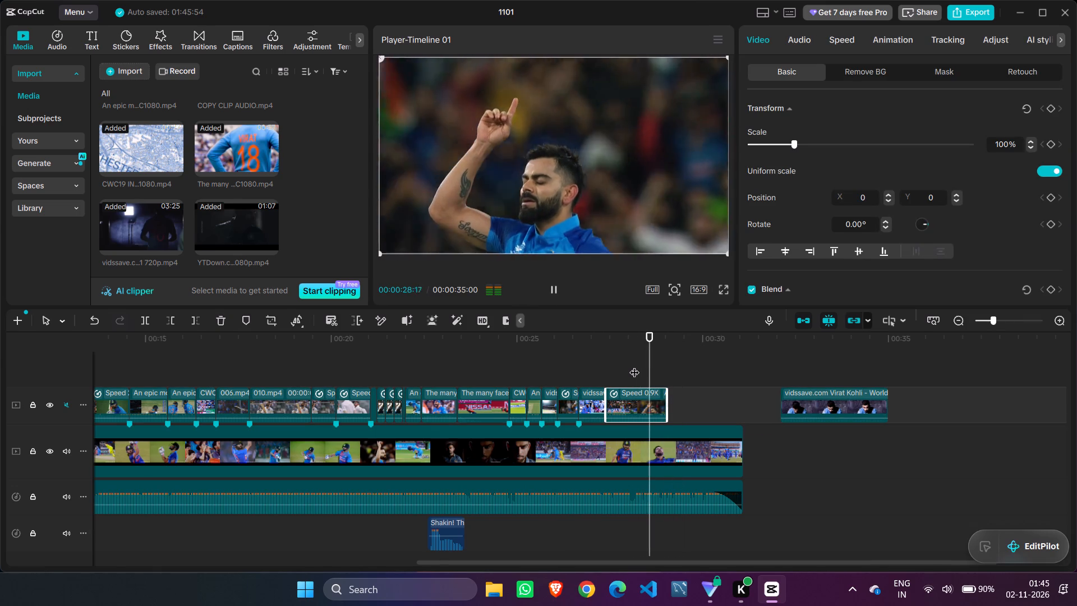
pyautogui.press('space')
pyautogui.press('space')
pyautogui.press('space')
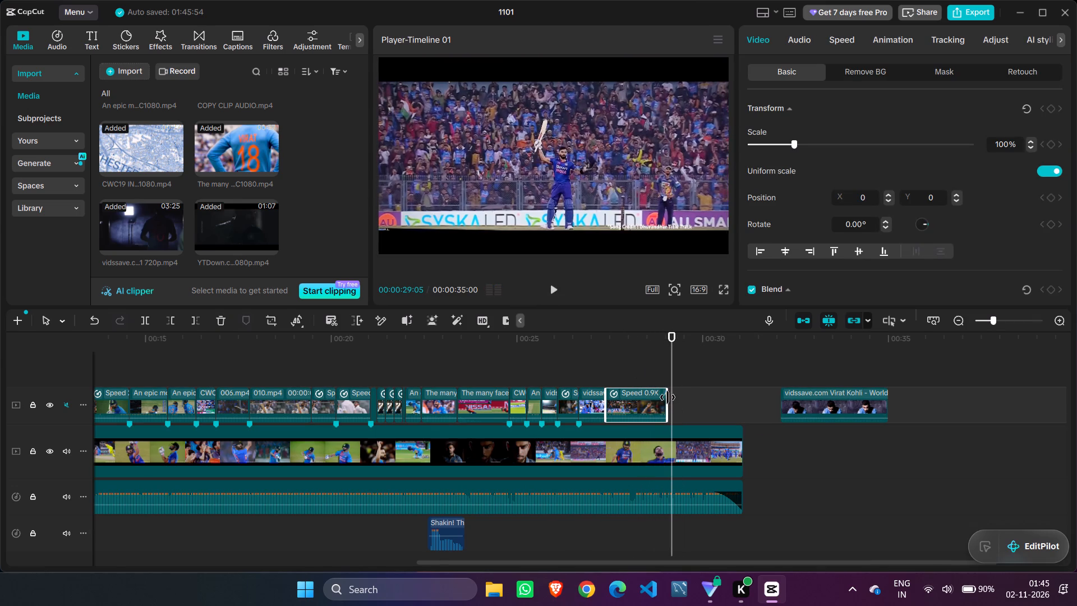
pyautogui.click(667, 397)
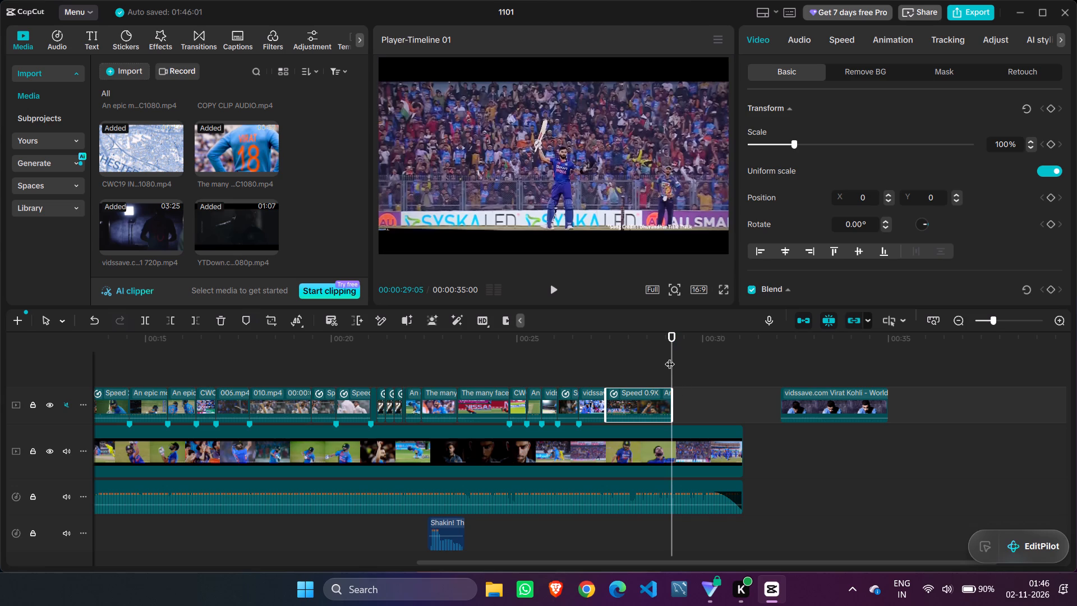
# Replay the extended end of the raised-finger celebration shot from about 00:00:28 to check its timing.
pyautogui.moveTo(674, 355); pyautogui.dragTo(637, 345)
pyautogui.press('space')
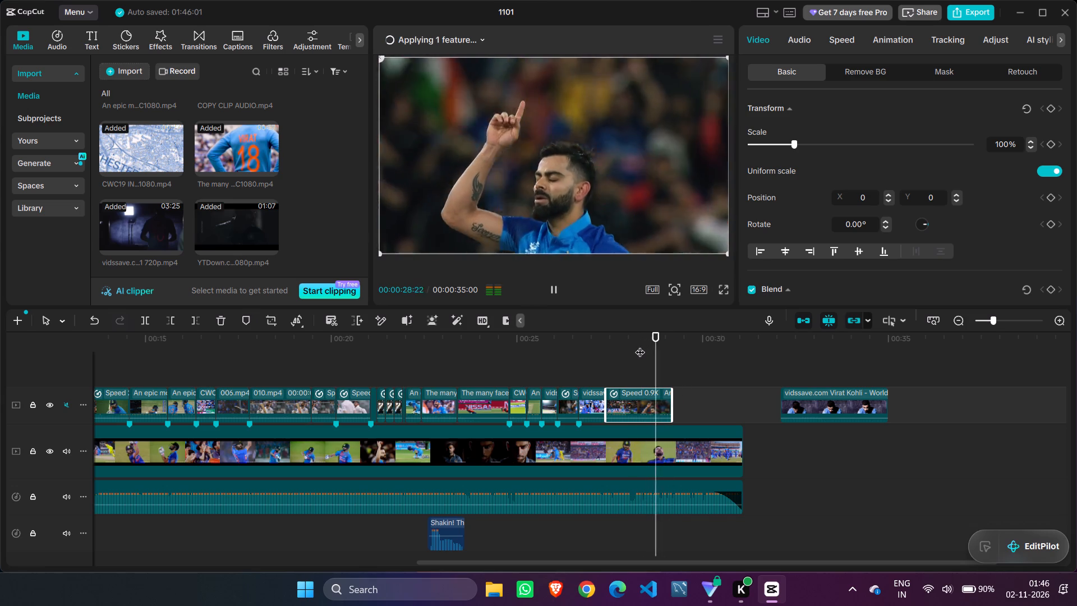
pyautogui.press('space')
pyautogui.moveTo(689, 368); pyautogui.dragTo(624, 350)
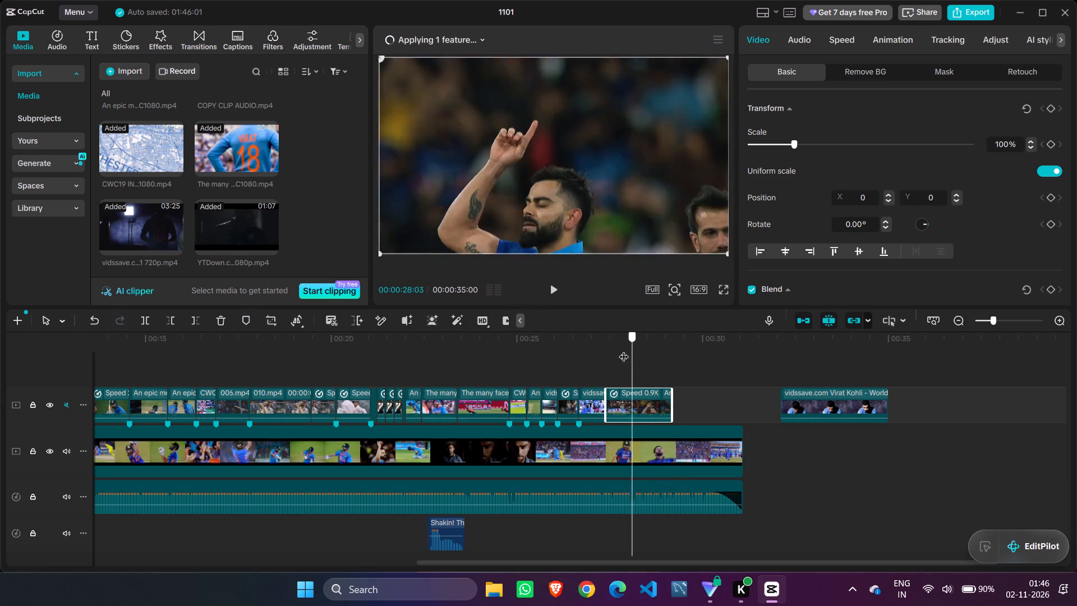
pyautogui.moveTo(624, 350); pyautogui.dragTo(621, 349)
pyautogui.press('space')
pyautogui.press('space')
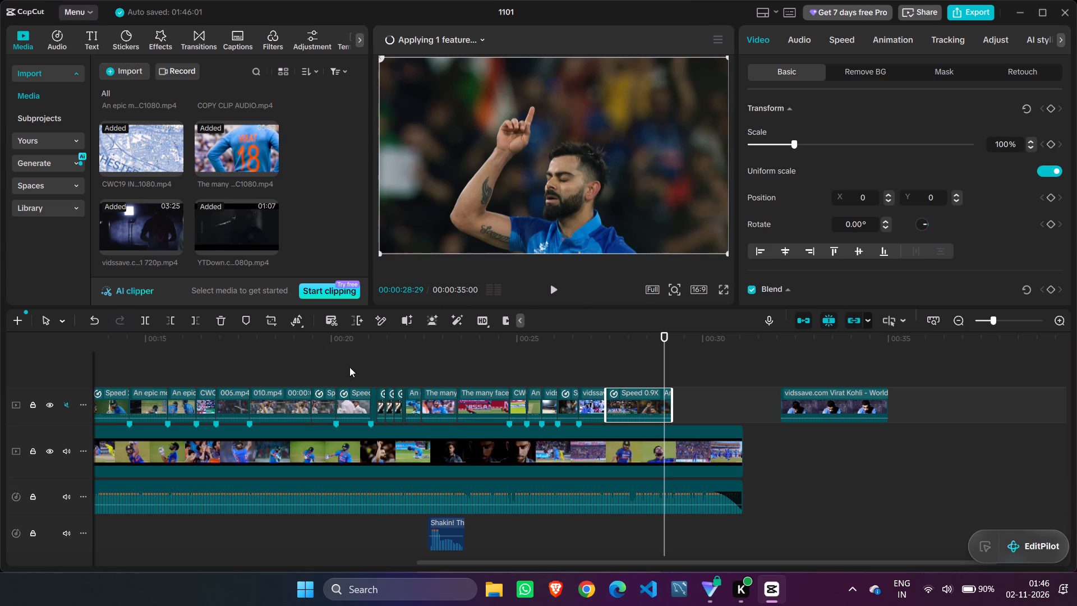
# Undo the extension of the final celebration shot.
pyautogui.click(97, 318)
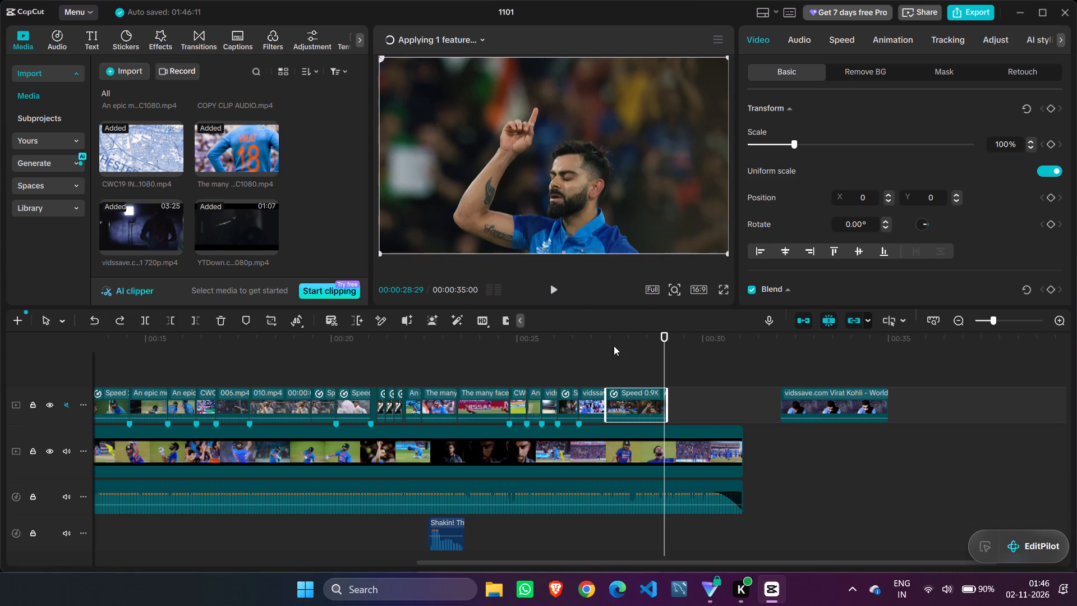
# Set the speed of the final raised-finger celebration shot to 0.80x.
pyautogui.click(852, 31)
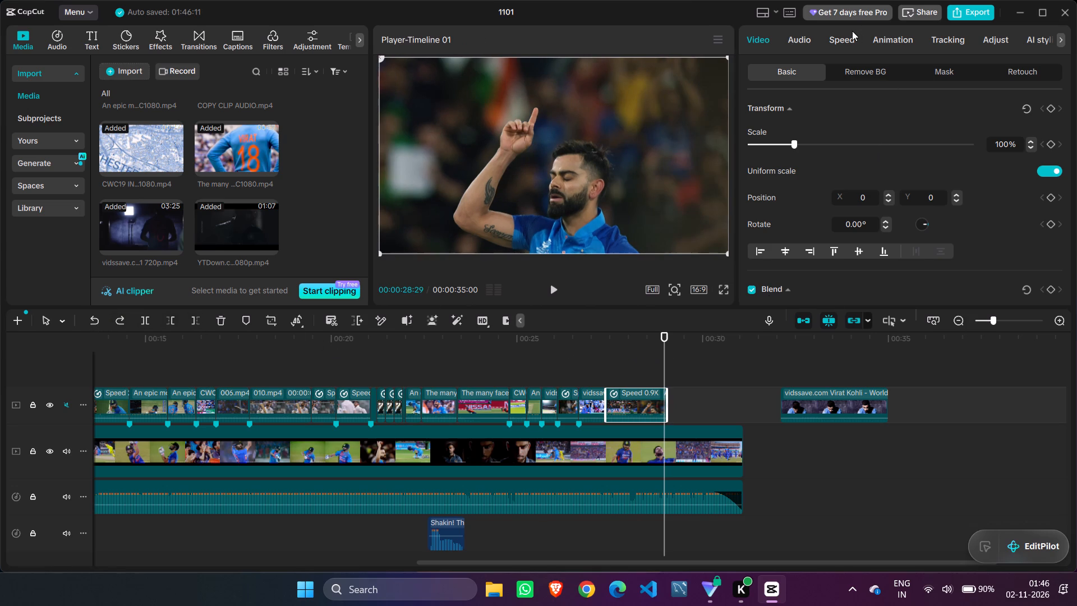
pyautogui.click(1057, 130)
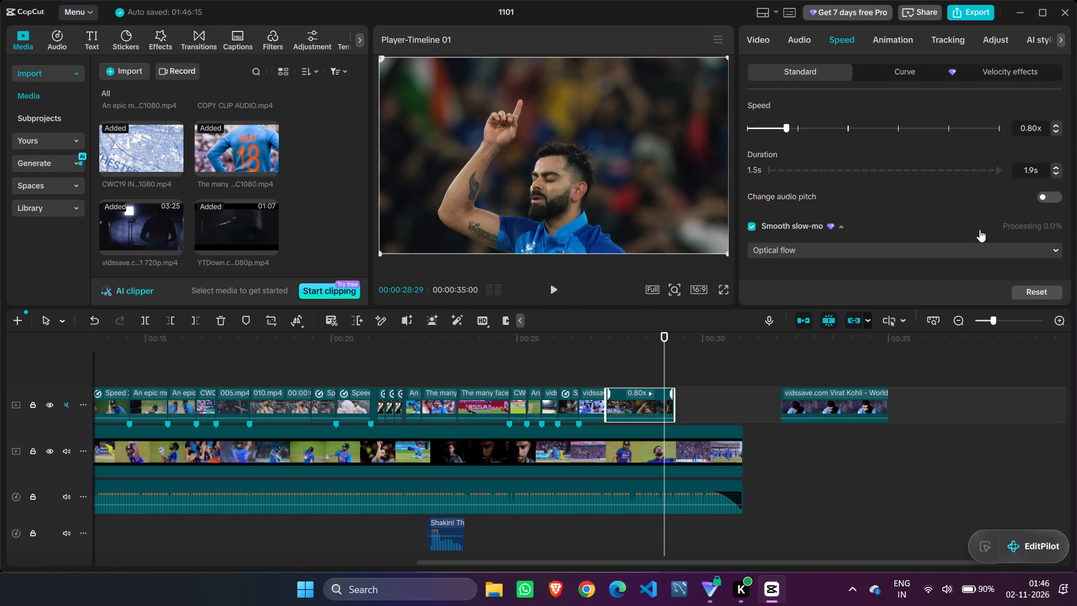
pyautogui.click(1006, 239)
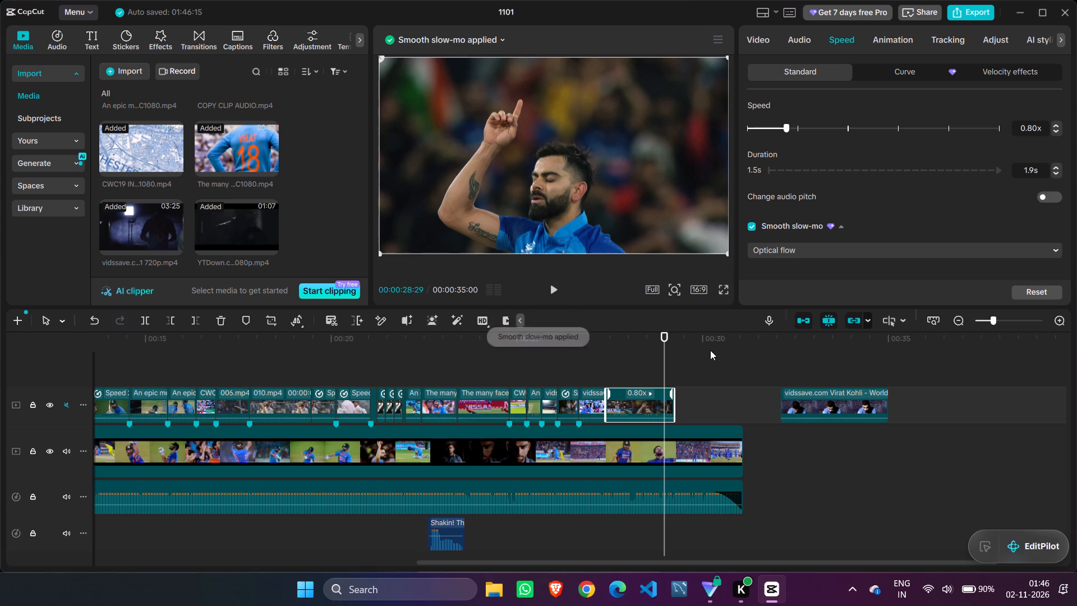
# Play back the montage from the kneeling shot around 00:00:24 through the slowed celebration shot to the audio's end.
pyautogui.click(676, 355)
pyautogui.moveTo(679, 359); pyautogui.dragTo(499, 336)
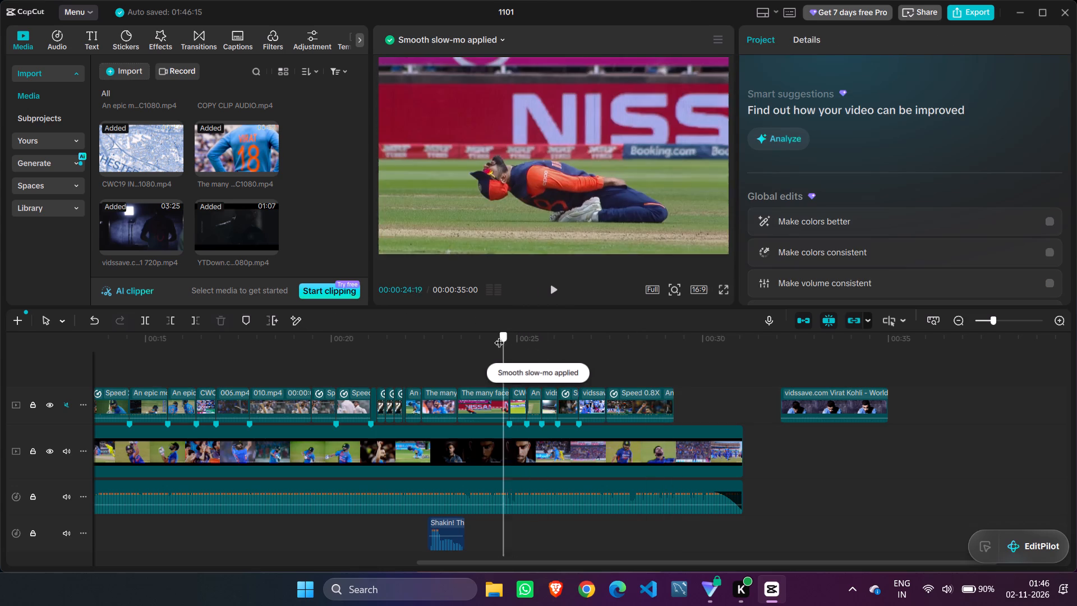
pyautogui.moveTo(499, 336); pyautogui.dragTo(490, 333)
pyautogui.click(555, 288)
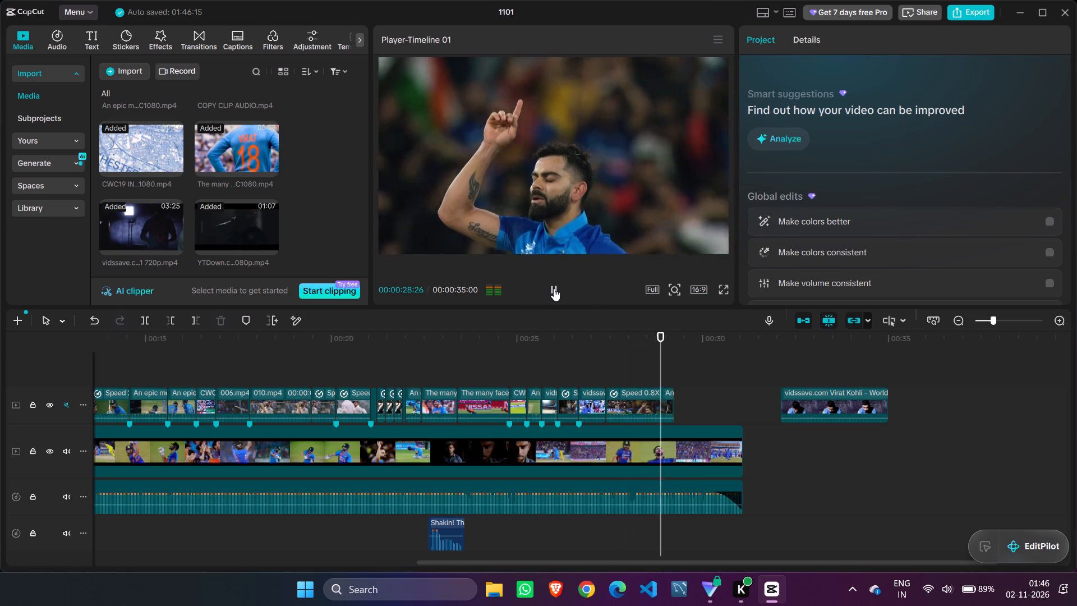
pyautogui.click(553, 288)
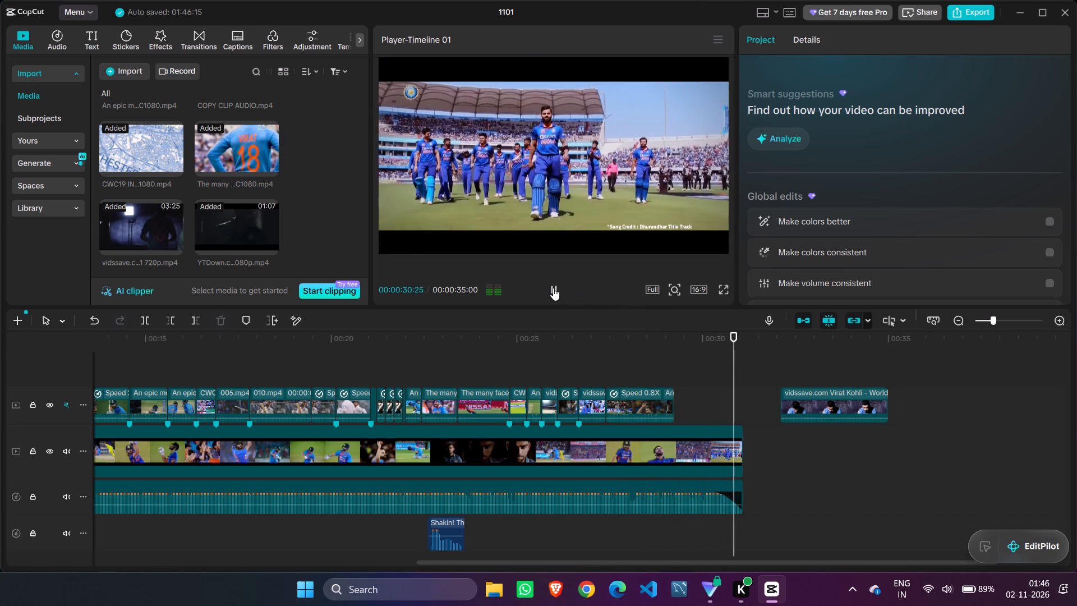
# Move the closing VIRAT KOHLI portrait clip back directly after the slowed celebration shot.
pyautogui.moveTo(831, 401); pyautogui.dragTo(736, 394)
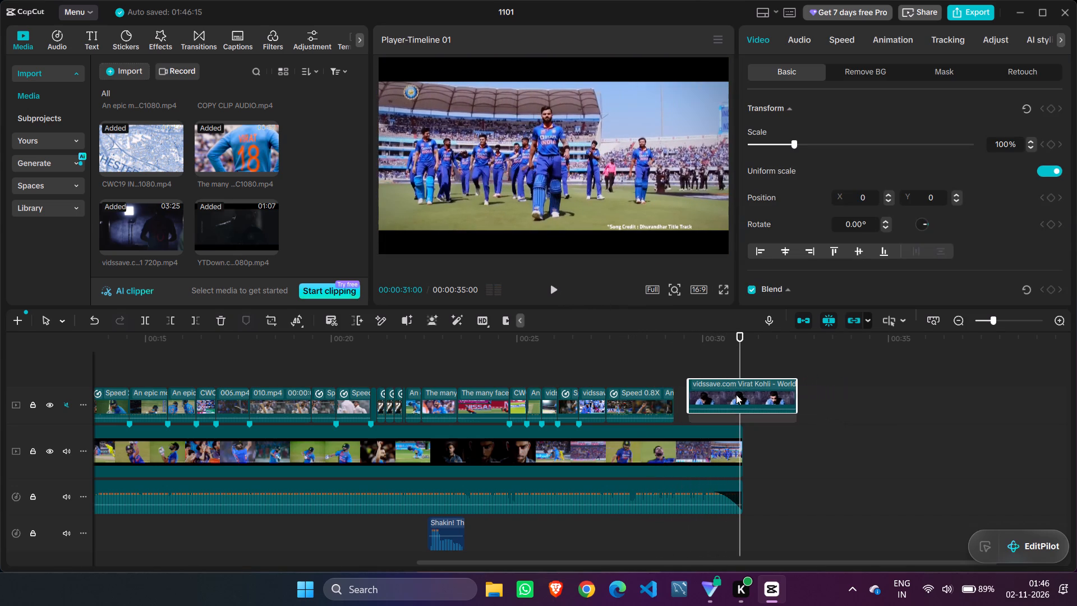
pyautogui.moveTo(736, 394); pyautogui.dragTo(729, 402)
# Replay the section from about 00:00:27 several times to judge the cut from the slowed celebration shot into the portrait.
pyautogui.moveTo(742, 354); pyautogui.dragTo(653, 356)
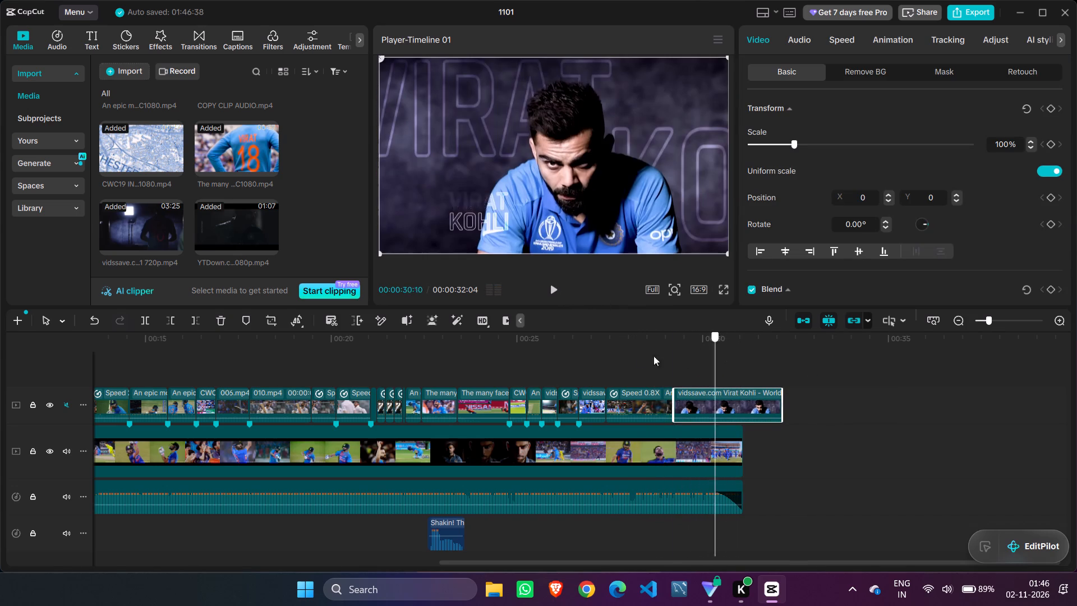
pyautogui.moveTo(653, 356); pyautogui.dragTo(612, 357)
pyautogui.click(641, 348)
pyautogui.moveTo(641, 348); pyautogui.dragTo(597, 348)
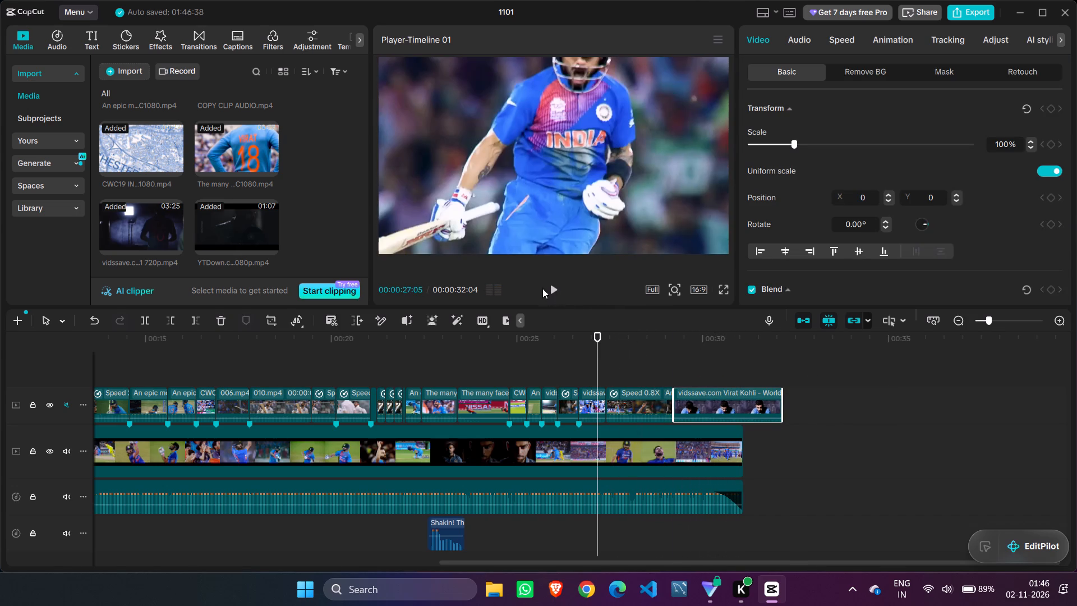
pyautogui.click(554, 288)
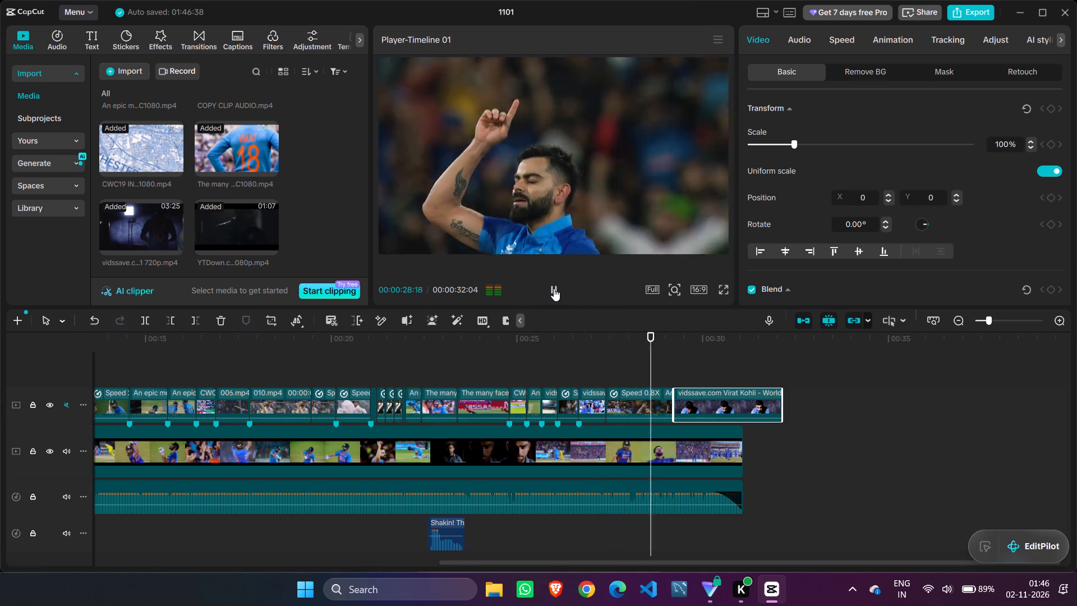
pyautogui.click(554, 288)
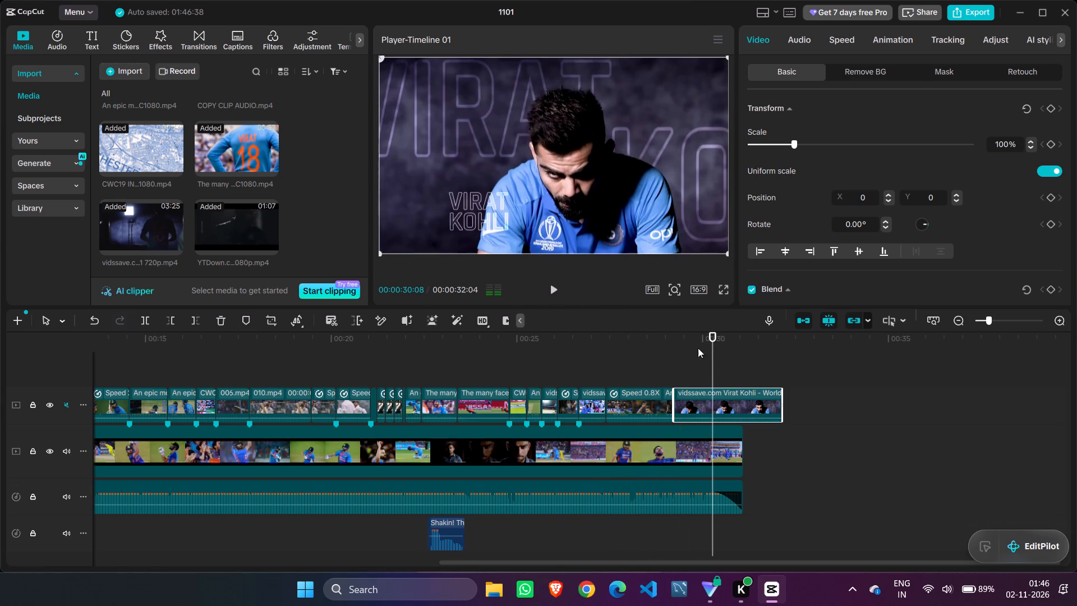
pyautogui.moveTo(711, 358); pyautogui.dragTo(625, 341)
pyautogui.click(553, 283)
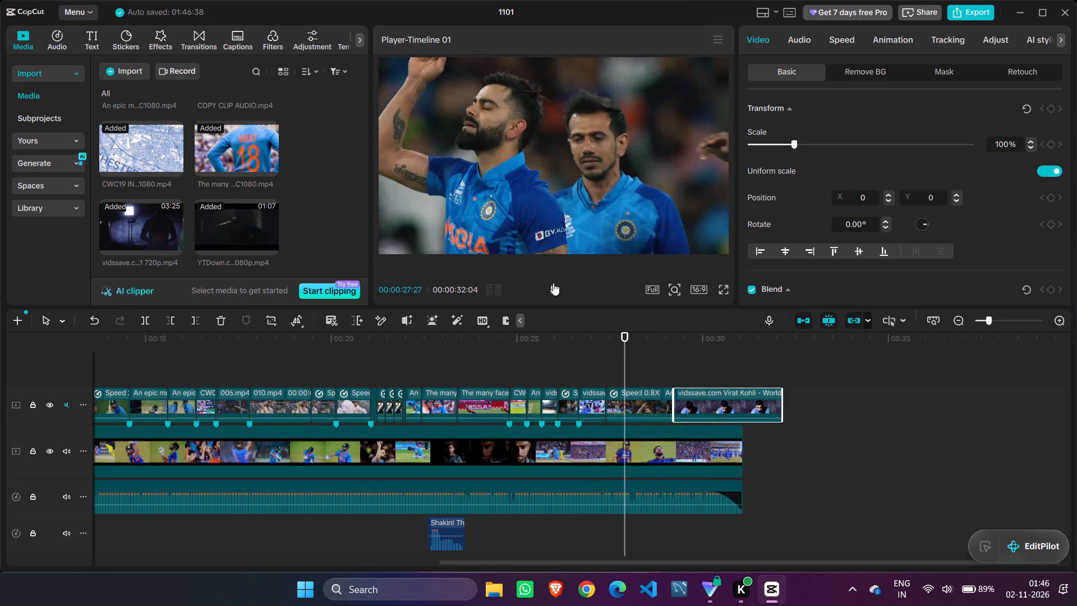
pyautogui.click(553, 283)
pyautogui.doubleClick(553, 283)
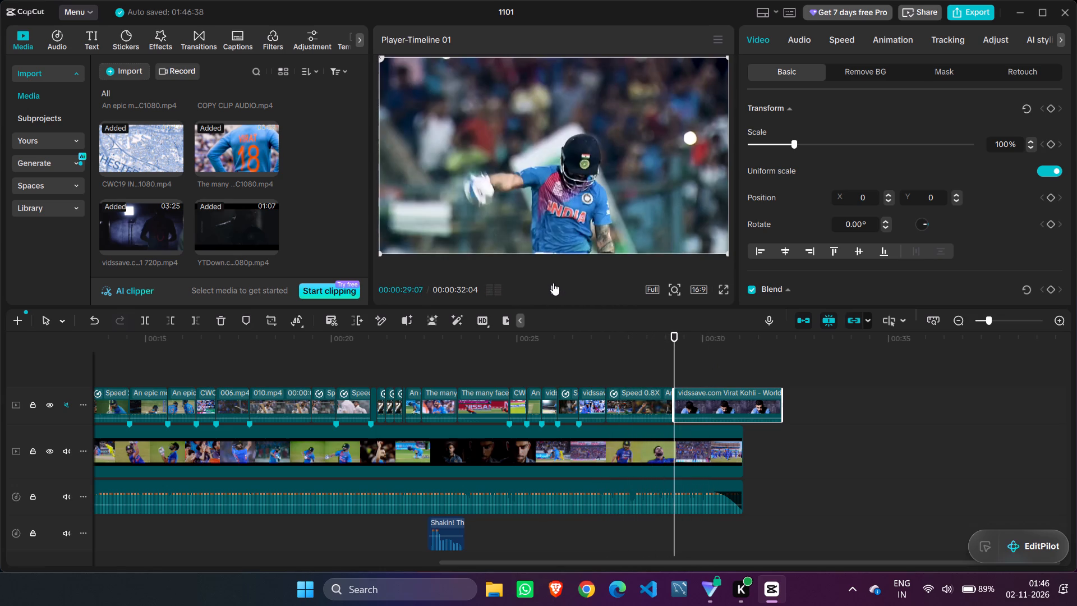
pyautogui.click(553, 283)
pyautogui.click(553, 283)
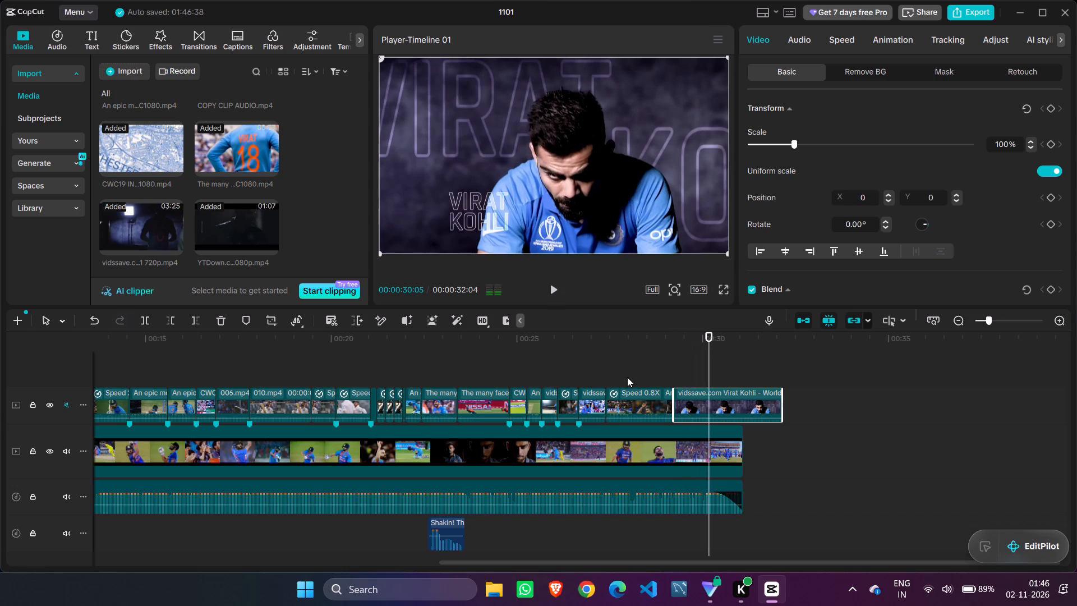
# Play back the ending again from before the celebration shot through the portrait, rechecking the cut and the audio's end.
pyautogui.click(635, 397)
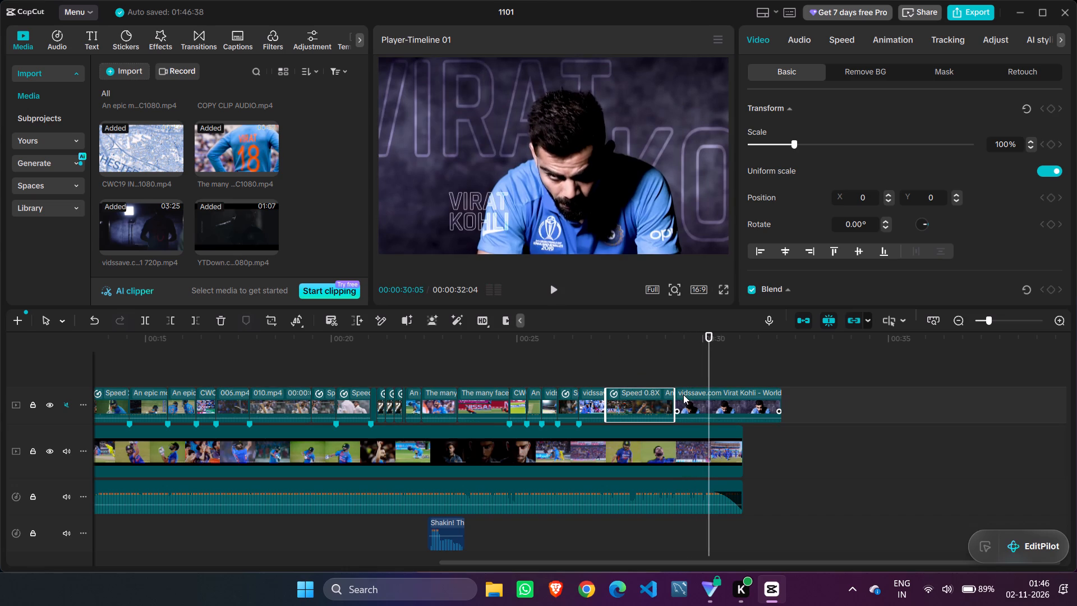
pyautogui.click(722, 360)
pyautogui.moveTo(722, 359); pyautogui.dragTo(588, 355)
pyautogui.press('space')
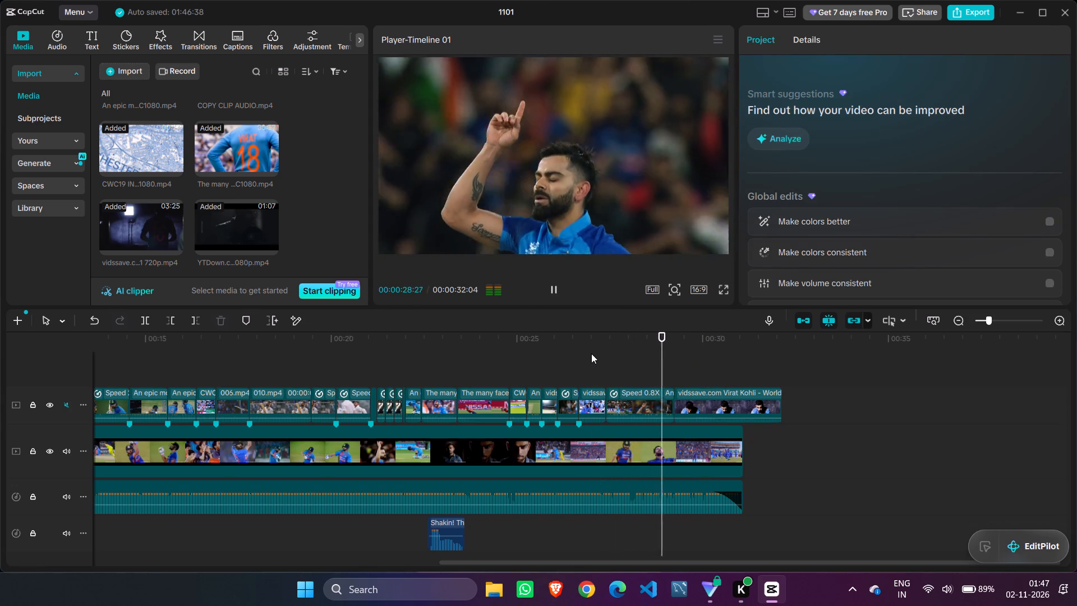
pyautogui.press('space')
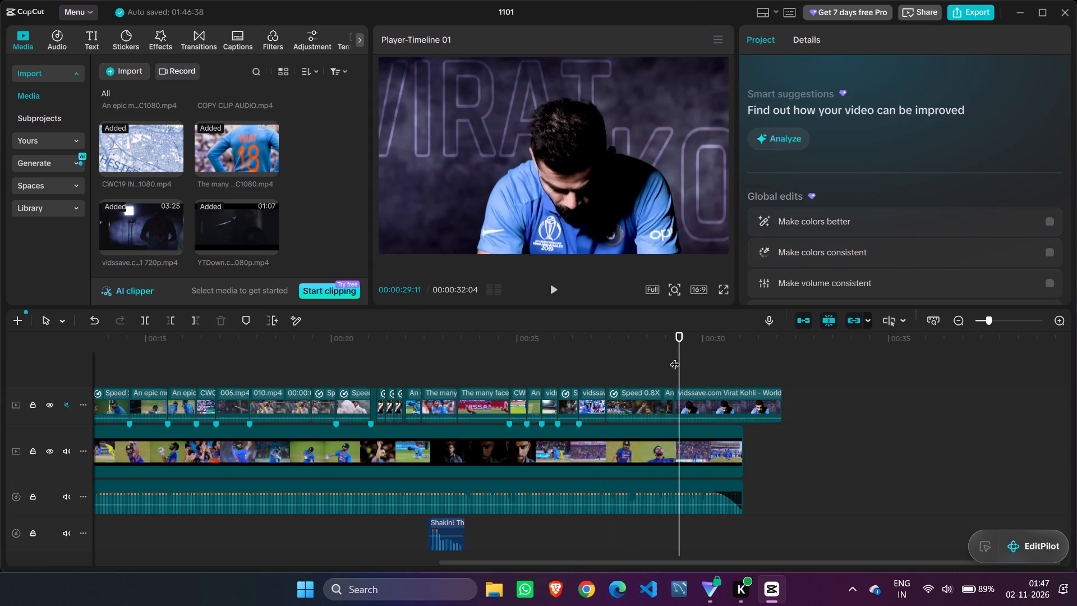
pyautogui.moveTo(677, 357); pyautogui.dragTo(659, 361)
pyautogui.press('space')
pyautogui.press('space')
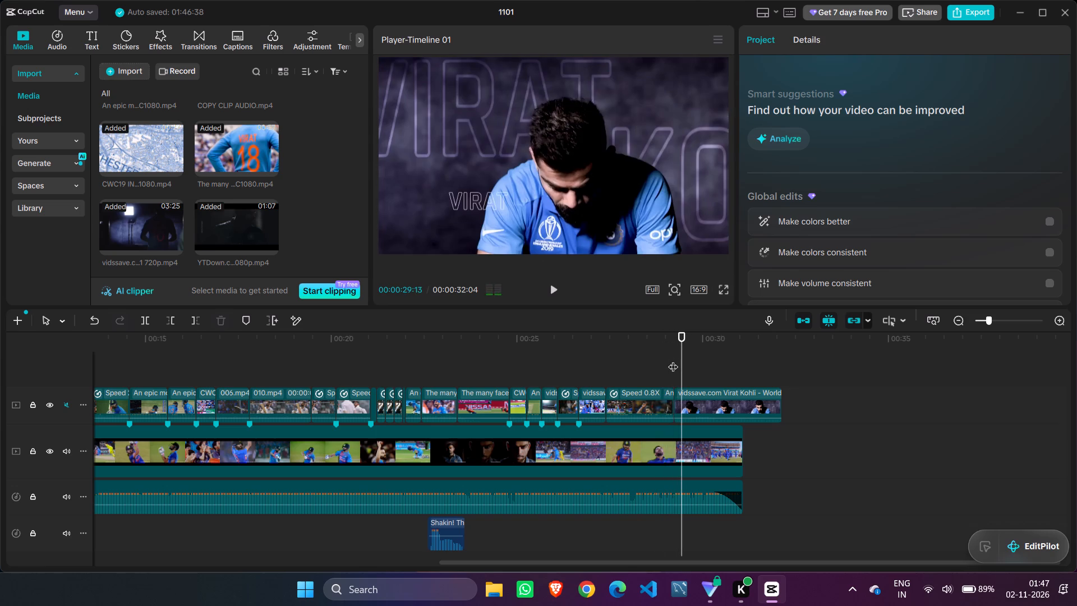
pyautogui.press('space')
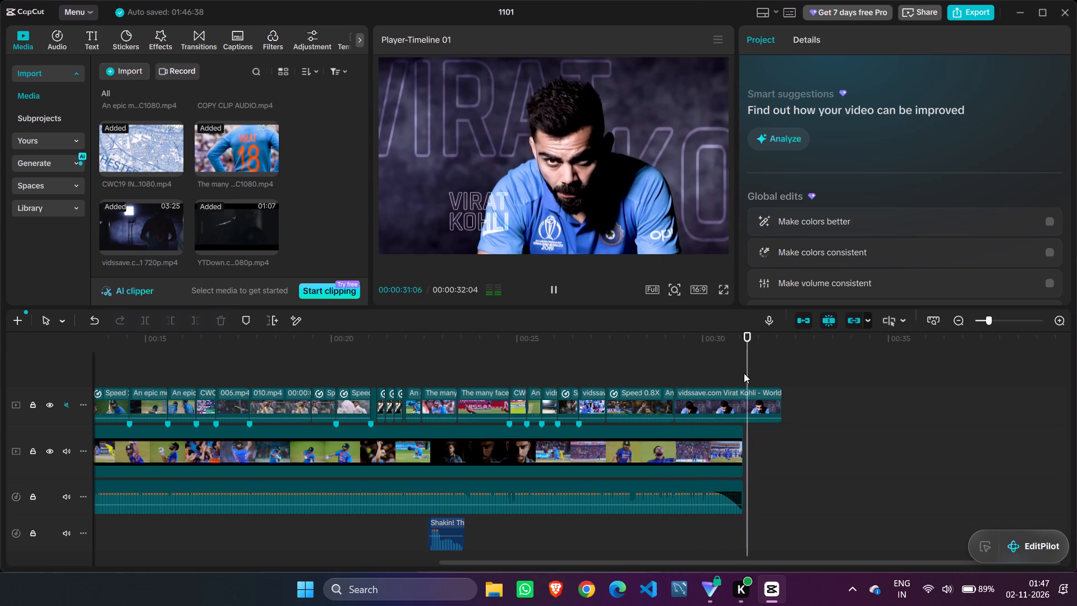
pyautogui.press('space')
pyautogui.moveTo(751, 369); pyautogui.dragTo(637, 373)
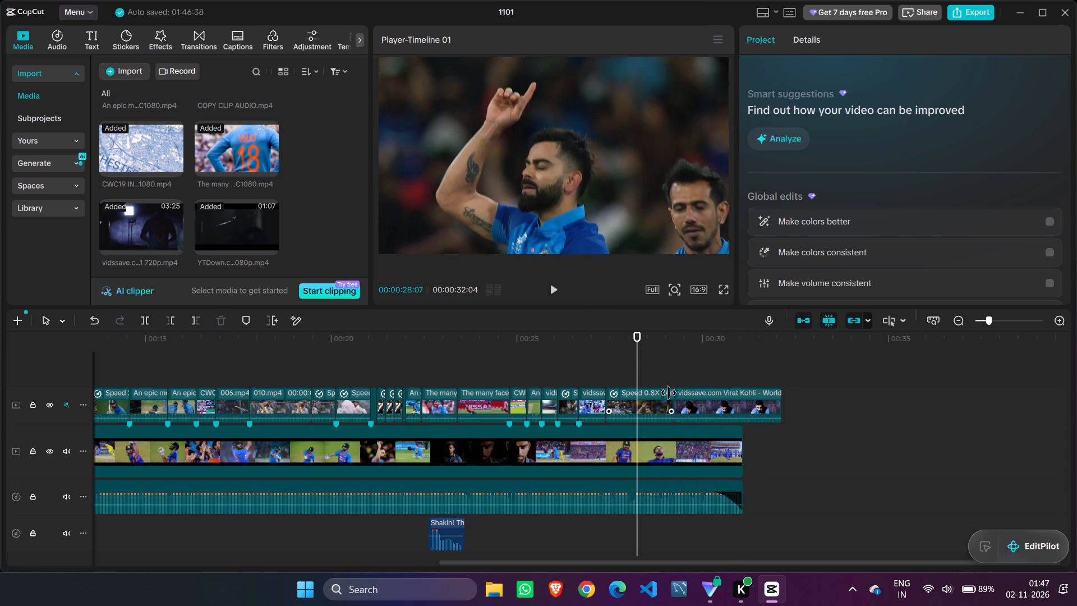
# Delete the final raised-finger celebration shot and the closing VIRAT KOHLI portrait clip from the montage track.
pyautogui.click(662, 402)
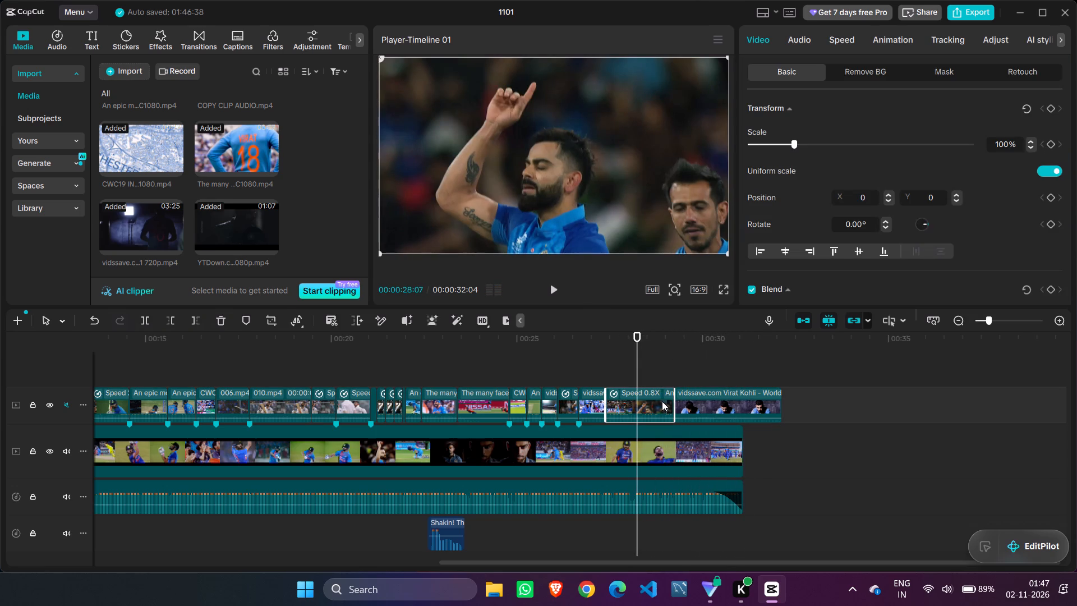
pyautogui.press('Delete')
pyautogui.click(693, 398)
pyautogui.press('Delete')
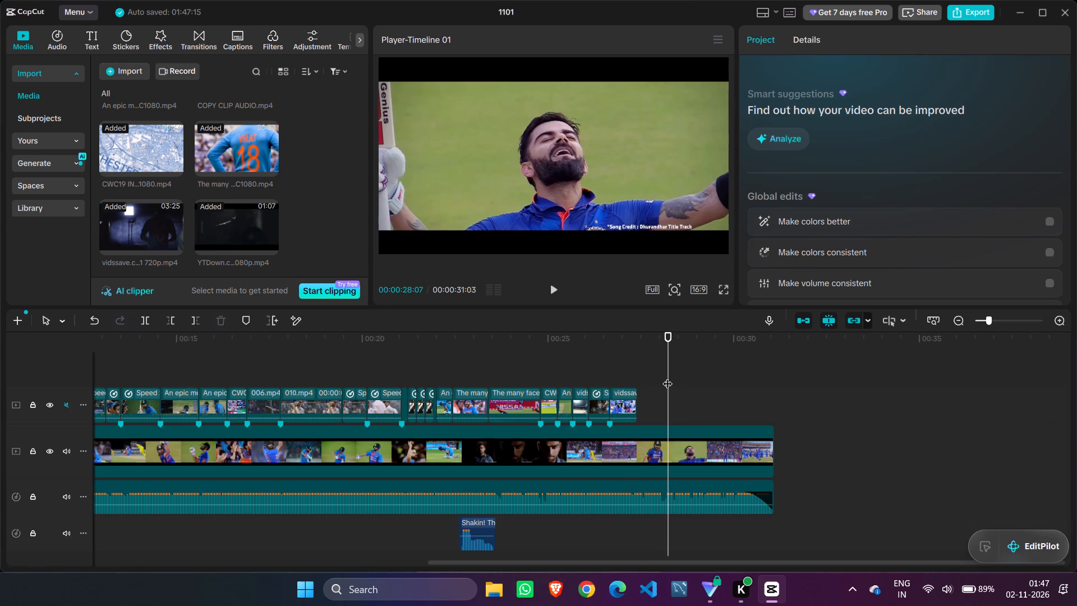
# Add 001.mp4 from the media library to the montage track after the last clip, near 00:00:28.
pyautogui.scroll(-3, 319, 247)
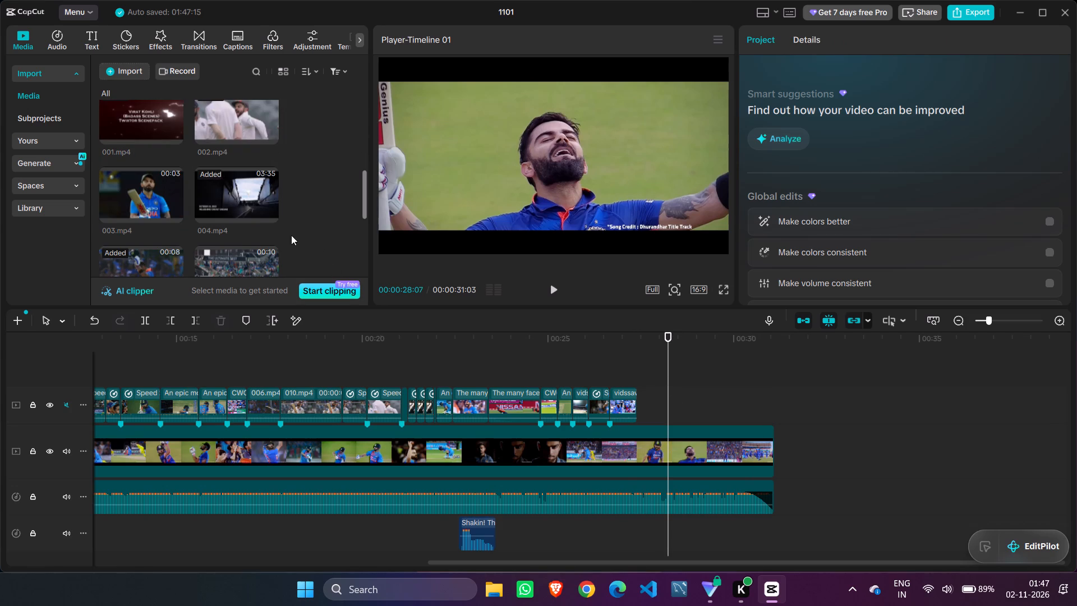
pyautogui.moveTo(148, 127); pyautogui.dragTo(679, 405)
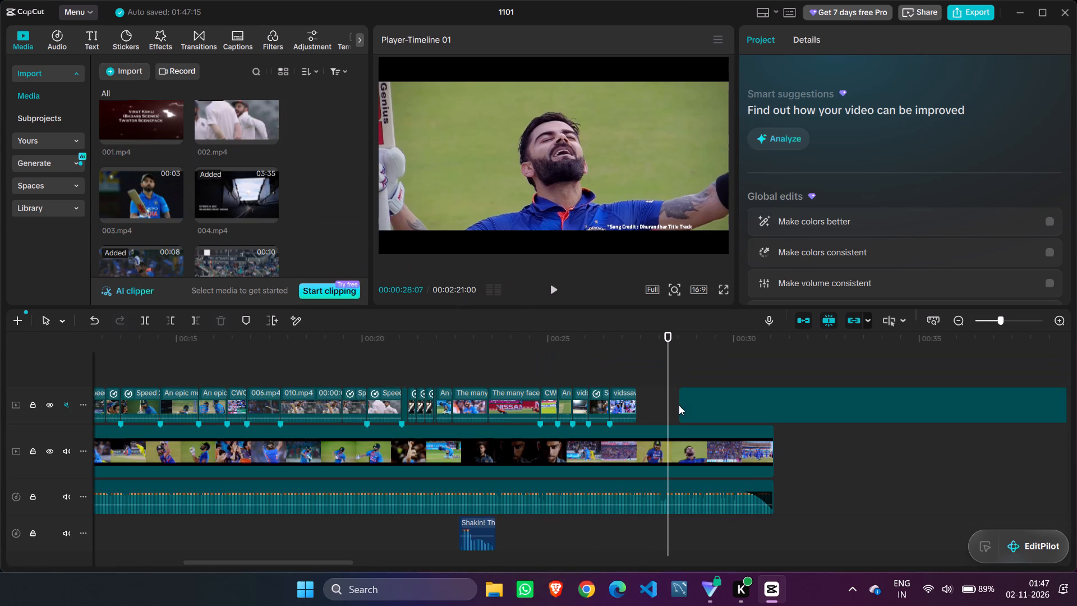
# Trim away the start of 001.mp4 up to the first frame of the close-up portrait in the blue jersey, at 00:00:50:01.
pyautogui.moveTo(667, 383); pyautogui.dragTo(1076, 395)
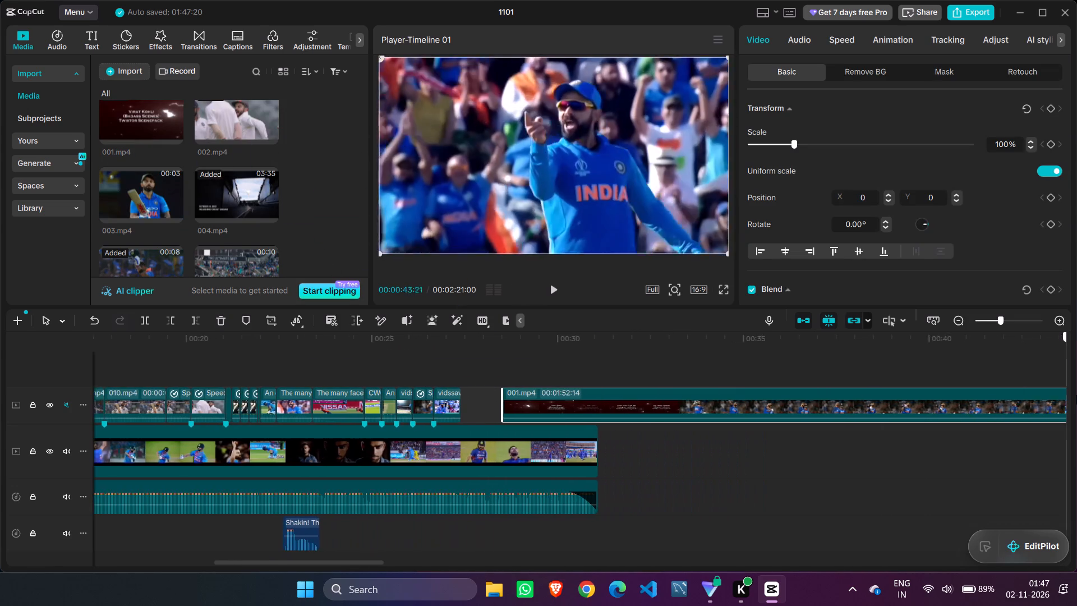
pyautogui.moveTo(1076, 395); pyautogui.dragTo(352, 445)
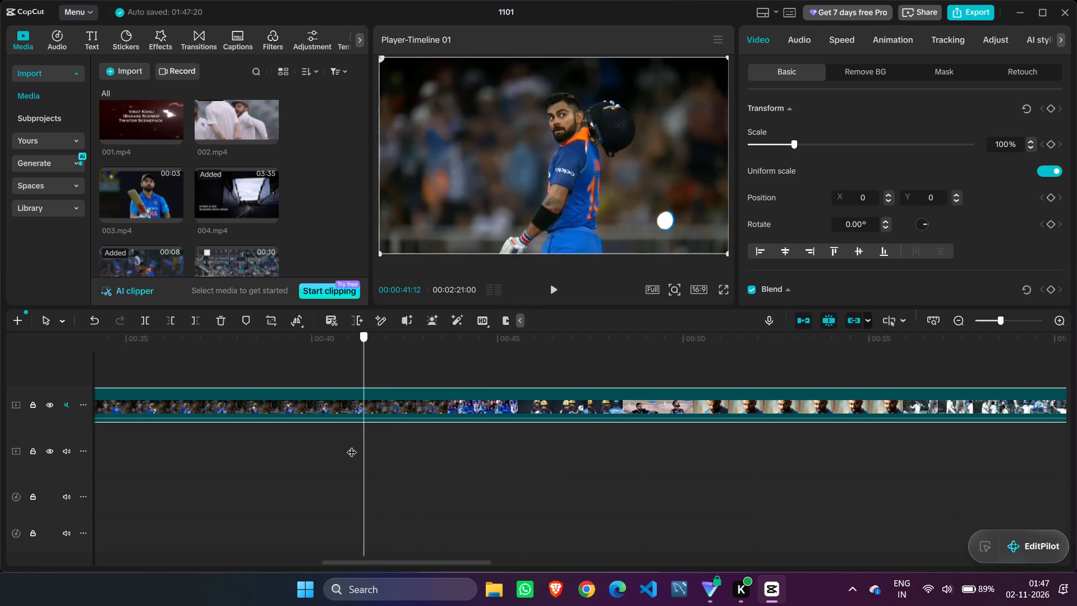
pyautogui.moveTo(352, 445); pyautogui.dragTo(636, 434)
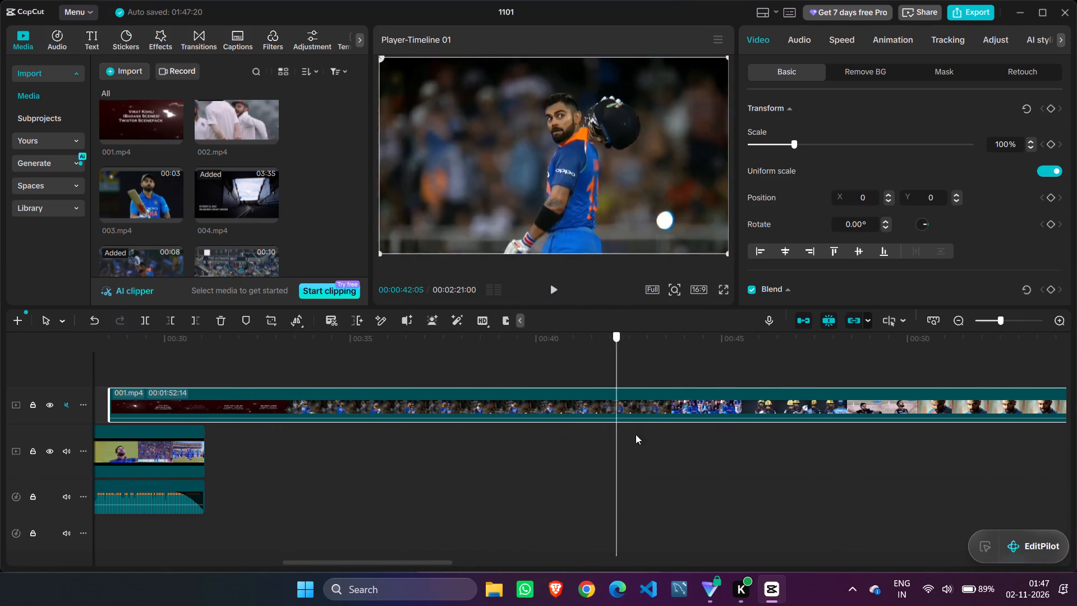
pyautogui.moveTo(636, 434); pyautogui.dragTo(959, 403)
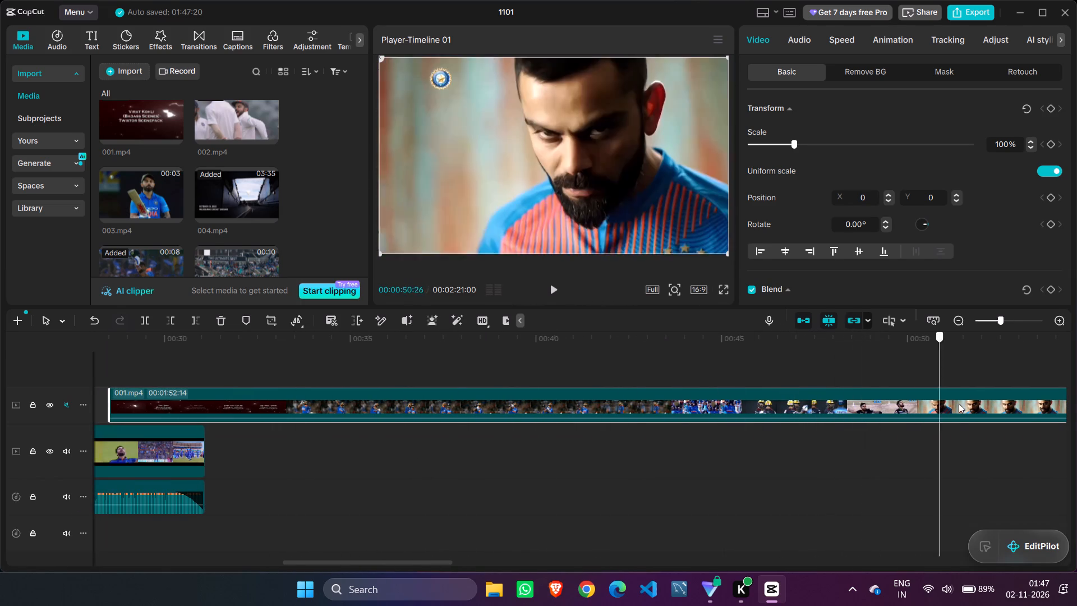
pyautogui.moveTo(959, 403); pyautogui.dragTo(895, 405)
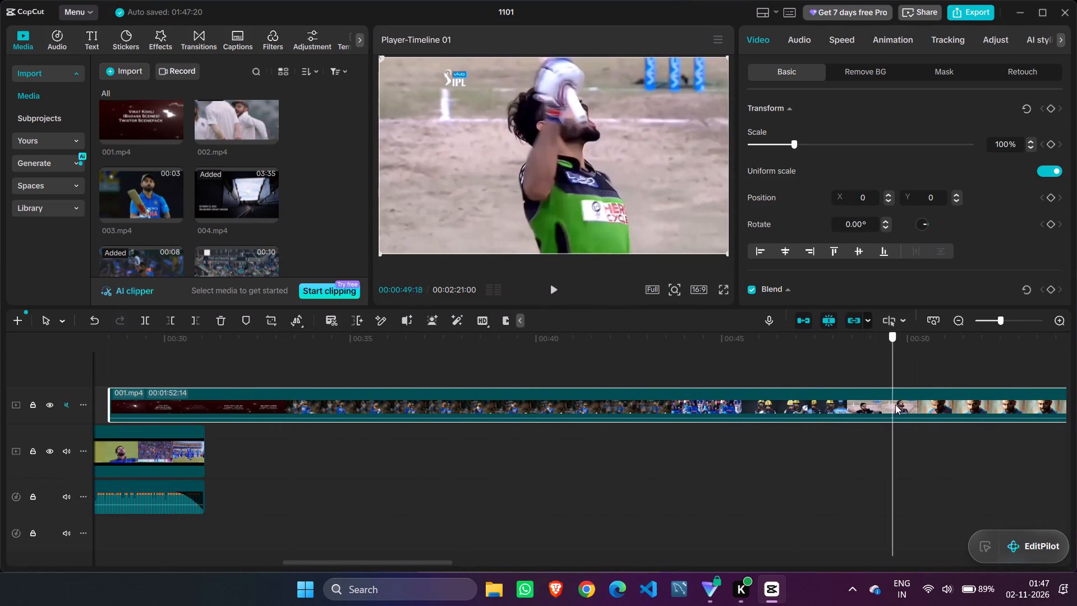
pyautogui.moveTo(895, 405); pyautogui.dragTo(908, 408)
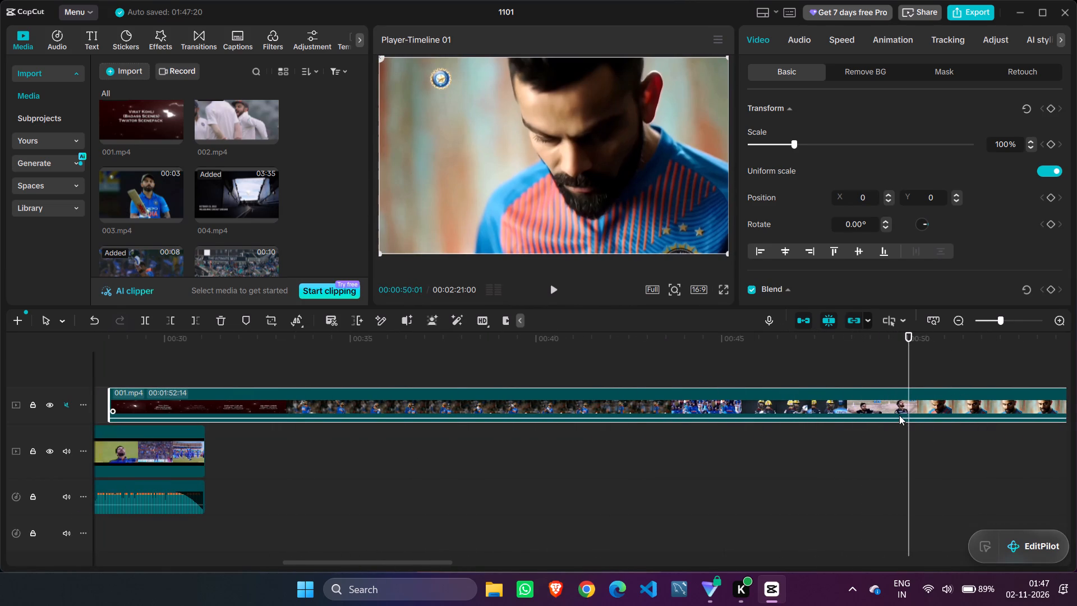
pyautogui.click(174, 319)
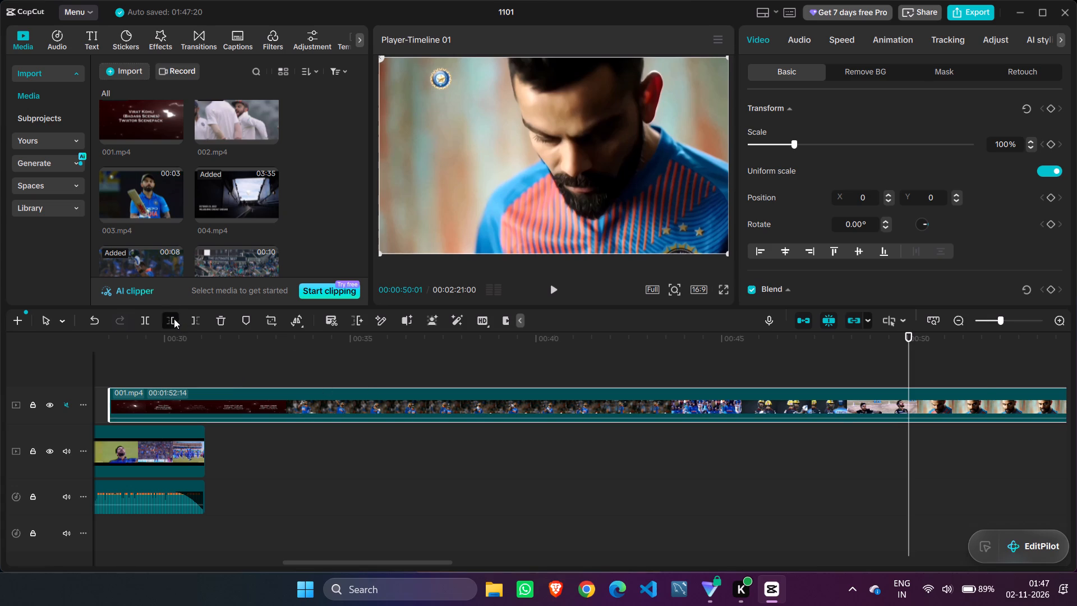
# Trim off the rest of 001.mp4 after the portrait's last frame at 00:00:55:04, just before the white-kit Test match shot.
pyautogui.click(551, 283)
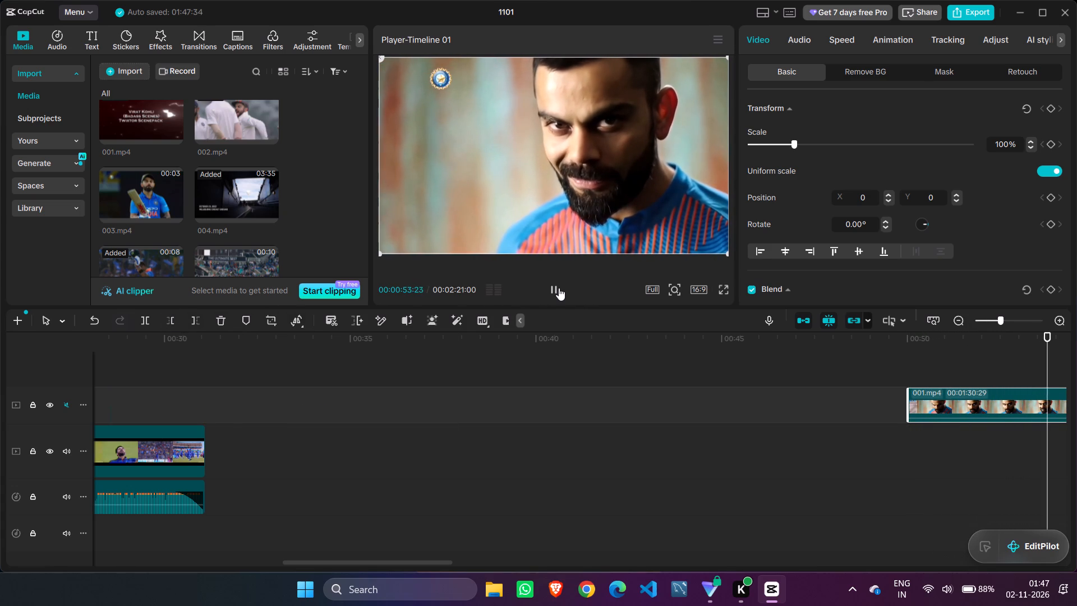
pyautogui.tripleClick(559, 288)
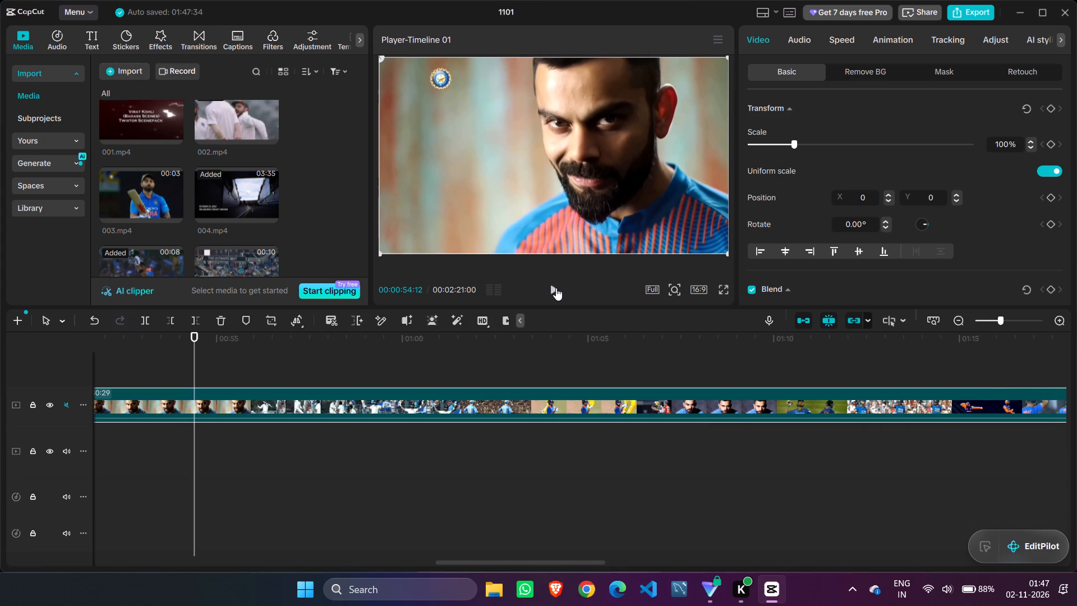
pyautogui.click(556, 288)
pyautogui.doubleClick(556, 288)
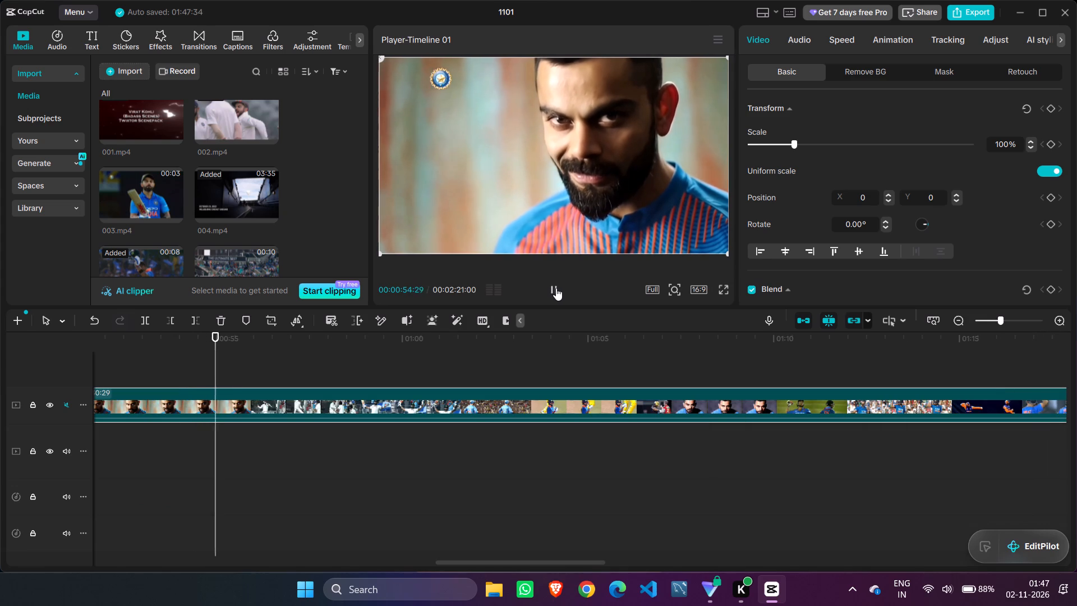
pyautogui.click(556, 288)
pyautogui.press('Left')
pyautogui.press('Left')
pyautogui.press('Left')
pyautogui.press('Left')
pyautogui.press('Left')
pyautogui.press('Left')
pyautogui.press('Left')
pyautogui.press('Left')
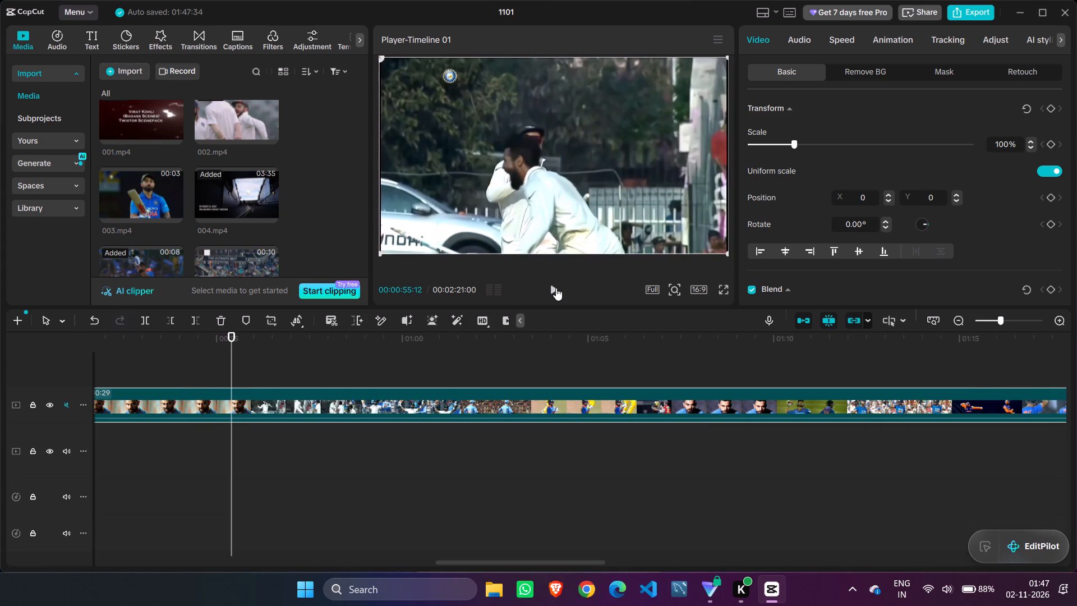
pyautogui.press('Left')
pyautogui.press('Left')
pyautogui.press('Left')
pyautogui.press('Right')
pyautogui.press('Right')
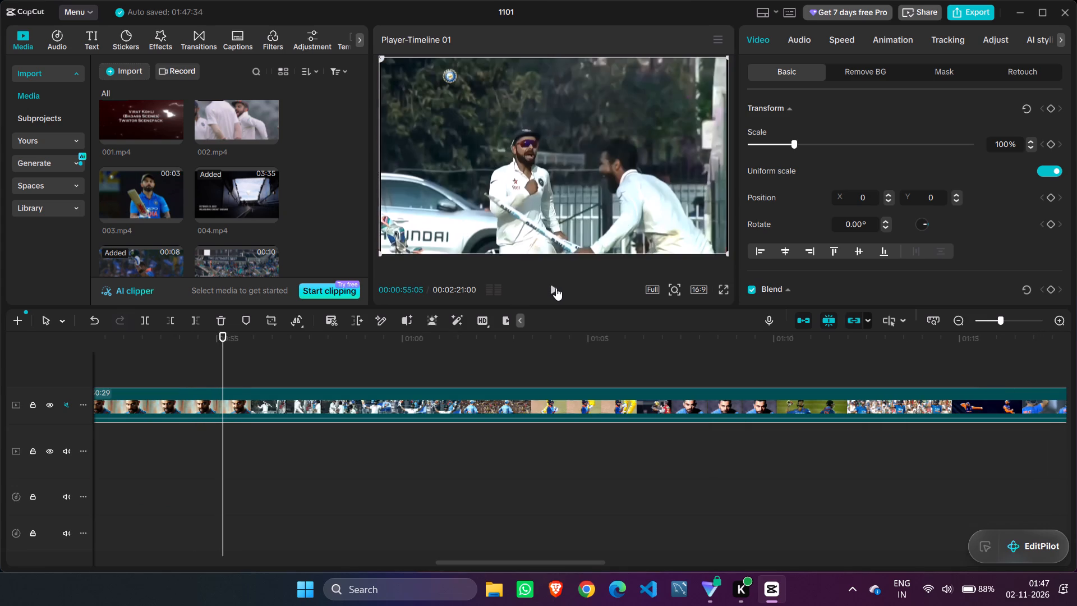
pyautogui.press('Left')
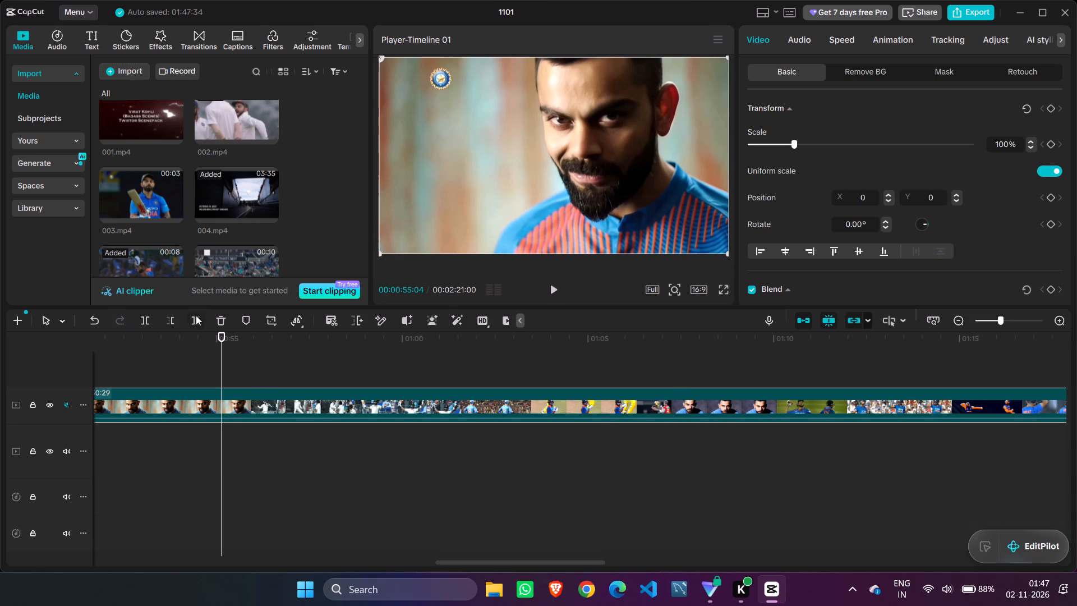
pyautogui.click(196, 315)
# Move the trimmed 001.mp4 portrait clip back along the montage track to directly follow the last montage clip.
pyautogui.moveTo(668, 407); pyautogui.dragTo(0, 419)
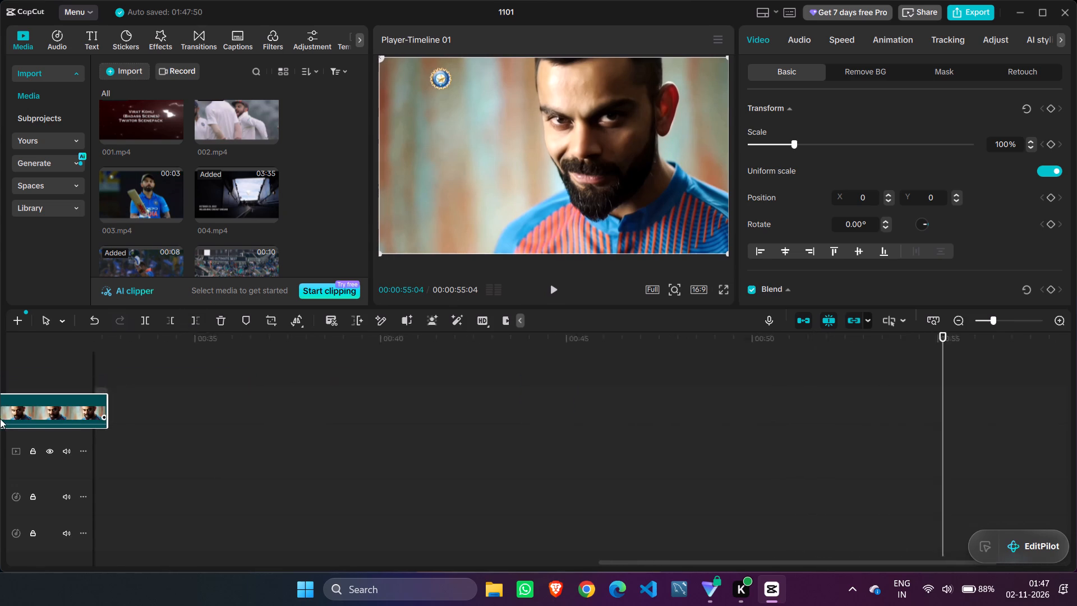
pyautogui.moveTo(0, 419); pyautogui.dragTo(378, 405)
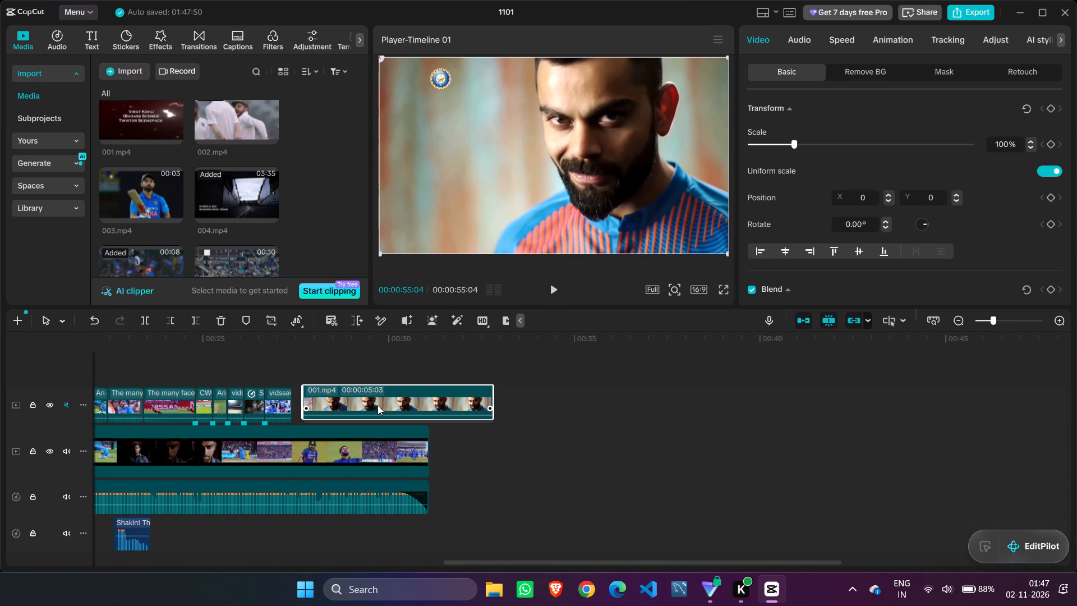
pyautogui.moveTo(378, 405); pyautogui.dragTo(376, 405)
# Play back the new portrait clip from its start twice to judge its timing against the audio's end.
pyautogui.moveTo(774, 369); pyautogui.dragTo(587, 366)
pyautogui.click(556, 290)
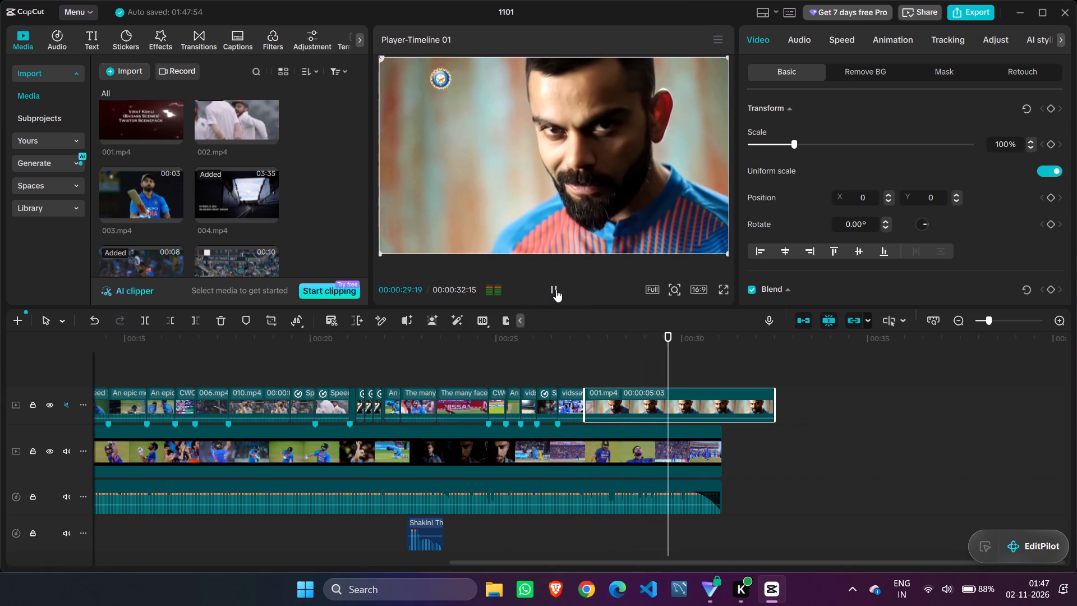
pyautogui.click(556, 290)
pyautogui.moveTo(687, 371); pyautogui.dragTo(680, 370)
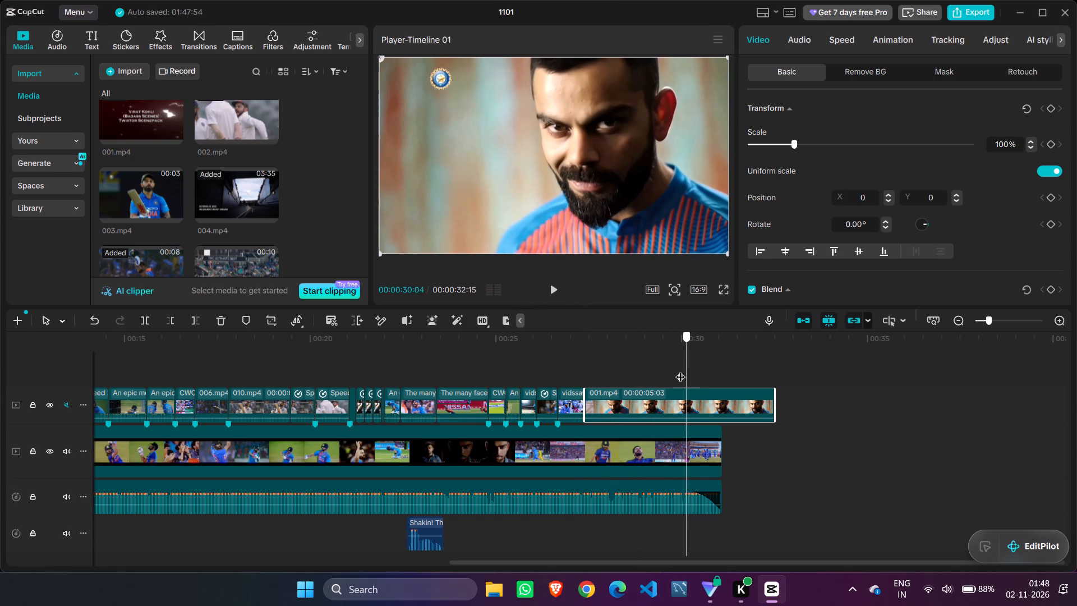
pyautogui.moveTo(680, 370); pyautogui.dragTo(600, 363)
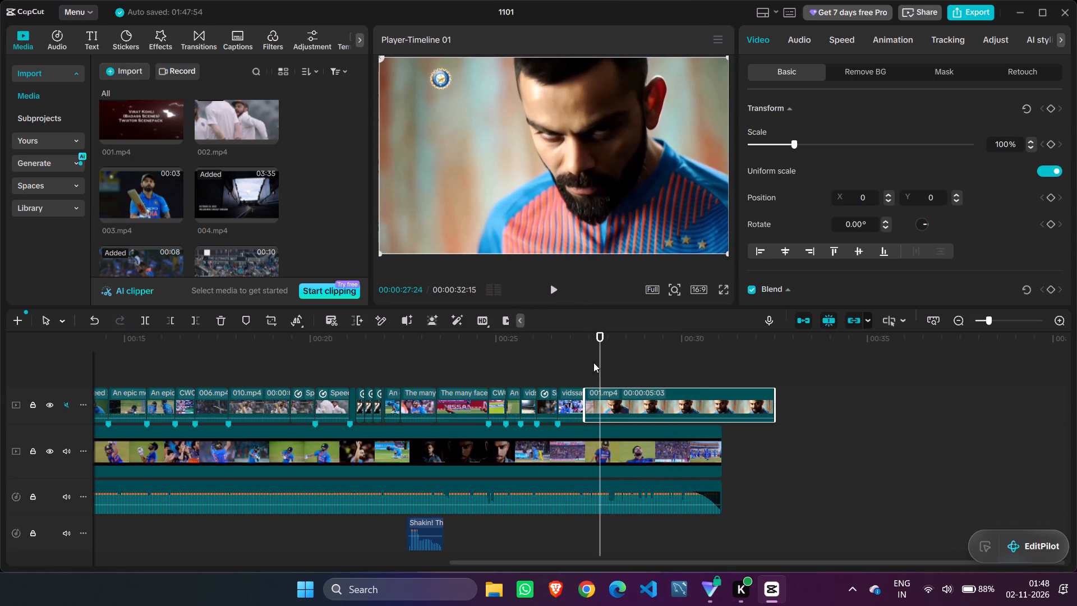
pyautogui.click(555, 292)
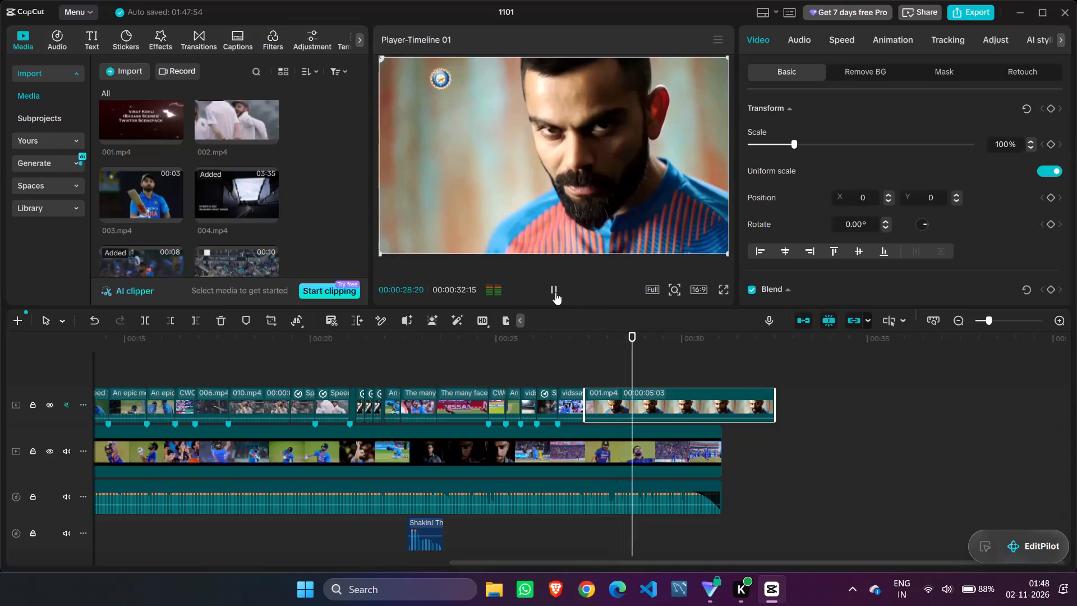
pyautogui.click(555, 292)
pyautogui.doubleClick(555, 292)
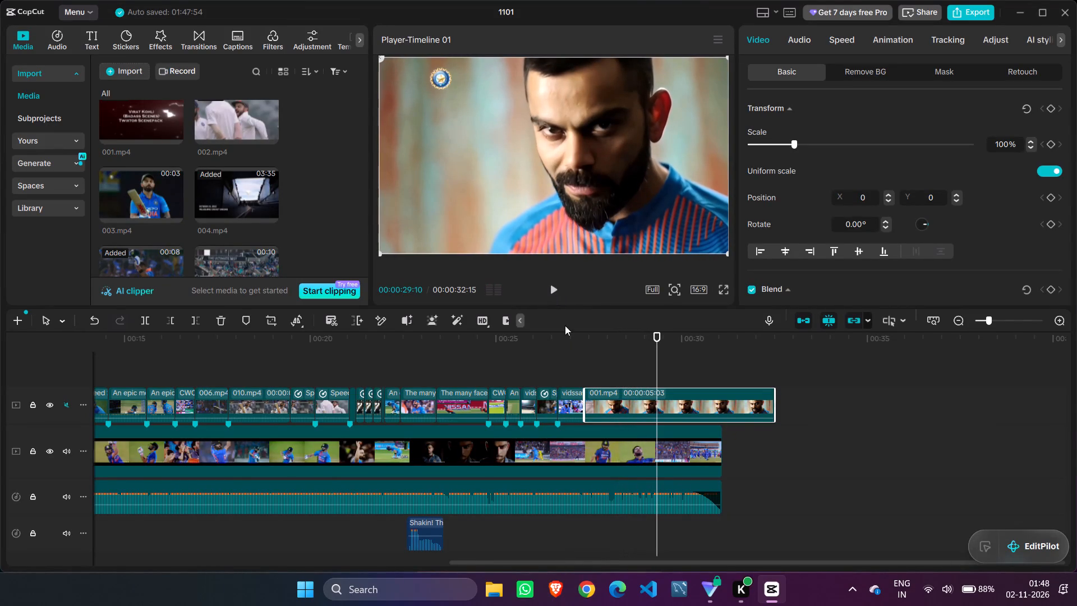
# Trim the portrait clip's start at 00:00:27:17, leaving 00:00:04:28, and move it back against the preceding clip.
pyautogui.moveTo(656, 370); pyautogui.dragTo(611, 373)
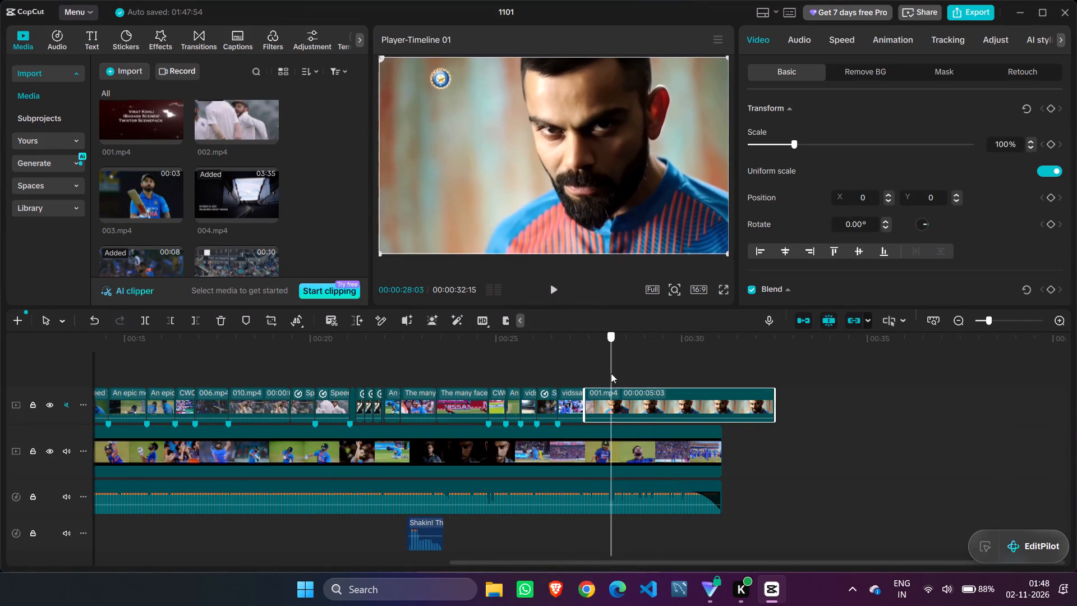
pyautogui.moveTo(611, 373); pyautogui.dragTo(591, 368)
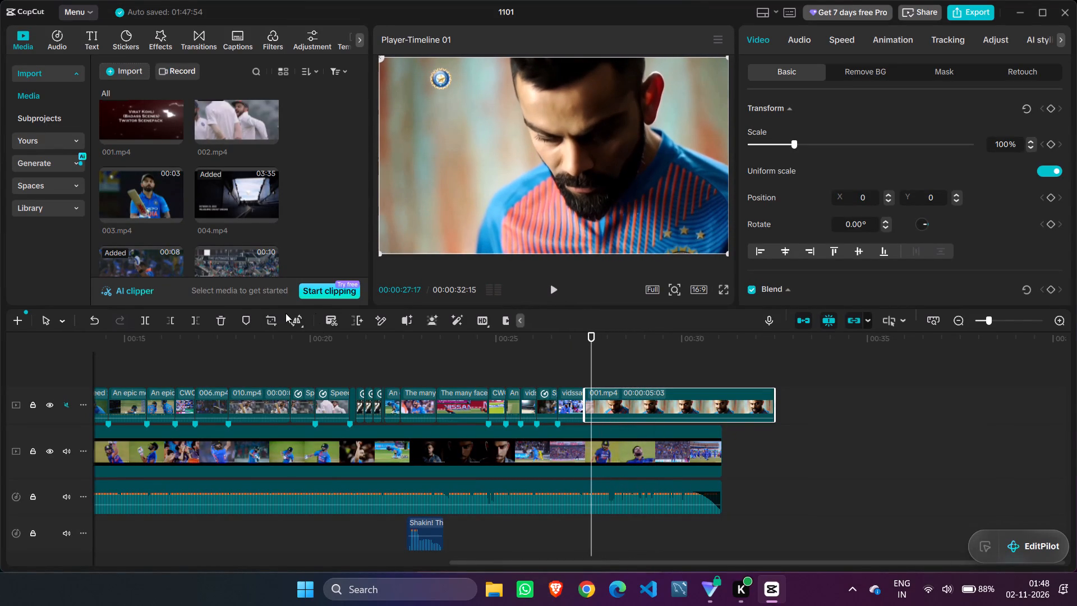
pyautogui.click(171, 324)
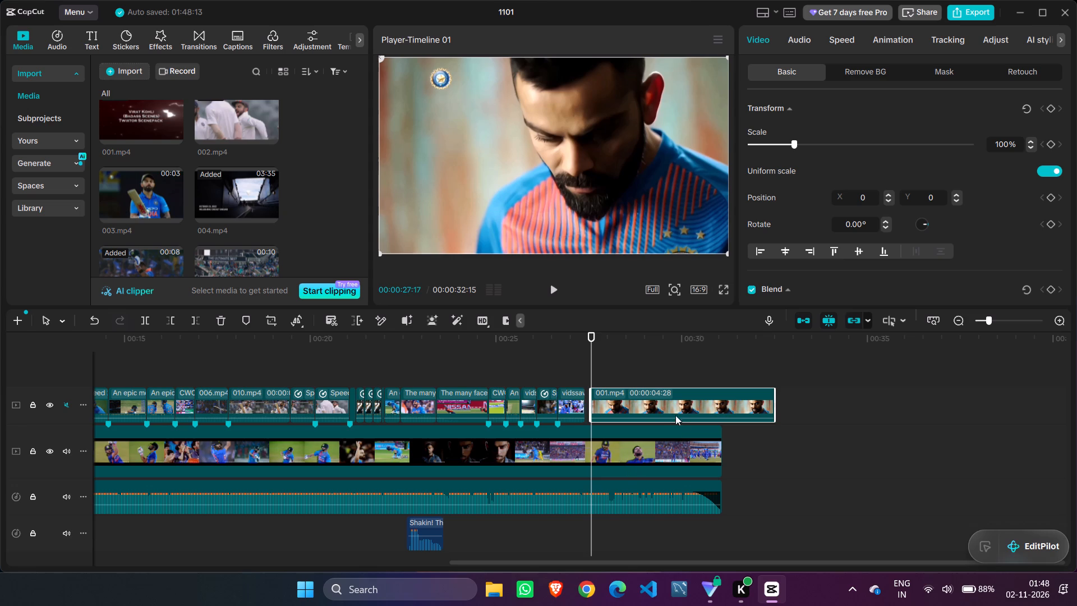
pyautogui.moveTo(671, 406); pyautogui.dragTo(661, 406)
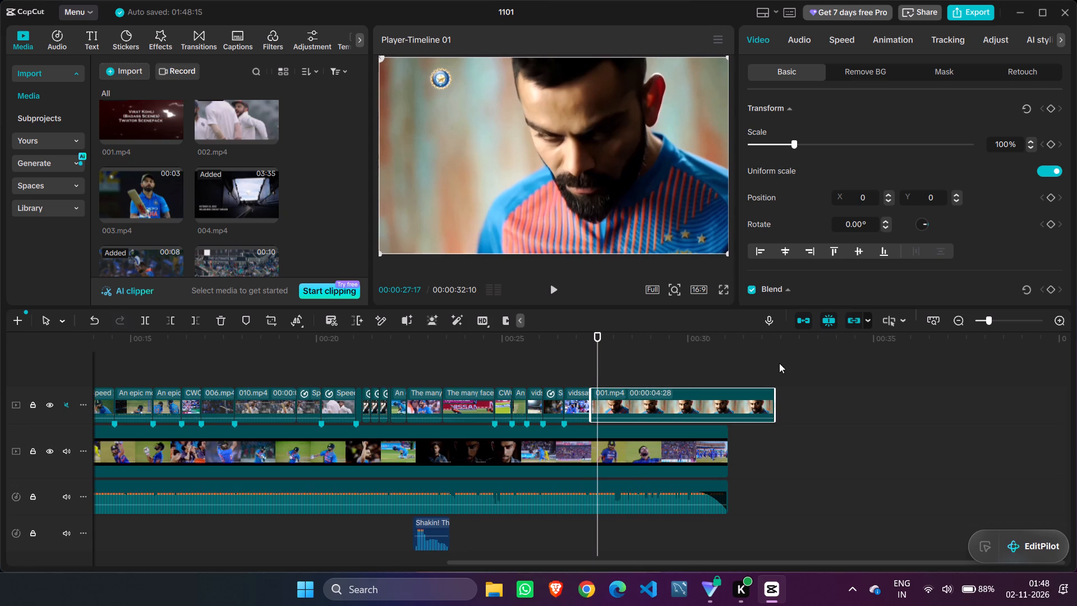
pyautogui.click(783, 374)
# Play back the closing section from about 00:00:24 through the portrait several times, checking the cut into it and the audio's end.
pyautogui.moveTo(774, 353); pyautogui.dragTo(598, 353)
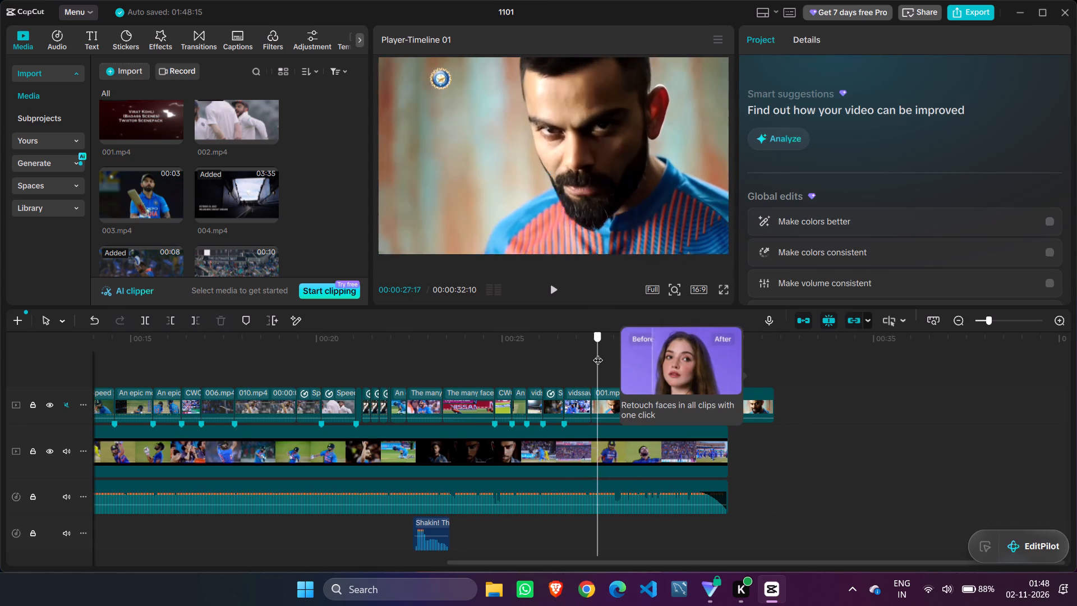
pyautogui.moveTo(598, 353); pyautogui.dragTo(559, 347)
pyautogui.click(572, 347)
pyautogui.click(595, 364)
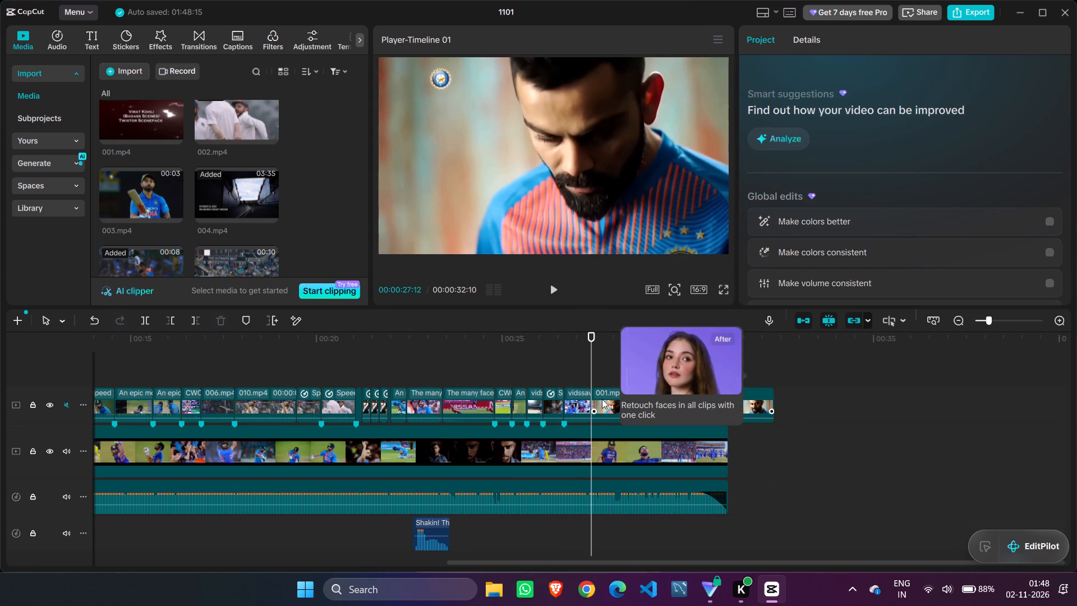
pyautogui.click(602, 400)
pyautogui.click(605, 359)
pyautogui.moveTo(605, 361); pyautogui.dragTo(473, 345)
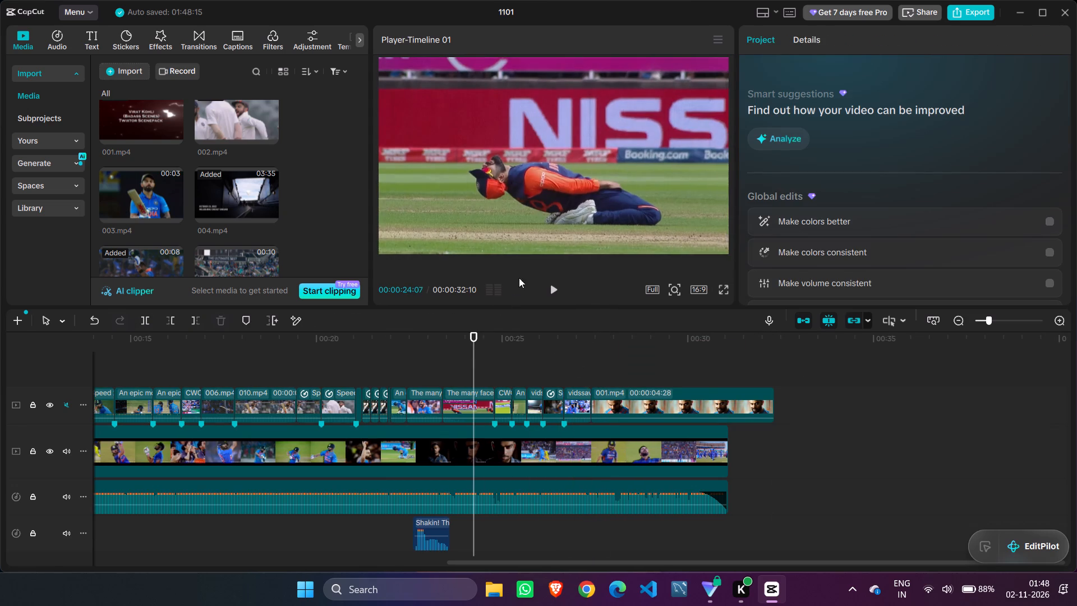
pyautogui.click(550, 286)
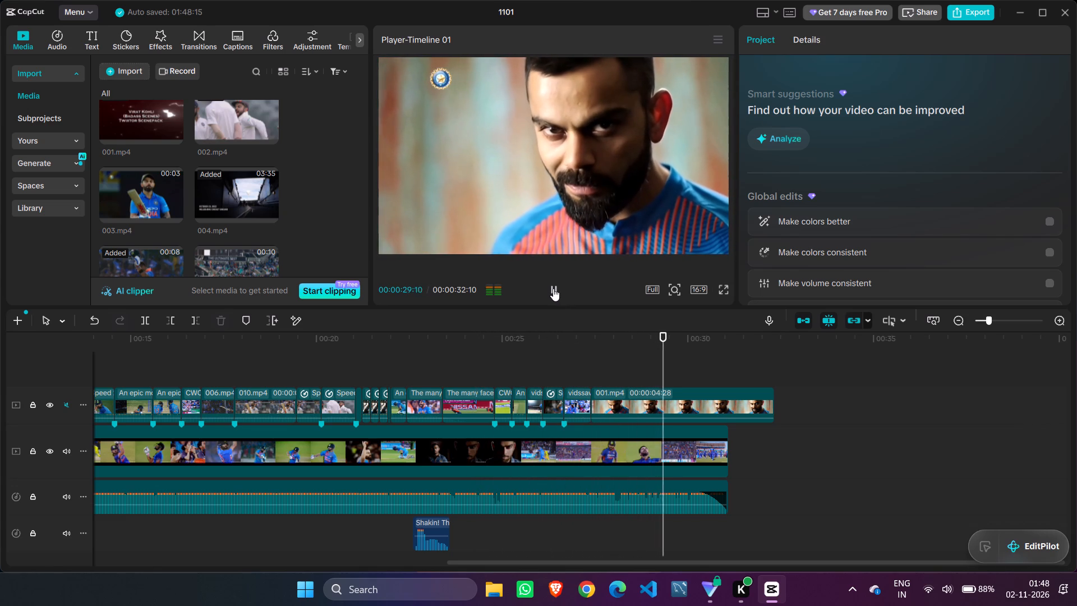
pyautogui.click(553, 288)
pyautogui.click(553, 288)
pyautogui.click(553, 288)
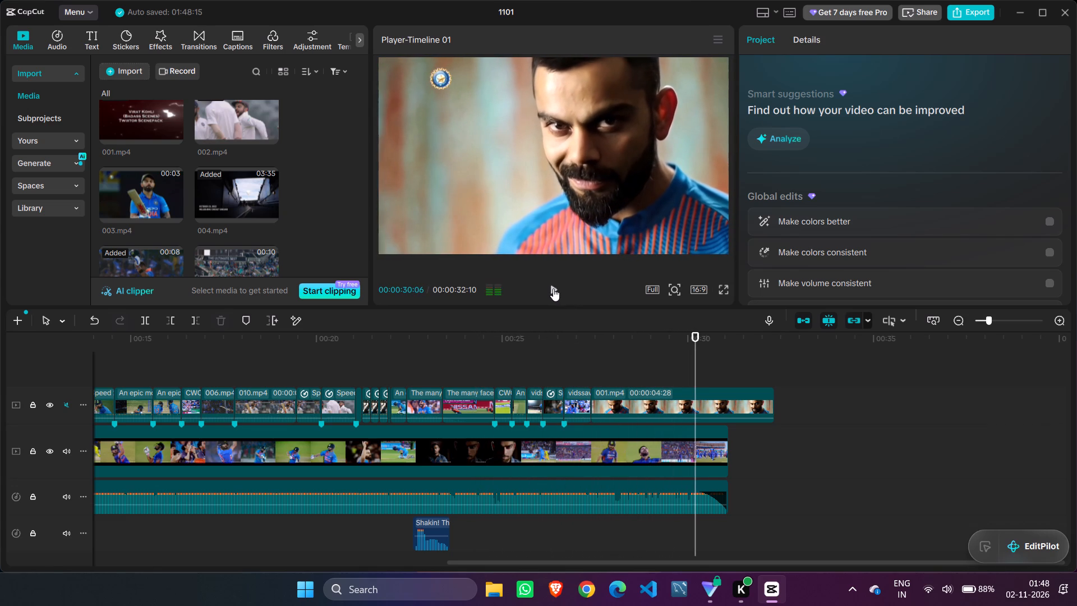
pyautogui.moveTo(696, 359); pyautogui.dragTo(674, 353)
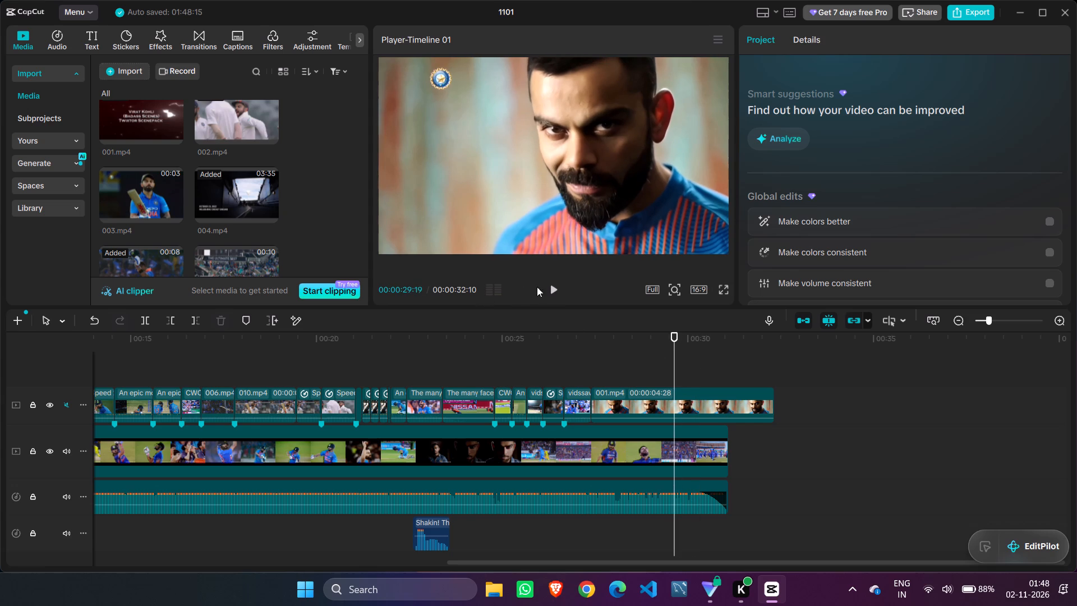
pyautogui.click(551, 290)
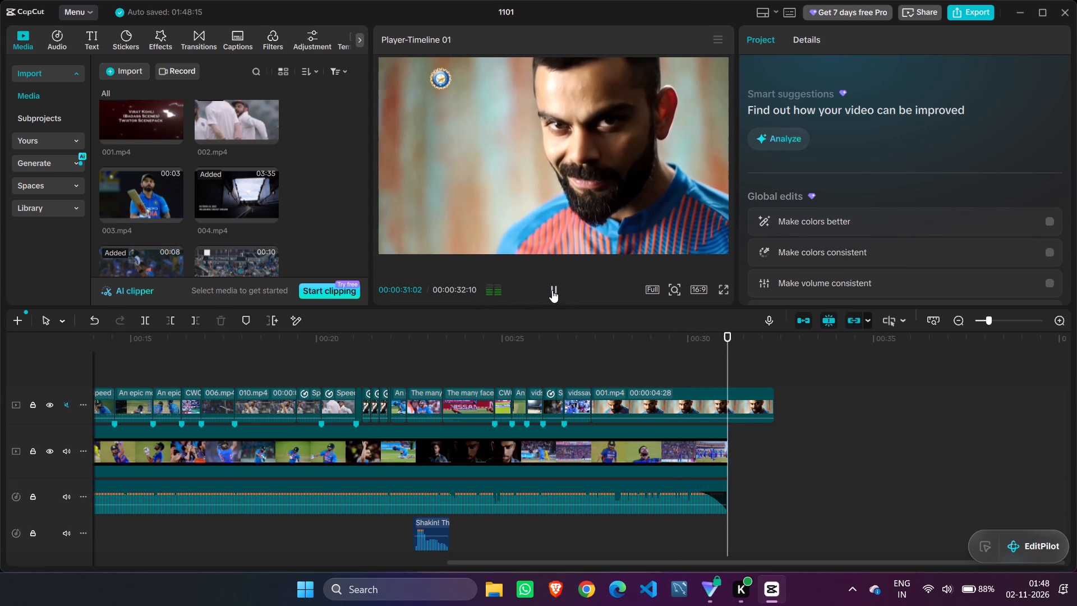
pyautogui.click(552, 290)
pyautogui.moveTo(742, 364); pyautogui.dragTo(517, 352)
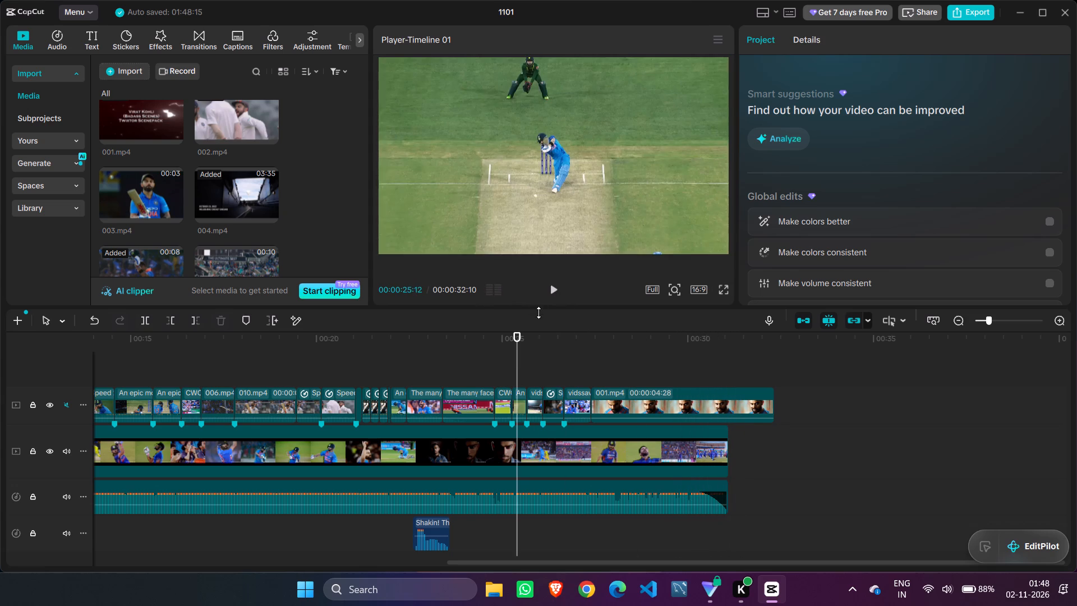
pyautogui.click(553, 290)
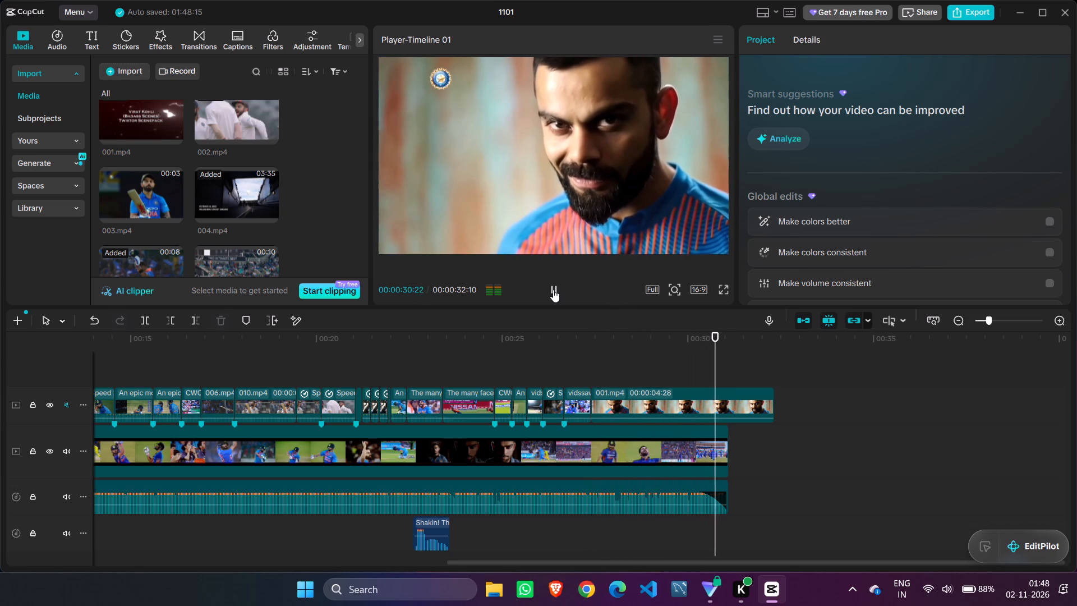
# Play back the closing section again from about 00:00:26:14 into the 001.mp4 portrait to judge the ending.
pyautogui.click(553, 290)
pyautogui.click(741, 394)
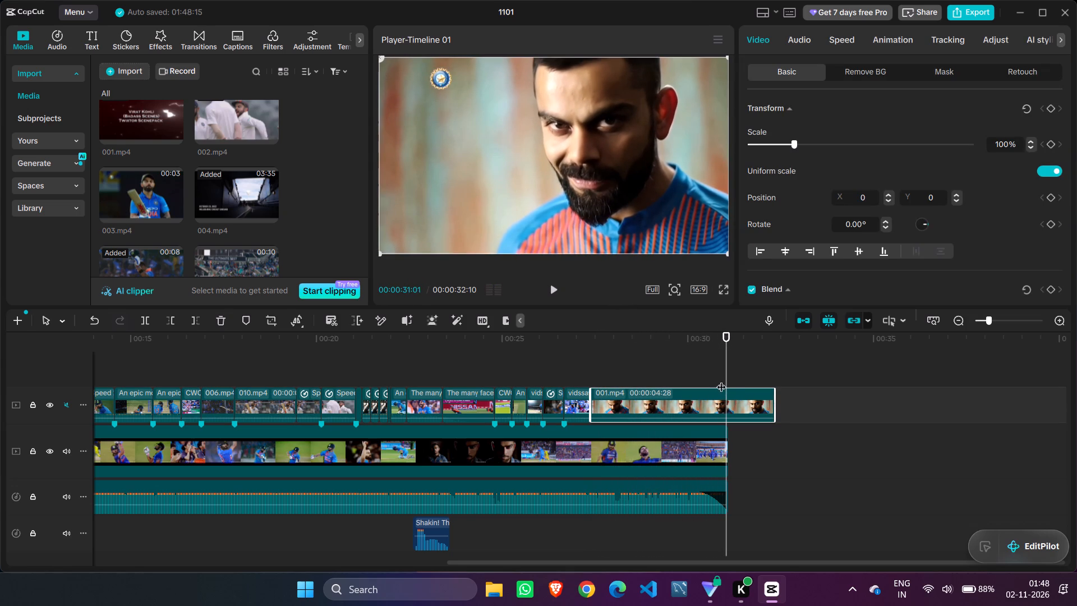
pyautogui.moveTo(728, 369); pyautogui.dragTo(696, 360)
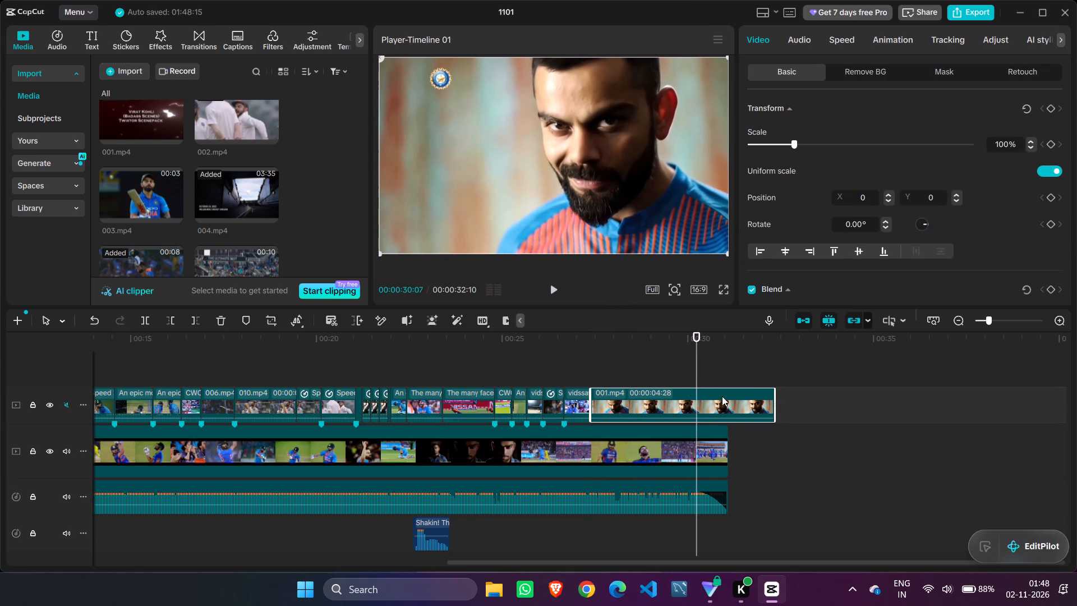
pyautogui.click(716, 358)
pyautogui.moveTo(716, 358); pyautogui.dragTo(556, 356)
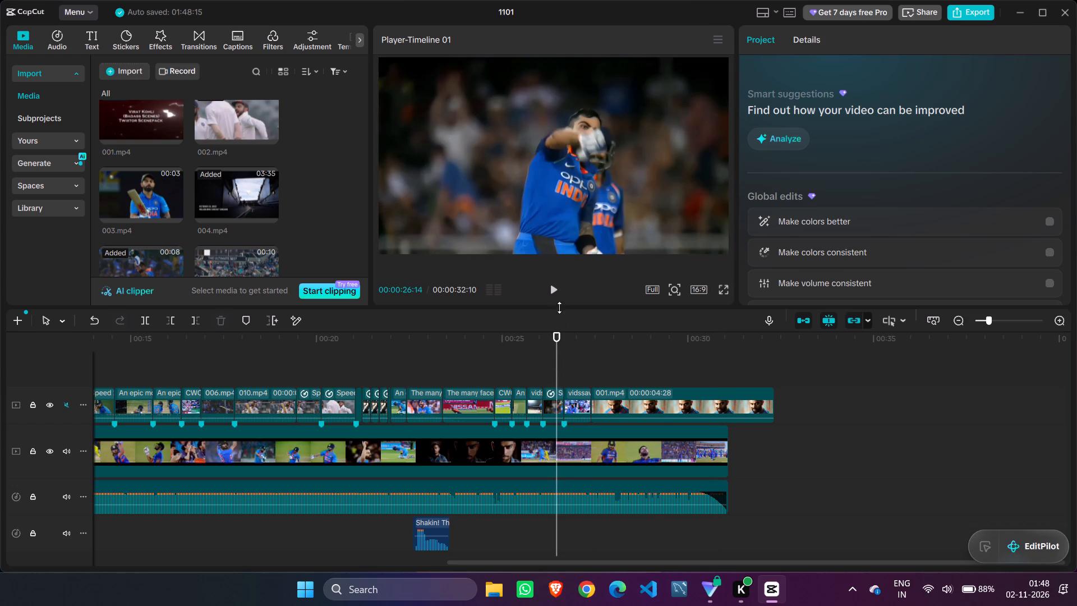
pyautogui.click(549, 287)
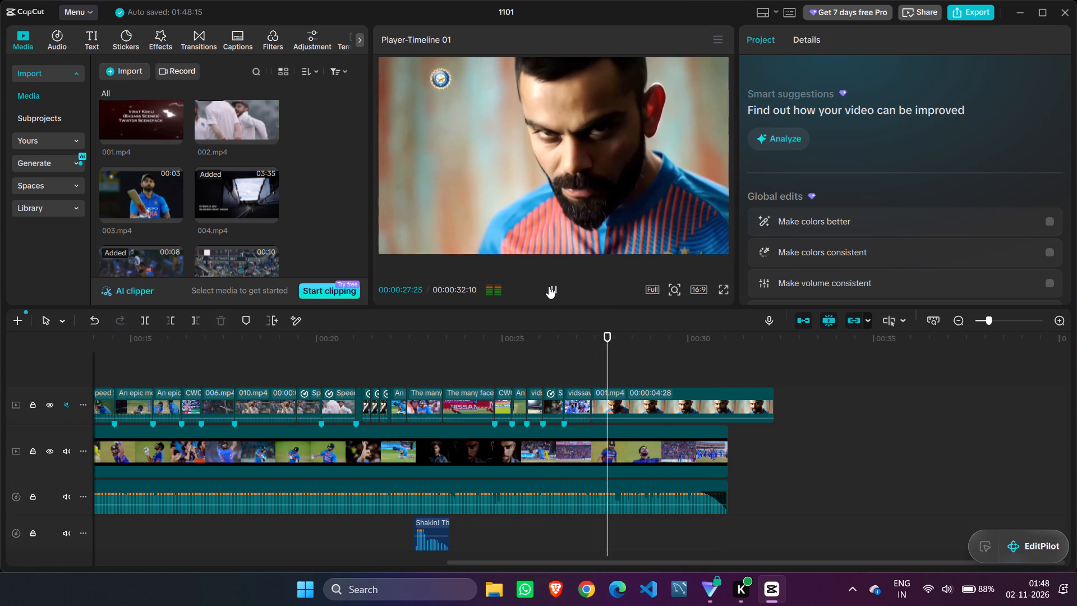
pyautogui.click(549, 286)
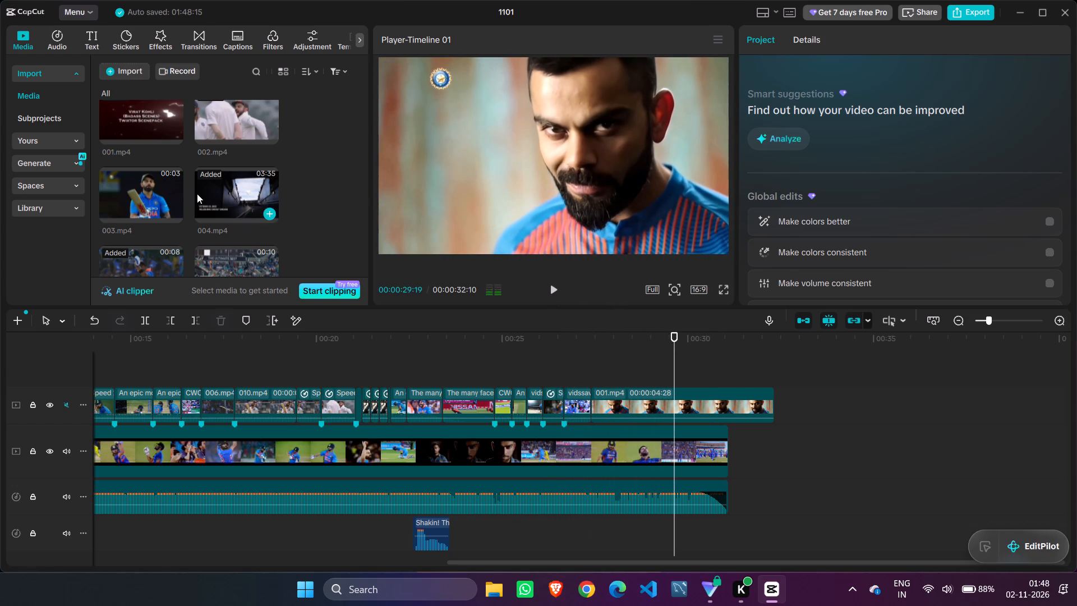
# Browse the imported media library for an alternative closing clip.
pyautogui.scroll(-2, 197, 190)
pyautogui.scroll(6, 201, 205)
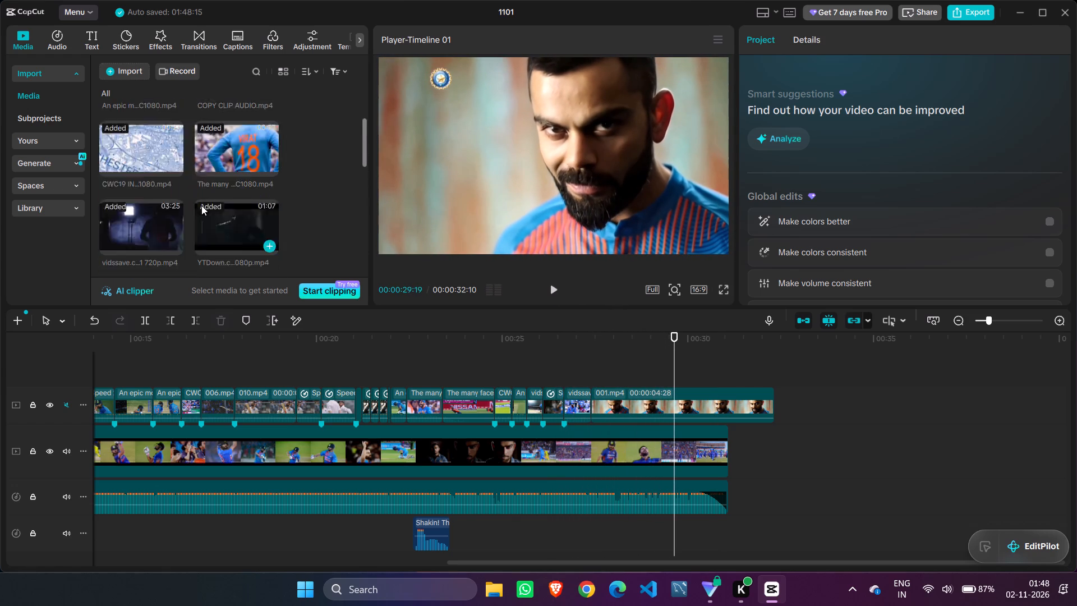
pyautogui.scroll(1, 201, 205)
pyautogui.scroll(-1, 201, 205)
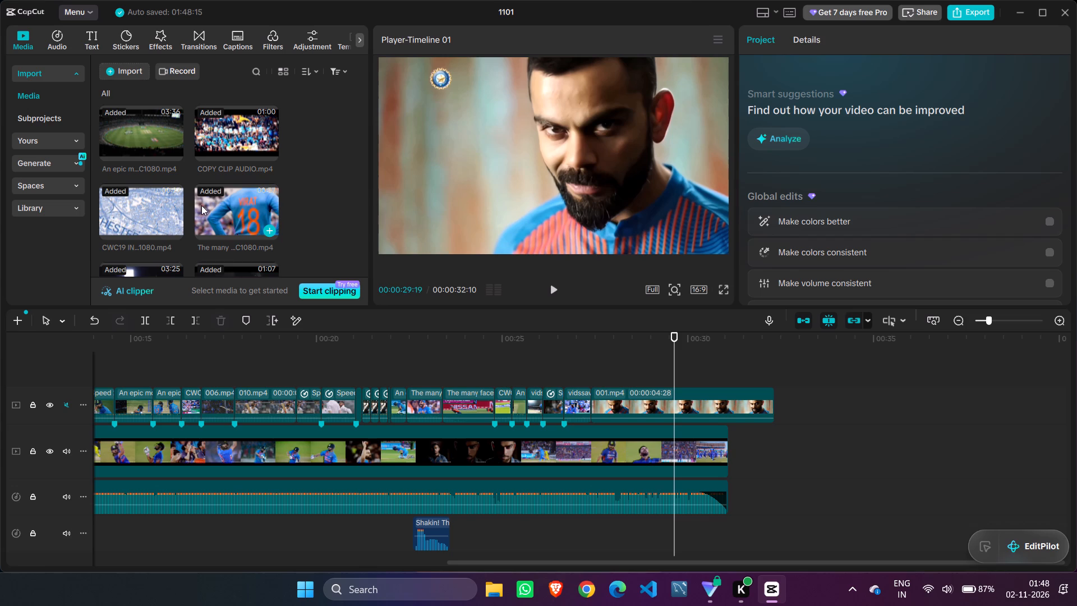
pyautogui.scroll(-8, 201, 205)
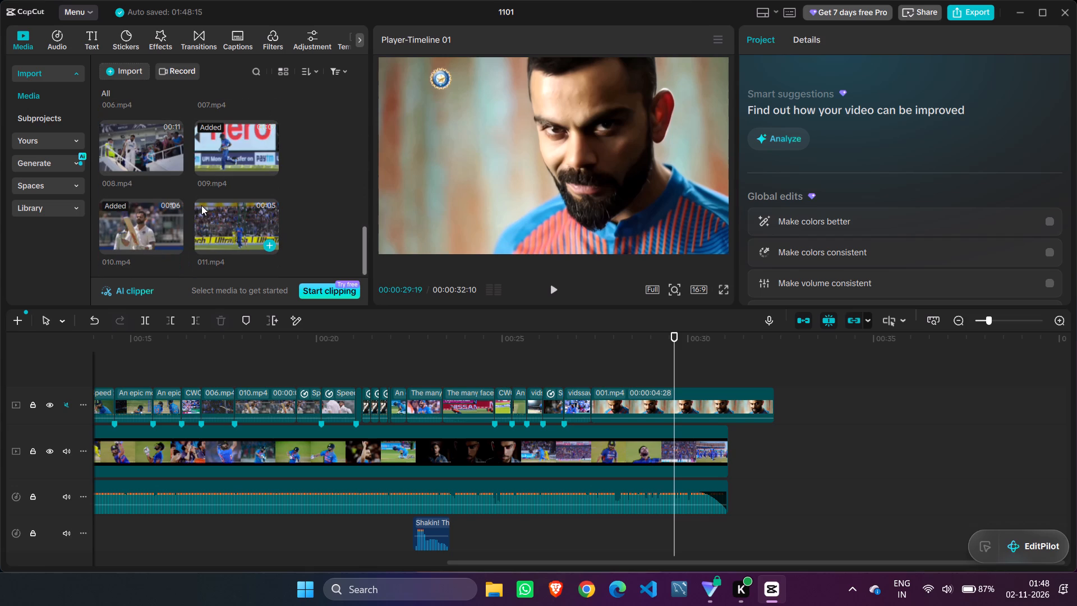
pyautogui.scroll(-5, 201, 205)
pyautogui.scroll(3, 236, 217)
# Undo the portrait clip edits back to the state with the 0.8X speed celebration clip following the last montage clip.
pyautogui.click(632, 389)
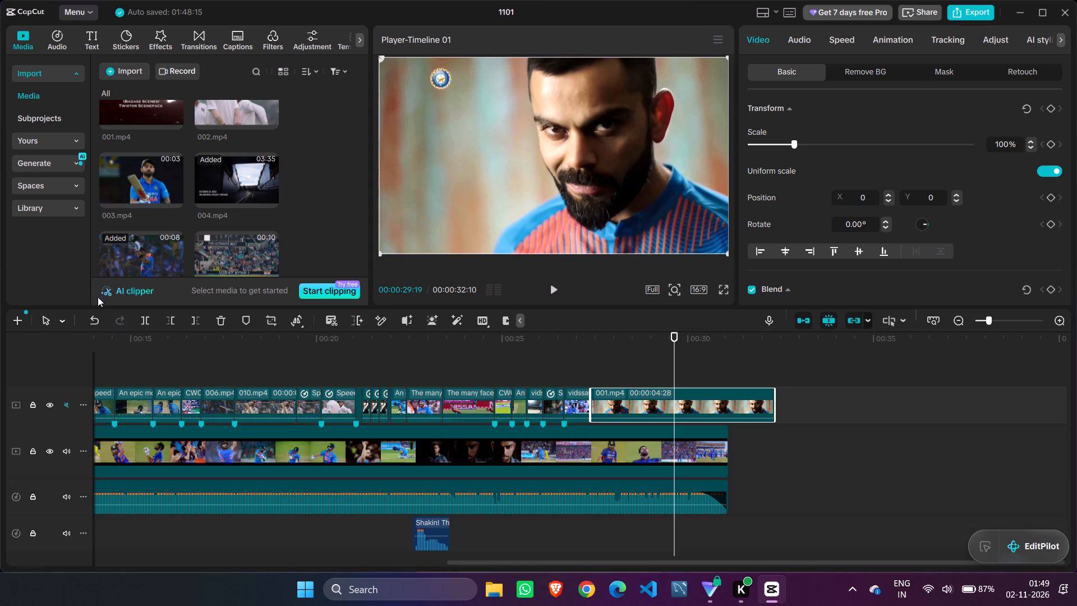
pyautogui.click(92, 320)
pyautogui.doubleClick(91, 320)
pyautogui.click(91, 320)
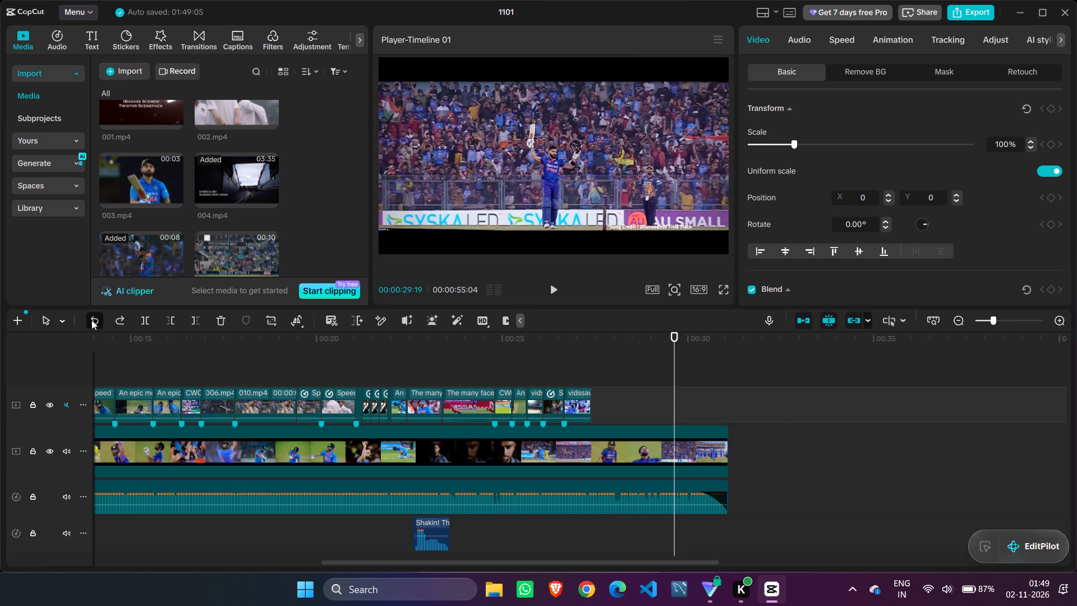
pyautogui.click(91, 320)
pyautogui.click(91, 320)
pyautogui.click(91, 320)
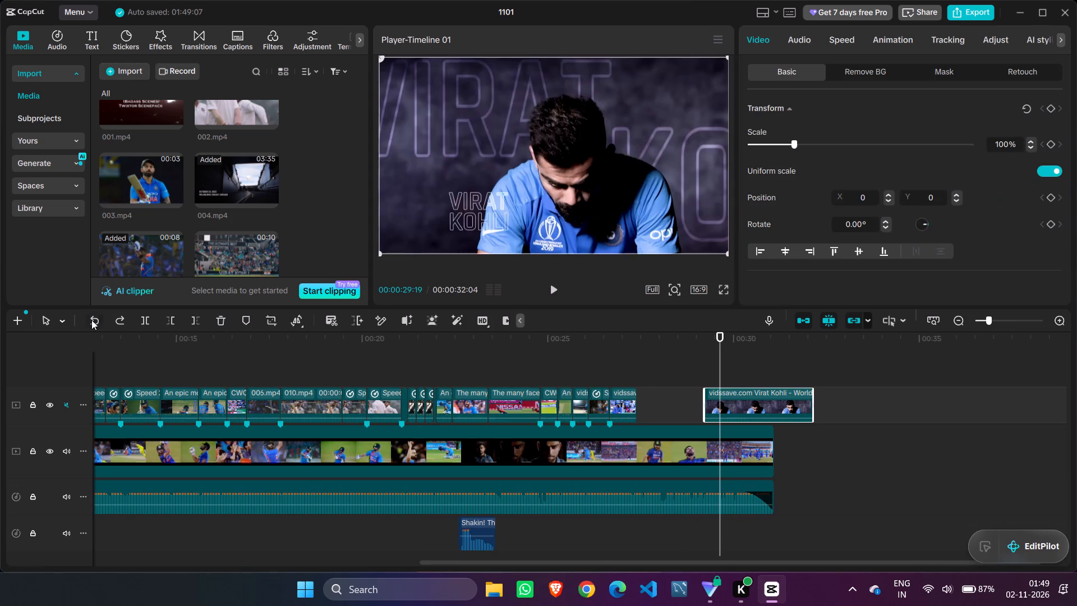
pyautogui.click(91, 320)
pyautogui.click(91, 320)
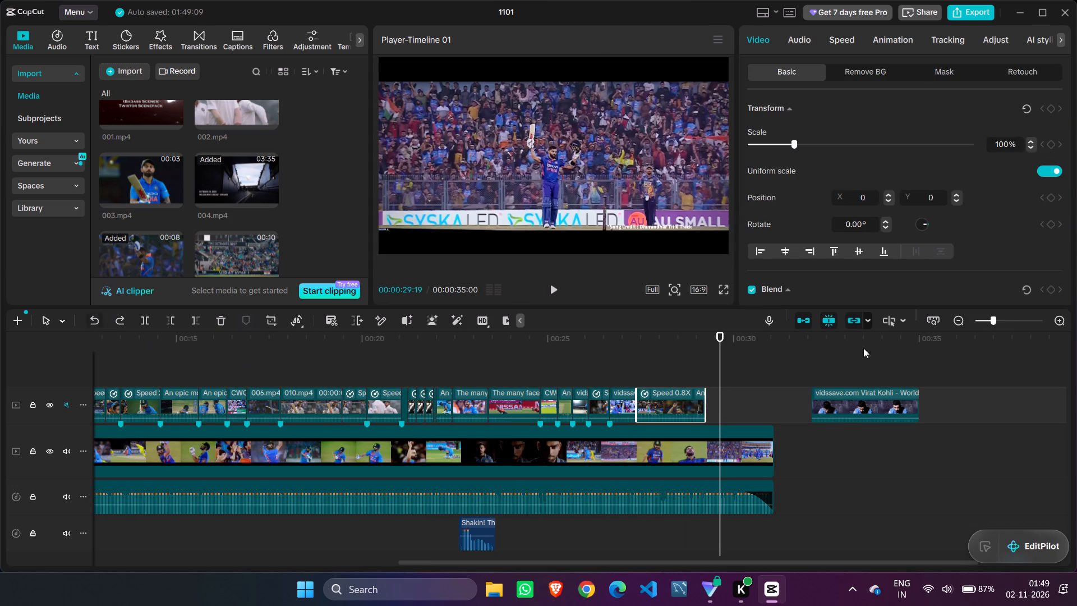
# Delete the detached vidssave.com Virat Kohli clip at about 00:00:32 on the montage track.
pyautogui.click(887, 394)
pyautogui.press('Delete')
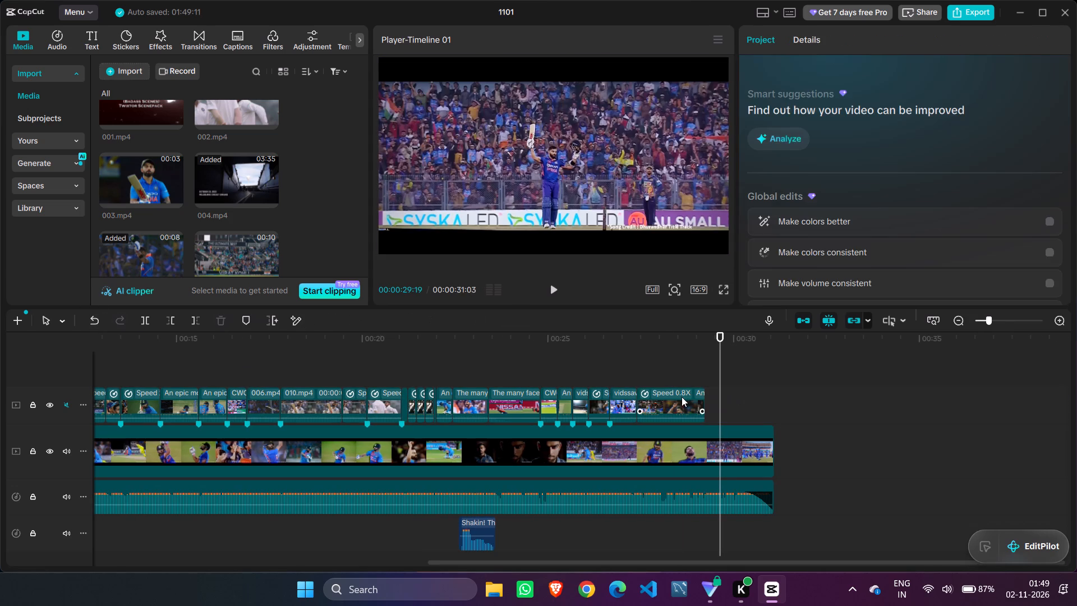
# Shift the 0.8X celebration clip slightly later and extend its start back to meet the preceding clip.
pyautogui.click(682, 397)
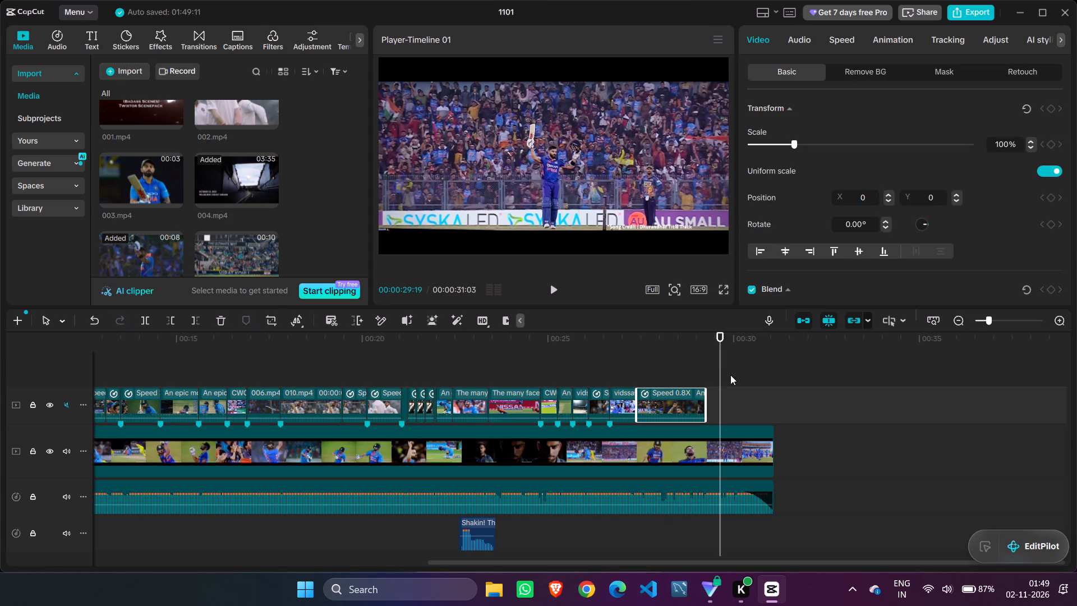
pyautogui.moveTo(721, 371); pyautogui.dragTo(662, 355)
pyautogui.moveTo(682, 401); pyautogui.dragTo(696, 405)
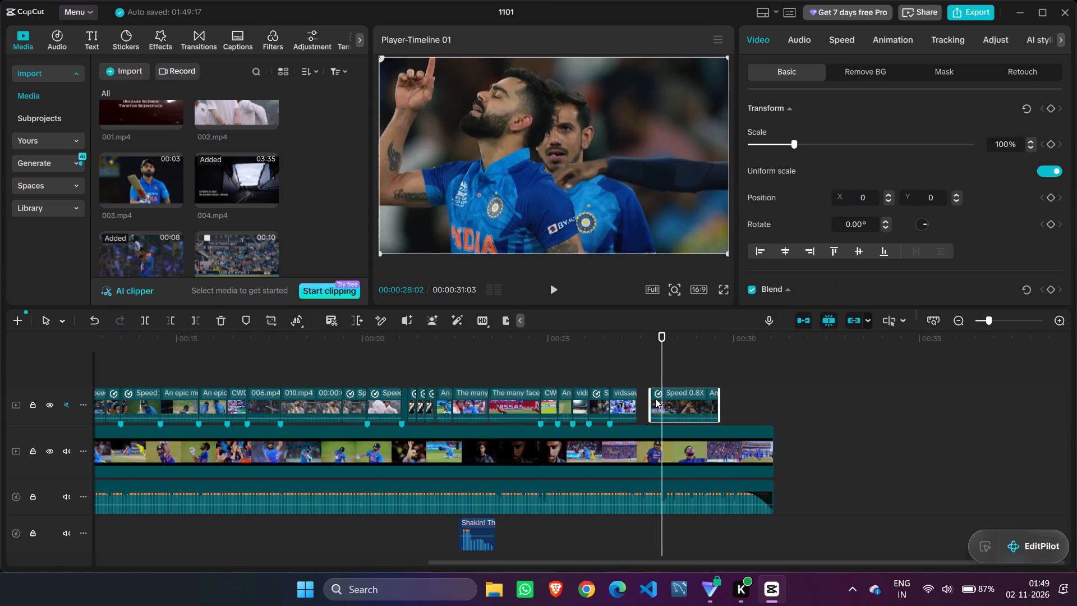
pyautogui.moveTo(650, 397); pyautogui.dragTo(628, 391)
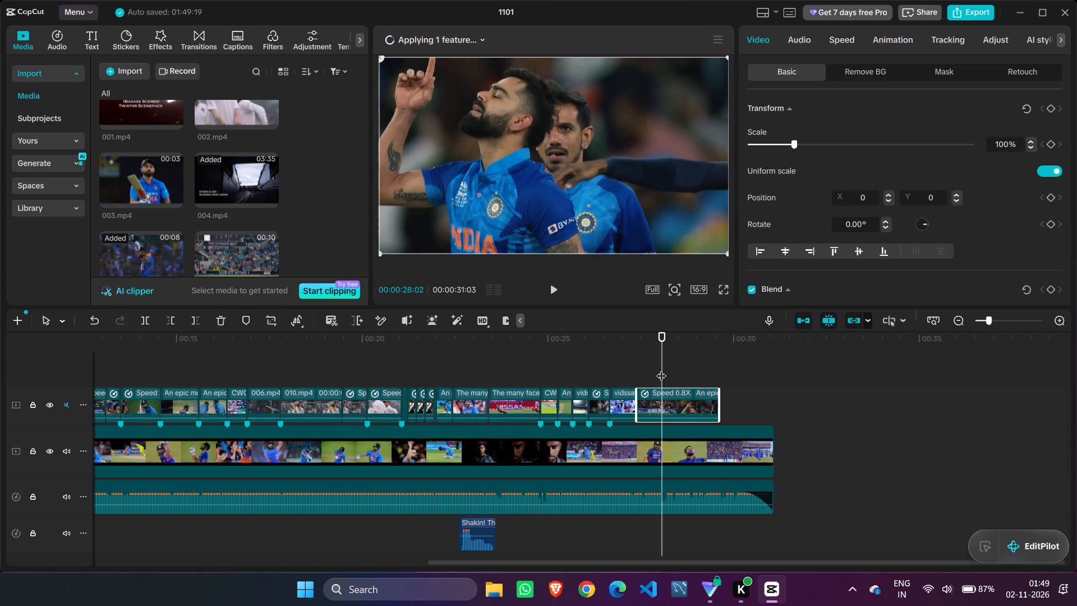
# Scrub and play back the cut into the extended 0.8X celebration clip, from about 00:00:25 to 00:00:28.
pyautogui.moveTo(661, 369); pyautogui.dragTo(647, 365)
pyautogui.moveTo(647, 365); pyautogui.dragTo(641, 362)
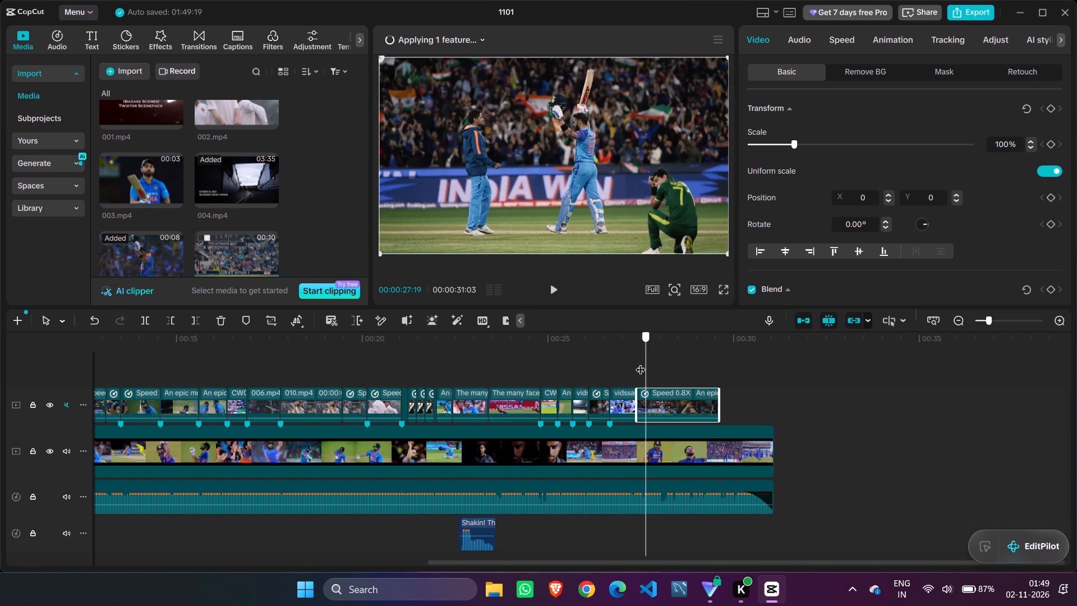
pyautogui.moveTo(641, 362); pyautogui.dragTo(627, 359)
pyautogui.click(650, 351)
pyautogui.moveTo(650, 351); pyautogui.dragTo(595, 356)
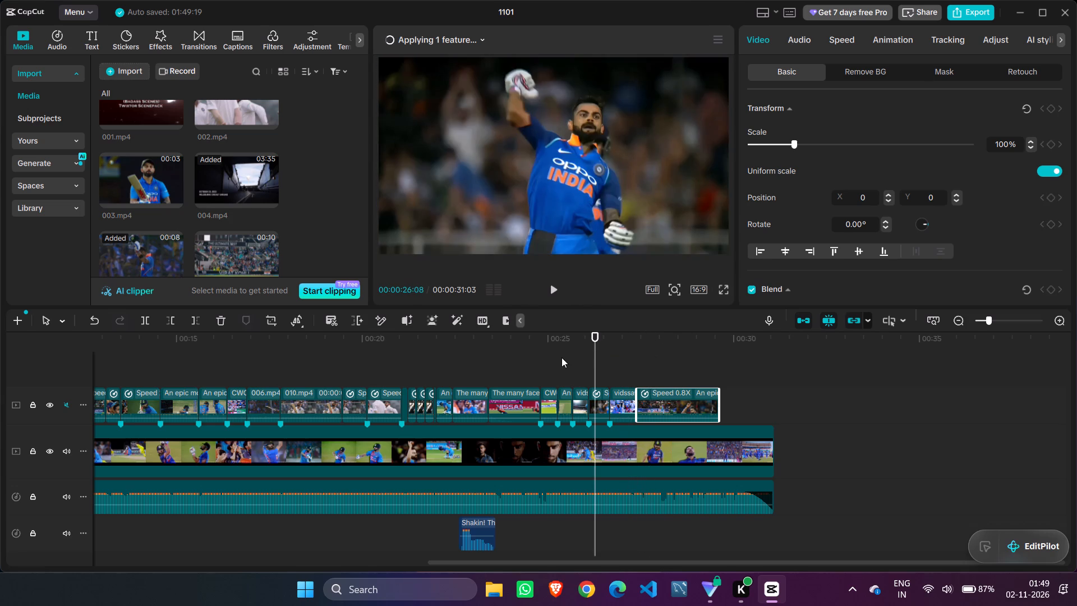
pyautogui.click(561, 357)
pyautogui.click(558, 288)
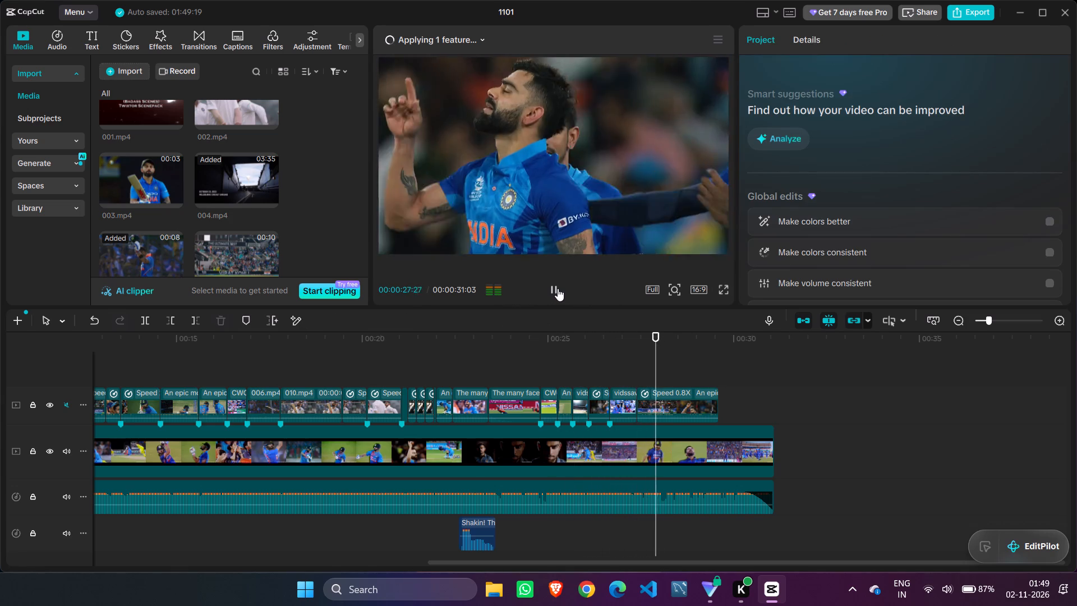
pyautogui.moveTo(685, 358); pyautogui.dragTo(679, 356)
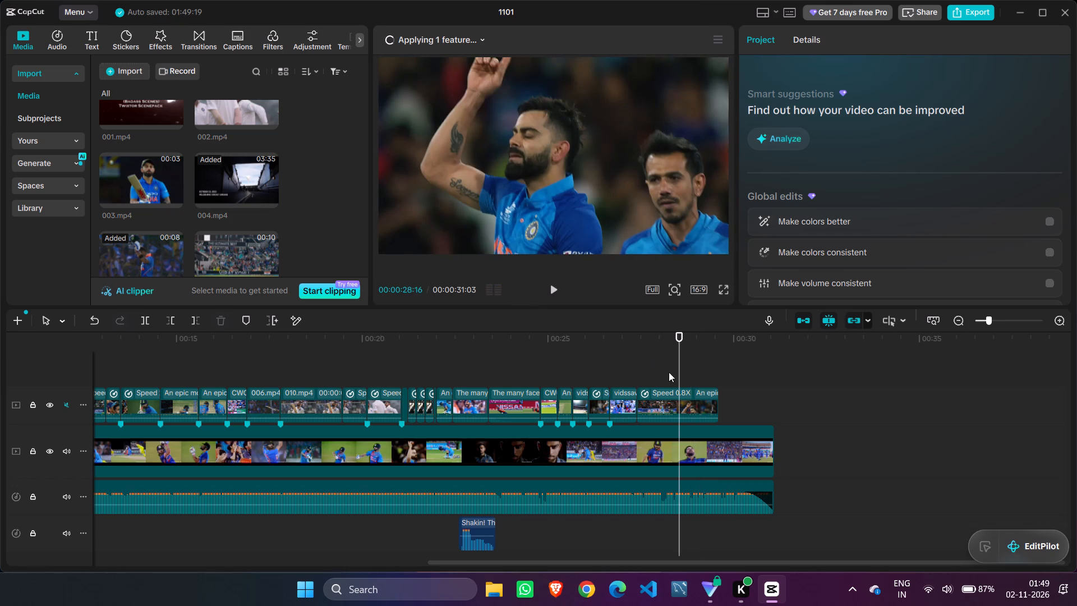
# Trim the 0.8X celebration clip's start at 00:00:27:22 and move the clip back against the preceding one.
pyautogui.moveTo(676, 371); pyautogui.dragTo(646, 360)
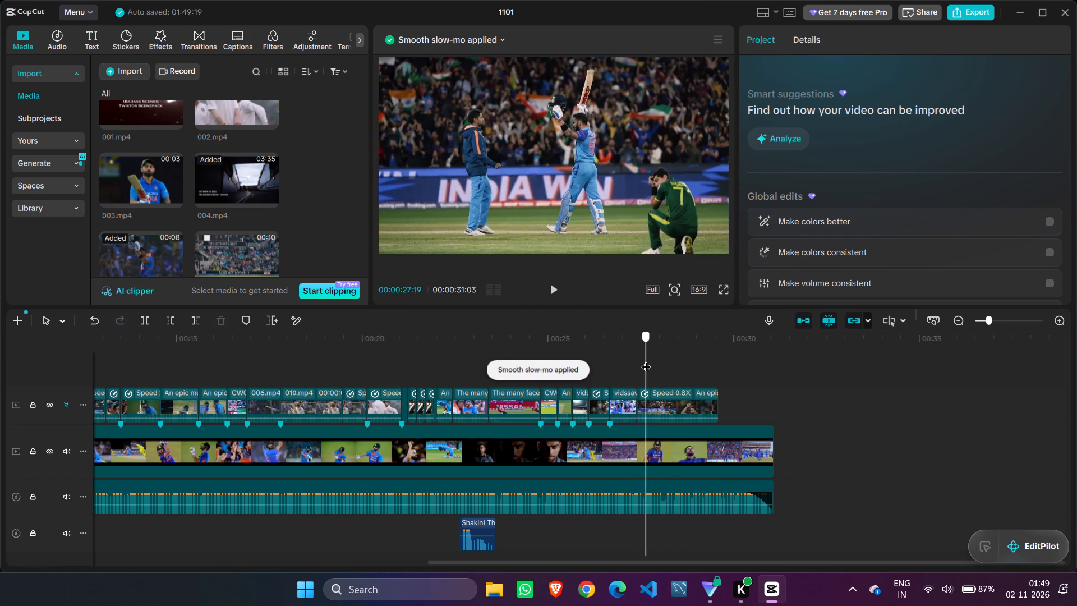
pyautogui.moveTo(646, 360); pyautogui.dragTo(650, 360)
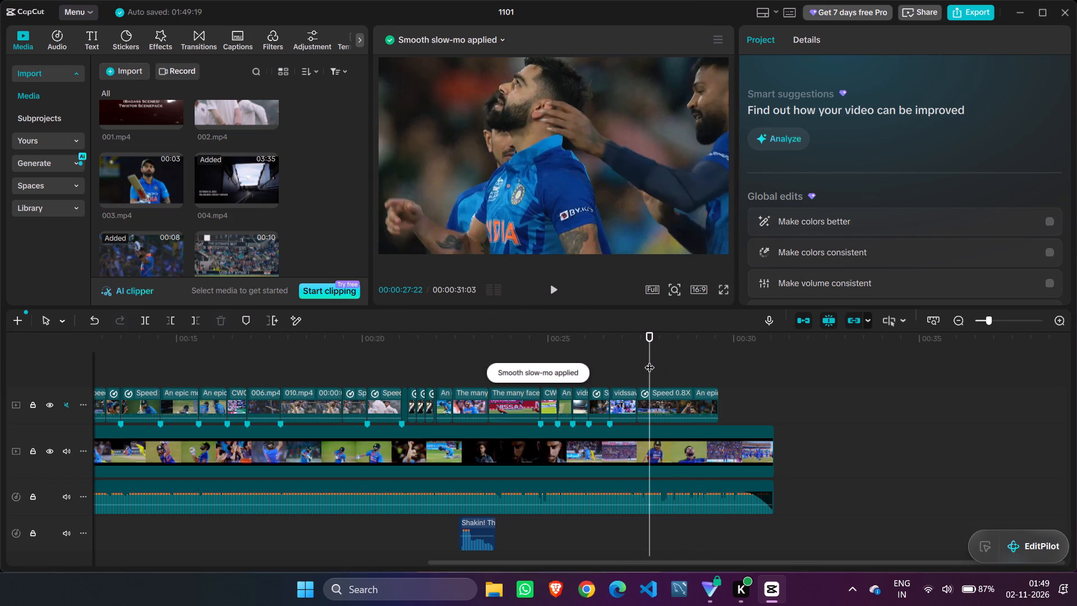
pyautogui.press('Left')
pyautogui.press('Left')
pyautogui.press('Right')
pyautogui.press('Right')
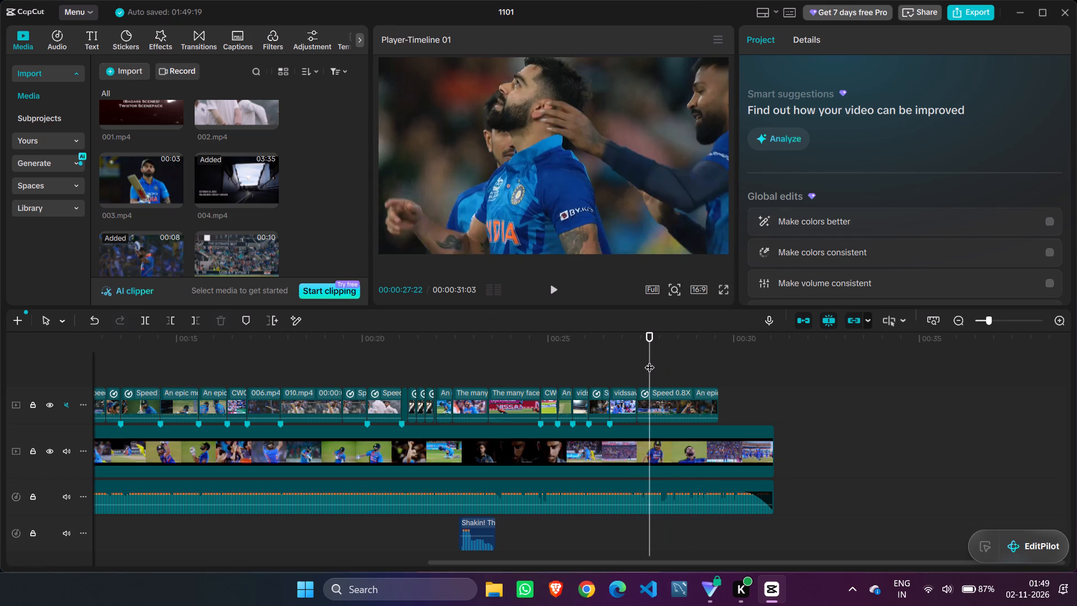
pyautogui.click(703, 400)
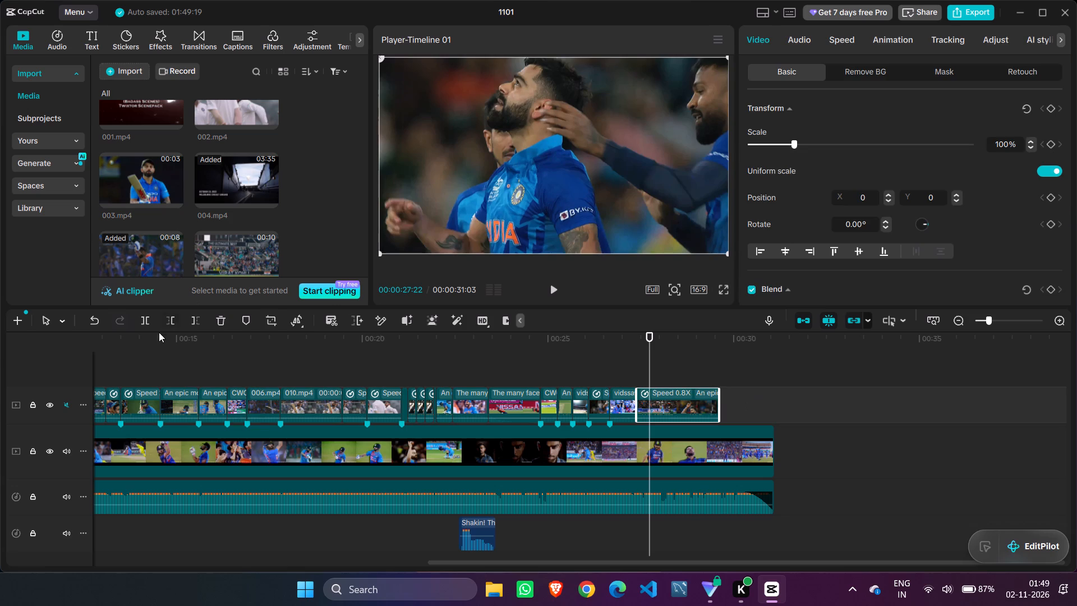
pyautogui.click(170, 320)
pyautogui.moveTo(675, 397); pyautogui.dragTo(669, 397)
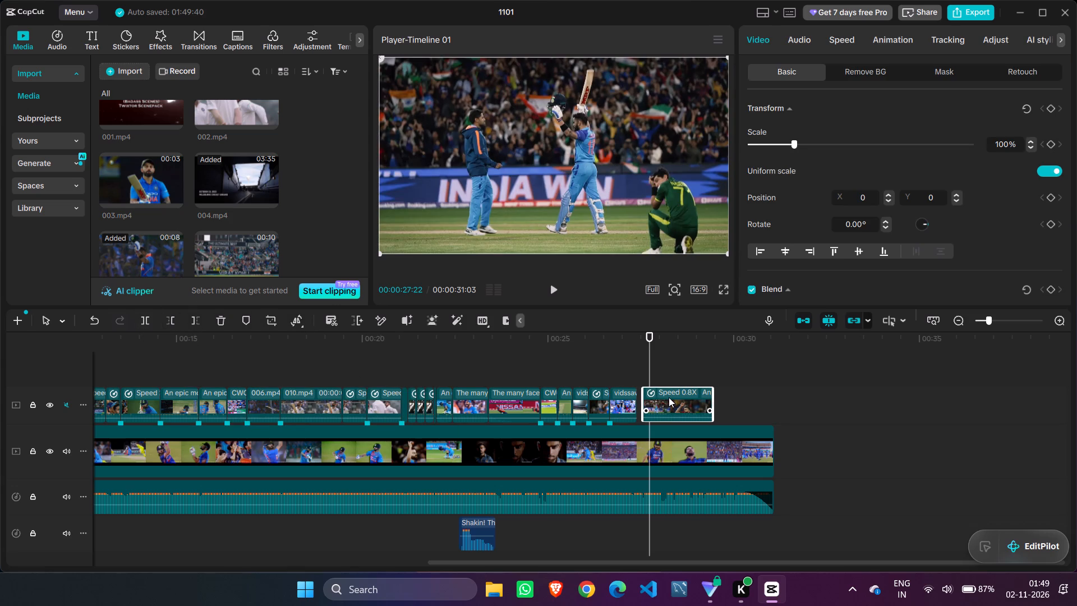
pyautogui.moveTo(669, 397); pyautogui.dragTo(665, 397)
# Scrub through the trimmed celebration clip and play back from 00:00:26:20 past its end to check the timing.
pyautogui.moveTo(650, 371); pyautogui.dragTo(656, 371)
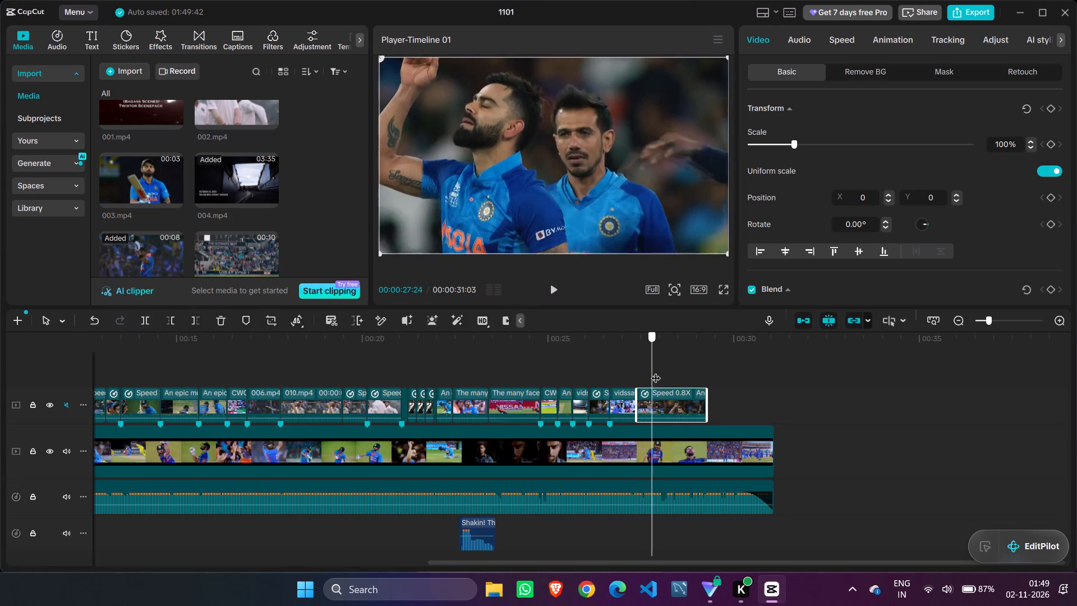
pyautogui.moveTo(656, 371); pyautogui.dragTo(680, 368)
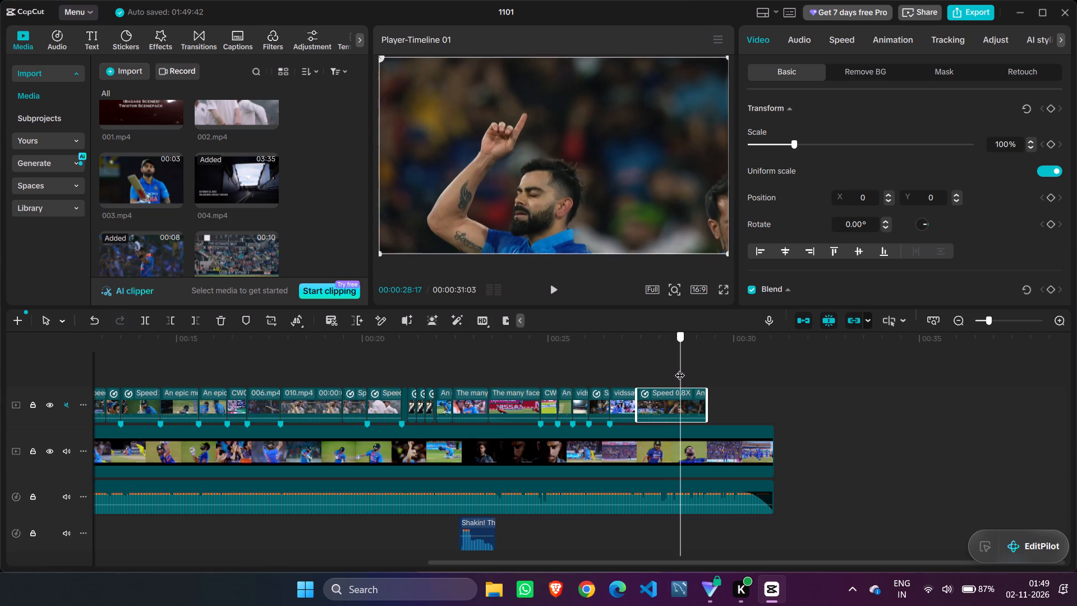
pyautogui.moveTo(680, 368); pyautogui.dragTo(692, 366)
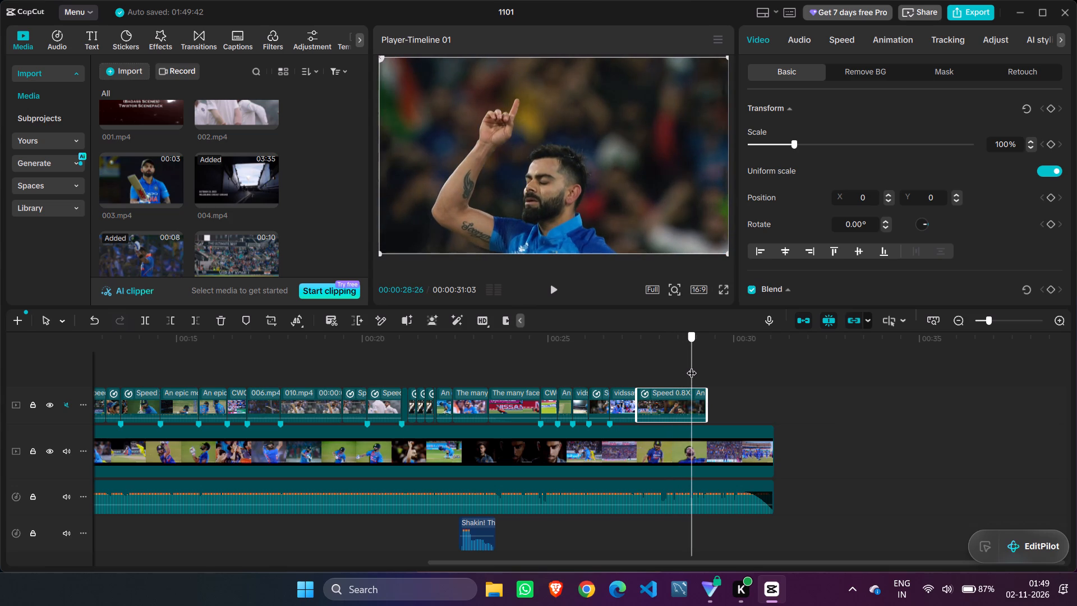
pyautogui.moveTo(692, 366); pyautogui.dragTo(705, 362)
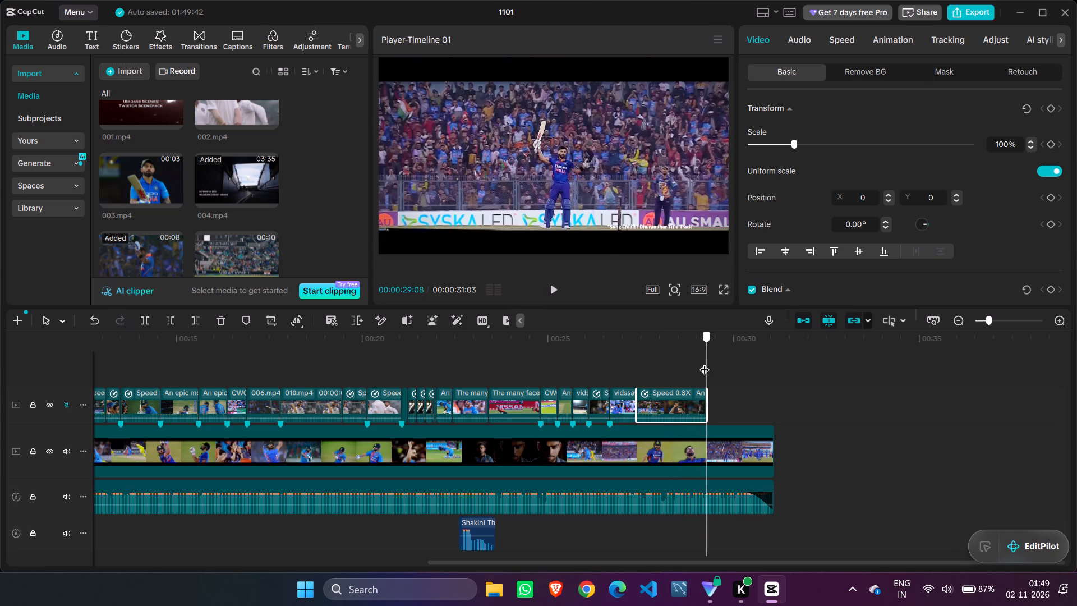
pyautogui.moveTo(705, 362); pyautogui.dragTo(656, 368)
pyautogui.click(685, 360)
pyautogui.moveTo(686, 360); pyautogui.dragTo(608, 352)
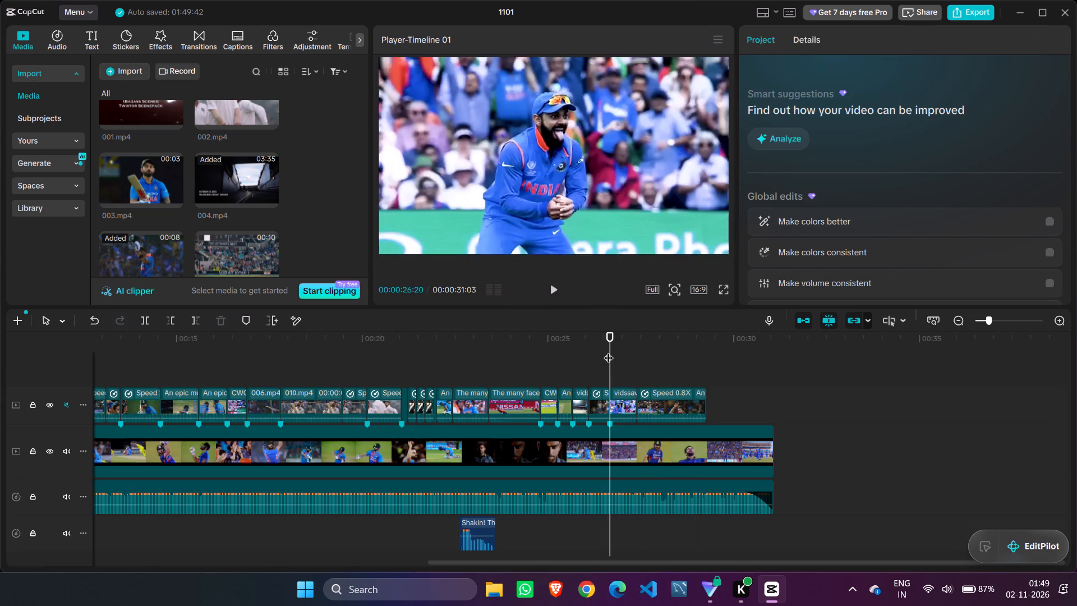
pyautogui.press('space')
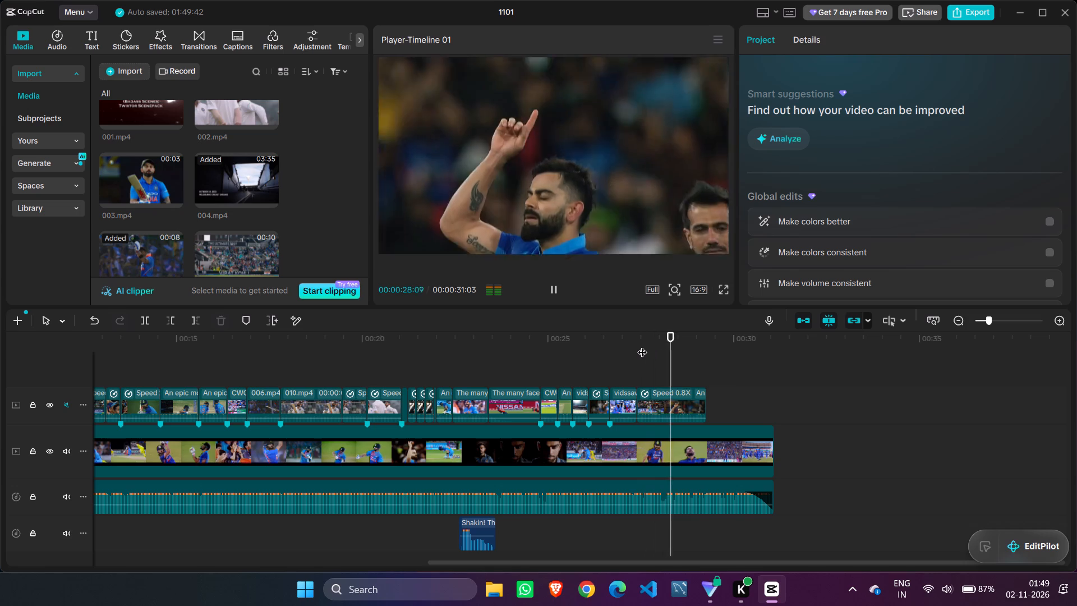
pyautogui.press('space')
pyautogui.press('space')
pyautogui.press('space')
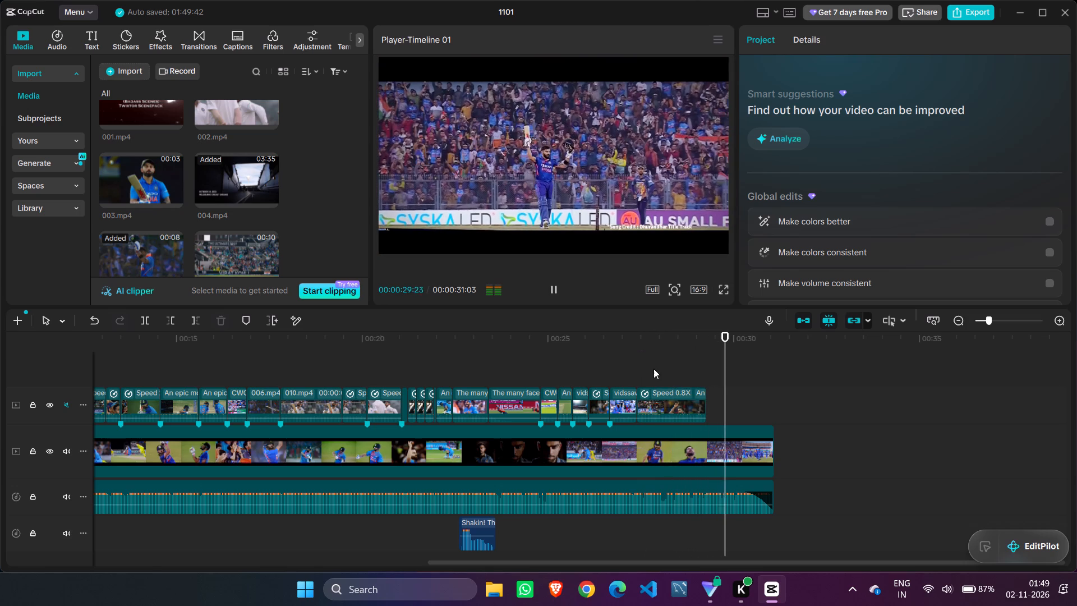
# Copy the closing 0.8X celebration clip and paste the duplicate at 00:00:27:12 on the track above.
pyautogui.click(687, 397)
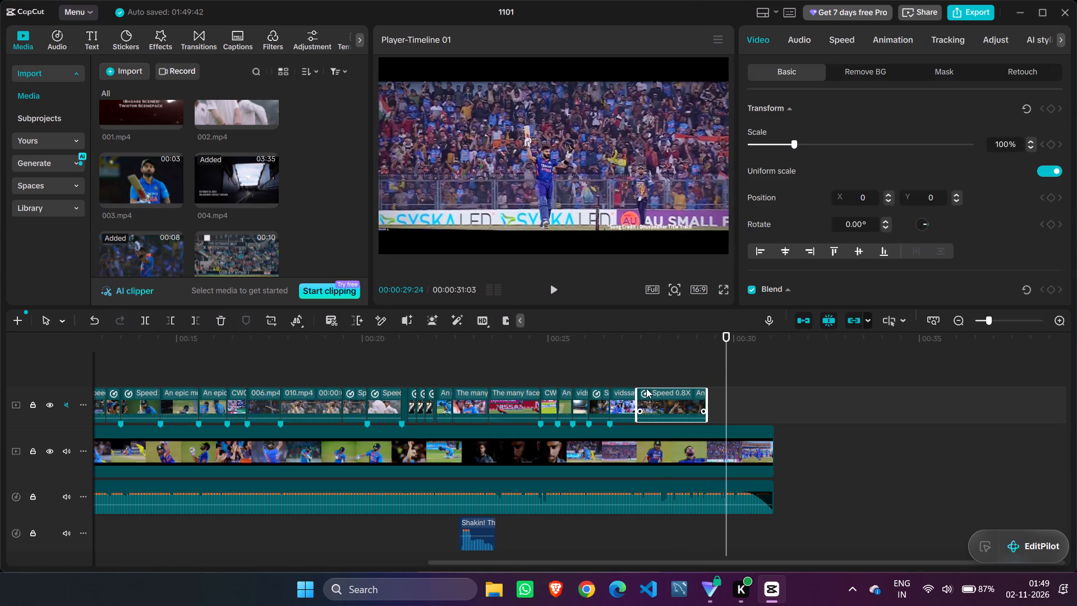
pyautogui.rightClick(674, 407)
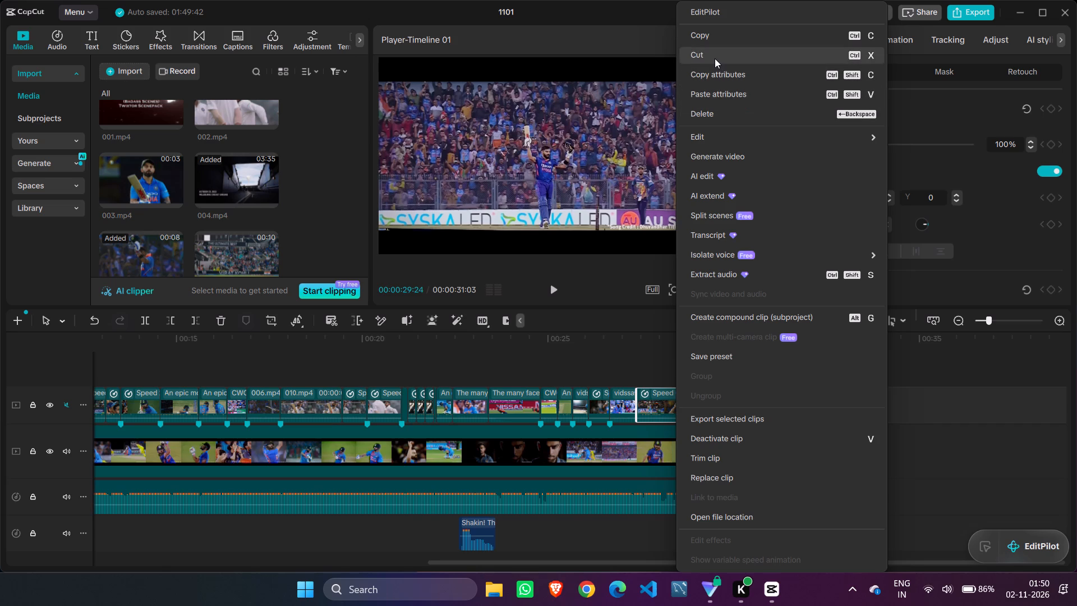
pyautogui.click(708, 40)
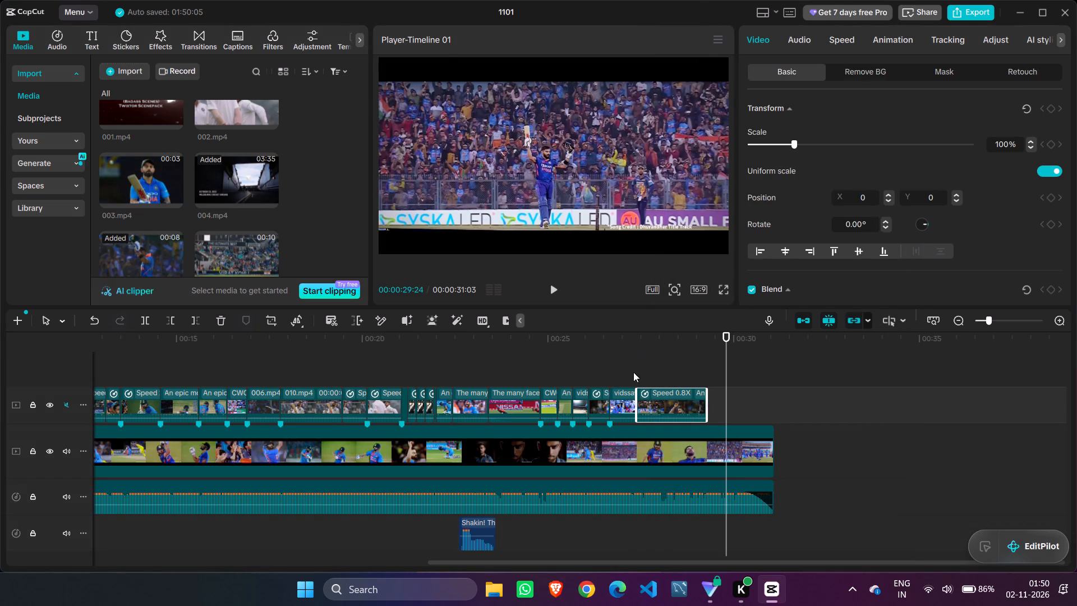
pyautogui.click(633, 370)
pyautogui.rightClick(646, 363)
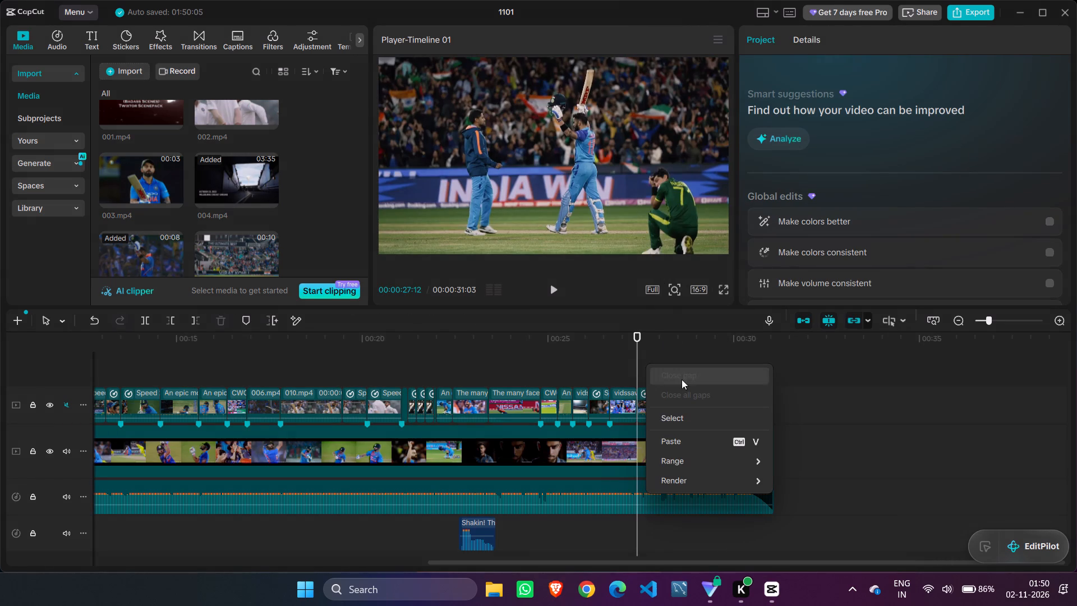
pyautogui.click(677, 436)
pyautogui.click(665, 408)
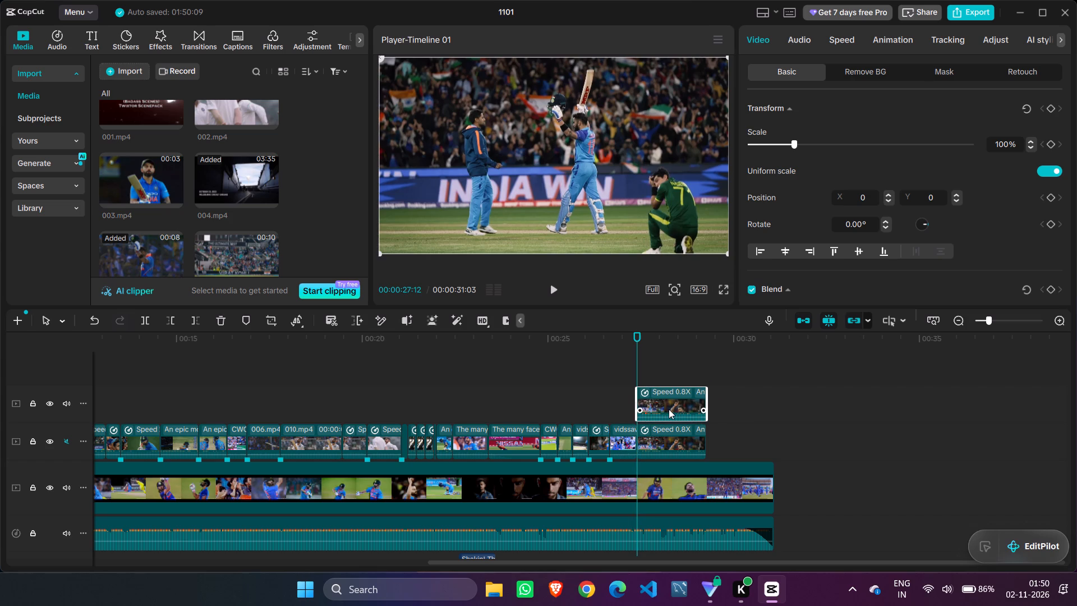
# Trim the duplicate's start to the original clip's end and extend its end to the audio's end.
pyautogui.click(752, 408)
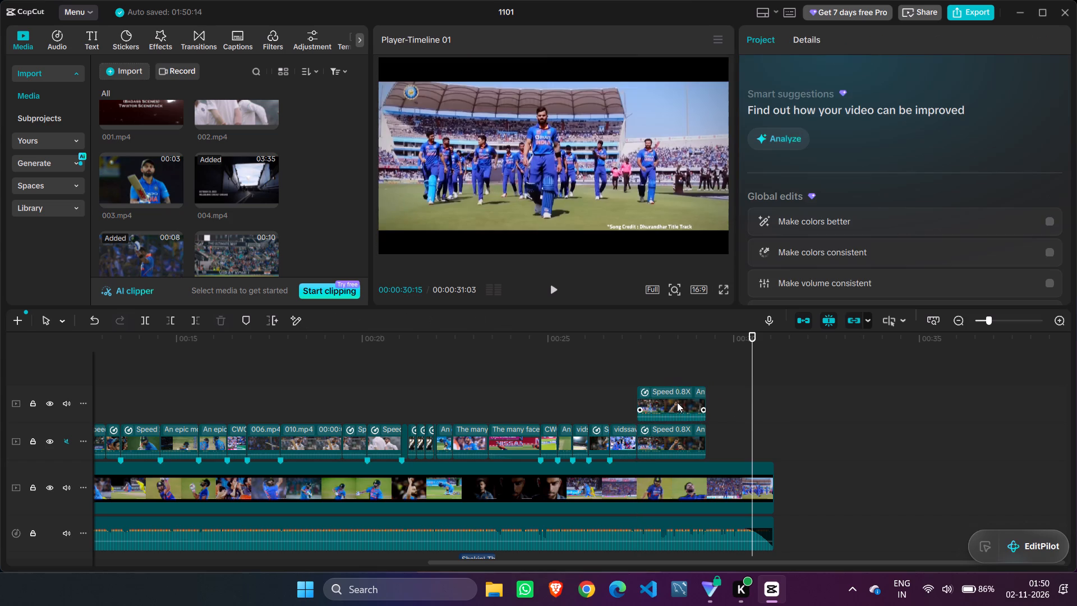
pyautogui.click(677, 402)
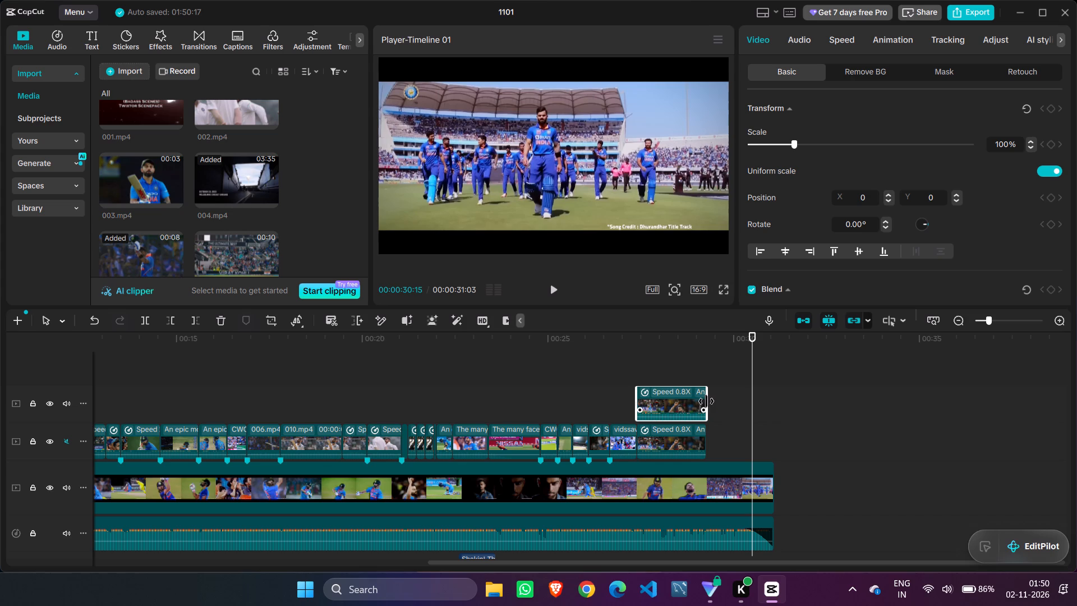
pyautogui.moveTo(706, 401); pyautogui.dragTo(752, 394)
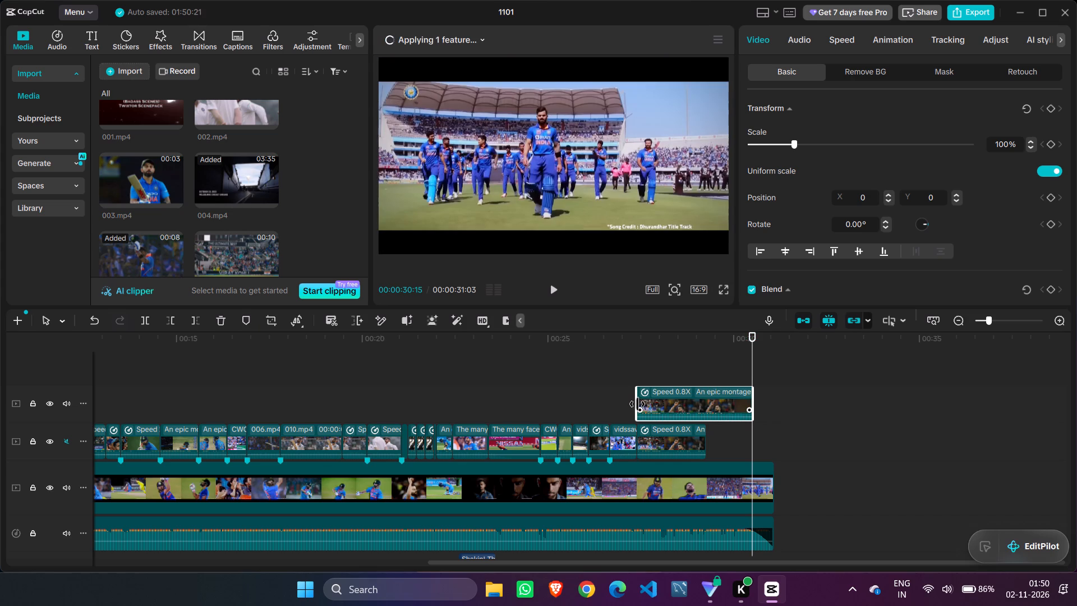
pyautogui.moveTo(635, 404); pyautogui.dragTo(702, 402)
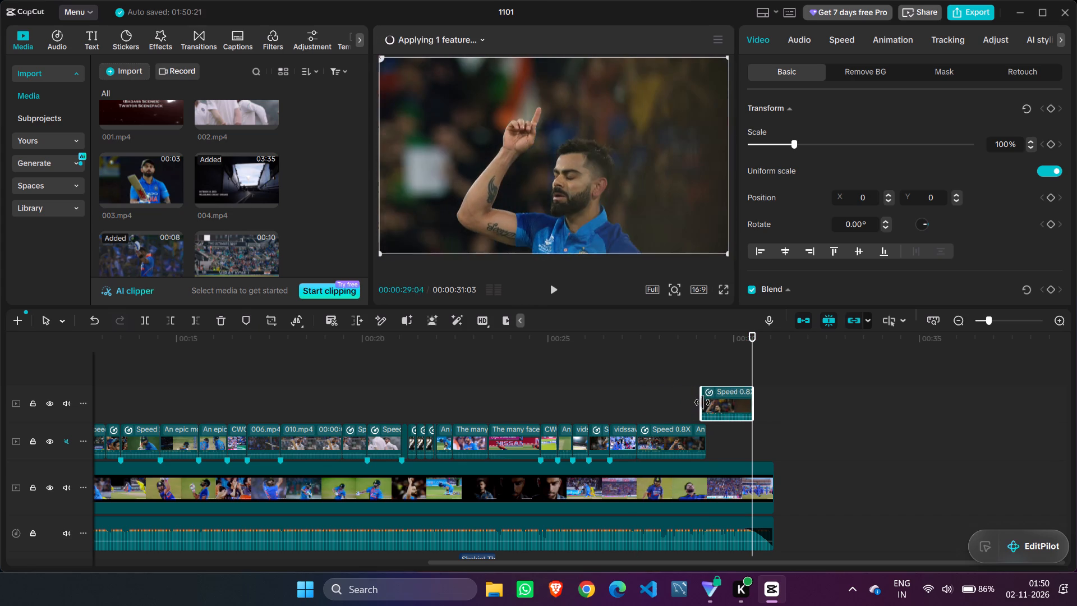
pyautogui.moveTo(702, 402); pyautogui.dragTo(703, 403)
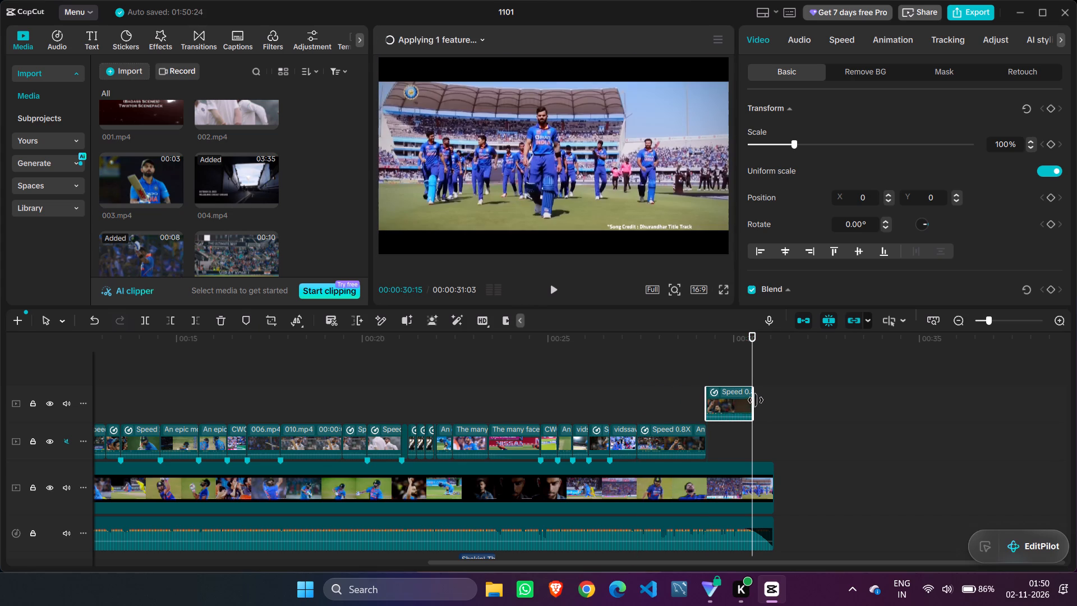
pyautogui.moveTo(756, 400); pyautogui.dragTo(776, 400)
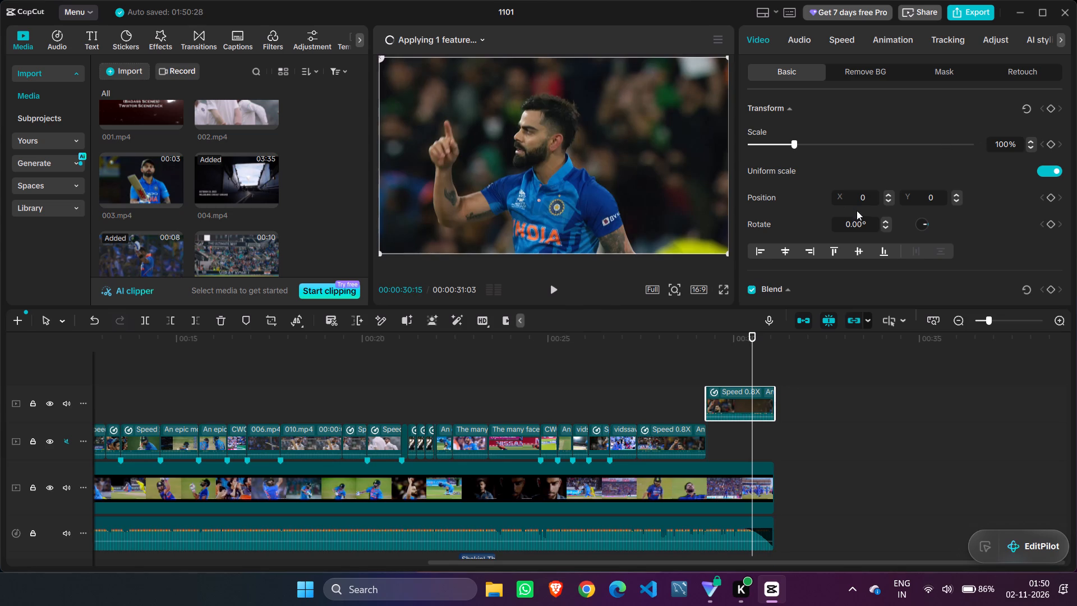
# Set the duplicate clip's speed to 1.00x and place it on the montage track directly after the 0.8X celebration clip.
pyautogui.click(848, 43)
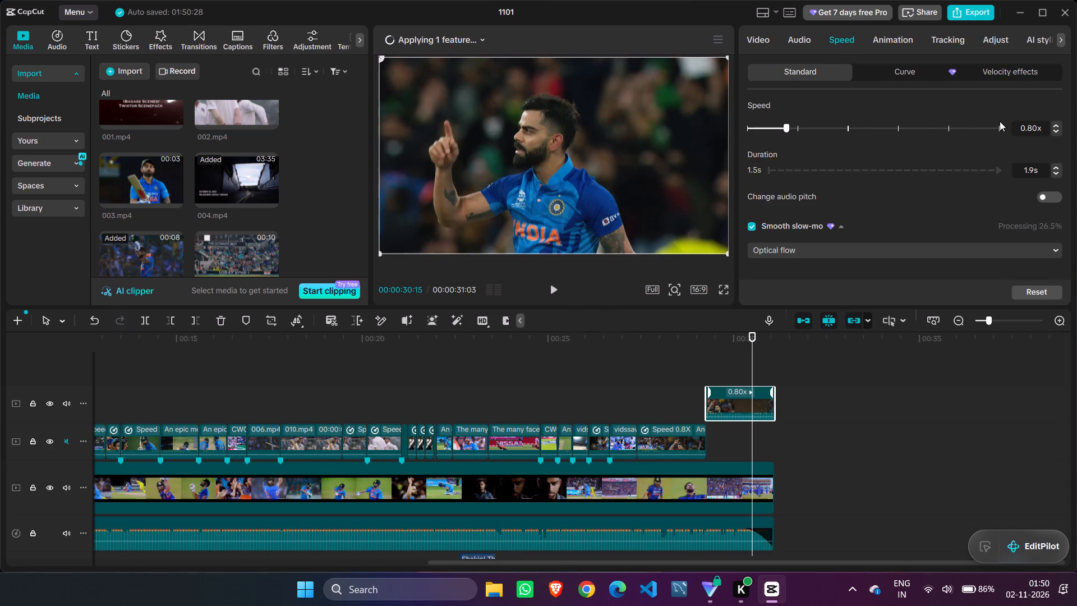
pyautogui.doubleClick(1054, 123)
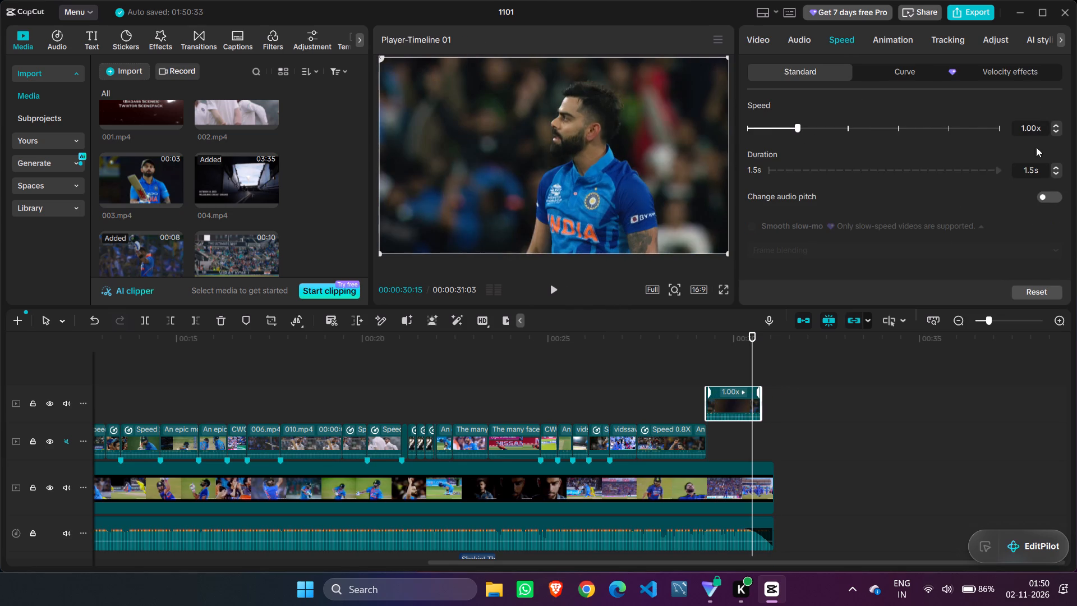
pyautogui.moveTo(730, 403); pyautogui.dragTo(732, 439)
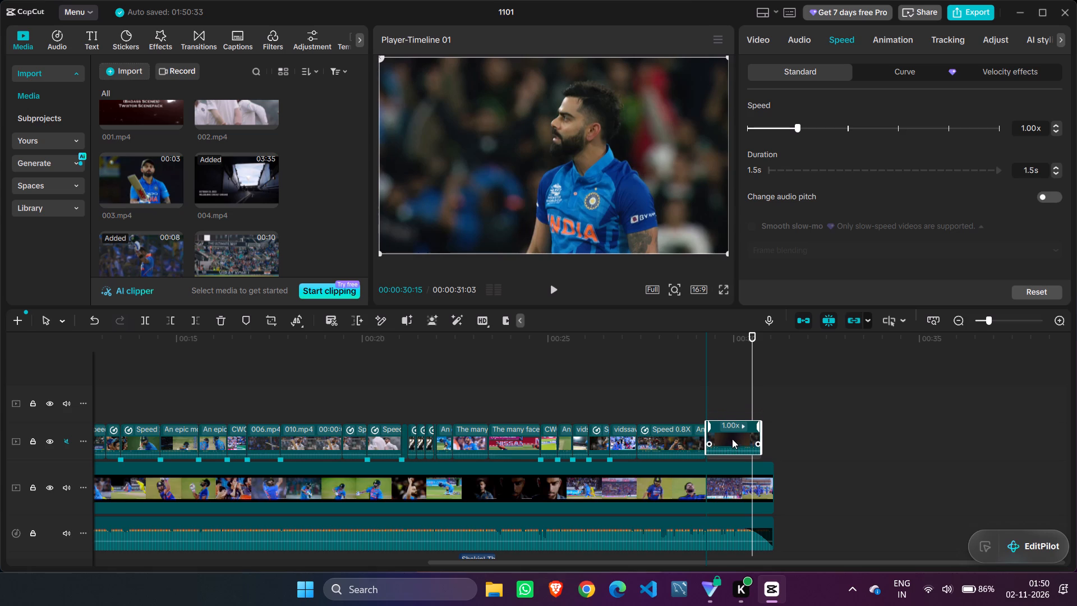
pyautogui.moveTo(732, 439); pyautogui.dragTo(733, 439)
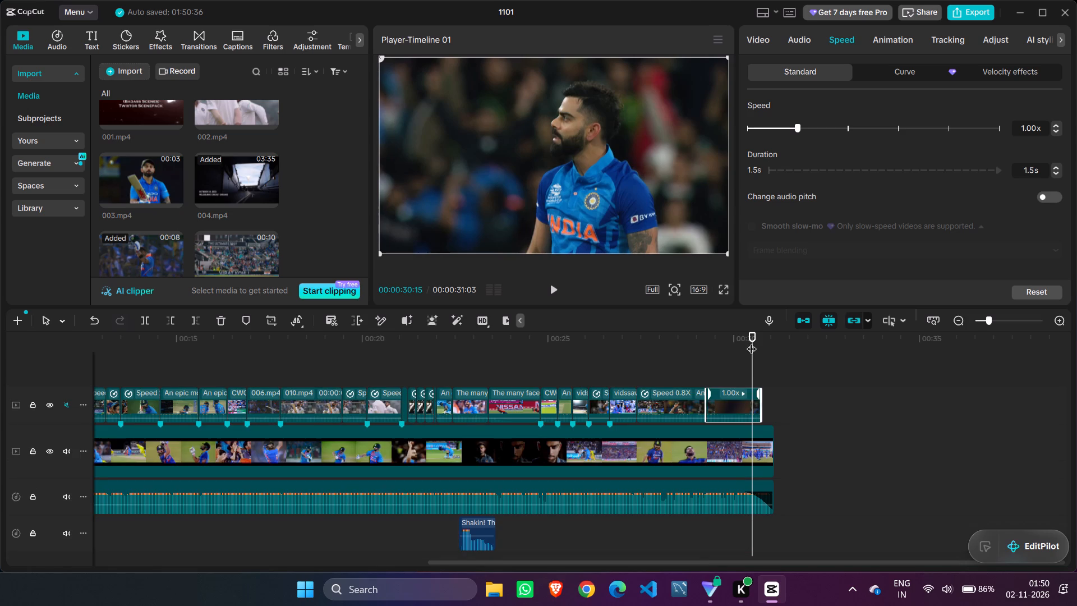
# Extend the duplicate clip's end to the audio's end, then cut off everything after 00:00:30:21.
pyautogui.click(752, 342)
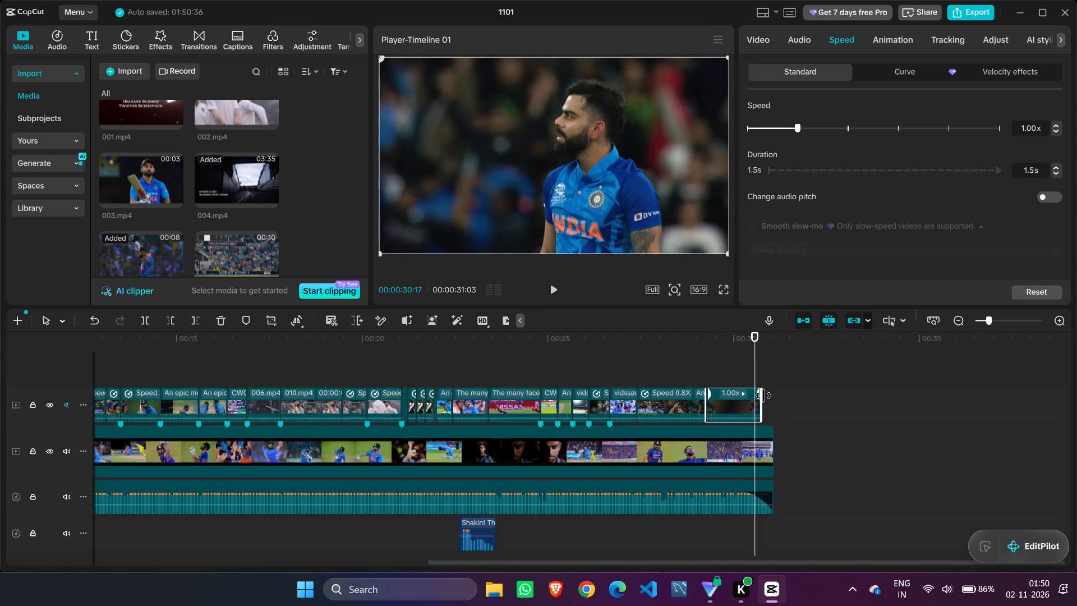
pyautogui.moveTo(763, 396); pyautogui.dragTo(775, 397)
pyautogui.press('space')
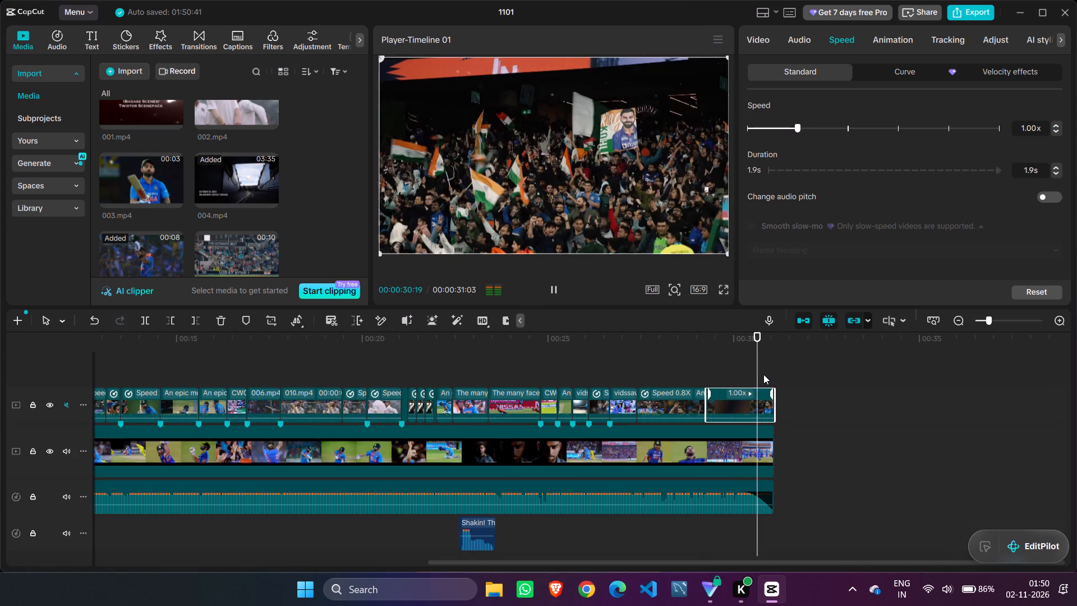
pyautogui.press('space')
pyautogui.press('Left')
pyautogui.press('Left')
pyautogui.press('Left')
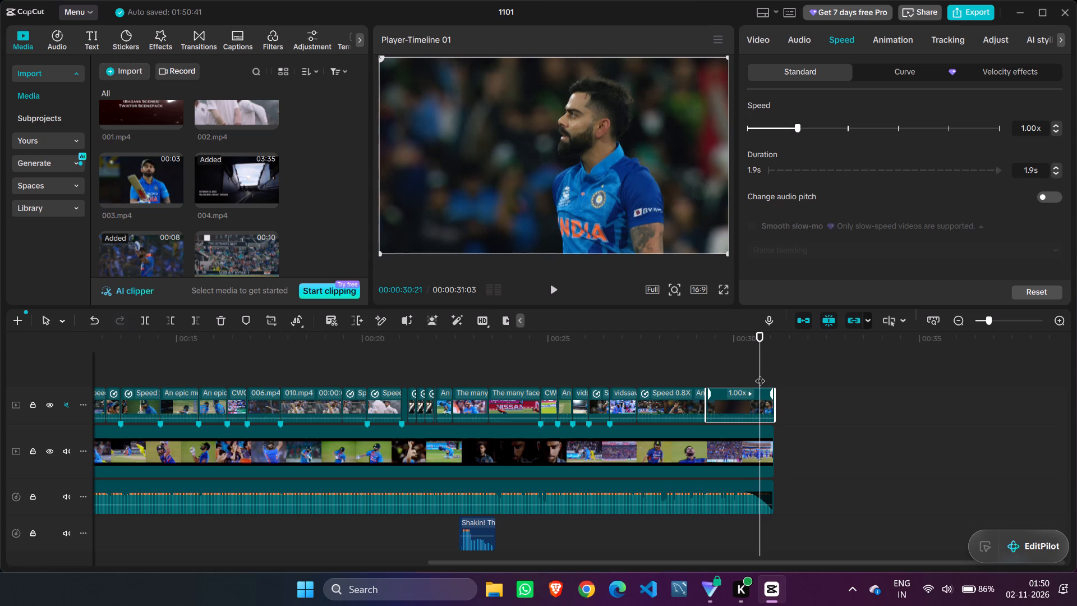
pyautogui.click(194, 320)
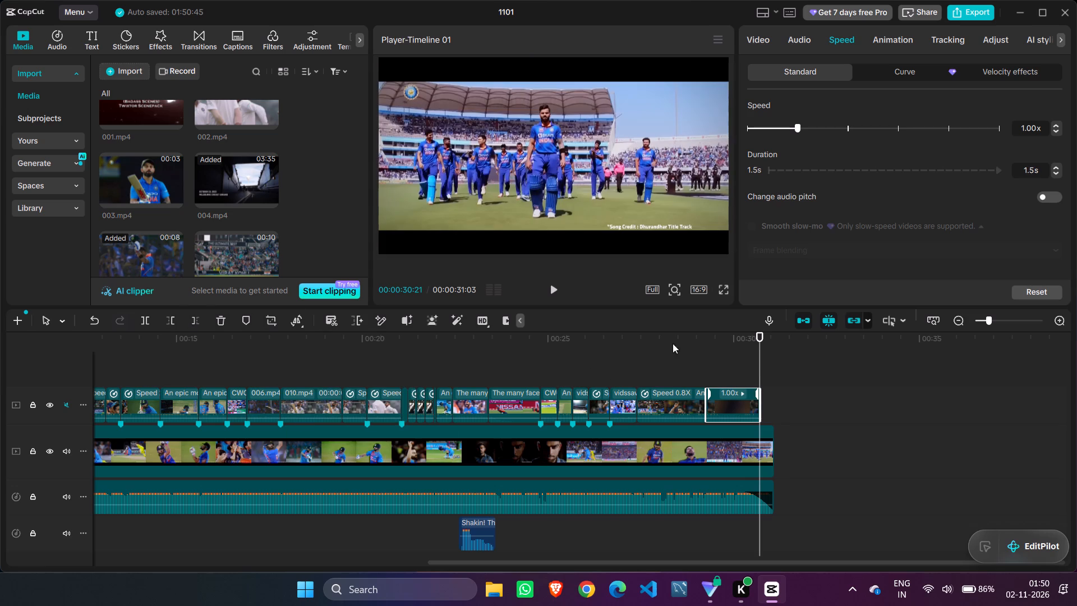
# Scrub and play back the closing section from about 00:00:27 through the added duplicate clip.
pyautogui.click(775, 367)
pyautogui.moveTo(774, 367); pyautogui.dragTo(597, 365)
pyautogui.click(602, 402)
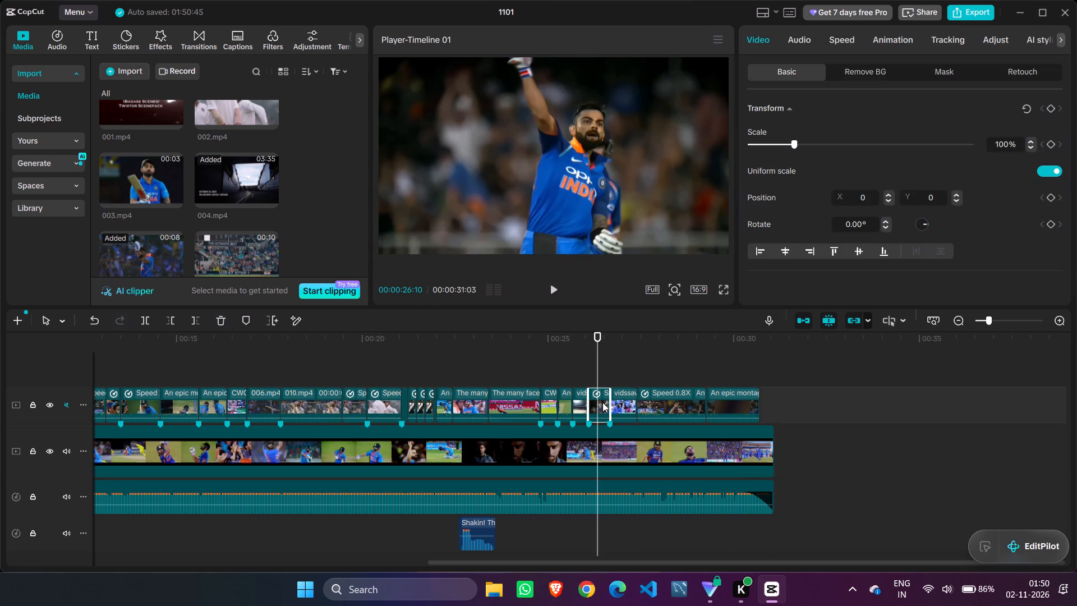
pyautogui.click(619, 356)
pyautogui.press('space')
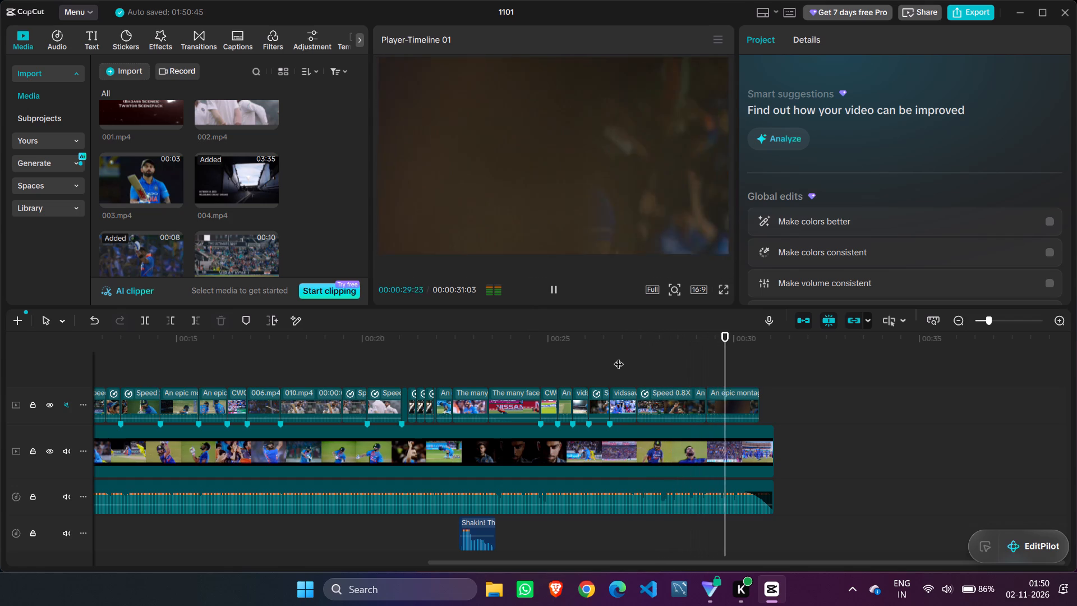
pyautogui.press('space')
pyautogui.moveTo(751, 356); pyautogui.dragTo(705, 355)
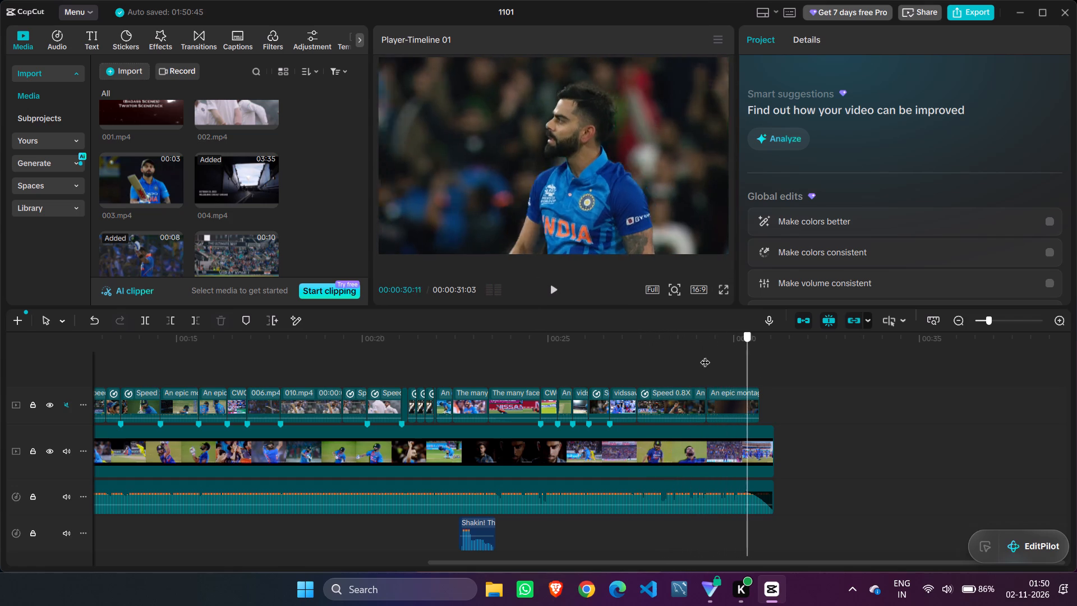
pyautogui.moveTo(705, 355); pyautogui.dragTo(683, 352)
pyautogui.press('space')
pyautogui.press('space')
pyautogui.press('space')
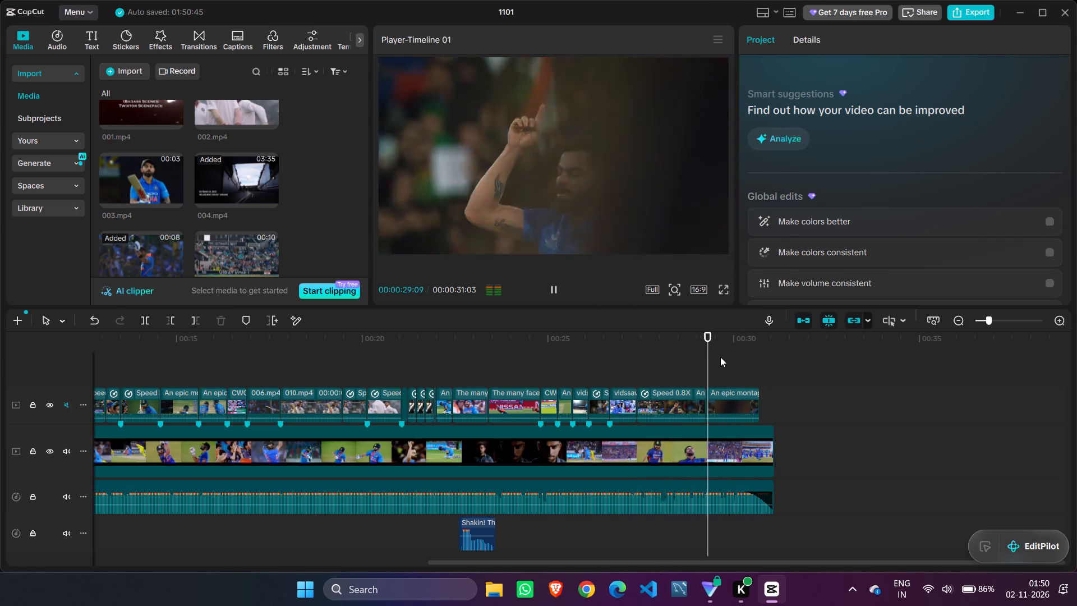
pyautogui.press('space')
pyautogui.press('space')
pyautogui.press('space')
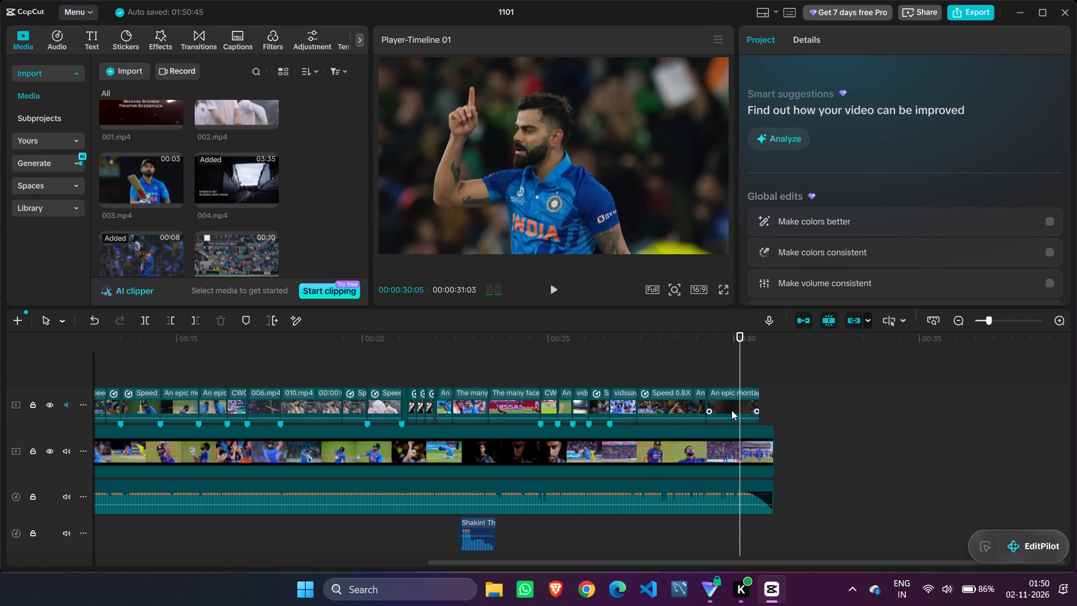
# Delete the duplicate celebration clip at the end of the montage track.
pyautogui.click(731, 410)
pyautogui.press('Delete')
# Scrub and repeatedly play back the 0.8X celebration clip to check its ending around 00:00:29:08 against the audio.
pyautogui.moveTo(739, 364); pyautogui.dragTo(721, 363)
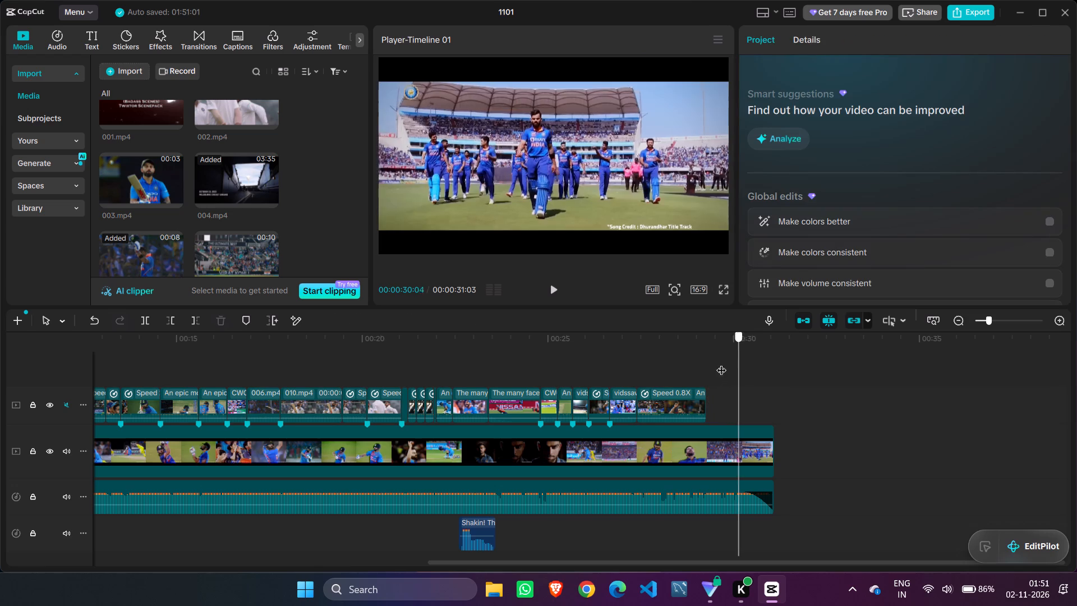
pyautogui.moveTo(721, 363); pyautogui.dragTo(644, 355)
pyautogui.press('space')
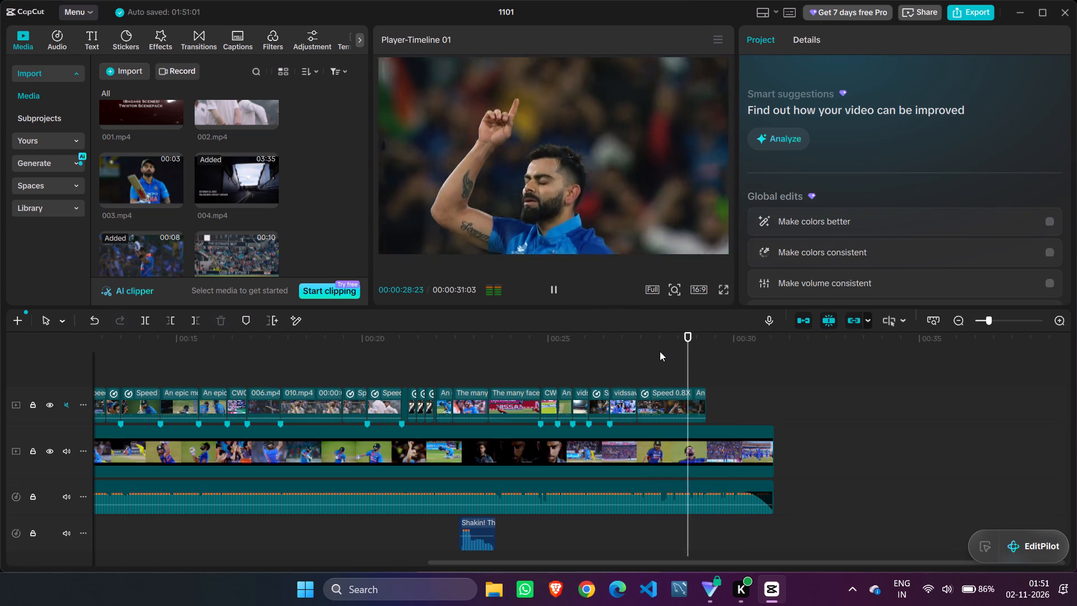
pyautogui.press('space')
pyautogui.press('space')
pyautogui.press('space')
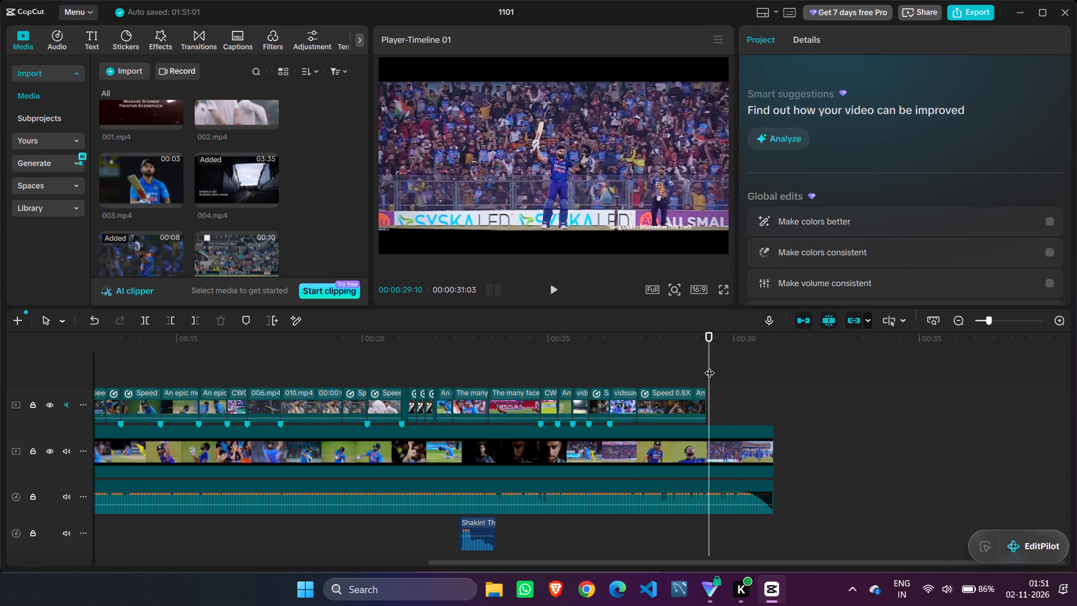
pyautogui.moveTo(710, 366); pyautogui.dragTo(661, 358)
pyautogui.press('space')
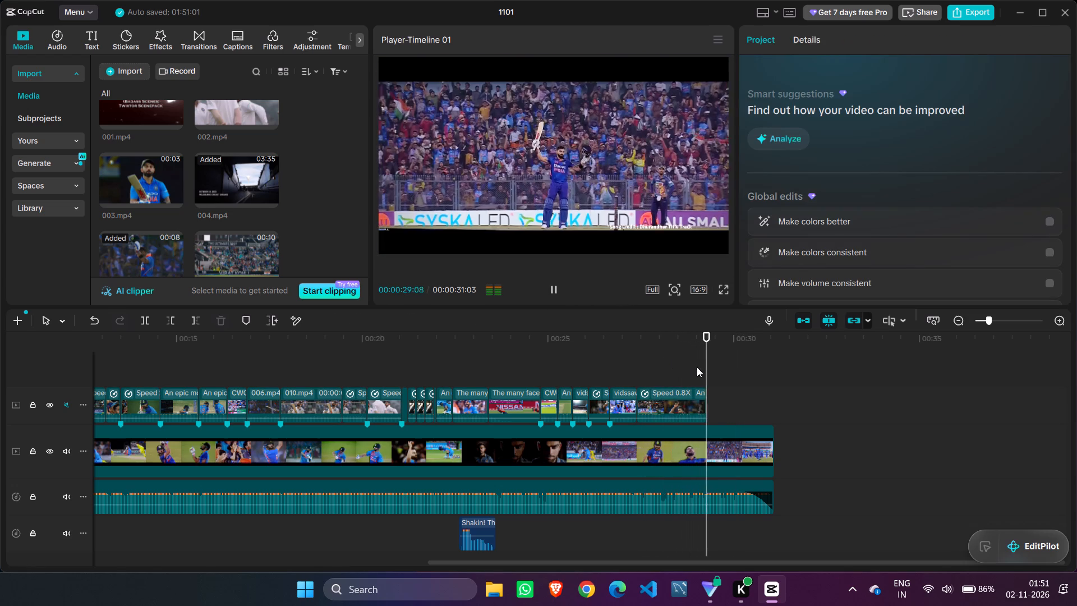
pyautogui.press('space')
pyautogui.moveTo(713, 368); pyautogui.dragTo(614, 374)
pyautogui.press('space')
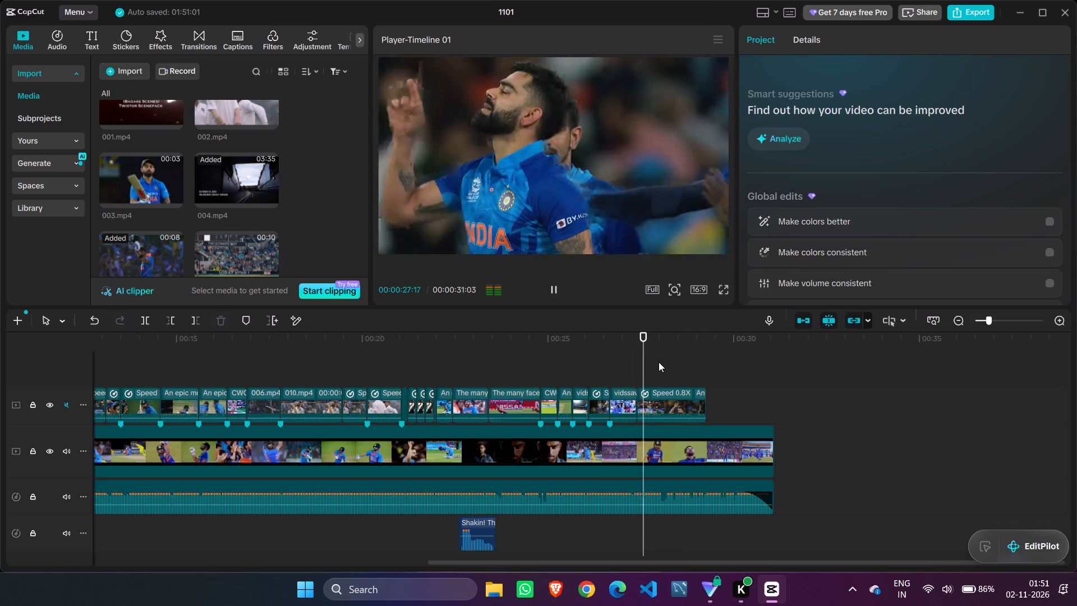
pyautogui.press('space')
pyautogui.moveTo(669, 379); pyautogui.dragTo(646, 373)
pyautogui.press('space')
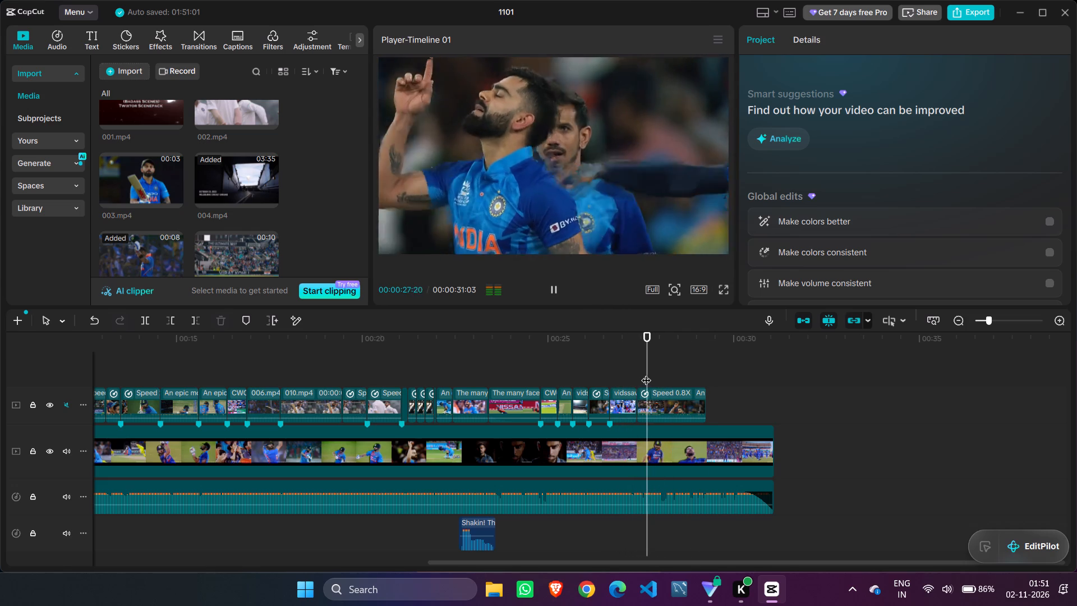
pyautogui.press('space')
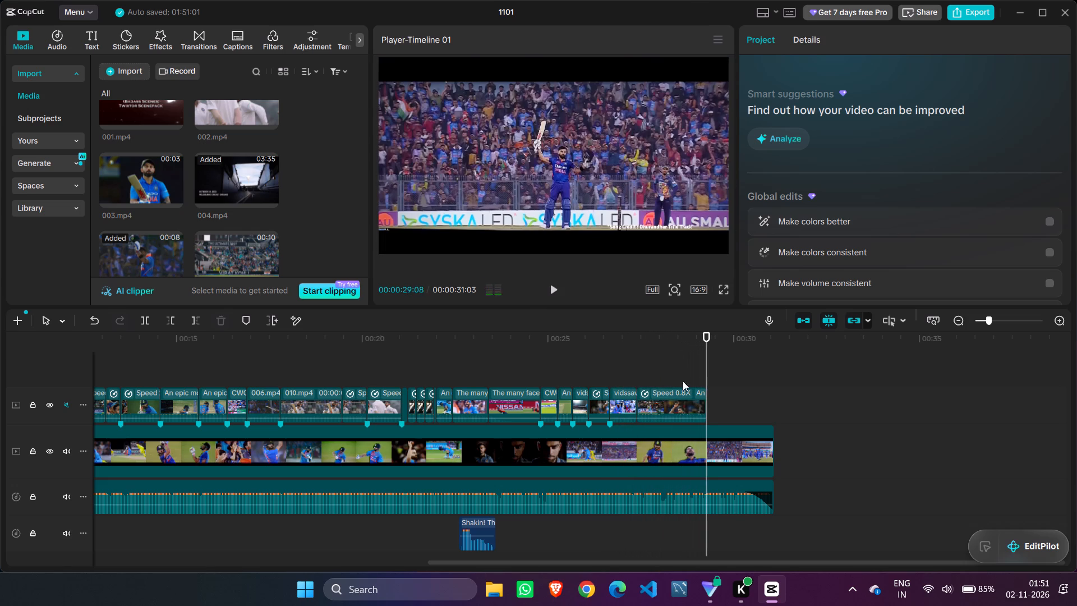
pyautogui.moveTo(706, 381); pyautogui.dragTo(659, 379)
pyautogui.press('space')
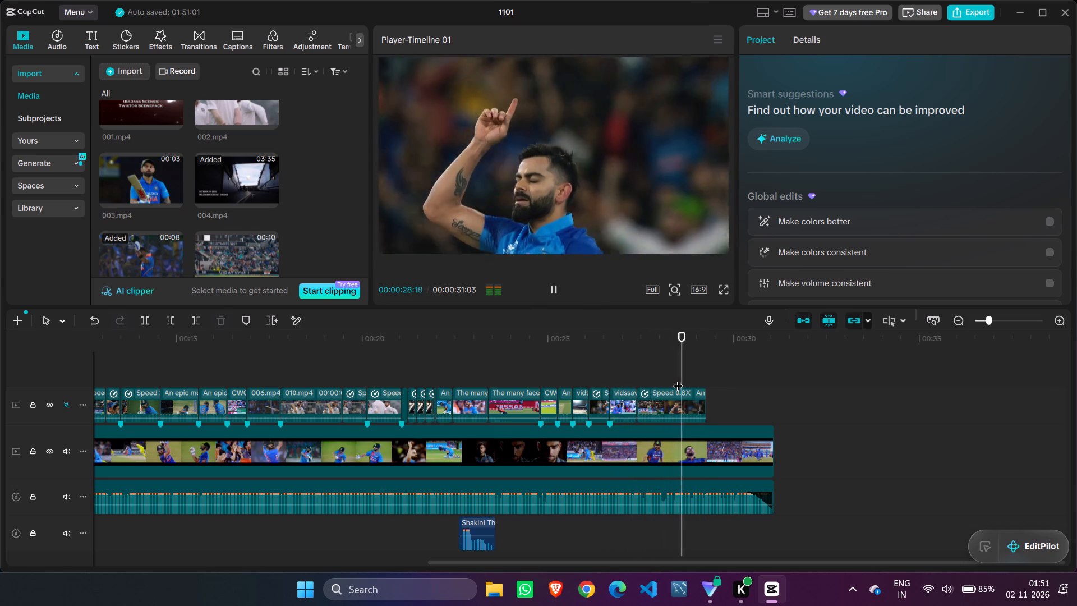
pyautogui.press('space')
pyautogui.press('space')
pyautogui.press('space')
pyautogui.moveTo(707, 368); pyautogui.dragTo(675, 369)
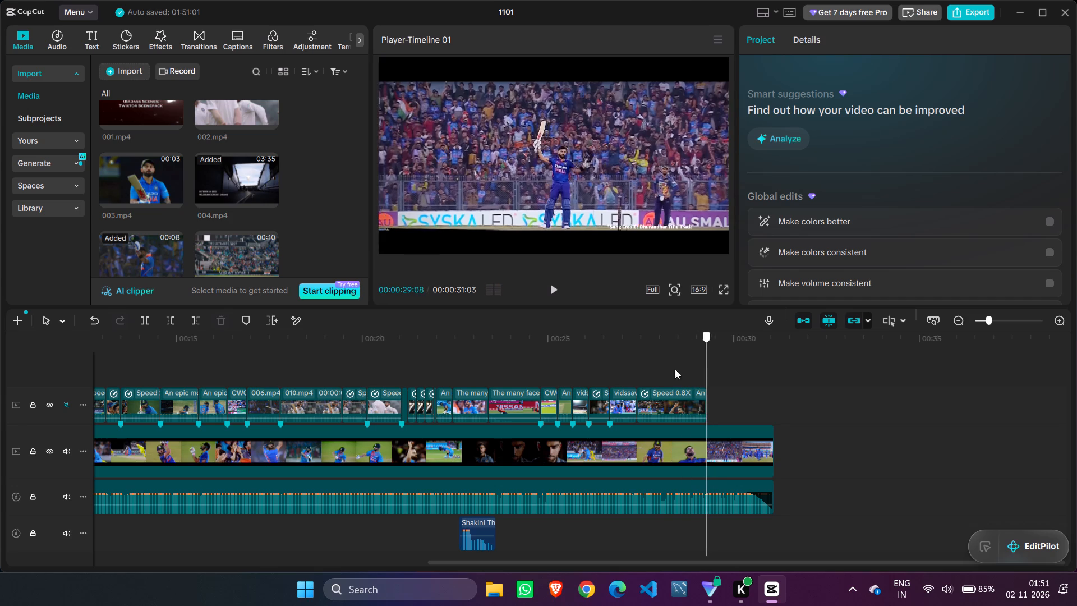
pyautogui.moveTo(675, 369); pyautogui.dragTo(662, 369)
pyautogui.press('space')
pyautogui.press('space')
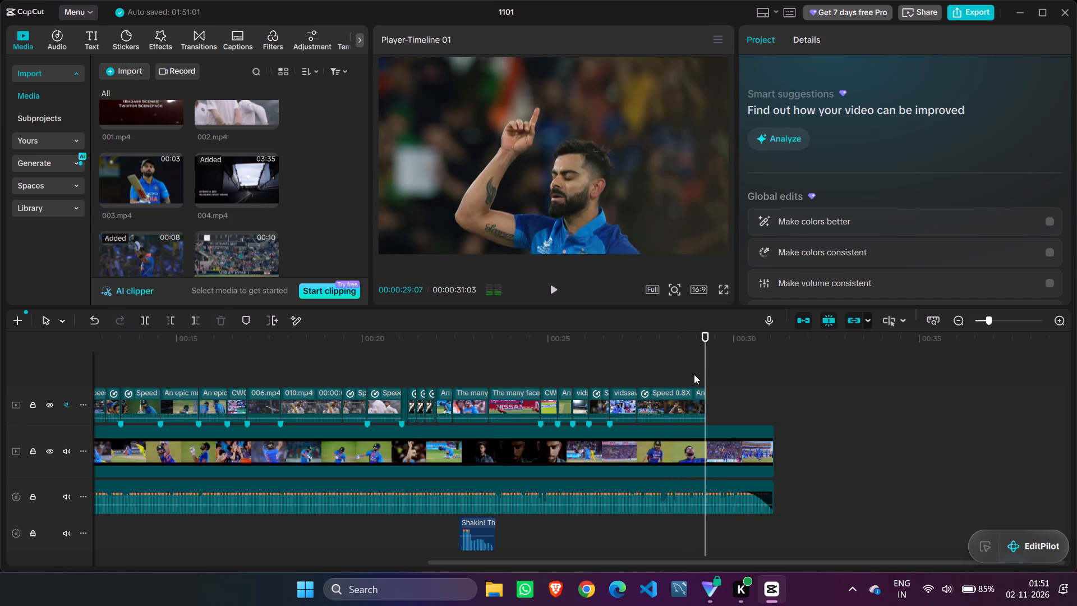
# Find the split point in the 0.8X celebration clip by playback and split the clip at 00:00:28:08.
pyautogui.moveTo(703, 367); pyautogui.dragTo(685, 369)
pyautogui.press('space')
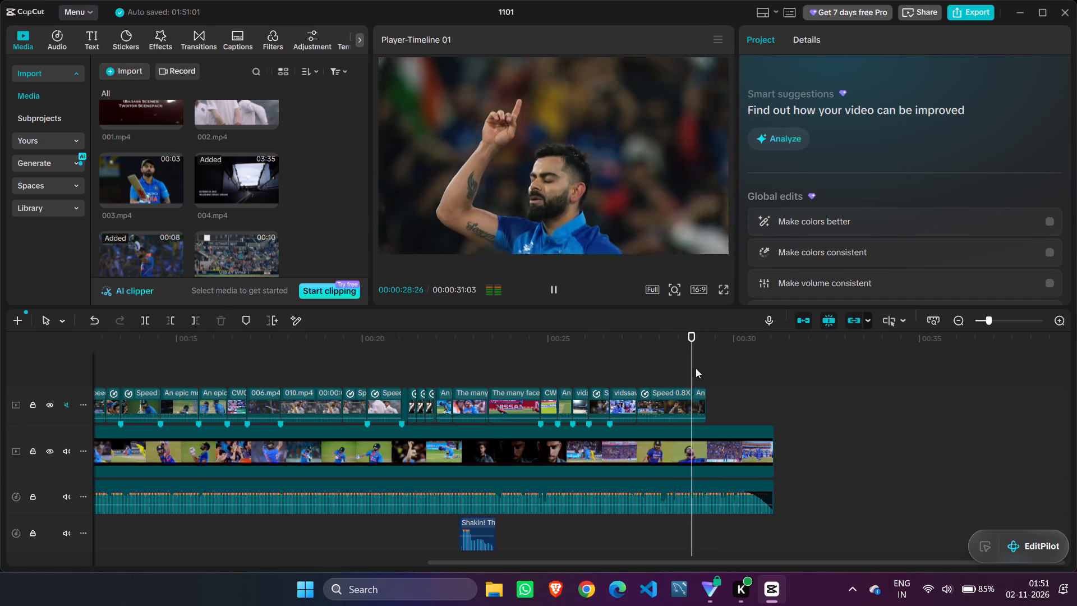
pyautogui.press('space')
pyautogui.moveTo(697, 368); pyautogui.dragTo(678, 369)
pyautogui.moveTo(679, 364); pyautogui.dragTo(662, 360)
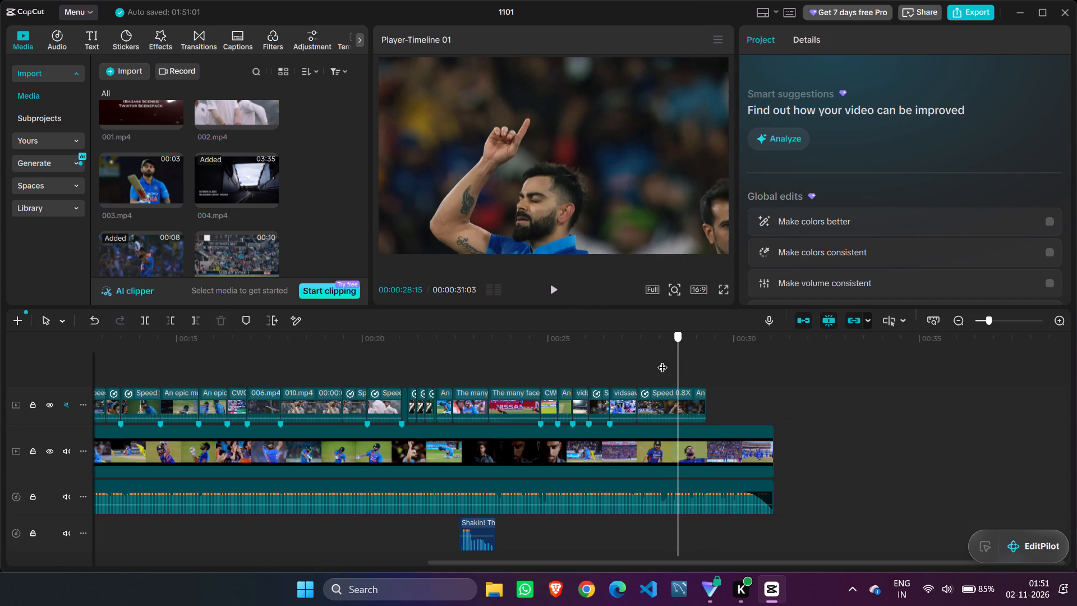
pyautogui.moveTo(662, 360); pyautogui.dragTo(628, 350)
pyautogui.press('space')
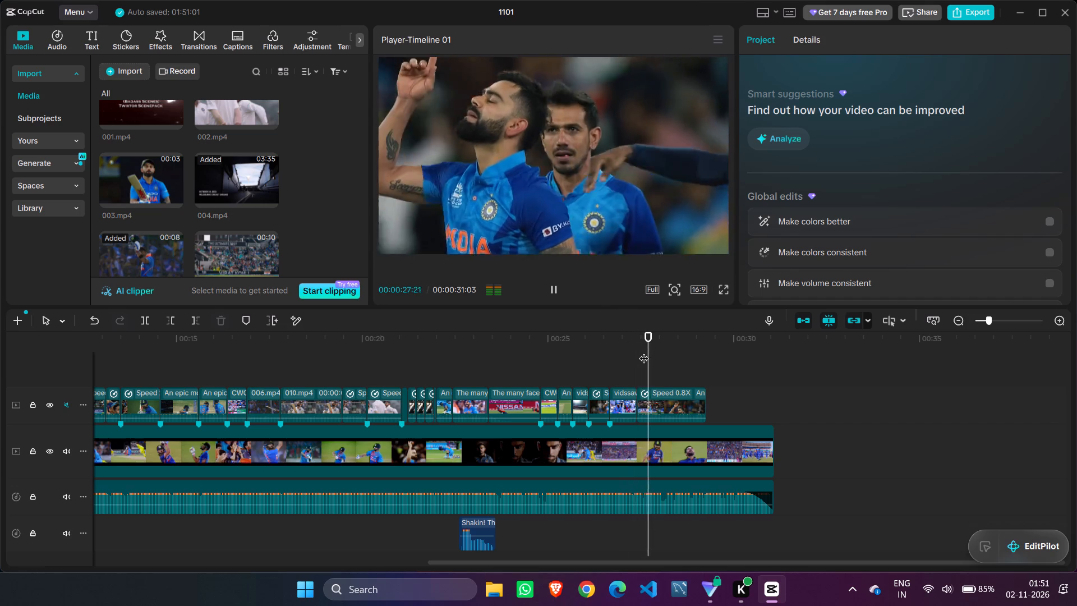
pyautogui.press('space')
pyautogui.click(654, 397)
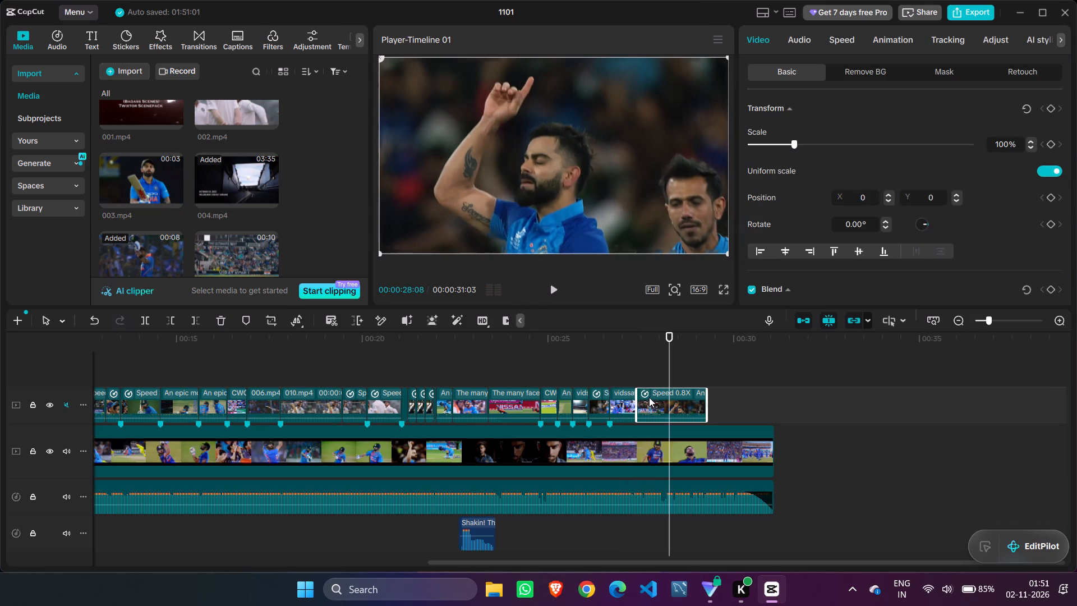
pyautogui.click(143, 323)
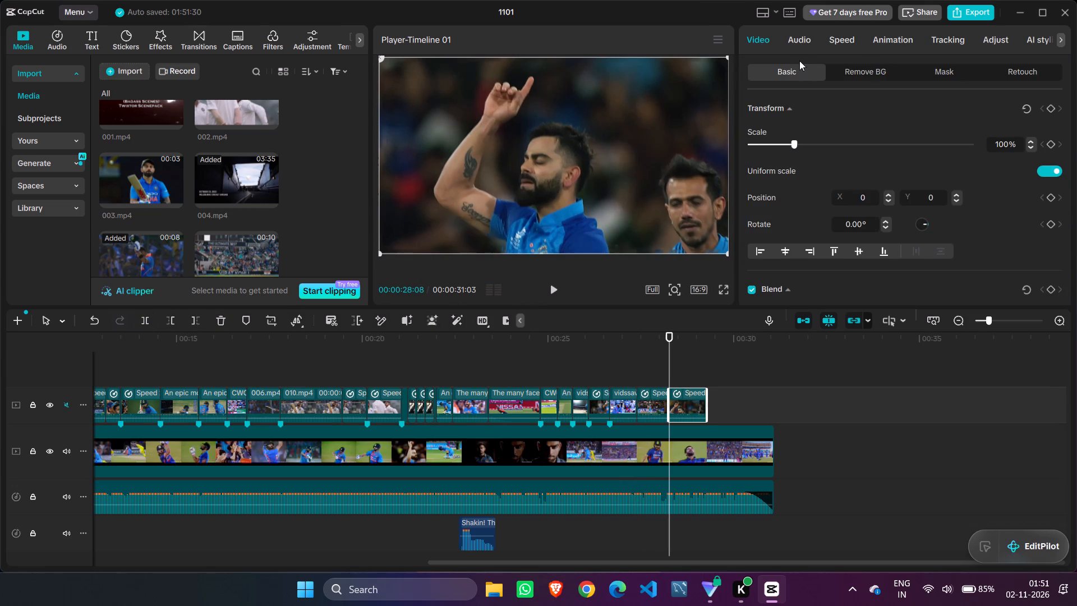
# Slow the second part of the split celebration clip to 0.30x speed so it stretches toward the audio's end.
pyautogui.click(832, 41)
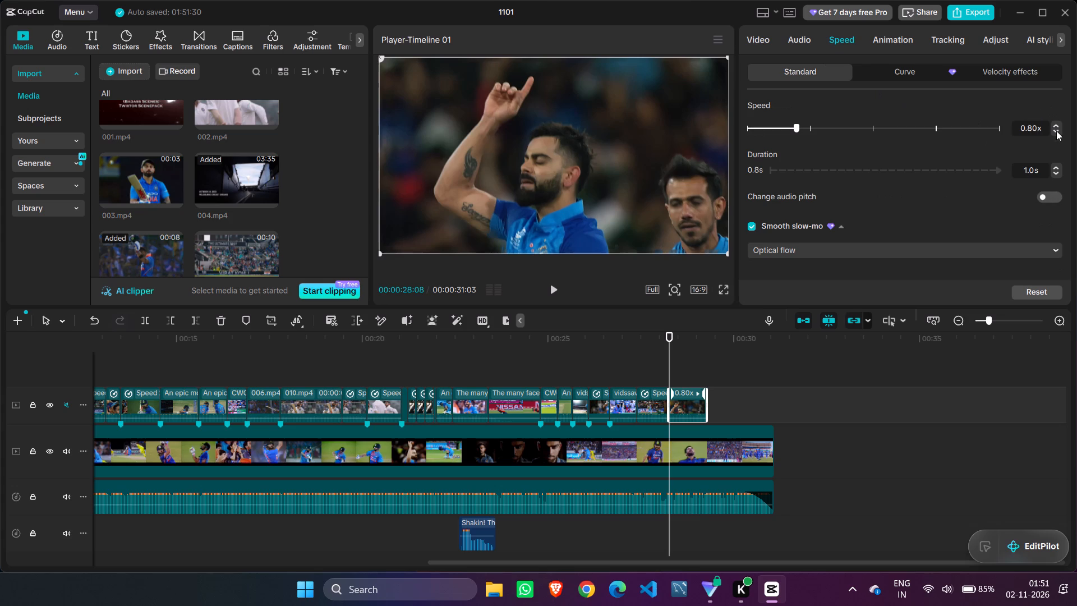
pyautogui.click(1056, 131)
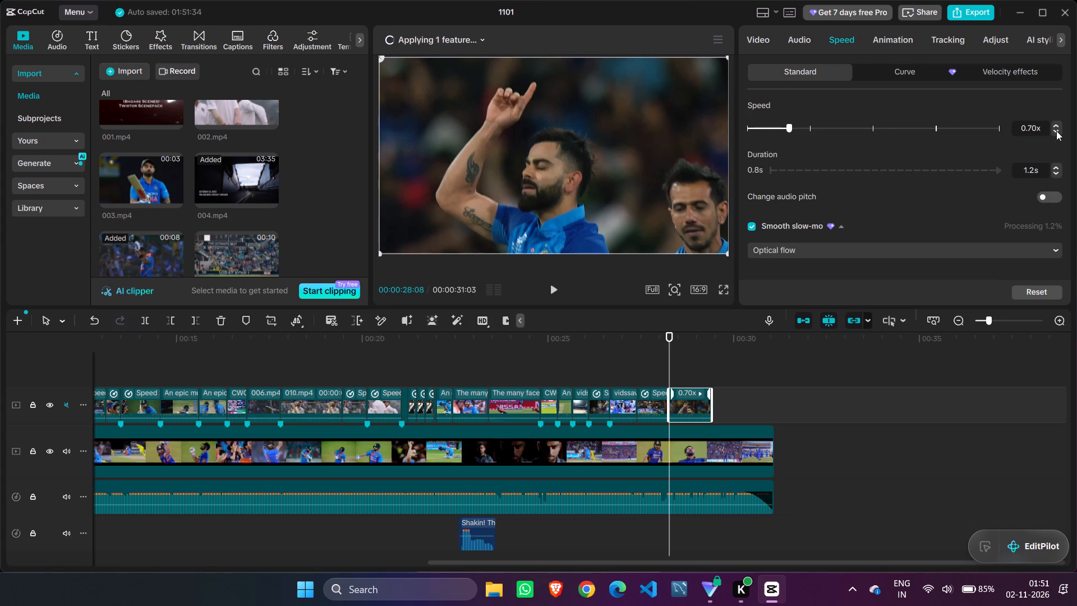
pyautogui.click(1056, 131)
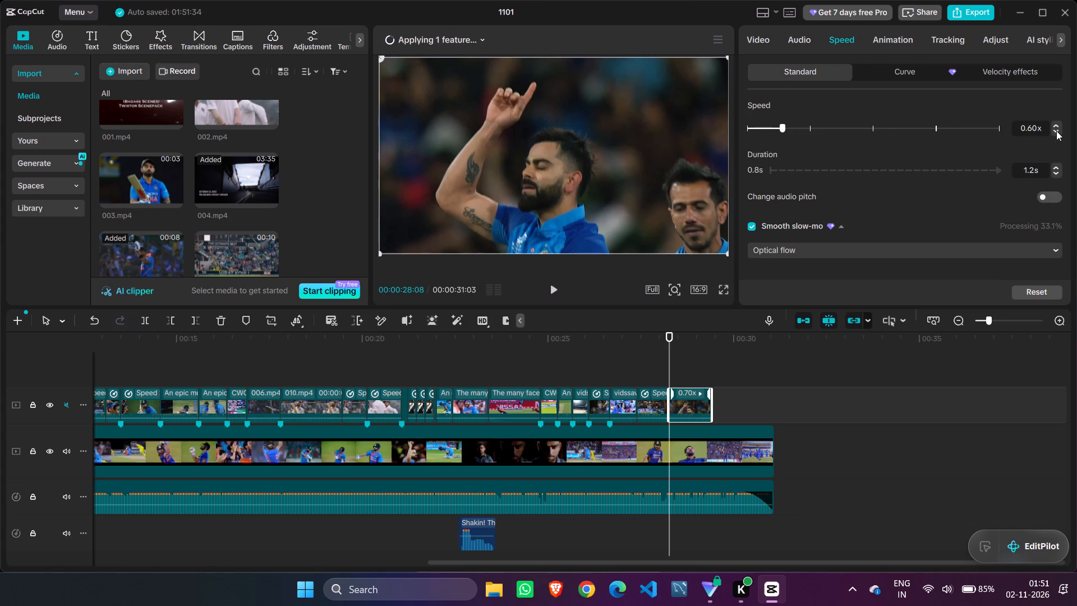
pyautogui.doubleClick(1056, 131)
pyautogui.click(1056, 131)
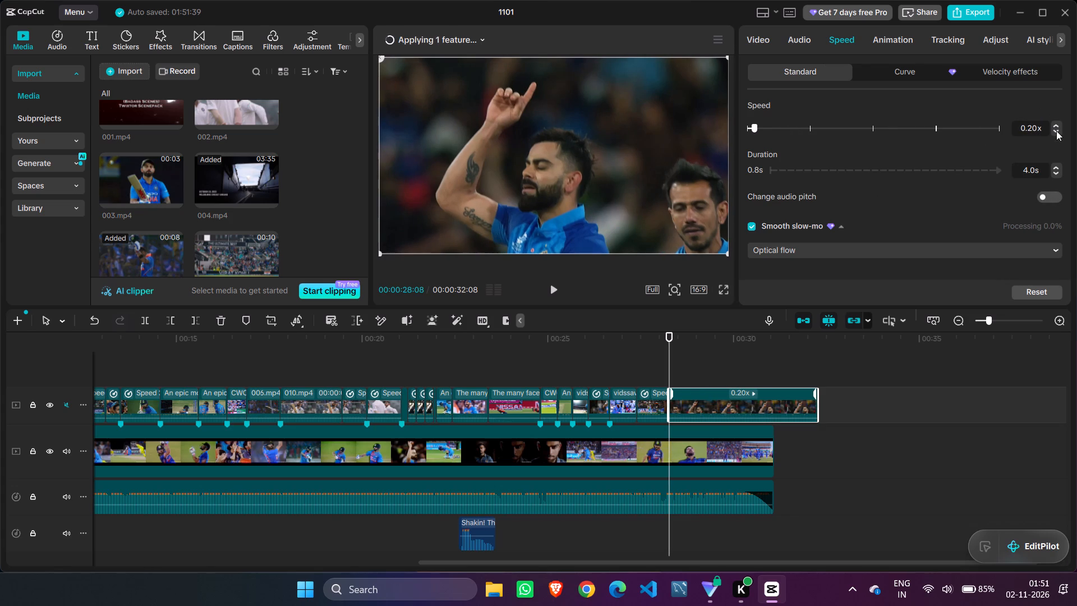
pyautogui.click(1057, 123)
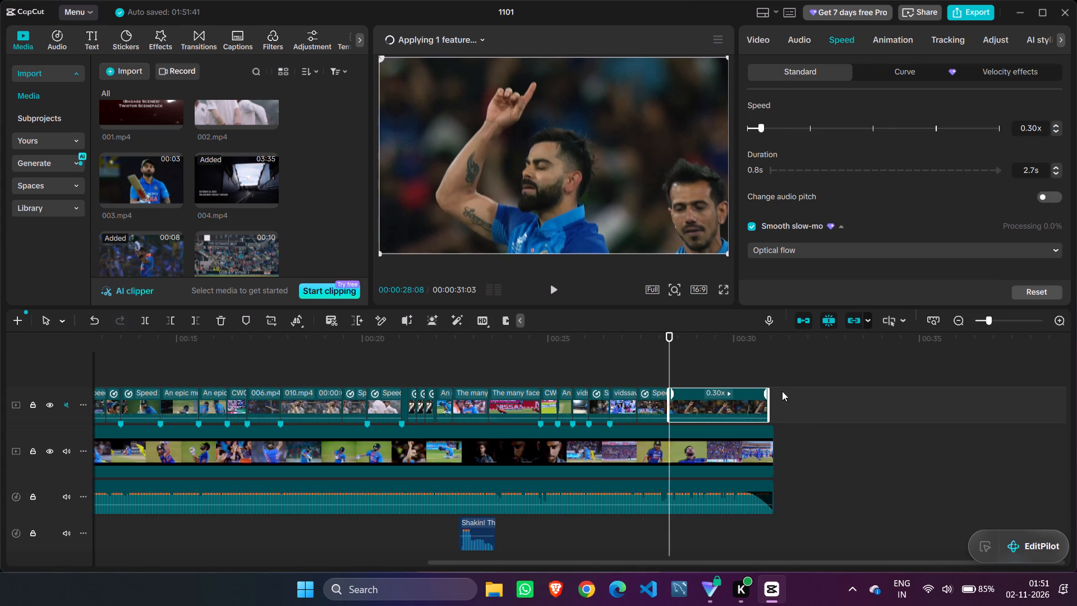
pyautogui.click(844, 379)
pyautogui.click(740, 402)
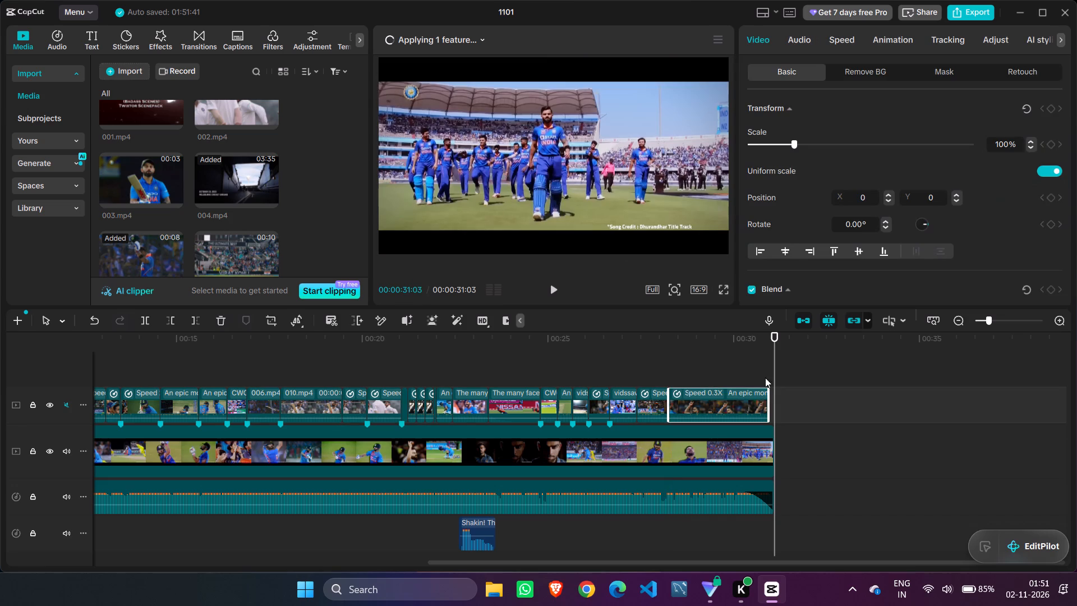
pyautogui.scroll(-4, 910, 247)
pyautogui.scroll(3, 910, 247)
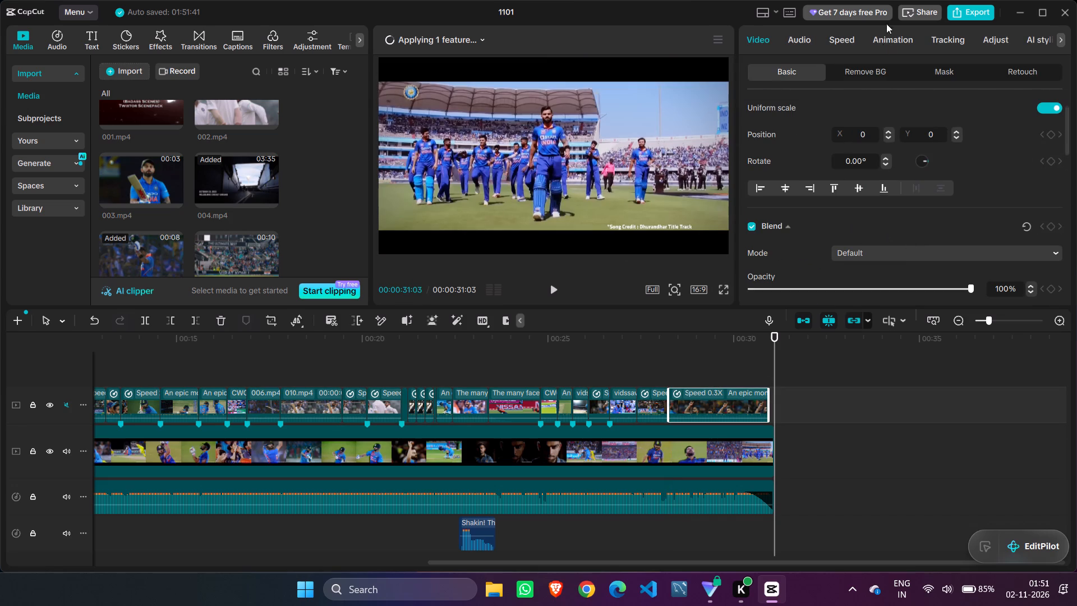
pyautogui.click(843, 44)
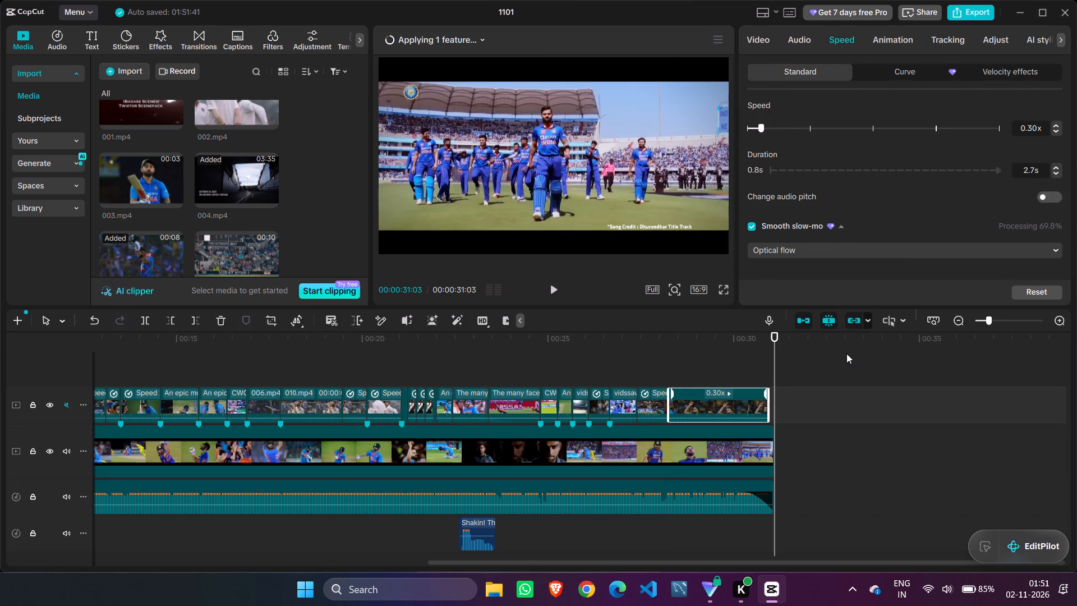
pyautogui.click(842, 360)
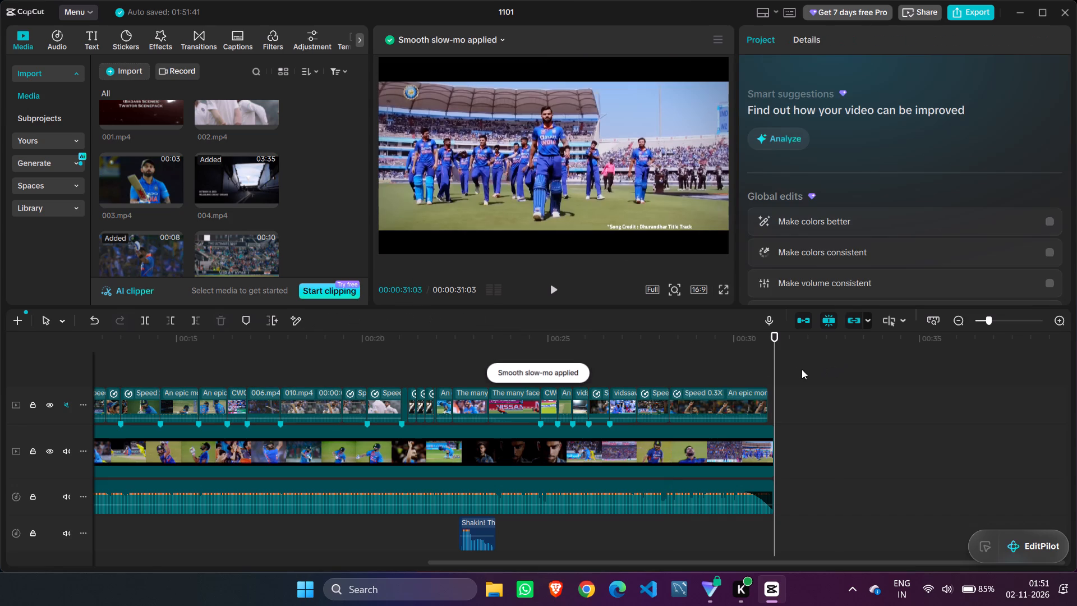
# Play back the closing section from about 00:00:26 through the 0.3X celebration part to check the slow motion.
pyautogui.moveTo(777, 356); pyautogui.dragTo(589, 376)
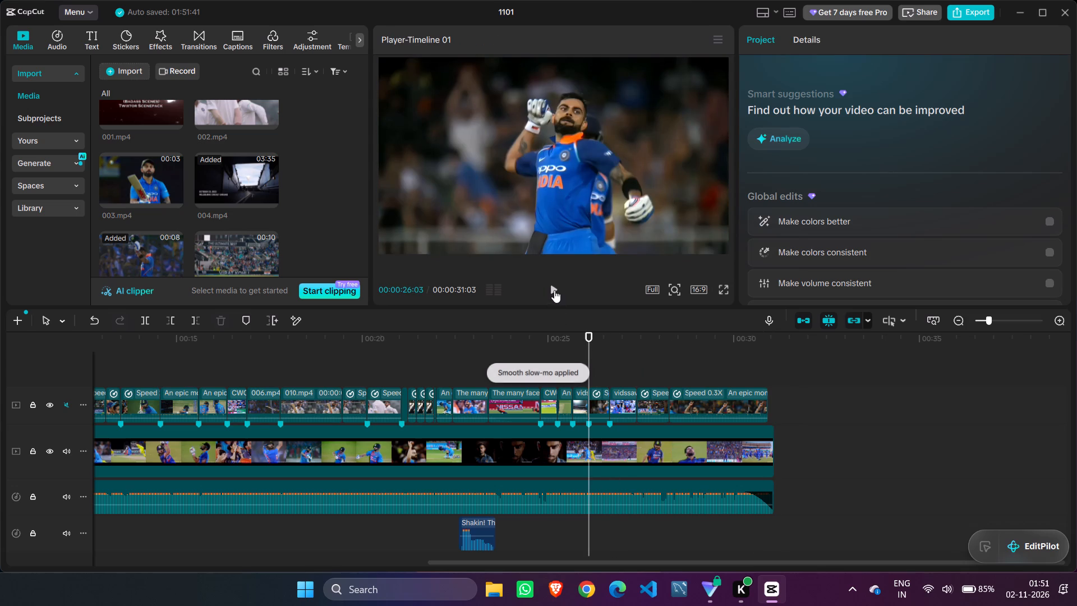
pyautogui.click(554, 290)
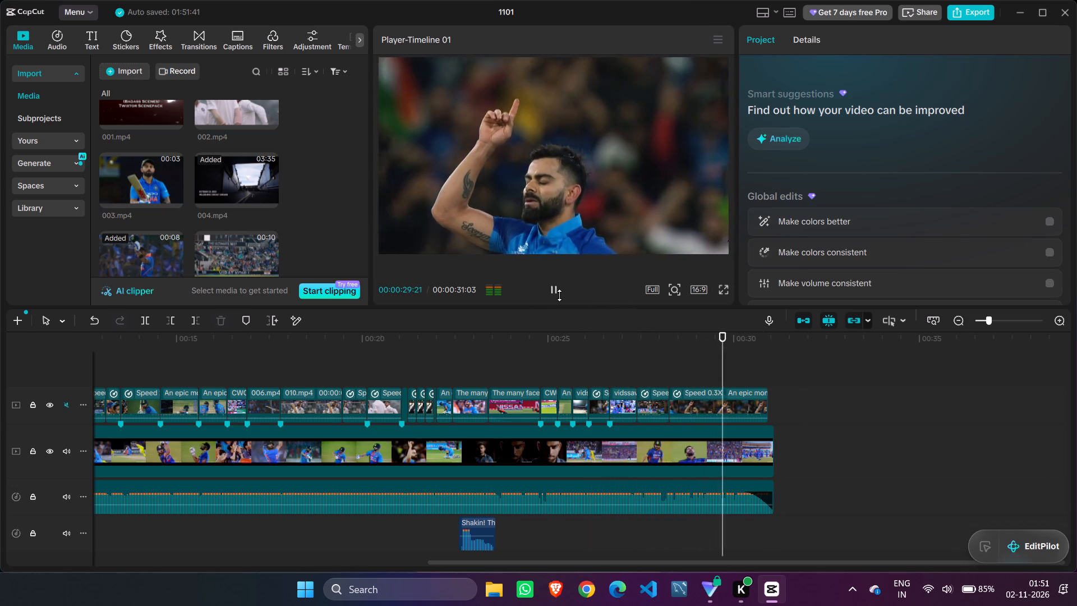
pyautogui.click(559, 295)
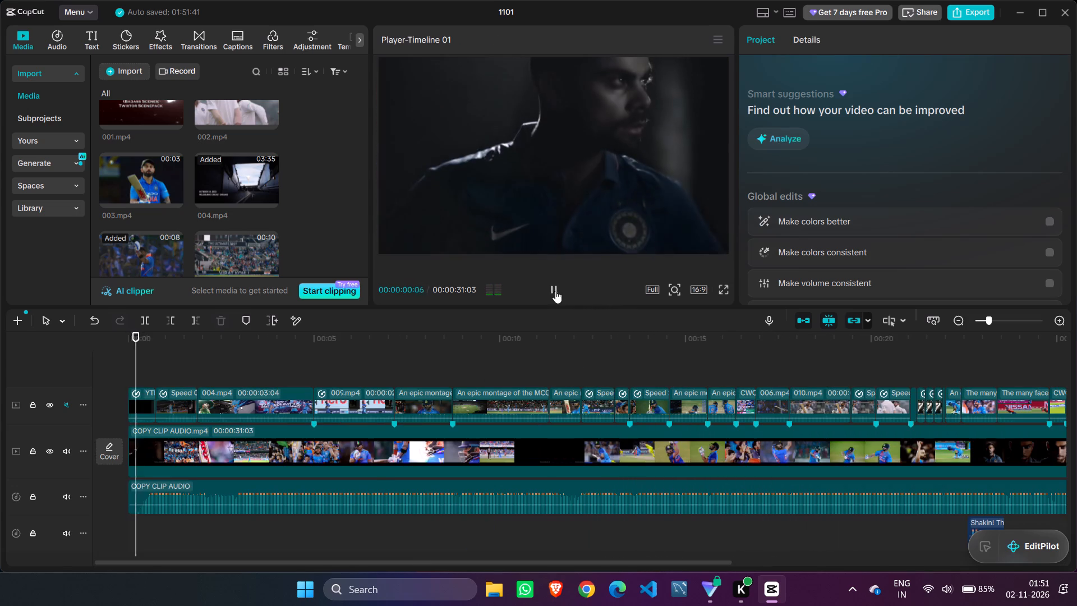
pyautogui.click(557, 287)
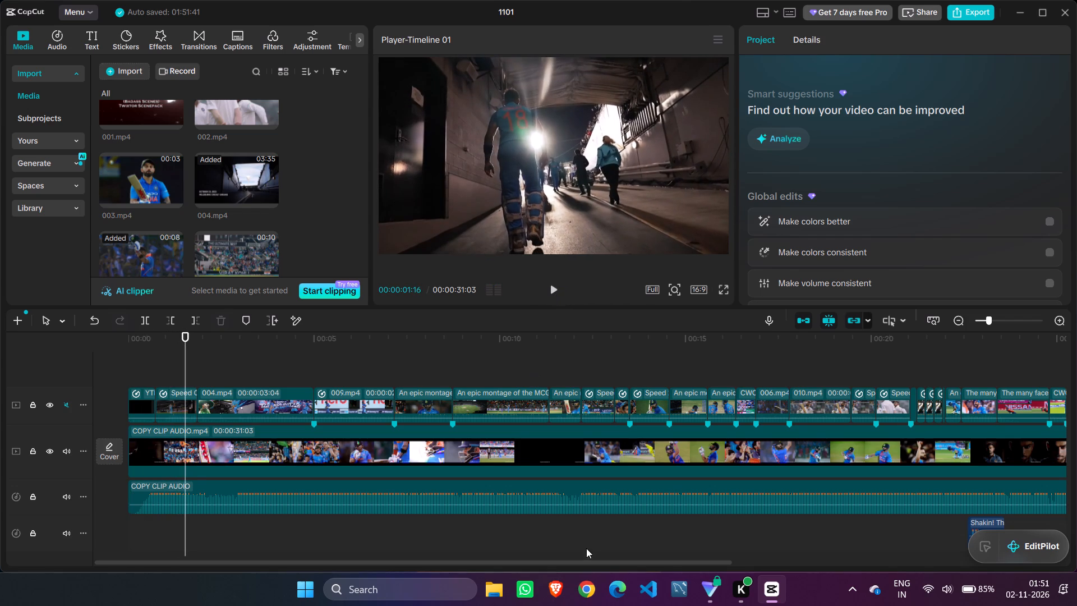
pyautogui.moveTo(594, 564); pyautogui.dragTo(1017, 535)
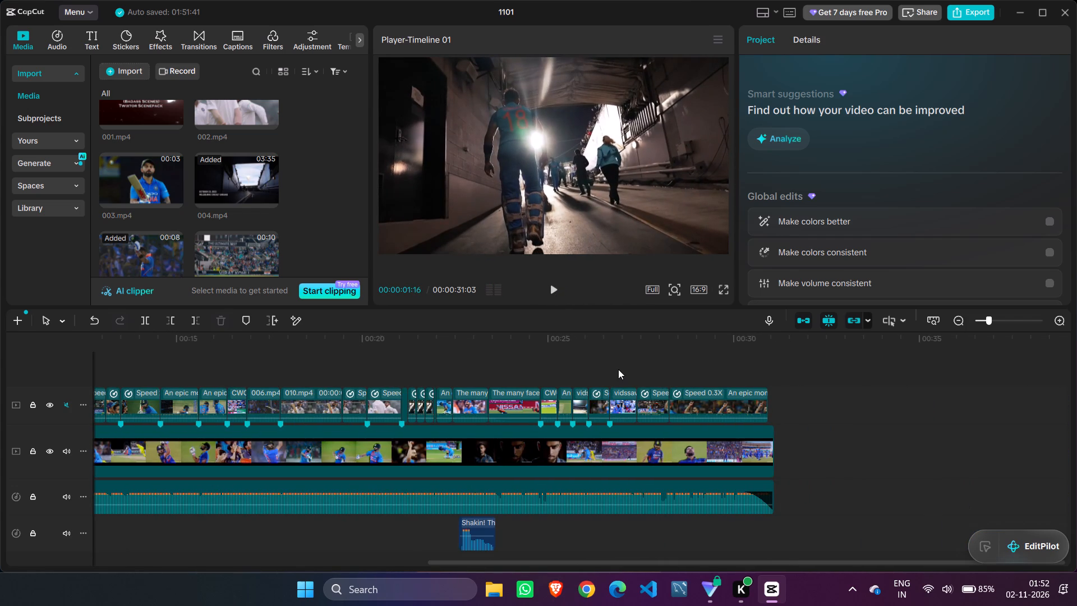
pyautogui.click(618, 367)
pyautogui.click(555, 288)
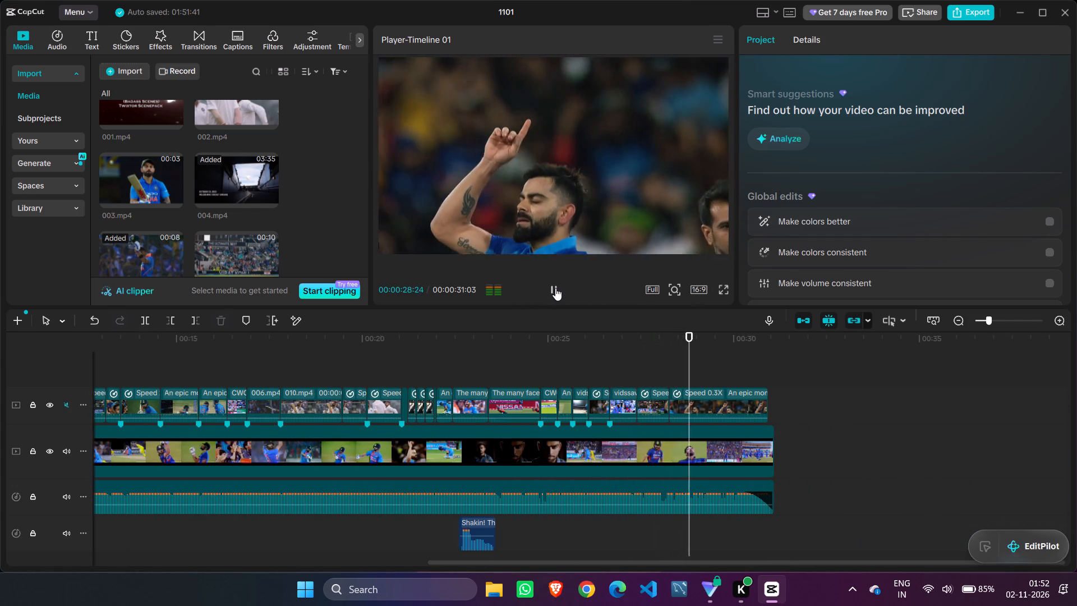
pyautogui.click(555, 288)
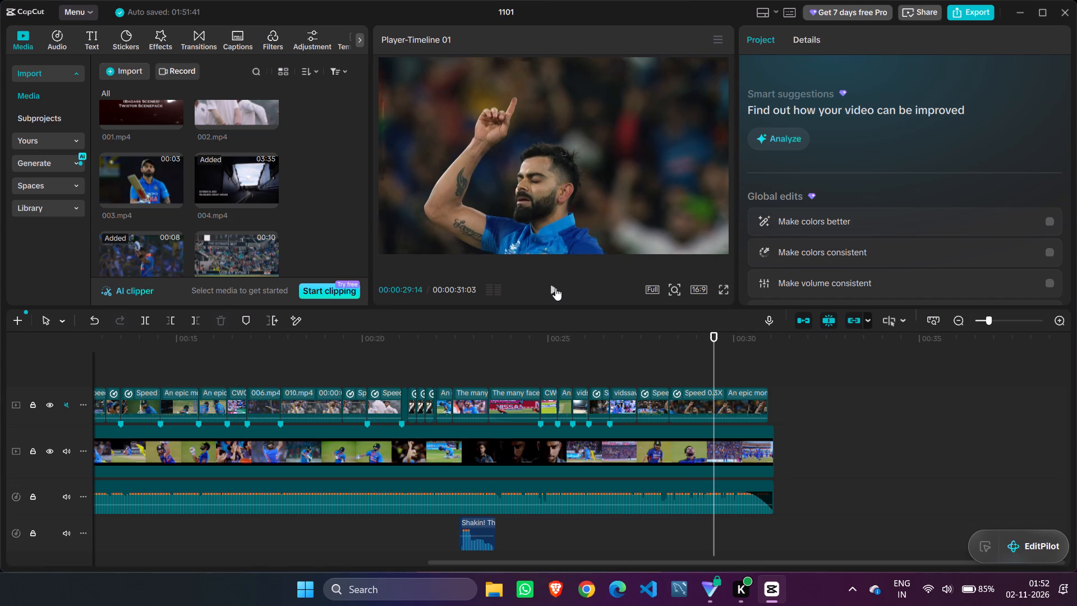
pyautogui.moveTo(712, 362); pyautogui.dragTo(636, 365)
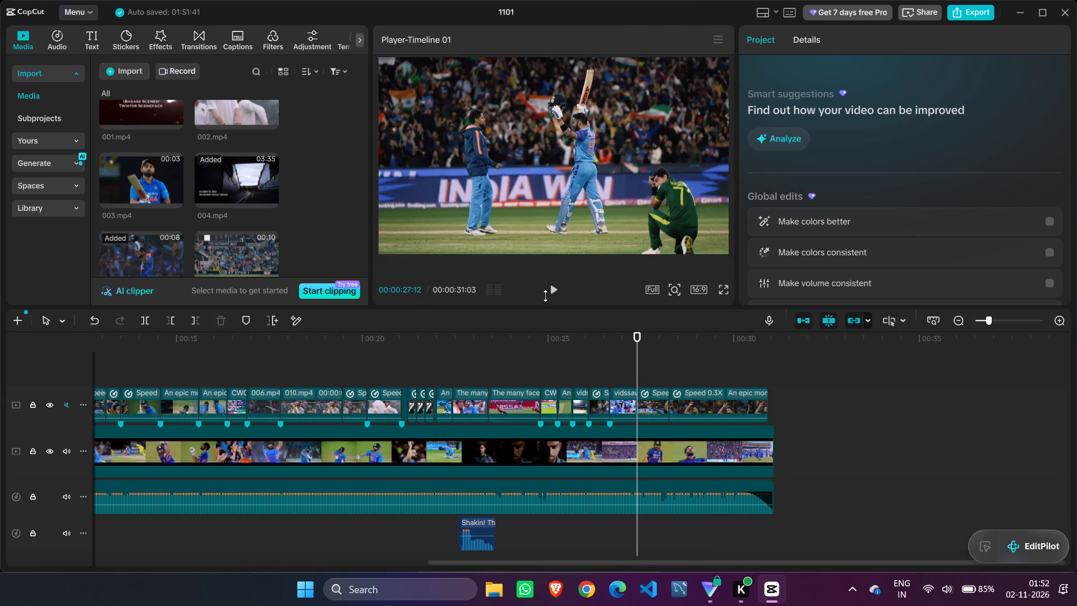
pyautogui.click(554, 290)
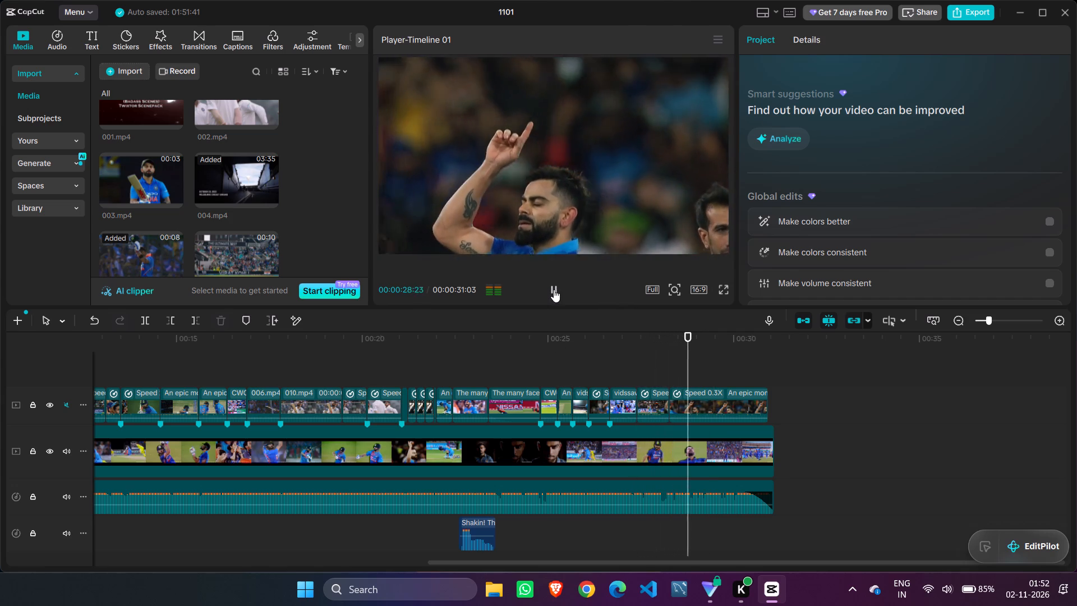
pyautogui.click(554, 290)
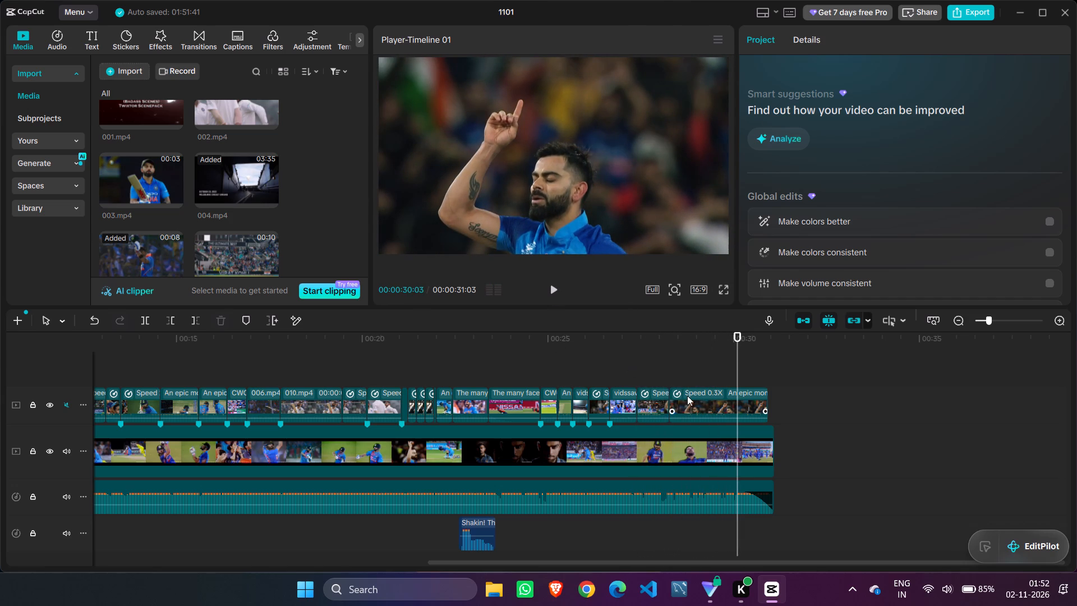
# Step back through the edit history to the version where the vidssave.com Virat Kohli clip directly follows the 0.9X celebration clip.
pyautogui.click(688, 396)
pyautogui.tripleClick(99, 317)
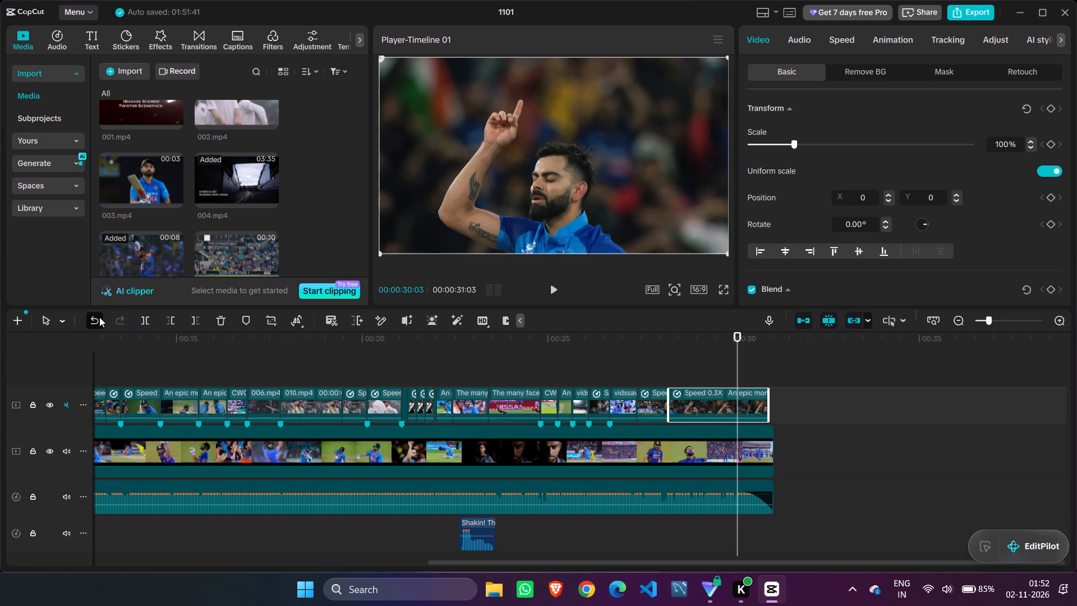
pyautogui.tripleClick(99, 317)
pyautogui.tripleClick(99, 317)
pyautogui.tripleClick(99, 317)
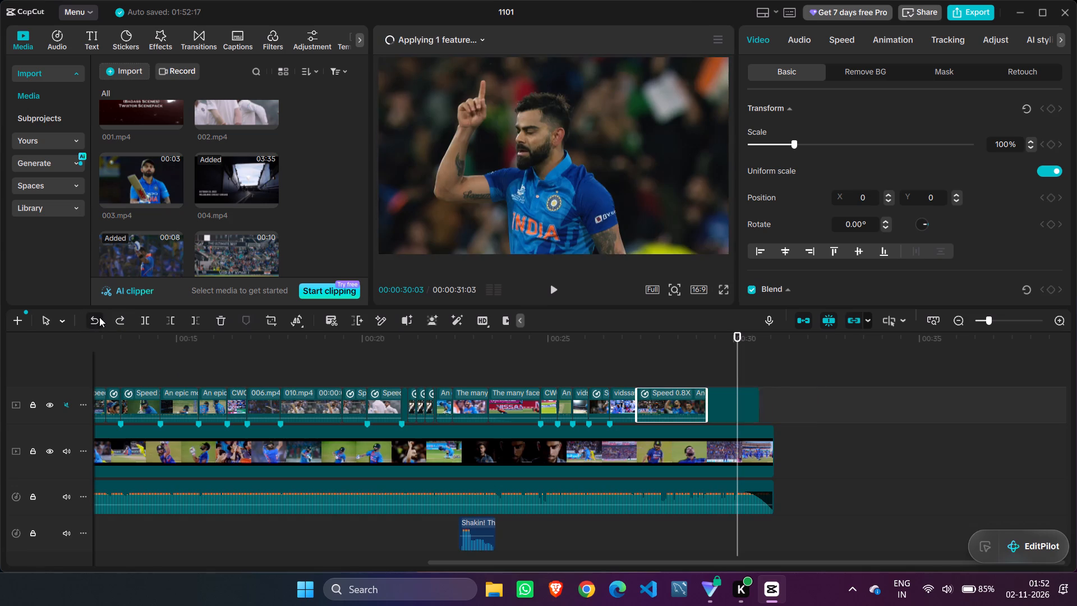
pyautogui.tripleClick(99, 317)
pyautogui.tripleClick(99, 317)
pyautogui.tripleClick(99, 317)
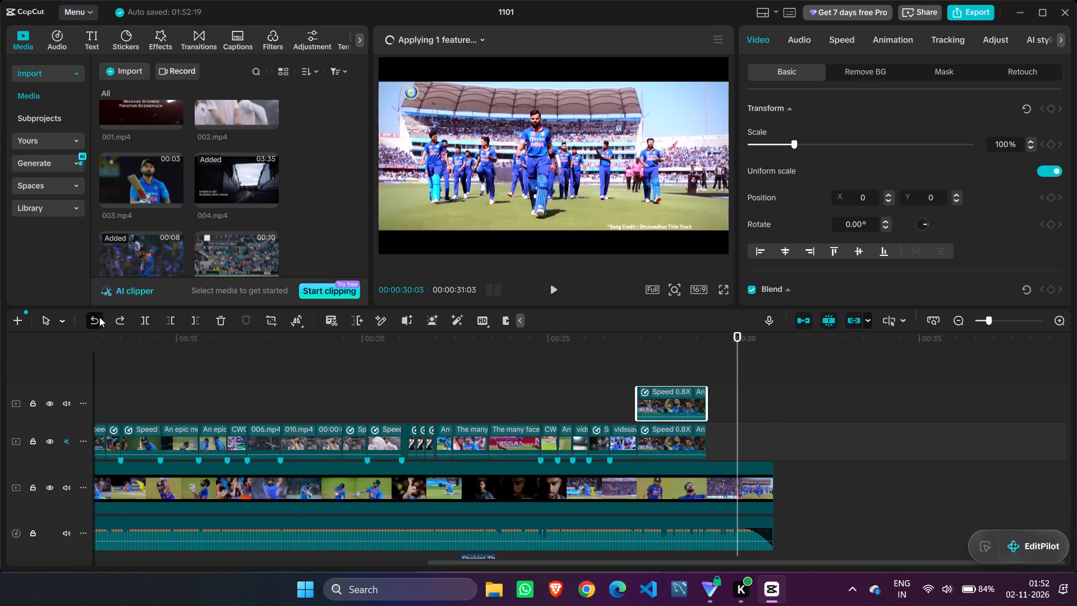
pyautogui.click(99, 317)
pyautogui.click(99, 317)
pyautogui.doubleClick(99, 317)
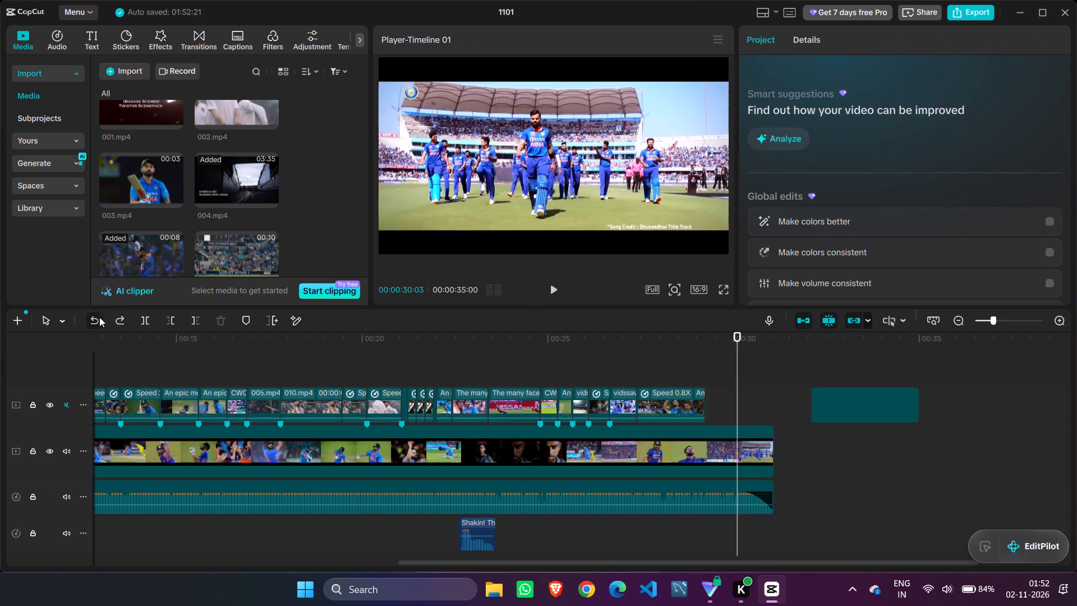
pyautogui.doubleClick(99, 317)
pyautogui.click(99, 317)
pyautogui.click(99, 317)
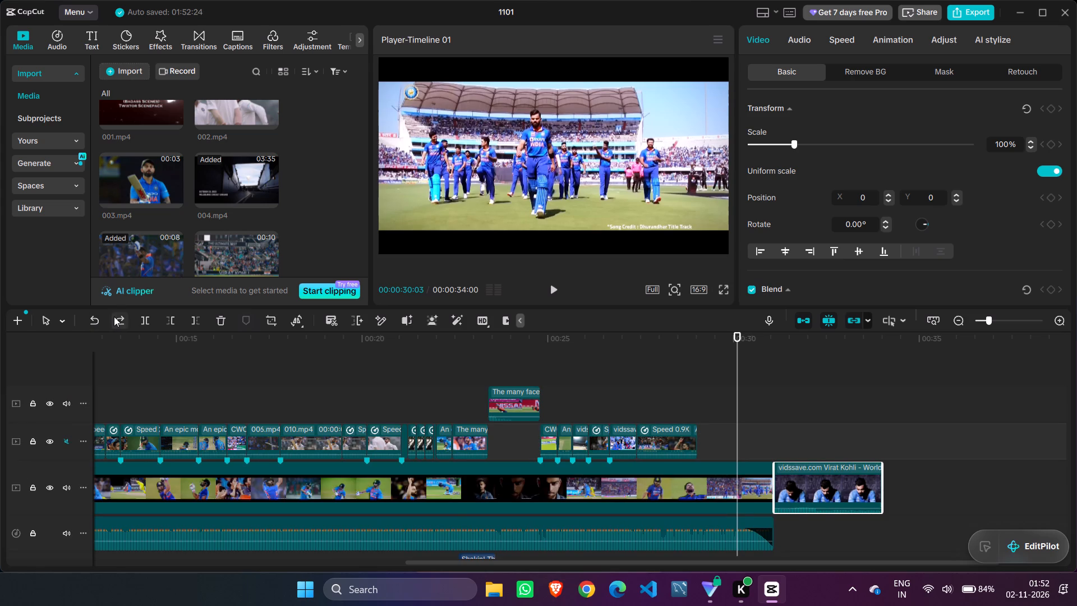
pyautogui.click(114, 316)
pyautogui.click(114, 316)
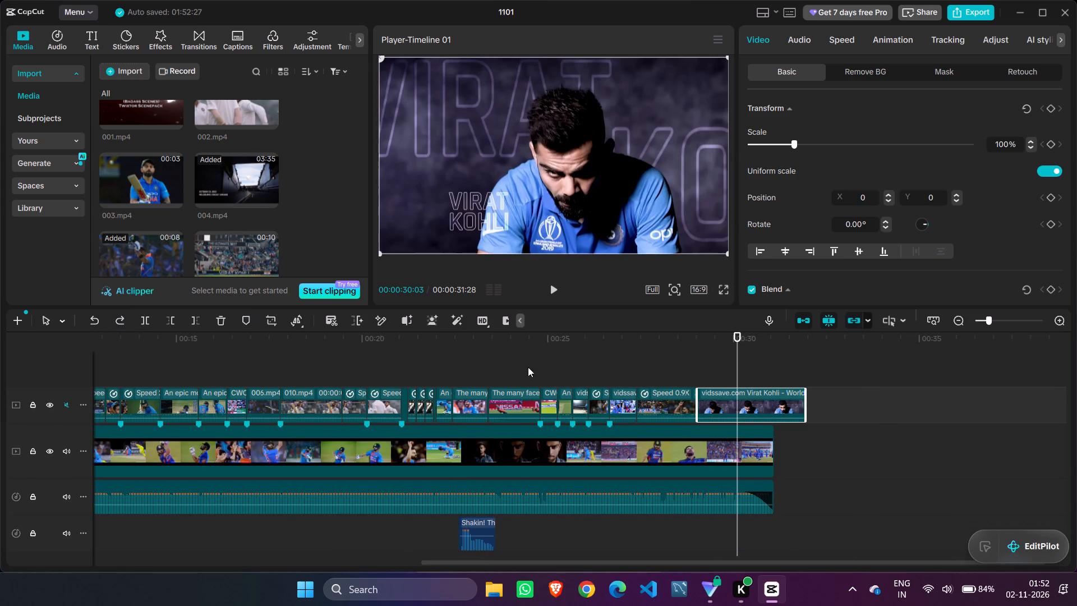
# Play back the closing section from about 00:00:27 across the cut from the 0.9X celebration clip to the Virat Kohli portrait clip.
pyautogui.click(651, 356)
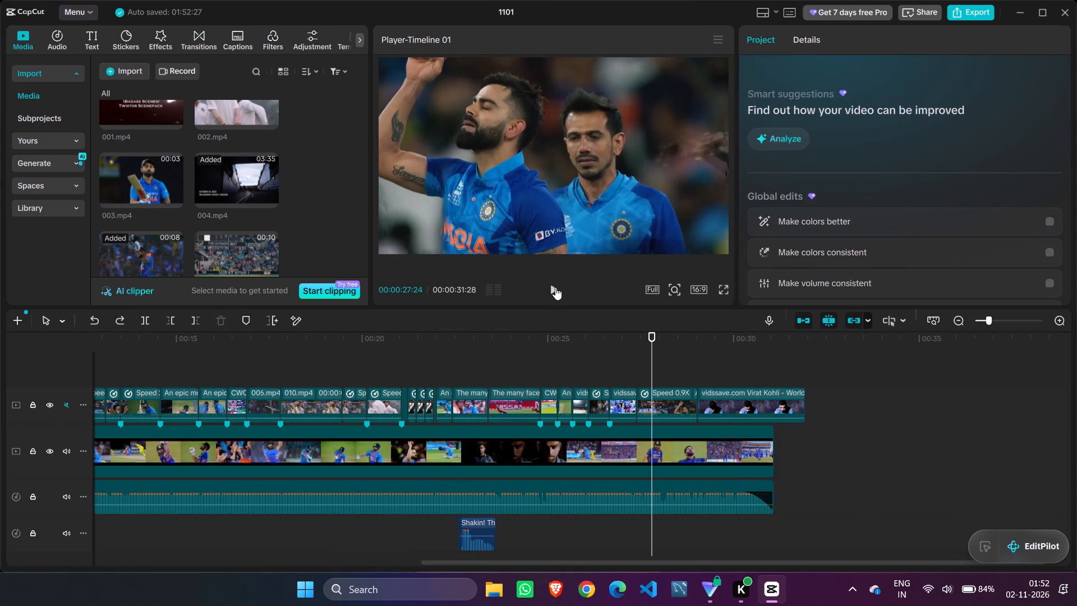
pyautogui.click(555, 287)
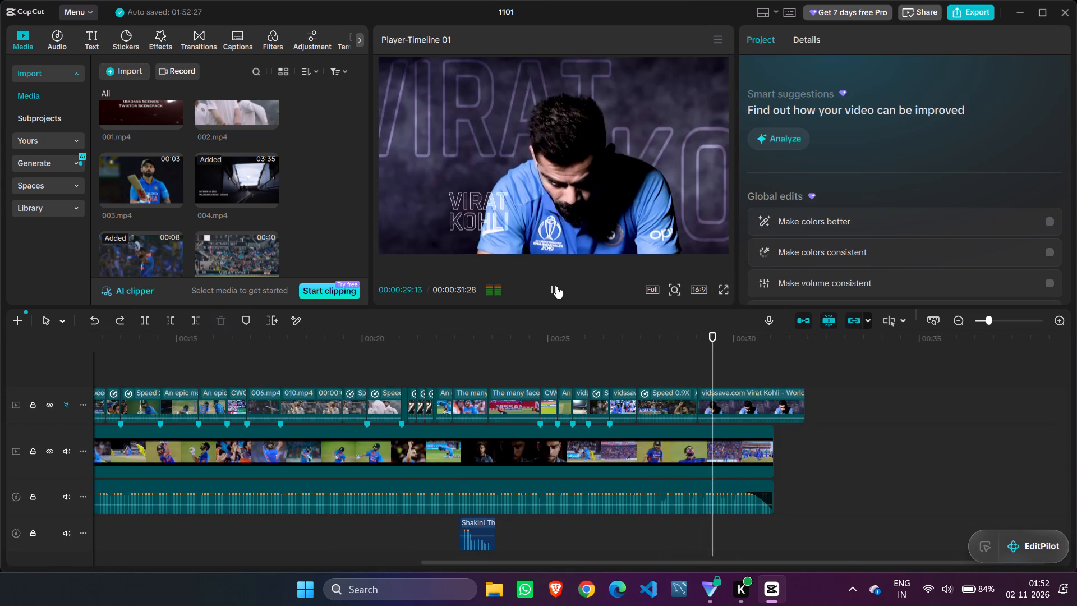
pyautogui.click(556, 286)
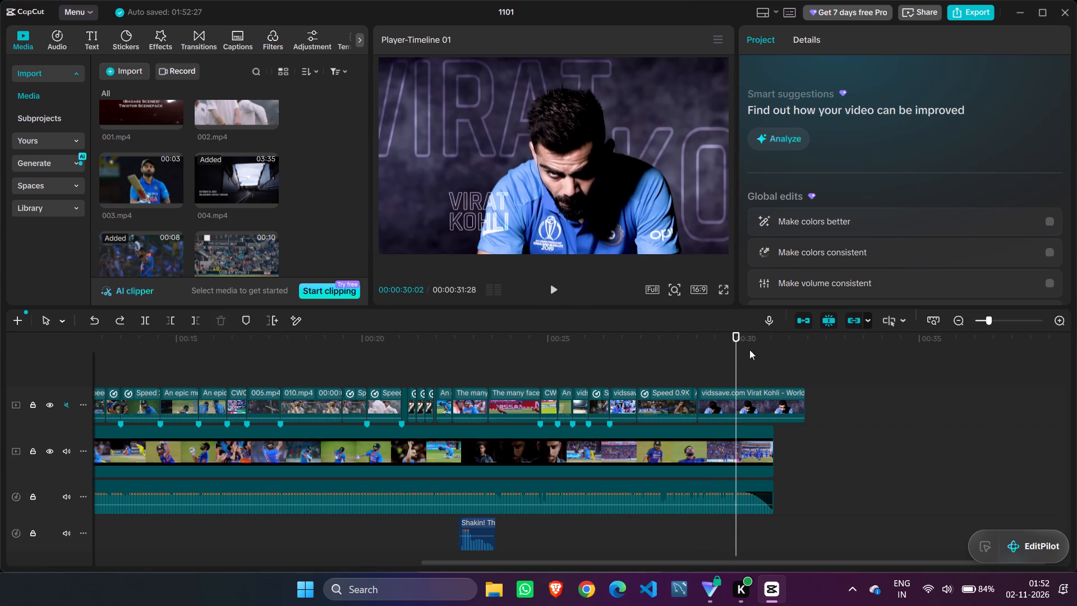
pyautogui.moveTo(735, 353); pyautogui.dragTo(647, 354)
pyautogui.click(553, 284)
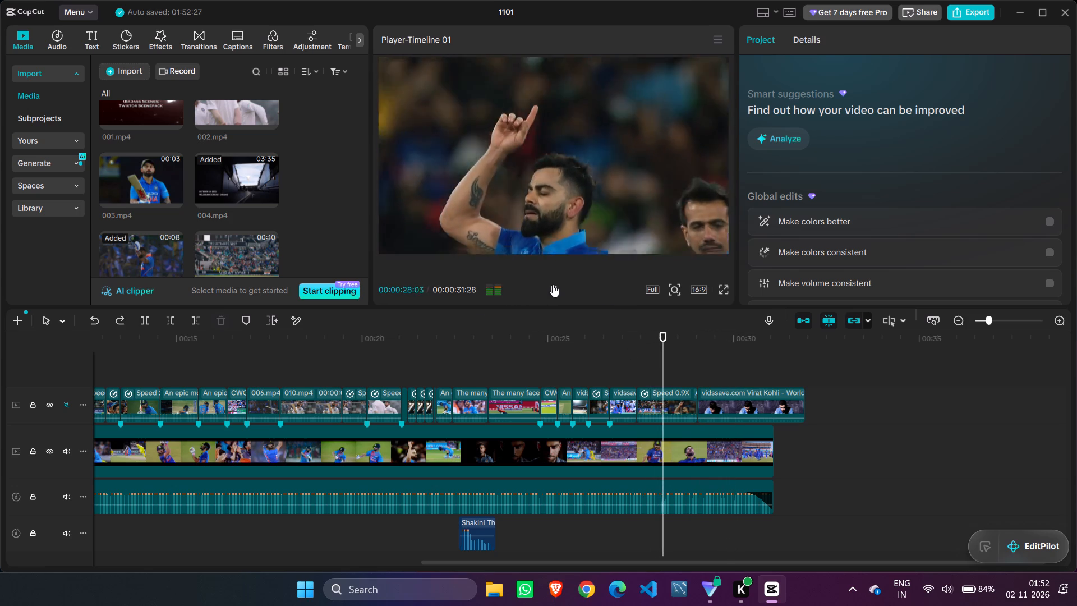
pyautogui.click(553, 284)
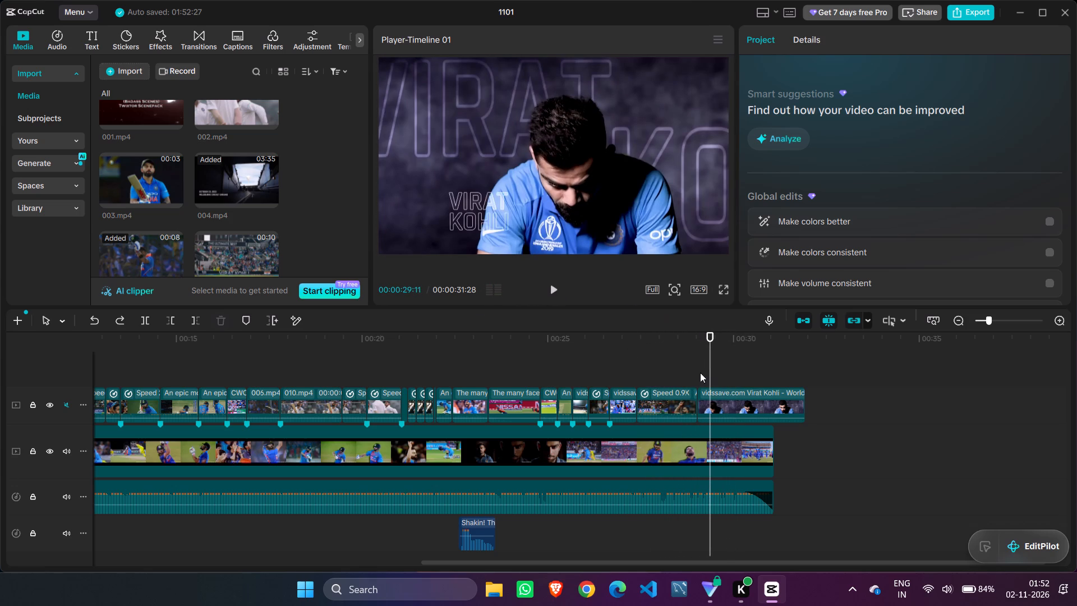
# Play back the closing section from 00:00:27:27 across the cut from the 0.9X celebration clip to the Virat Kohli portrait clip.
pyautogui.moveTo(707, 363); pyautogui.dragTo(656, 362)
pyautogui.click(550, 288)
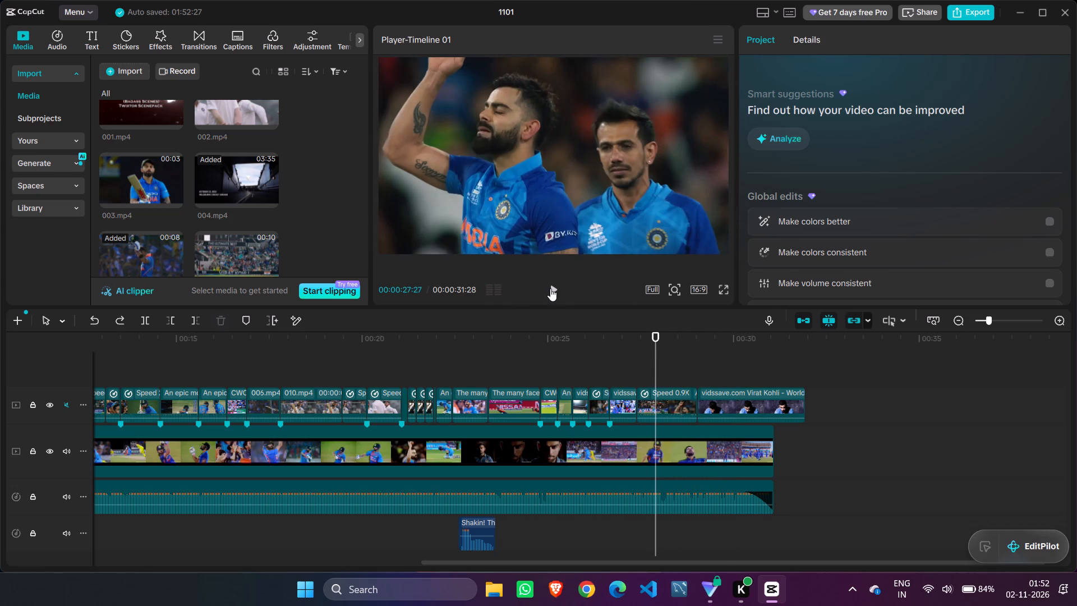
pyautogui.click(550, 288)
pyautogui.doubleClick(550, 288)
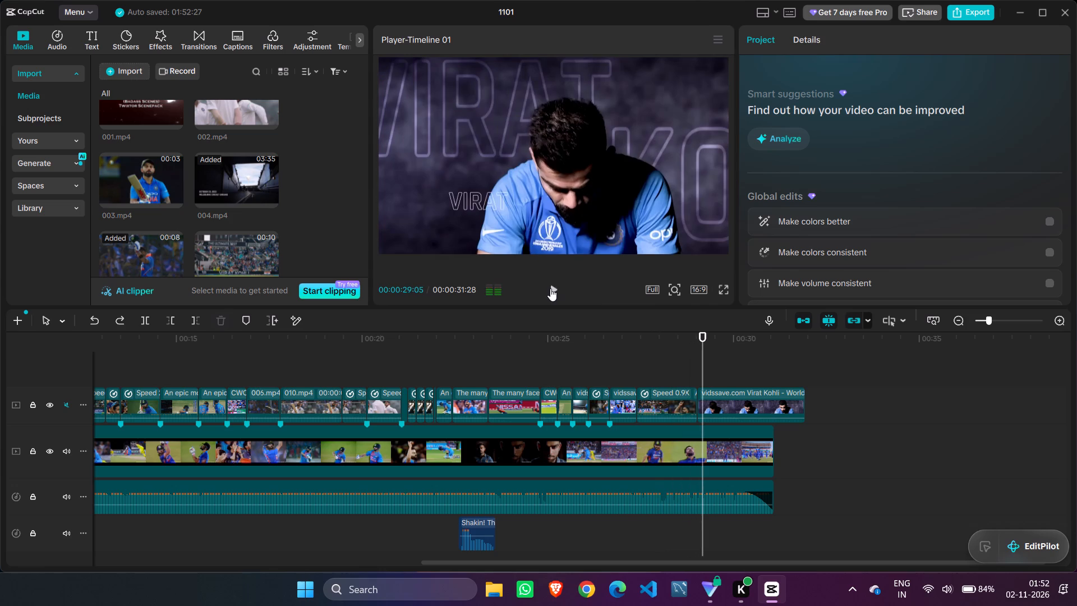
pyautogui.click(551, 288)
pyautogui.click(551, 288)
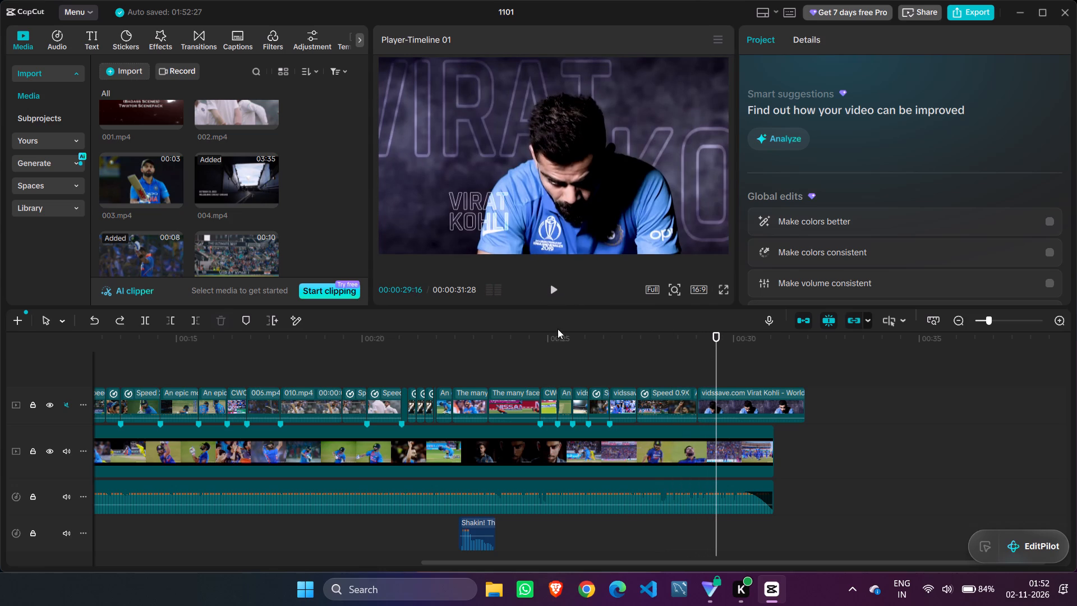
pyautogui.press('Left')
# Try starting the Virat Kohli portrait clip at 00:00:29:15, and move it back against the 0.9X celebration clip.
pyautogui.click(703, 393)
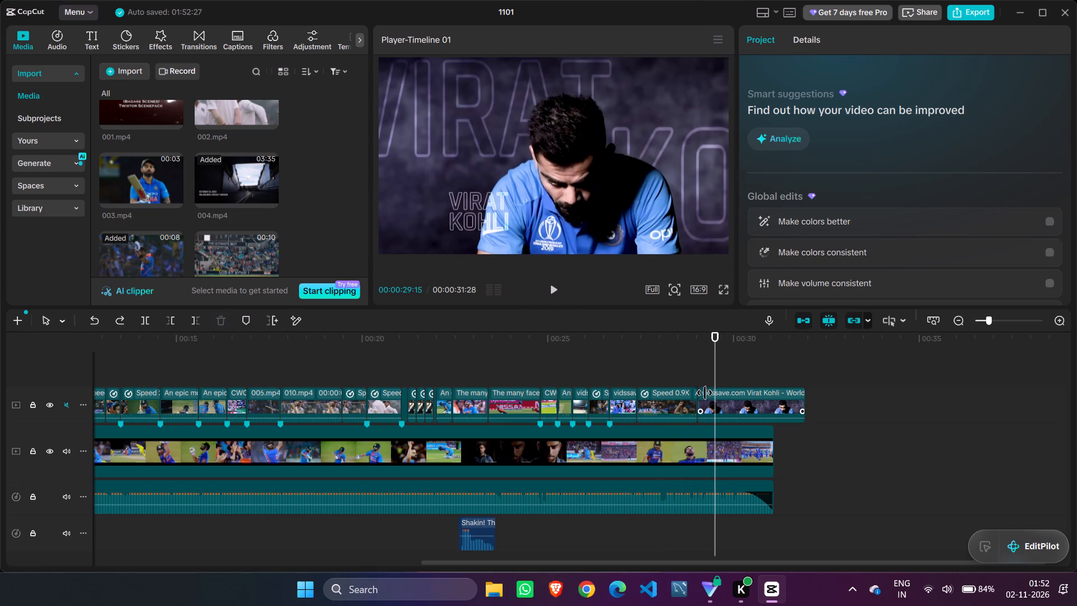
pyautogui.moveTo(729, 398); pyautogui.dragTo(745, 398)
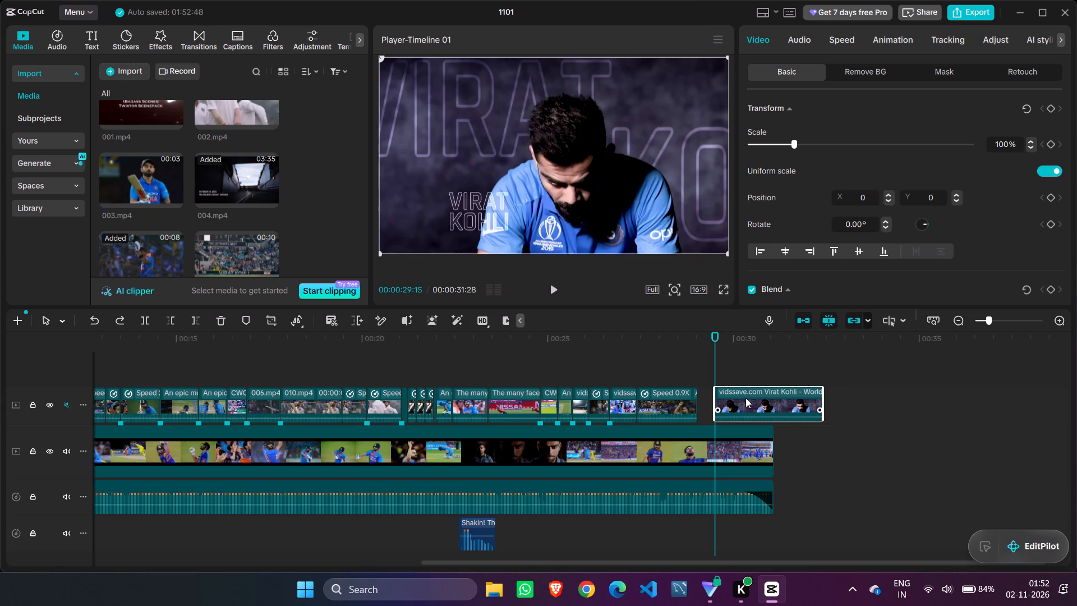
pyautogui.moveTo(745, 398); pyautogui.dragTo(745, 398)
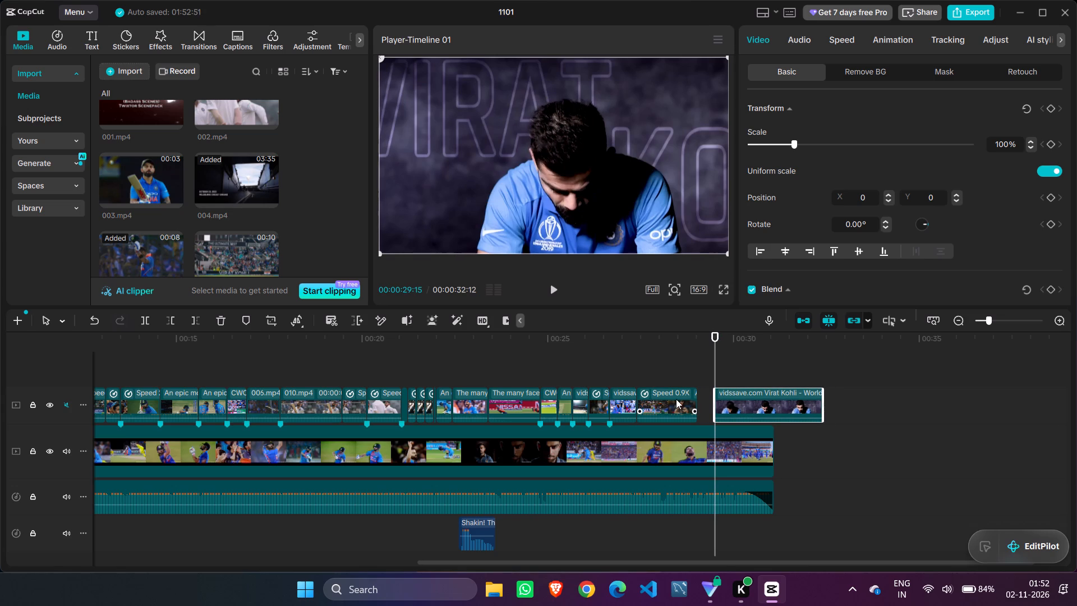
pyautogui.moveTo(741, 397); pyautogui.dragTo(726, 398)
# Play back the ending from 00:00:27:05 through the 0.9X celebration clip and into the portrait clip.
pyautogui.moveTo(717, 366); pyautogui.dragTo(628, 378)
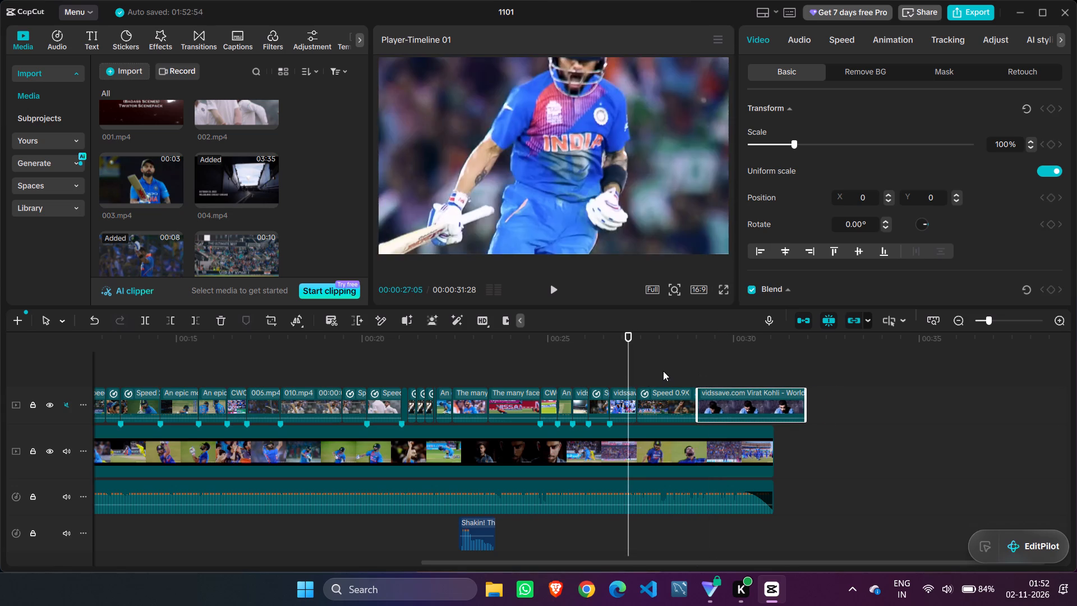
pyautogui.press('space')
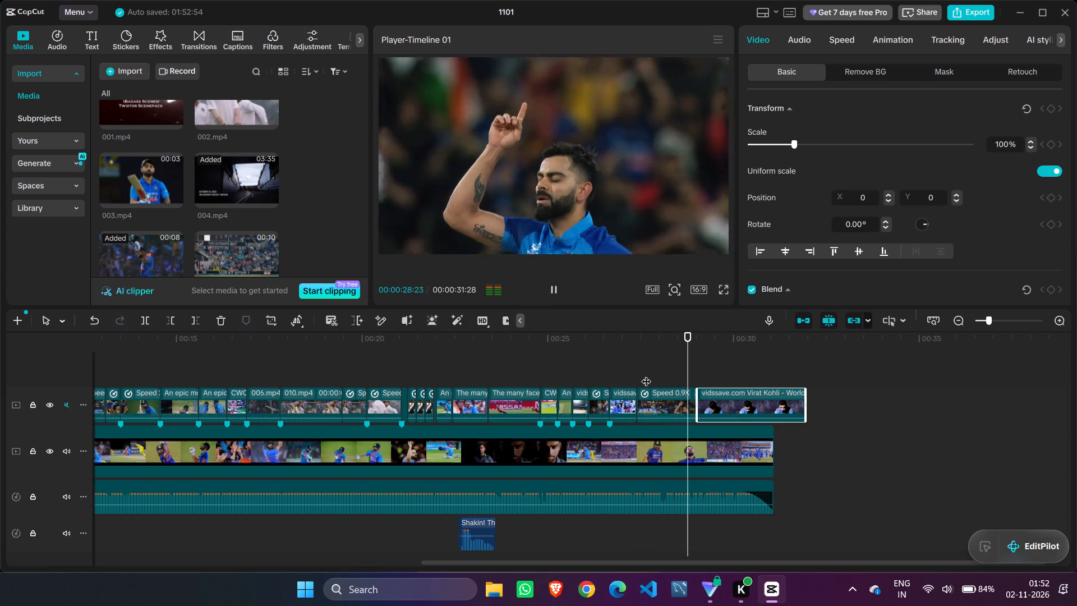
pyautogui.press('space')
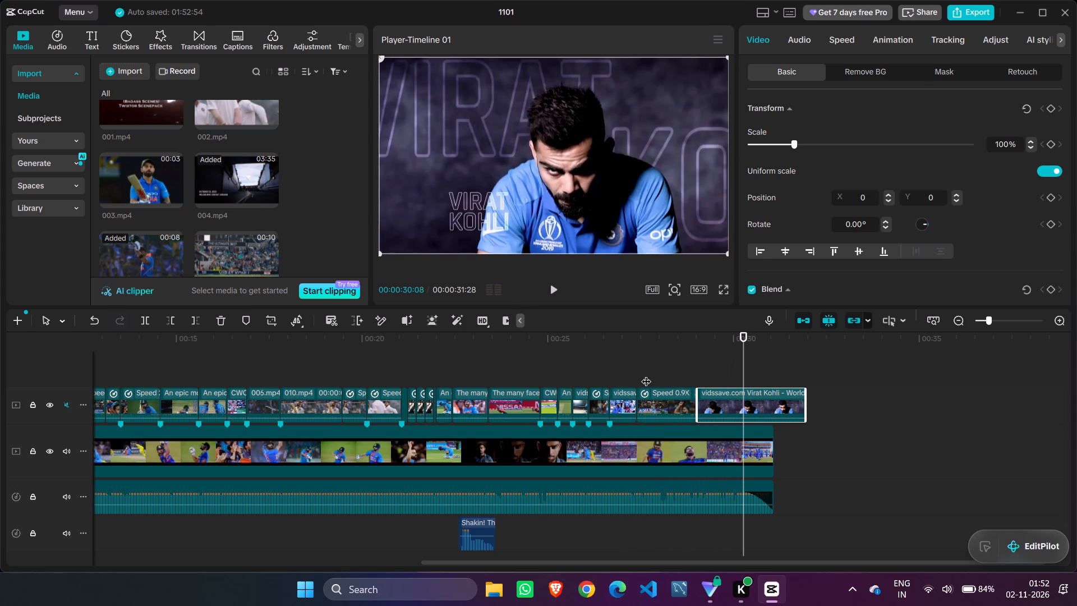
# Delete the 0.9X celebration clip and the vidssave.com Virat Kohli portrait clip from the end of the main track.
pyautogui.click(663, 398)
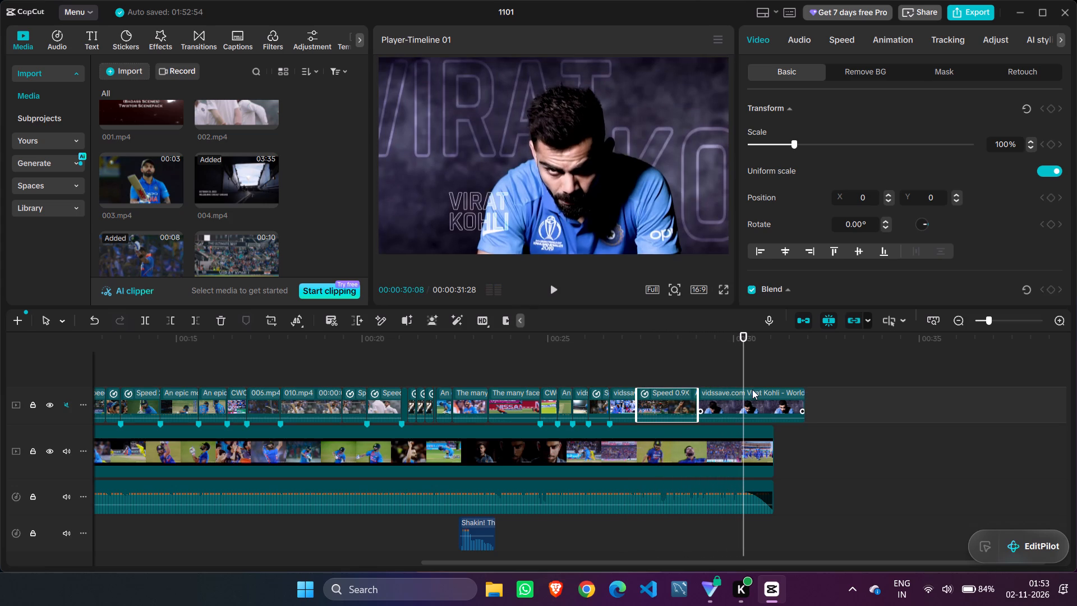
pyautogui.press('Delete')
pyautogui.click(756, 394)
pyautogui.press('Delete')
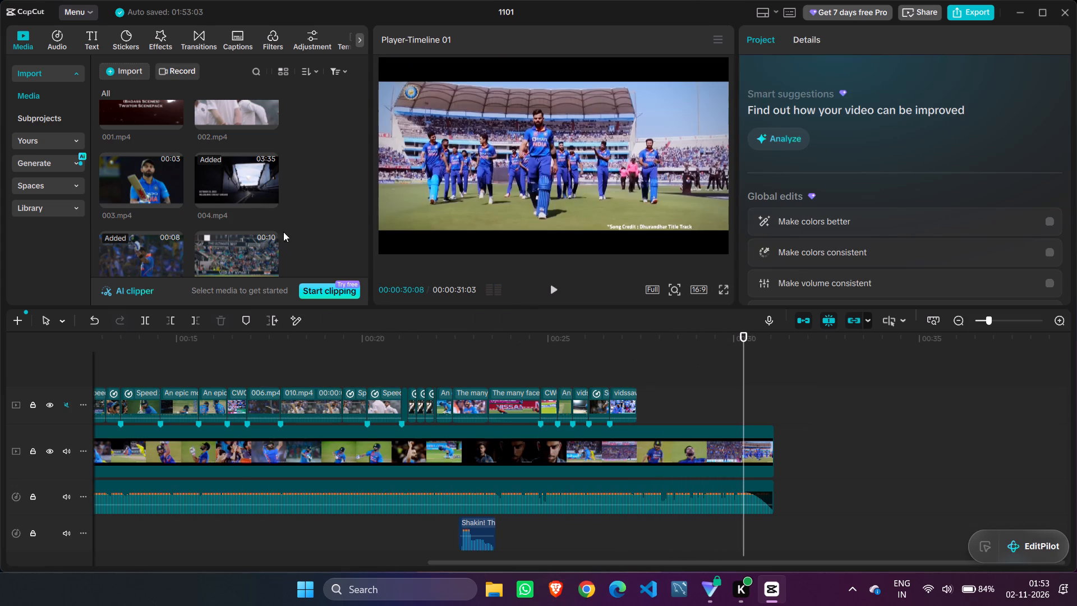
# Add 001.mp4 from the media library to the main track, after the last remaining clip.
pyautogui.scroll(2, 243, 200)
pyautogui.scroll(-1, 233, 221)
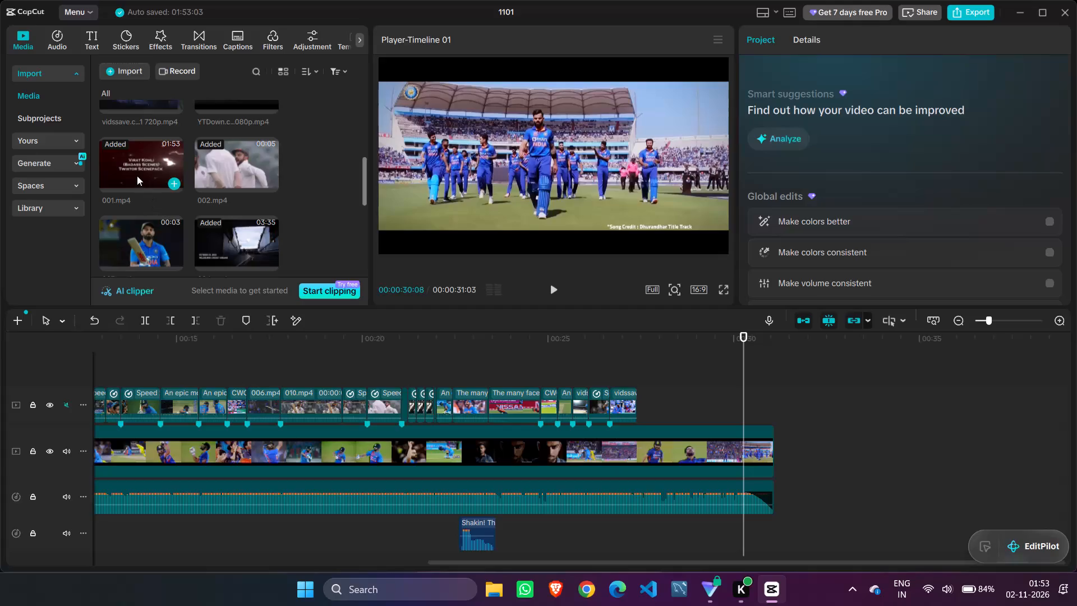
pyautogui.moveTo(137, 176); pyautogui.dragTo(689, 391)
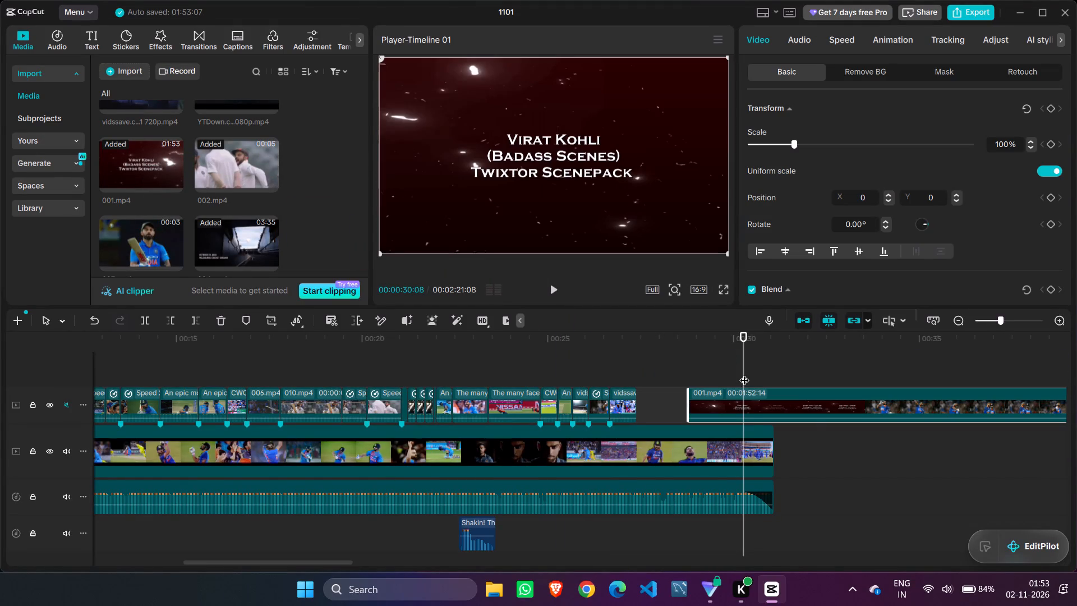
# Locate the start of the blue-jersey portrait shot in 001.mp4 and trim away everything before 00:00:50:07.
pyautogui.moveTo(744, 373); pyautogui.dragTo(1011, 380)
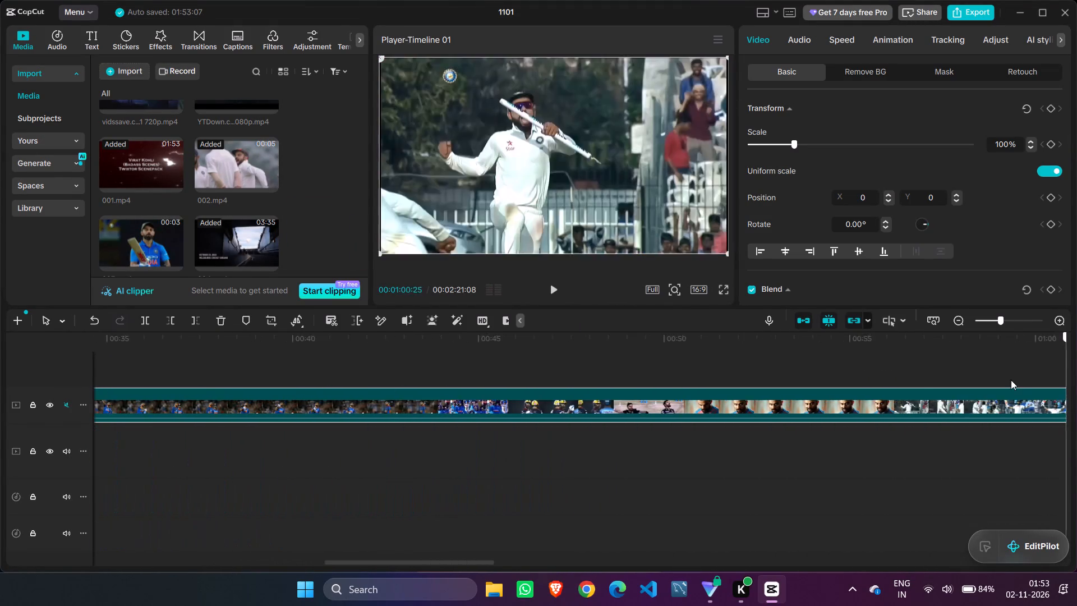
pyautogui.moveTo(1011, 380); pyautogui.dragTo(566, 421)
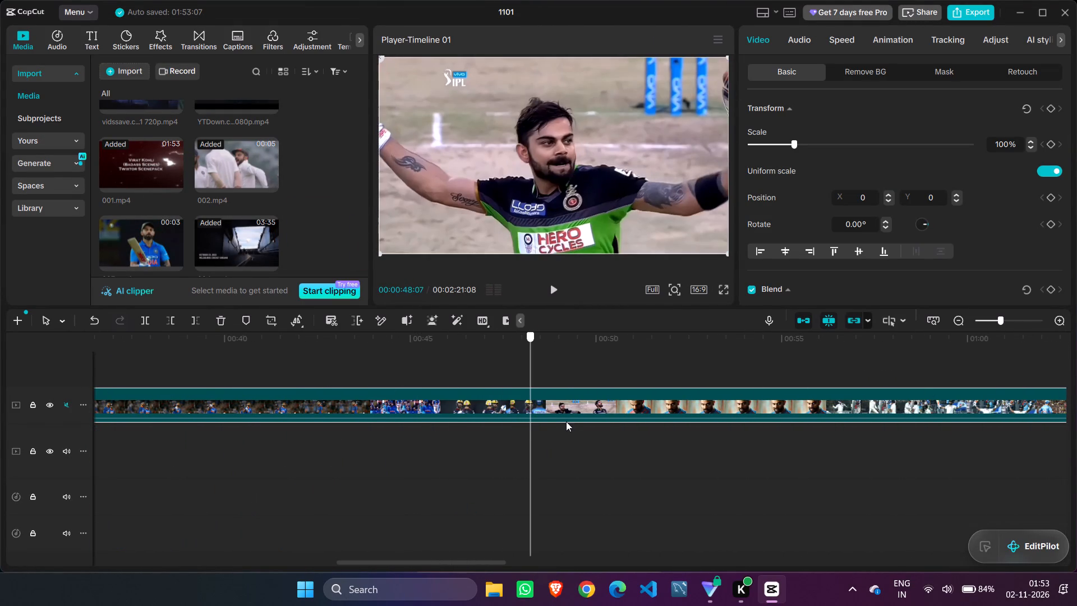
pyautogui.moveTo(566, 421); pyautogui.dragTo(592, 426)
pyautogui.press('Right')
pyautogui.press('Right')
pyautogui.press('Right')
pyautogui.press('Right')
pyautogui.press('Right')
pyautogui.press('Right')
pyautogui.press('Right')
pyautogui.press('Right')
pyautogui.press('Right')
pyautogui.press('Right')
pyautogui.press('Right')
pyautogui.press('Right')
pyautogui.press('Right')
pyautogui.press('Right')
pyautogui.press('Right')
pyautogui.press('Right')
pyautogui.press('Right')
pyautogui.press('Right')
pyautogui.press('Right')
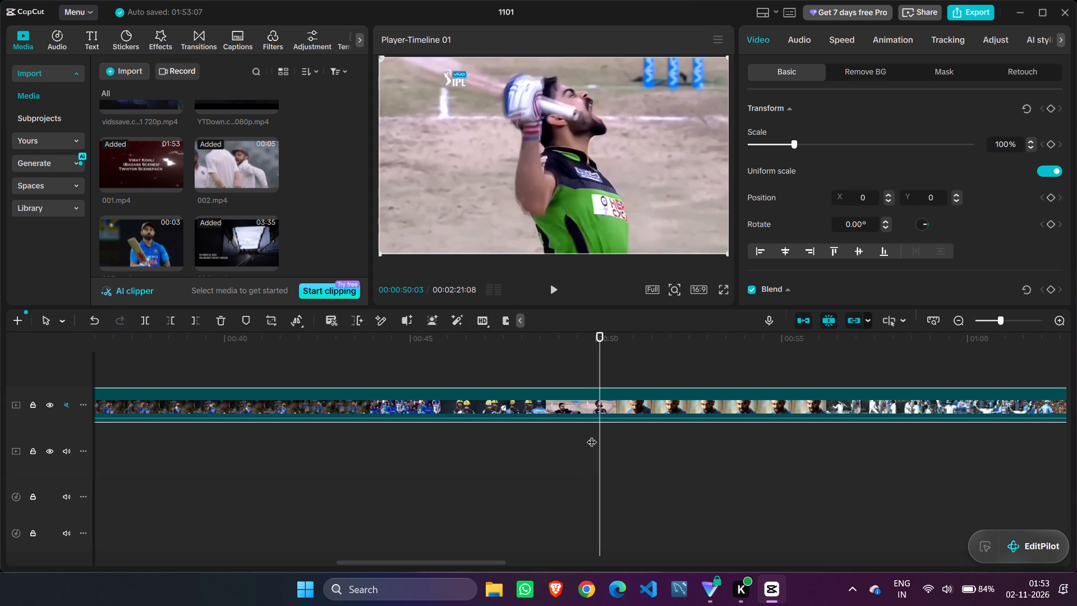
pyautogui.press('Left')
pyautogui.press('Left')
pyautogui.press('Left')
pyautogui.press('Left')
pyautogui.press('Left')
pyautogui.press('Left')
pyautogui.press('Left')
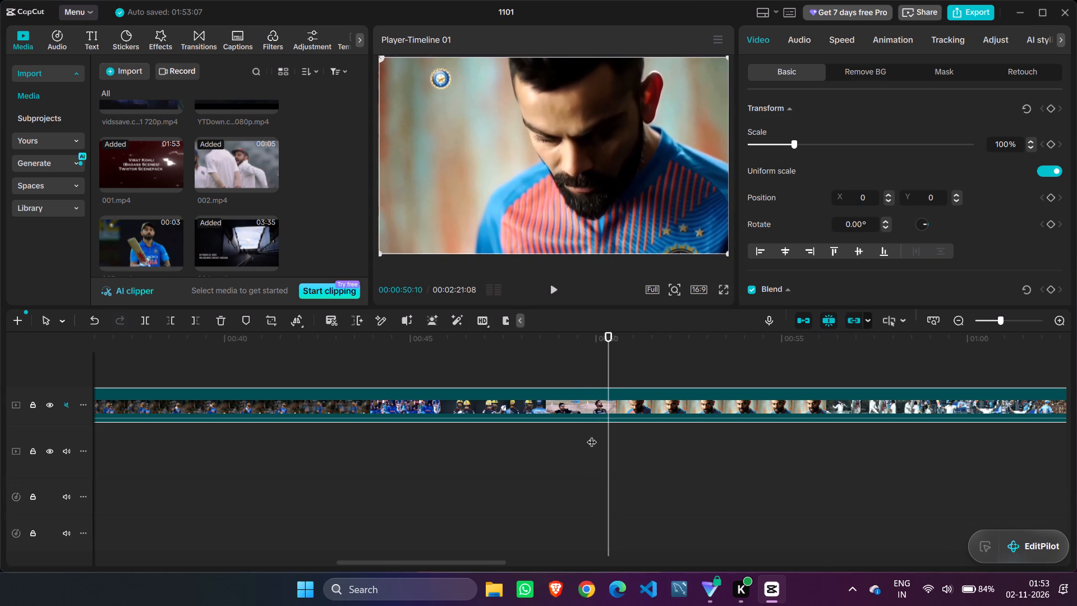
pyautogui.press('Left')
pyautogui.press('Left')
pyautogui.press('Right')
pyautogui.press('Right')
pyautogui.press('Left')
pyautogui.press('Left')
pyautogui.press('Left')
pyautogui.press('Left')
pyautogui.press('Left')
pyautogui.press('Left')
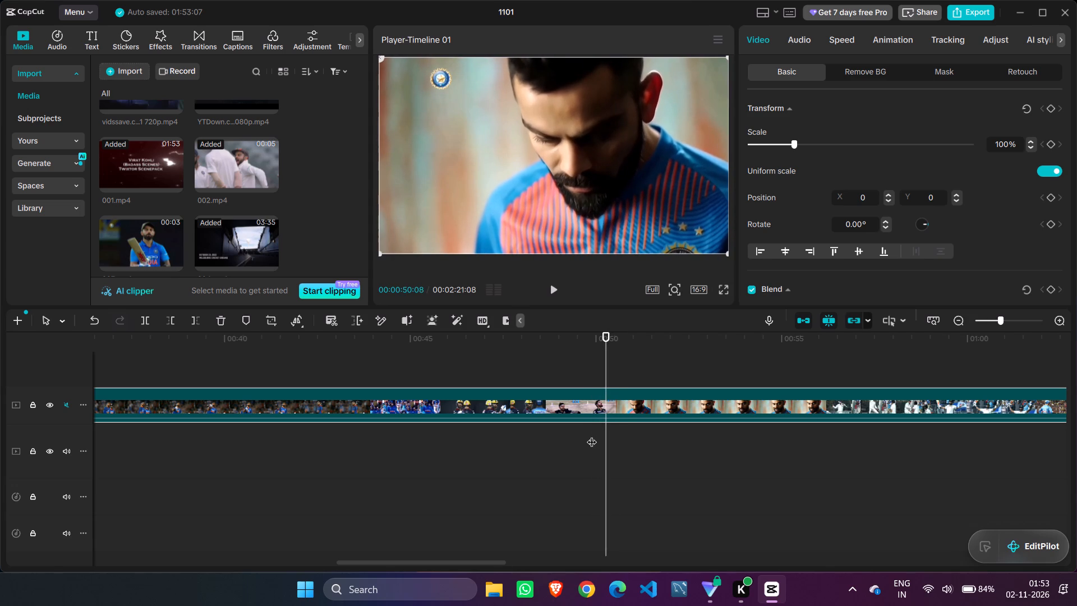
pyautogui.press('Right')
pyautogui.press('Right')
pyautogui.press('Right')
pyautogui.press('Right')
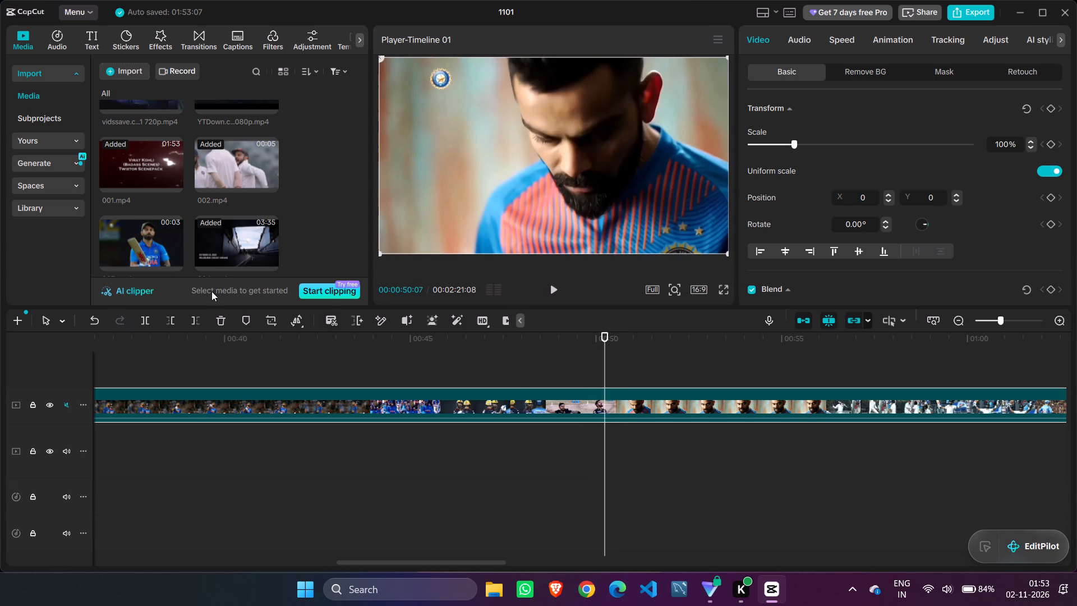
pyautogui.click(172, 314)
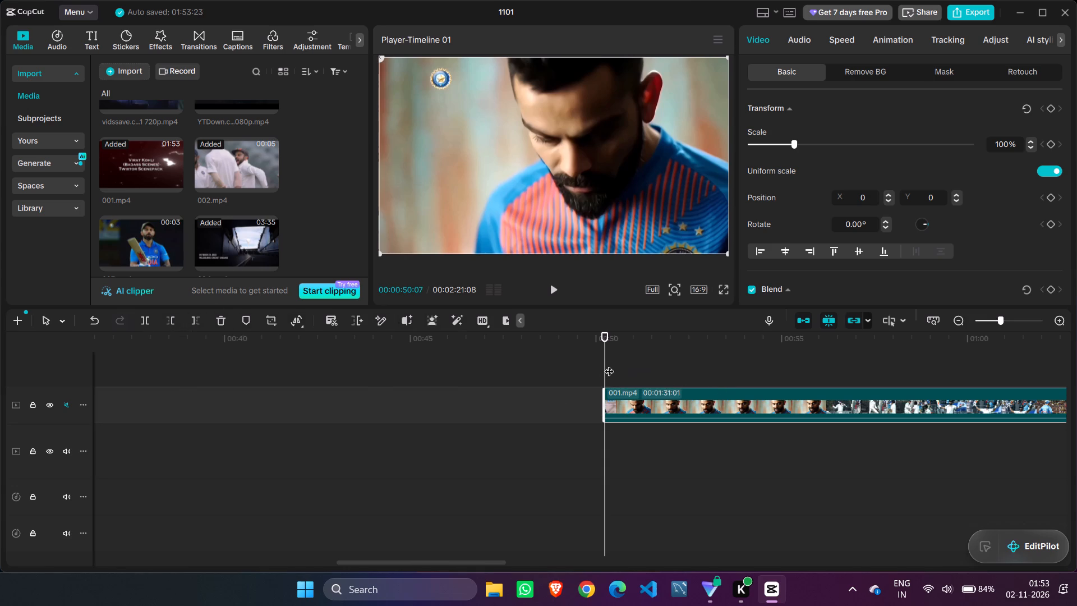
# Find the end of the portrait shot in 001.mp4 and trim away everything after 00:00:55:12.
pyautogui.moveTo(607, 364); pyautogui.dragTo(829, 362)
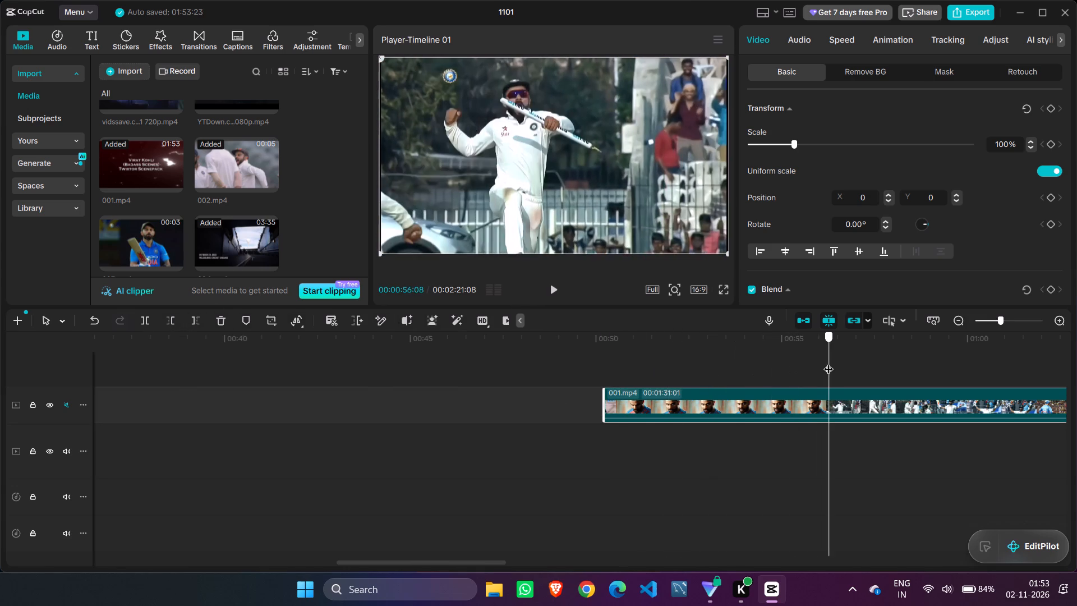
pyautogui.moveTo(829, 362); pyautogui.dragTo(795, 365)
pyautogui.press('Right')
pyautogui.press('Right')
pyautogui.press('Right')
pyautogui.press('Right')
pyautogui.press('Right')
pyautogui.press('Right')
pyautogui.press('Right')
pyautogui.press('Left')
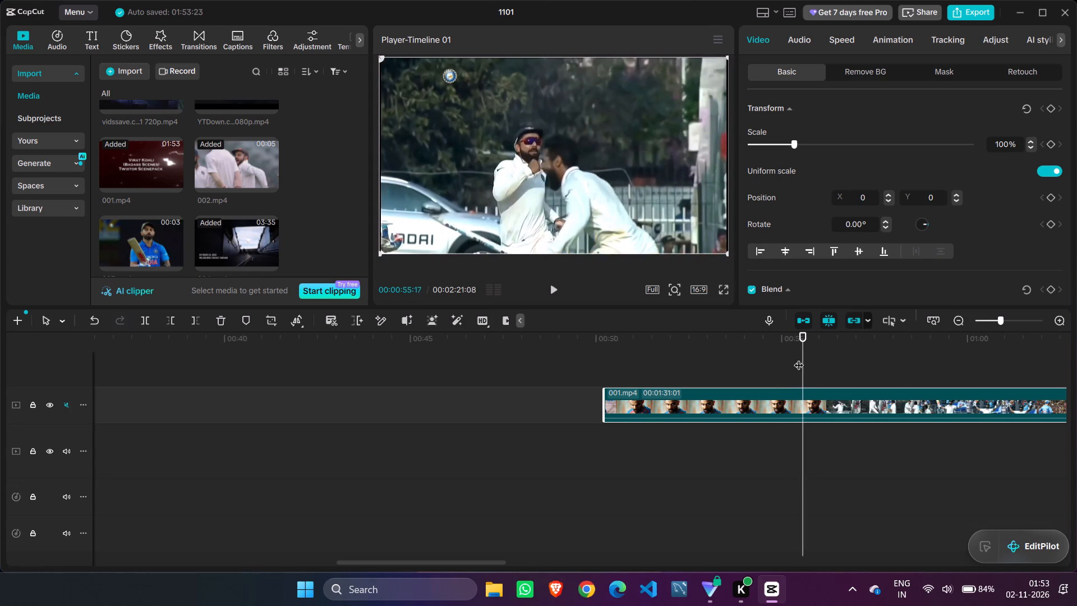
pyautogui.press('Left')
pyautogui.press('Left')
pyautogui.press('Left')
pyautogui.press('Left')
pyautogui.press('Left')
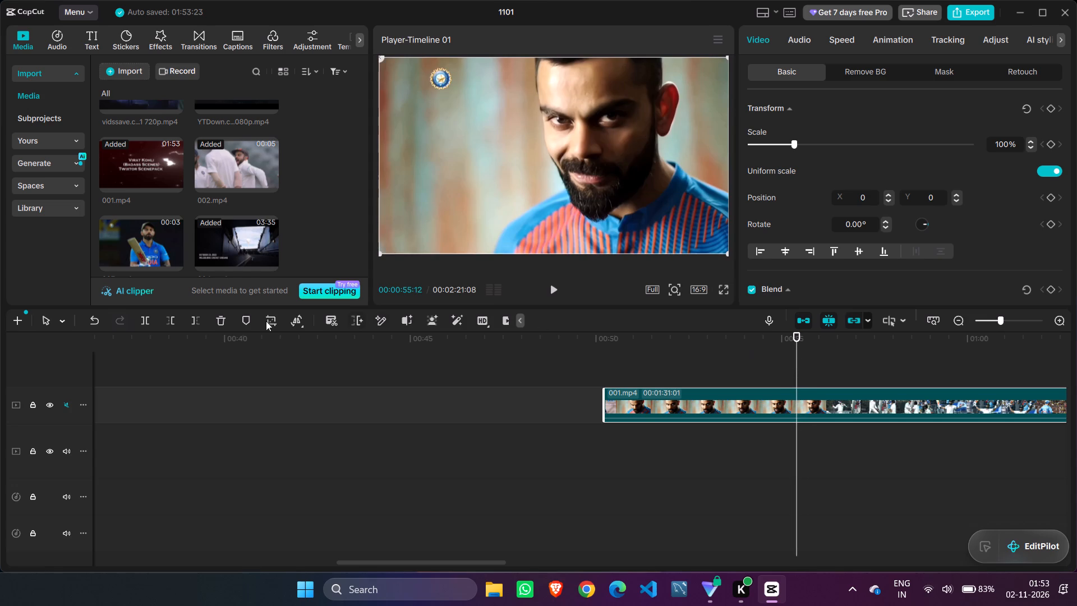
pyautogui.click(197, 324)
# Move the trimmed 001.mp4 portrait clip directly after the last vidssave clip on the main track.
pyautogui.moveTo(699, 400); pyautogui.dragTo(36, 407)
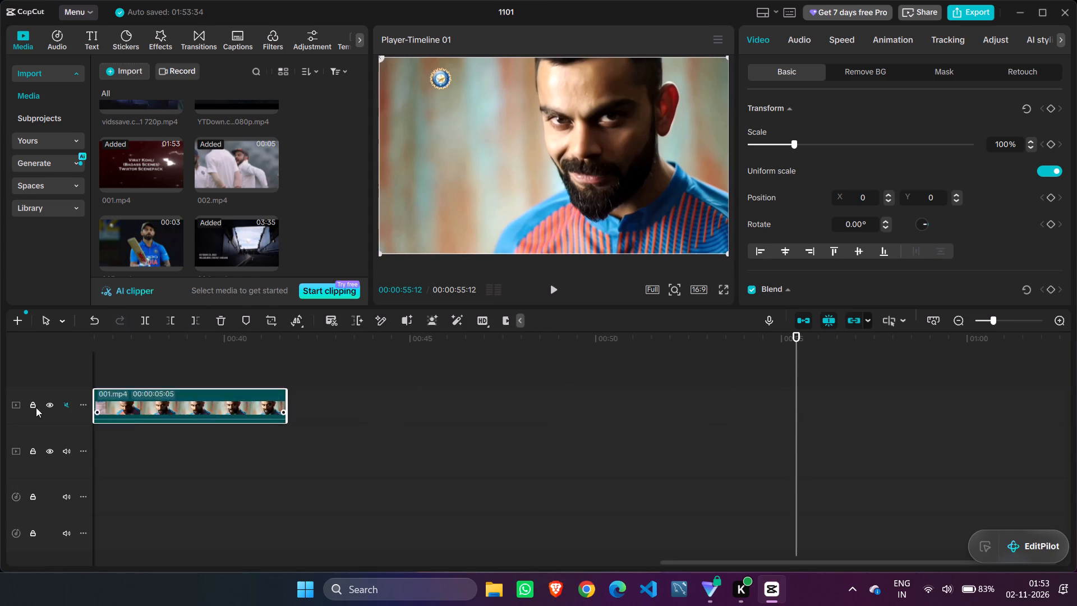
pyautogui.moveTo(36, 407); pyautogui.dragTo(494, 405)
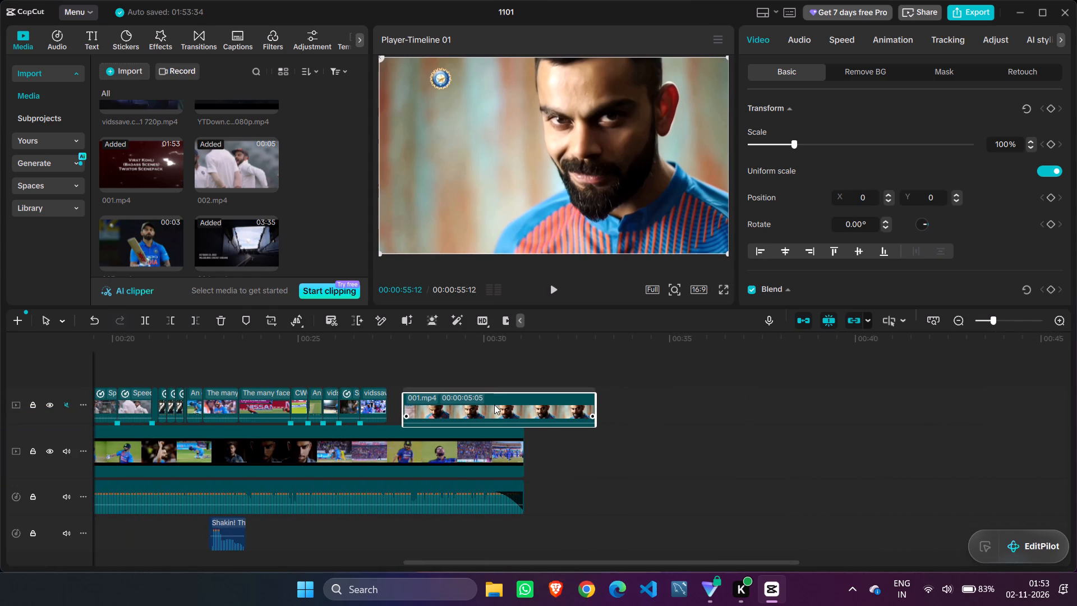
pyautogui.moveTo(494, 405); pyautogui.dragTo(486, 400)
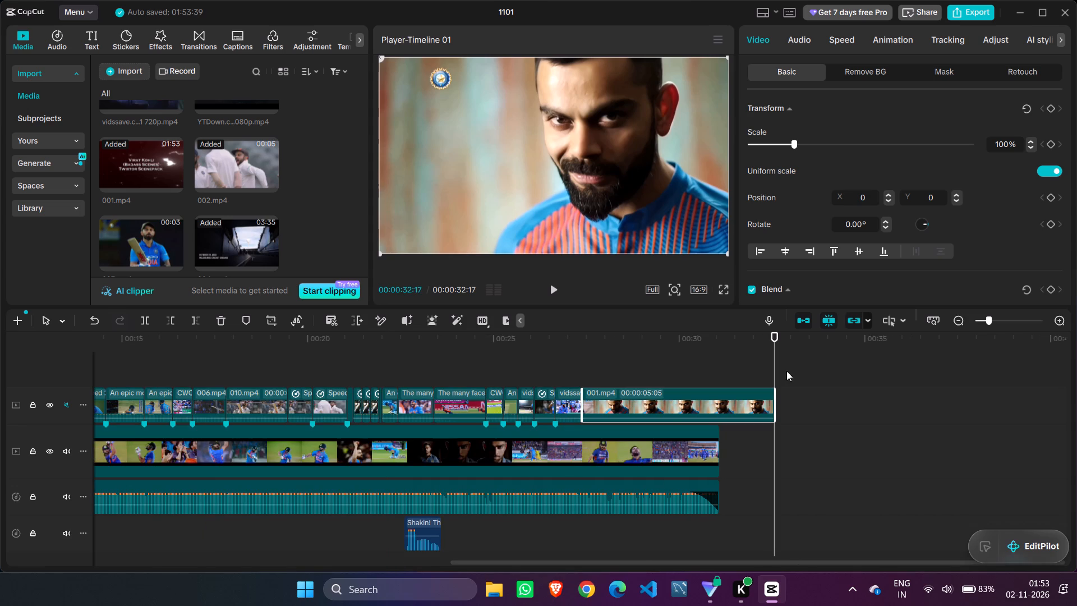
# Play back the new ending from 00:00:27:02 through the 001.mp4 portrait clip to check its timing with the audio.
pyautogui.click(768, 360)
pyautogui.moveTo(771, 365); pyautogui.dragTo(569, 388)
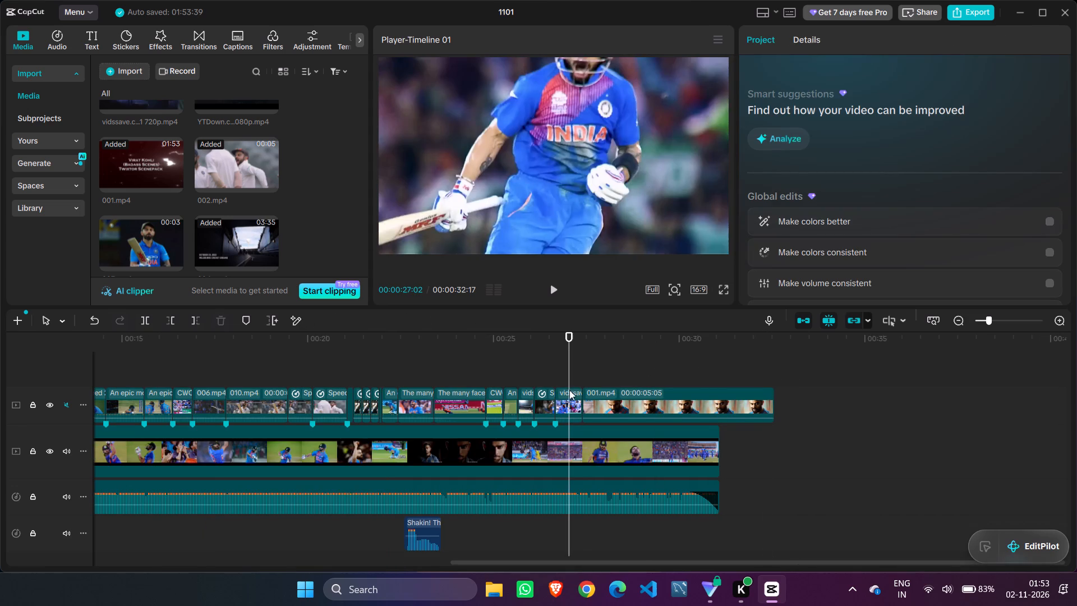
pyautogui.press('space')
pyautogui.press('space')
pyautogui.press('space')
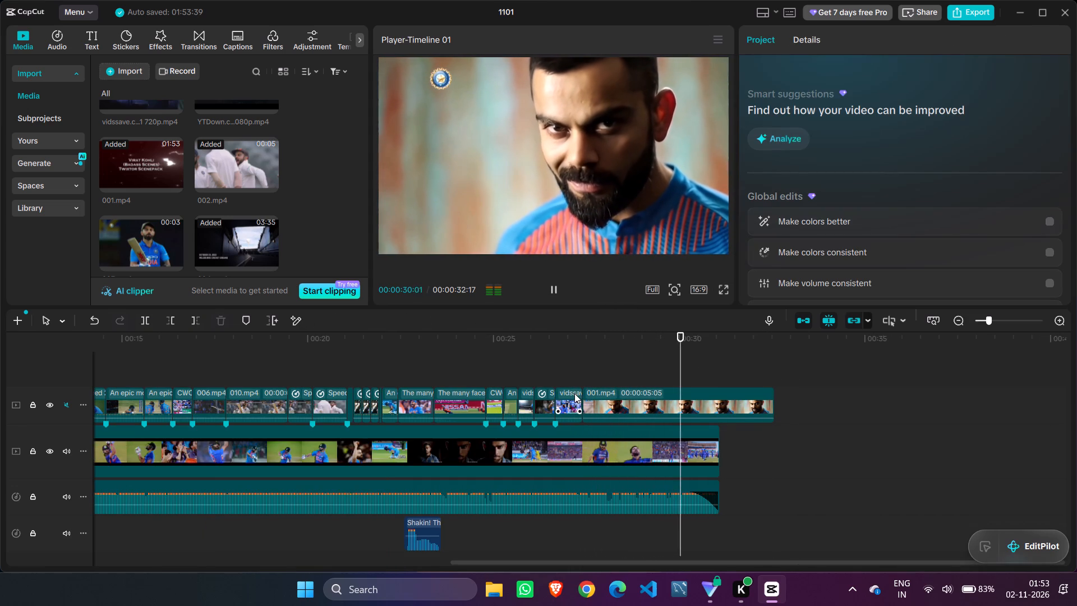
pyautogui.press('space')
pyautogui.moveTo(692, 361); pyautogui.dragTo(618, 367)
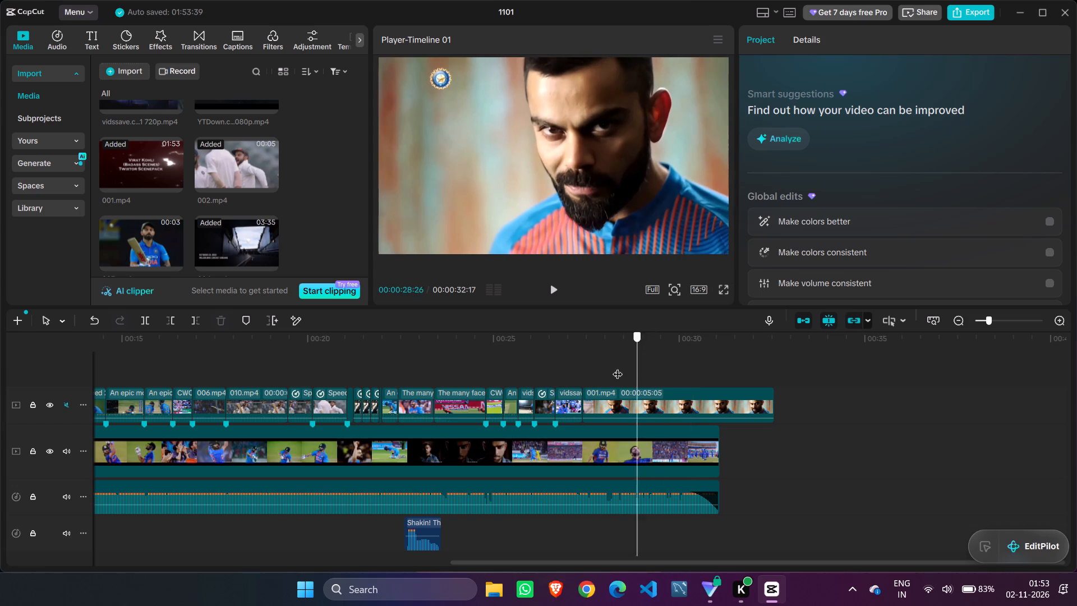
pyautogui.moveTo(618, 367); pyautogui.dragTo(594, 367)
pyautogui.press('space')
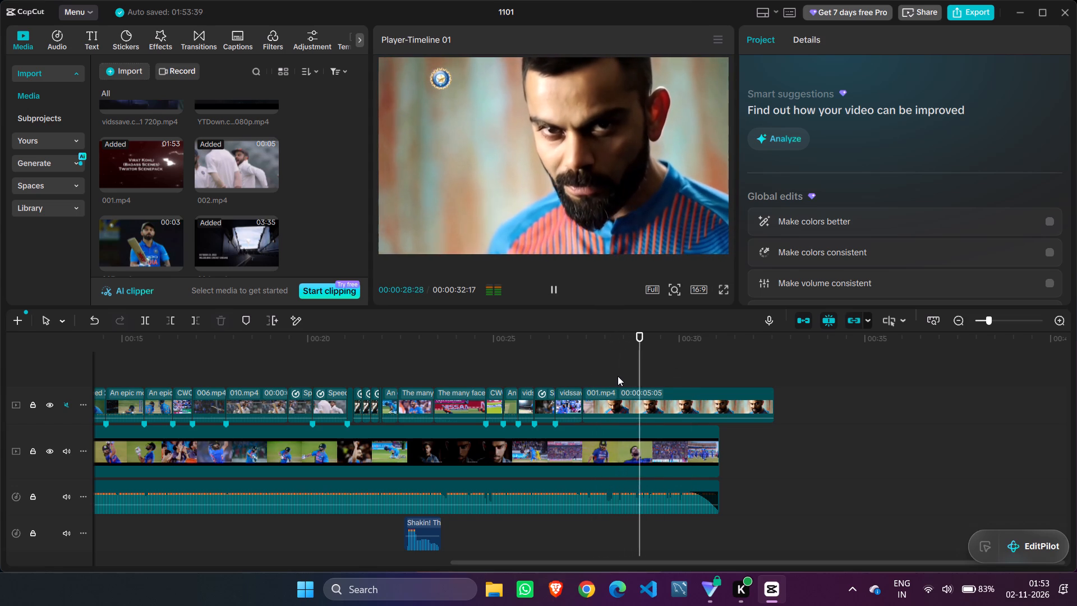
pyautogui.press('space')
pyautogui.press('space')
pyautogui.press('space')
# Trim the start of the 001.mp4 portrait clip at 00:00:27:23 and close the gap to the preceding vidssave clip.
pyautogui.click(613, 408)
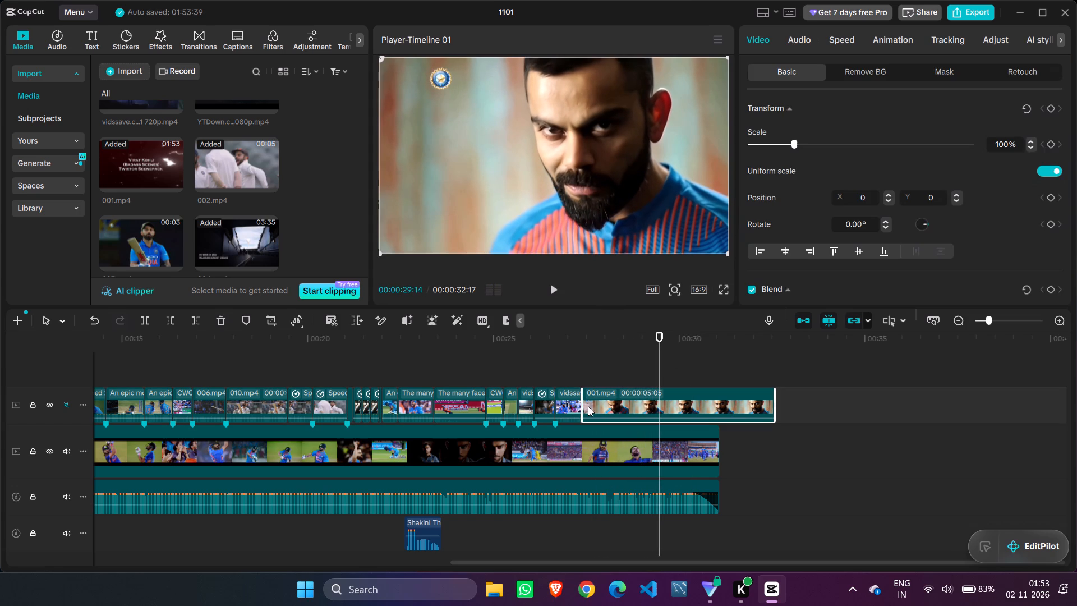
pyautogui.moveTo(659, 368); pyautogui.dragTo(596, 373)
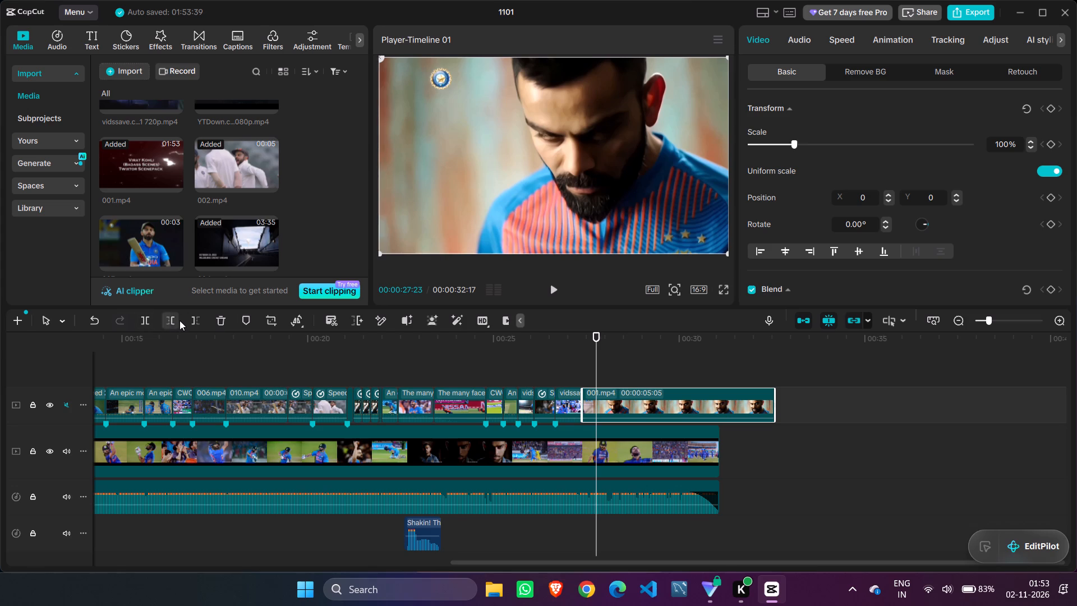
pyautogui.click(171, 319)
pyautogui.moveTo(652, 399); pyautogui.dragTo(636, 400)
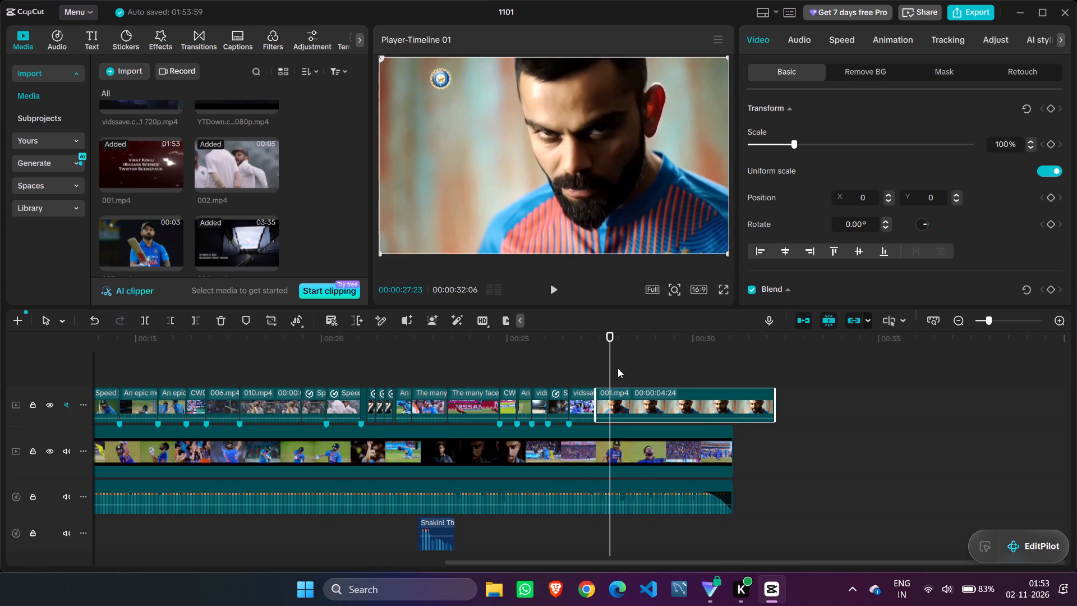
# Play back the ending repeatedly across the cut into the 001.mp4 portrait clip to check its timing with the audio.
pyautogui.click(618, 368)
pyautogui.moveTo(620, 368); pyautogui.dragTo(555, 366)
pyautogui.press('space')
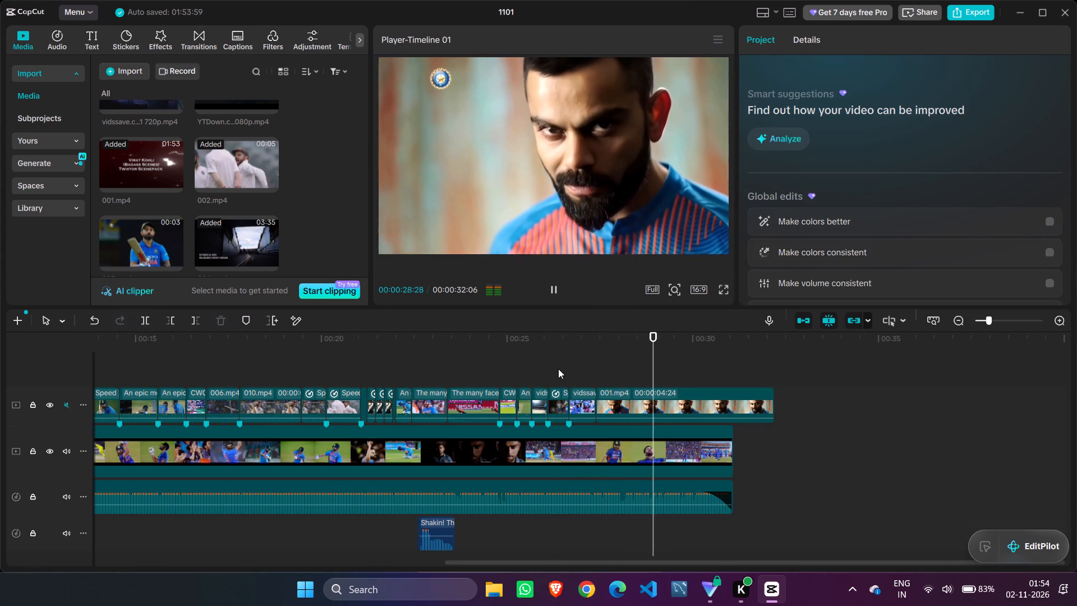
pyautogui.press('space')
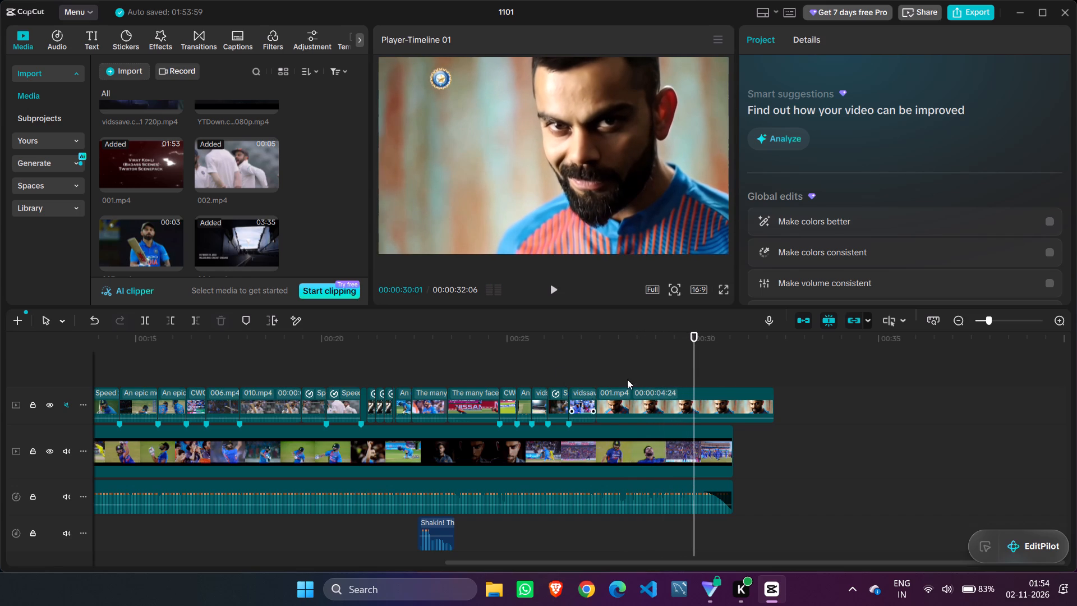
pyautogui.moveTo(693, 365); pyautogui.dragTo(603, 374)
pyautogui.press('space')
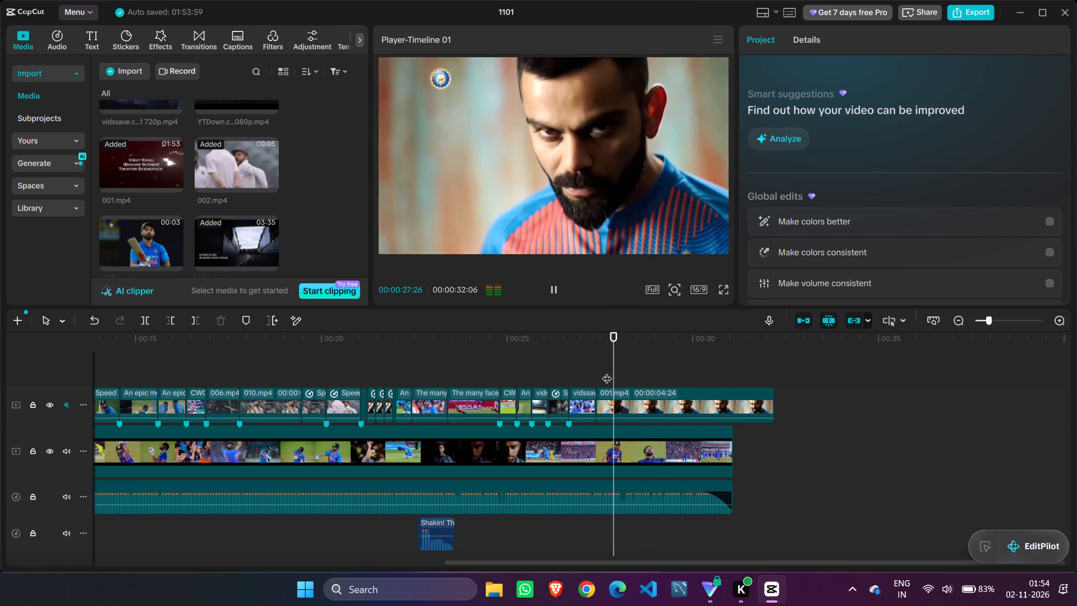
pyautogui.press('space')
pyautogui.press('space')
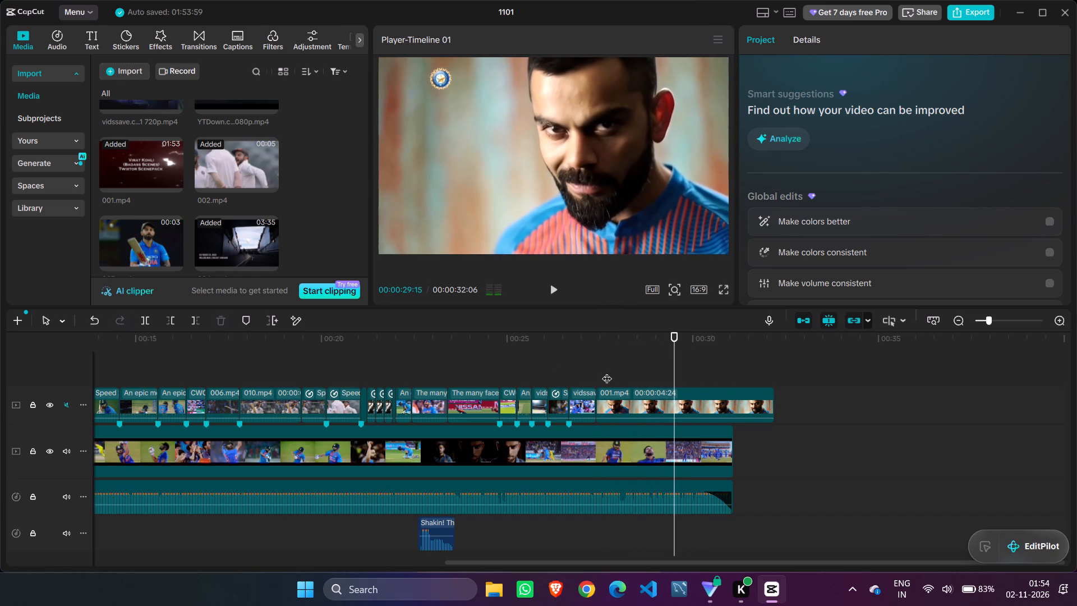
pyautogui.press('space')
pyautogui.moveTo(683, 365); pyautogui.dragTo(622, 366)
pyautogui.press('space')
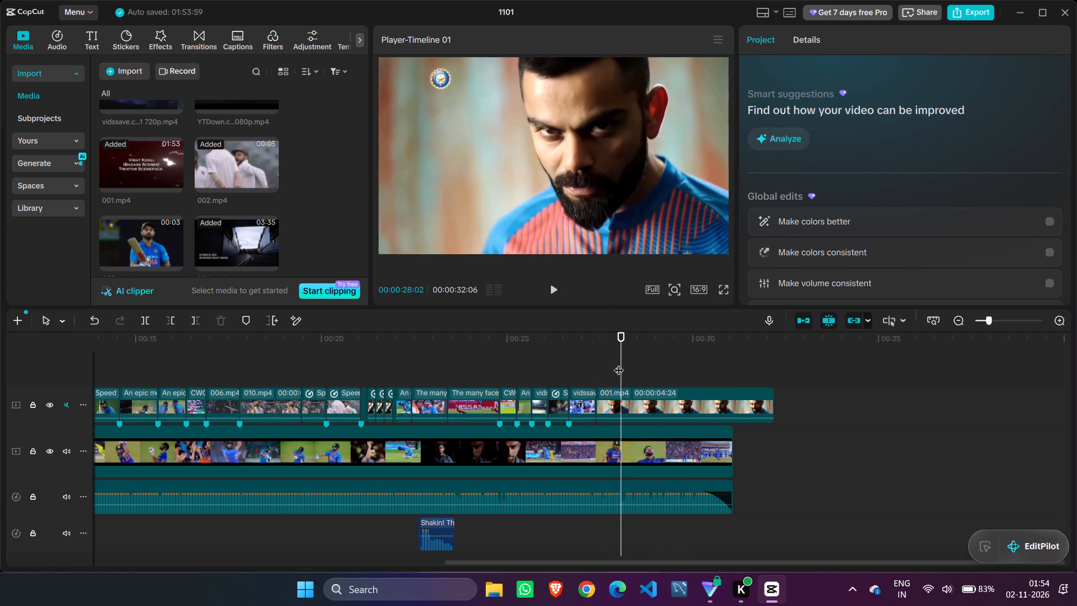
pyautogui.press('space')
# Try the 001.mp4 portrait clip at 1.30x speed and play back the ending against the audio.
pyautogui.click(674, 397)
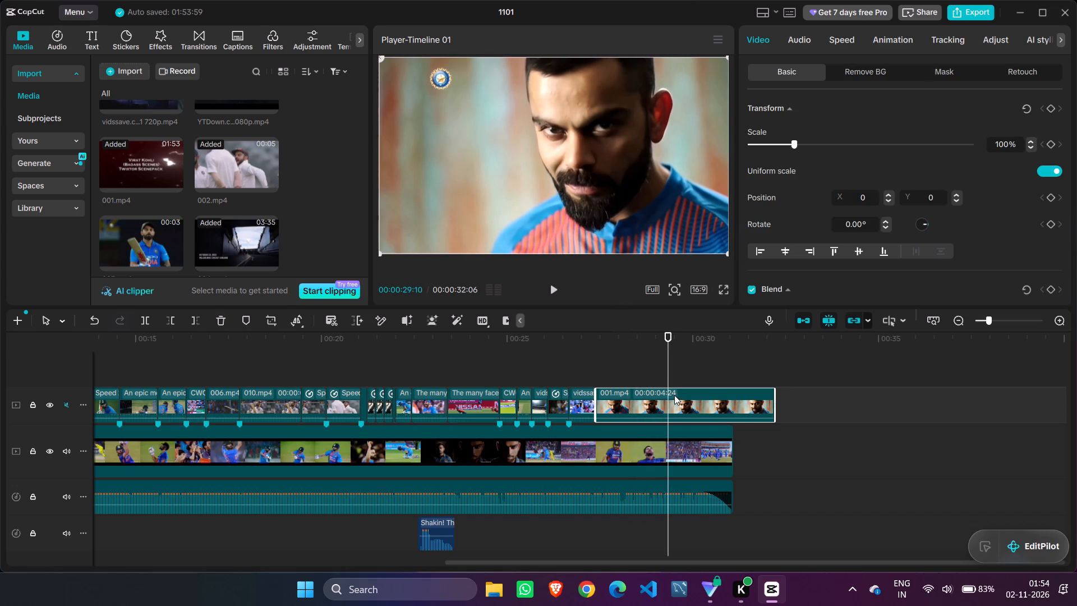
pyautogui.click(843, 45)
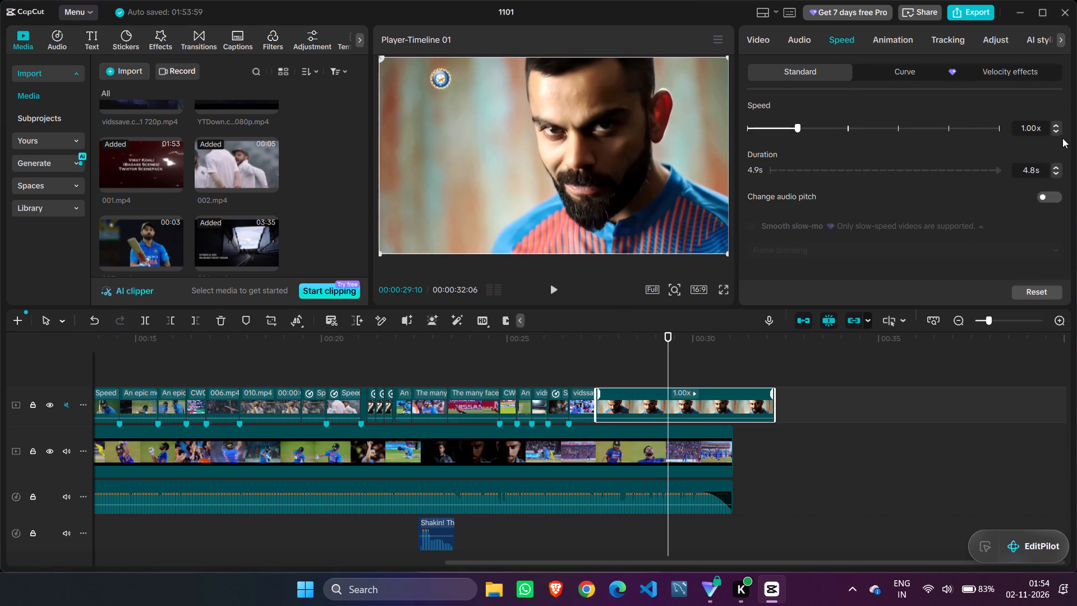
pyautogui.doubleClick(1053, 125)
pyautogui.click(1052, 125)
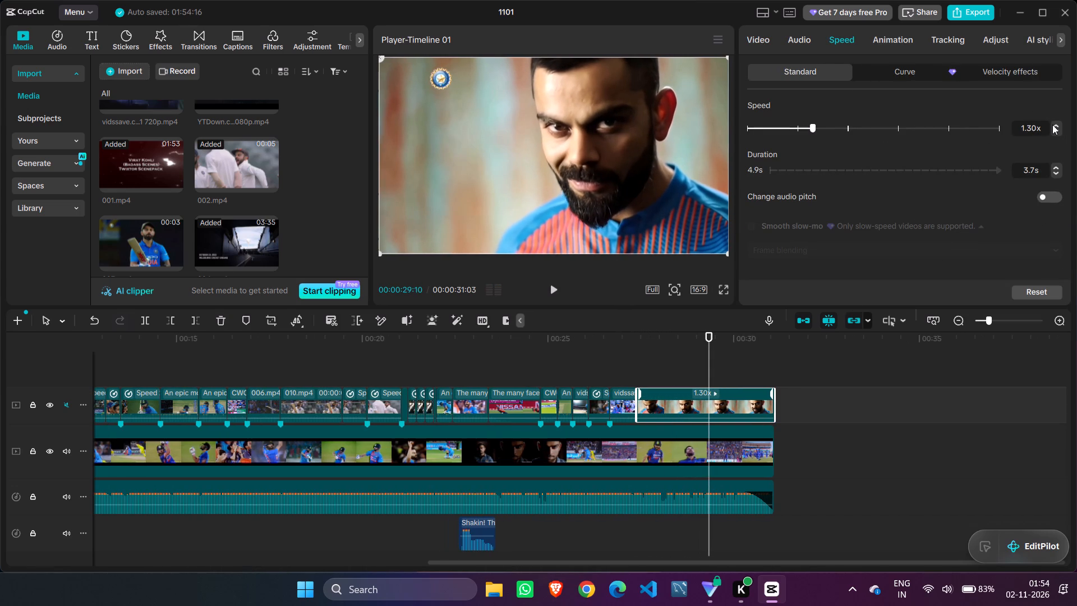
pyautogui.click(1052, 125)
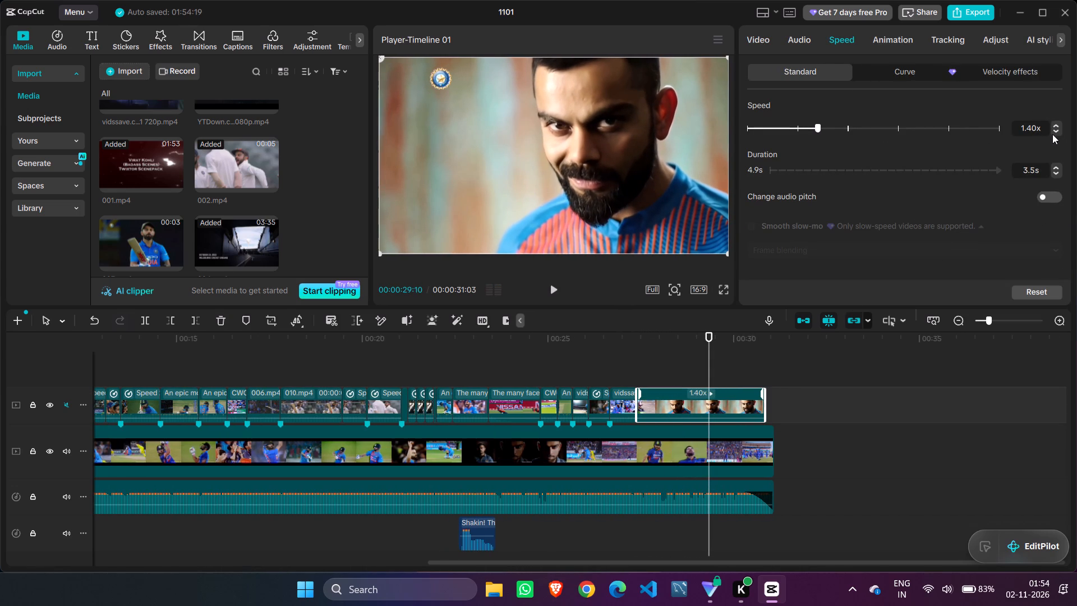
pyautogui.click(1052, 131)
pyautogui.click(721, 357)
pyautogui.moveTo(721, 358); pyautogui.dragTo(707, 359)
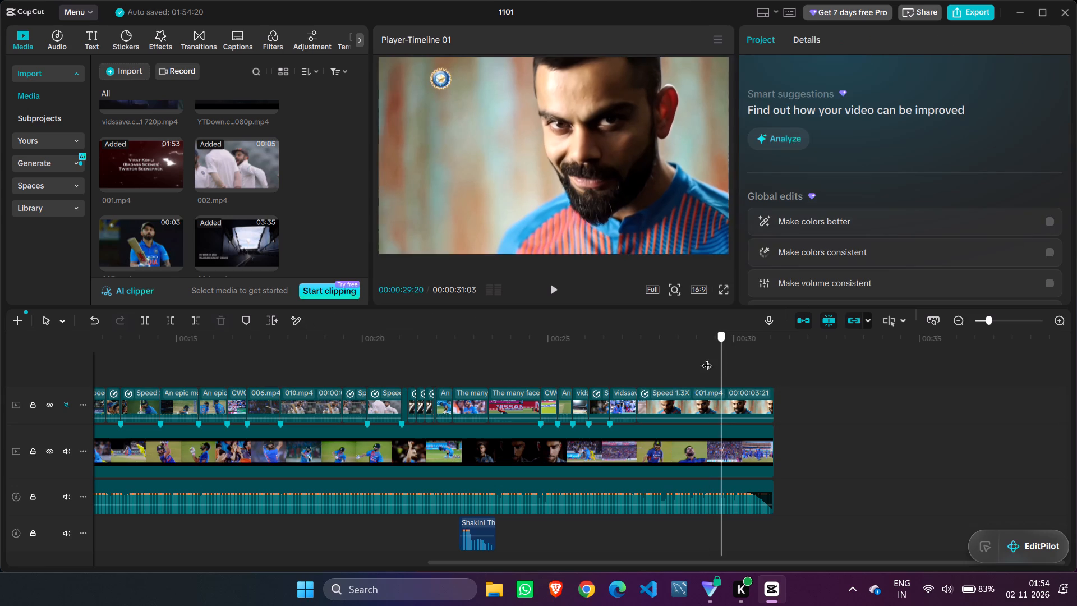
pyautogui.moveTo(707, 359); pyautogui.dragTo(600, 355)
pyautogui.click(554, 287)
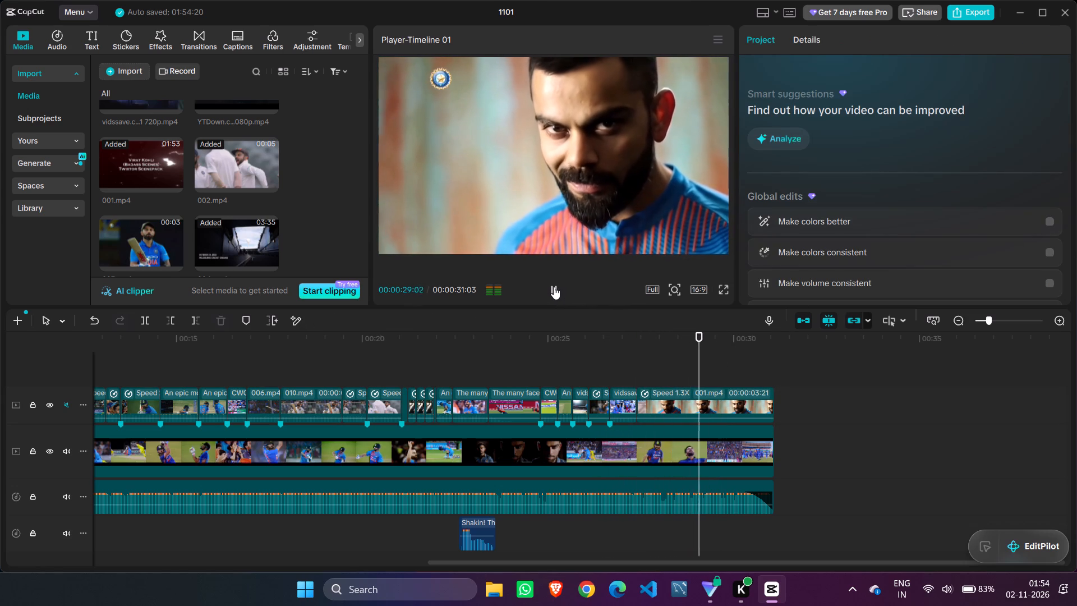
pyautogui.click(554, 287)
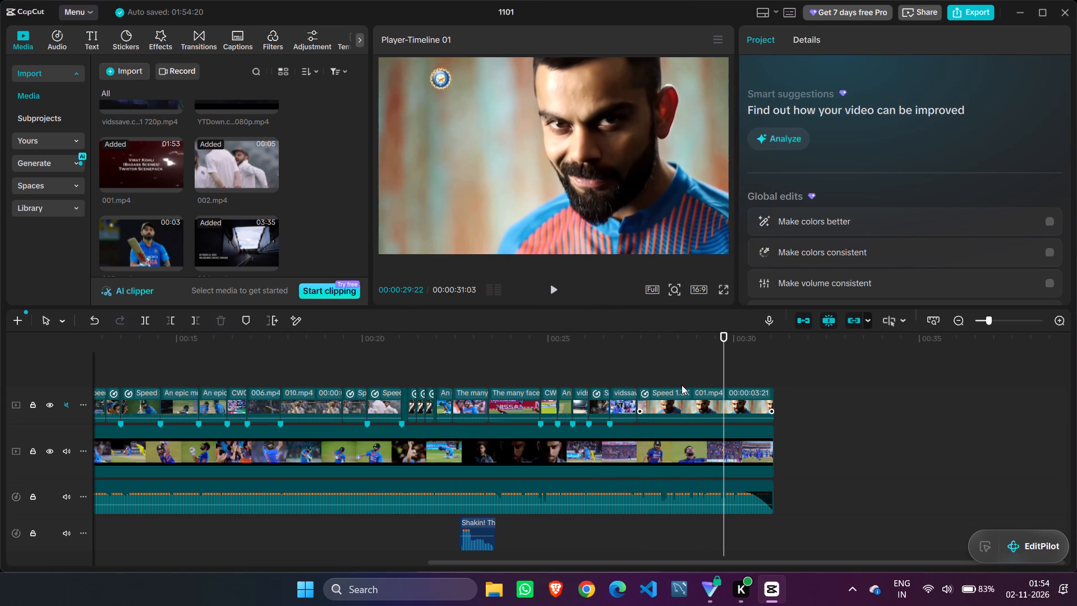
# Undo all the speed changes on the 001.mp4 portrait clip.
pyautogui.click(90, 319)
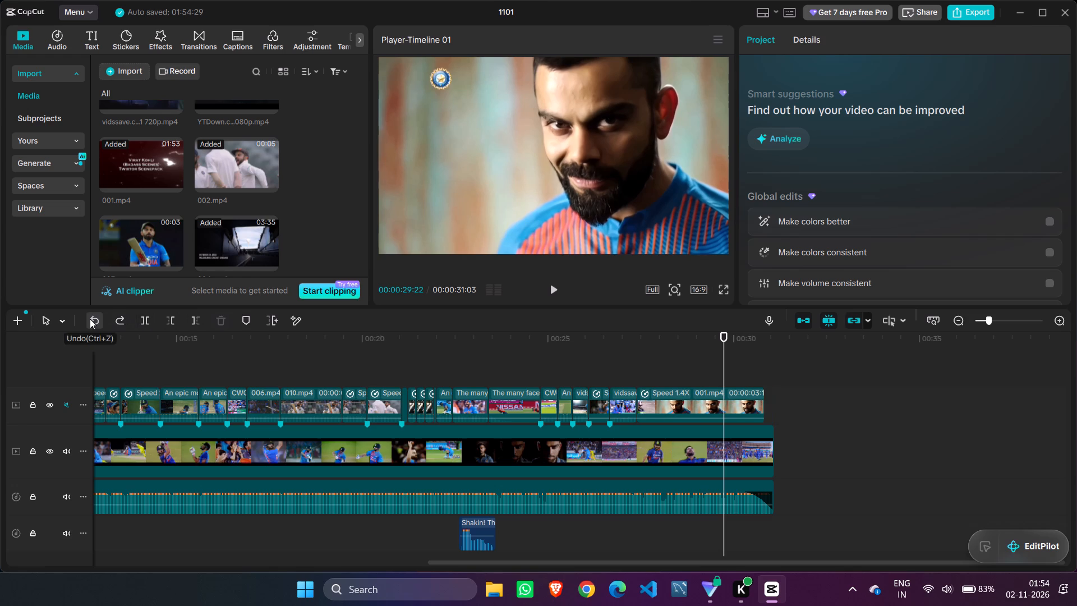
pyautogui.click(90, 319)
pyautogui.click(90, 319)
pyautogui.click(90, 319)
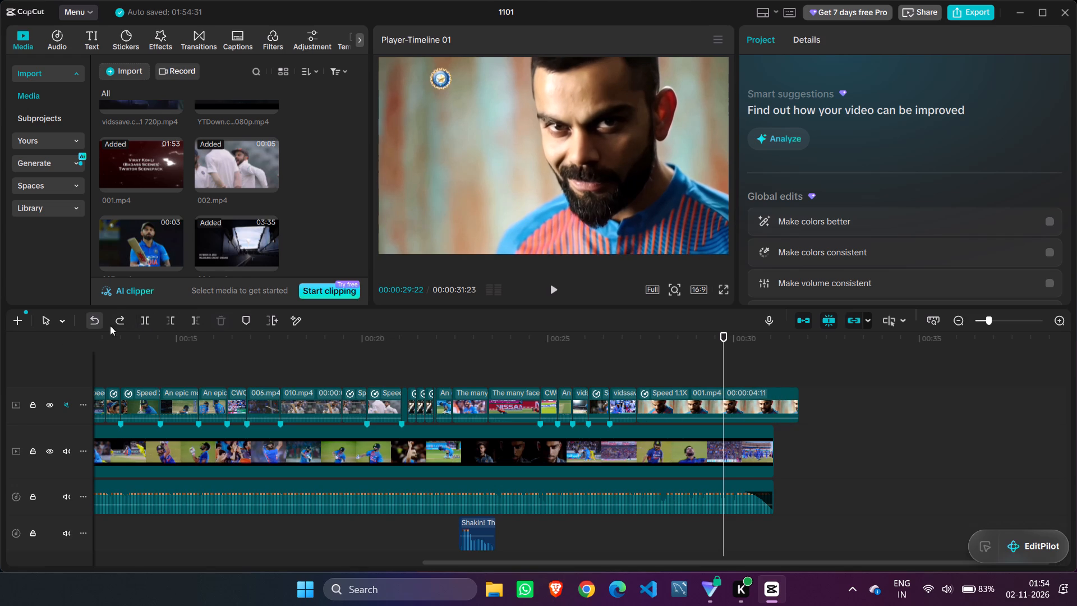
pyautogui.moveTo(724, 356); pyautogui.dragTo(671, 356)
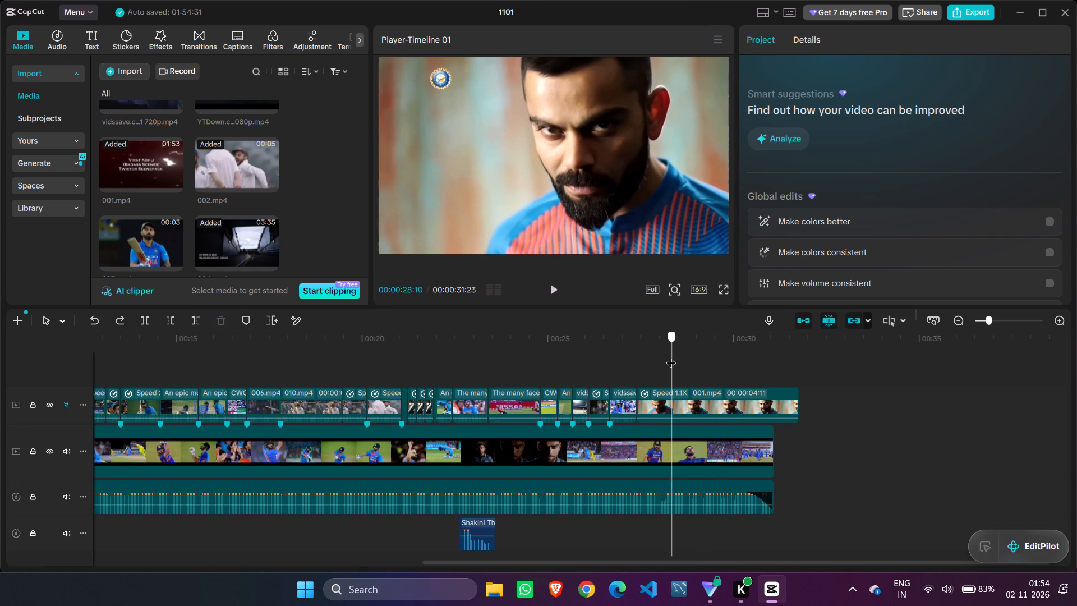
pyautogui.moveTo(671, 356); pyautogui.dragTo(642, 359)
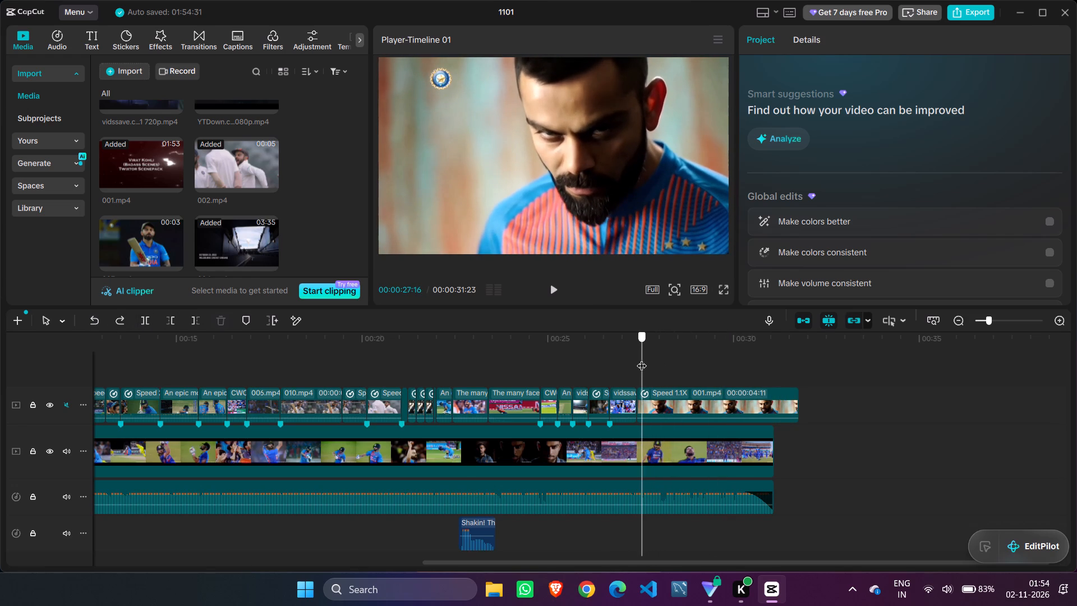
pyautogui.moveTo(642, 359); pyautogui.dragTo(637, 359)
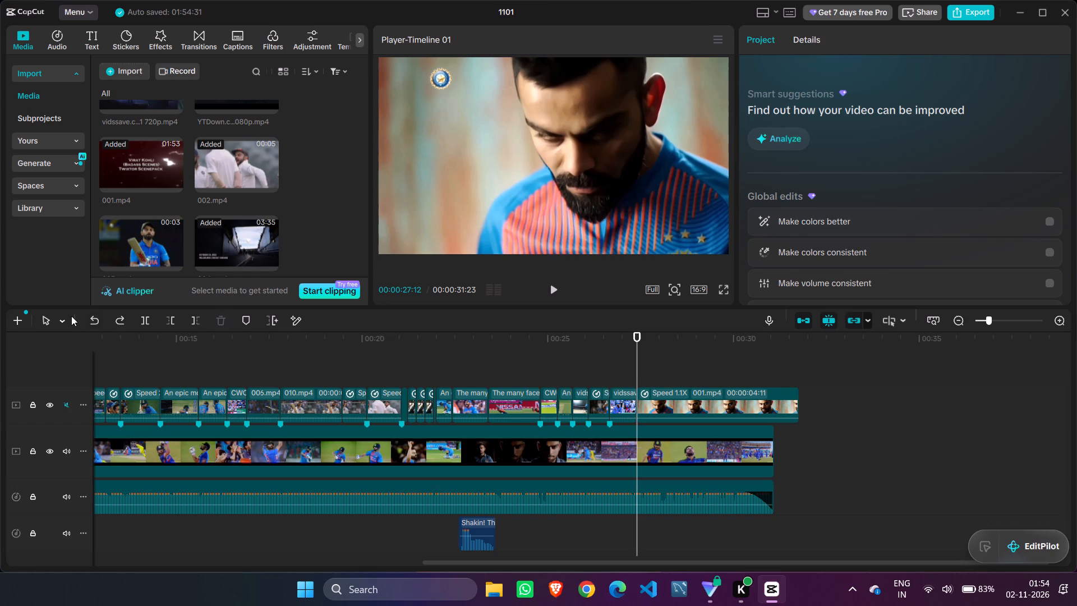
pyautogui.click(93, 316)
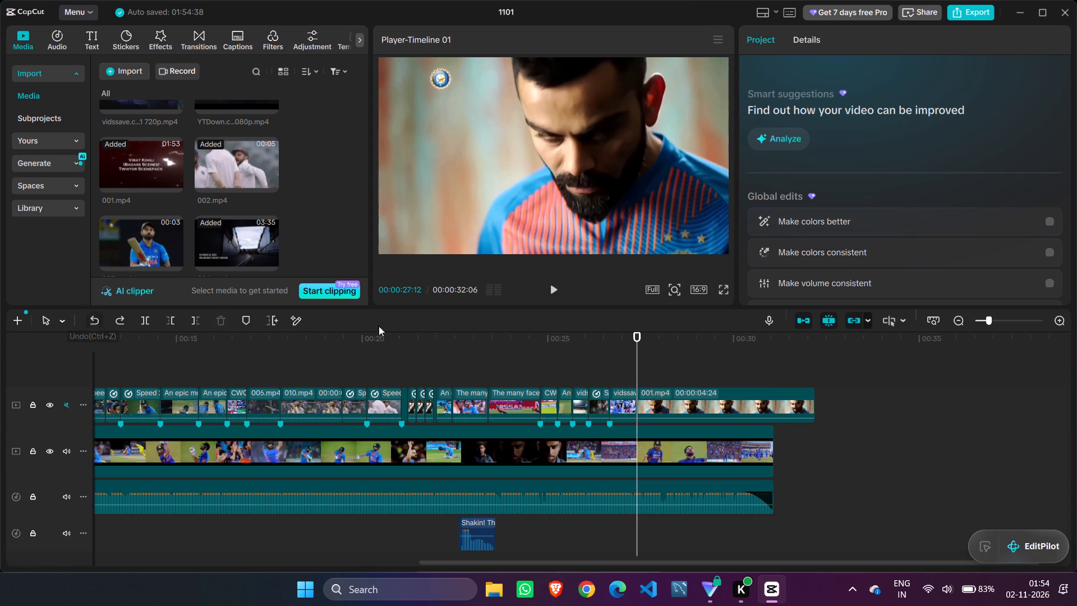
# Replay the portrait shot, and undo the gap closing and start trim of the 001.mp4 clip.
pyautogui.click(555, 282)
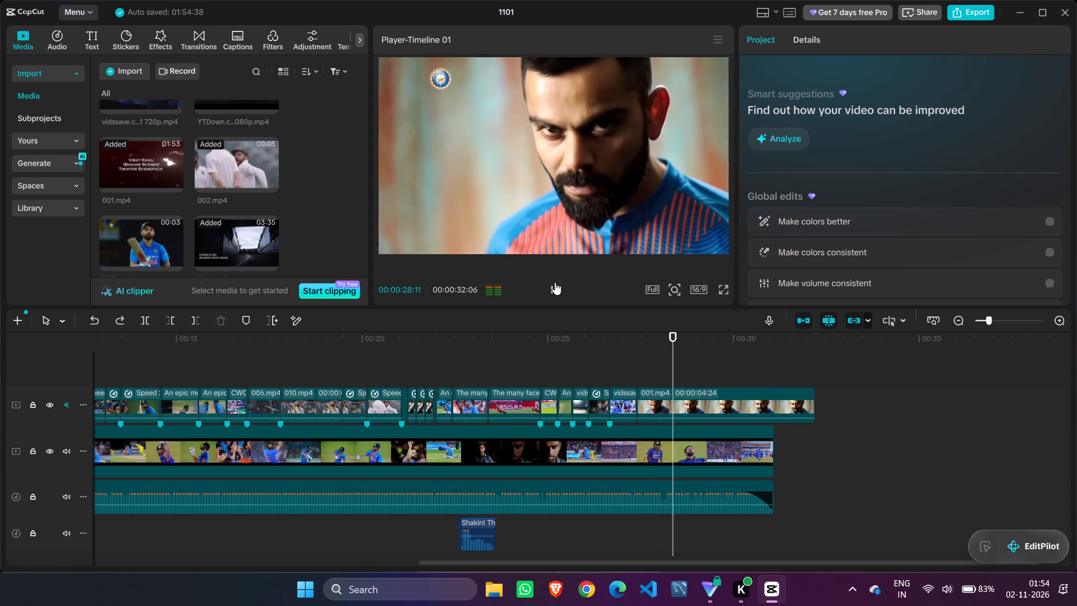
pyautogui.click(555, 282)
pyautogui.click(91, 314)
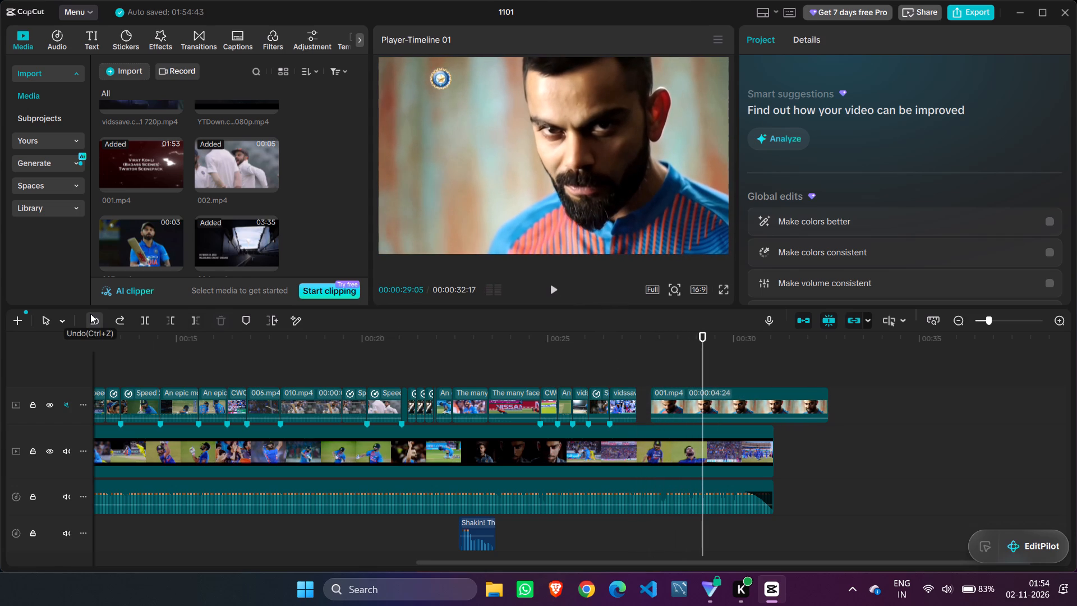
pyautogui.click(90, 314)
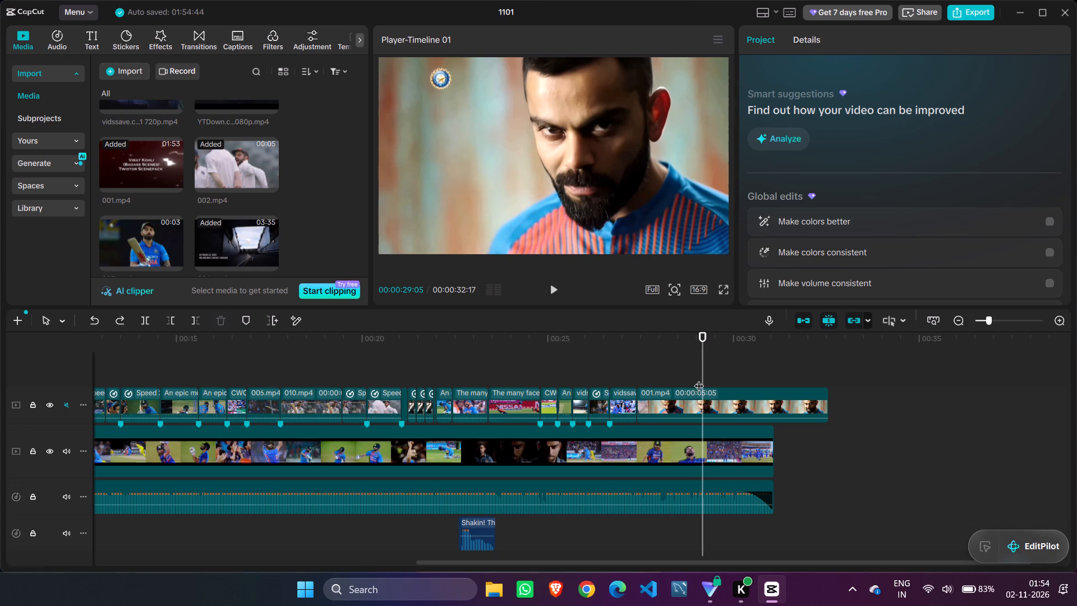
# Set the speed of the untrimmed 001.mp4 portrait clip to 1.40x, matching its end to the audio's end.
pyautogui.moveTo(701, 378); pyautogui.dragTo(667, 373)
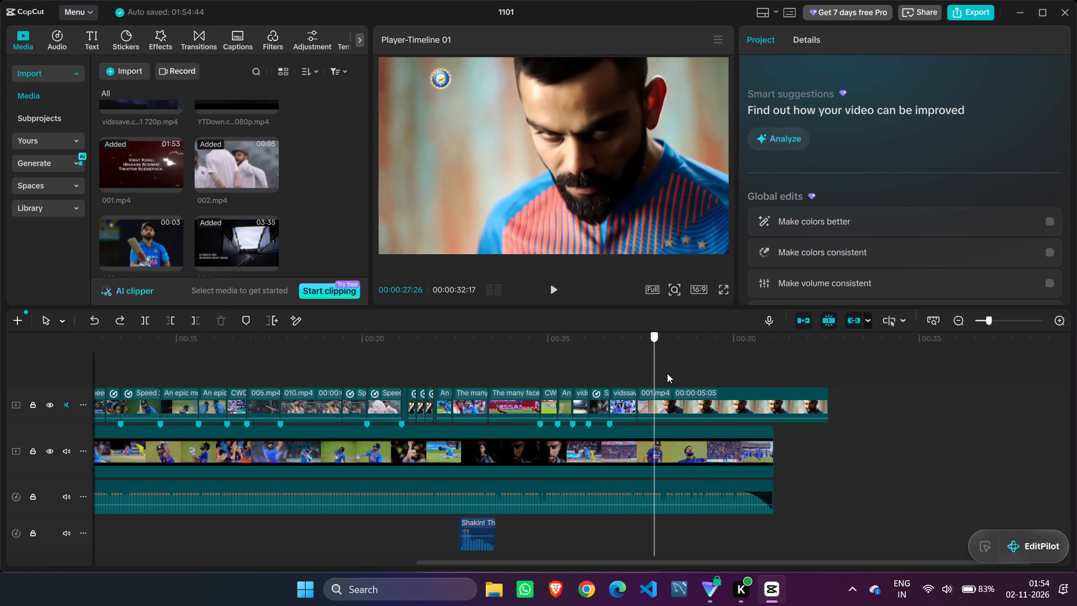
pyautogui.moveTo(667, 373); pyautogui.dragTo(796, 365)
pyautogui.click(738, 413)
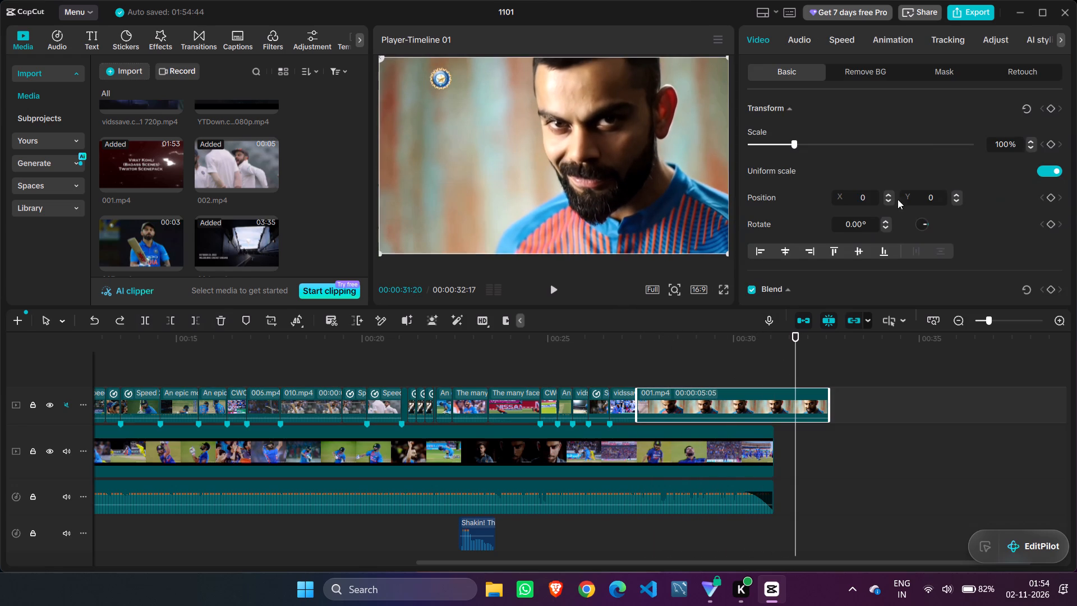
pyautogui.click(839, 31)
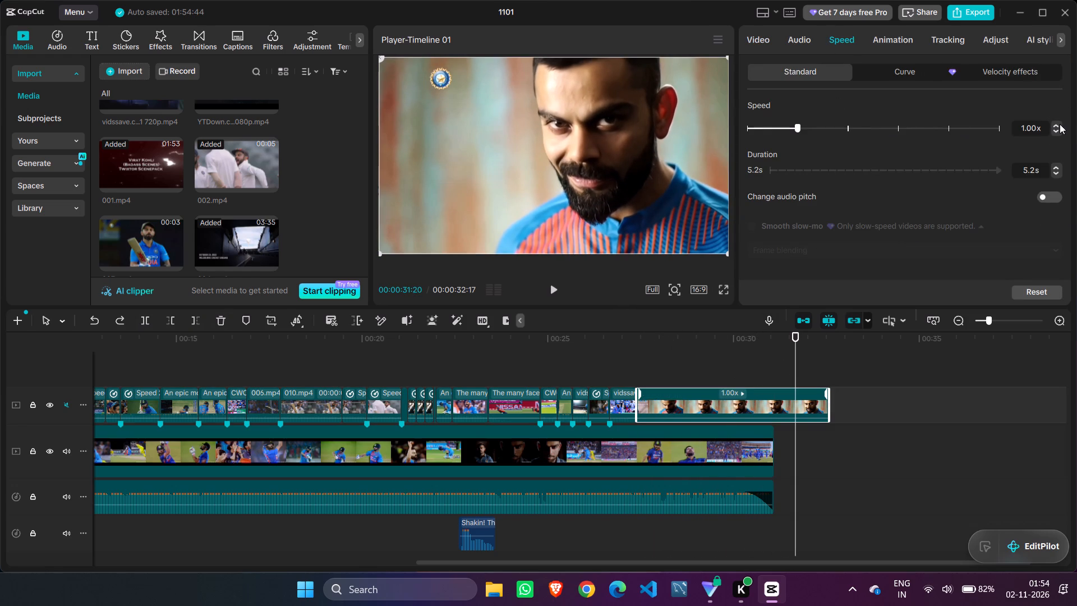
pyautogui.click(1058, 122)
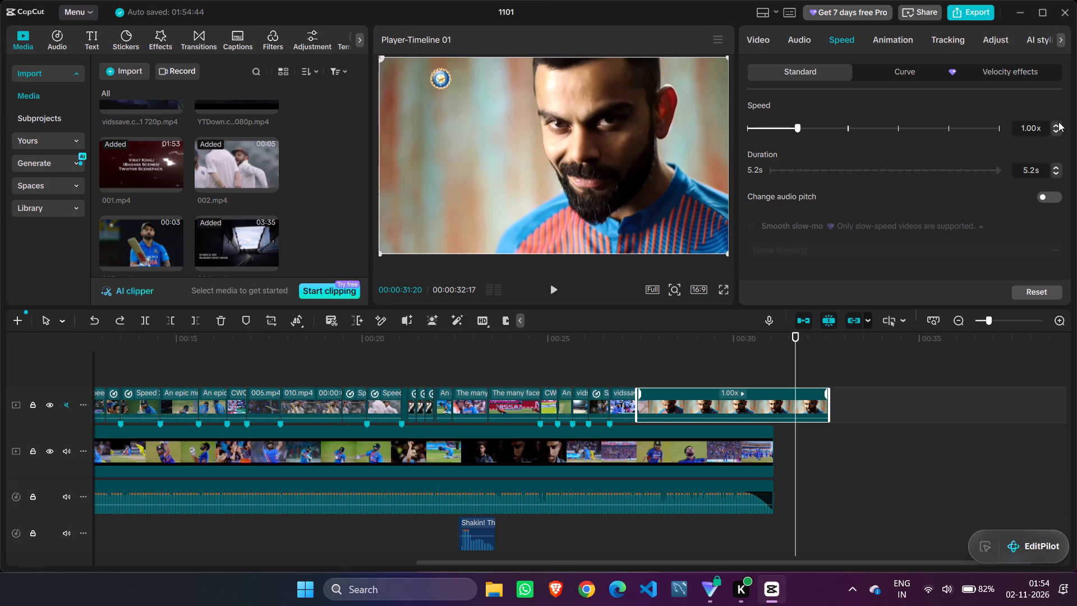
pyautogui.click(1058, 122)
pyautogui.click(1052, 125)
pyautogui.click(1057, 124)
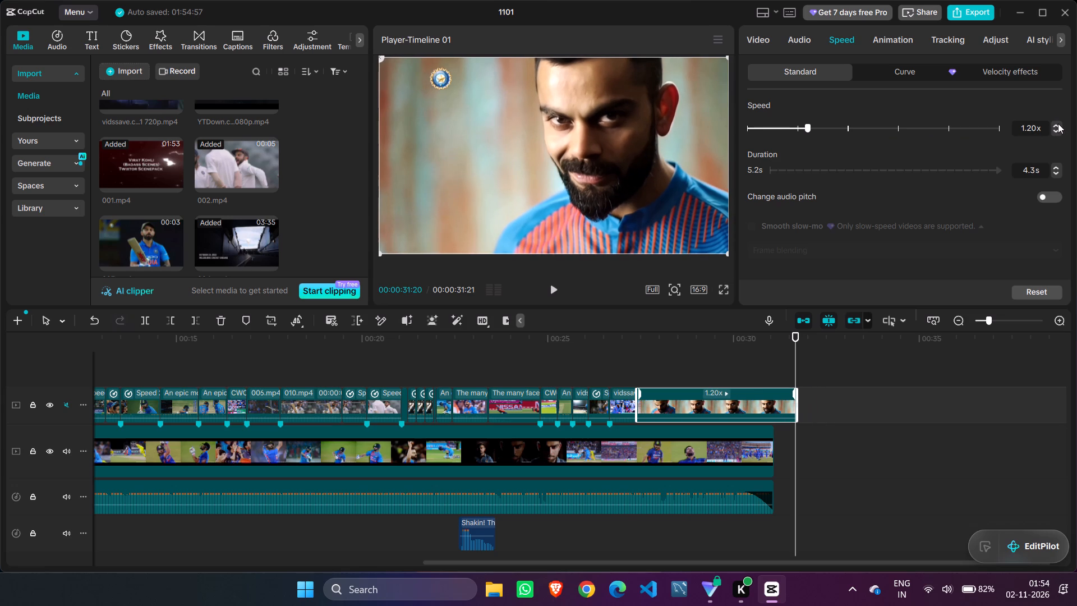
pyautogui.doubleClick(1058, 123)
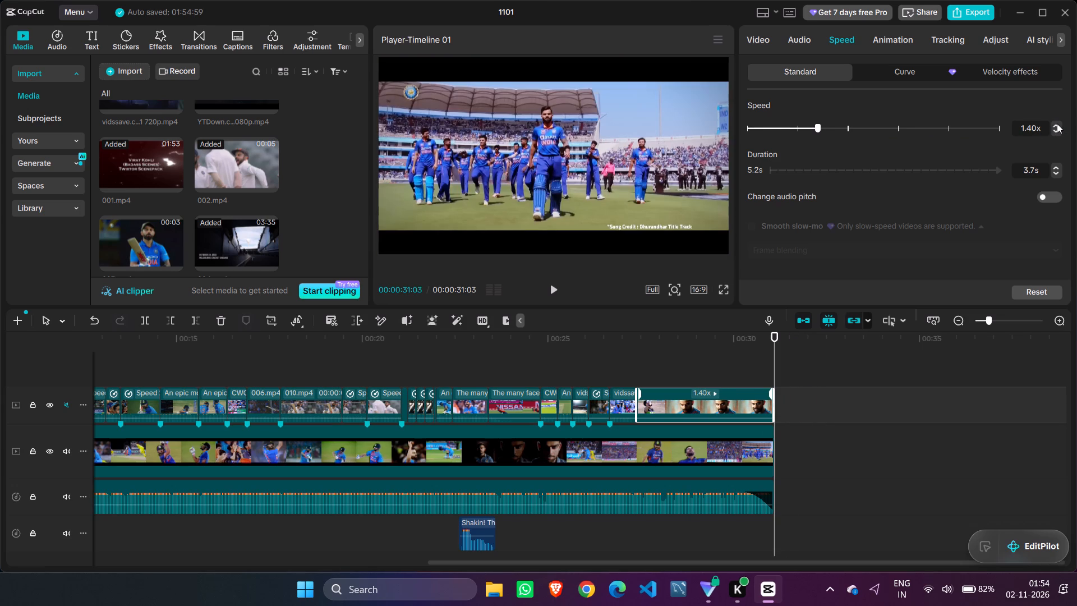
# Play back the ending from 00:00:26:24 through the sped-up 001.mp4 portrait clip to check its timing.
pyautogui.moveTo(776, 360); pyautogui.dragTo(623, 382)
pyautogui.click(641, 370)
pyautogui.moveTo(641, 370); pyautogui.dragTo(614, 362)
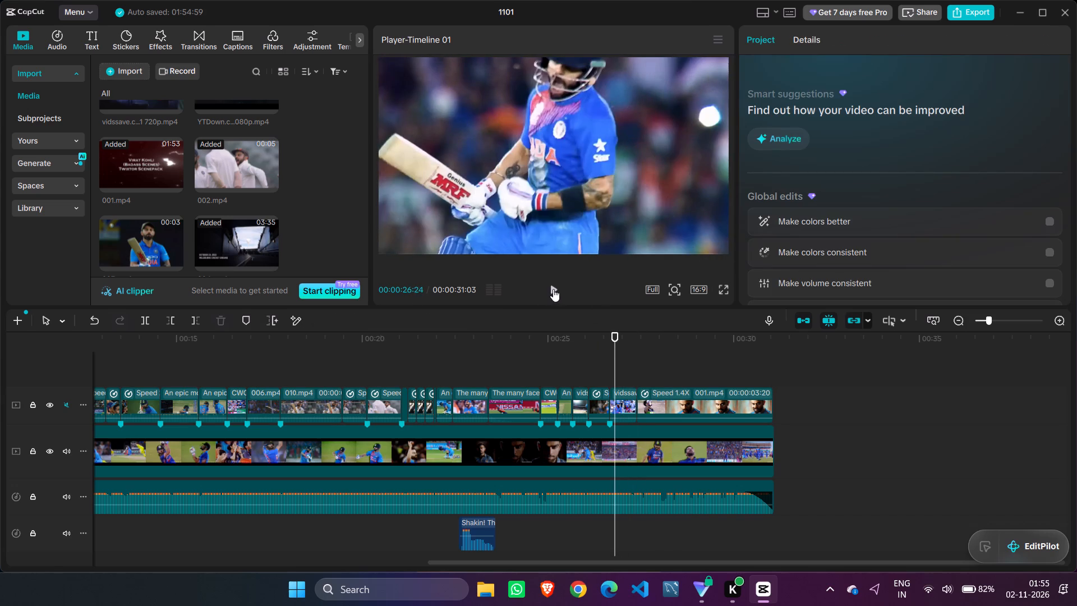
pyautogui.click(553, 289)
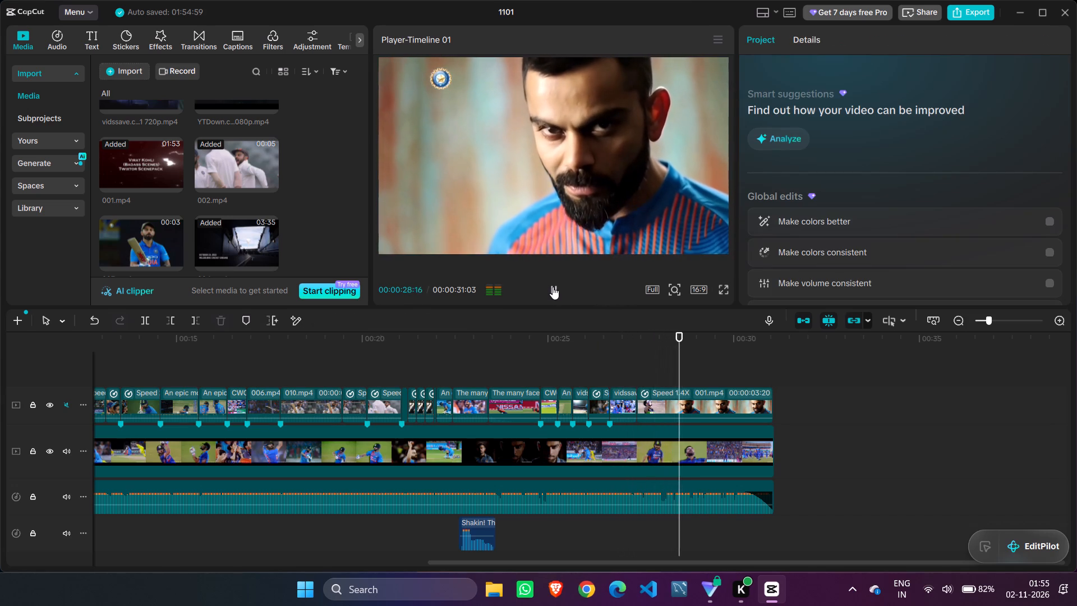
pyautogui.click(553, 287)
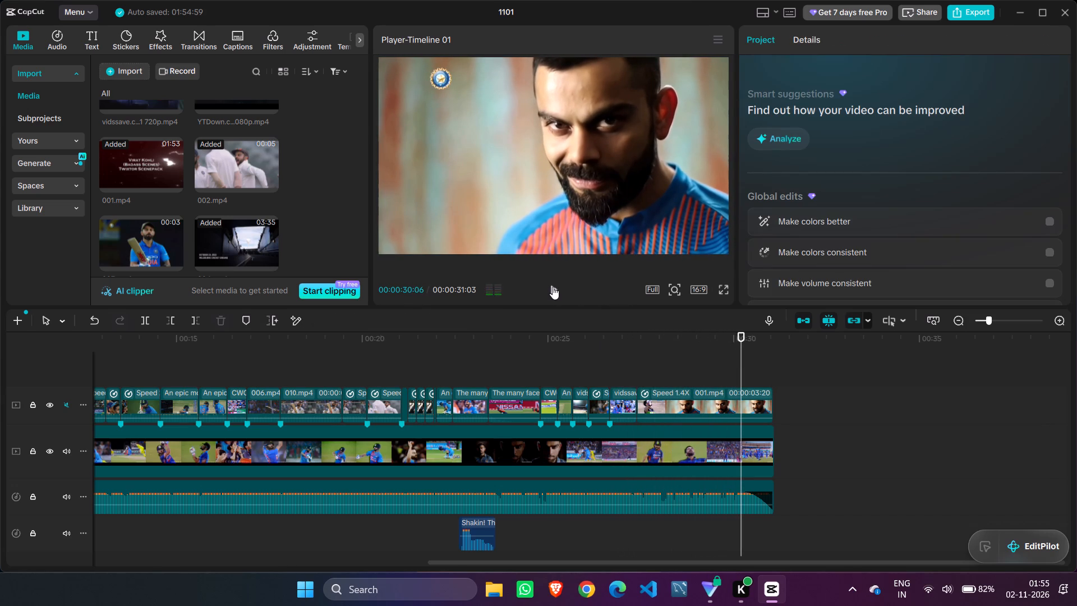
# Replay the 001.mp4 portrait shot repeatedly between about 00:00:29:17 and 00:00:30:06 to find the beat for its cut.
pyautogui.moveTo(743, 361); pyautogui.dragTo(718, 361)
pyautogui.click(557, 283)
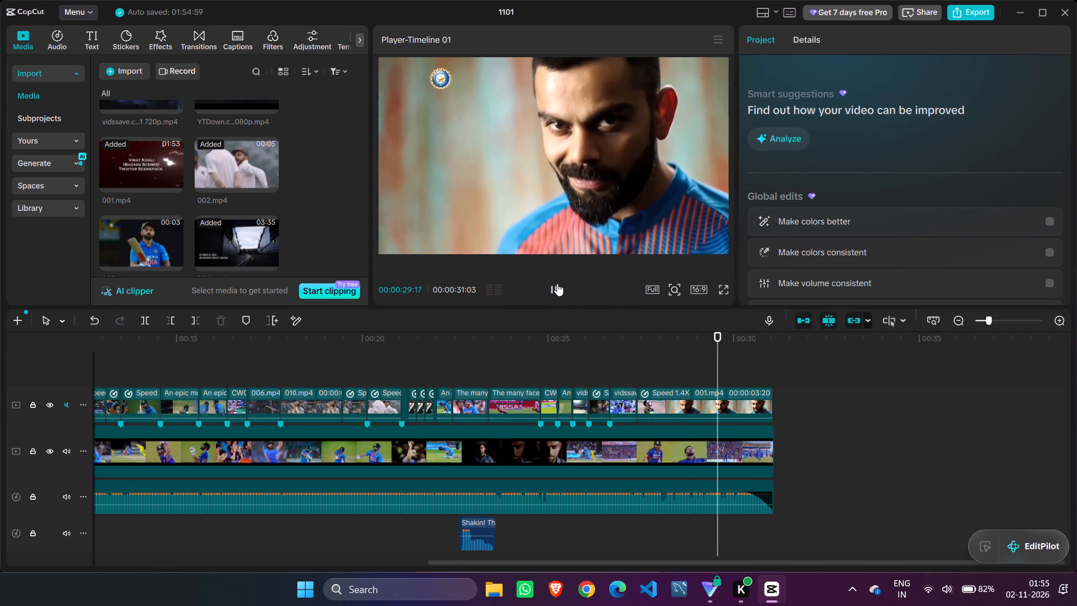
pyautogui.click(557, 283)
pyautogui.moveTo(743, 348); pyautogui.dragTo(734, 347)
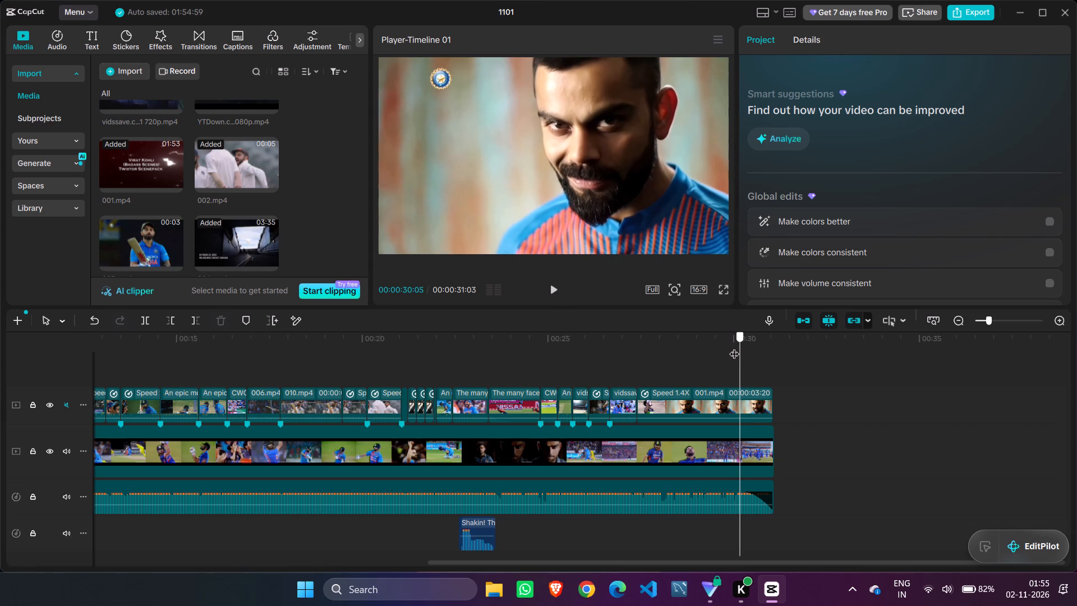
pyautogui.moveTo(734, 347); pyautogui.dragTo(726, 346)
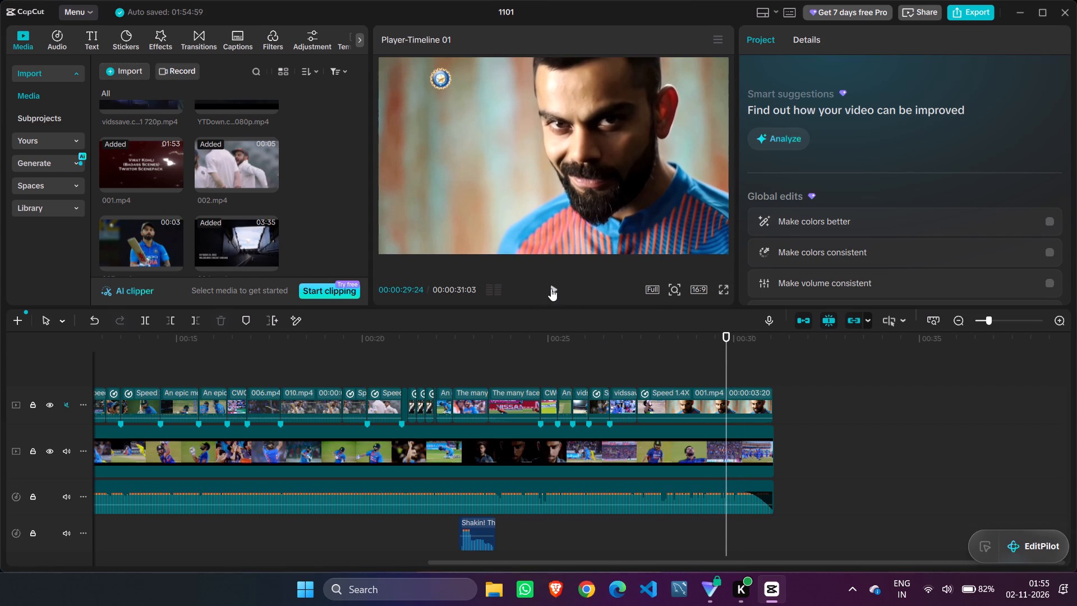
pyautogui.doubleClick(555, 289)
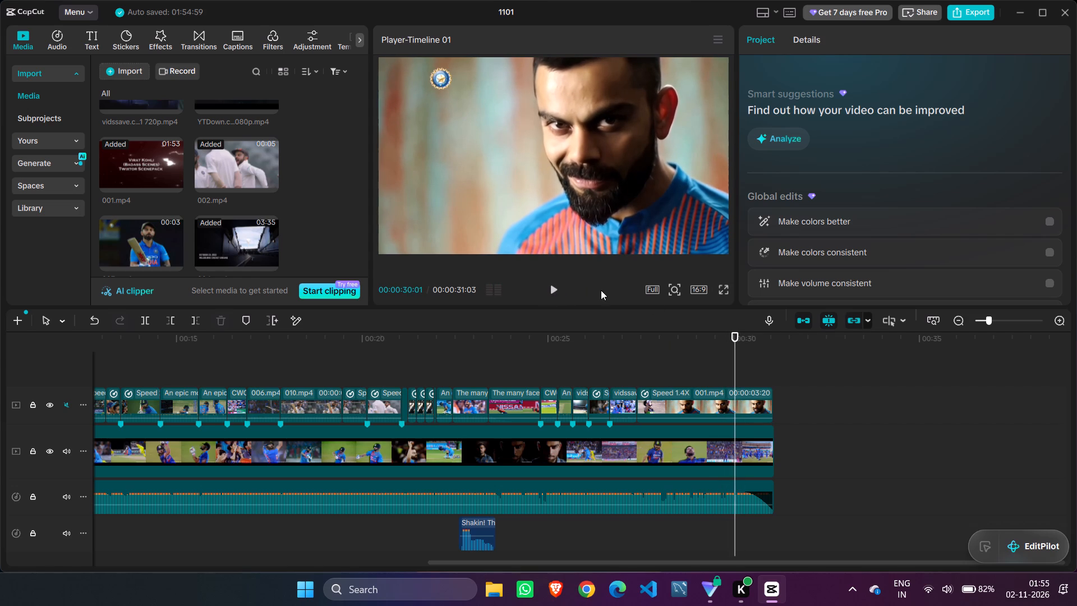
pyautogui.press('Left')
pyautogui.doubleClick(554, 293)
pyautogui.press('Left')
pyautogui.press('Left')
pyautogui.press('Left')
pyautogui.press('Left')
pyautogui.press('Left')
pyautogui.press('Left')
pyautogui.press('Left')
pyautogui.press('Left')
pyautogui.press('Left')
pyautogui.press('Left')
pyautogui.press('Left')
pyautogui.press('Left')
pyautogui.press('Left')
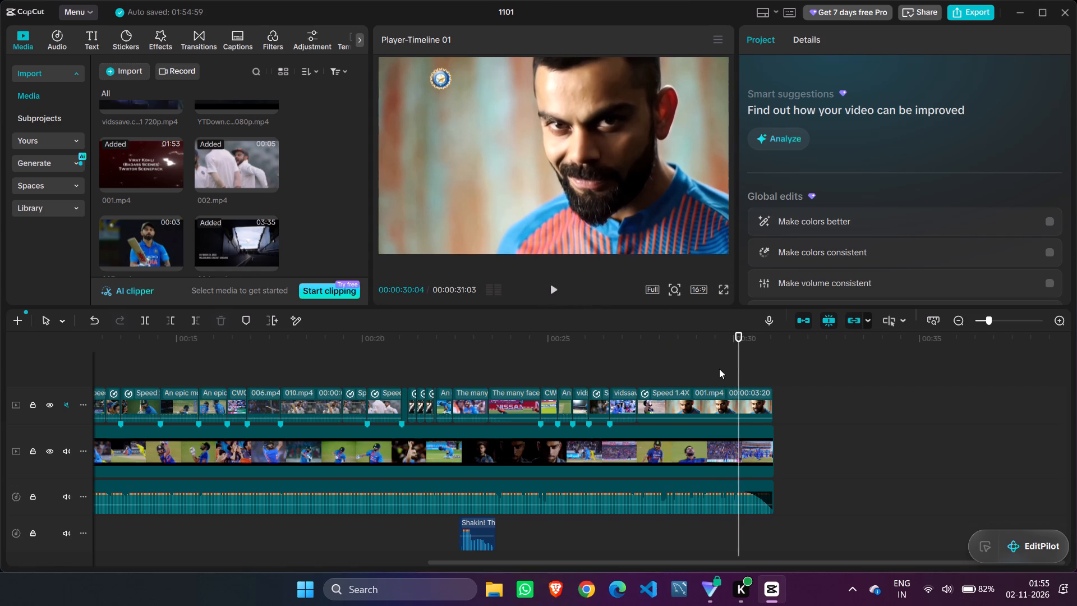
pyautogui.click(554, 292)
pyautogui.click(554, 292)
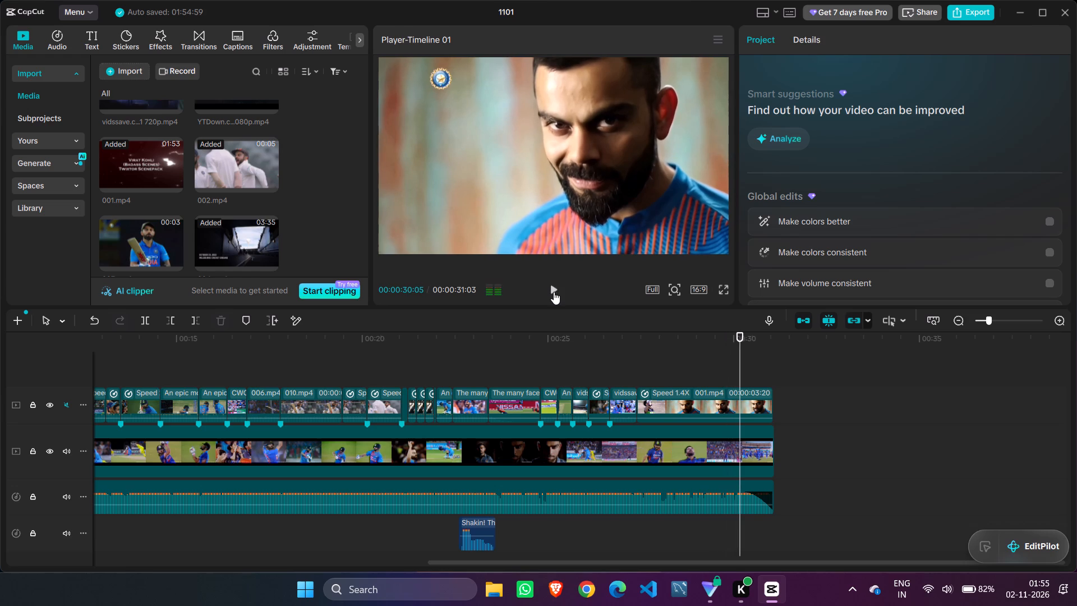
# Split the 001.mp4 portrait clip at 00:00:30:02 and delete the part after the cut.
pyautogui.click(739, 347)
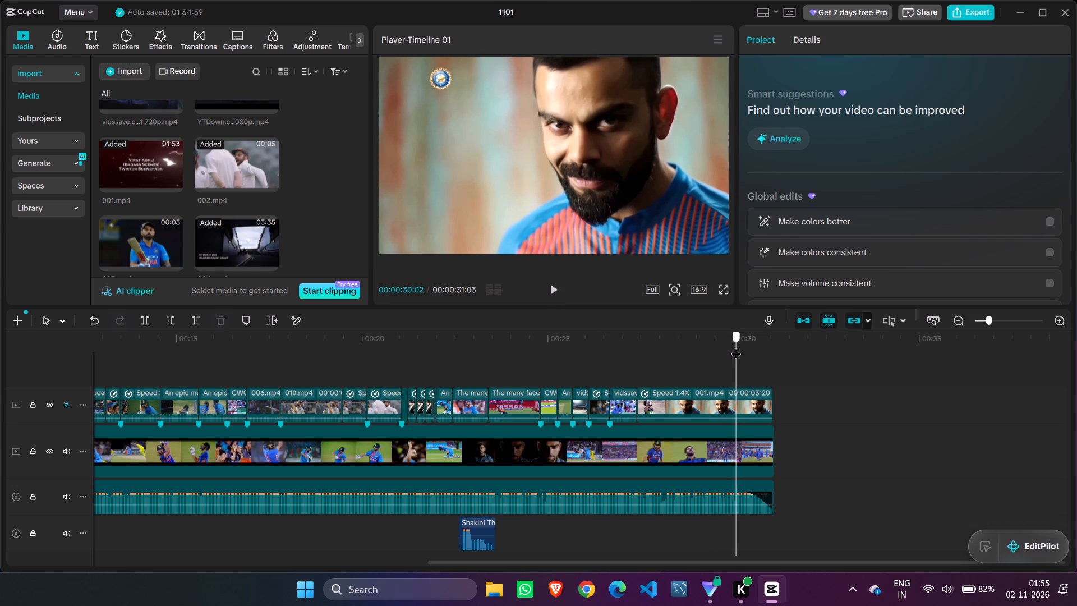
pyautogui.click(737, 394)
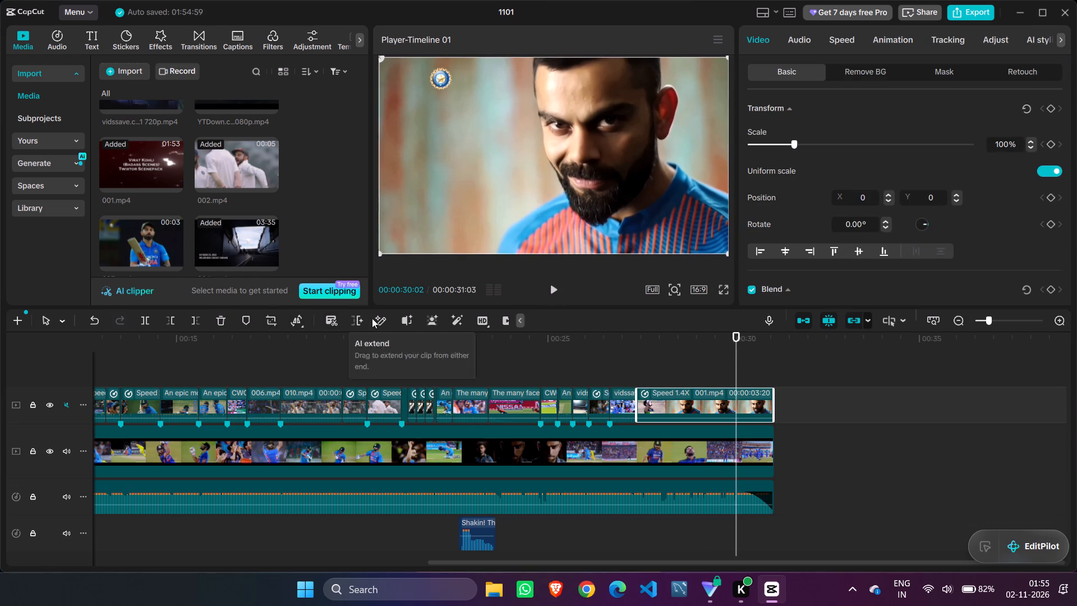
pyautogui.click(148, 318)
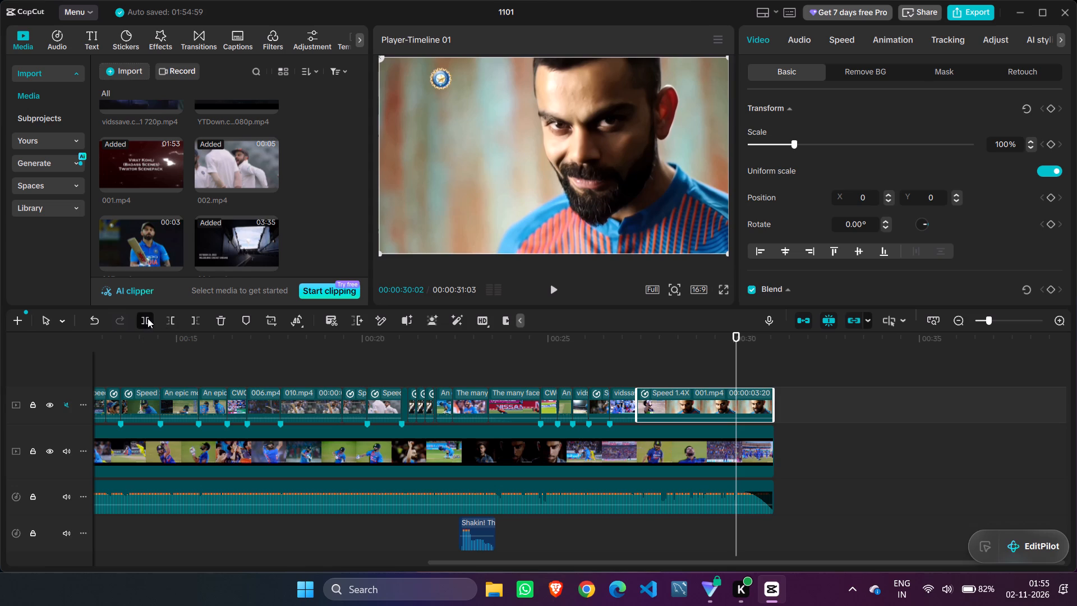
pyautogui.press('Delete')
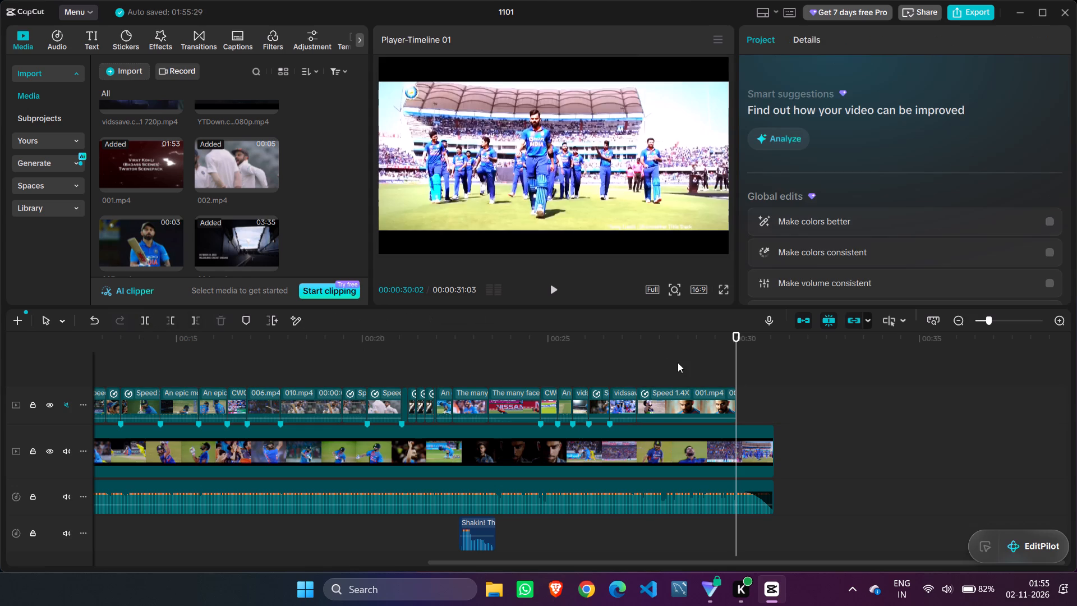
# Play back the ending several times through the shortened portrait clip to check the cut against the audio.
pyautogui.click(671, 366)
pyautogui.moveTo(670, 359); pyautogui.dragTo(600, 350)
pyautogui.click(558, 286)
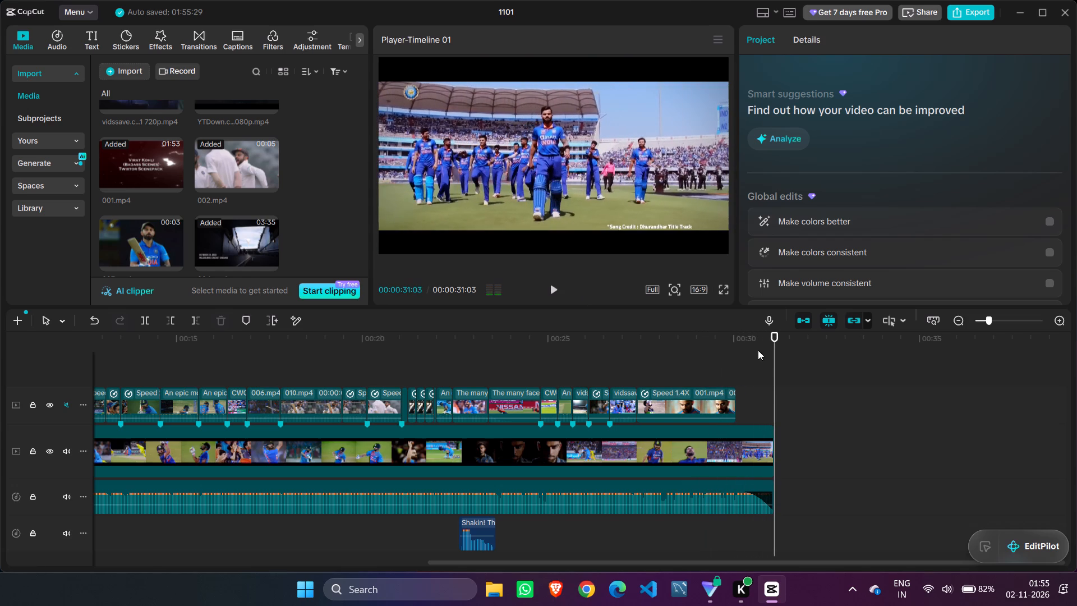
pyautogui.moveTo(775, 352); pyautogui.dragTo(597, 353)
pyautogui.click(554, 280)
pyautogui.moveTo(772, 365); pyautogui.dragTo(712, 367)
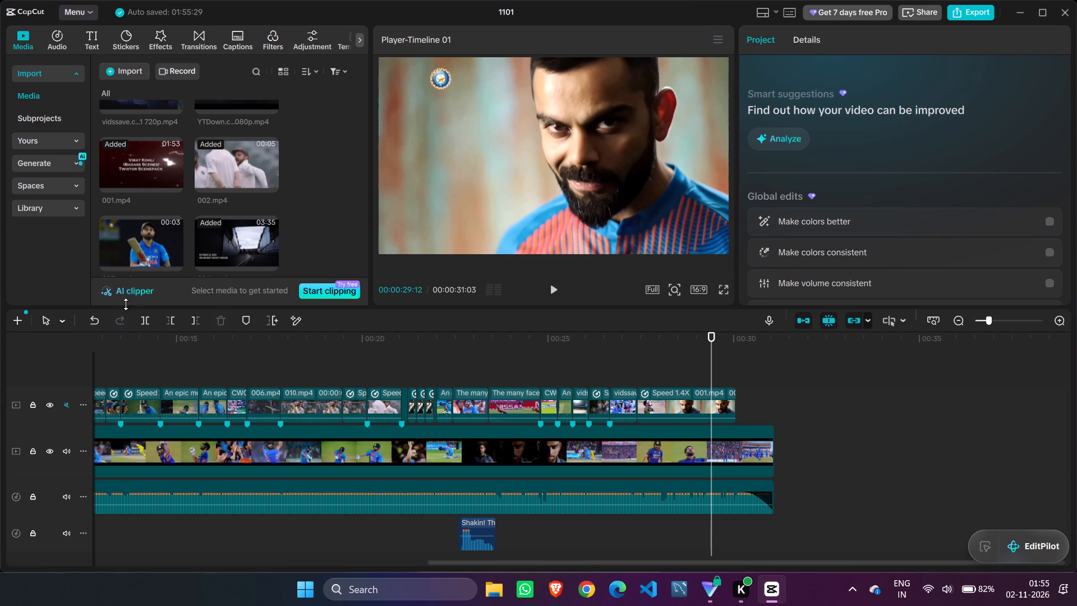
pyautogui.click(557, 286)
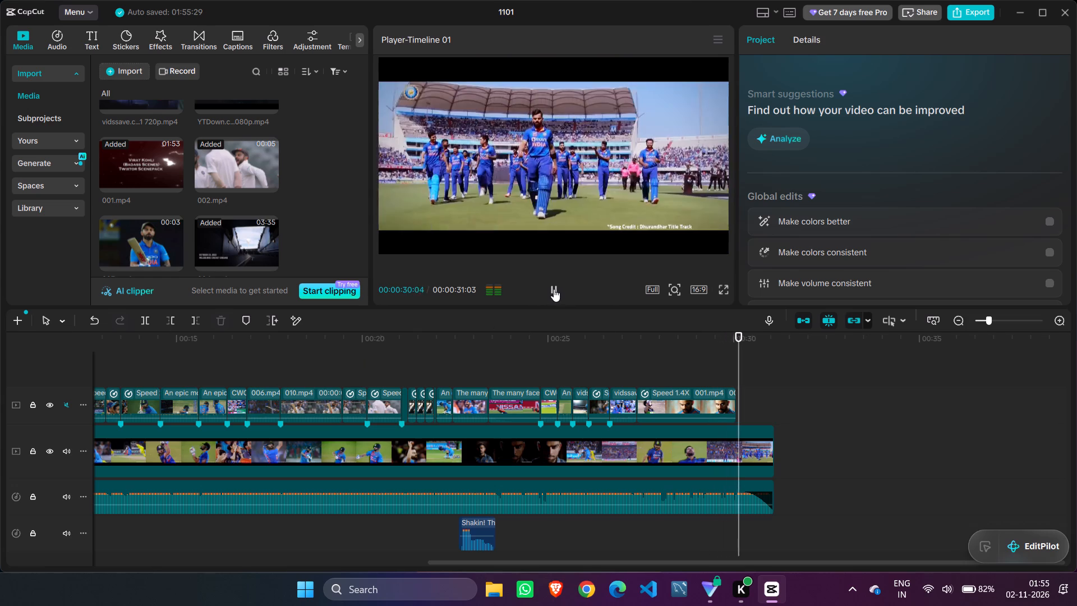
pyautogui.click(554, 289)
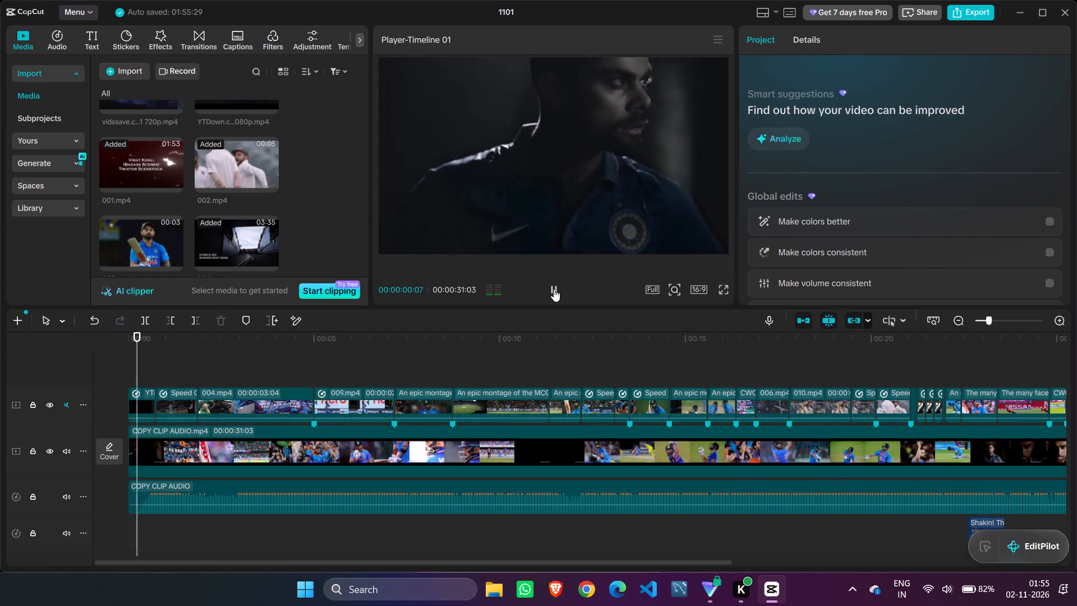
pyautogui.click(554, 289)
pyautogui.moveTo(508, 561); pyautogui.dragTo(848, 558)
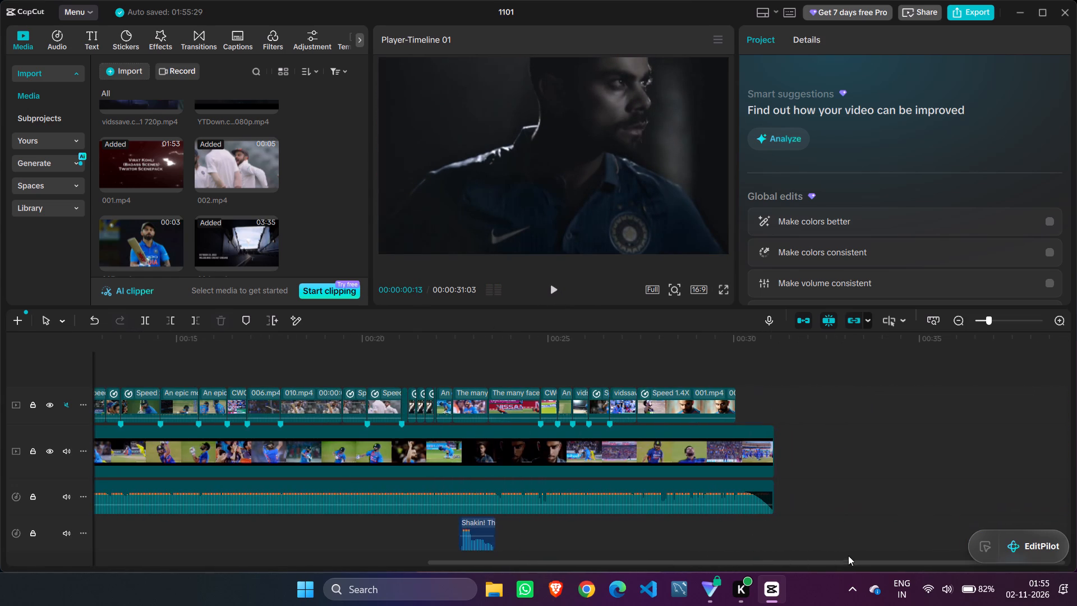
pyautogui.click(702, 360)
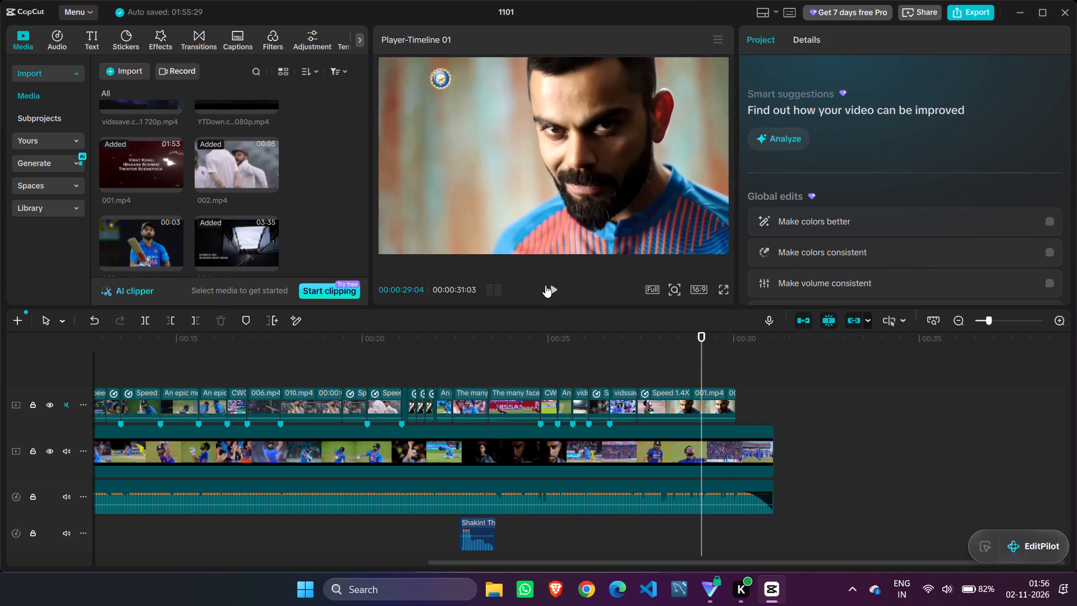
pyautogui.click(547, 286)
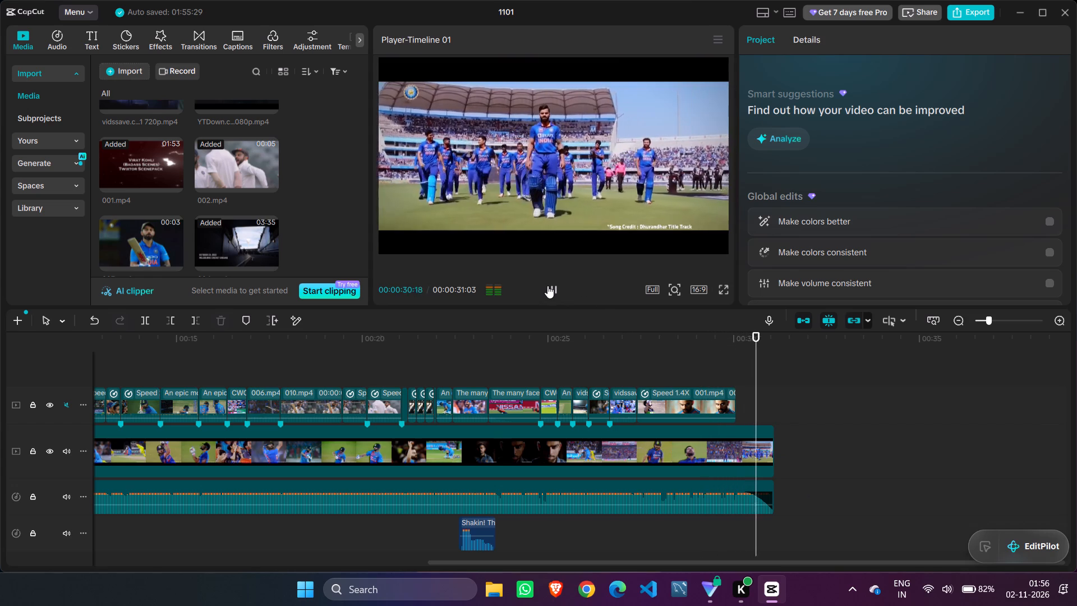
pyautogui.moveTo(775, 362); pyautogui.dragTo(719, 359)
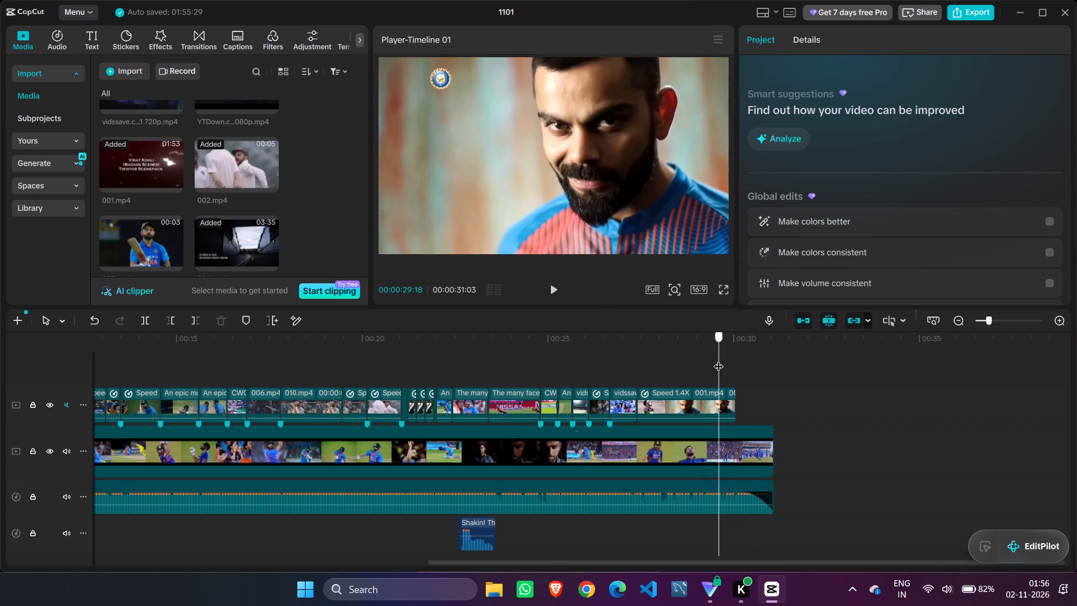
pyautogui.click(554, 292)
pyautogui.click(554, 292)
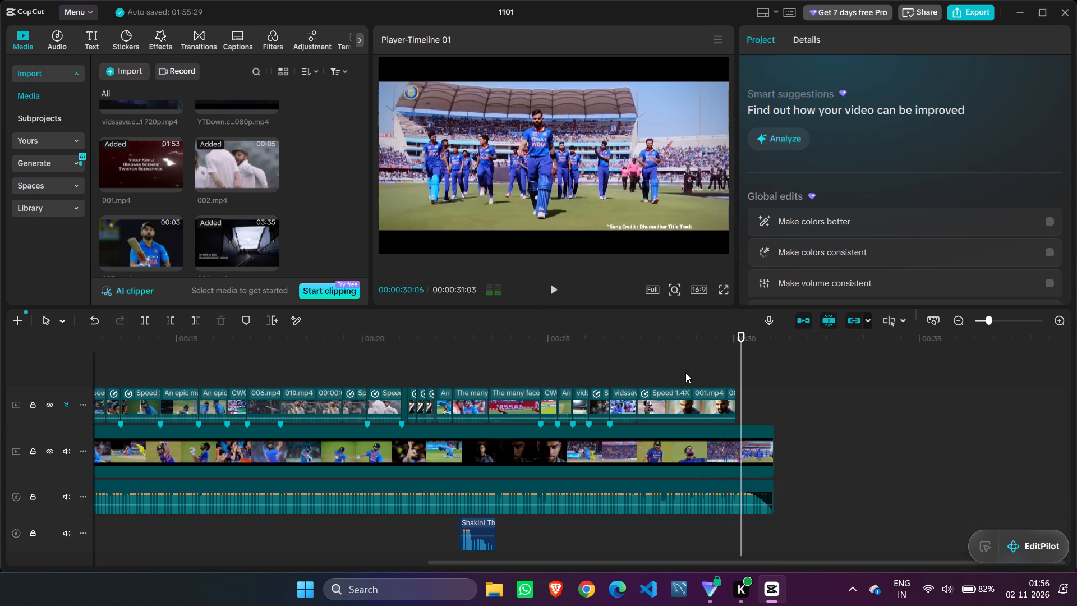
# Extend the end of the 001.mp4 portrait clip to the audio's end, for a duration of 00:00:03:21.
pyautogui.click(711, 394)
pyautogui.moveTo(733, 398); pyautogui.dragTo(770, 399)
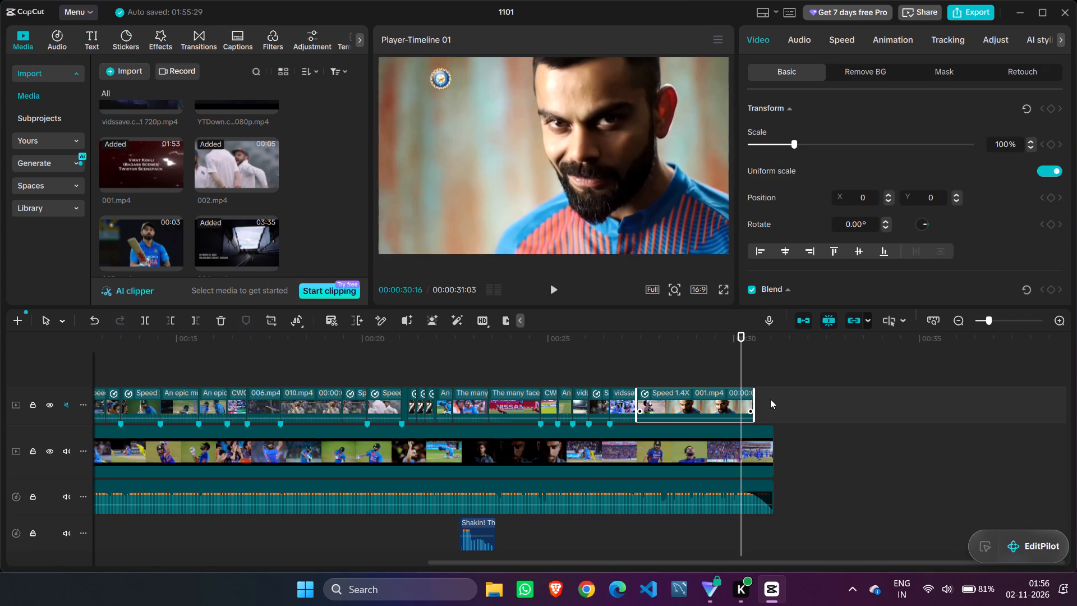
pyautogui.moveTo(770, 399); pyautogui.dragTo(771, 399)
# Play back the extended portrait clip through to the end of the timeline to check the ending.
pyautogui.click(556, 287)
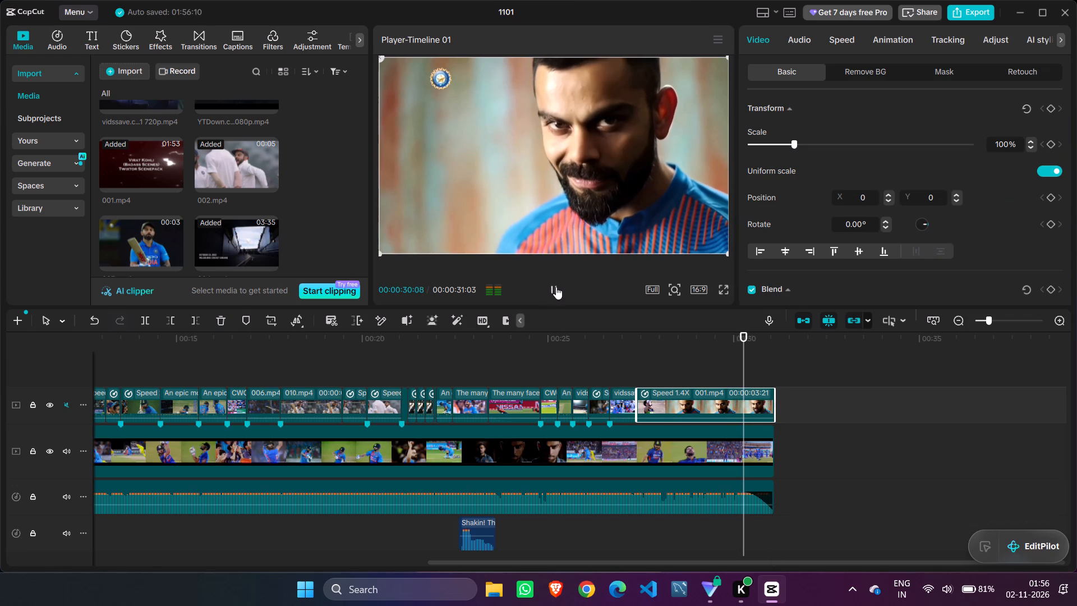
pyautogui.click(765, 360)
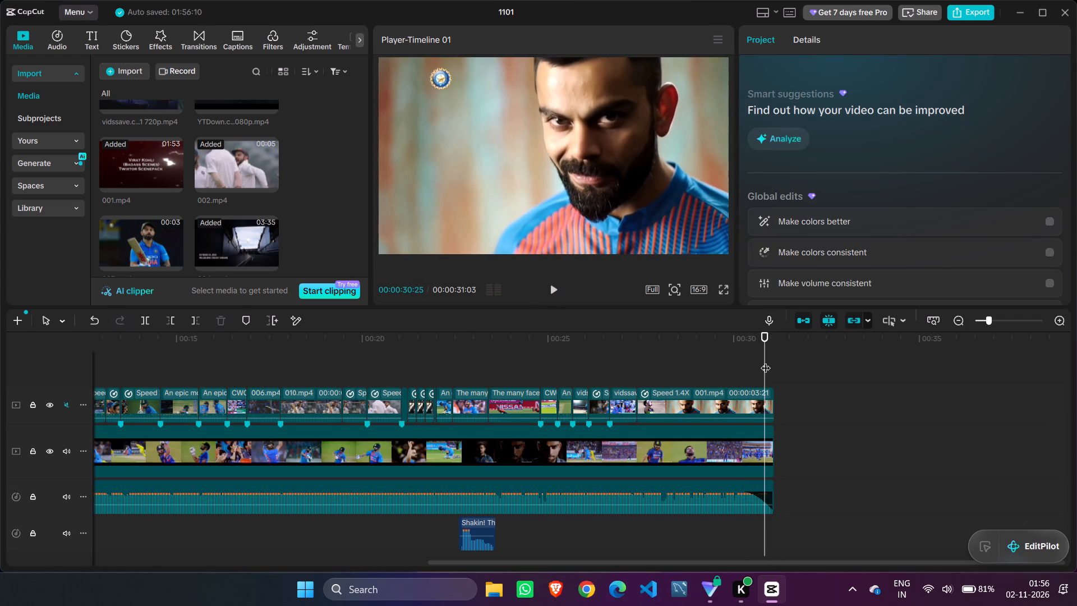
pyautogui.moveTo(766, 361); pyautogui.dragTo(639, 357)
pyautogui.click(555, 288)
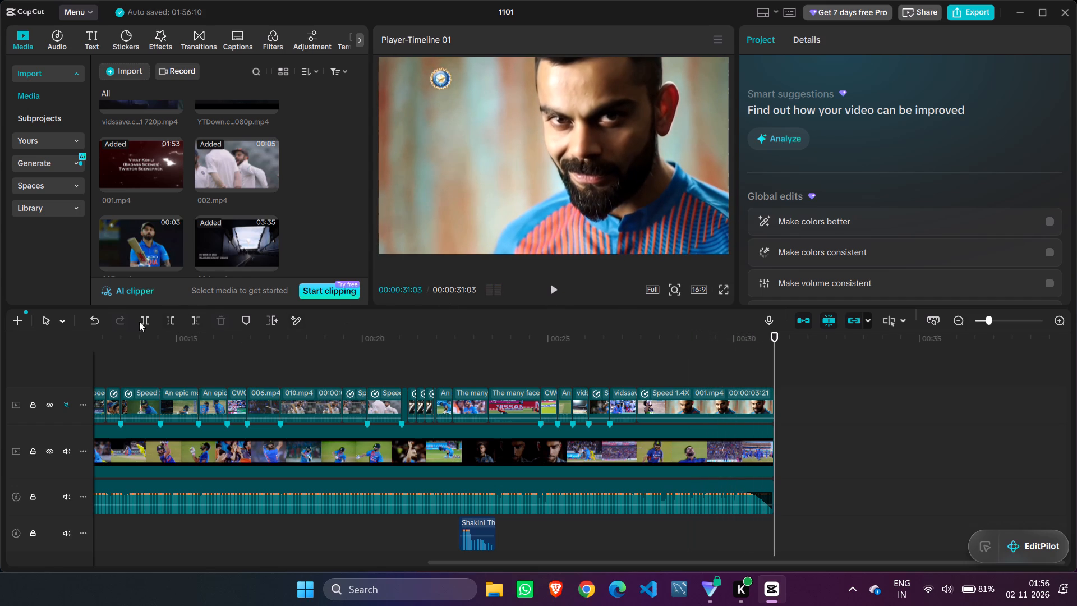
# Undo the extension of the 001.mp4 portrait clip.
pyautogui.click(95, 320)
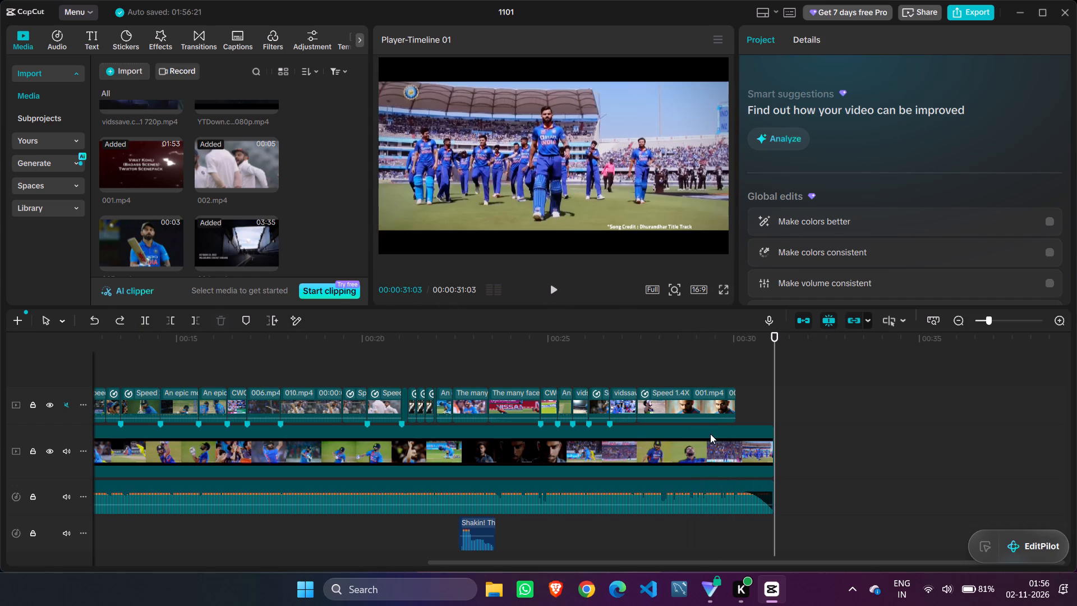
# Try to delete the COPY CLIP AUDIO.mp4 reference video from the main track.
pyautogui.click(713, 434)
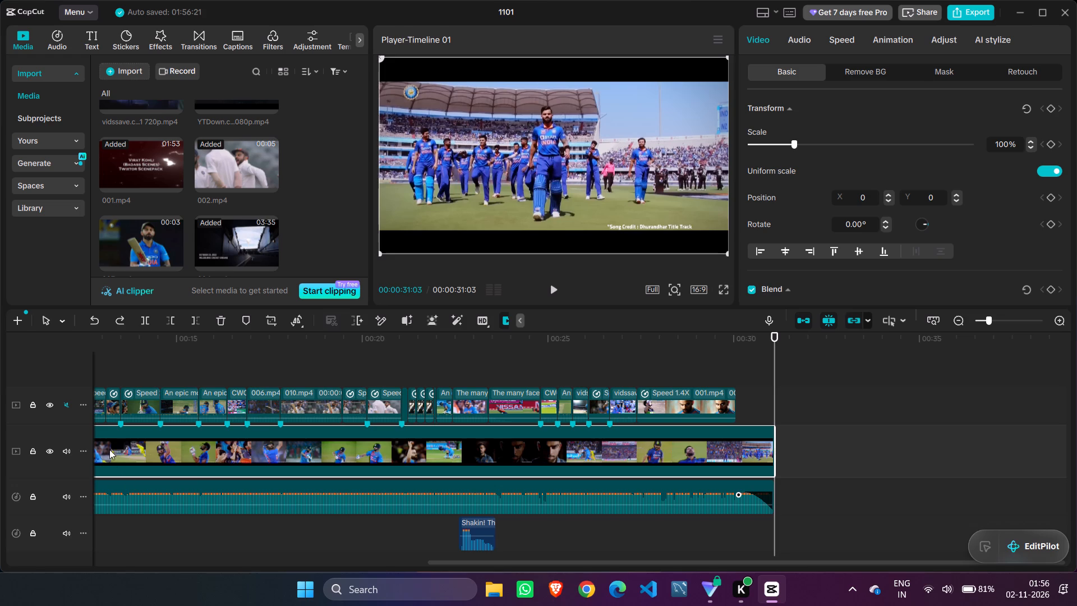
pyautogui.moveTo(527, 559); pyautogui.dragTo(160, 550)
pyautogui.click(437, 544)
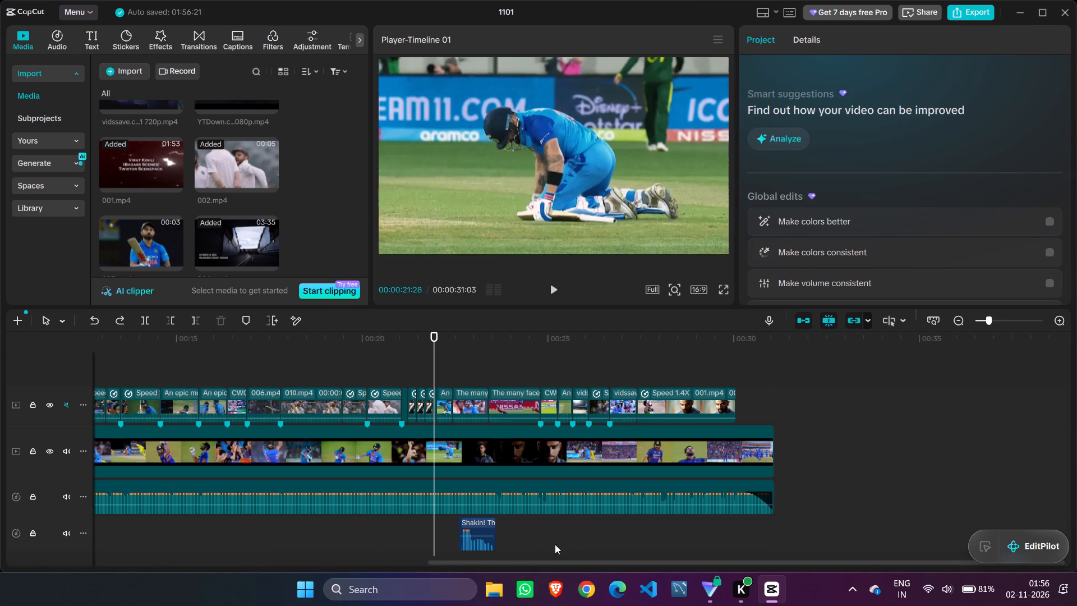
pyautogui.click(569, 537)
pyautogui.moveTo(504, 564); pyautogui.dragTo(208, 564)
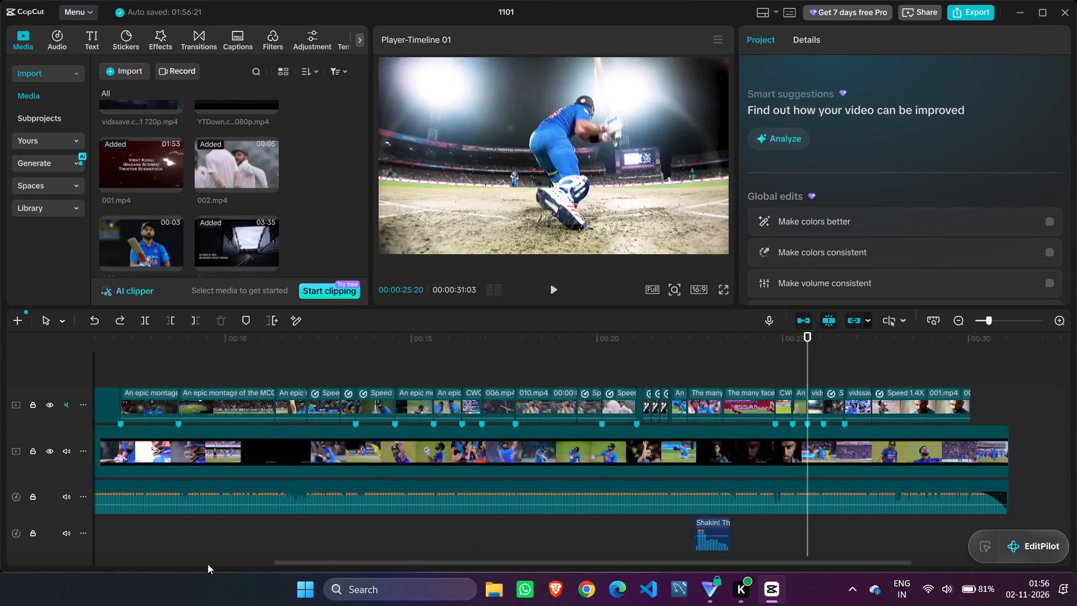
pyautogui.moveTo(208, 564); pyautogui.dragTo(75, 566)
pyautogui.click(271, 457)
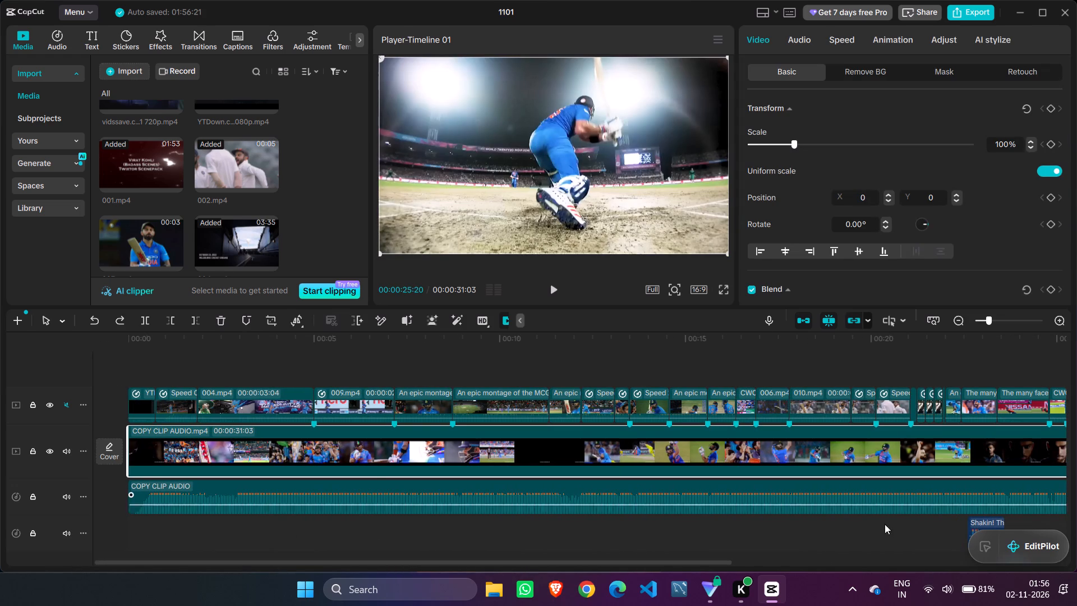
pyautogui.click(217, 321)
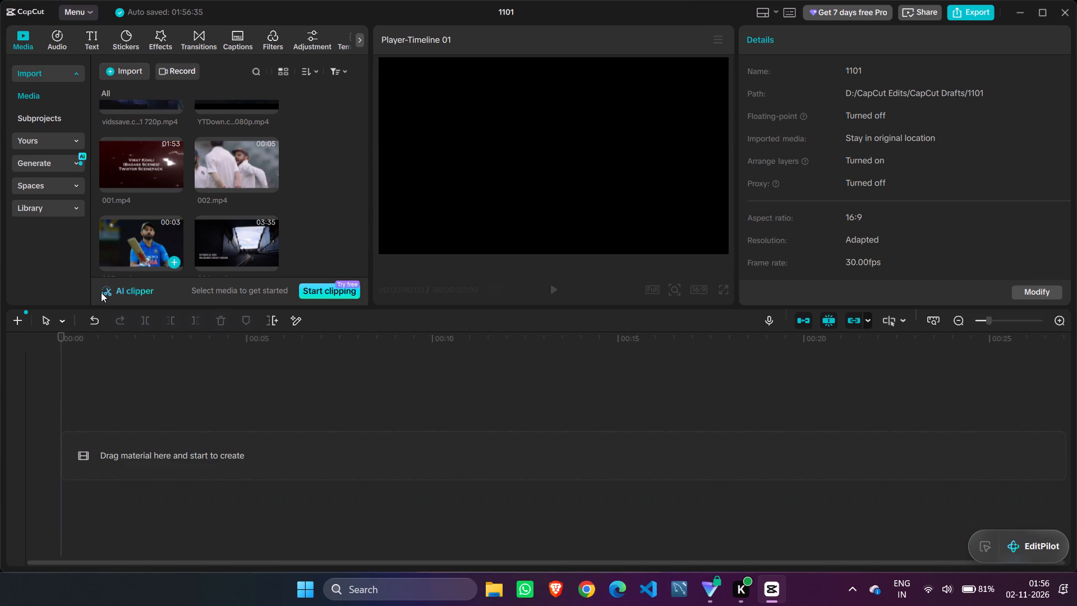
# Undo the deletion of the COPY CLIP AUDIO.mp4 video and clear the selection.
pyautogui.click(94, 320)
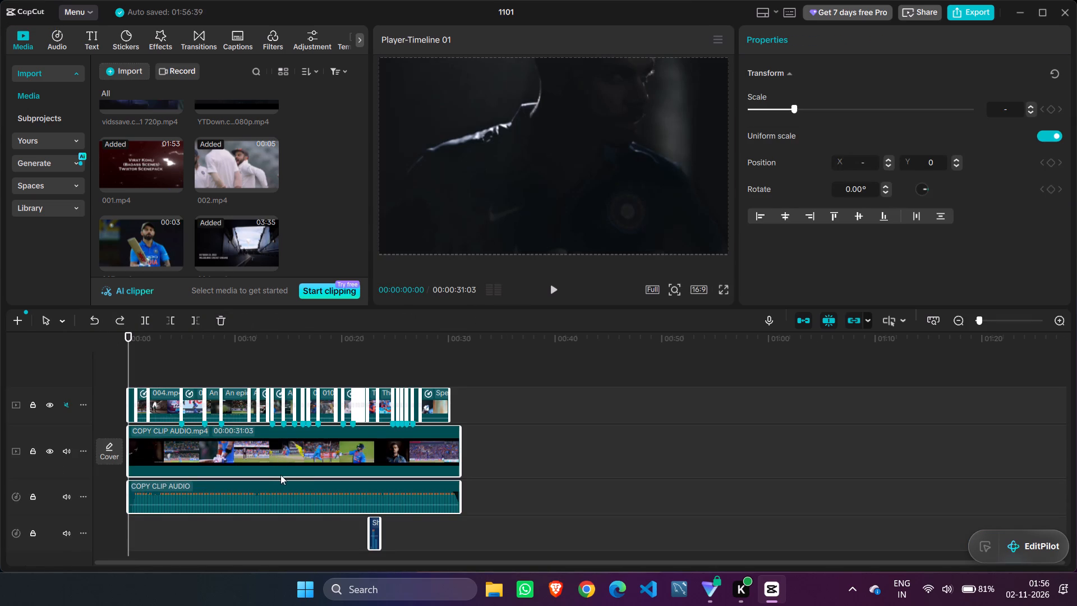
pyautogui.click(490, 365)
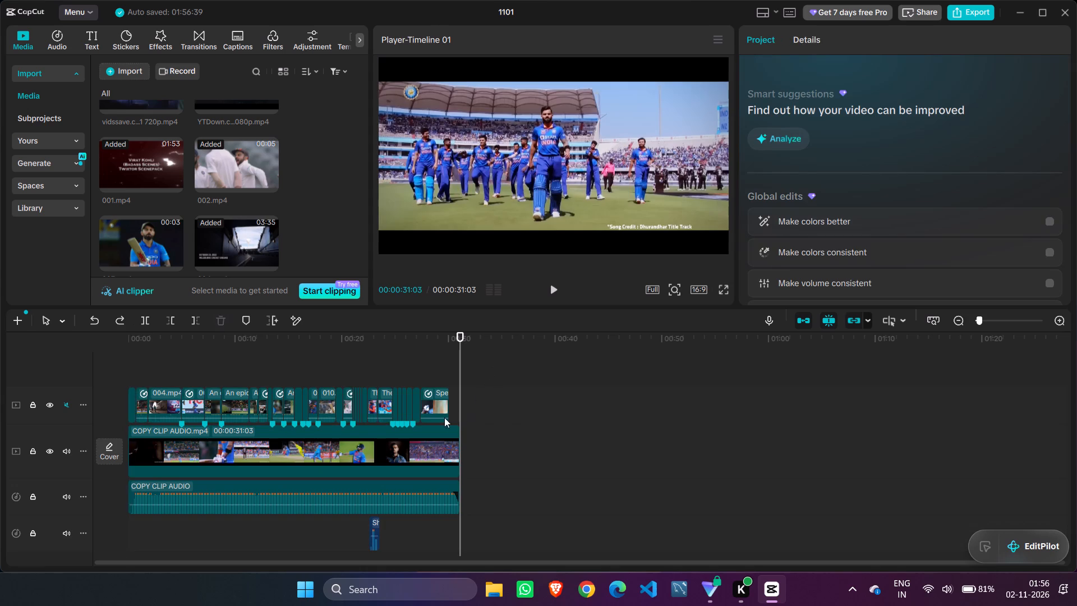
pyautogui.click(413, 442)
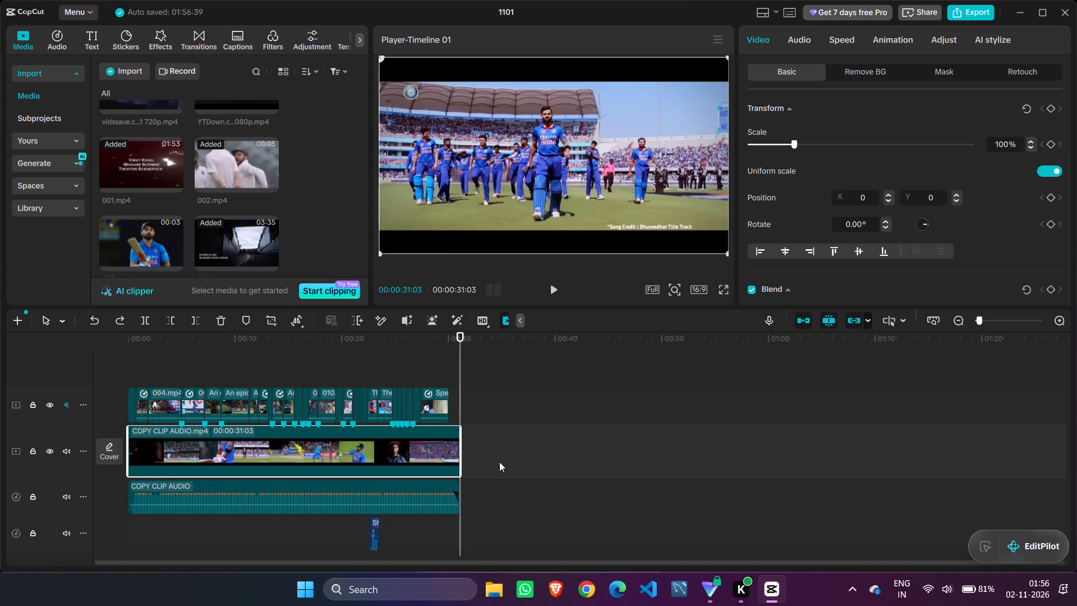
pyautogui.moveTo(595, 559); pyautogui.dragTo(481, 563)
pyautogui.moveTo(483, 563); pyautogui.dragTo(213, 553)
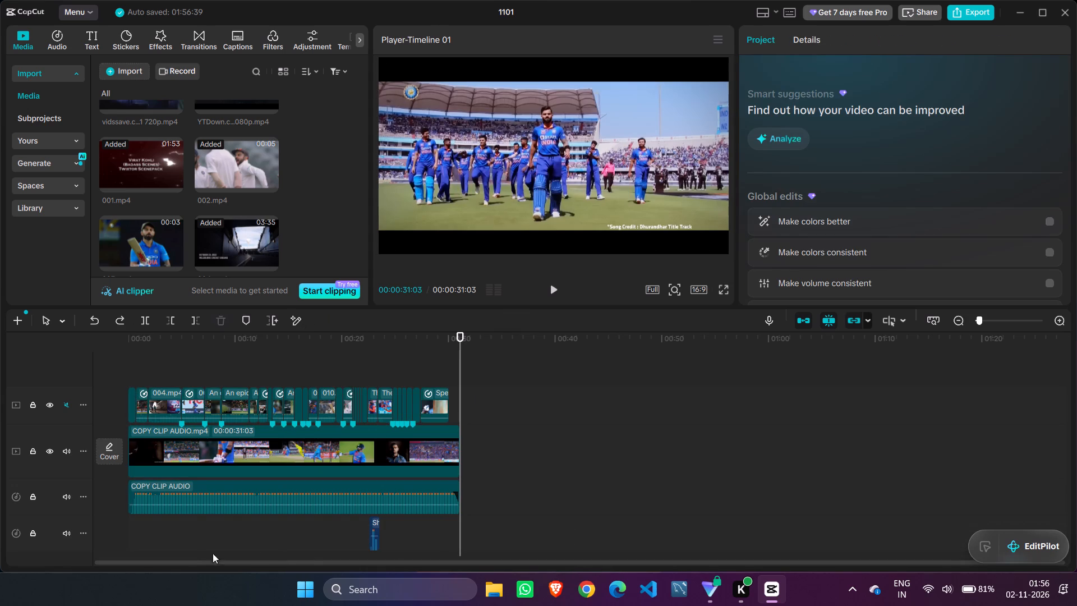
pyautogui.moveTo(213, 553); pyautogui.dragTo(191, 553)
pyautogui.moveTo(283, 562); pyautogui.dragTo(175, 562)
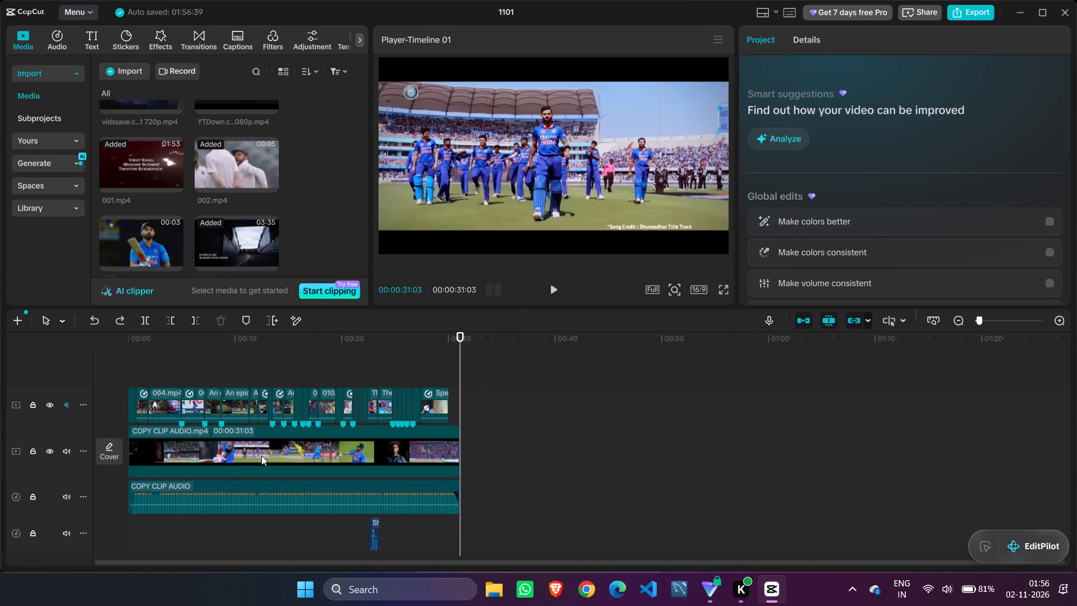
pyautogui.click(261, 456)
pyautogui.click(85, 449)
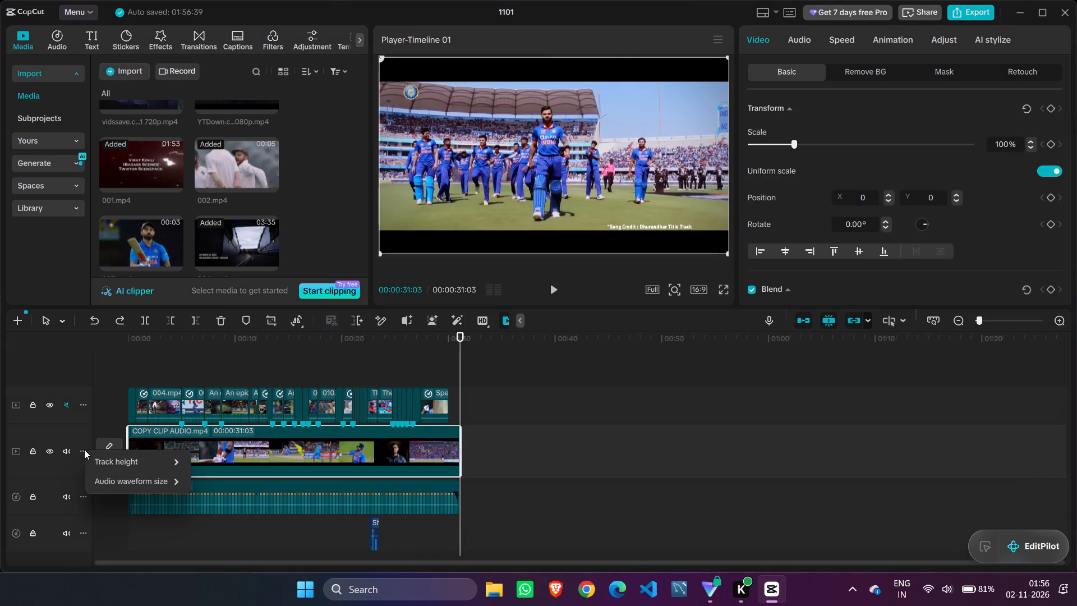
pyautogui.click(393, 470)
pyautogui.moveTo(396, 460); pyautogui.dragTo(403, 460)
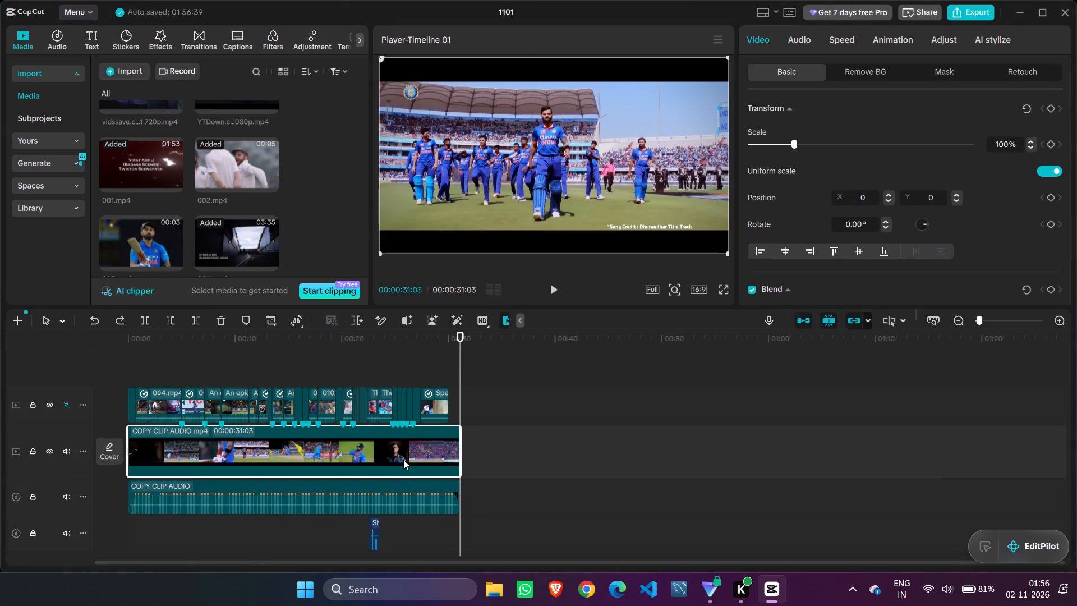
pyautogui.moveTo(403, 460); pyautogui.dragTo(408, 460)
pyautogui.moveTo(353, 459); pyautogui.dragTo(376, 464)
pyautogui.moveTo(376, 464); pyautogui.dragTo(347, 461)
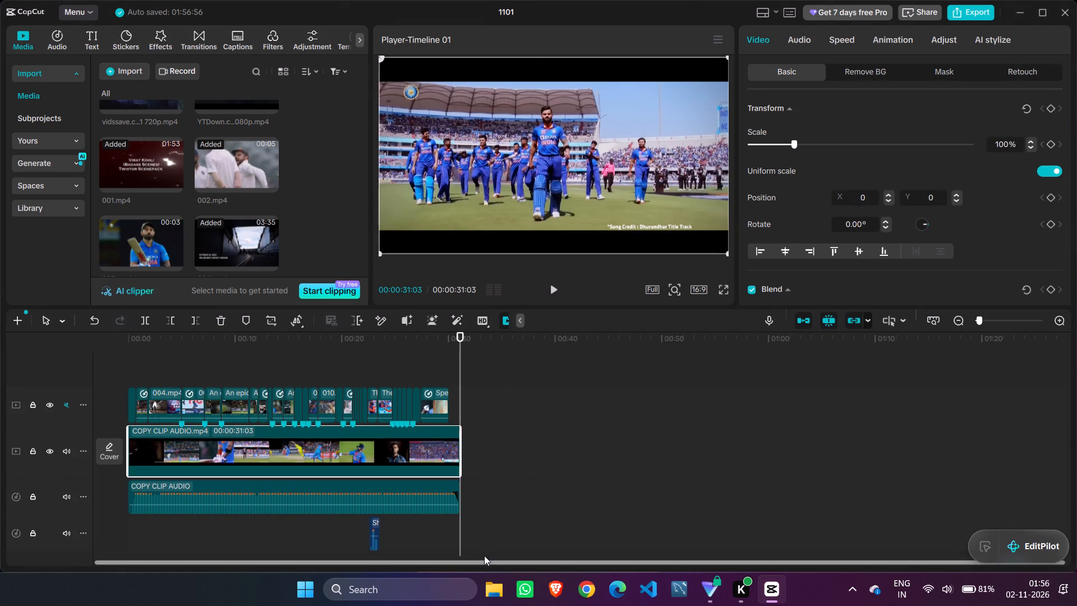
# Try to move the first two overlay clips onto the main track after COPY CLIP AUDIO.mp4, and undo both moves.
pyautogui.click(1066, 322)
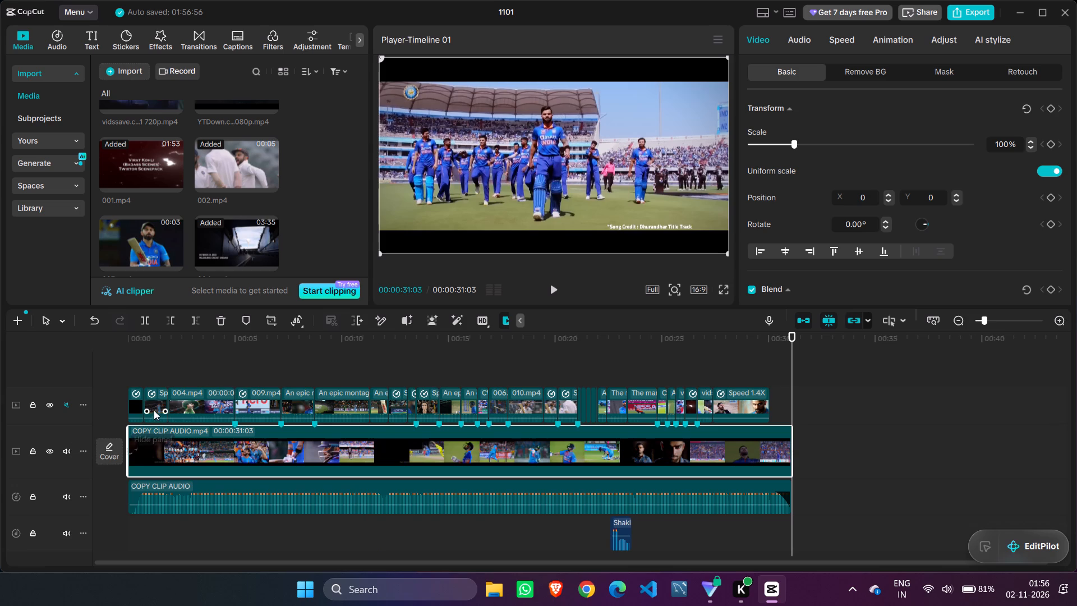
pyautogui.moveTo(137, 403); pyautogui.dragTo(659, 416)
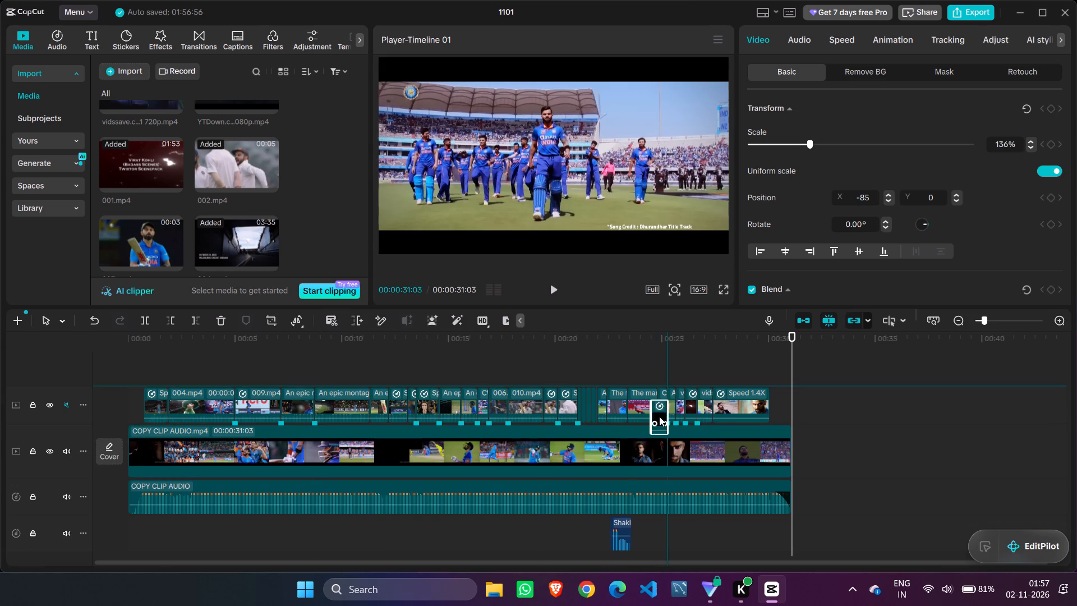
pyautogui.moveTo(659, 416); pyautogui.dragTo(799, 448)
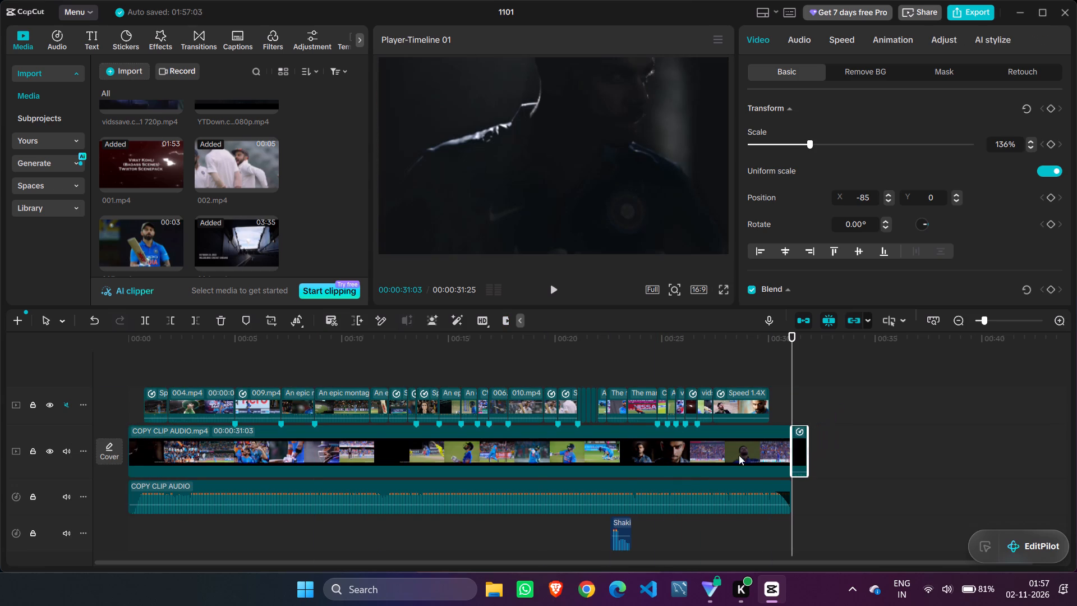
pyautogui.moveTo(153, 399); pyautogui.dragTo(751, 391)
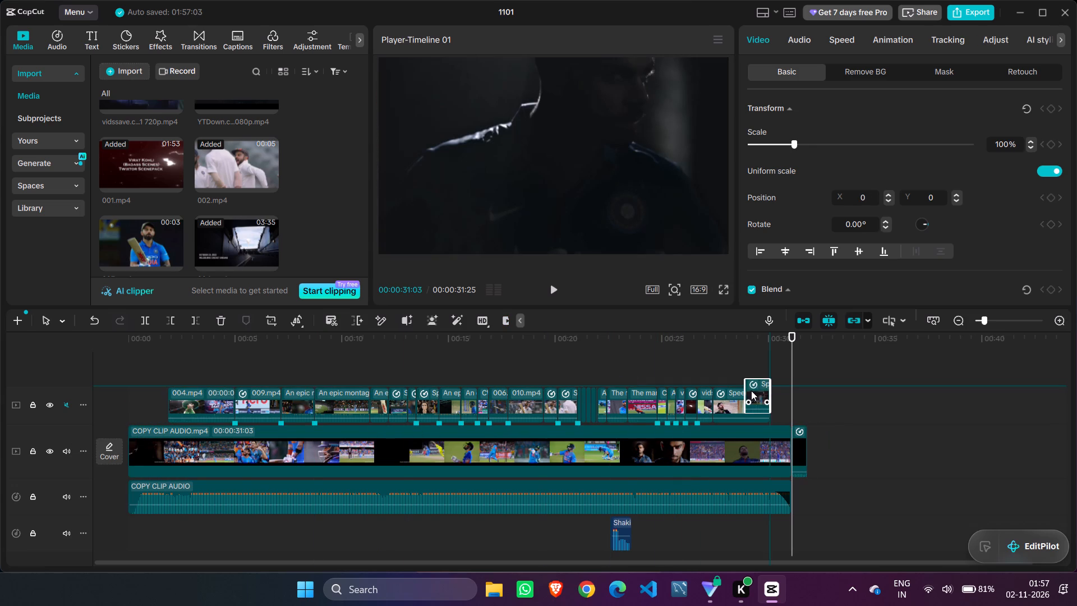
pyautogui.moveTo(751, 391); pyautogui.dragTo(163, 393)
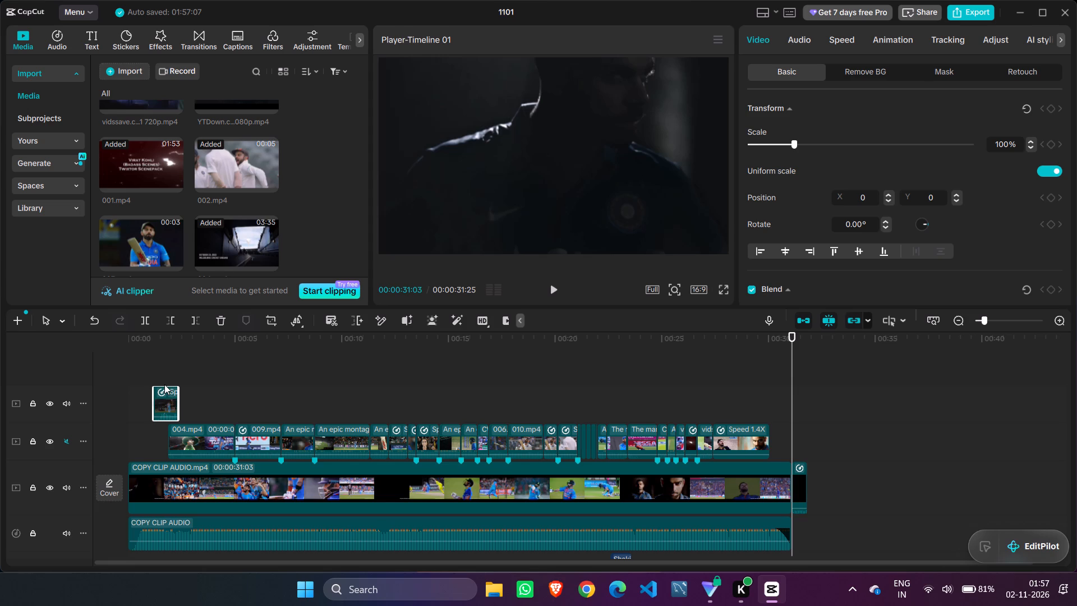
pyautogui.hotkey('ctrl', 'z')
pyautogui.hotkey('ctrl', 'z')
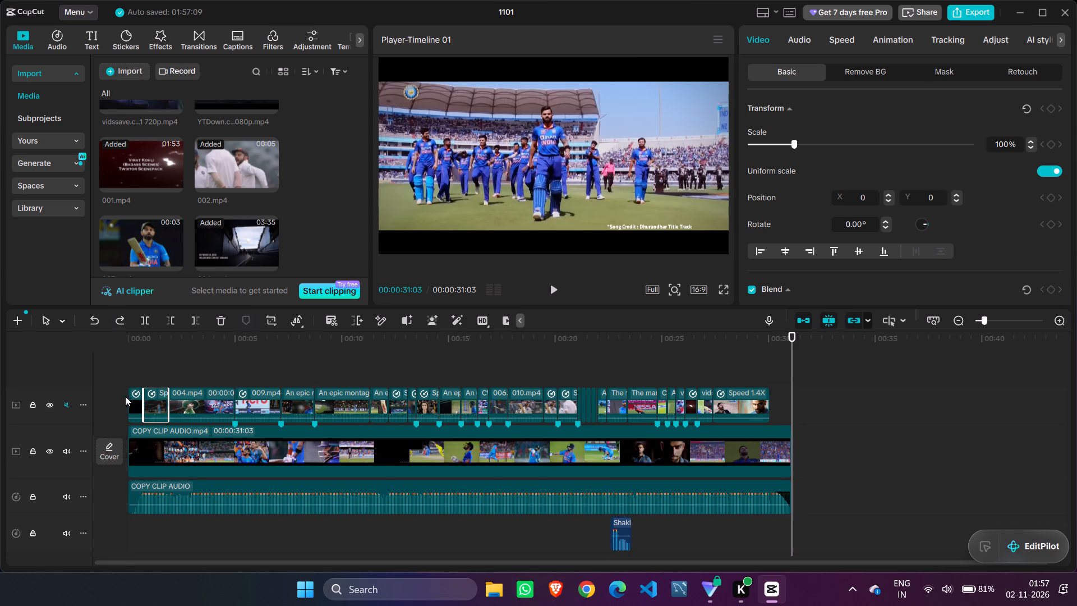
# Move the first six overlay clips, from the dark opening shot through 004.mp4, 009.mp4 and two epic montage clips, onto the main track after COPY CLIP AUDIO.mp4, in order.
pyautogui.click(136, 397)
pyautogui.moveTo(136, 397); pyautogui.dragTo(148, 378)
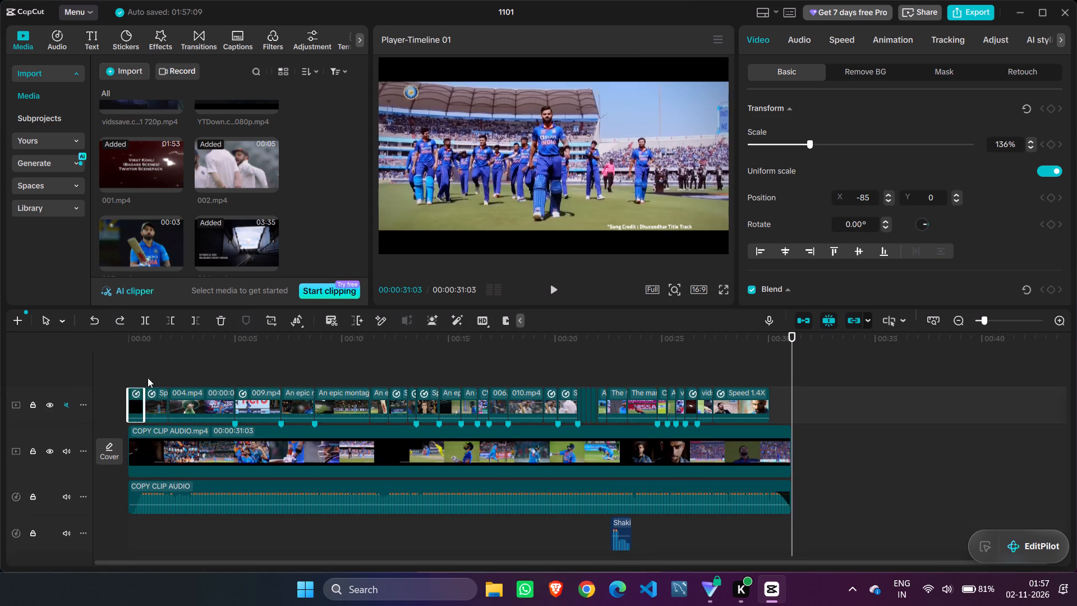
pyautogui.moveTo(148, 378); pyautogui.dragTo(818, 445)
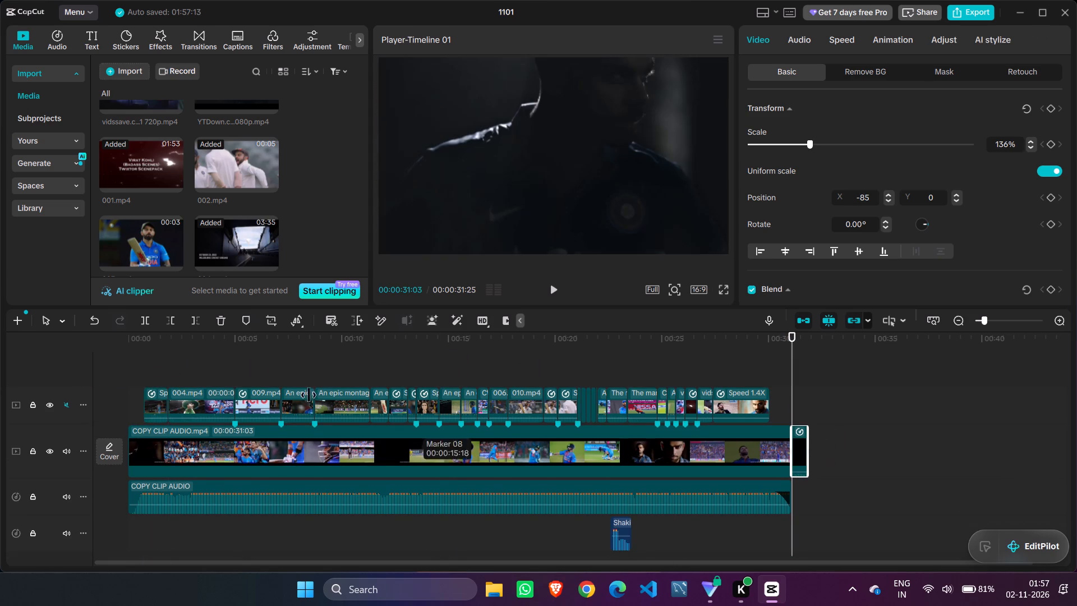
pyautogui.moveTo(154, 401); pyautogui.dragTo(646, 364)
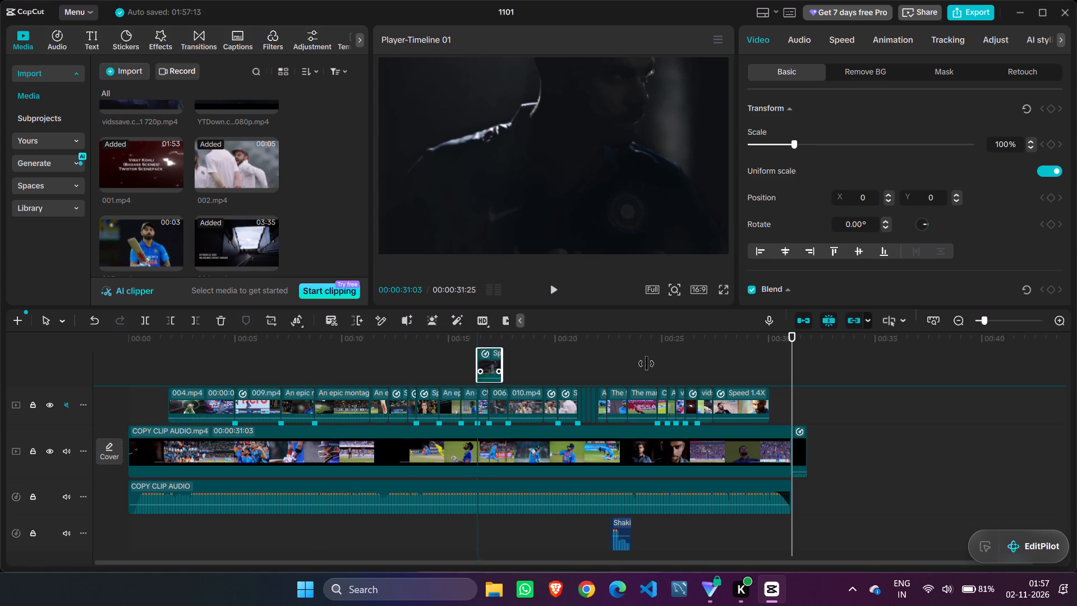
pyautogui.moveTo(646, 364); pyautogui.dragTo(838, 438)
pyautogui.moveTo(186, 396); pyautogui.dragTo(879, 419)
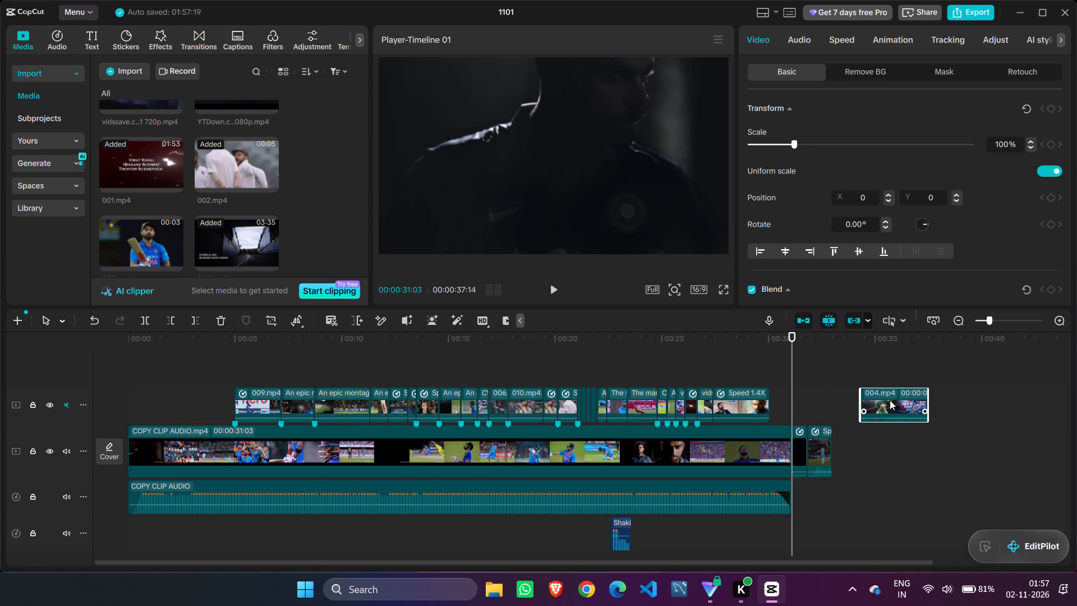
pyautogui.moveTo(888, 401); pyautogui.dragTo(892, 433)
pyautogui.moveTo(248, 402); pyautogui.dragTo(924, 437)
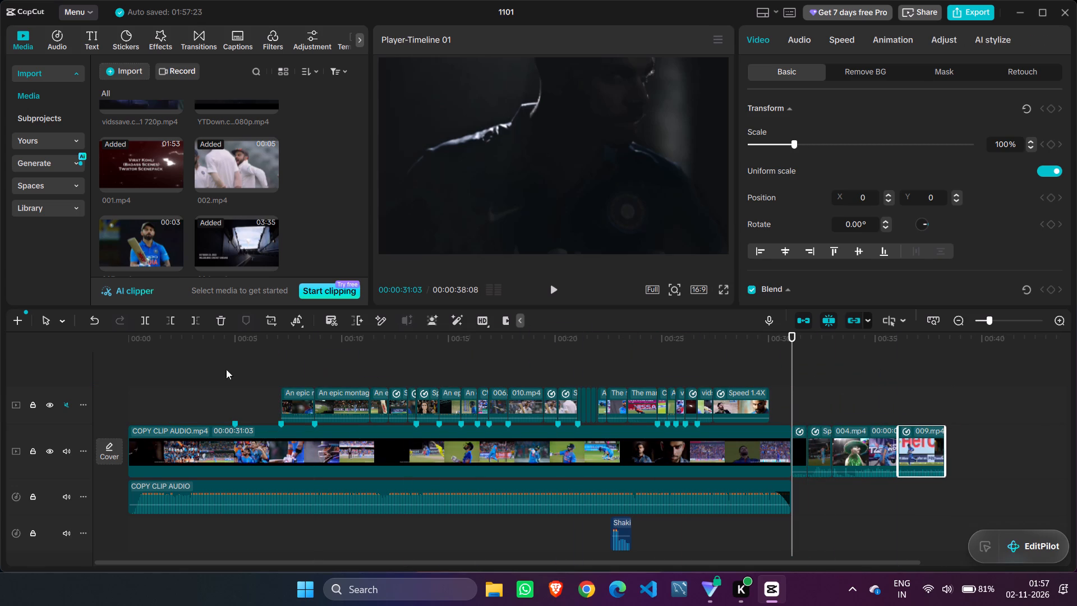
pyautogui.moveTo(291, 401); pyautogui.dragTo(974, 438)
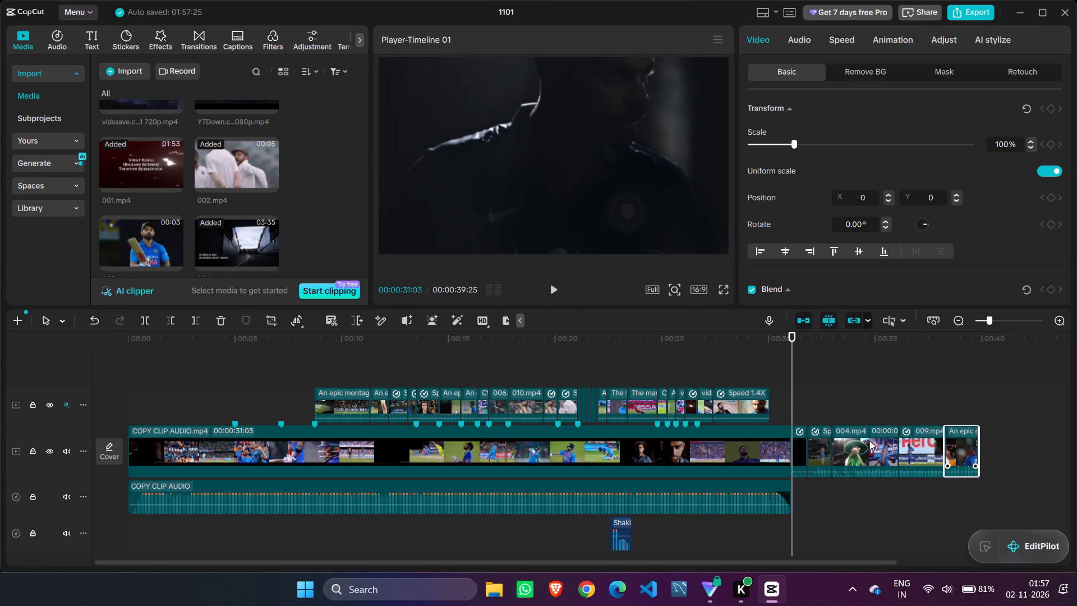
pyautogui.moveTo(330, 403); pyautogui.dragTo(1013, 442)
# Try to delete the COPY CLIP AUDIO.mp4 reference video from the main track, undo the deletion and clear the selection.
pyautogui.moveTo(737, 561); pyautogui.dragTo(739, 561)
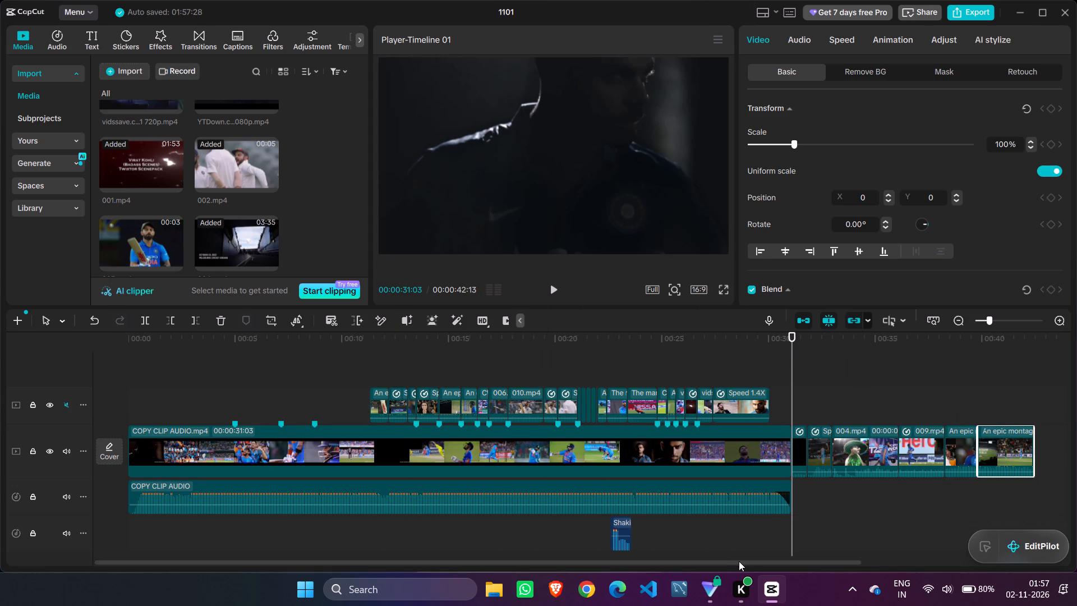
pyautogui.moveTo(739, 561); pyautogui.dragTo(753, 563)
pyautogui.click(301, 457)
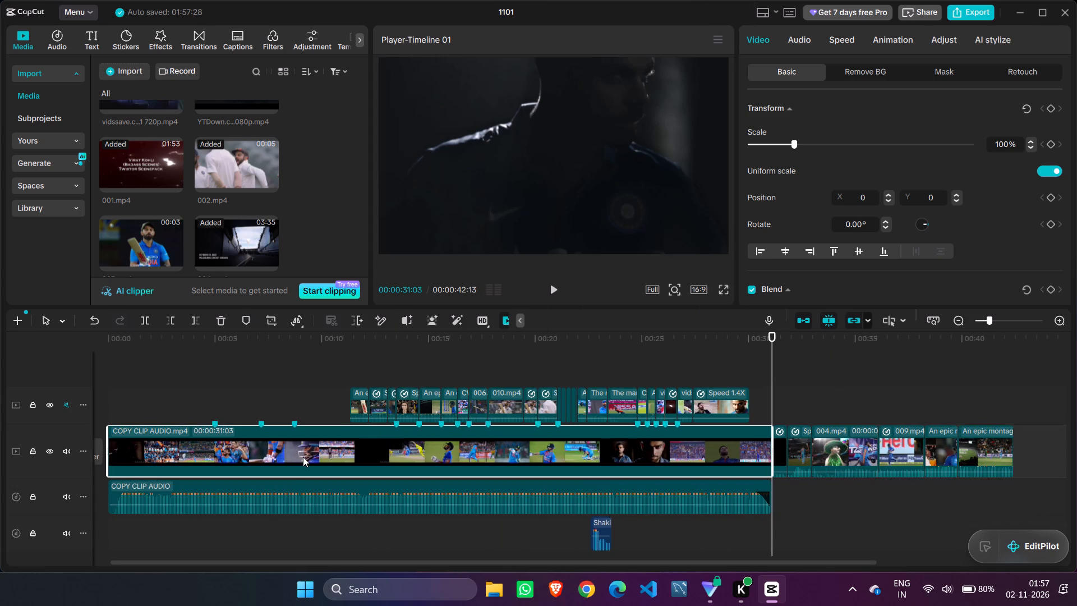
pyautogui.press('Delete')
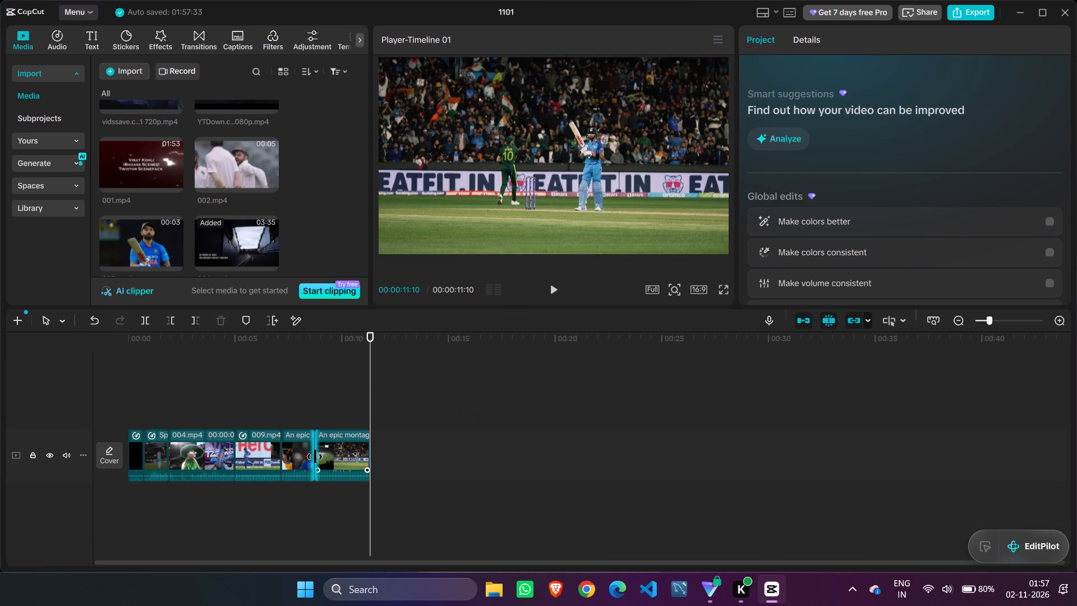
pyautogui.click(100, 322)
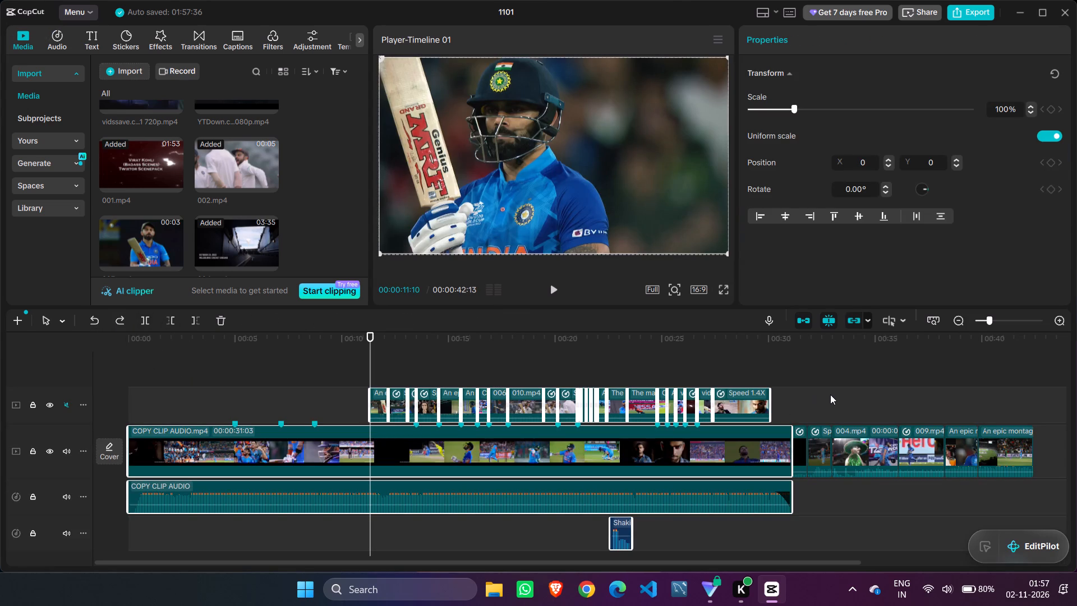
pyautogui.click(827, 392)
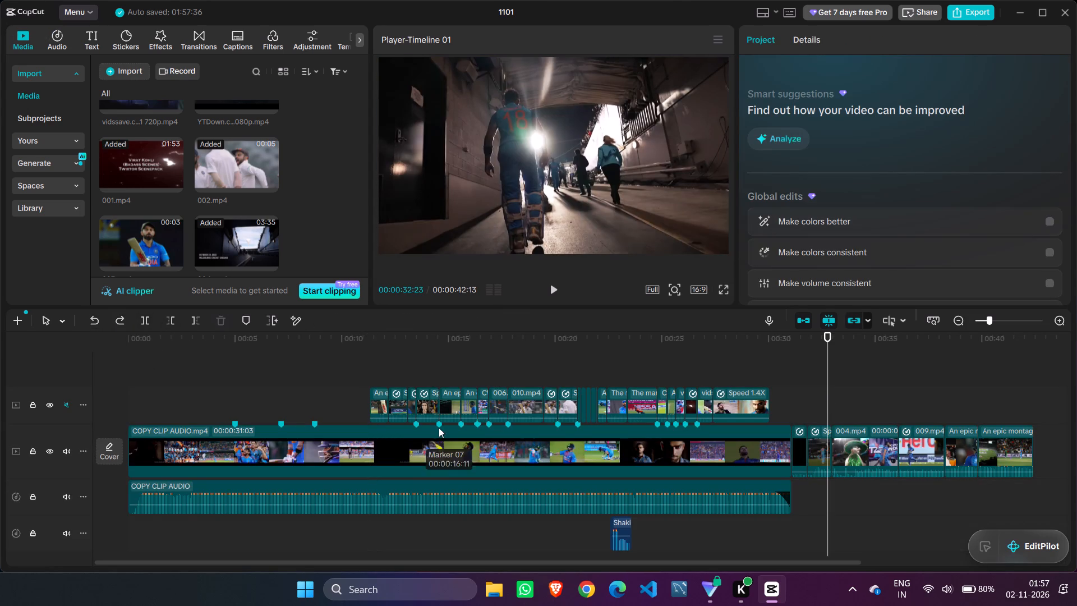
# Move the next epic montage clip and the speed-adjusted clip following it from the overlay track to the end of the main track.
pyautogui.moveTo(378, 398); pyautogui.dragTo(490, 345)
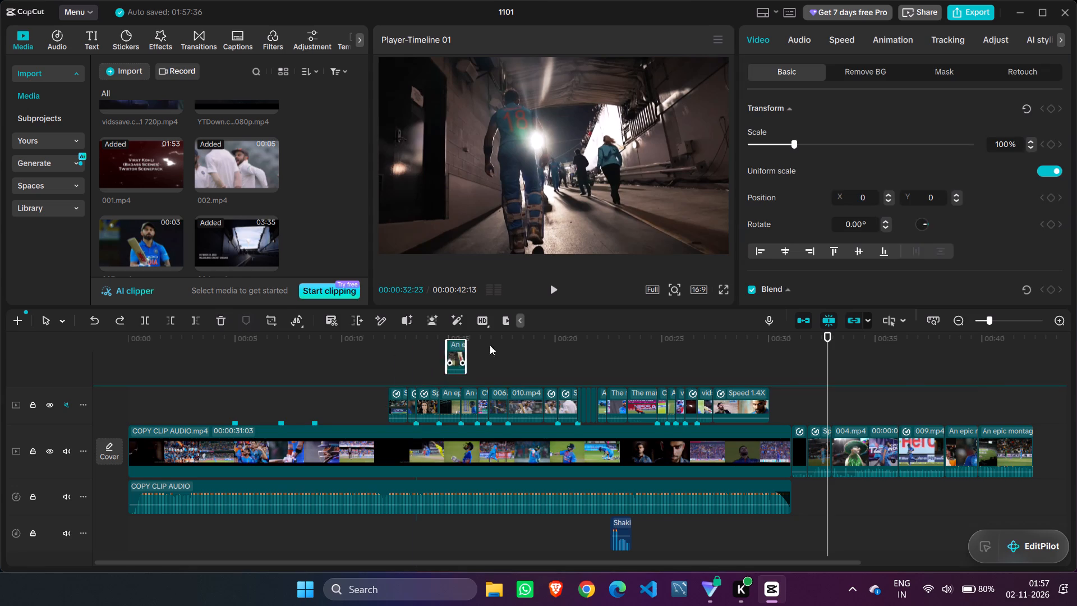
pyautogui.moveTo(490, 345); pyautogui.dragTo(1046, 435)
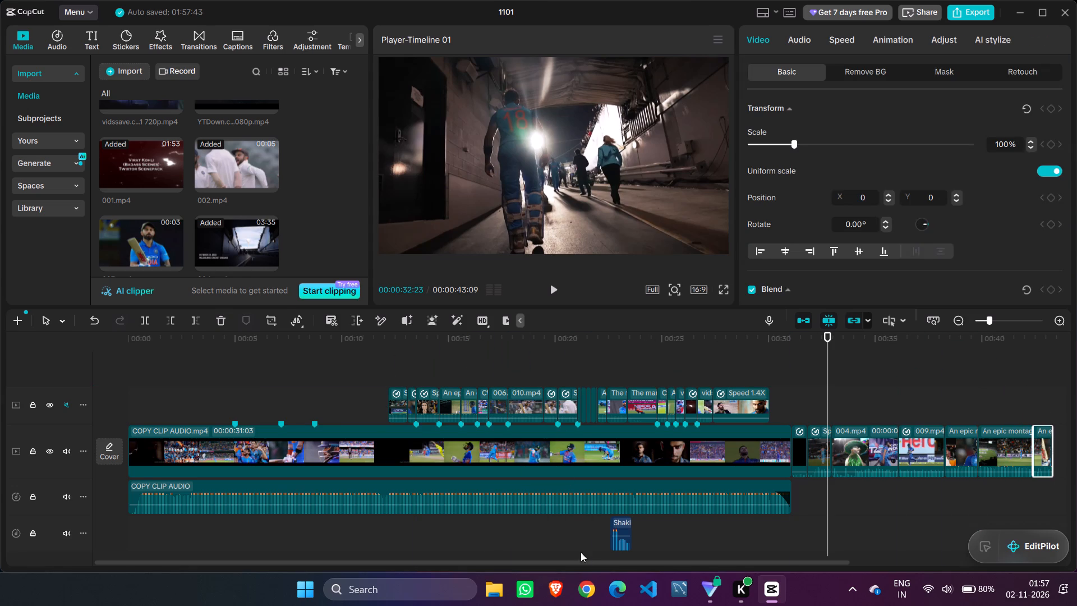
pyautogui.moveTo(586, 567); pyautogui.dragTo(639, 559)
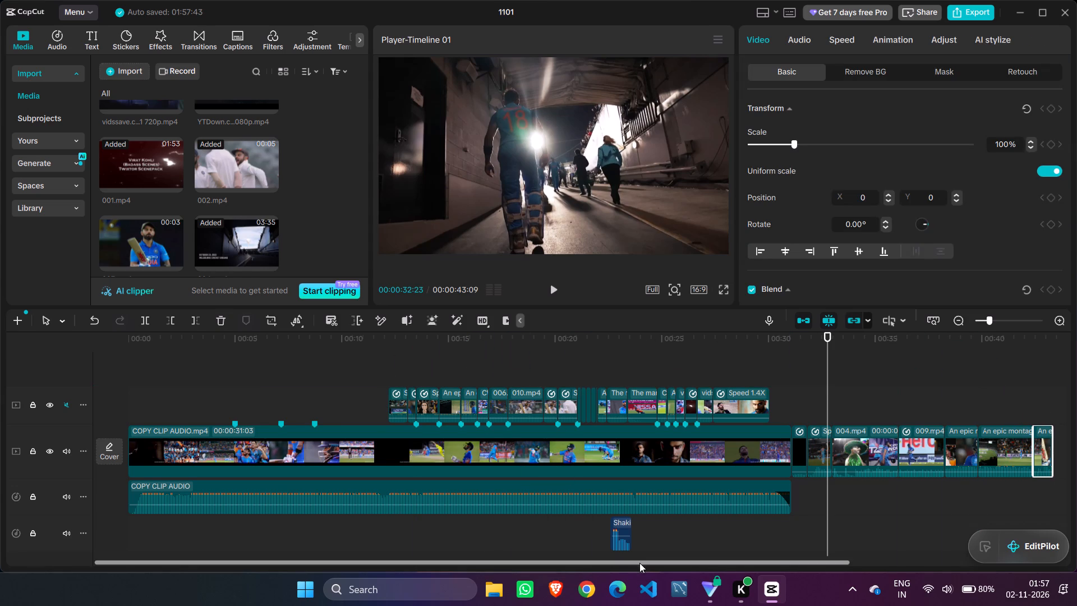
pyautogui.moveTo(639, 563); pyautogui.dragTo(712, 557)
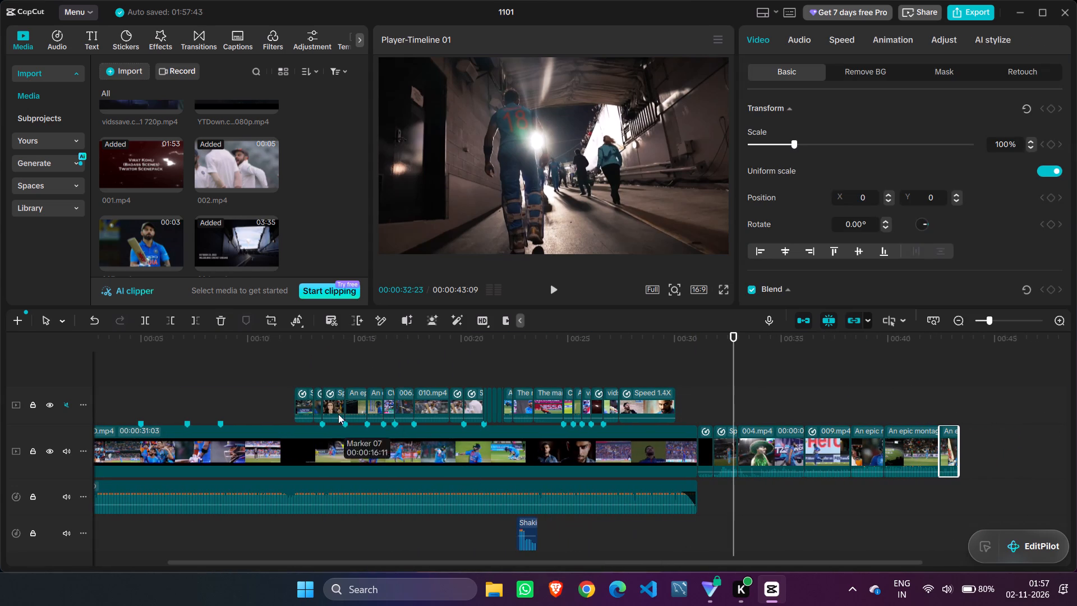
pyautogui.moveTo(303, 400); pyautogui.dragTo(816, 380)
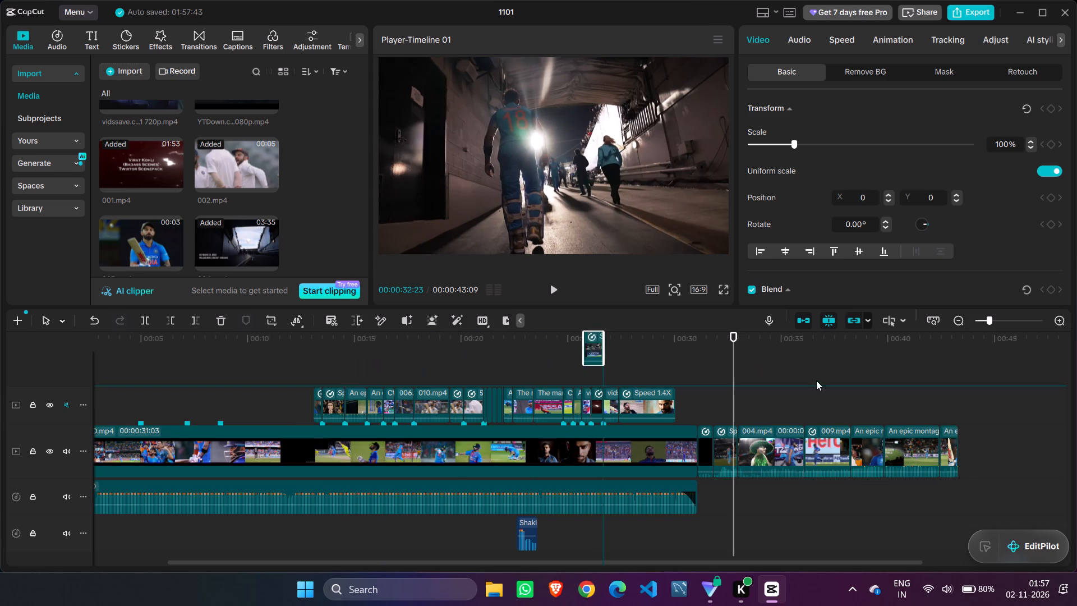
pyautogui.moveTo(816, 380); pyautogui.dragTo(971, 446)
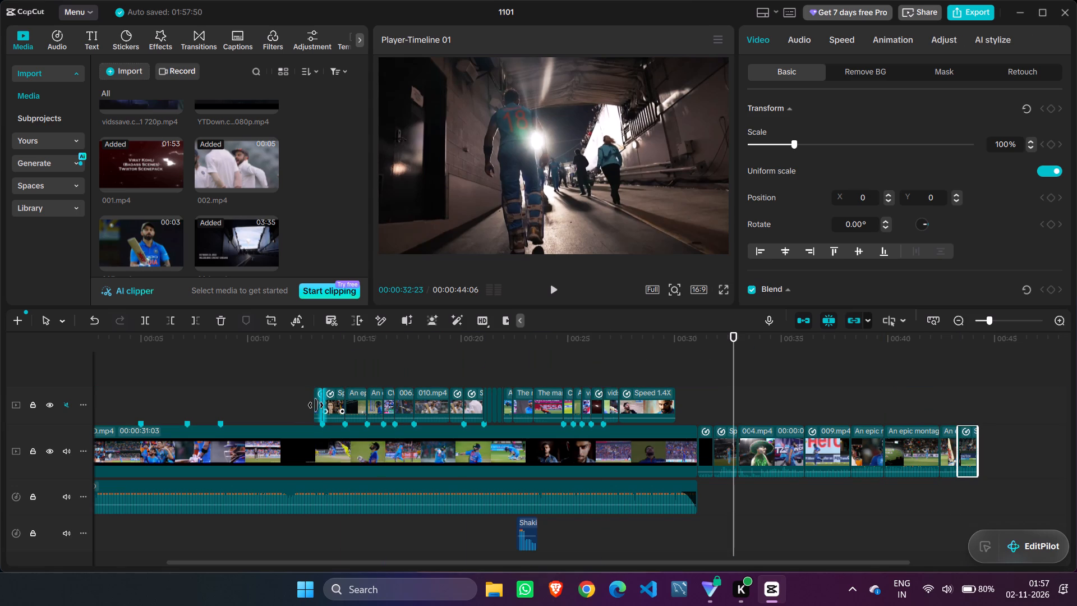
# Move the very short speed-adjusted clip at the start of the remaining overlay clips to the end of the main track.
pyautogui.moveTo(319, 401); pyautogui.dragTo(369, 351)
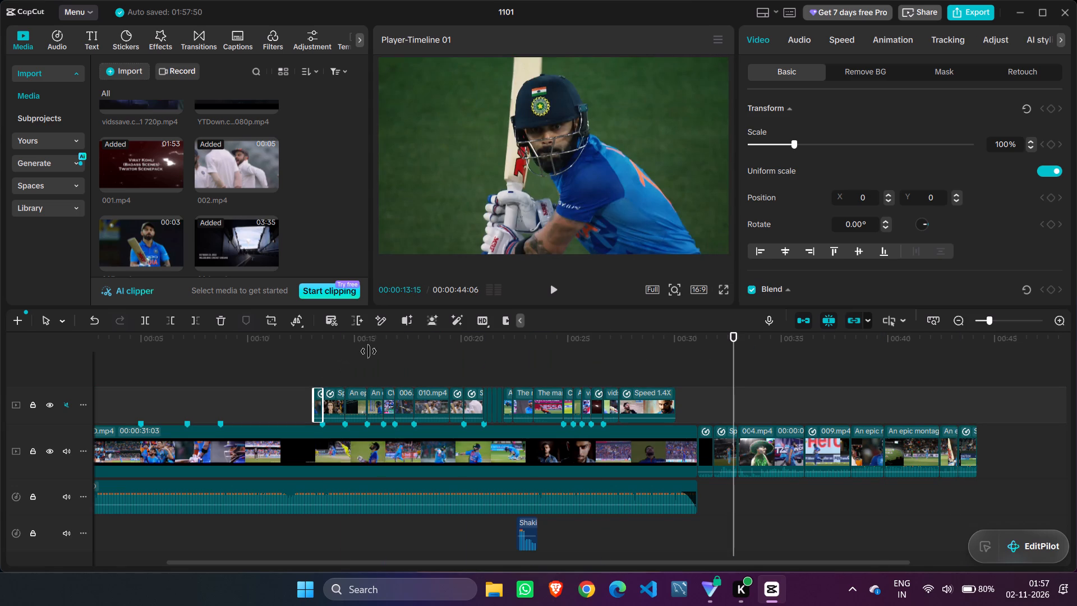
pyautogui.moveTo(369, 351); pyautogui.dragTo(540, 320)
pyautogui.moveTo(319, 399); pyautogui.dragTo(318, 387)
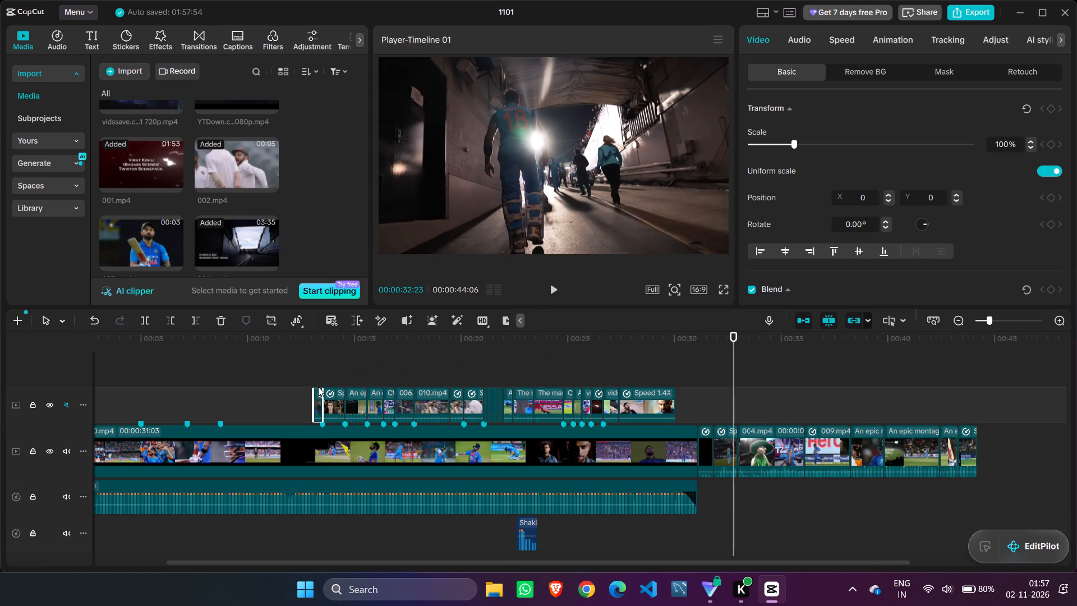
pyautogui.moveTo(318, 387); pyautogui.dragTo(397, 333)
pyautogui.click(1056, 322)
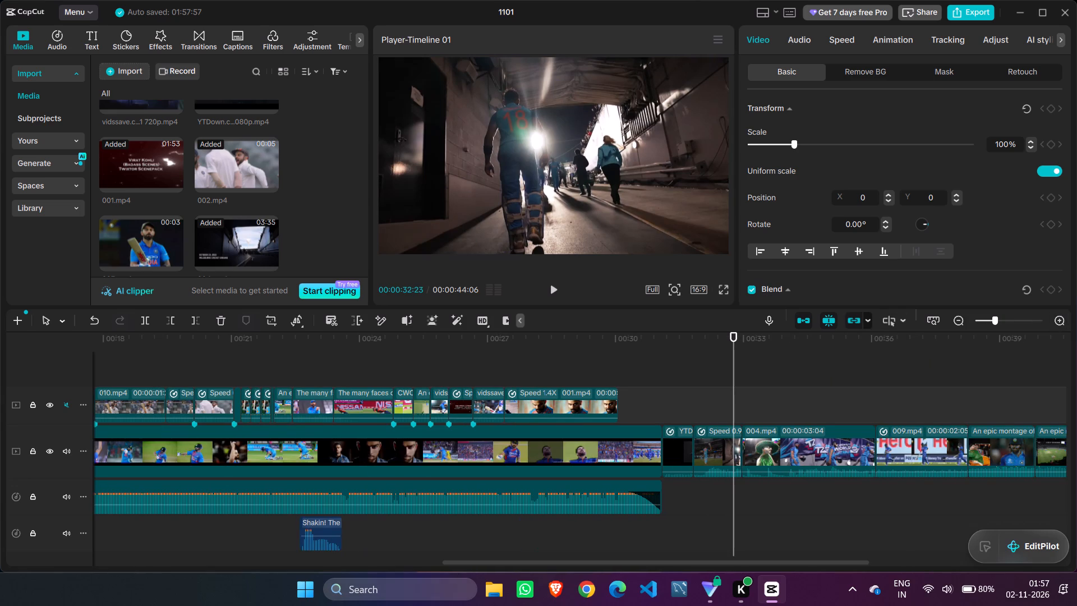
pyautogui.moveTo(458, 564); pyautogui.dragTo(352, 567)
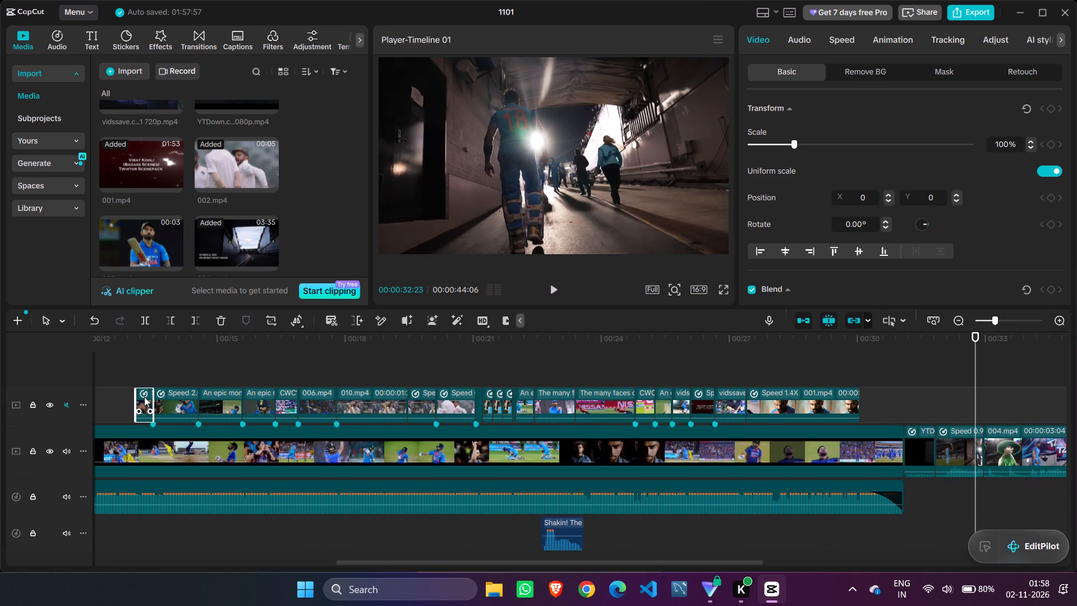
pyautogui.moveTo(144, 397); pyautogui.dragTo(1076, 398)
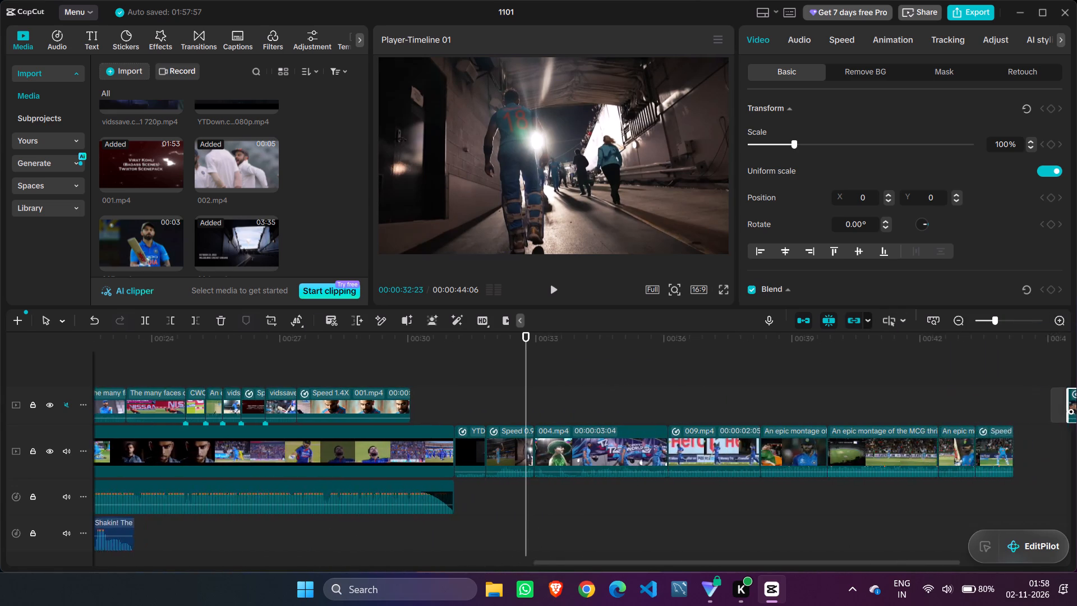
pyautogui.moveTo(1076, 398); pyautogui.dragTo(799, 449)
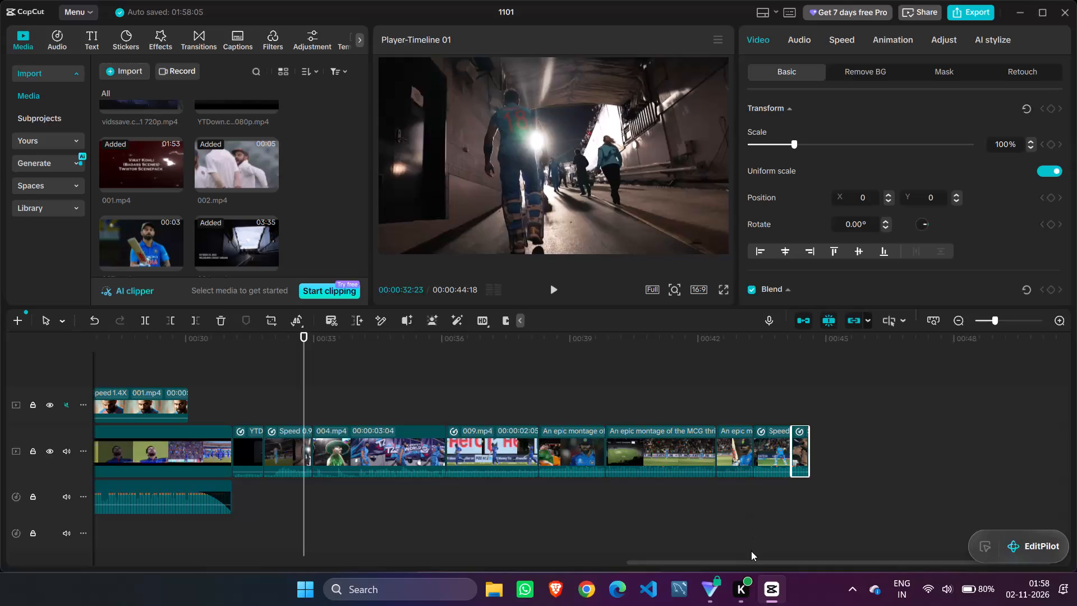
# Move the next speed-adjusted clip and the two epic montage clips following it from the overlay track to the end of the main track, in order.
pyautogui.moveTo(750, 562); pyautogui.dragTo(392, 565)
pyautogui.moveTo(326, 412); pyautogui.dragTo(1076, 400)
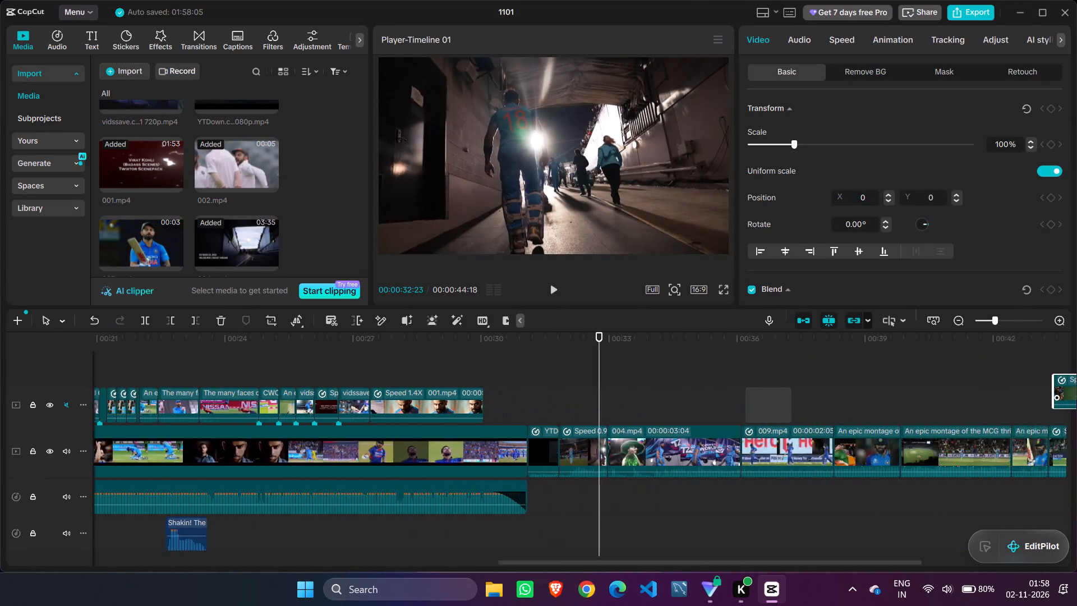
pyautogui.moveTo(1076, 400); pyautogui.dragTo(841, 465)
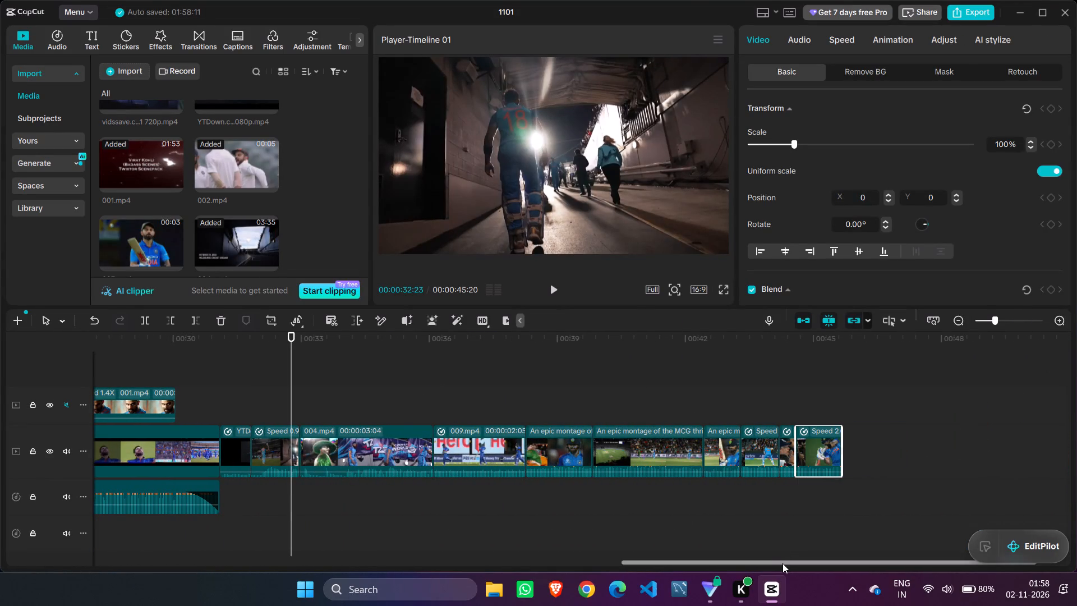
pyautogui.moveTo(783, 563); pyautogui.dragTo(463, 598)
pyautogui.moveTo(293, 411); pyautogui.dragTo(356, 374)
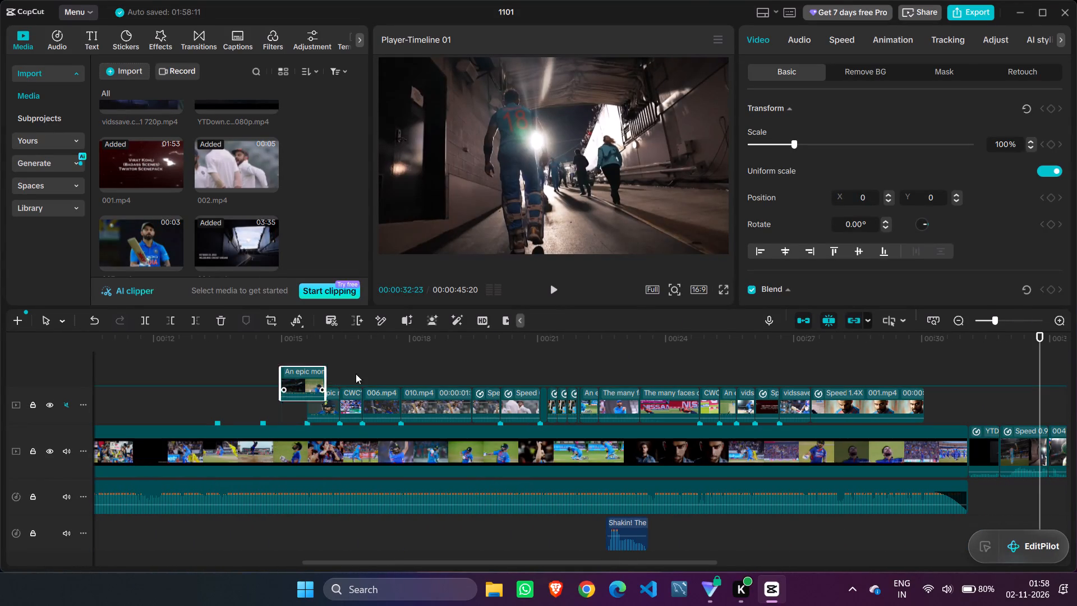
pyautogui.moveTo(356, 374); pyautogui.dragTo(1076, 389)
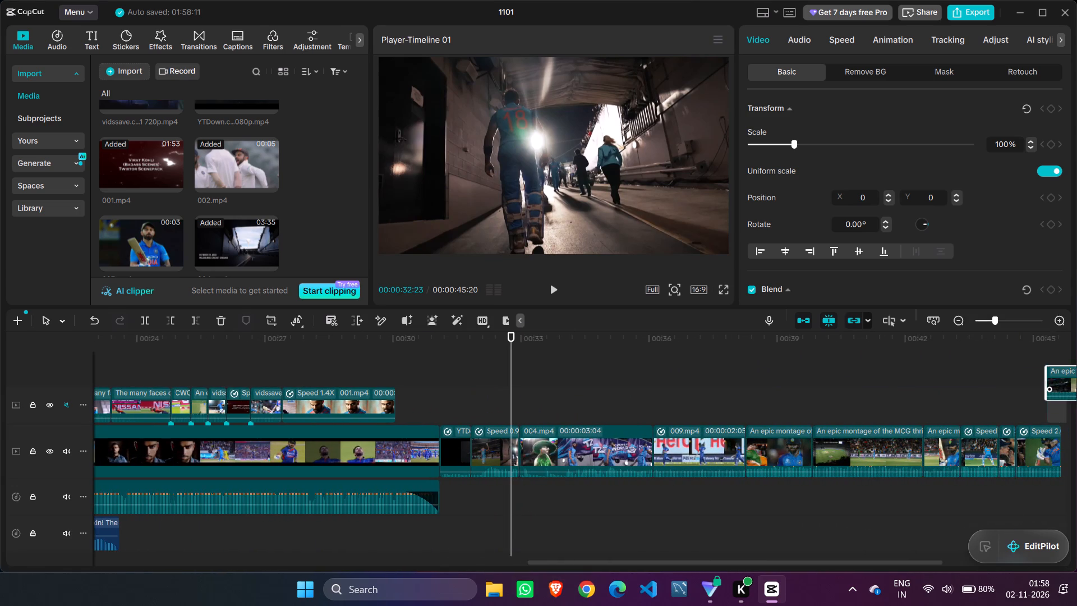
pyautogui.moveTo(1076, 389); pyautogui.dragTo(983, 455)
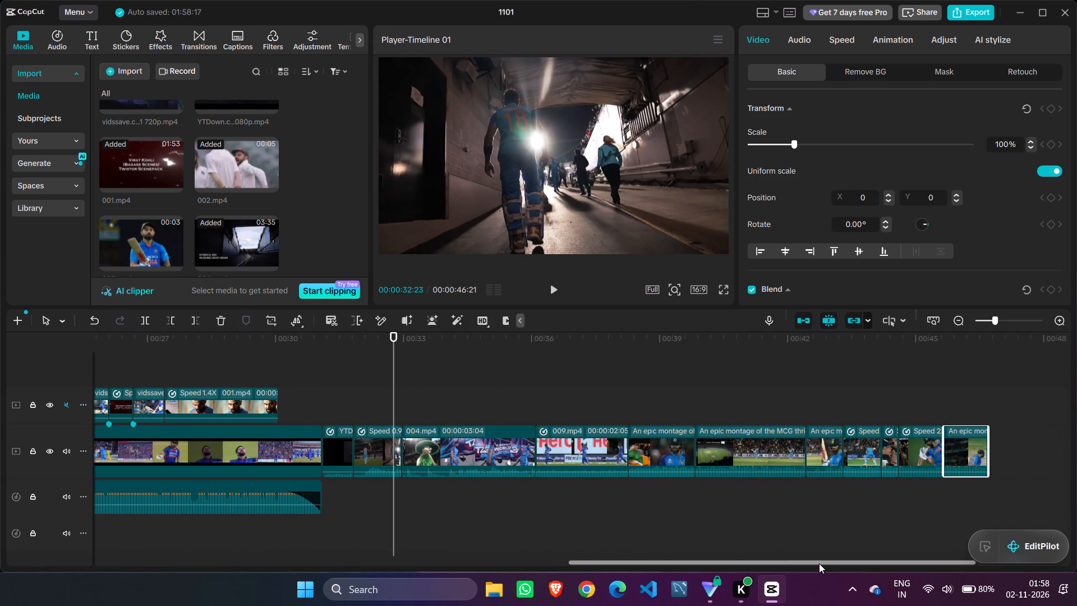
pyautogui.moveTo(817, 563); pyautogui.dragTo(653, 589)
pyautogui.moveTo(508, 564); pyautogui.dragTo(416, 563)
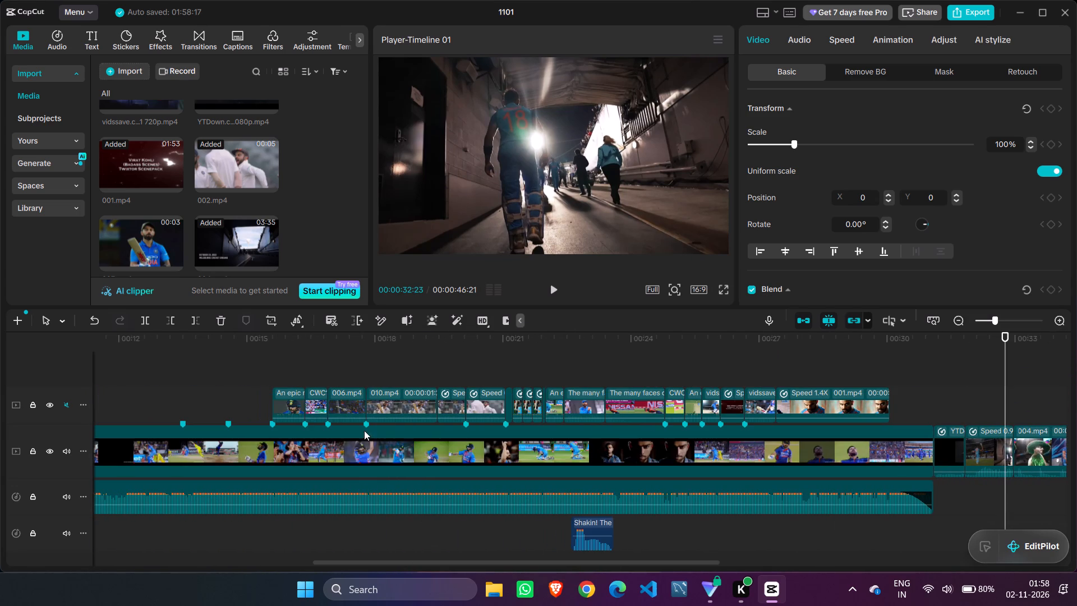
pyautogui.moveTo(291, 397); pyautogui.dragTo(1076, 325)
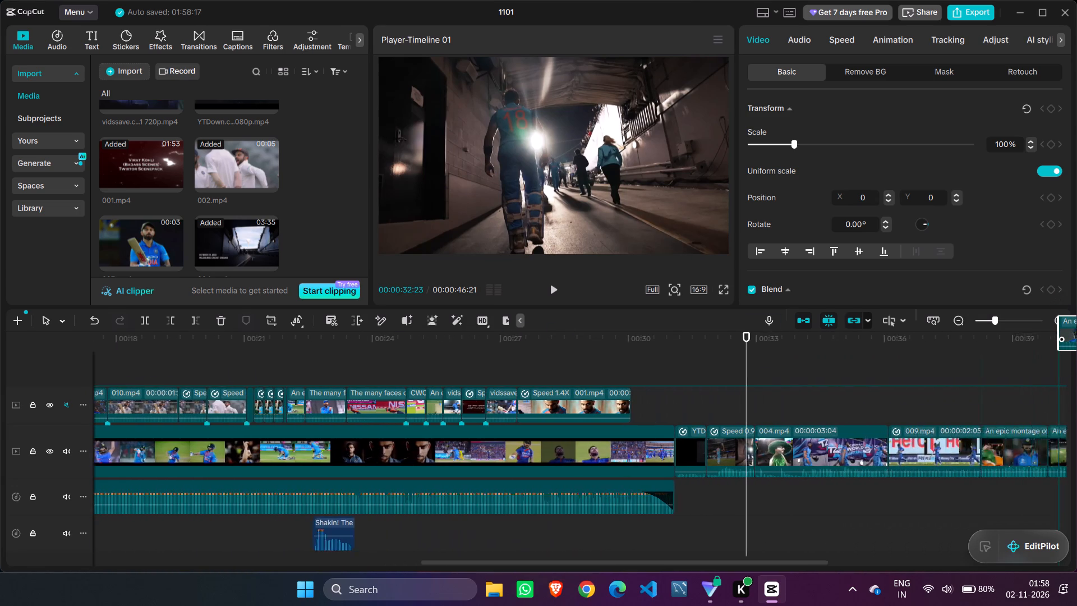
pyautogui.moveTo(1076, 325); pyautogui.dragTo(986, 431)
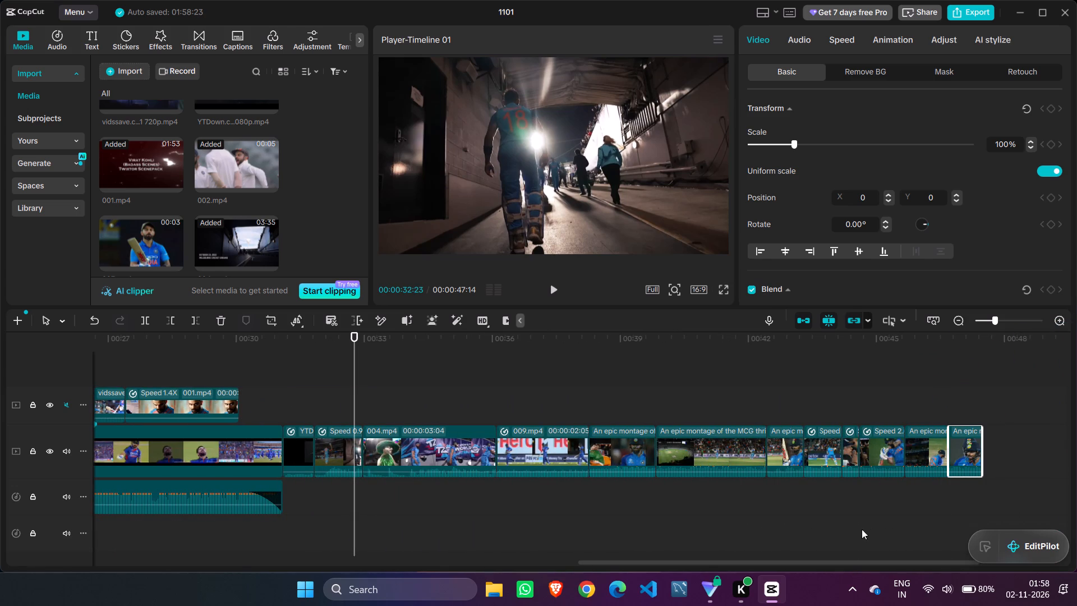
# Move the CWC clip, 006.mp4 and 010.mp4 from the overlay track to the end of the main track, in that order.
pyautogui.moveTo(834, 562); pyautogui.dragTo(513, 575)
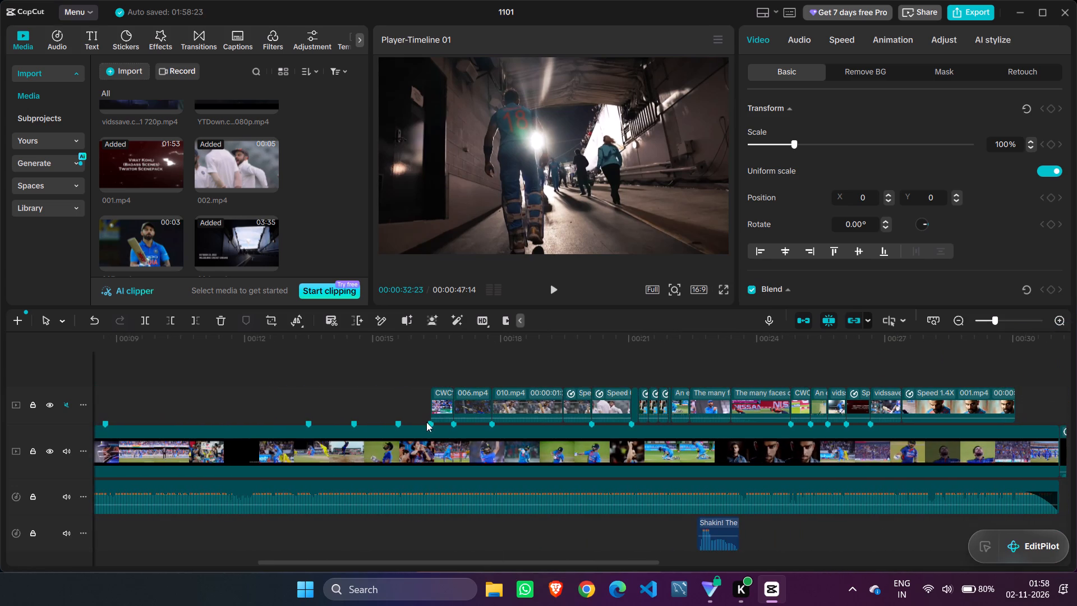
pyautogui.moveTo(438, 402); pyautogui.dragTo(1076, 360)
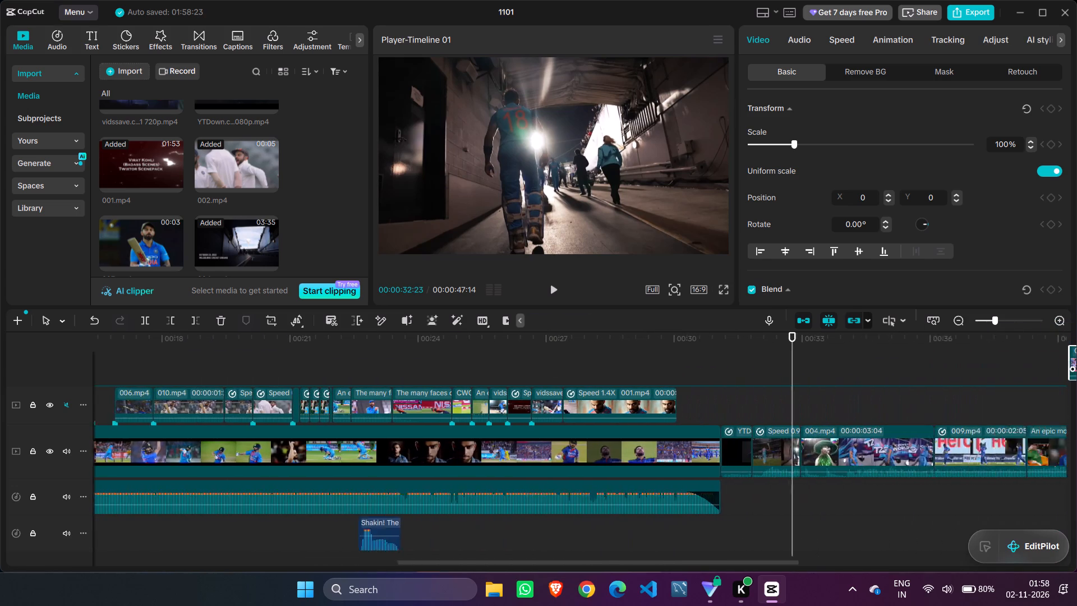
pyautogui.moveTo(1076, 360); pyautogui.dragTo(965, 446)
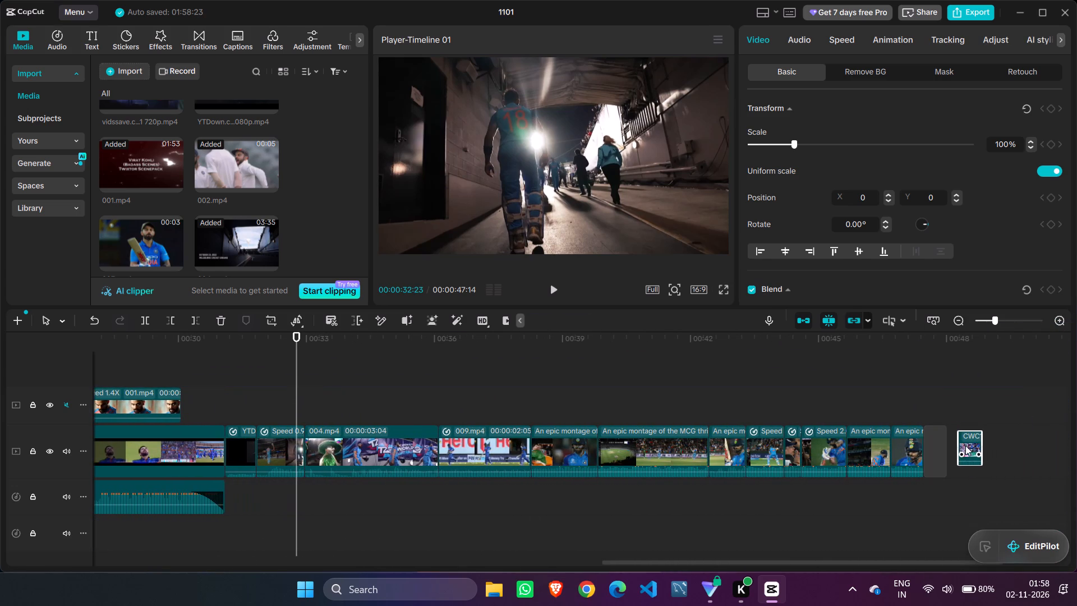
pyautogui.moveTo(965, 446); pyautogui.dragTo(946, 450)
pyautogui.moveTo(864, 564); pyautogui.dragTo(635, 573)
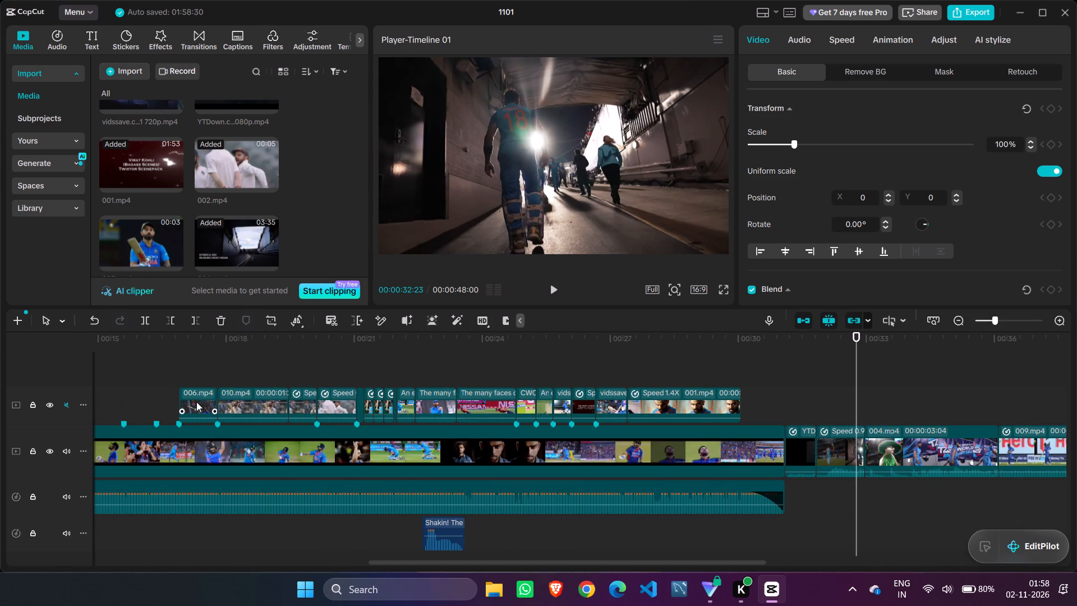
pyautogui.moveTo(196, 402); pyautogui.dragTo(1076, 352)
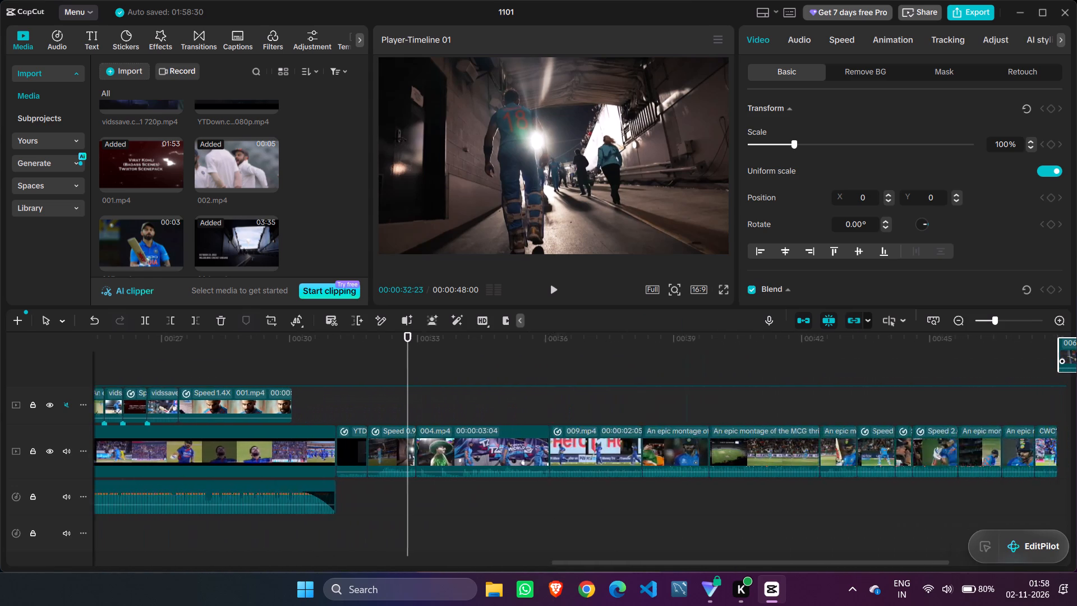
pyautogui.moveTo(1076, 352); pyautogui.dragTo(846, 453)
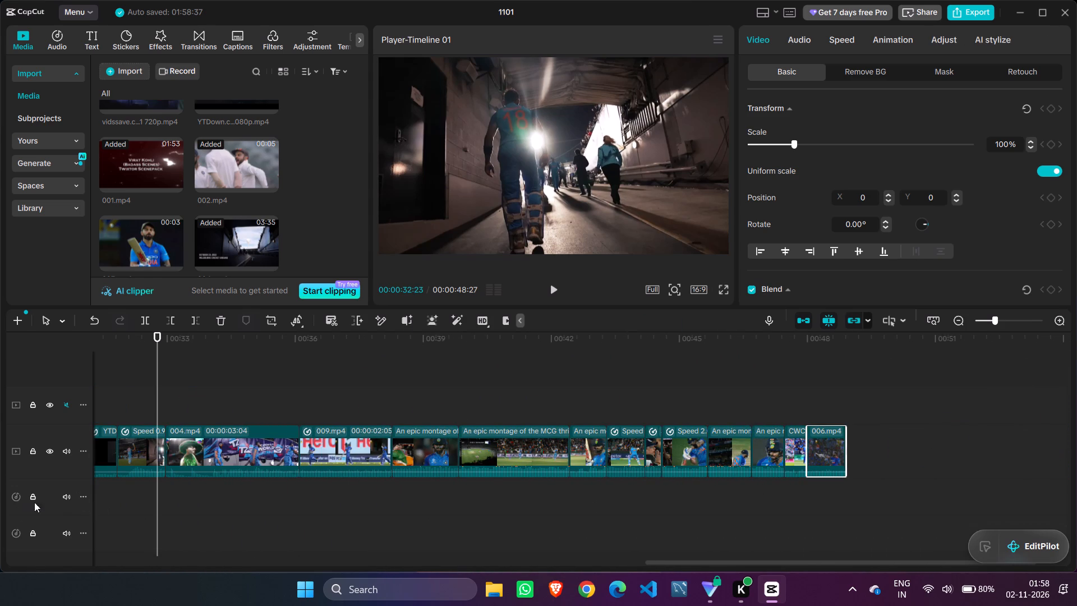
pyautogui.moveTo(653, 560); pyautogui.dragTo(470, 562)
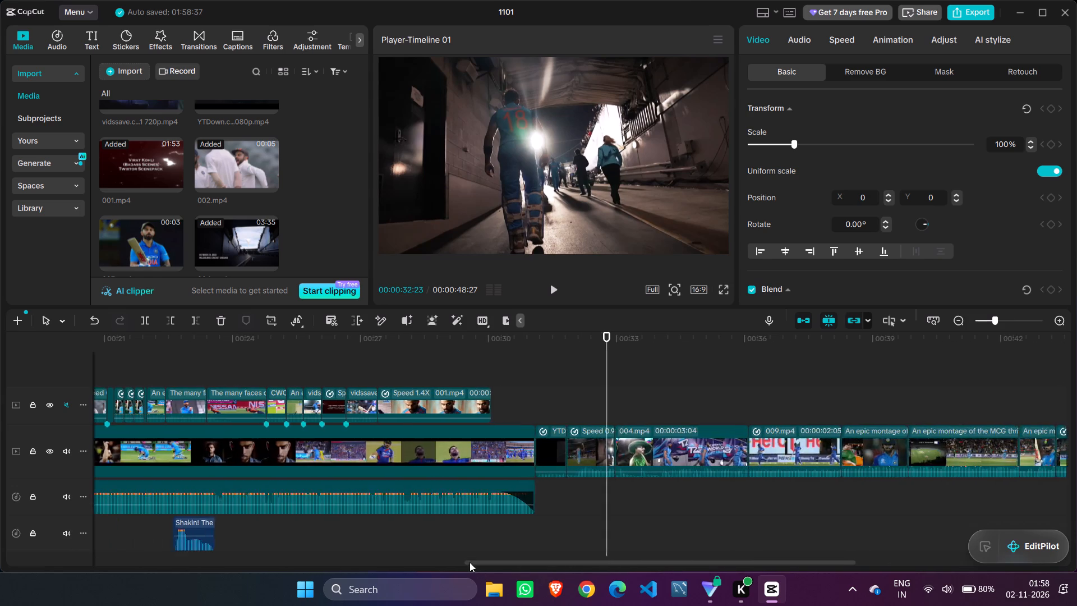
pyautogui.moveTo(470, 562); pyautogui.dragTo(391, 570)
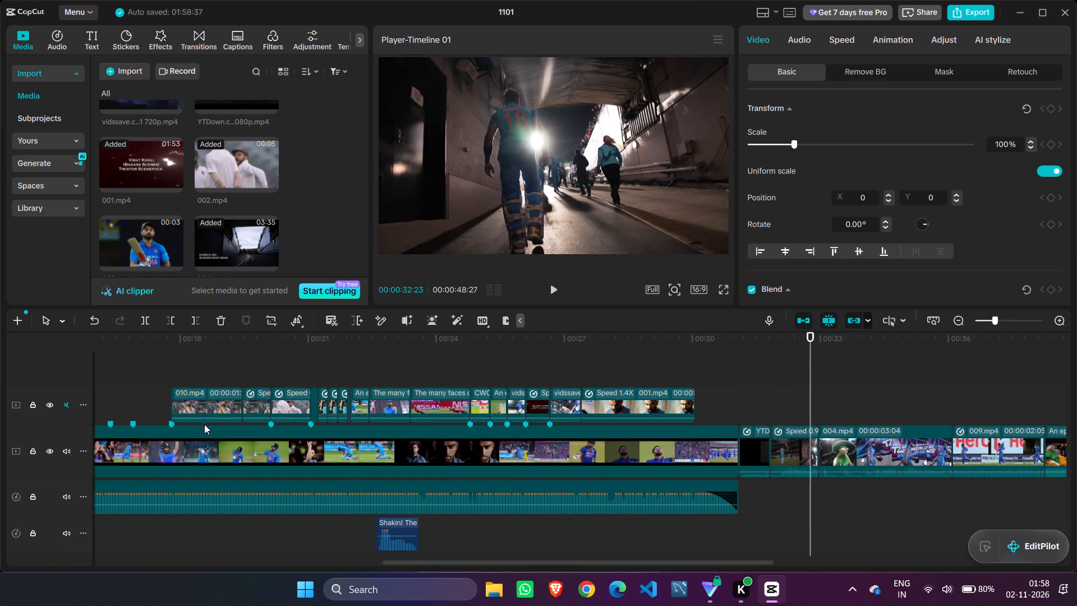
pyautogui.moveTo(202, 408); pyautogui.dragTo(1076, 400)
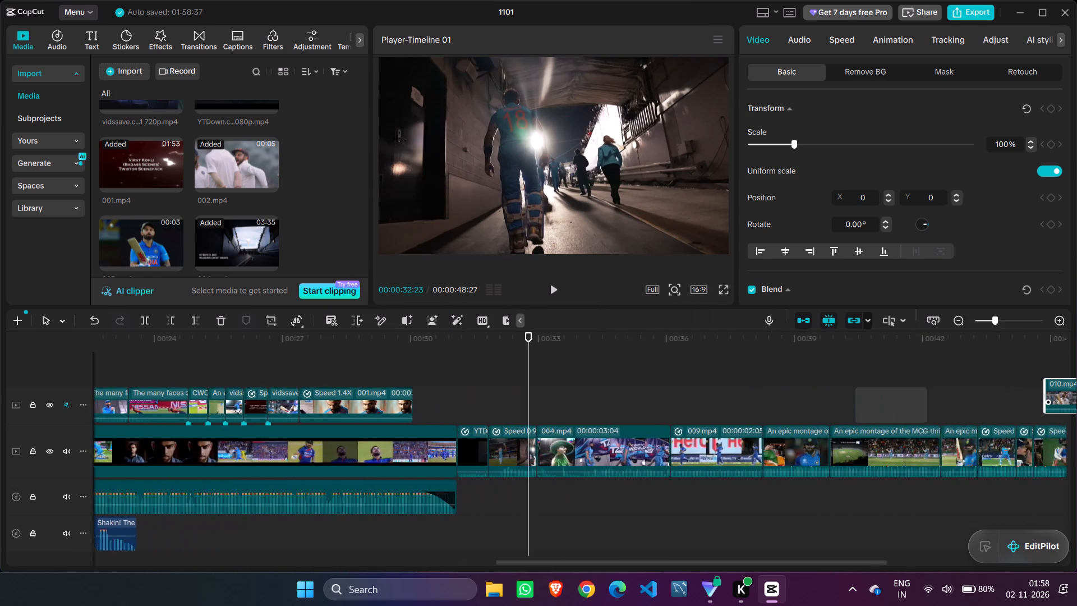
pyautogui.moveTo(1076, 400); pyautogui.dragTo(858, 452)
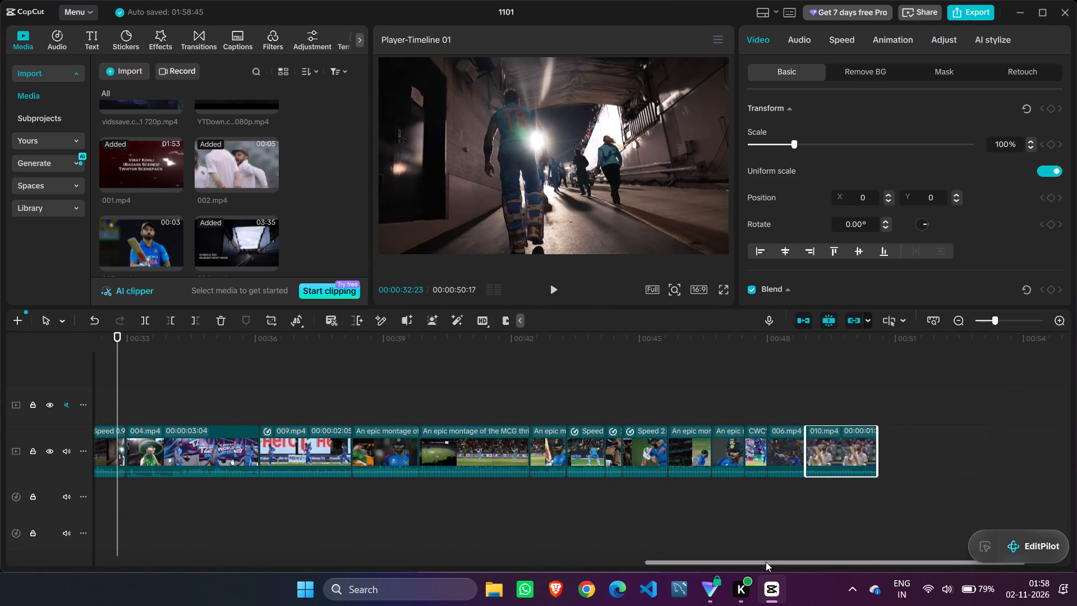
# Move the short speed-adjusted clip at the start of the remaining overlay clips to the main track, directly after 010.mp4.
pyautogui.moveTo(766, 562); pyautogui.dragTo(434, 559)
pyautogui.moveTo(413, 410); pyautogui.dragTo(514, 341)
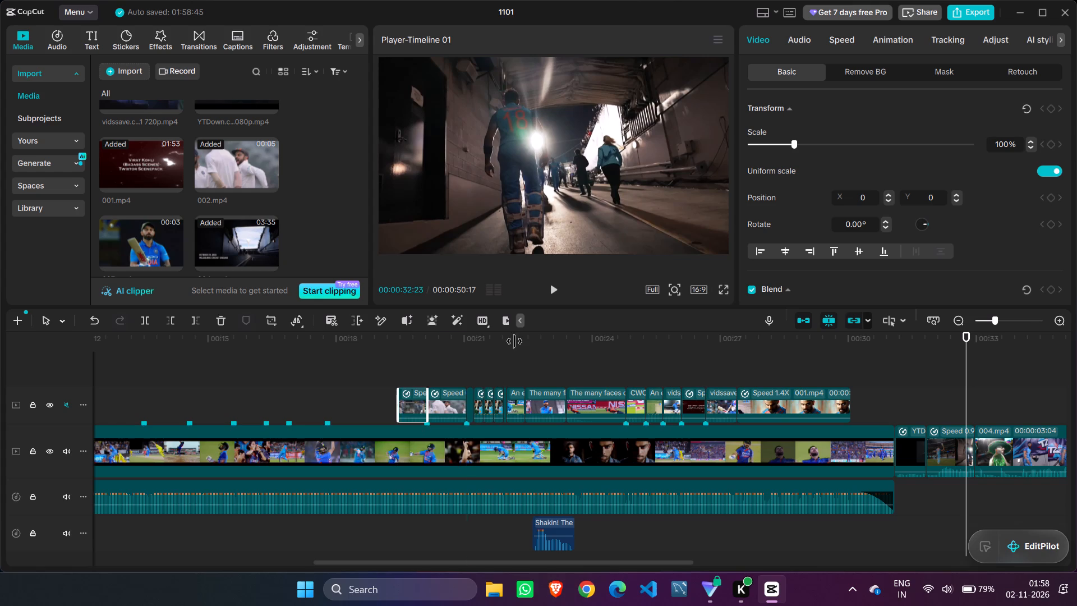
pyautogui.moveTo(514, 341); pyautogui.dragTo(1046, 357)
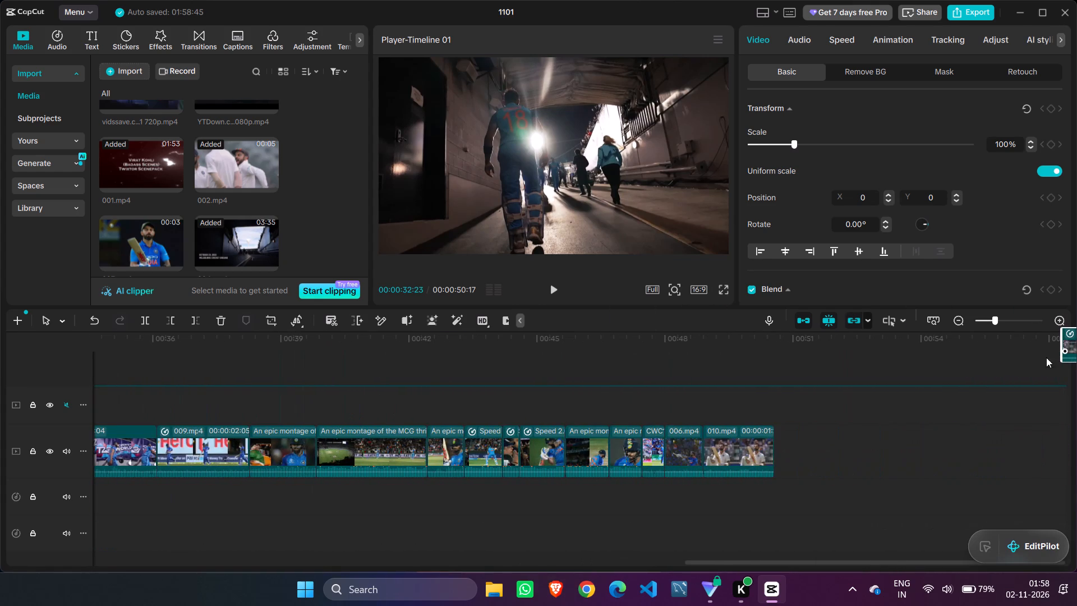
pyautogui.moveTo(1046, 357); pyautogui.dragTo(801, 453)
# Select all remaining overlay clips through the Speed 1.4X 001.mp4 clip and move them together to the end of the main track.
pyautogui.moveTo(768, 561); pyautogui.dragTo(609, 546)
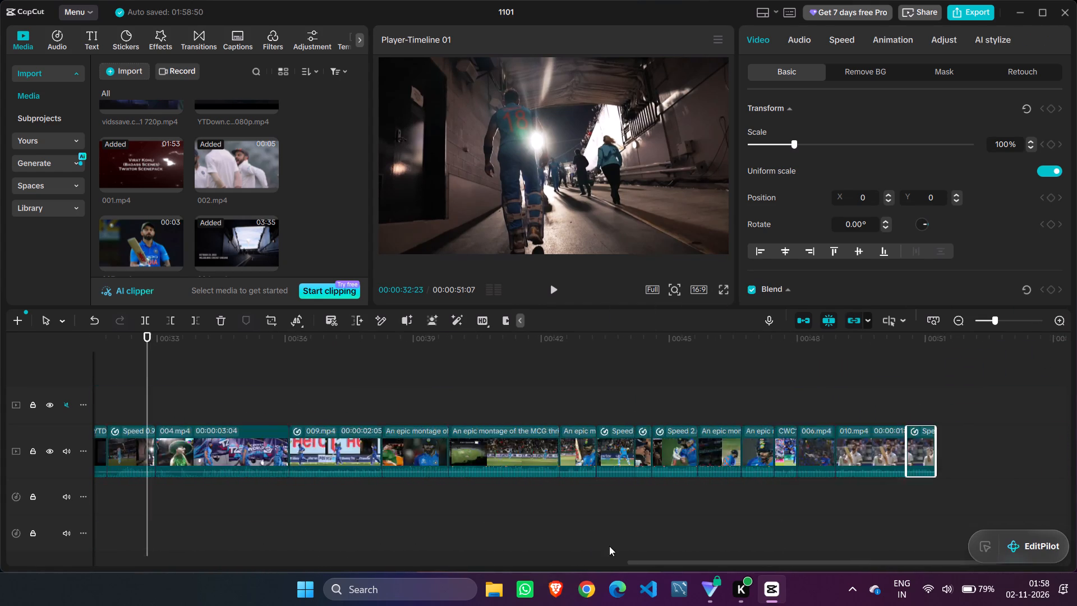
pyautogui.moveTo(609, 546); pyautogui.dragTo(479, 553)
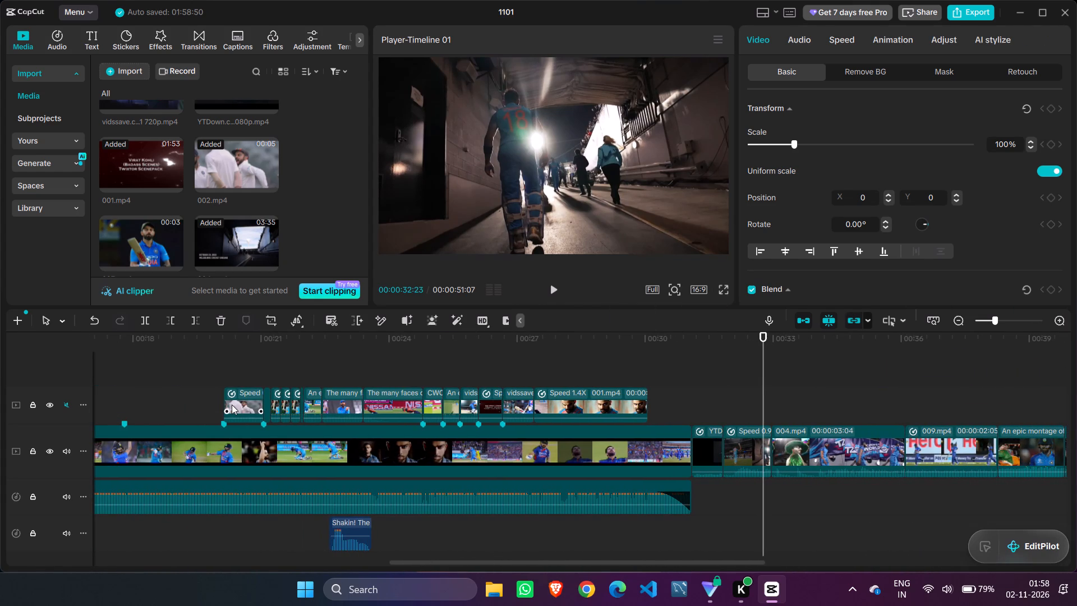
pyautogui.moveTo(199, 392); pyautogui.dragTo(663, 411)
pyautogui.moveTo(388, 408); pyautogui.dragTo(898, 370)
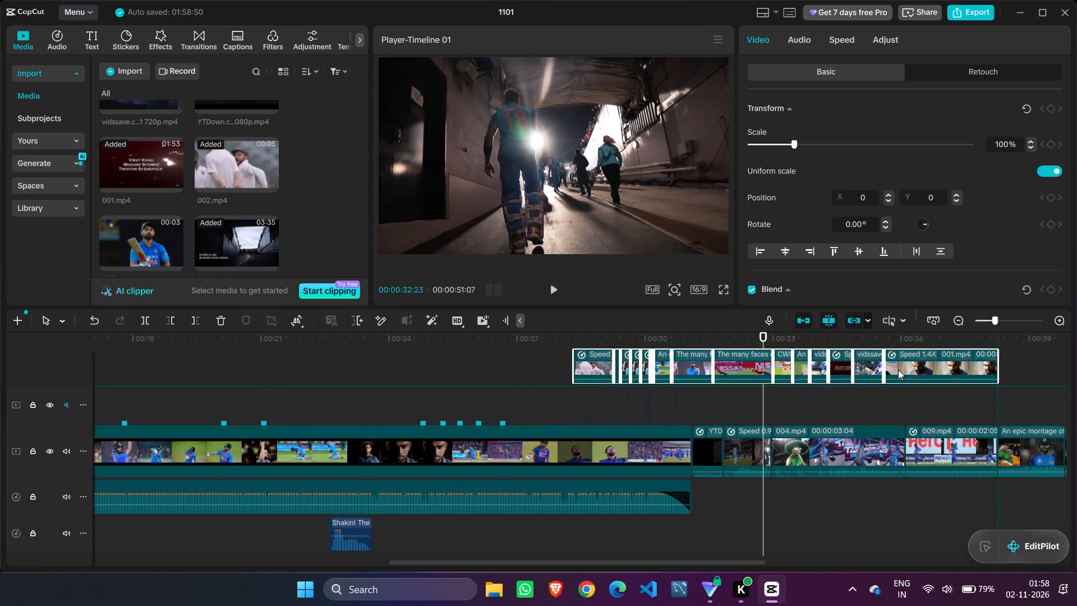
pyautogui.moveTo(898, 370); pyautogui.dragTo(996, 439)
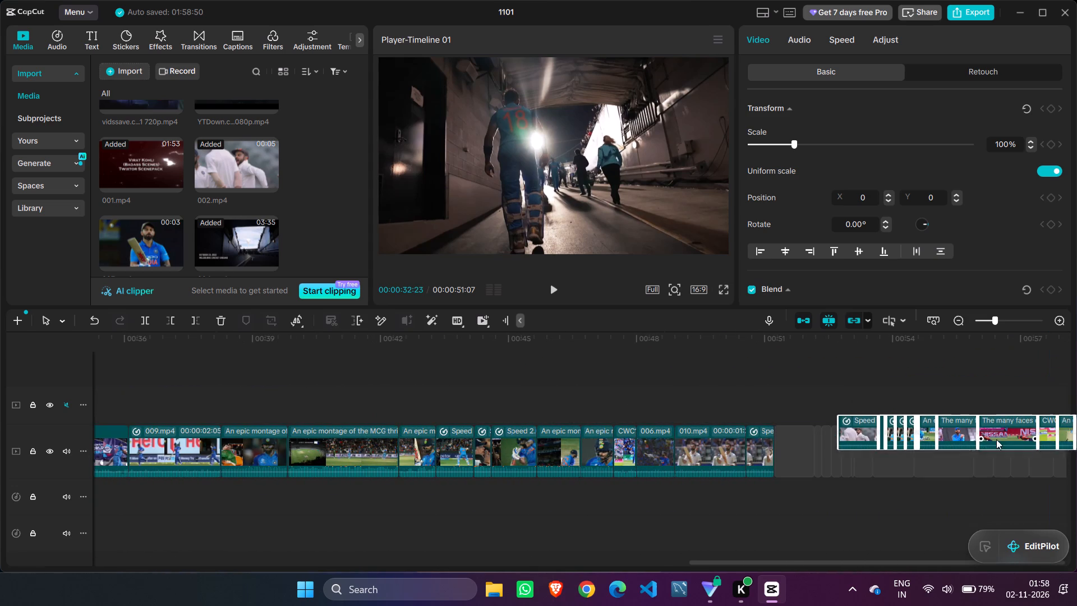
pyautogui.moveTo(996, 439); pyautogui.dragTo(958, 454)
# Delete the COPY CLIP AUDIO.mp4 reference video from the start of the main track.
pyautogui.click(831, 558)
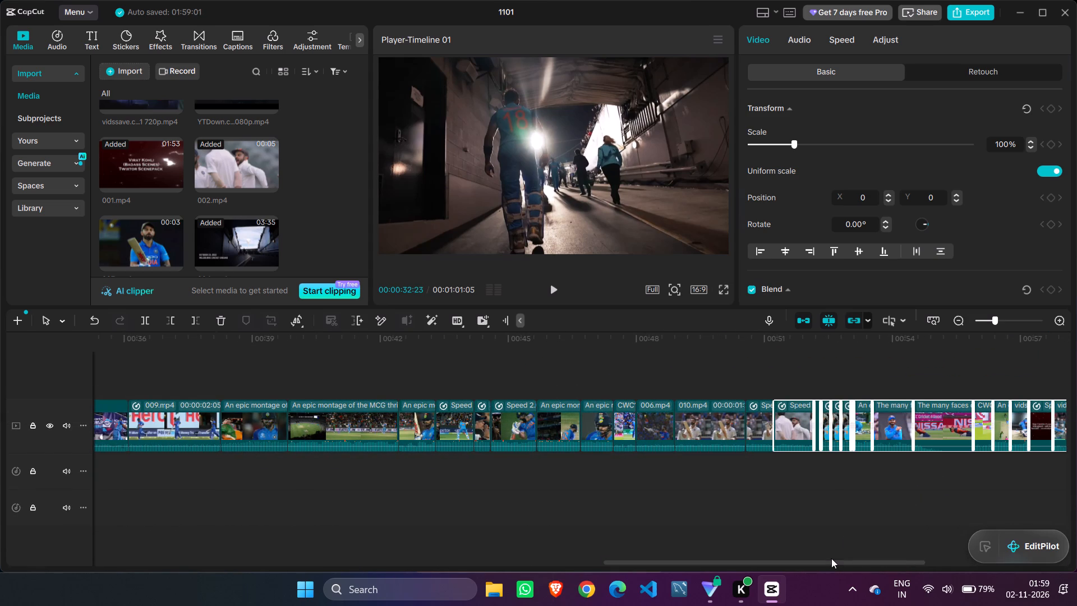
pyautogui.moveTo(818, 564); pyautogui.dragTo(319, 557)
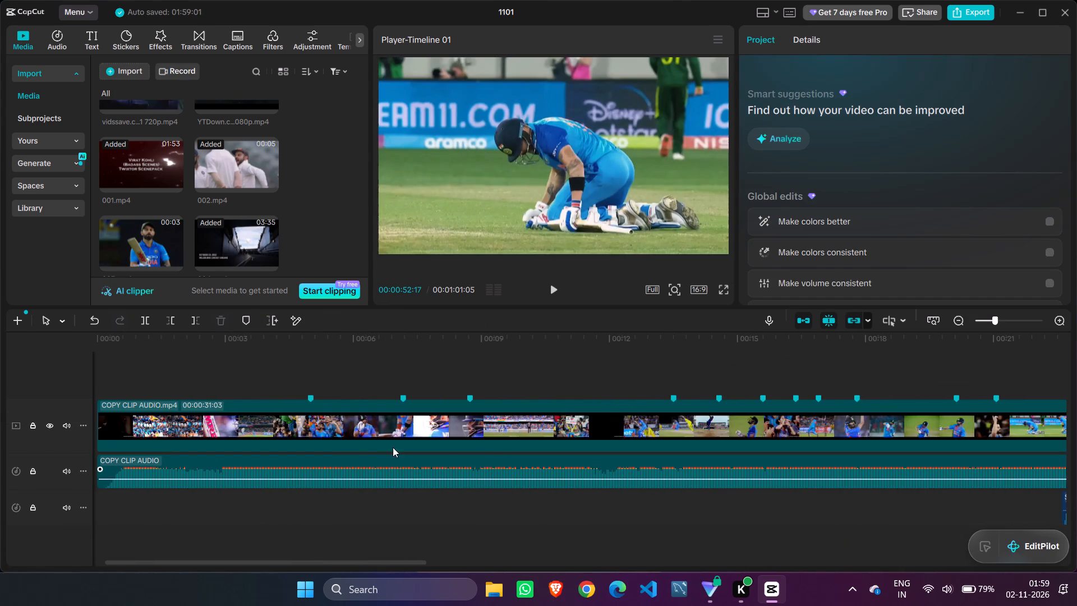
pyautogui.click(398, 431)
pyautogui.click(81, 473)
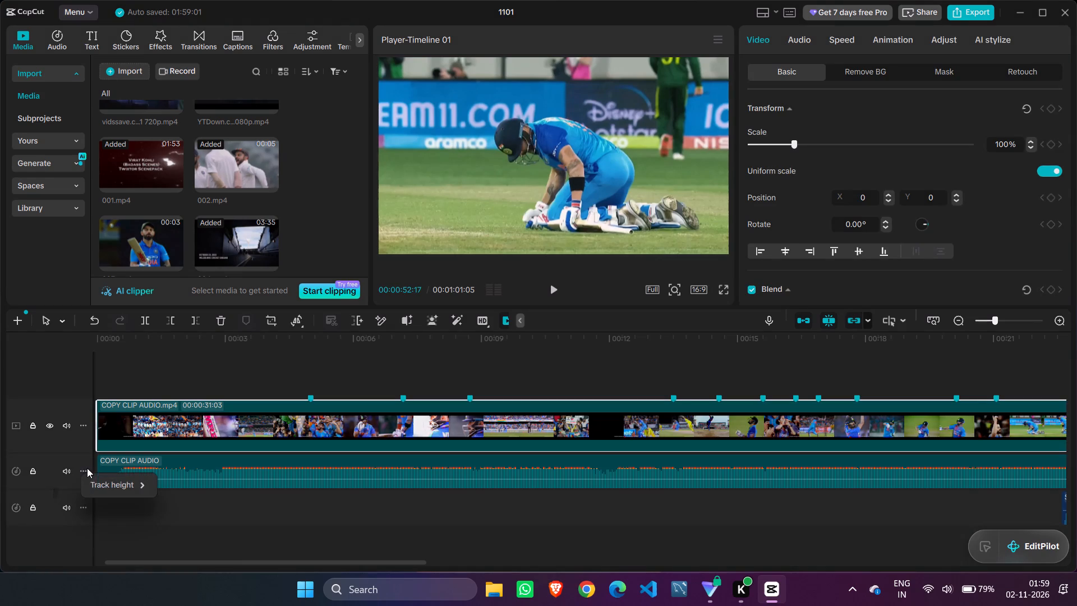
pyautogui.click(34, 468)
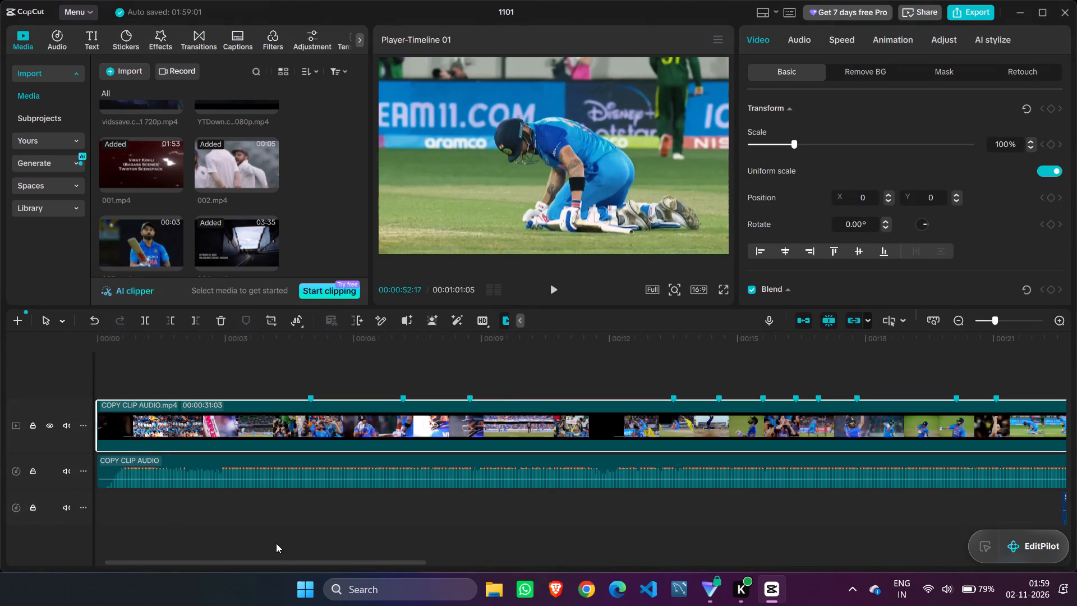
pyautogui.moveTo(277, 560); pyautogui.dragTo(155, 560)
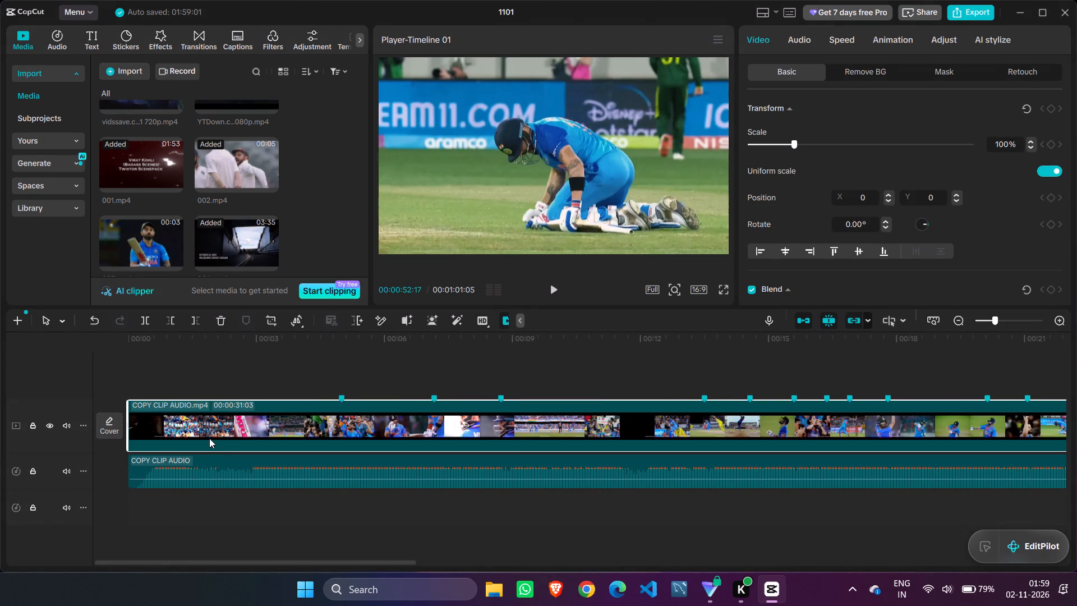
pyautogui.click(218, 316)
# Play the montage from its beginning through the 004.mp4 clip to check picture and sound without the reference video.
pyautogui.click(302, 509)
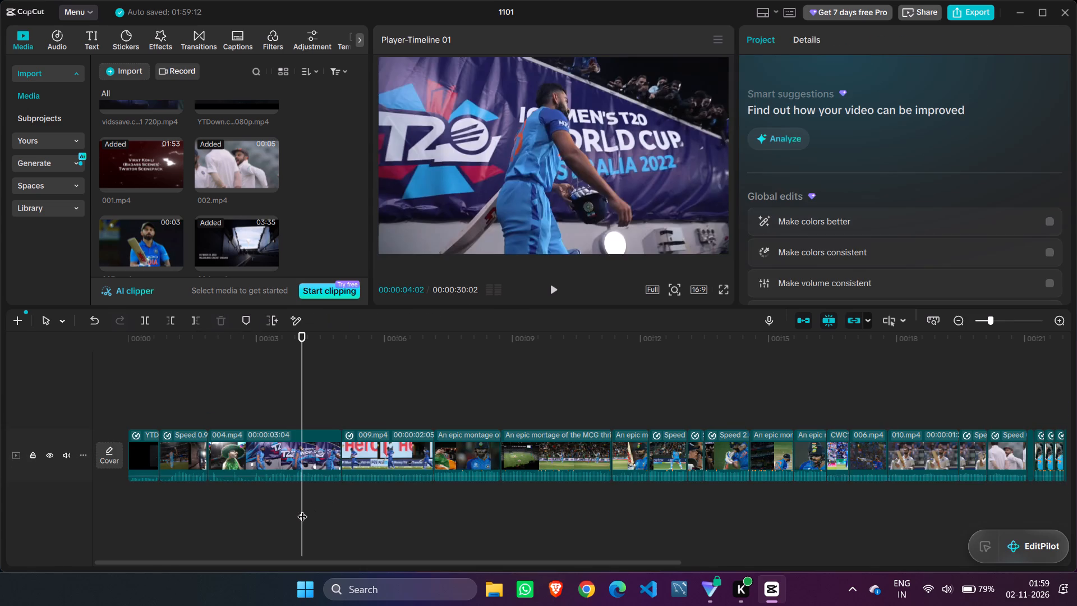
pyautogui.moveTo(300, 509); pyautogui.dragTo(110, 500)
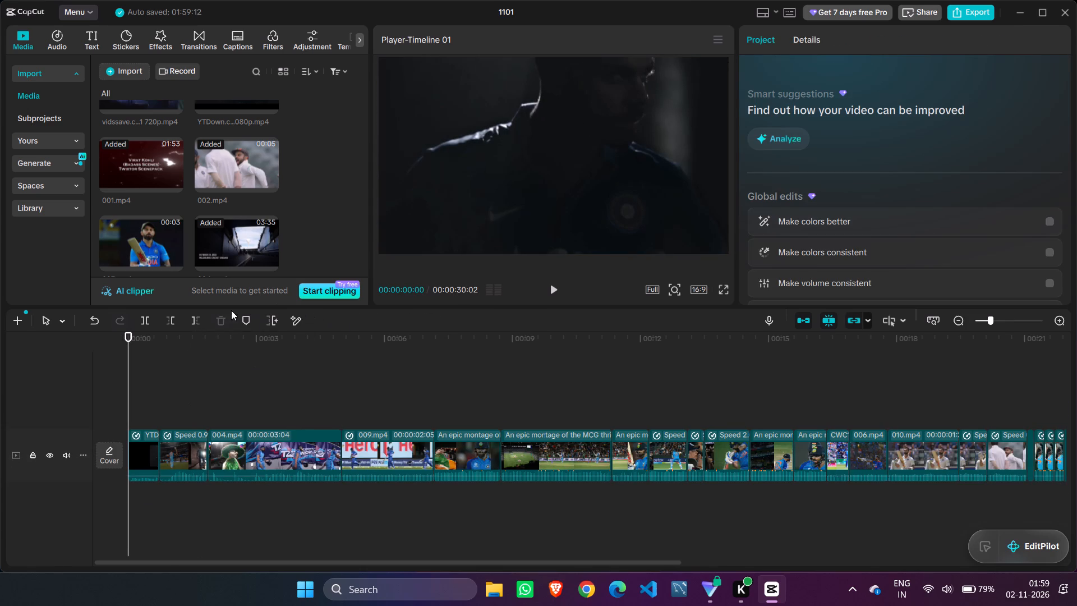
pyautogui.click(558, 287)
pyautogui.click(556, 287)
pyautogui.click(555, 287)
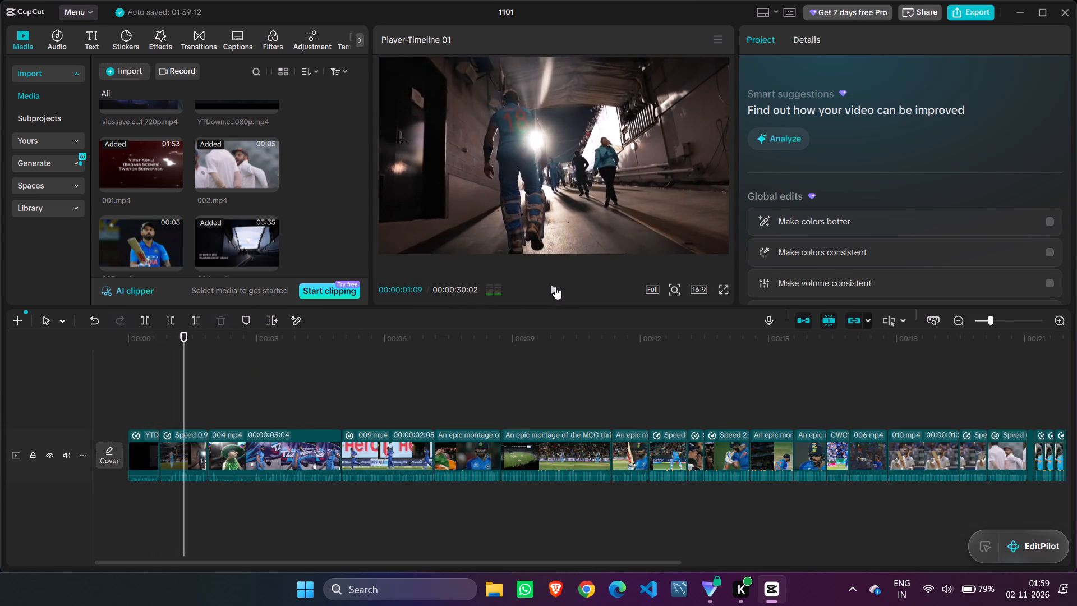
pyautogui.click(555, 287)
pyautogui.click(555, 287)
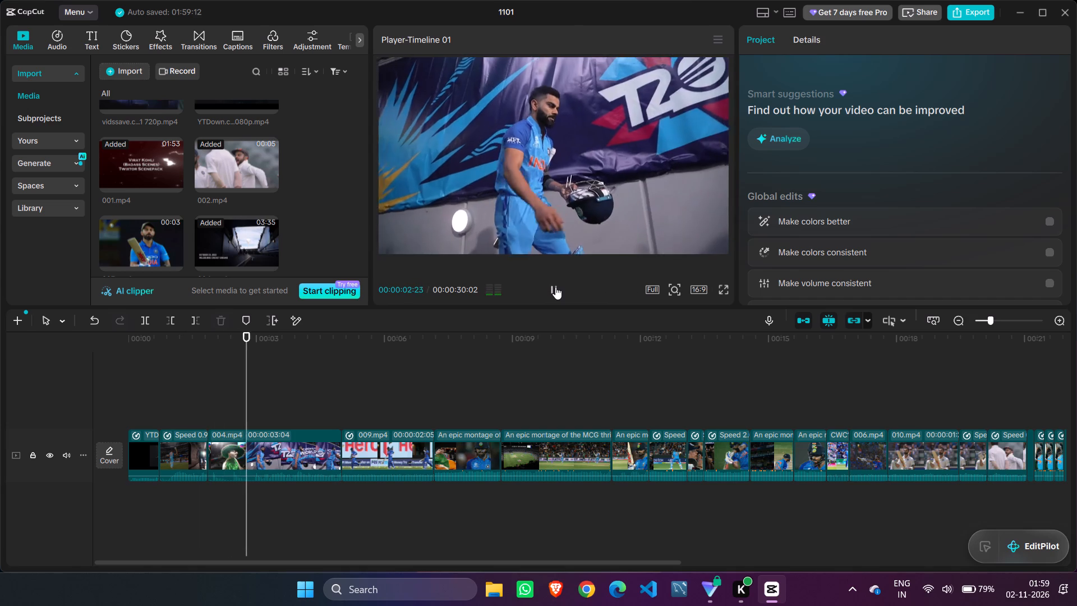
pyautogui.click(555, 287)
pyautogui.click(551, 287)
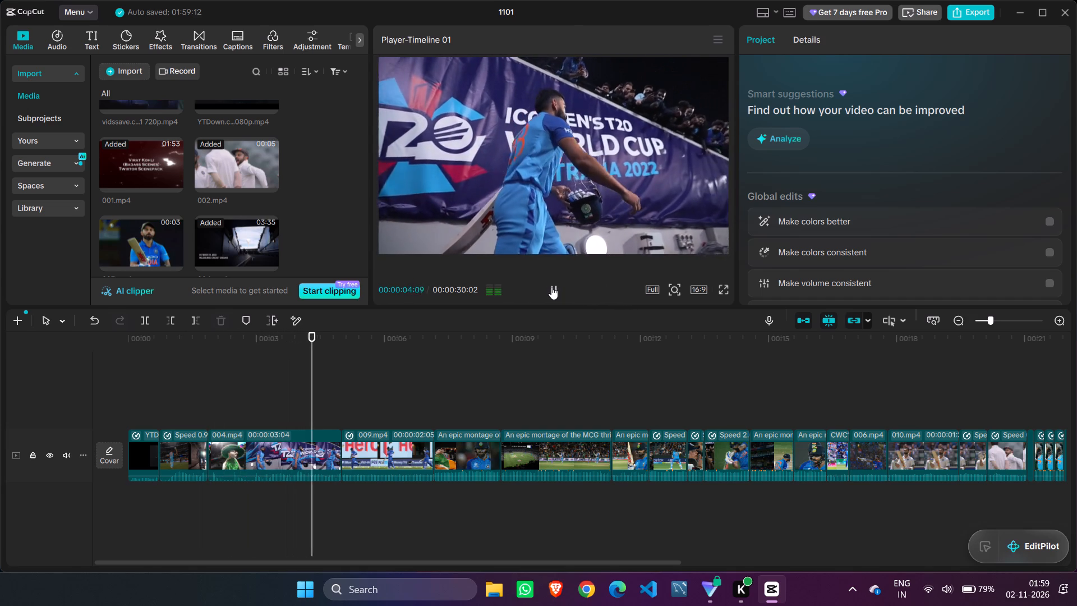
pyautogui.click(551, 287)
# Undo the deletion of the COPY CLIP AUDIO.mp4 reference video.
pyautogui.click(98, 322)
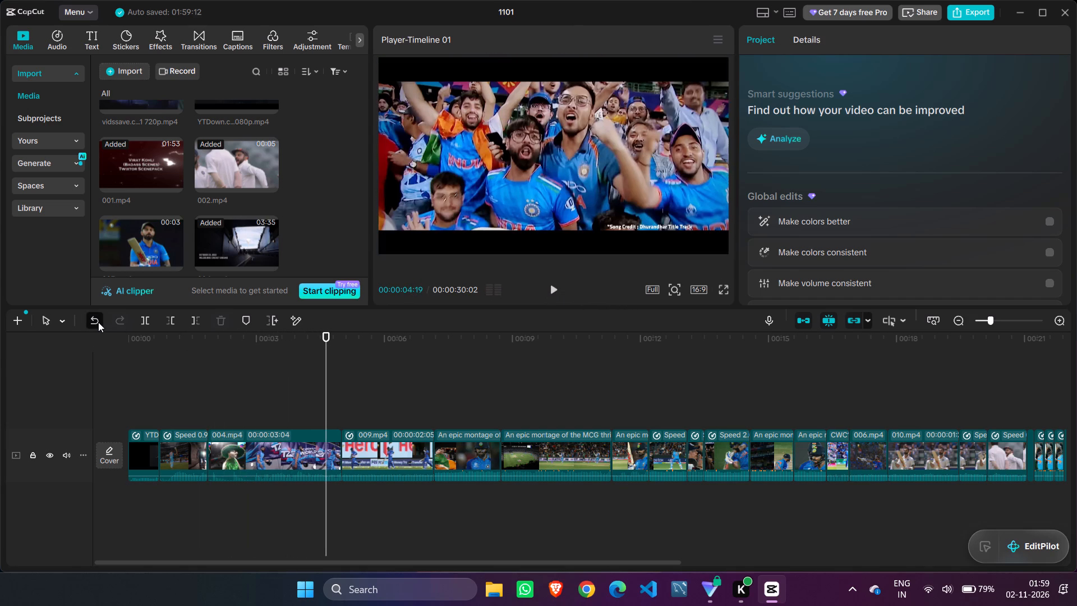
# Undo the moves to the main track until every montage clip is back on the overlay track above COPY CLIP AUDIO.mp4.
pyautogui.click(312, 469)
pyautogui.click(312, 469)
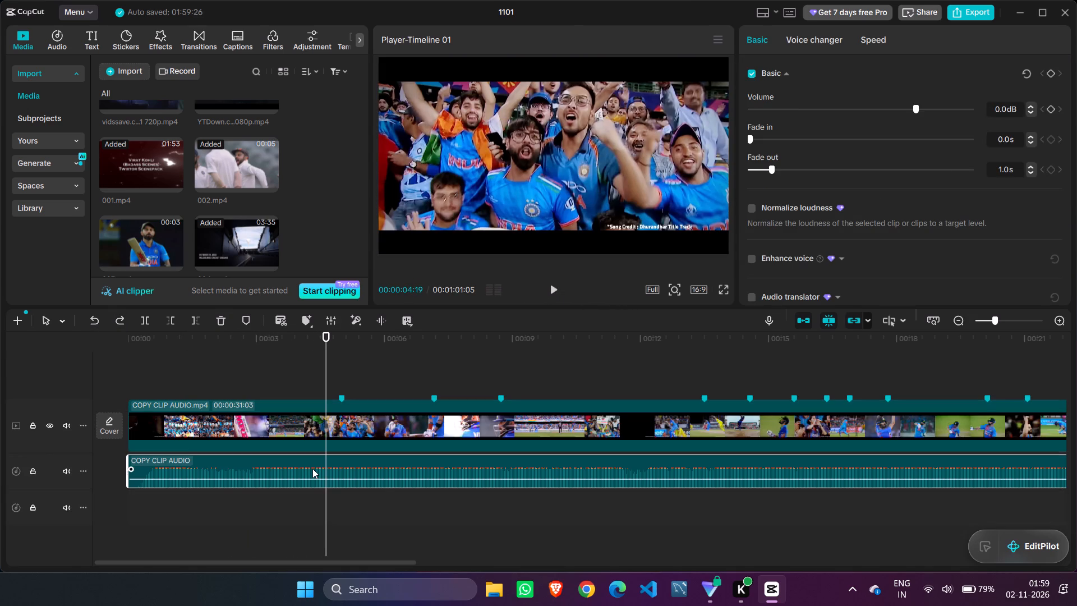
pyautogui.click(91, 319)
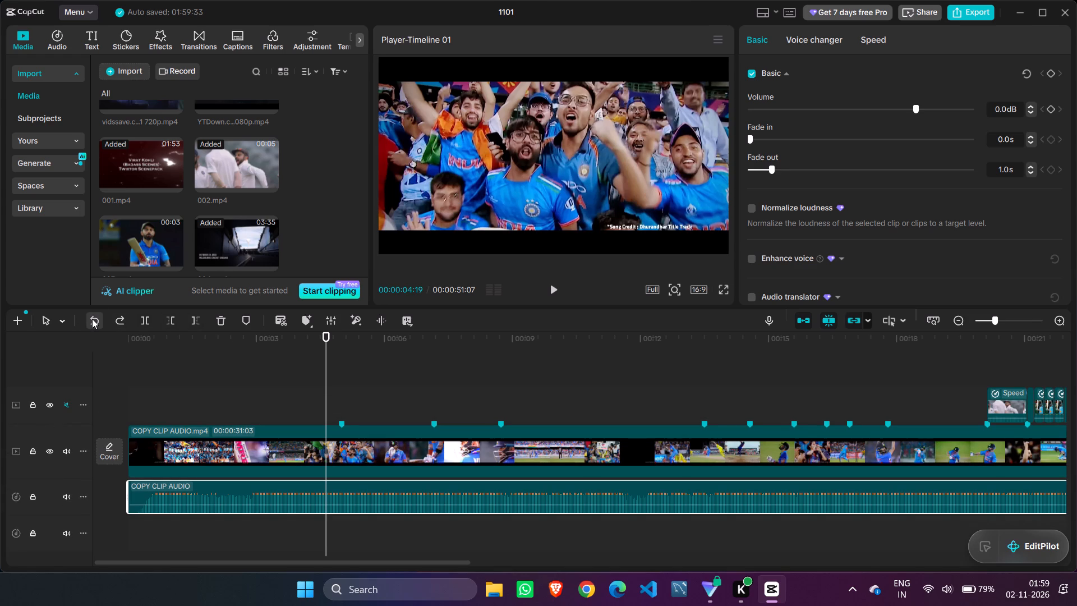
pyautogui.click(102, 319)
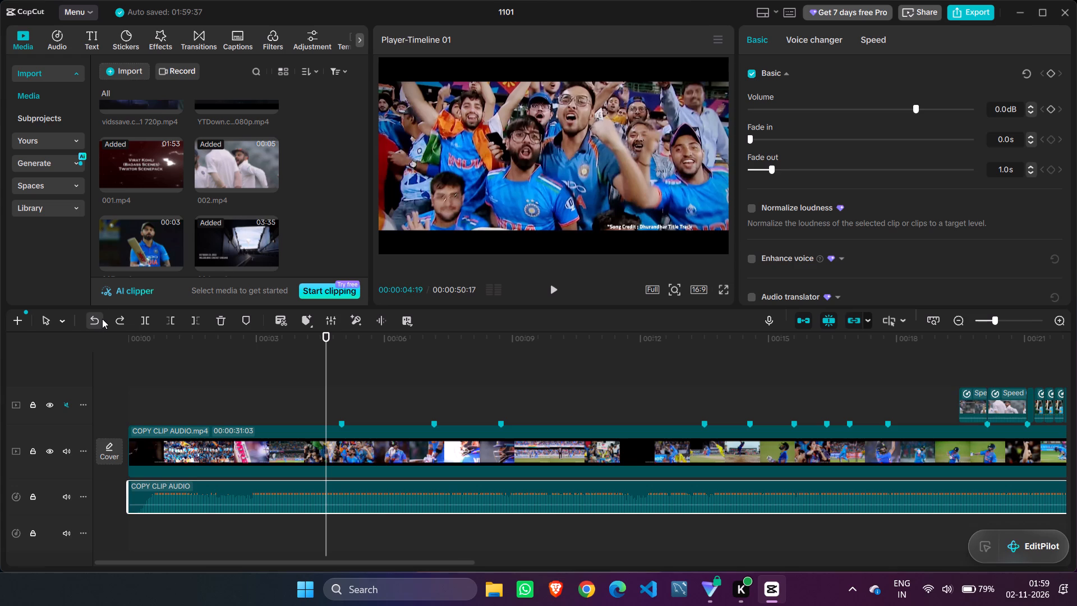
pyautogui.tripleClick(96, 319)
pyautogui.tripleClick(96, 319)
pyautogui.tripleClick(96, 319)
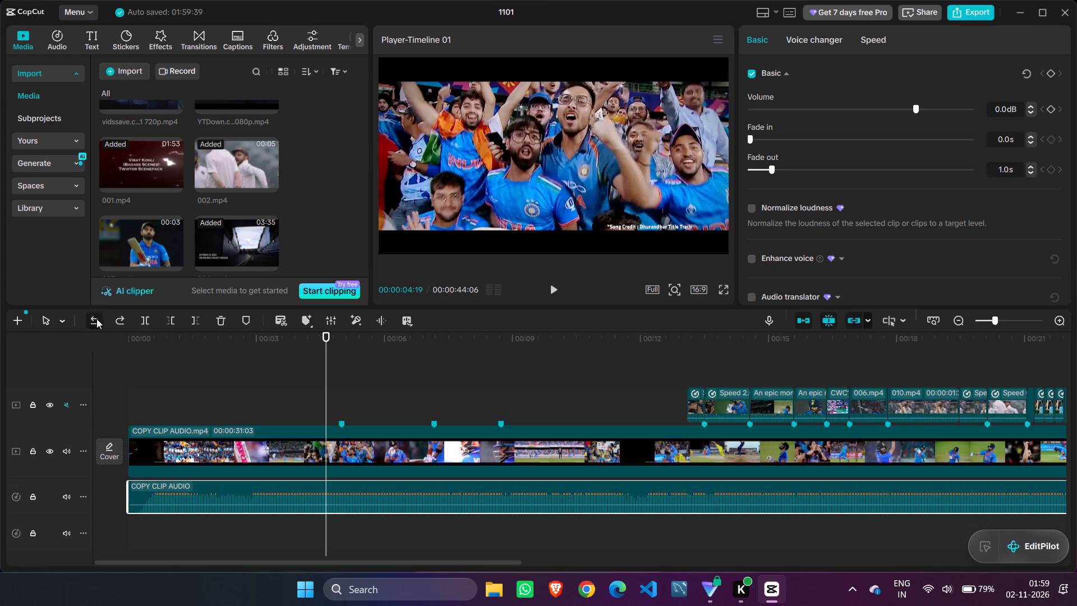
pyautogui.tripleClick(97, 319)
pyautogui.click(97, 319)
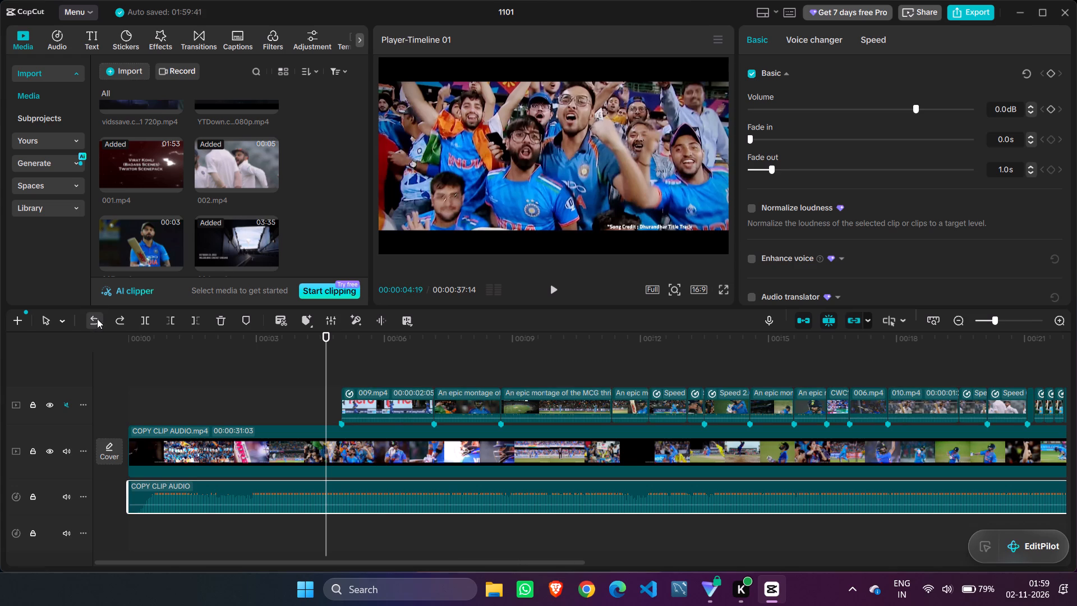
pyautogui.doubleClick(97, 319)
pyautogui.click(98, 319)
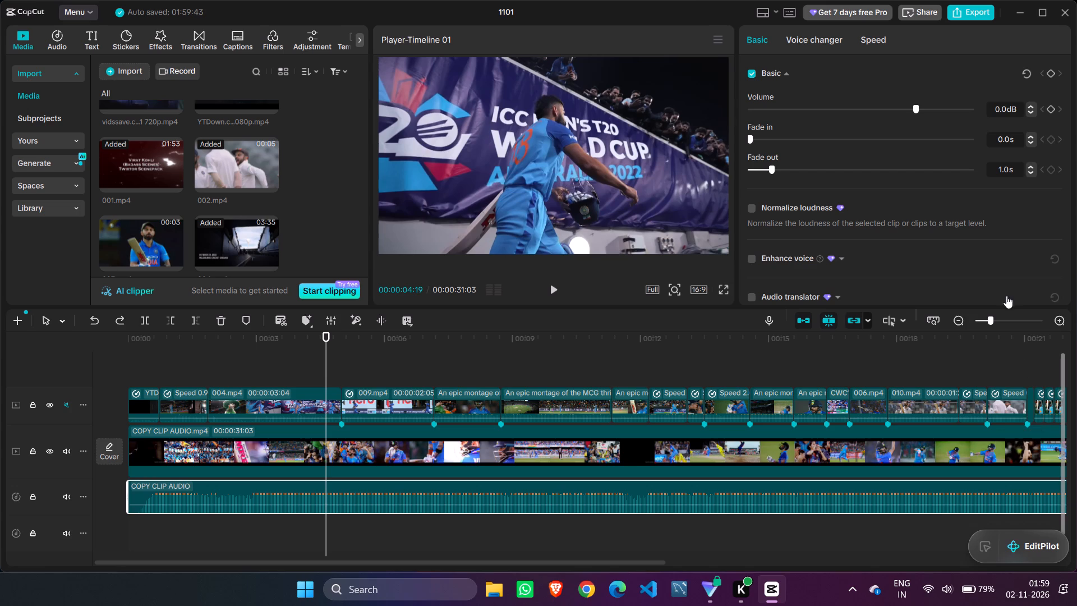
pyautogui.click(957, 326)
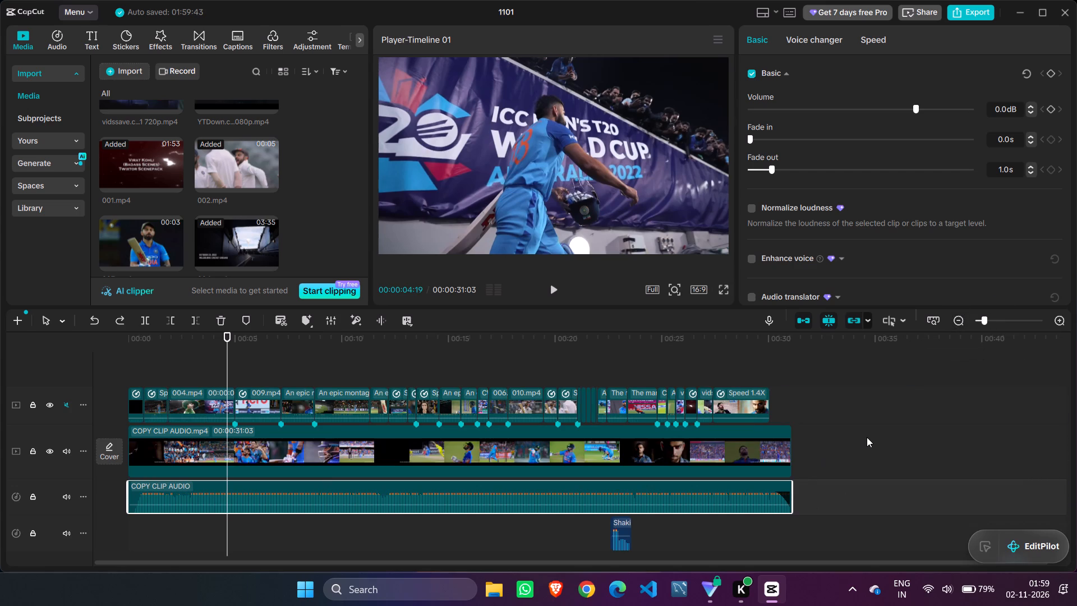
pyautogui.click(867, 437)
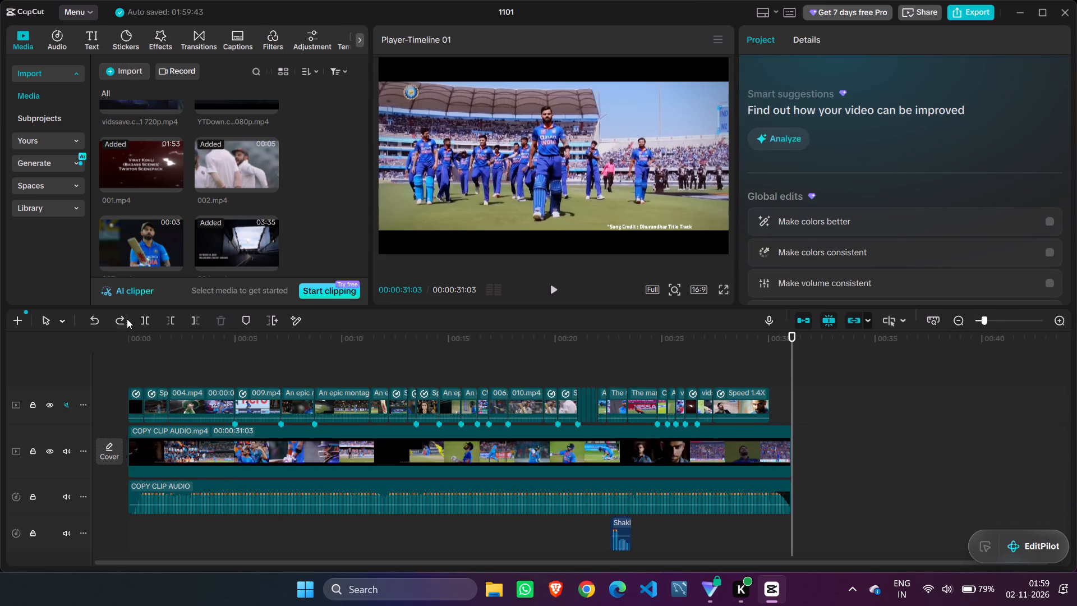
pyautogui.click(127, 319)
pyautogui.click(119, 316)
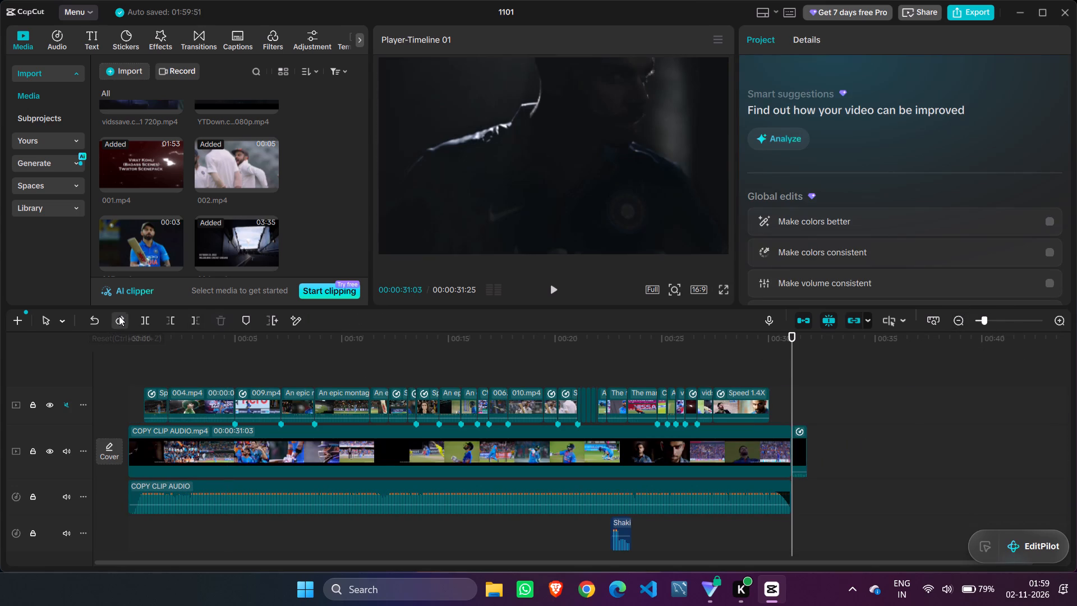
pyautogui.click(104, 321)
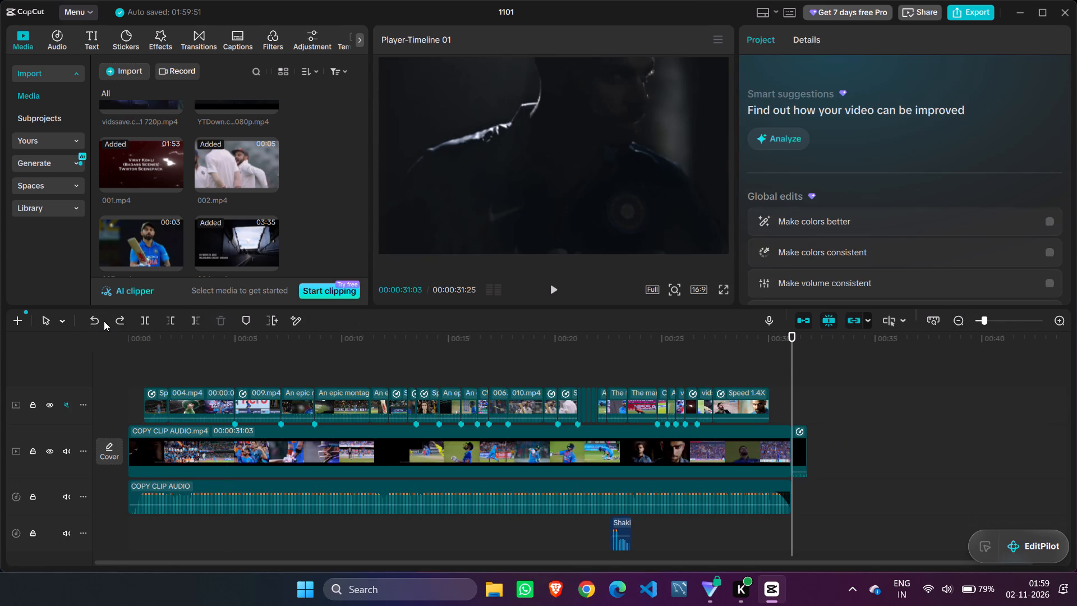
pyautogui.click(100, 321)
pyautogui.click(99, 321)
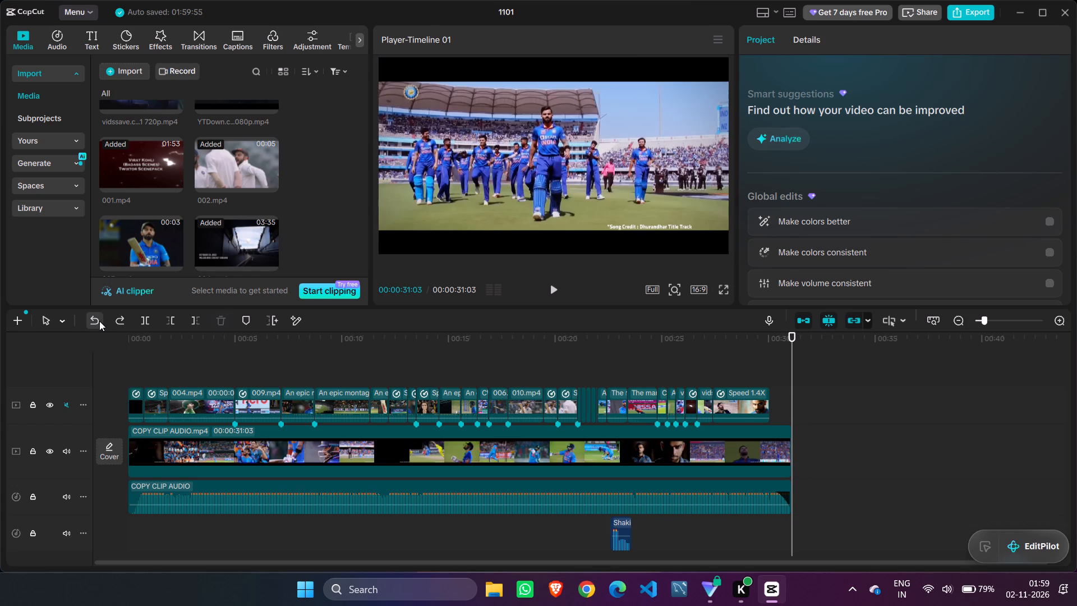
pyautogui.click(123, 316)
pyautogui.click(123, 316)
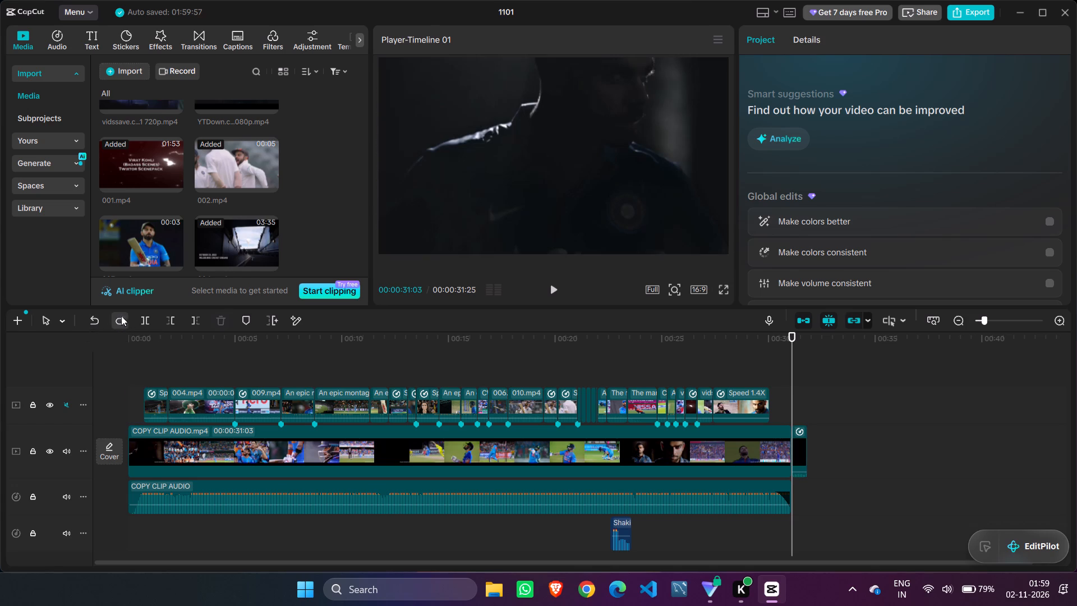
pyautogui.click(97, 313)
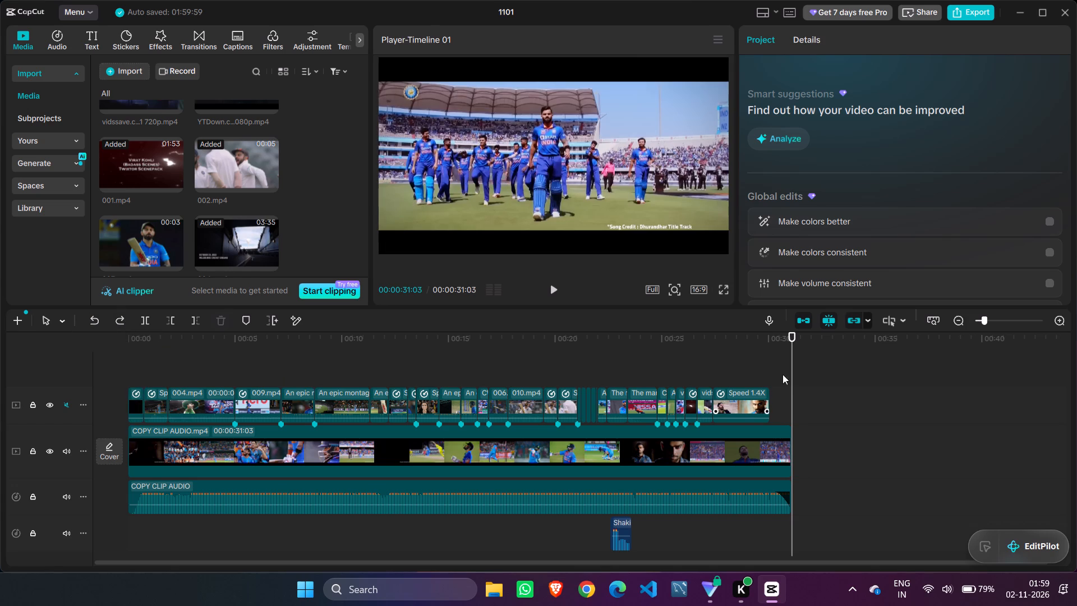
# Trim the end of the COPY CLIP AUDIO.mp4 reference video to 00:00:30:02, matching the end of the last overlay clip.
pyautogui.moveTo(789, 369); pyautogui.dragTo(59, 454)
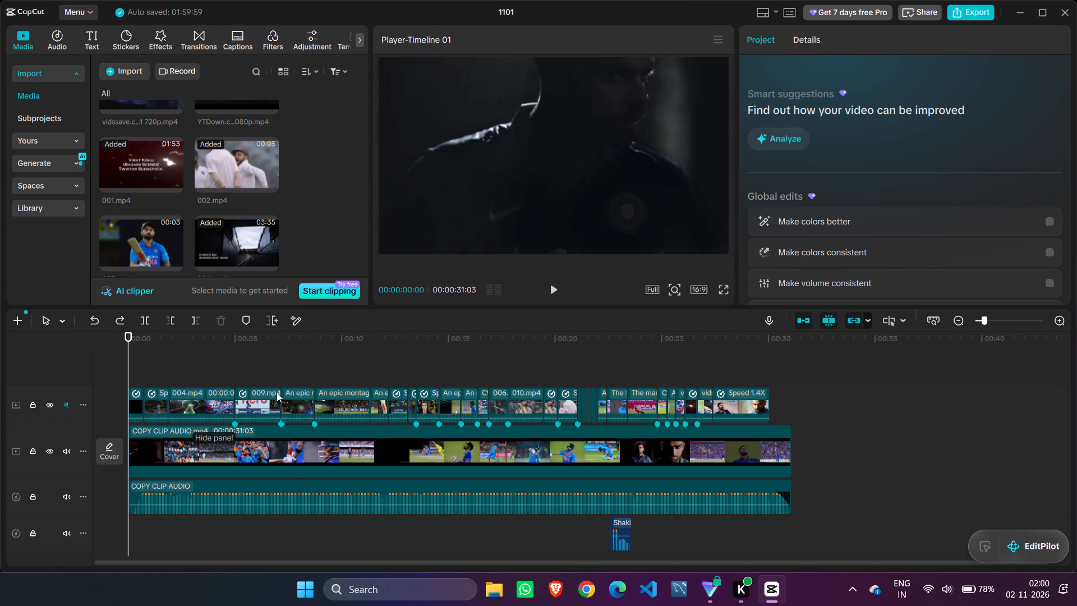
pyautogui.click(760, 400)
pyautogui.click(774, 442)
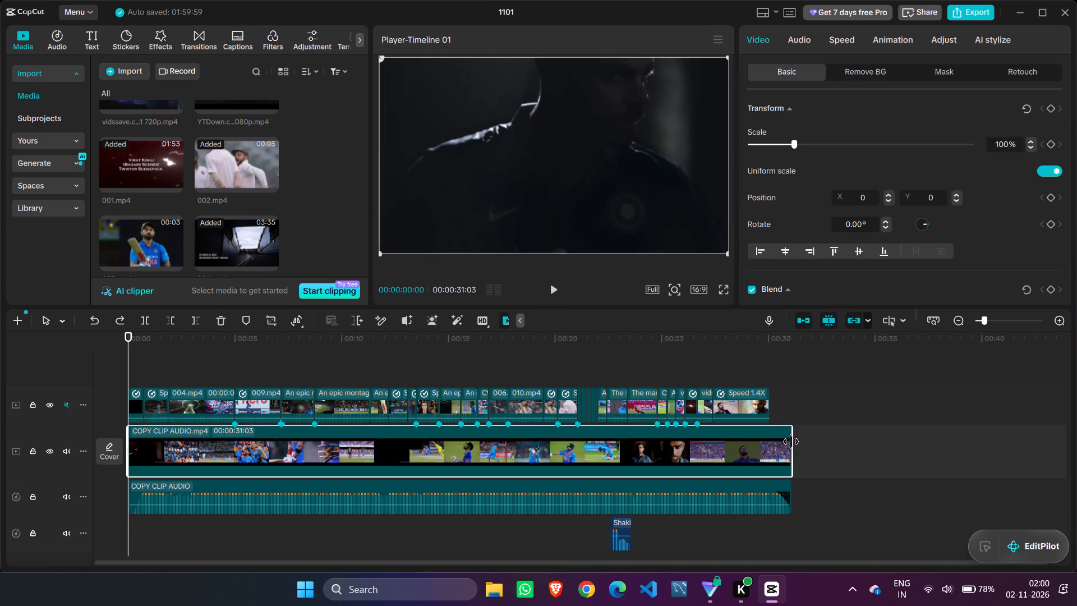
pyautogui.moveTo(791, 442); pyautogui.dragTo(771, 438)
pyautogui.click(814, 407)
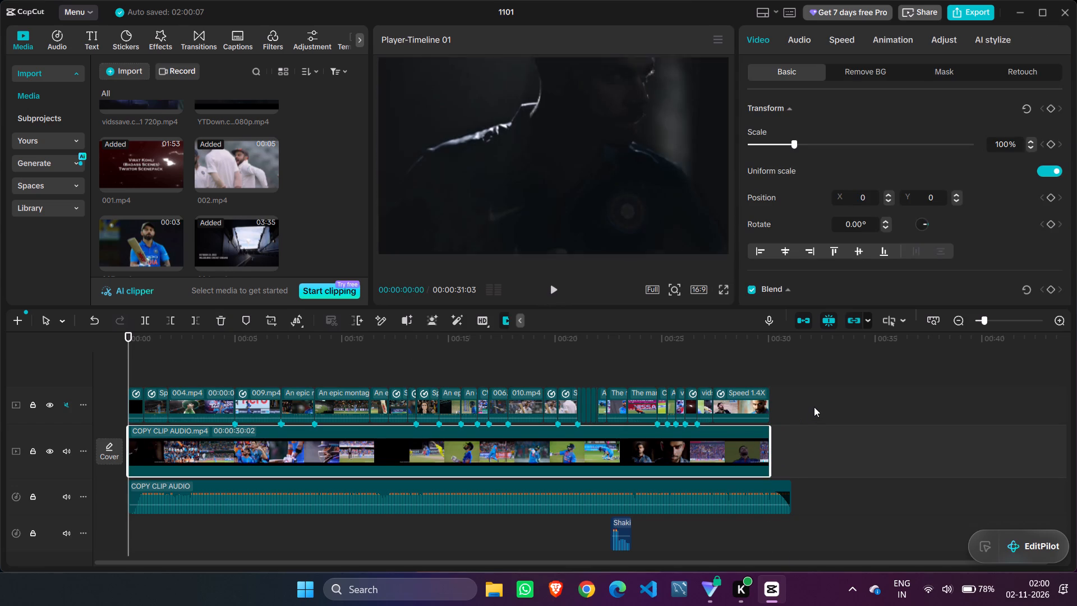
# Play the montage from its beginning to check the overlay clips against the copied audio.
pyautogui.moveTo(792, 392); pyautogui.dragTo(164, 424)
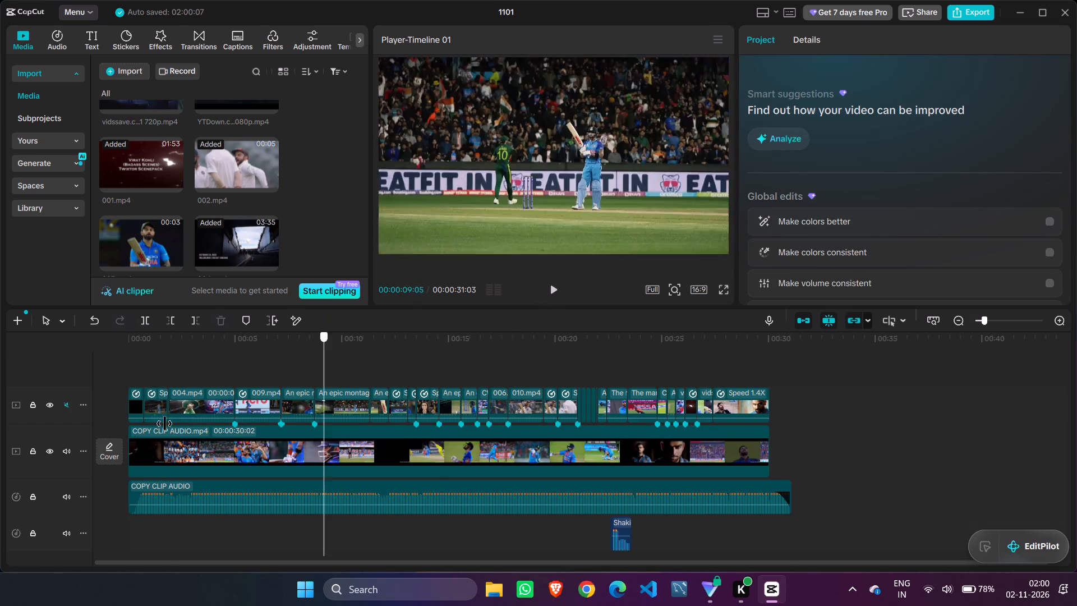
pyautogui.moveTo(164, 424); pyautogui.dragTo(73, 433)
pyautogui.click(553, 286)
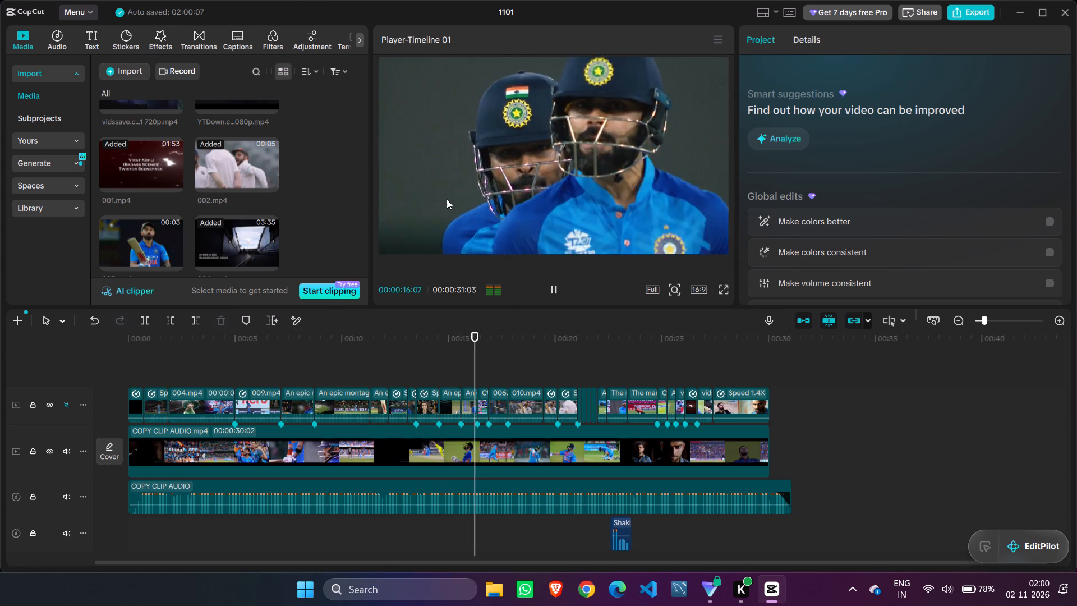
pyautogui.moveTo(504, 336); pyautogui.dragTo(173, 378)
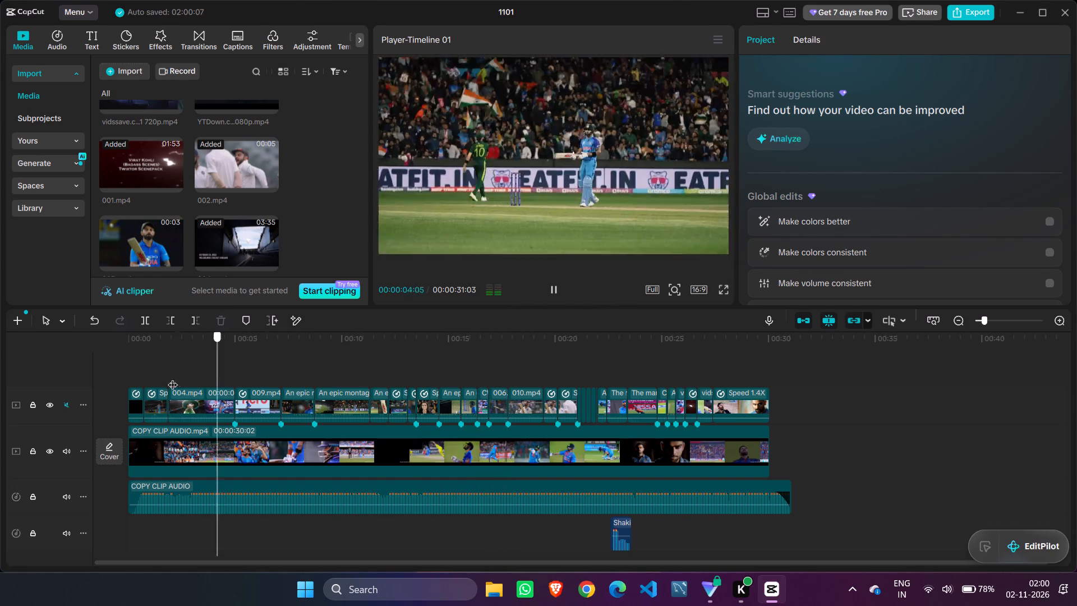
pyautogui.moveTo(173, 378); pyautogui.dragTo(101, 385)
pyautogui.click(554, 287)
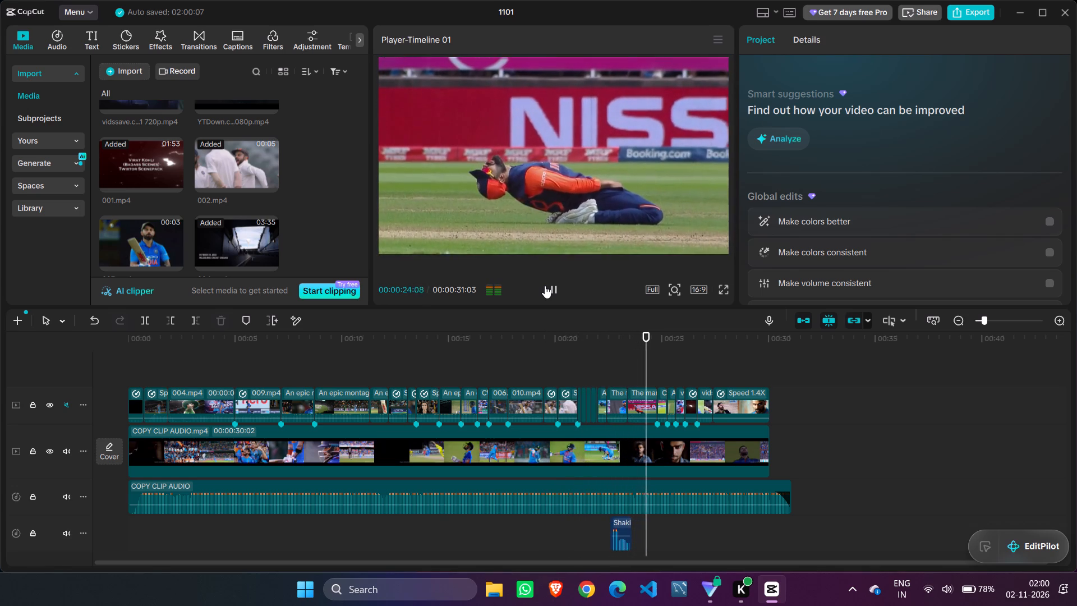
# Replay the section around the Shaki sound effect and continue to the end of the audio to check clip timing.
pyautogui.moveTo(677, 343); pyautogui.dragTo(526, 350)
pyautogui.click(550, 286)
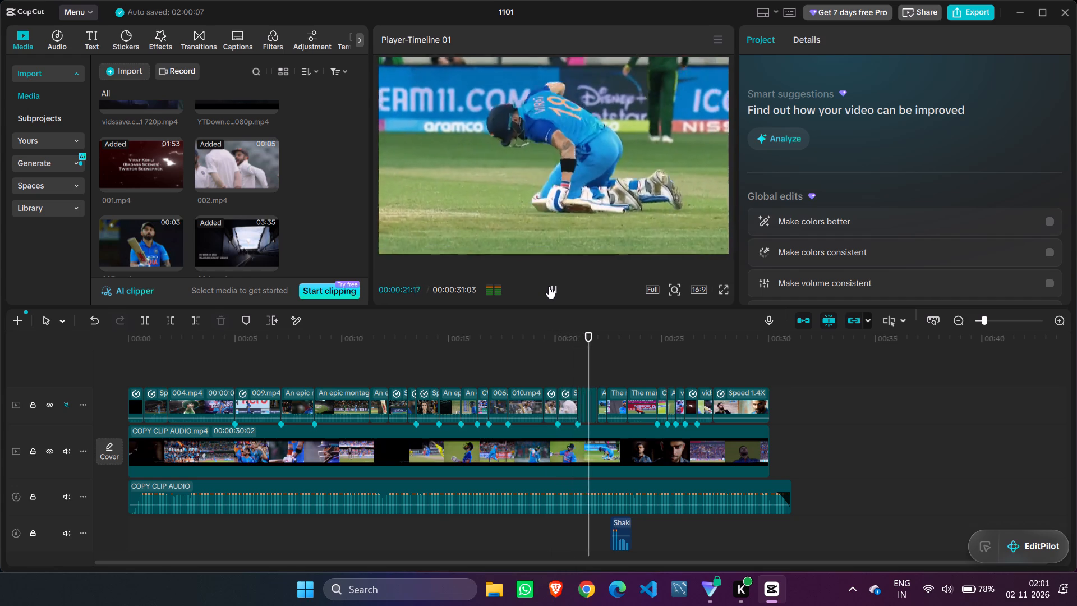
pyautogui.click(551, 286)
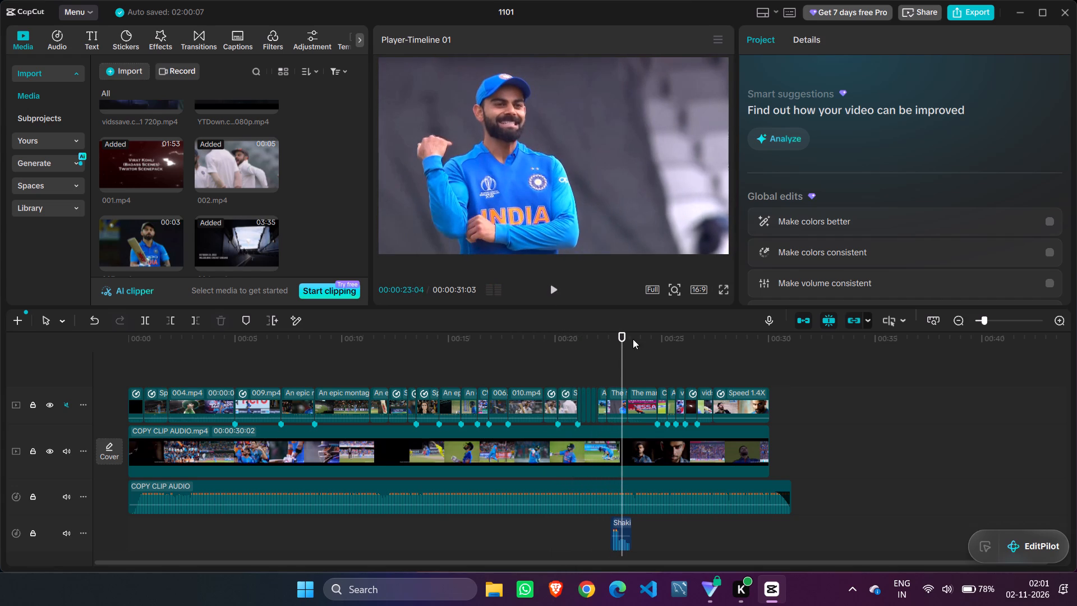
pyautogui.moveTo(624, 347); pyautogui.dragTo(577, 350)
pyautogui.click(554, 290)
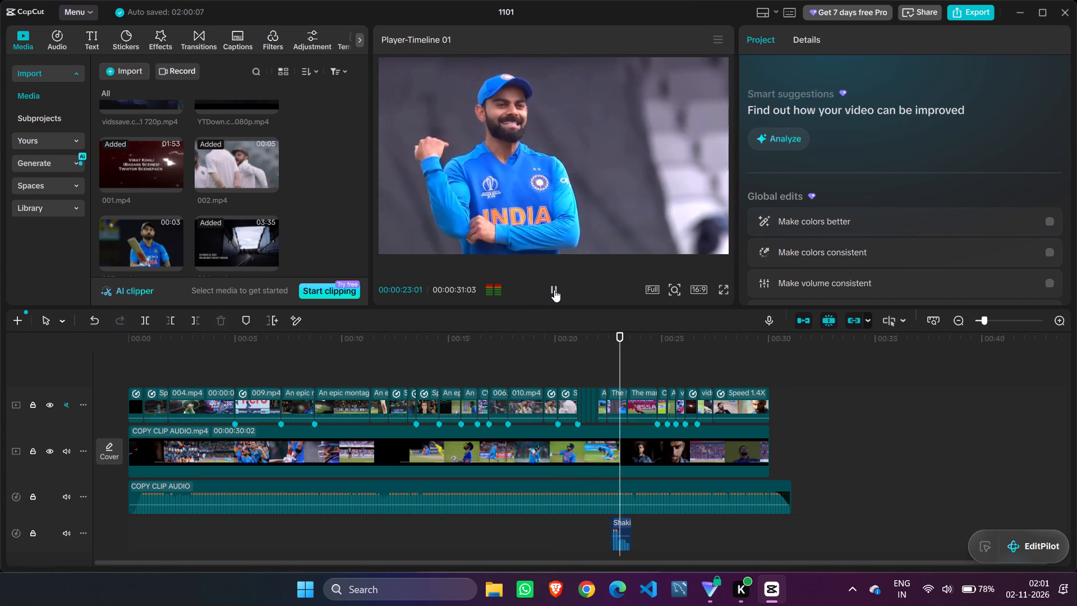
pyautogui.click(554, 289)
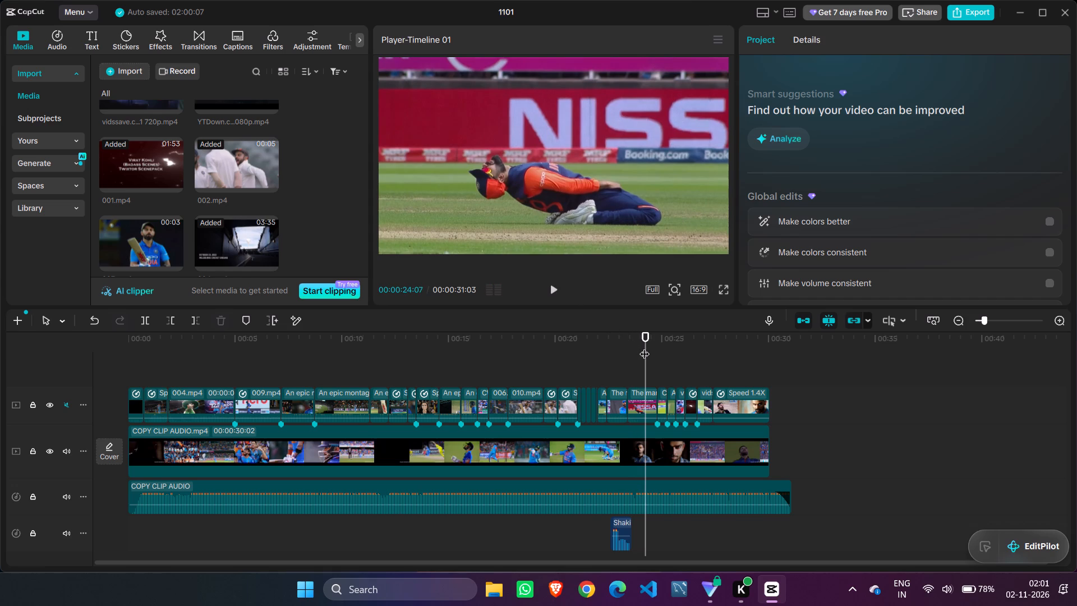
pyautogui.moveTo(645, 347); pyautogui.dragTo(534, 353)
pyautogui.click(553, 287)
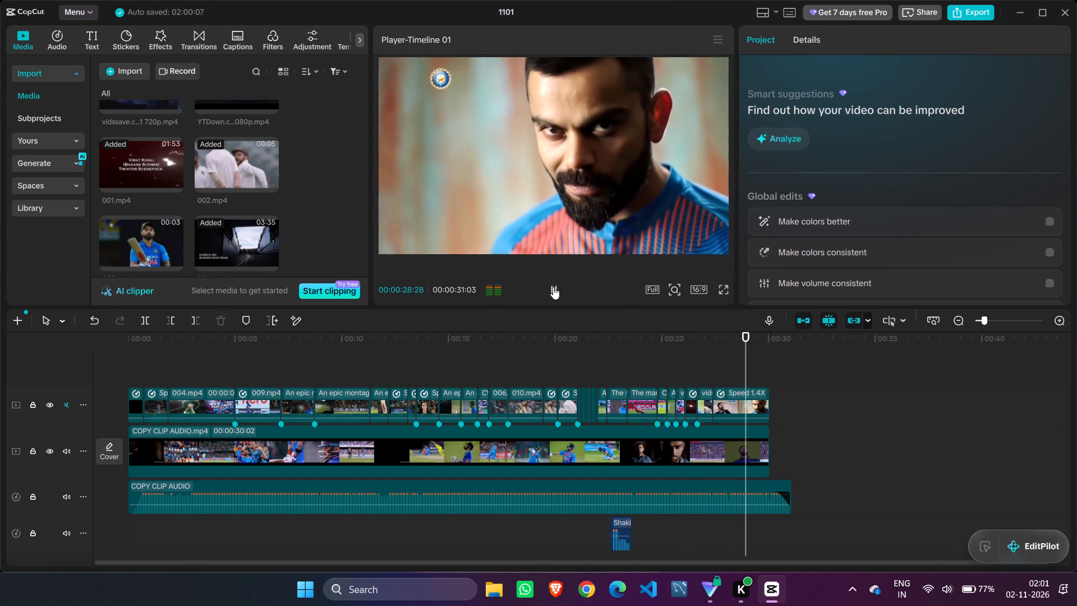
pyautogui.click(553, 287)
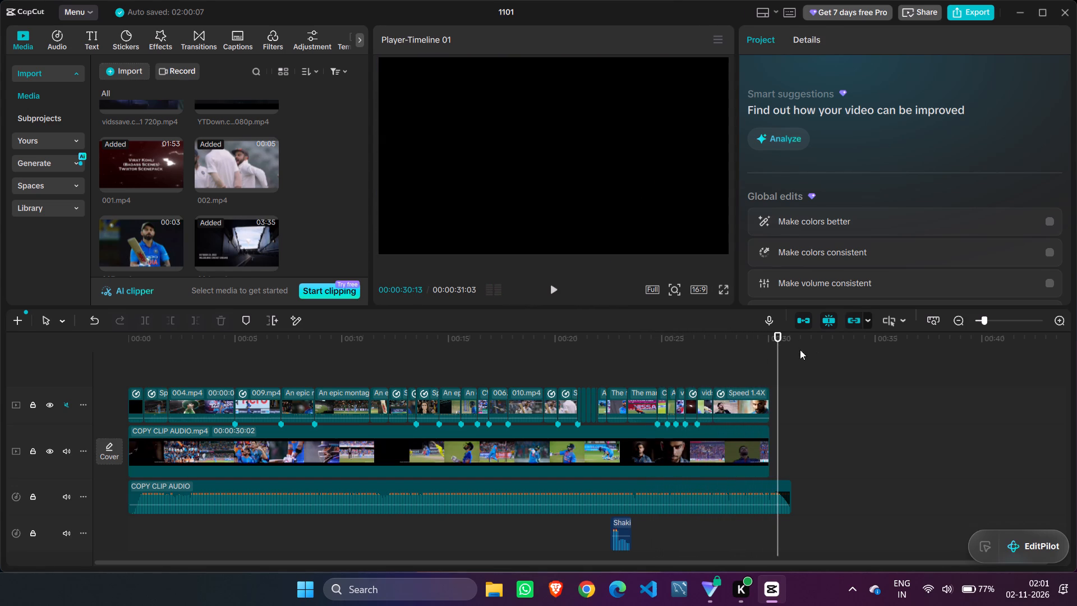
pyautogui.click(555, 290)
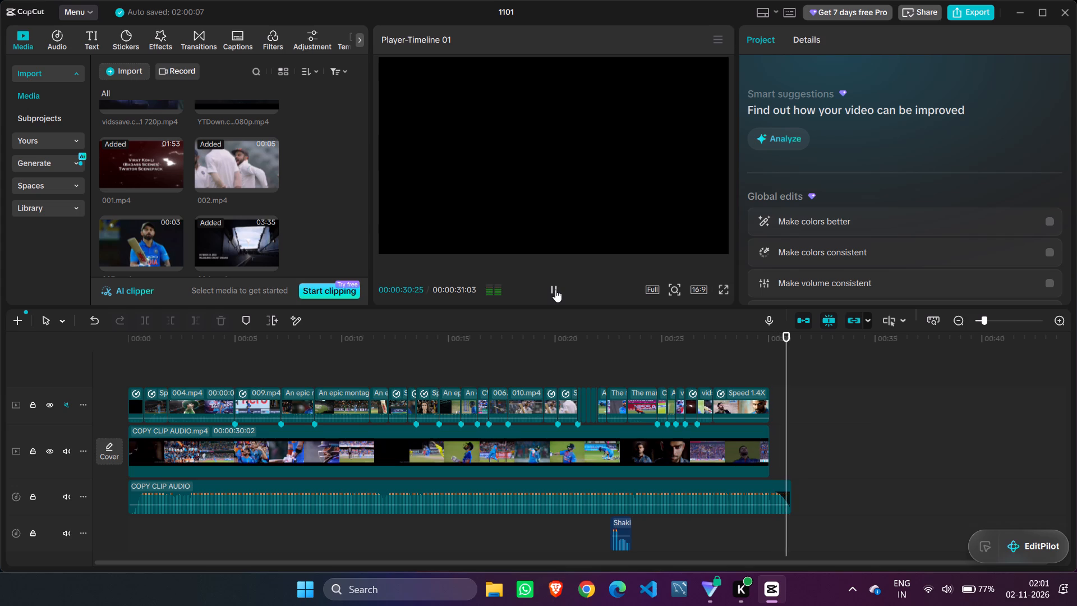
# Play the whole montage from 00:00:00:00 to its end to review picture and sound together.
pyautogui.click(555, 290)
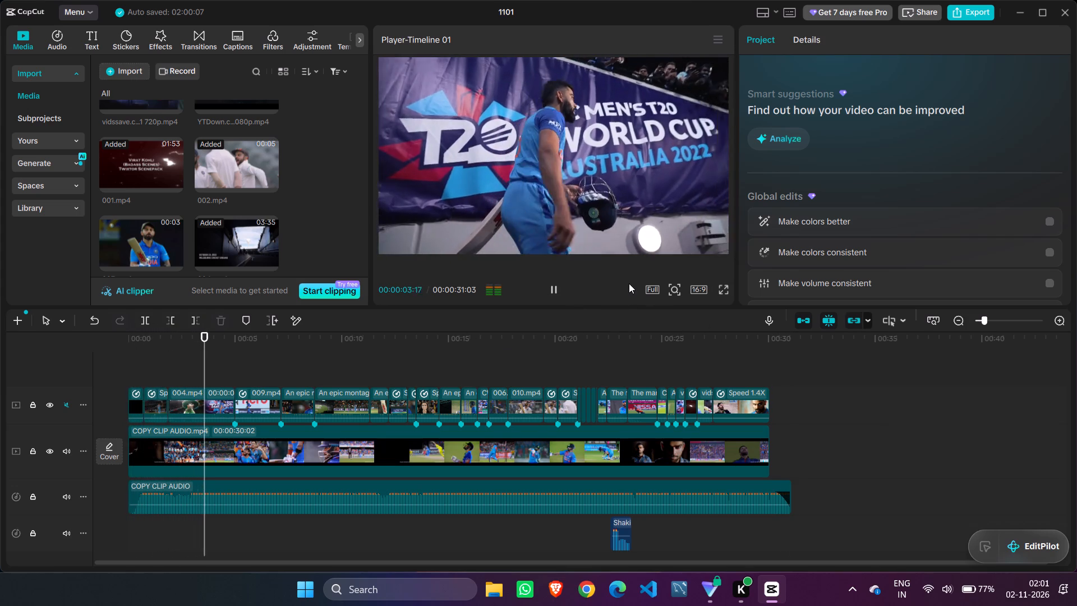
pyautogui.click(559, 287)
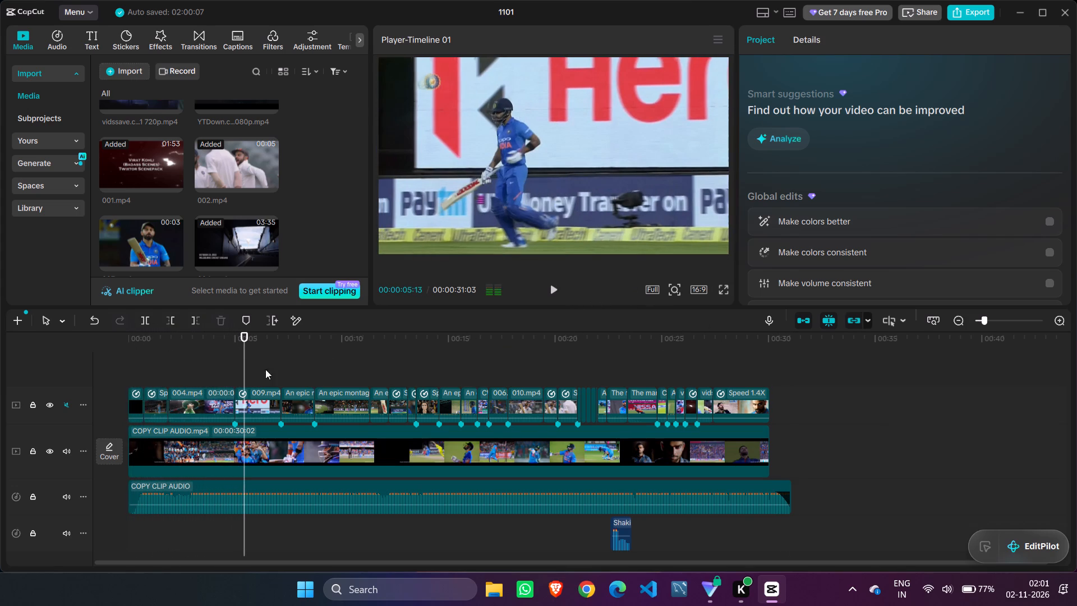
pyautogui.moveTo(243, 359); pyautogui.dragTo(128, 359)
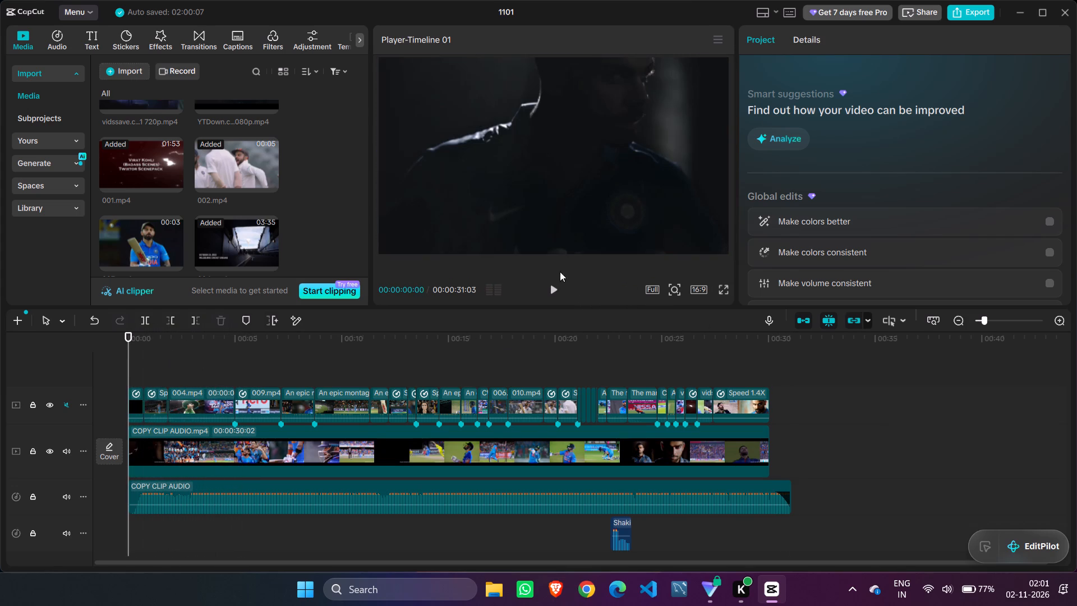
pyautogui.click(551, 287)
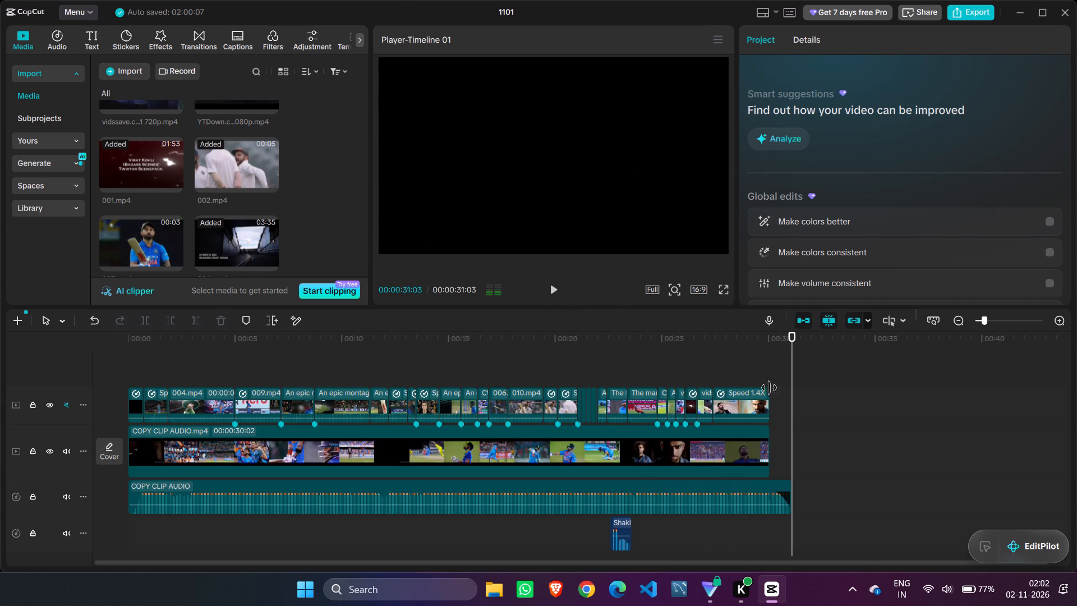
# Replay the closing clips from about 00:00:26:29, followed by the opening seconds of the montage, to check picture and sound.
pyautogui.moveTo(797, 368); pyautogui.dragTo(704, 369)
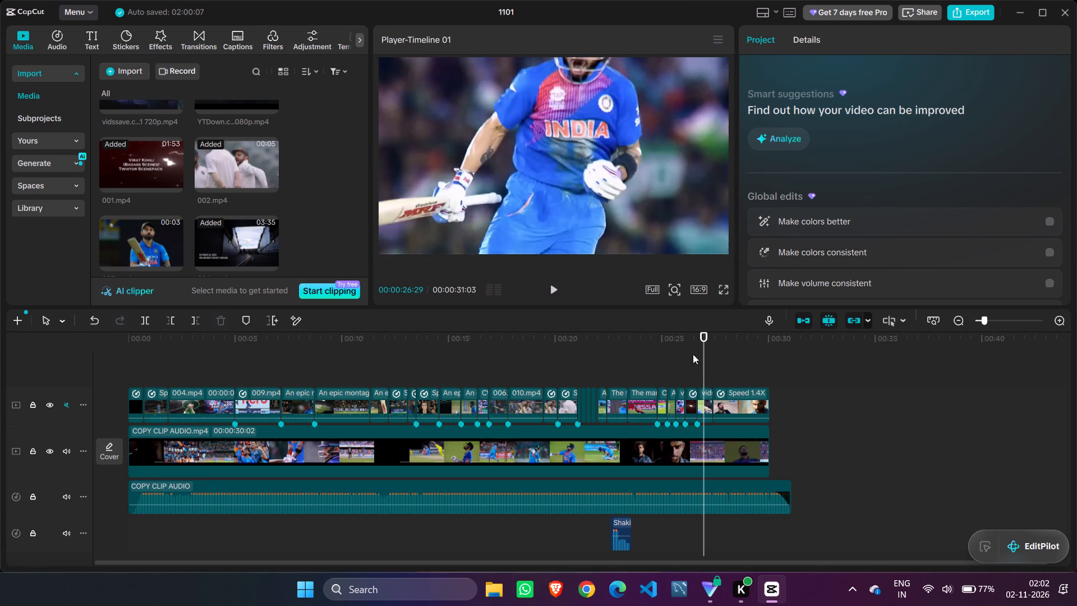
pyautogui.click(551, 287)
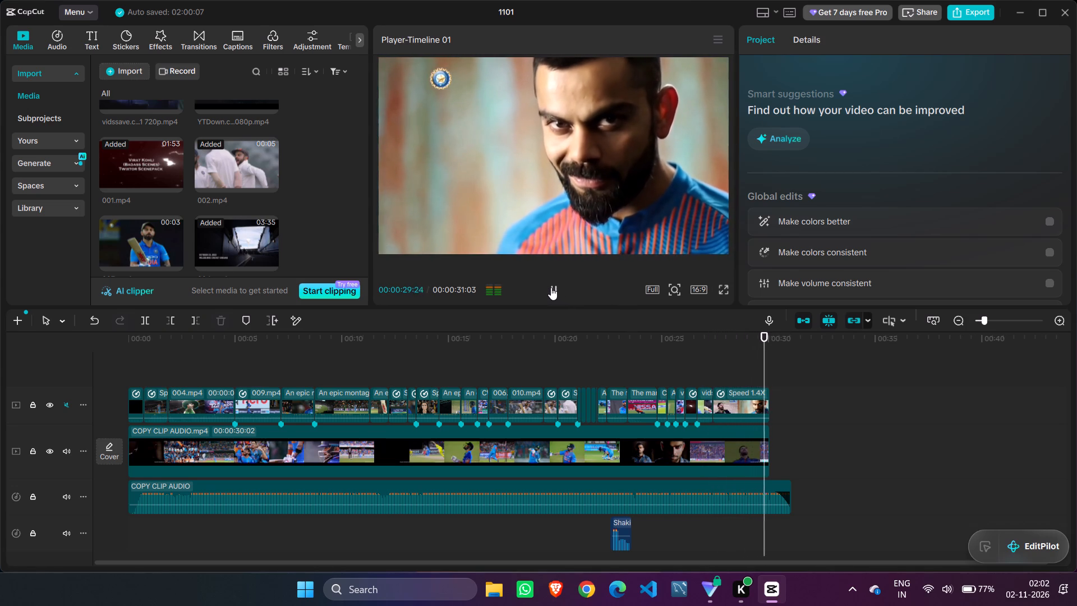
pyautogui.click(551, 287)
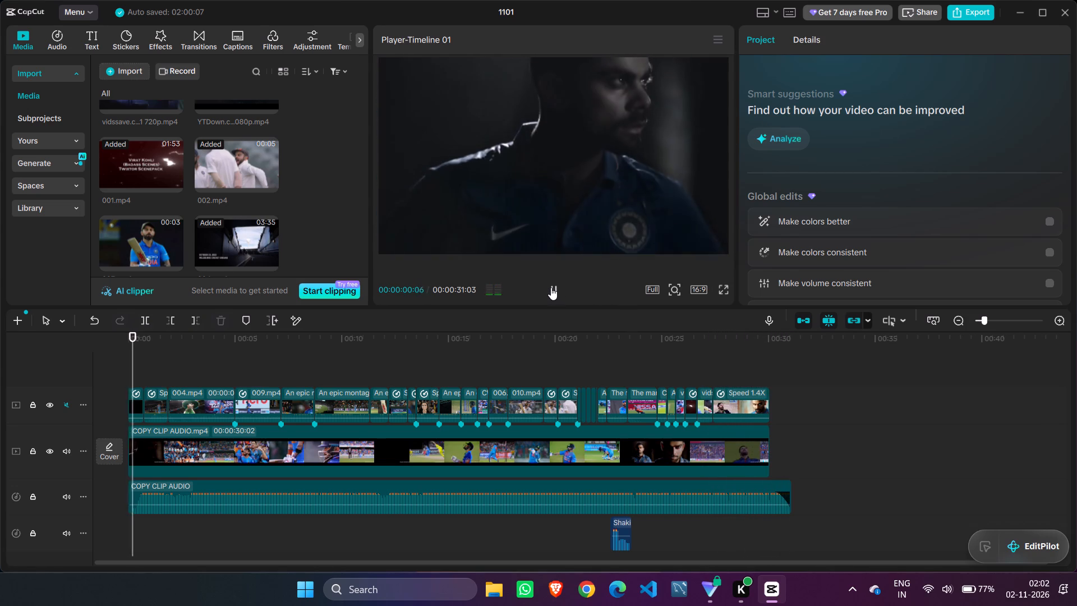
pyautogui.click(551, 287)
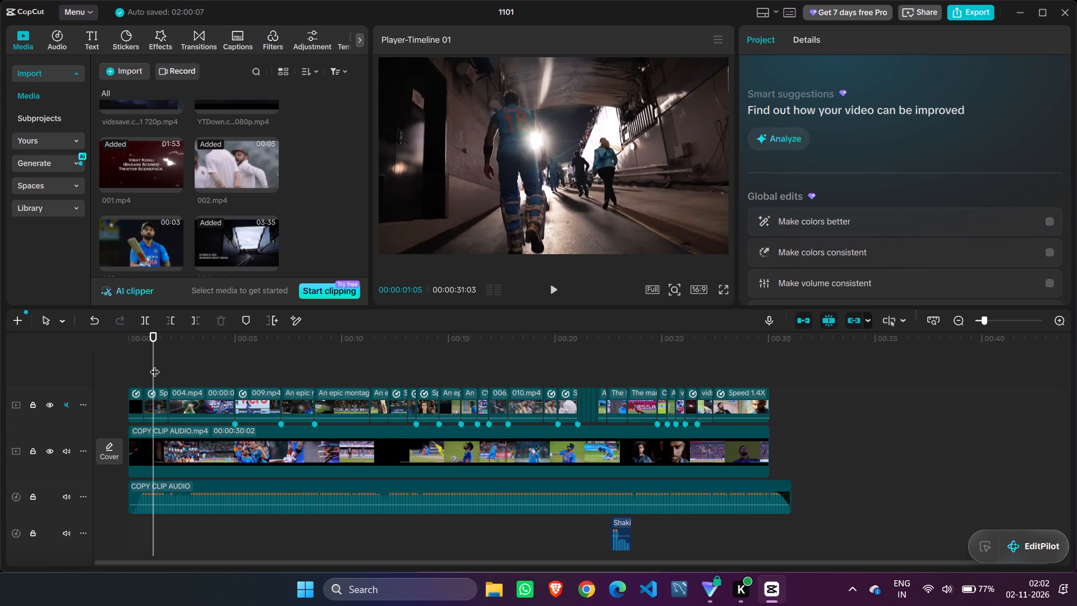
# Add a default text clip at 00:00:27:12 above the closing clip and trim its end to about the end of the overlay clips.
pyautogui.moveTo(155, 365); pyautogui.dragTo(711, 346)
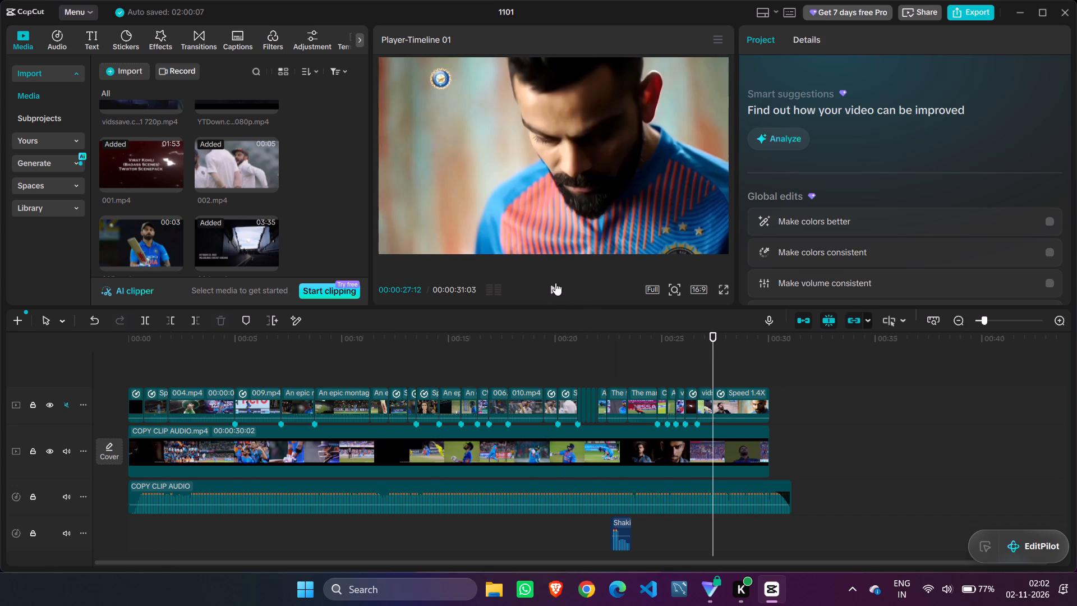
pyautogui.click(555, 283)
pyautogui.click(555, 283)
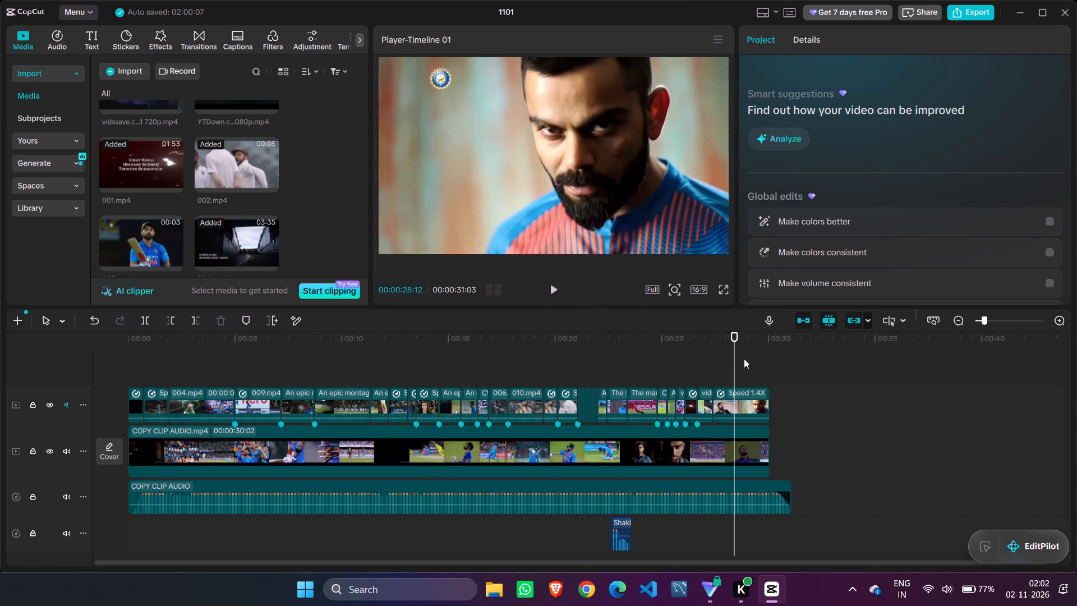
pyautogui.moveTo(736, 346); pyautogui.dragTo(720, 344)
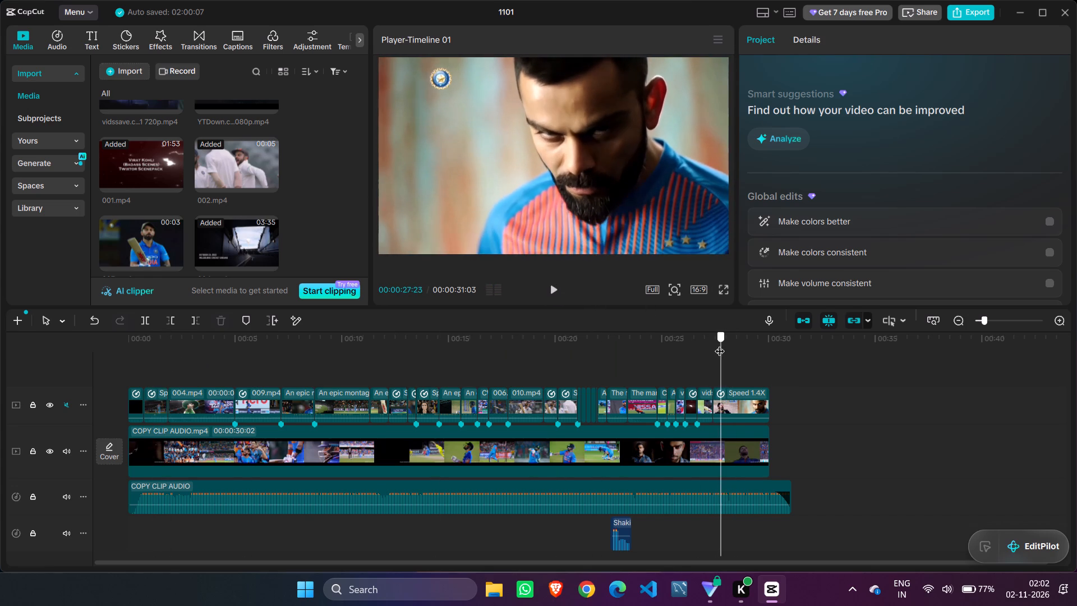
pyautogui.moveTo(720, 344); pyautogui.dragTo(714, 343)
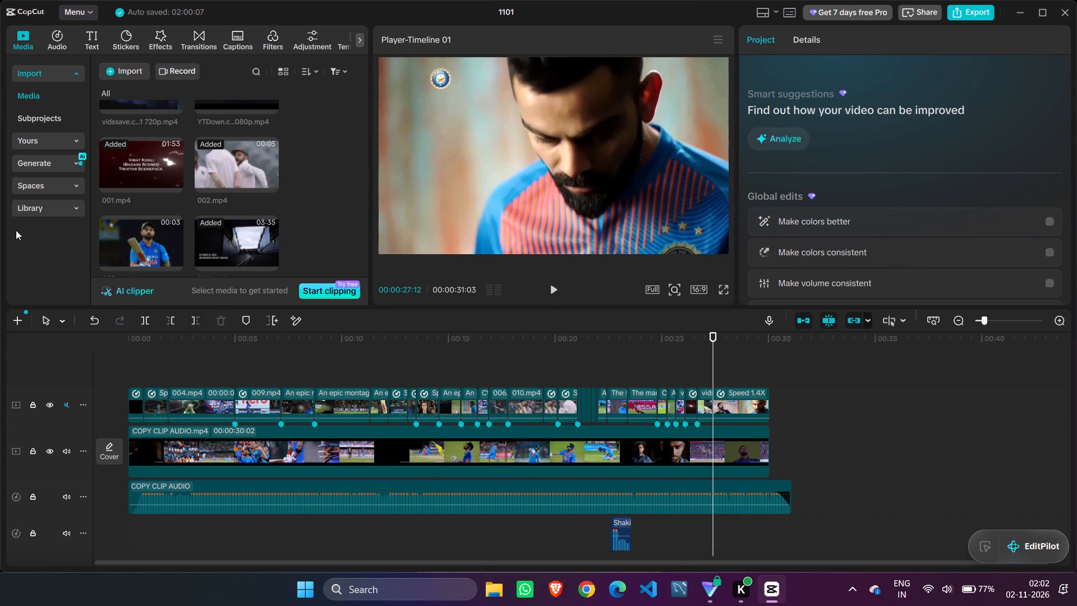
pyautogui.click(94, 29)
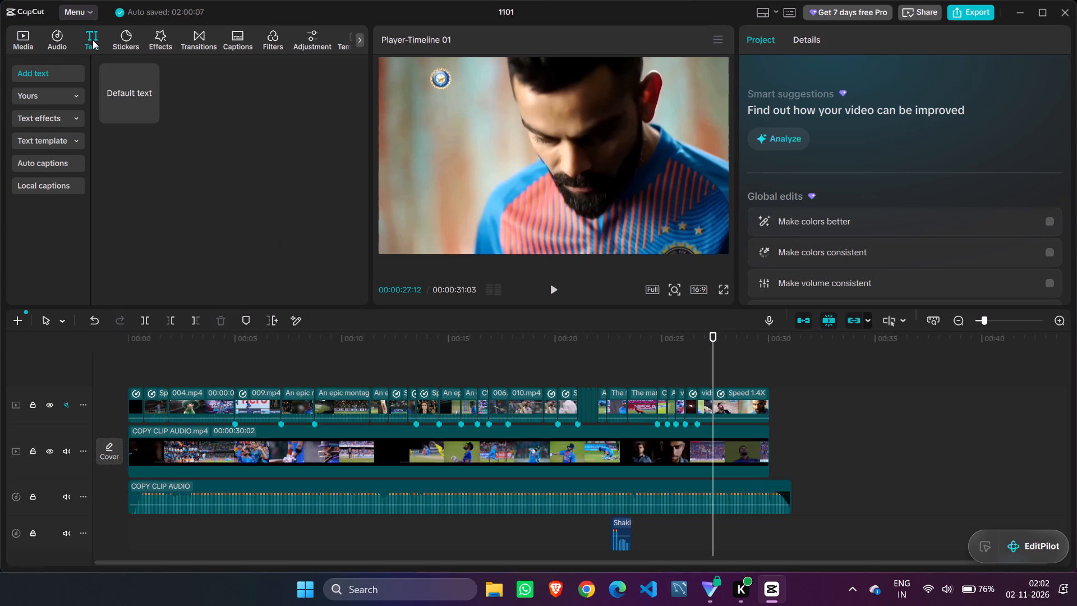
pyautogui.click(134, 88)
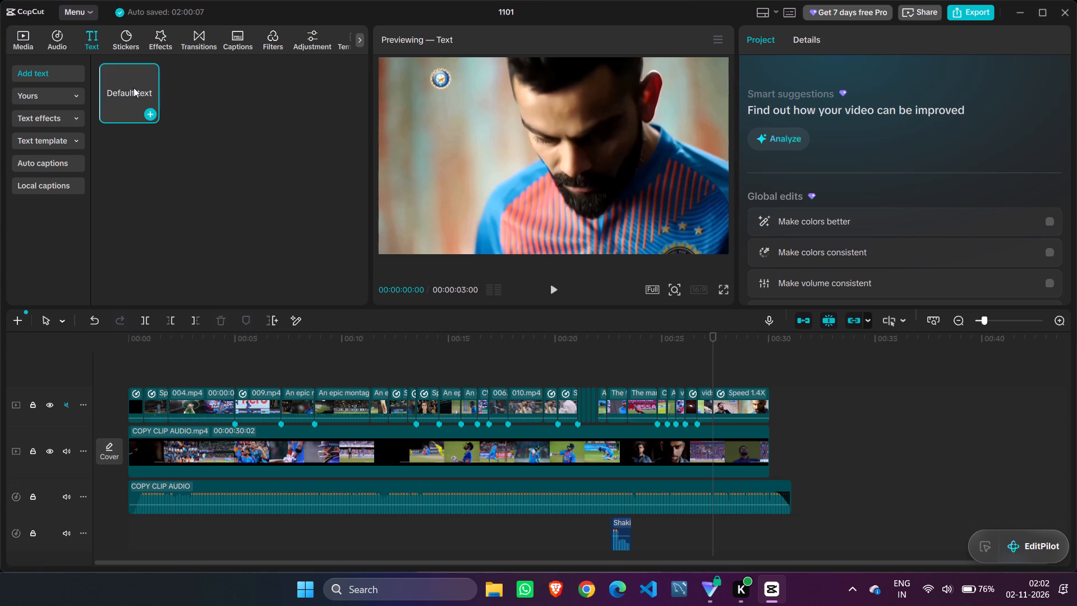
pyautogui.moveTo(133, 94); pyautogui.dragTo(656, 343)
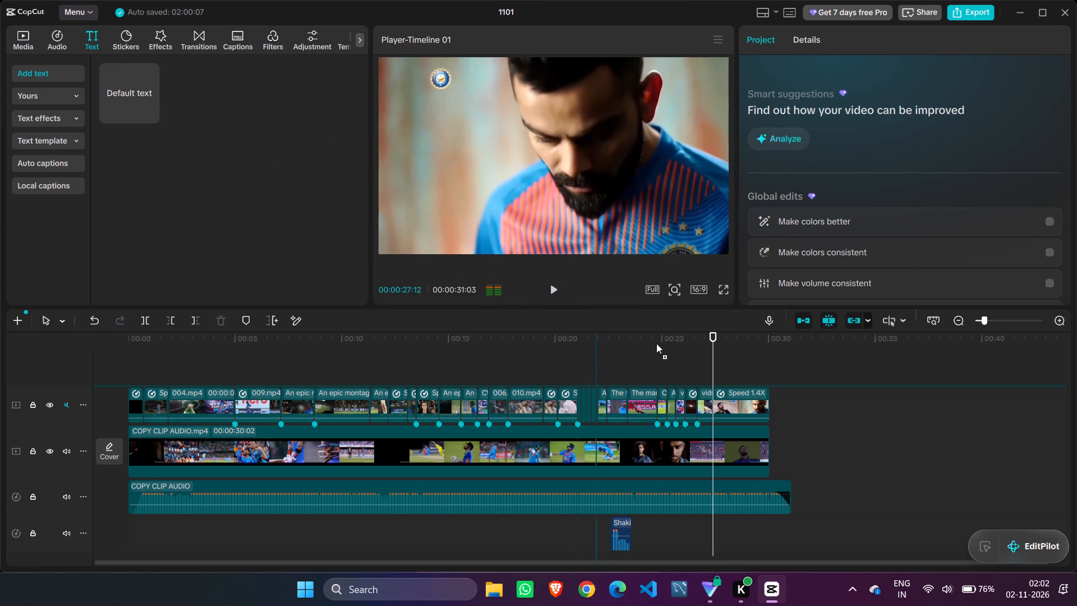
pyautogui.moveTo(656, 343); pyautogui.dragTo(719, 379)
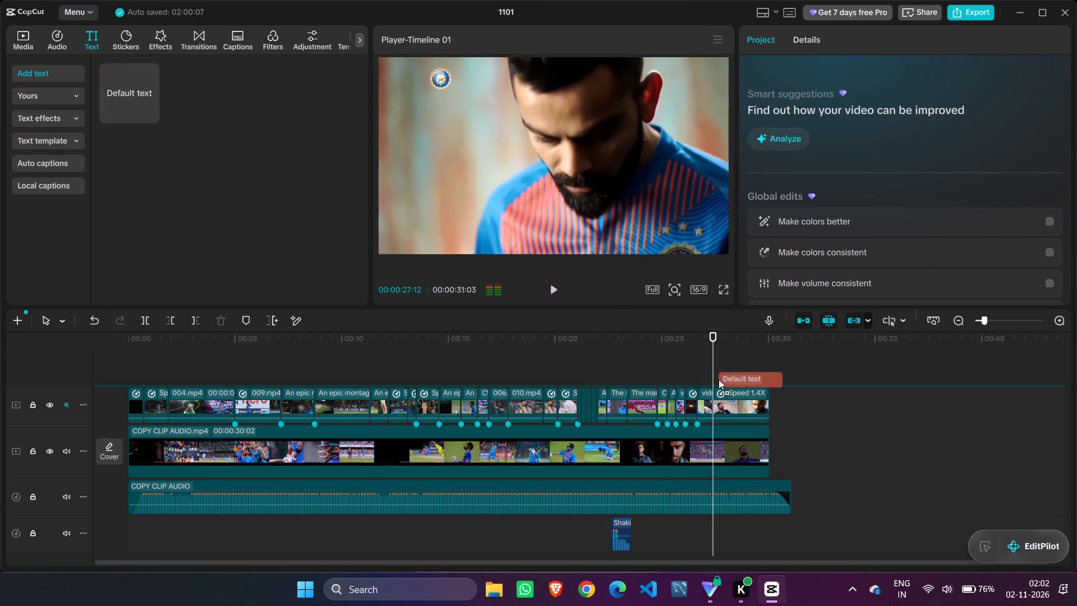
pyautogui.moveTo(719, 379); pyautogui.dragTo(715, 379)
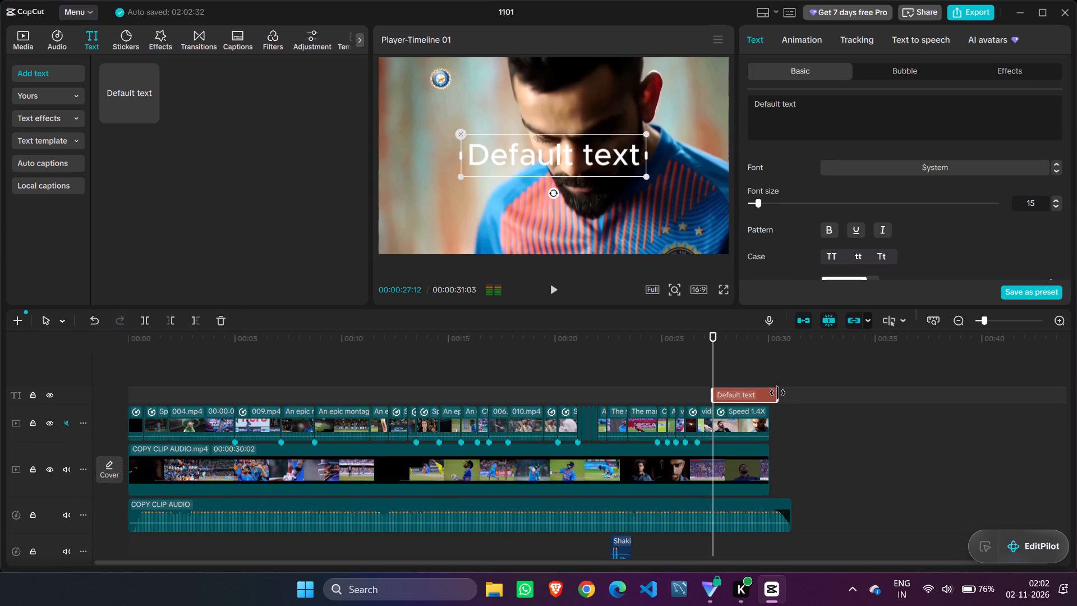
pyautogui.moveTo(777, 393); pyautogui.dragTo(767, 393)
# Replace the text clip's placeholder wording with HAPPY BIRTHDAY in capitals.
pyautogui.moveTo(813, 99); pyautogui.dragTo(747, 97)
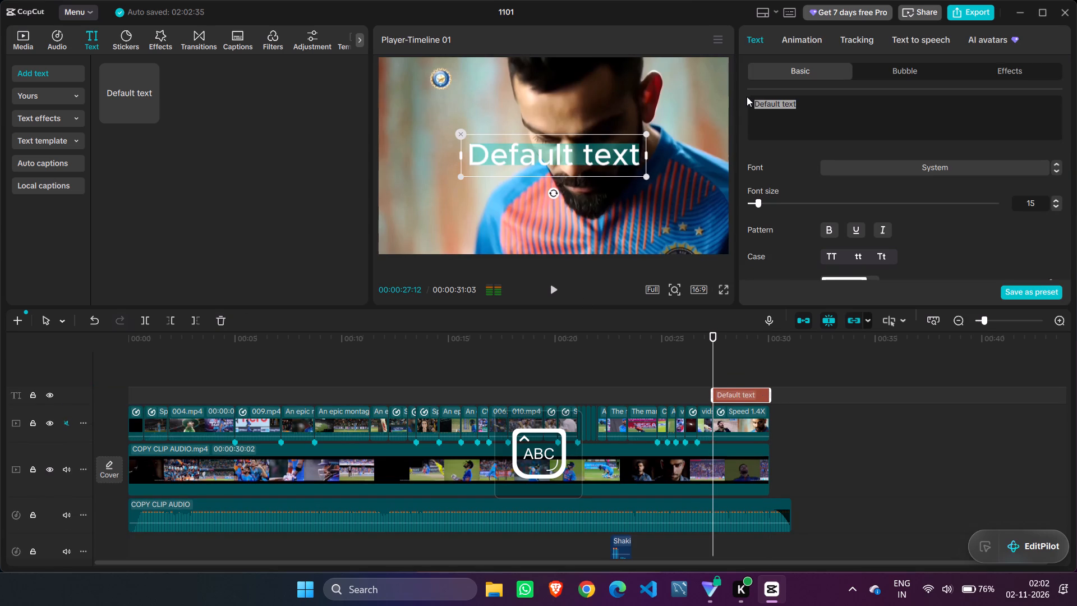
pyautogui.write('ppy')
pyautogui.press('BackSpace')
pyautogui.press('BackSpace')
pyautogui.press('BackSpace')
pyautogui.press('BackSpace')
pyautogui.press('BackSpace')
pyautogui.press('BackSpace')
pyautogui.press('BackSpace')
pyautogui.press('BackSpace')
pyautogui.press('BackSpace')
pyautogui.press('BackSpace')
pyautogui.press('BackSpace')
pyautogui.press('BackSpace')
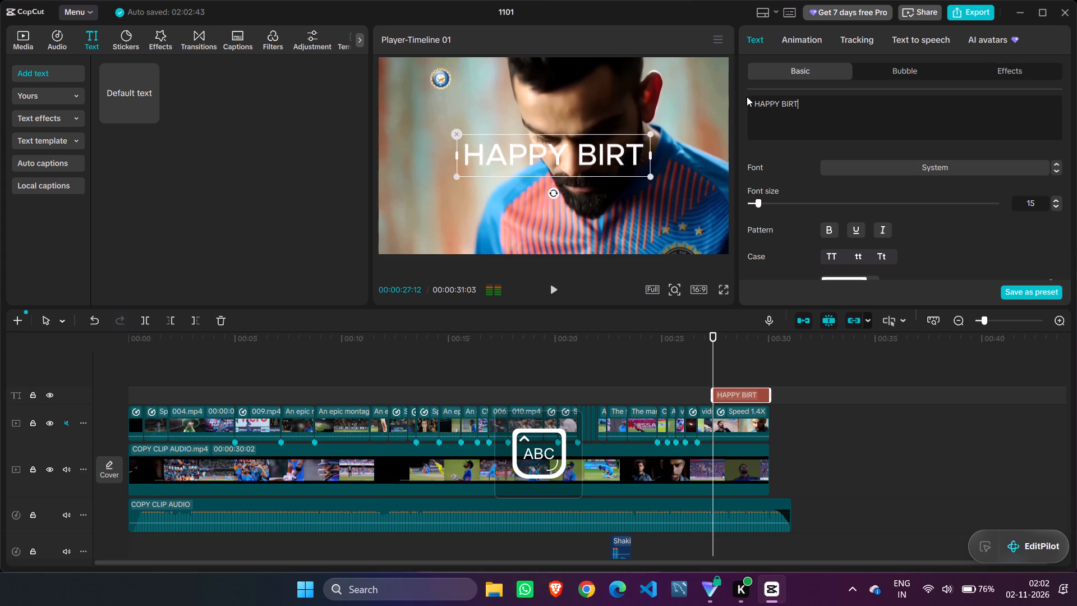
pyautogui.write('DAY')
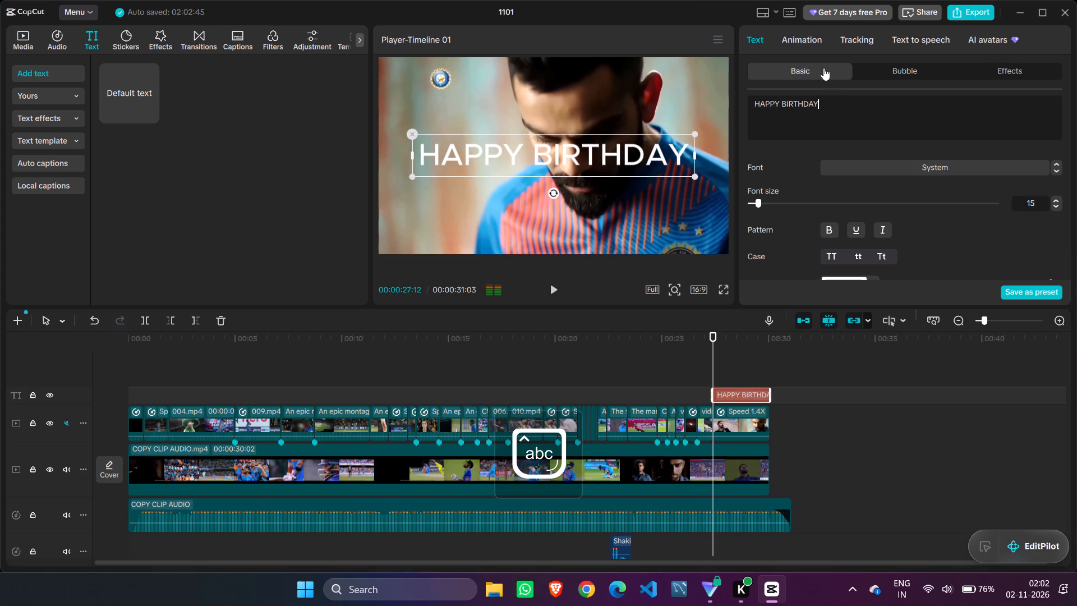
# Change the HAPPY BIRTHDAY title's font to BebasNeue.
pyautogui.scroll(-5, 910, 172)
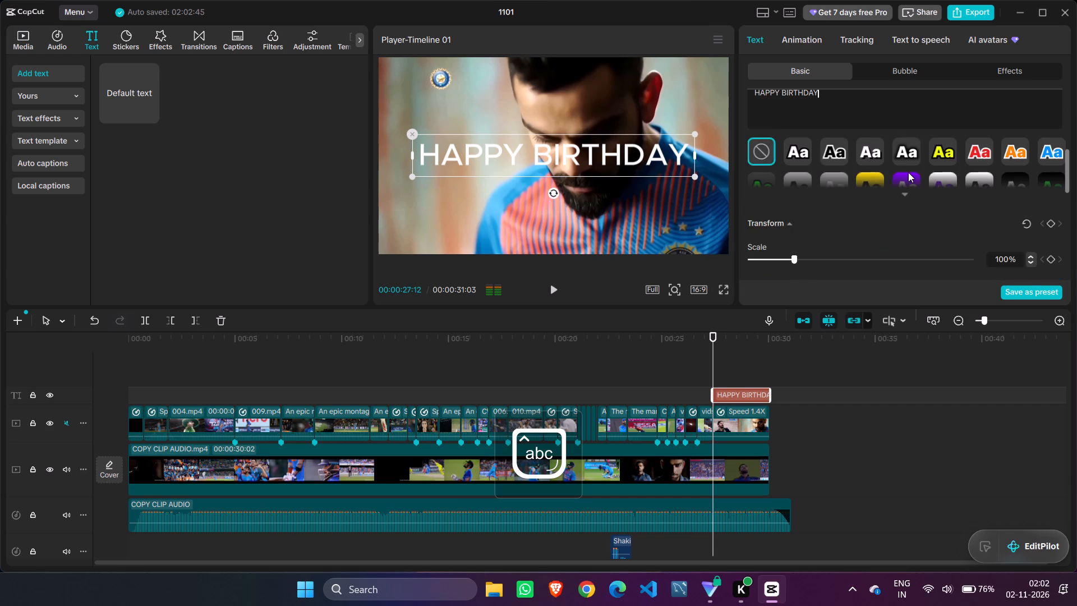
pyautogui.scroll(-1, 908, 172)
pyautogui.scroll(4, 908, 172)
pyautogui.scroll(-1, 908, 172)
pyautogui.scroll(6, 908, 172)
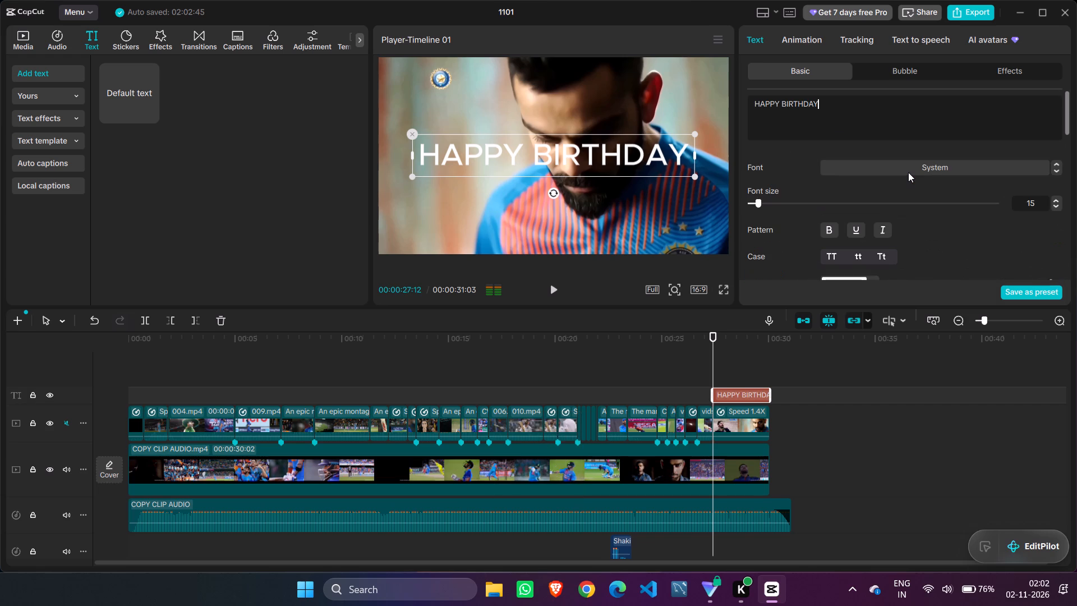
pyautogui.click(908, 172)
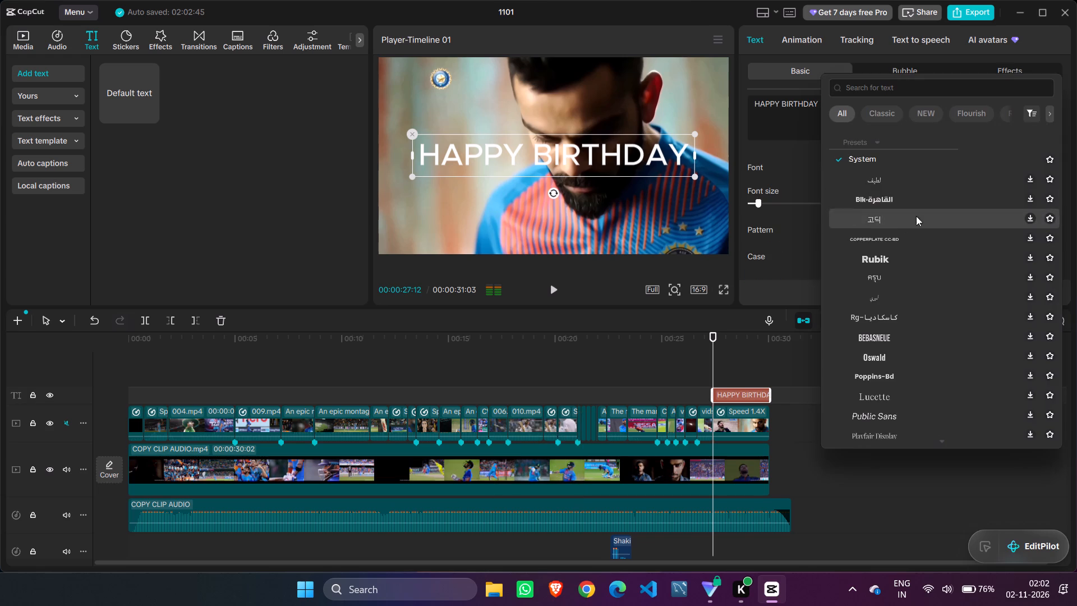
pyautogui.scroll(-3, 918, 226)
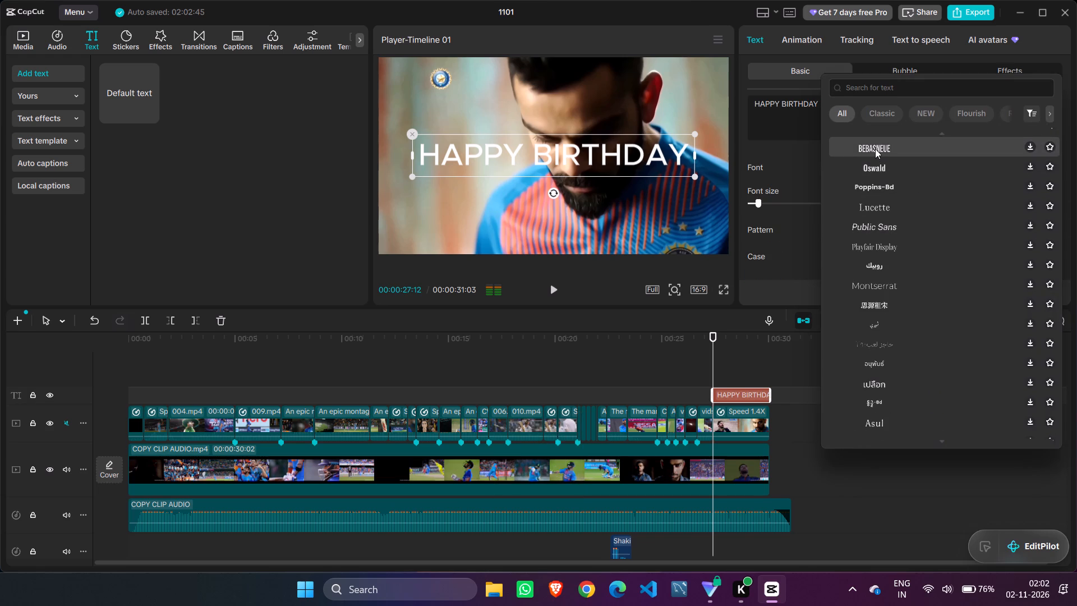
pyautogui.click(875, 149)
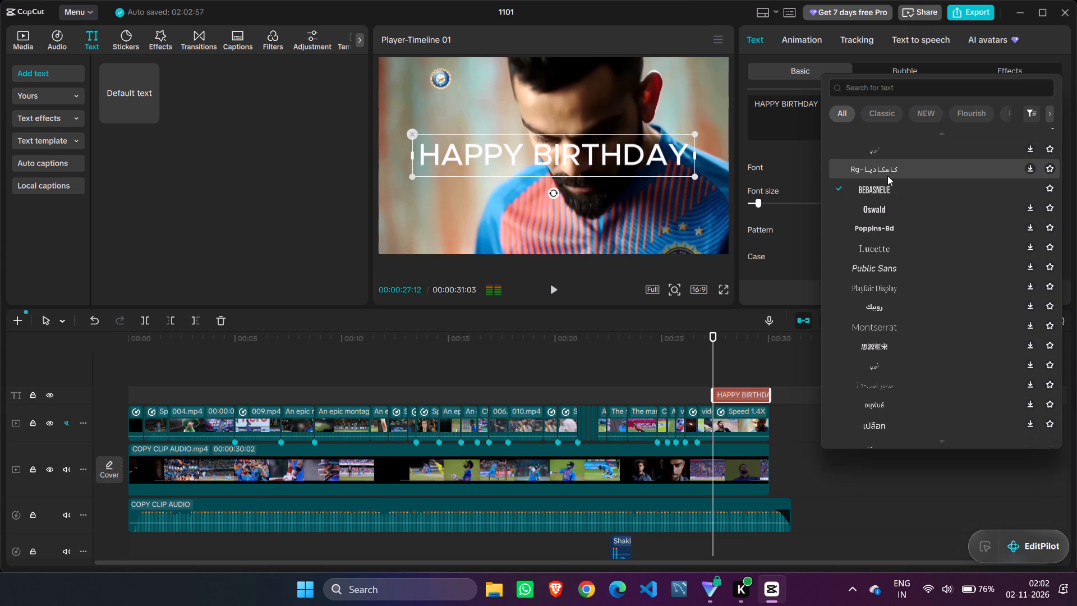
pyautogui.click(892, 193)
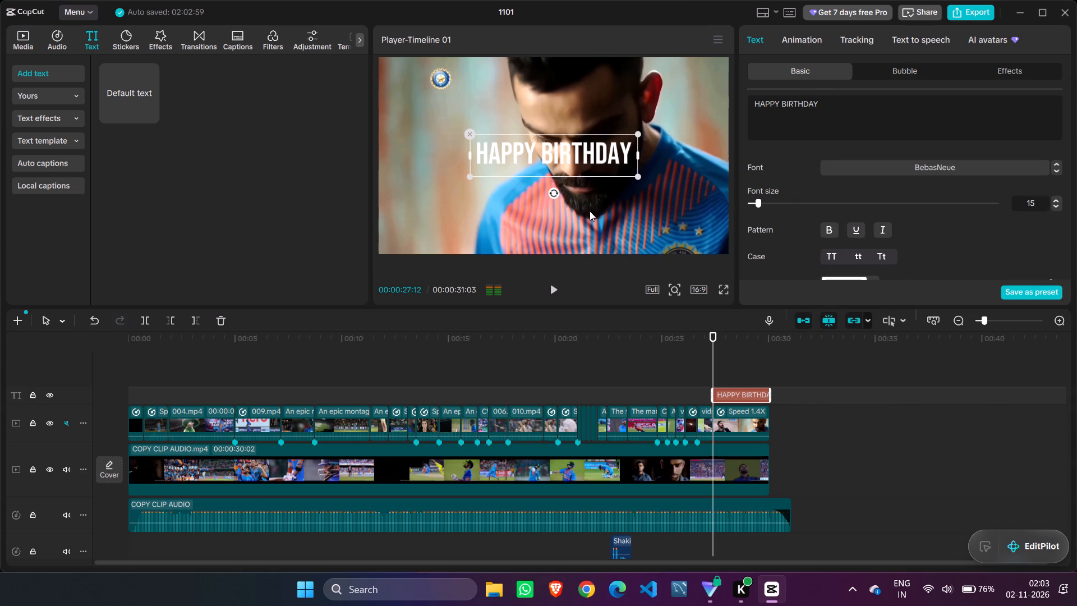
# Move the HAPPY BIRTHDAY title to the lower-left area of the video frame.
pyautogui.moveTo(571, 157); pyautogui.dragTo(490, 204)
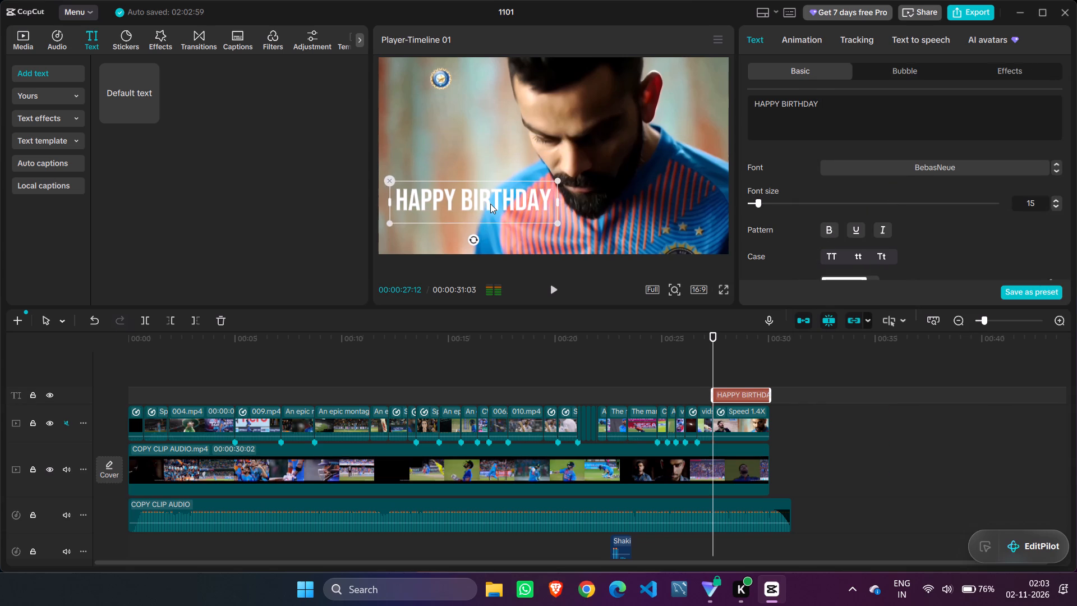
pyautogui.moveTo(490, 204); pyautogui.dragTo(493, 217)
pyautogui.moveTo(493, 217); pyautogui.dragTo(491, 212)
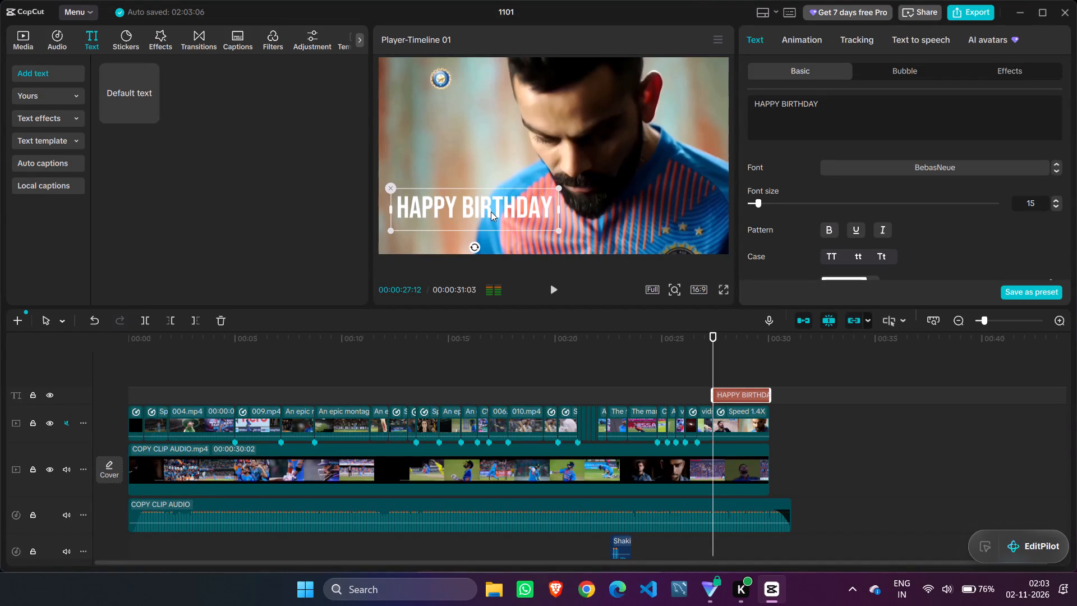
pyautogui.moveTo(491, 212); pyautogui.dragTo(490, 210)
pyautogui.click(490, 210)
# Set the HAPPY BIRTHDAY title's text colour to pure red, FF0000.
pyautogui.scroll(1, 852, 148)
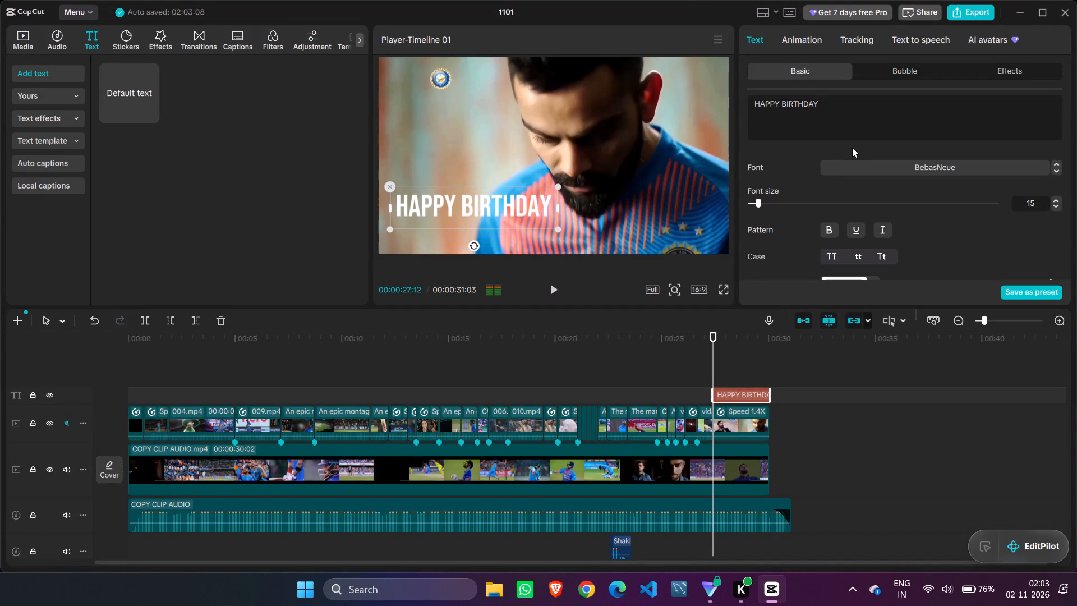
pyautogui.scroll(2, 852, 148)
pyautogui.scroll(-4, 902, 102)
pyautogui.scroll(-4, 935, 235)
pyautogui.scroll(1, 933, 236)
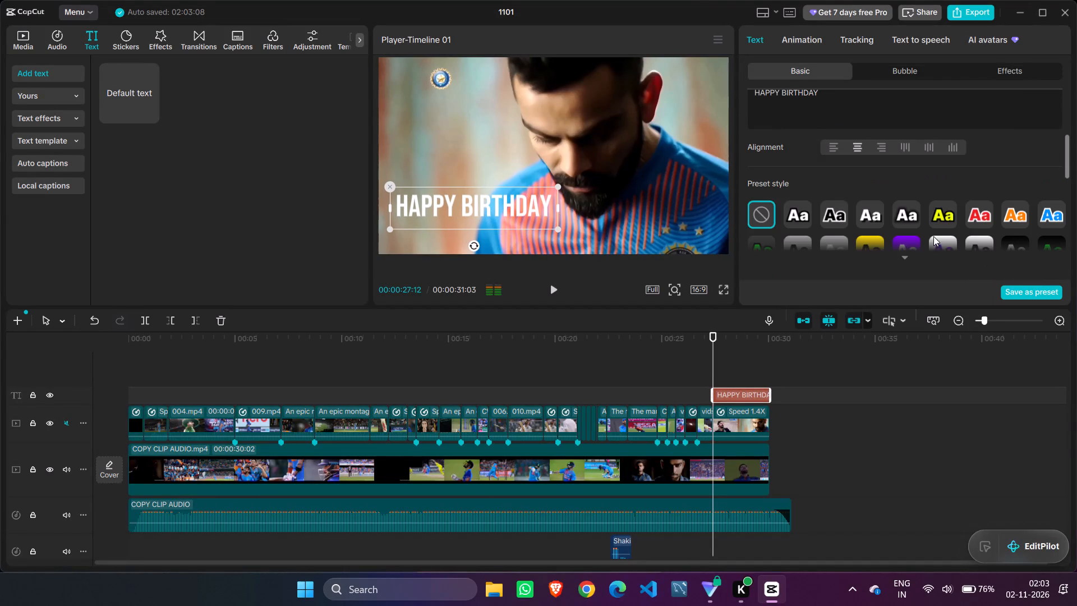
pyautogui.scroll(1, 887, 194)
pyautogui.click(870, 156)
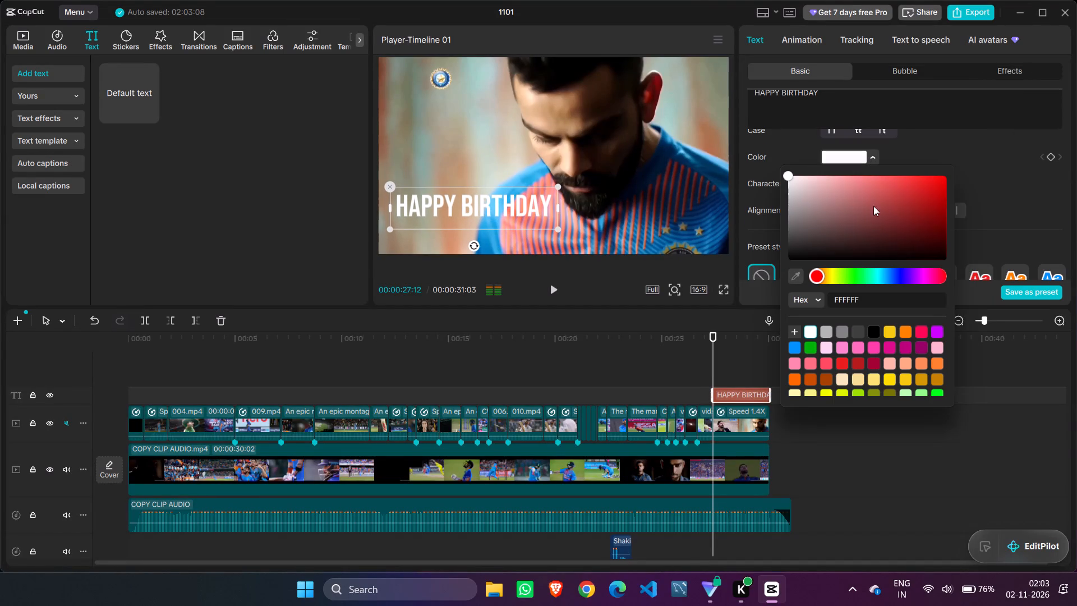
pyautogui.moveTo(822, 229); pyautogui.dragTo(937, 173)
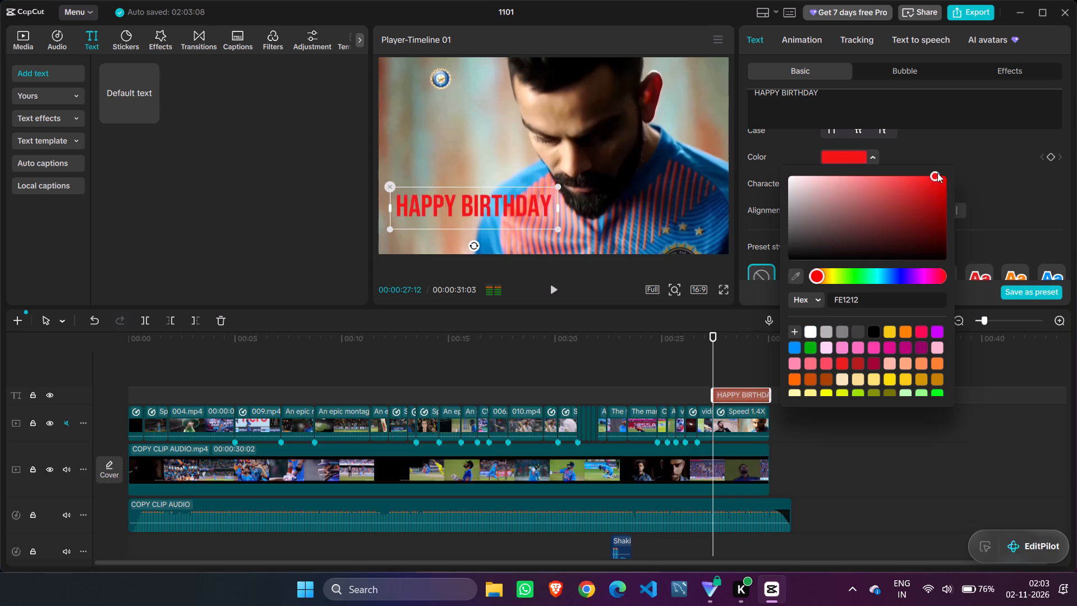
pyautogui.moveTo(937, 173); pyautogui.dragTo(851, 204)
pyautogui.moveTo(822, 273); pyautogui.dragTo(891, 268)
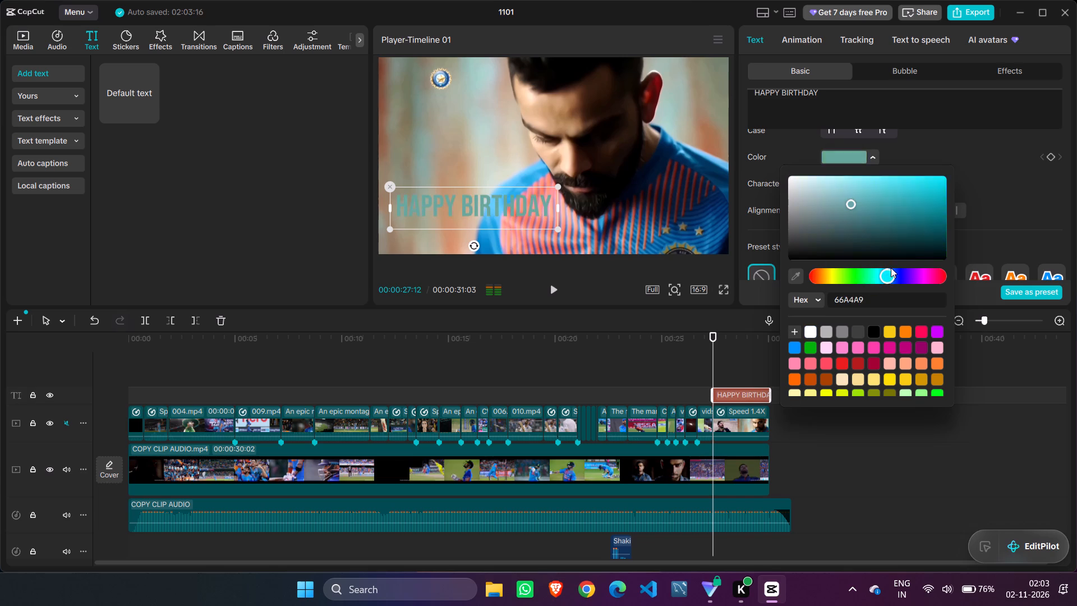
pyautogui.moveTo(891, 268); pyautogui.dragTo(878, 276)
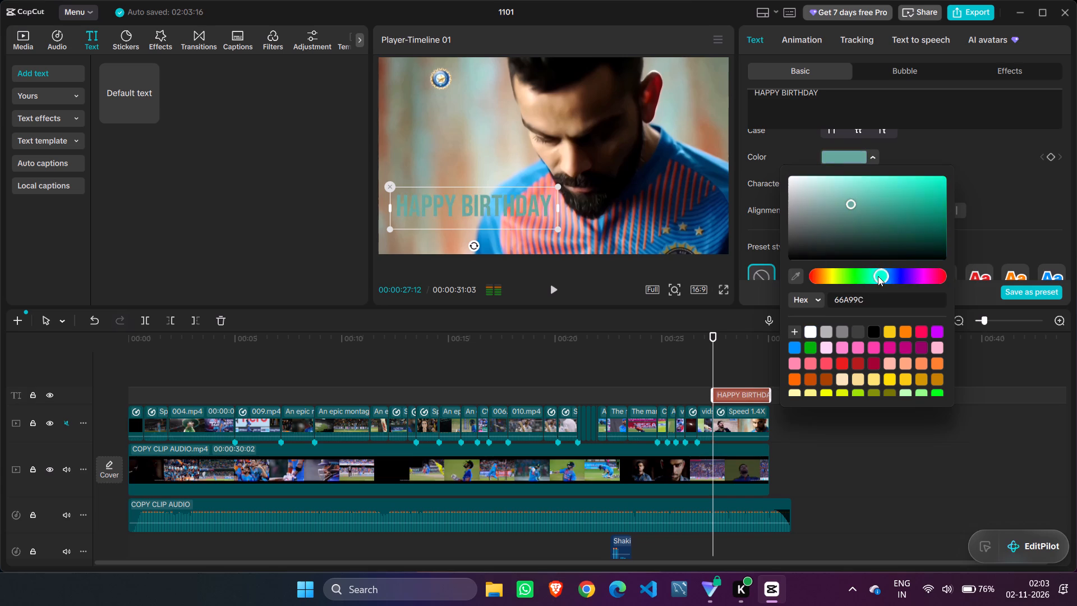
pyautogui.moveTo(878, 276); pyautogui.dragTo(773, 299)
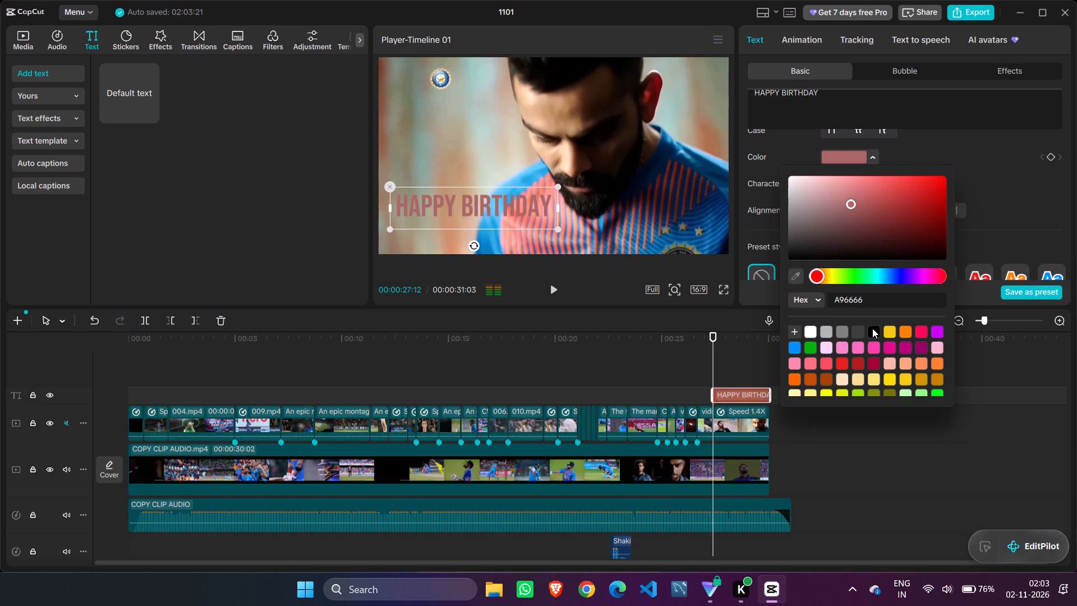
pyautogui.click(873, 328)
pyautogui.moveTo(793, 198); pyautogui.dragTo(791, 195)
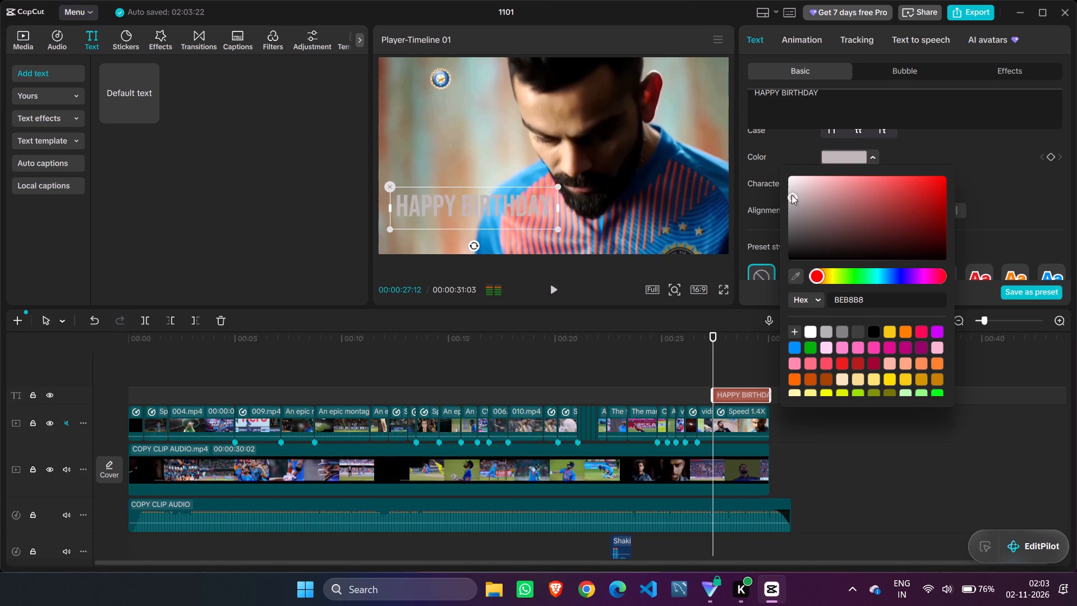
pyautogui.moveTo(791, 195); pyautogui.dragTo(777, 175)
pyautogui.moveTo(849, 214); pyautogui.dragTo(949, 166)
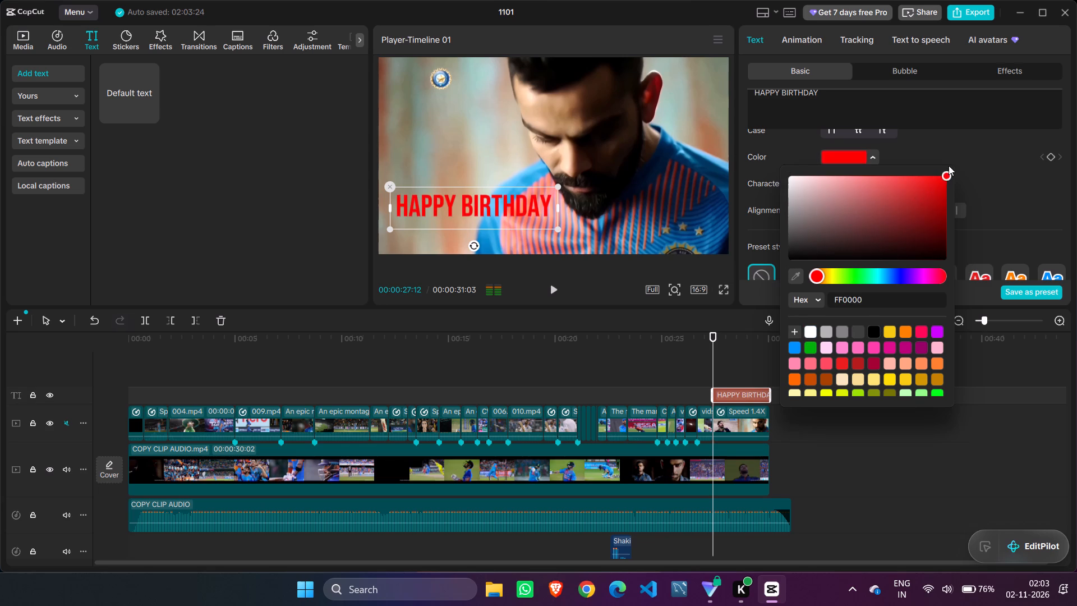
pyautogui.moveTo(949, 166); pyautogui.dragTo(945, 158)
pyautogui.moveTo(945, 158); pyautogui.dragTo(963, 158)
# Shrink the HAPPY BIRTHDAY title to about three-quarters size and place it at mid-height in the video frame, beside the player's face.
pyautogui.moveTo(557, 228); pyautogui.dragTo(522, 219)
pyautogui.moveTo(485, 214); pyautogui.dragTo(463, 168)
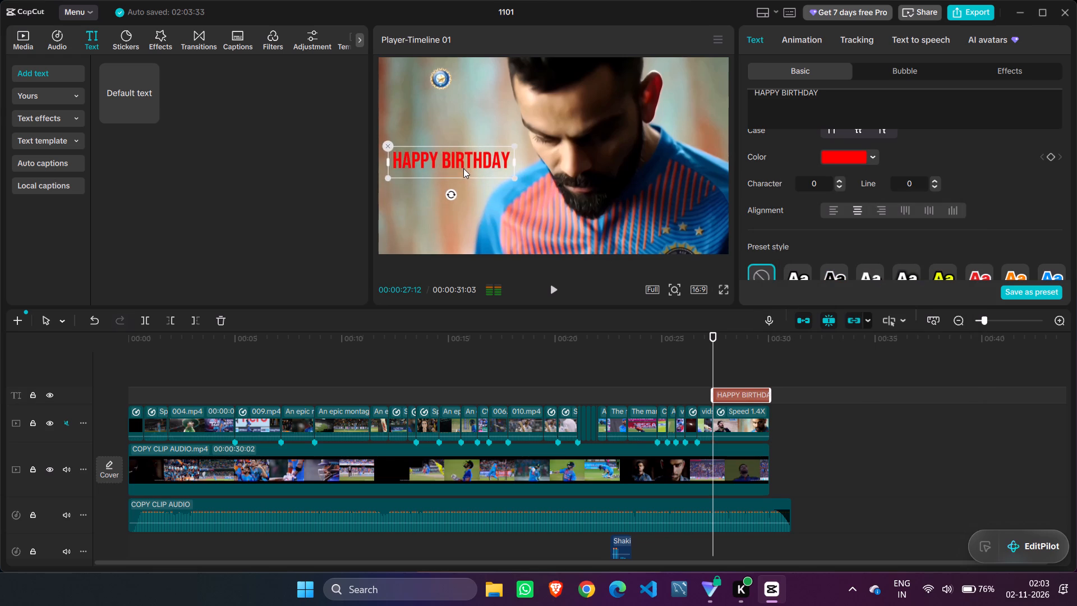
pyautogui.moveTo(463, 168); pyautogui.dragTo(463, 160)
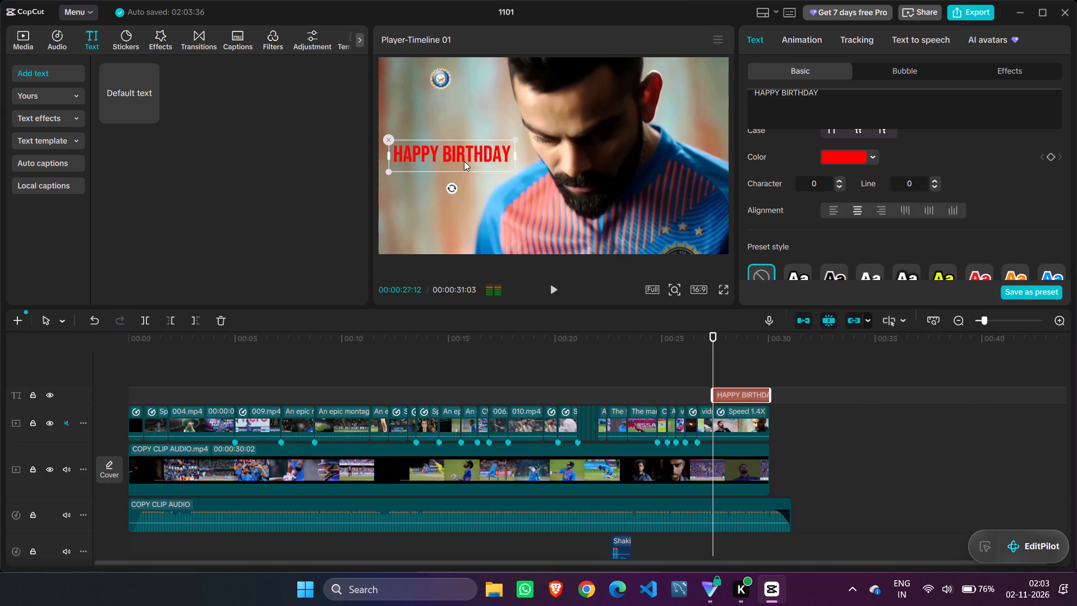
pyautogui.moveTo(466, 163); pyautogui.dragTo(477, 161)
pyautogui.click(476, 158)
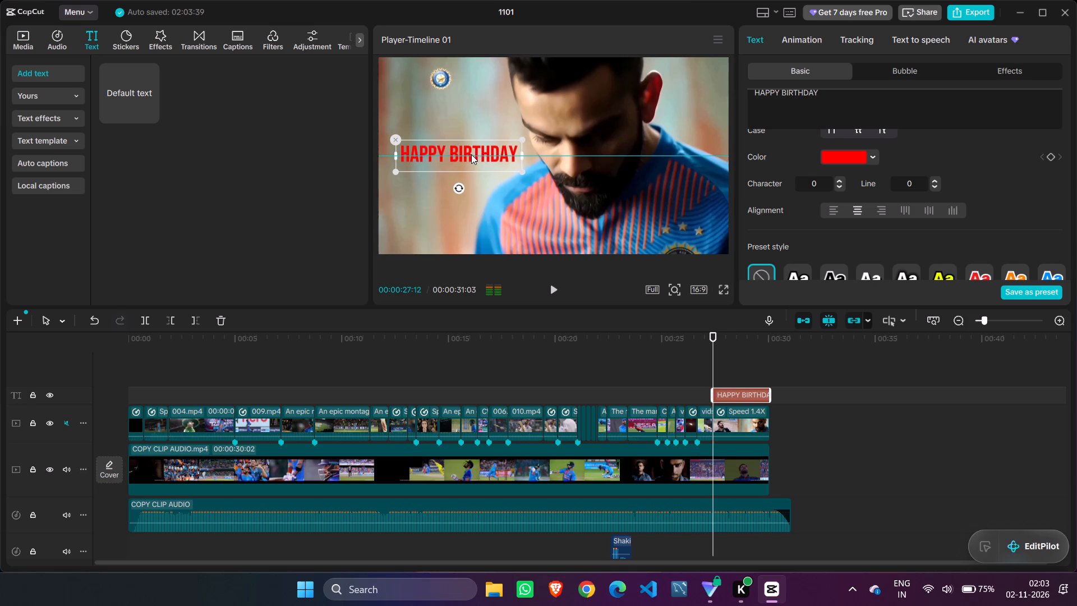
# Change the HAPPY BIRTHDAY title's text colour to white, FFFFFF.
pyautogui.click(497, 150)
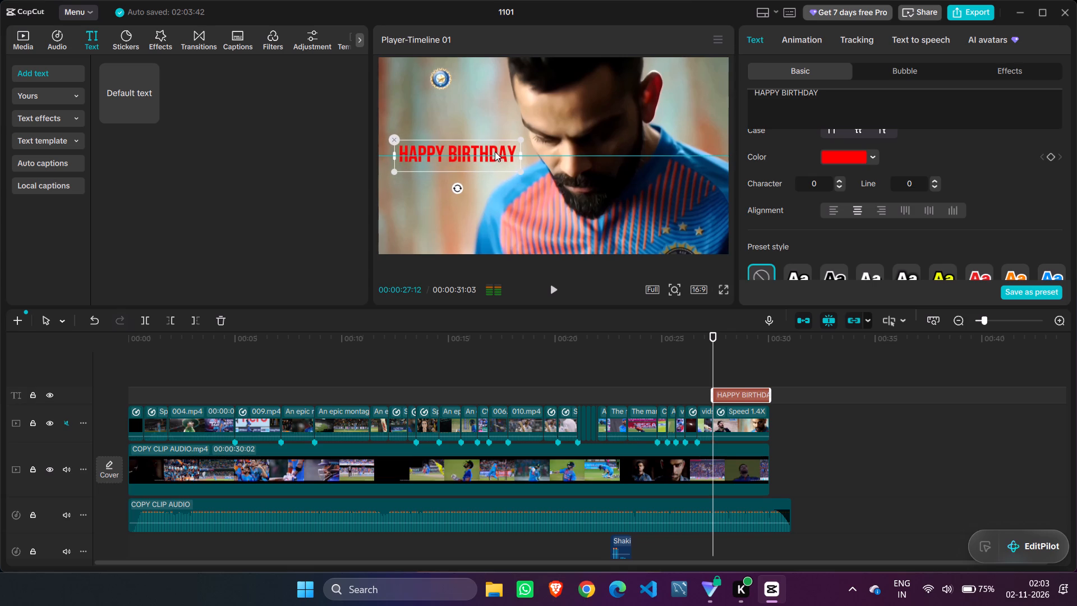
pyautogui.click(854, 158)
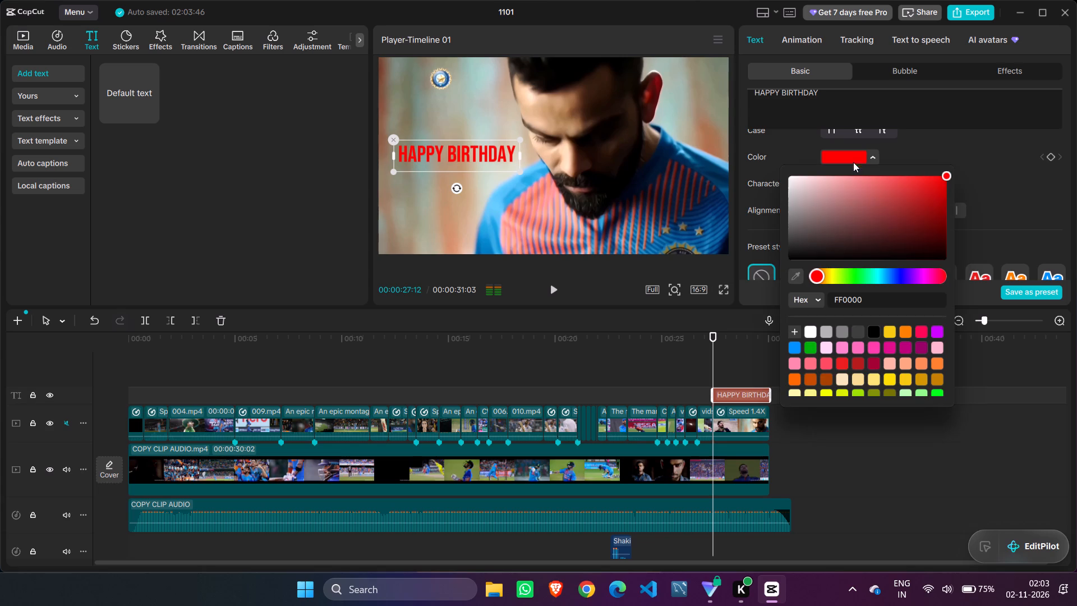
pyautogui.click(812, 336)
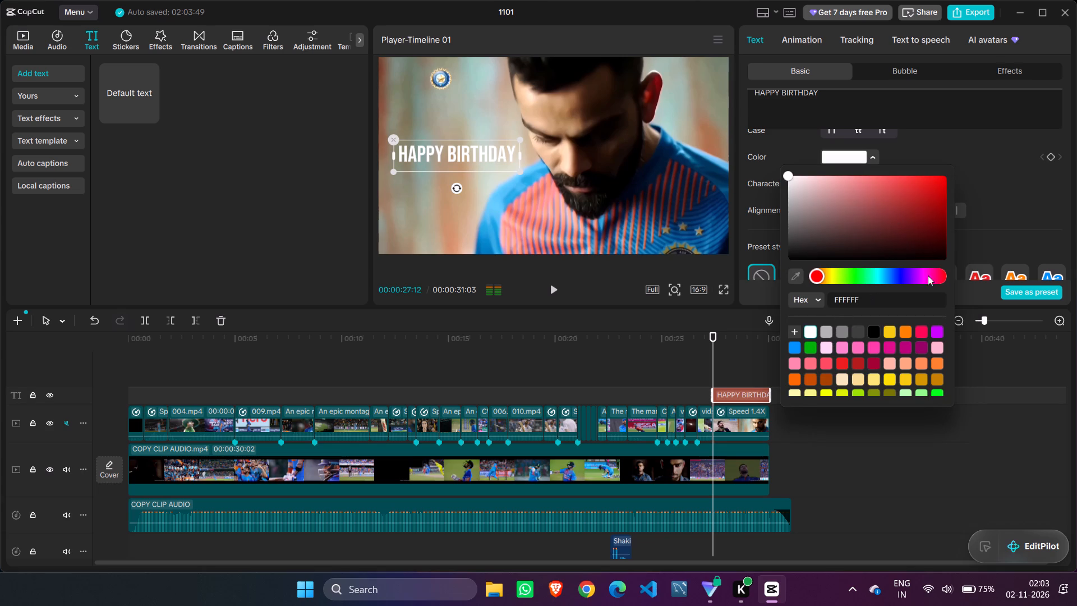
pyautogui.moveTo(818, 278); pyautogui.dragTo(841, 279)
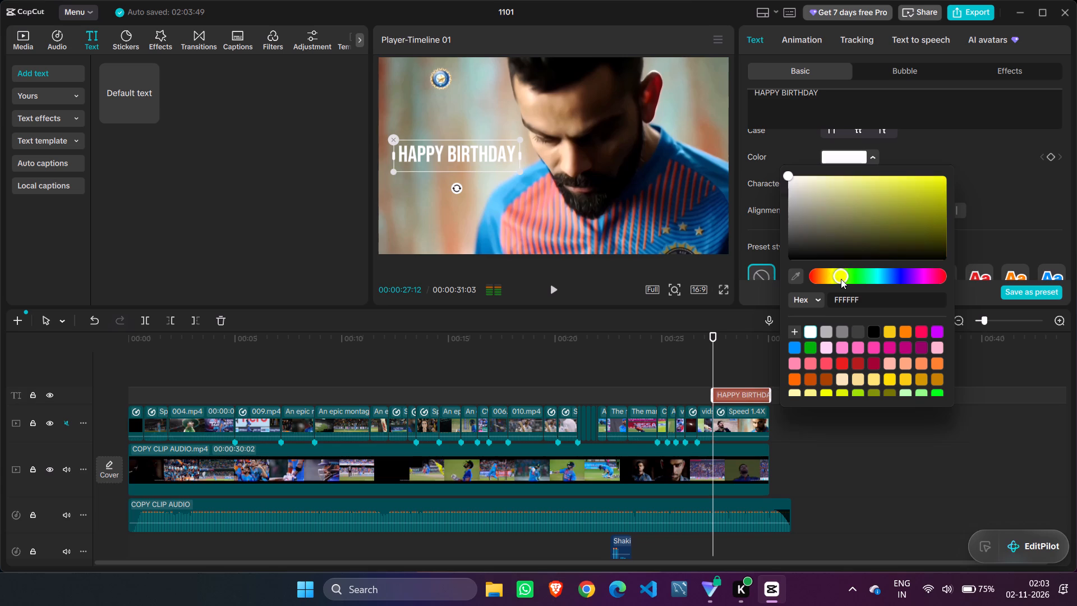
pyautogui.moveTo(841, 279); pyautogui.dragTo(779, 277)
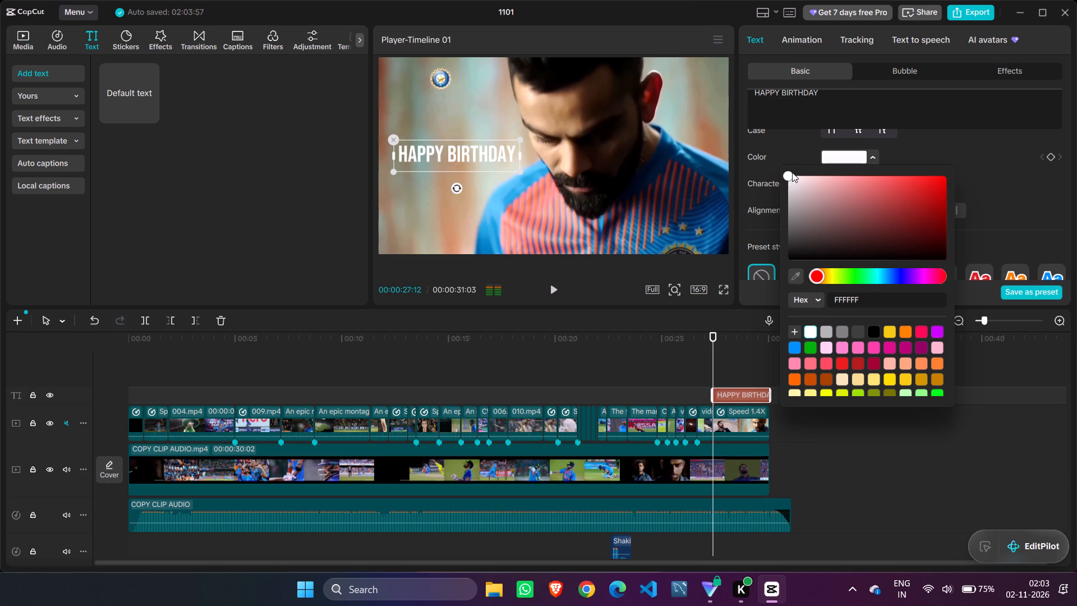
pyautogui.moveTo(790, 176); pyautogui.dragTo(891, 193)
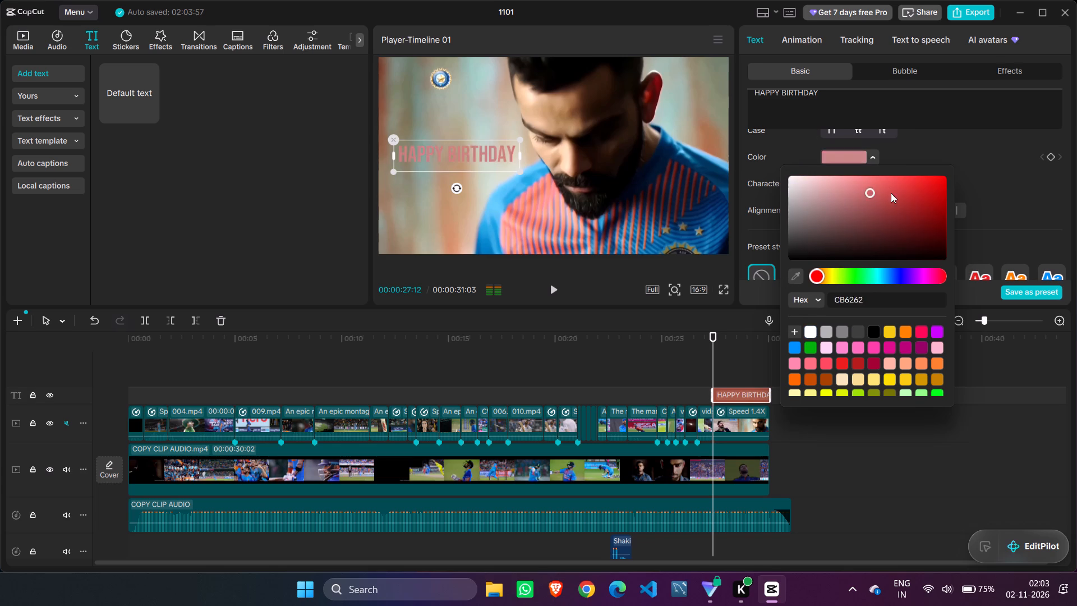
pyautogui.moveTo(891, 193); pyautogui.dragTo(926, 191)
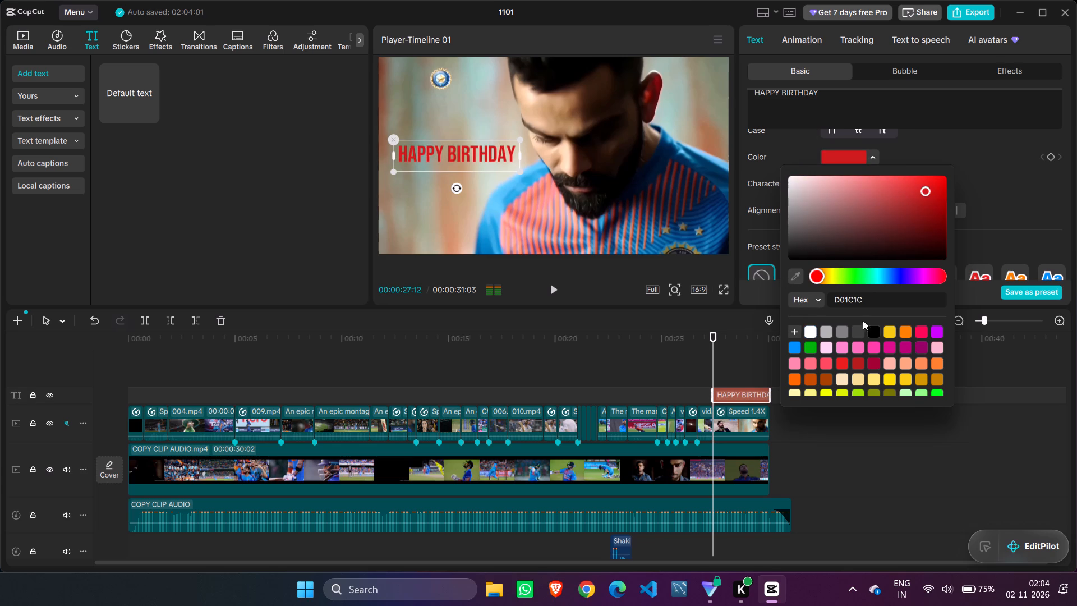
pyautogui.moveTo(820, 277); pyautogui.dragTo(911, 278)
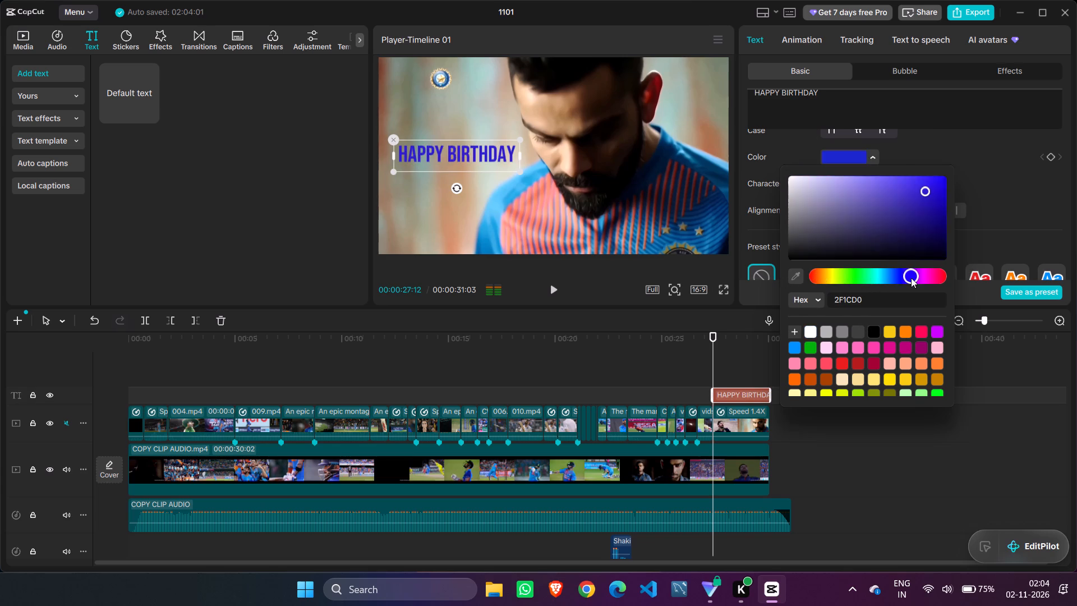
pyautogui.moveTo(911, 278); pyautogui.dragTo(802, 274)
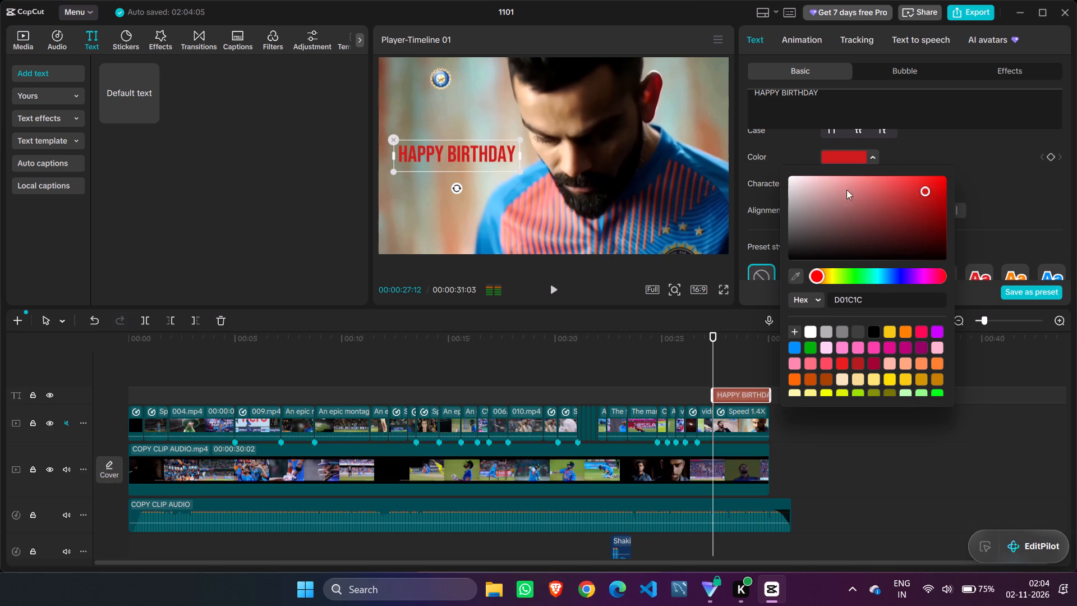
pyautogui.moveTo(850, 181); pyautogui.dragTo(772, 175)
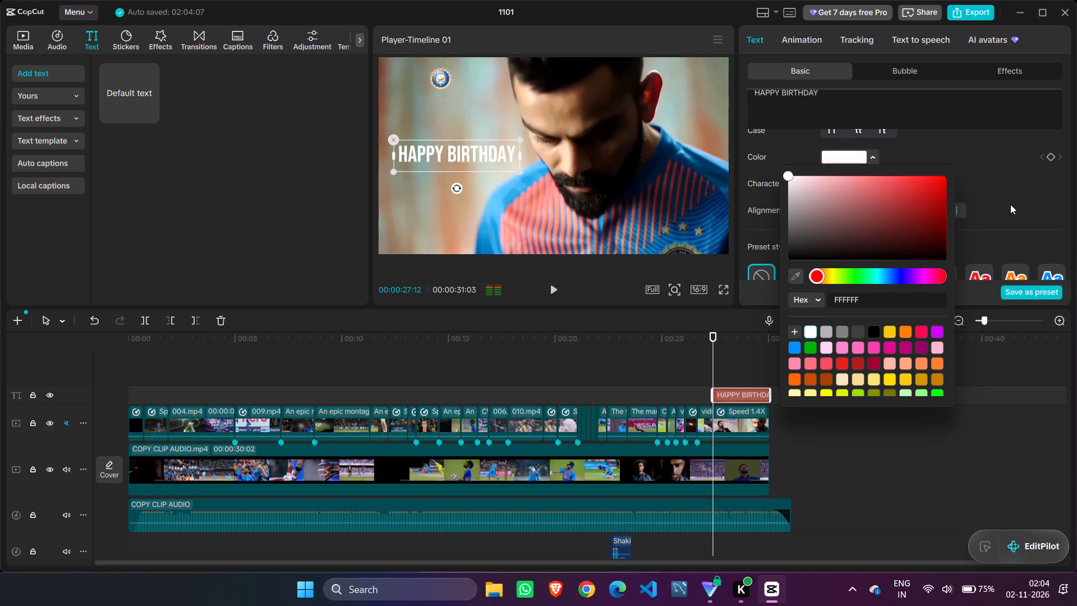
pyautogui.click(1009, 203)
# Look through the HAPPY BIRTHDAY title's styling options, including font, preset styles, text effects, transform, stroke, background and glow.
pyautogui.scroll(1, 886, 224)
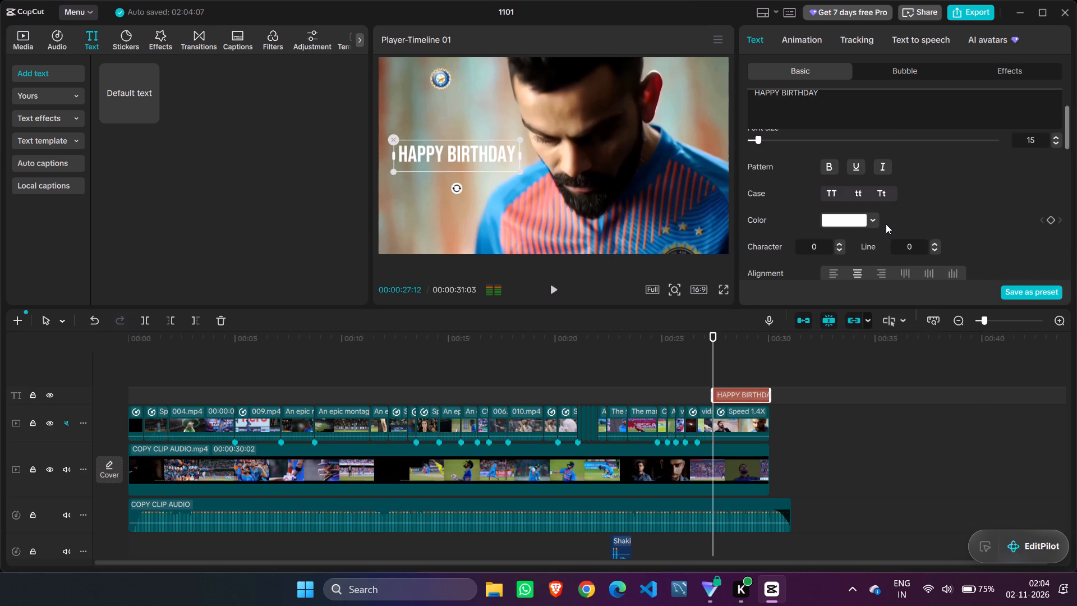
pyautogui.scroll(1, 886, 224)
pyautogui.scroll(-1, 886, 224)
pyautogui.scroll(1, 886, 224)
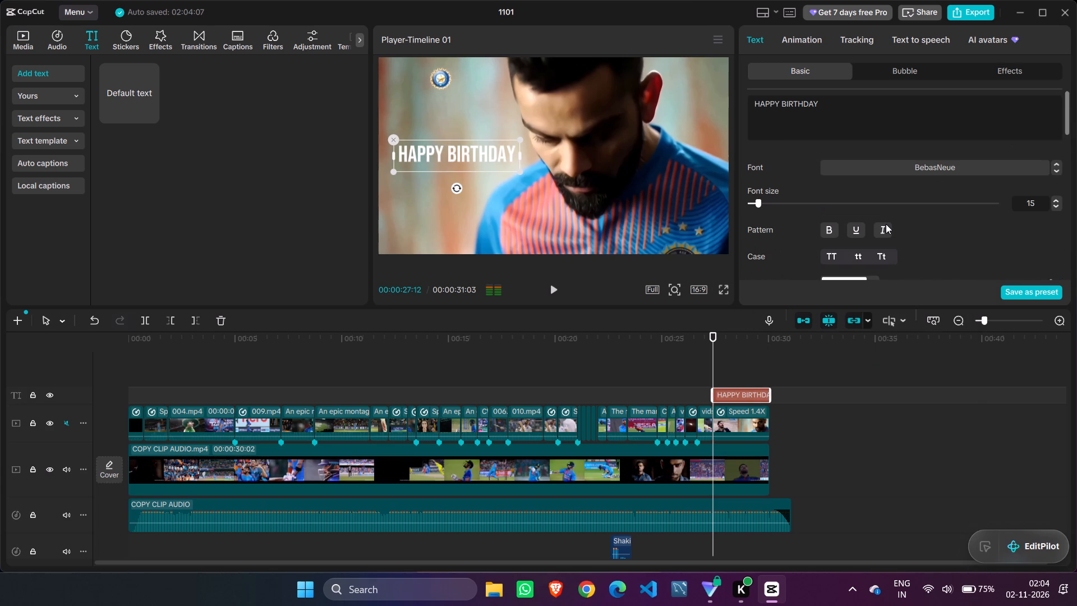
pyautogui.scroll(-4, 886, 224)
pyautogui.scroll(1, 886, 224)
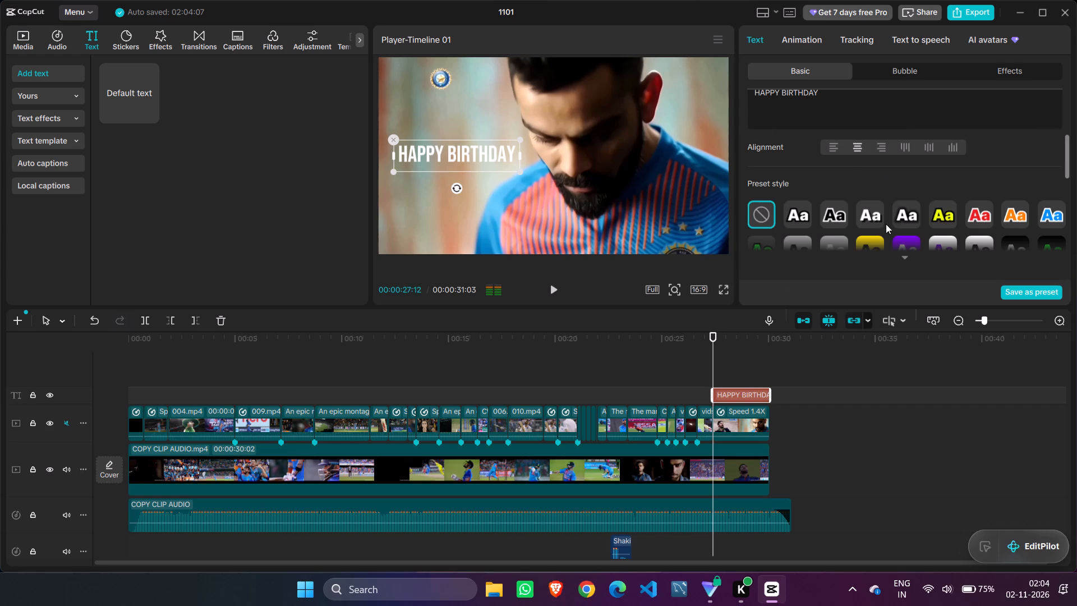
pyautogui.scroll(4, 886, 224)
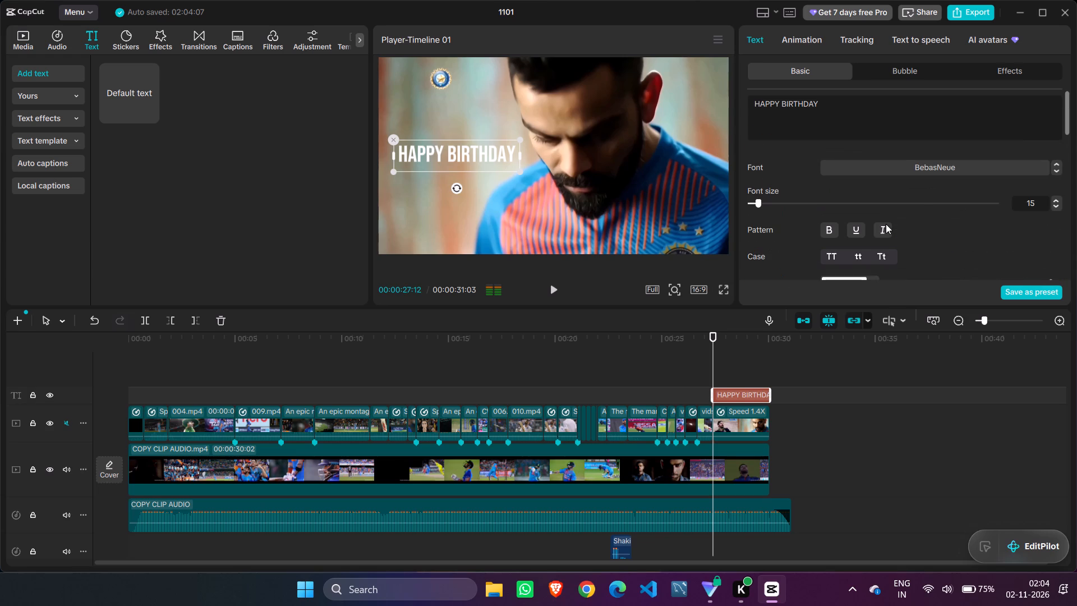
pyautogui.scroll(1, 886, 224)
pyautogui.scroll(-4, 886, 224)
pyautogui.click(989, 72)
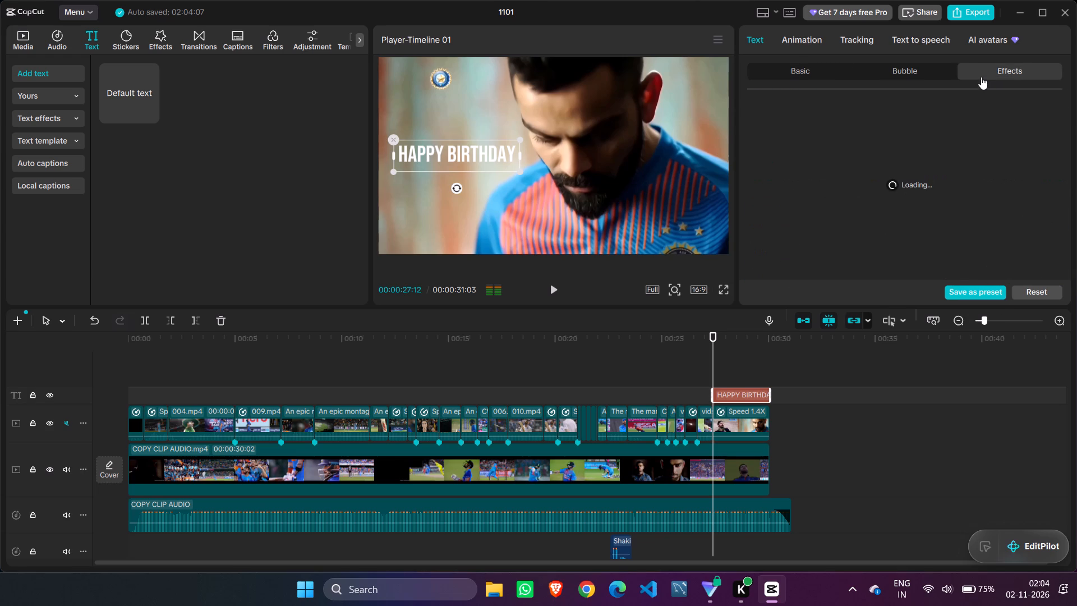
pyautogui.click(935, 68)
pyautogui.click(793, 72)
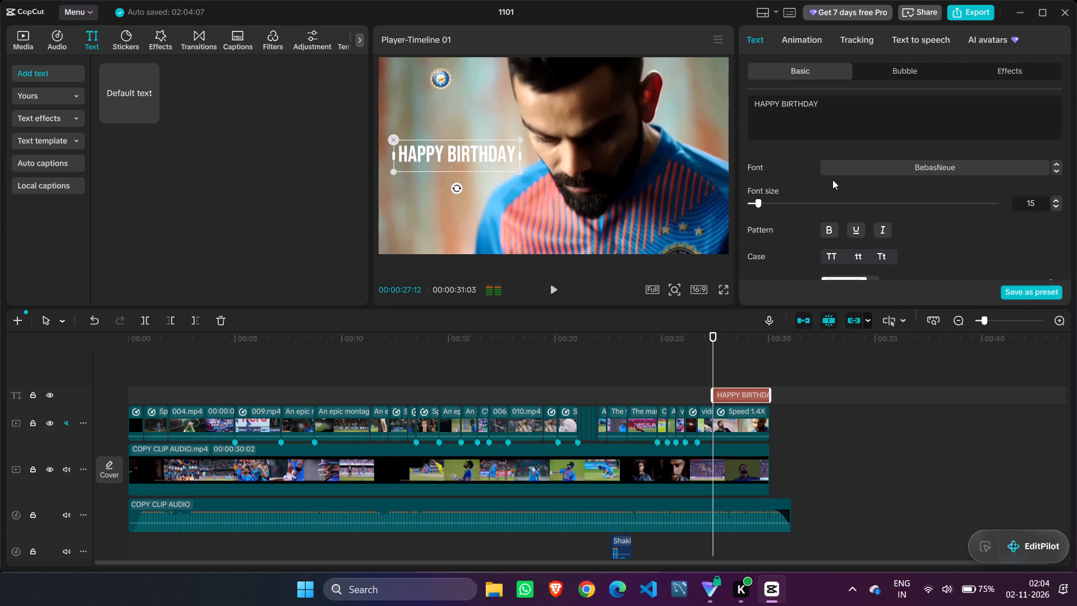
pyautogui.scroll(-3, 832, 181)
pyautogui.scroll(2, 834, 183)
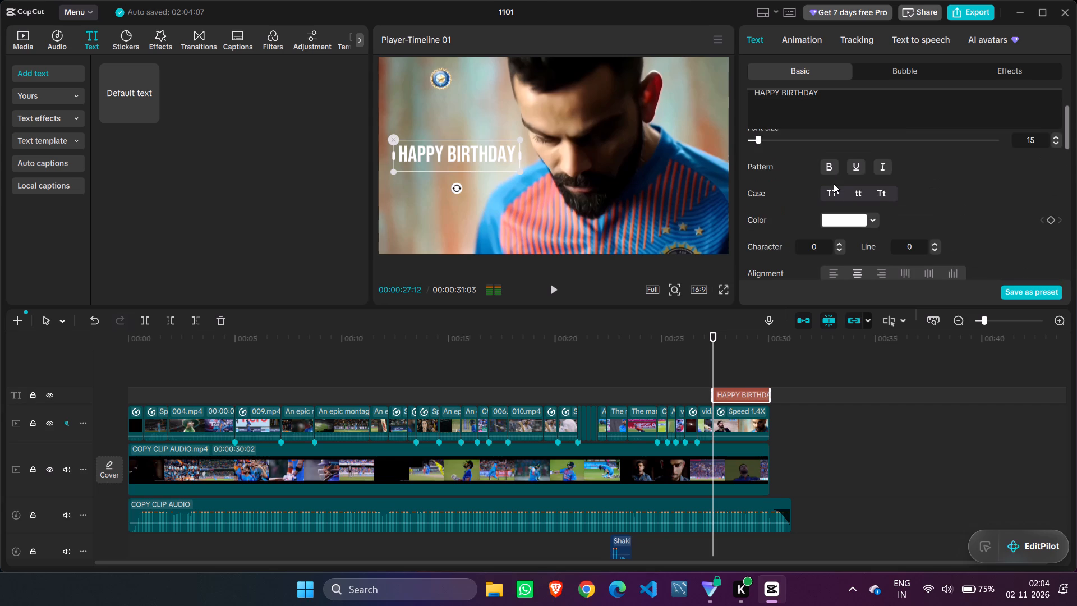
pyautogui.scroll(-4, 850, 214)
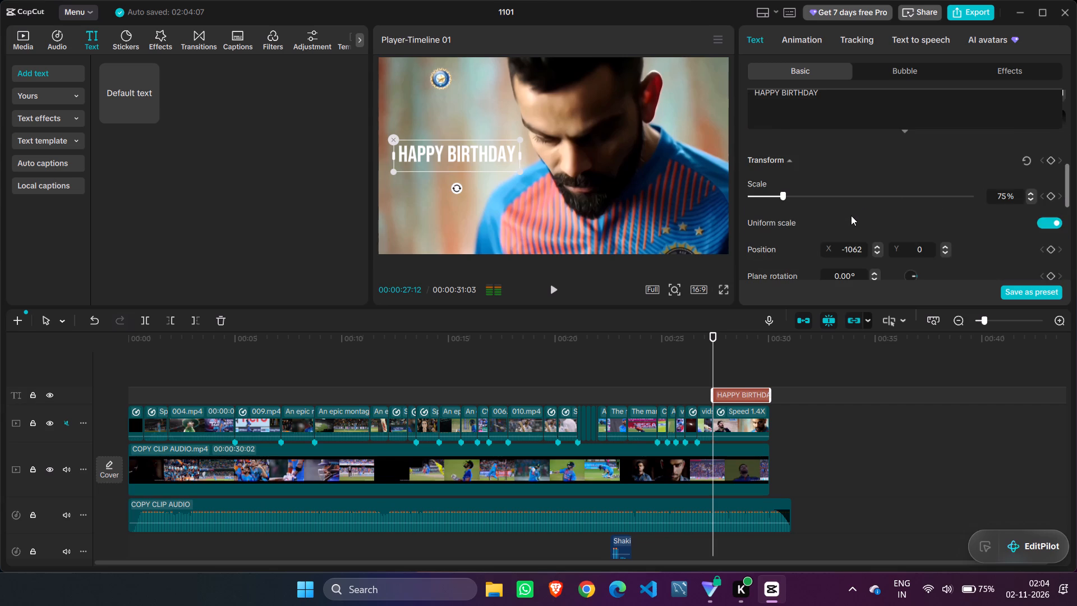
pyautogui.scroll(-2, 851, 215)
pyautogui.scroll(1, 851, 215)
pyautogui.scroll(-3, 851, 215)
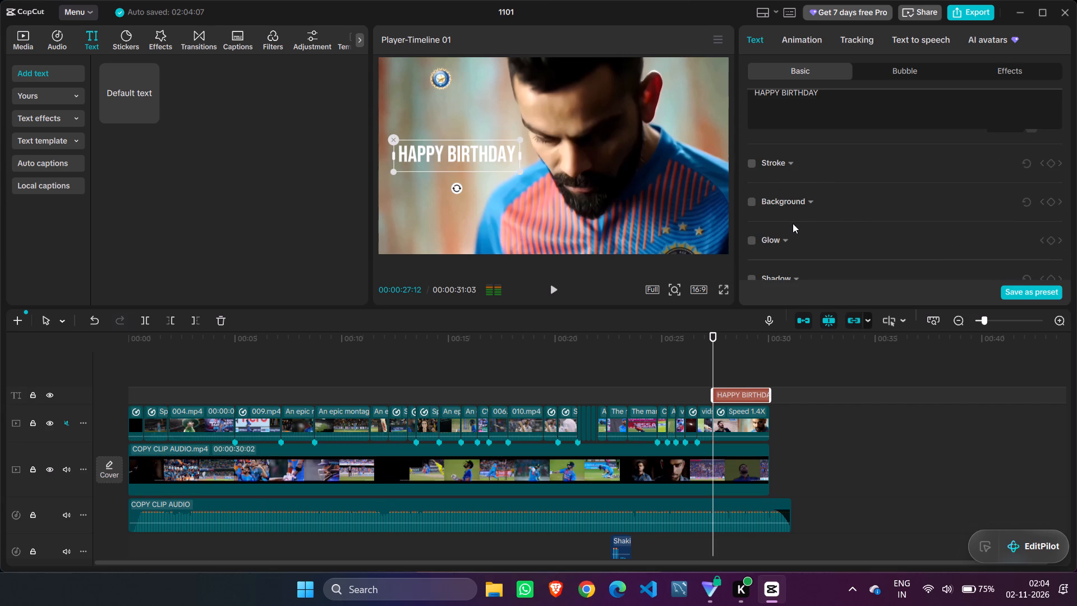
pyautogui.scroll(-1, 796, 200)
pyautogui.click(795, 144)
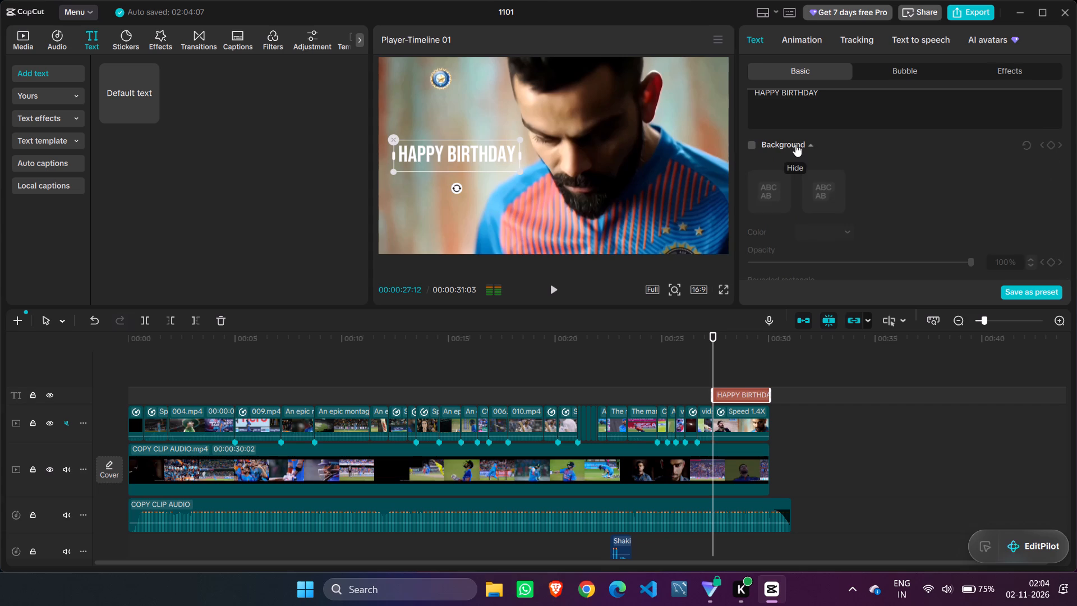
pyautogui.click(795, 144)
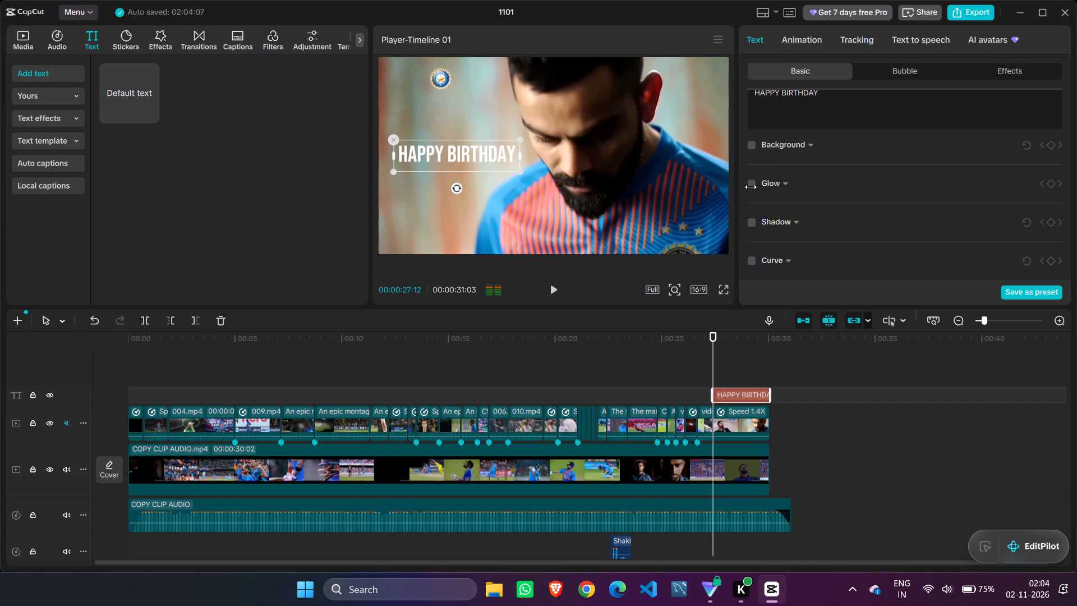
# Add a black shadow to the HAPPY BIRTHDAY title with 100% opacity and 0% blurriness.
pyautogui.click(755, 221)
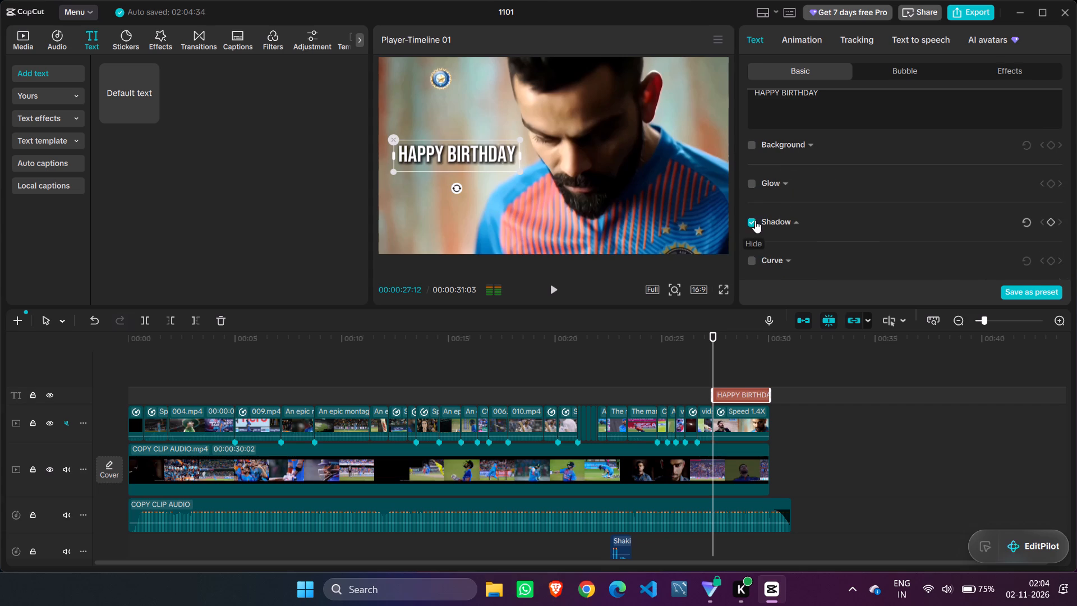
pyautogui.scroll(-1, 811, 213)
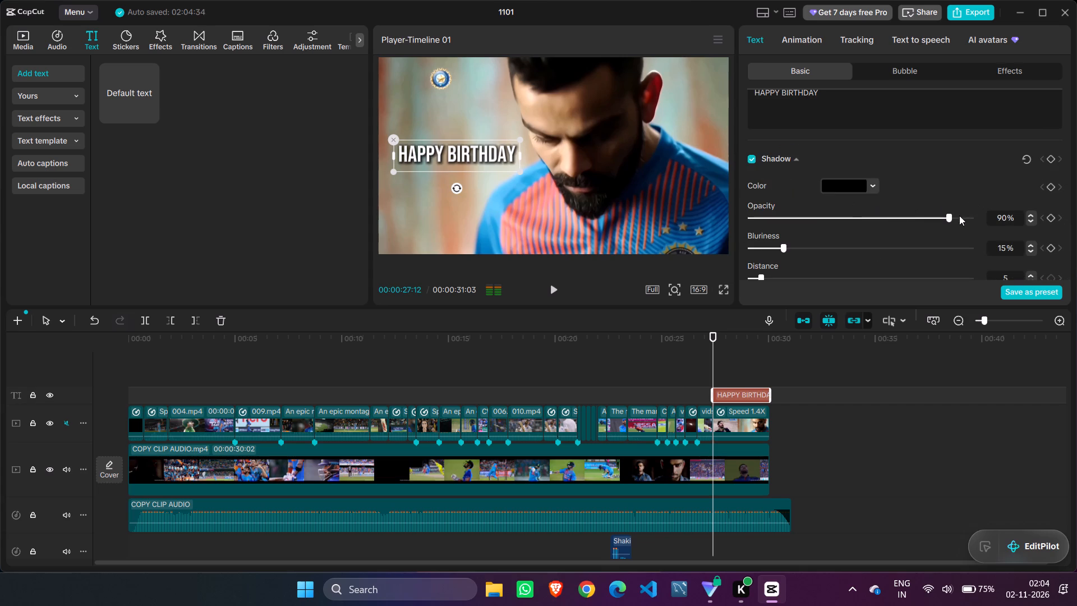
pyautogui.moveTo(951, 215); pyautogui.dragTo(988, 223)
pyautogui.scroll(-1, 816, 254)
pyautogui.moveTo(781, 183); pyautogui.dragTo(753, 183)
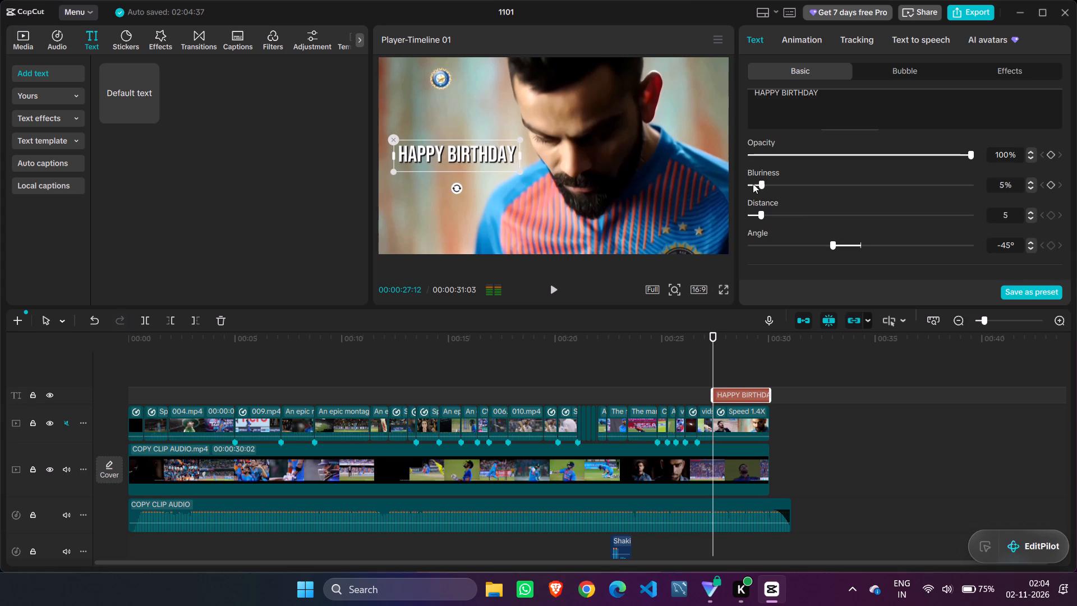
pyautogui.moveTo(753, 183); pyautogui.dragTo(750, 183)
pyautogui.moveTo(750, 183); pyautogui.dragTo(739, 183)
pyautogui.click(758, 213)
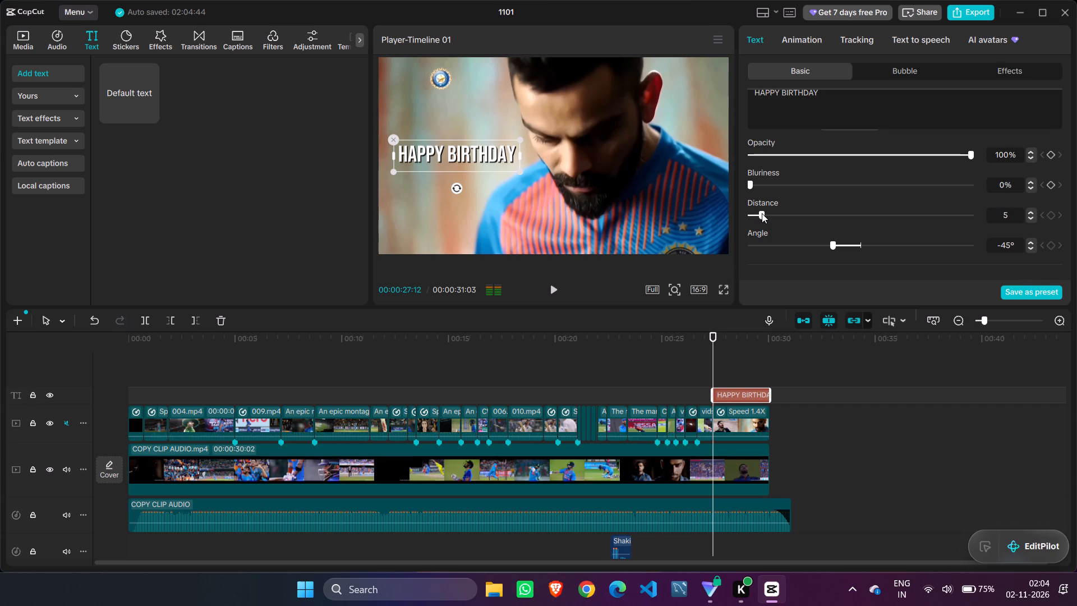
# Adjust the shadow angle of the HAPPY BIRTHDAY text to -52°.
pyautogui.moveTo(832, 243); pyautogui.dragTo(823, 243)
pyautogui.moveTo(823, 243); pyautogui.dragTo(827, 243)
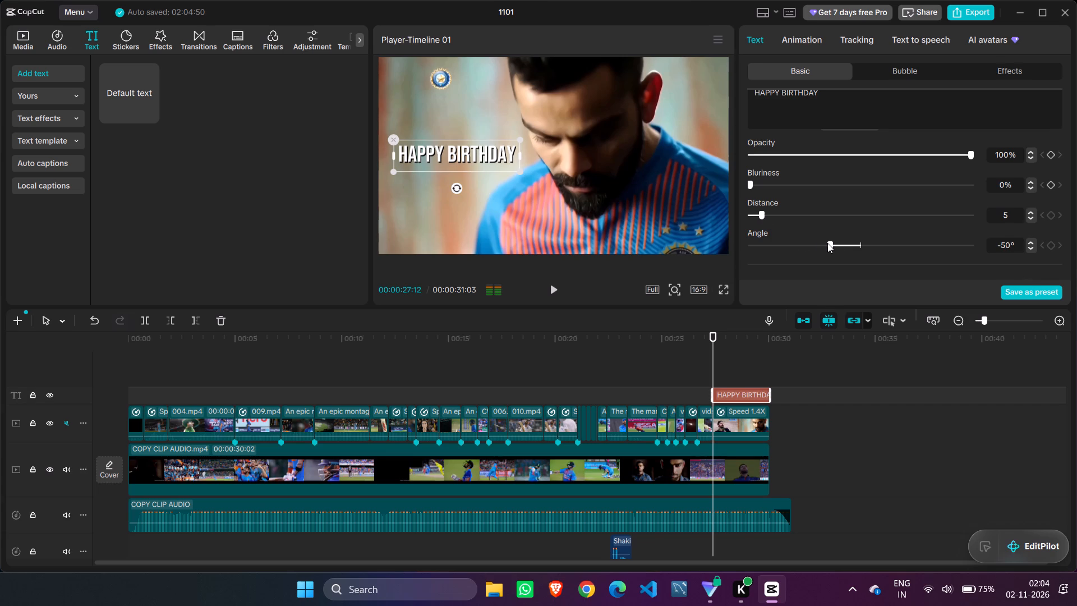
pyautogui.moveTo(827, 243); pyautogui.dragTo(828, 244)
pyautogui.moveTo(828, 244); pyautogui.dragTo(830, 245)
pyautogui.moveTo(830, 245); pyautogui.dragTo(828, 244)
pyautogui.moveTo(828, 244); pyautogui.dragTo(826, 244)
# Reset the HAPPY BIRTHDAY text's shadow to defaults and set its opacity to 100%, bluriness to 5% and distance to 4.
pyautogui.scroll(-1, 973, 197)
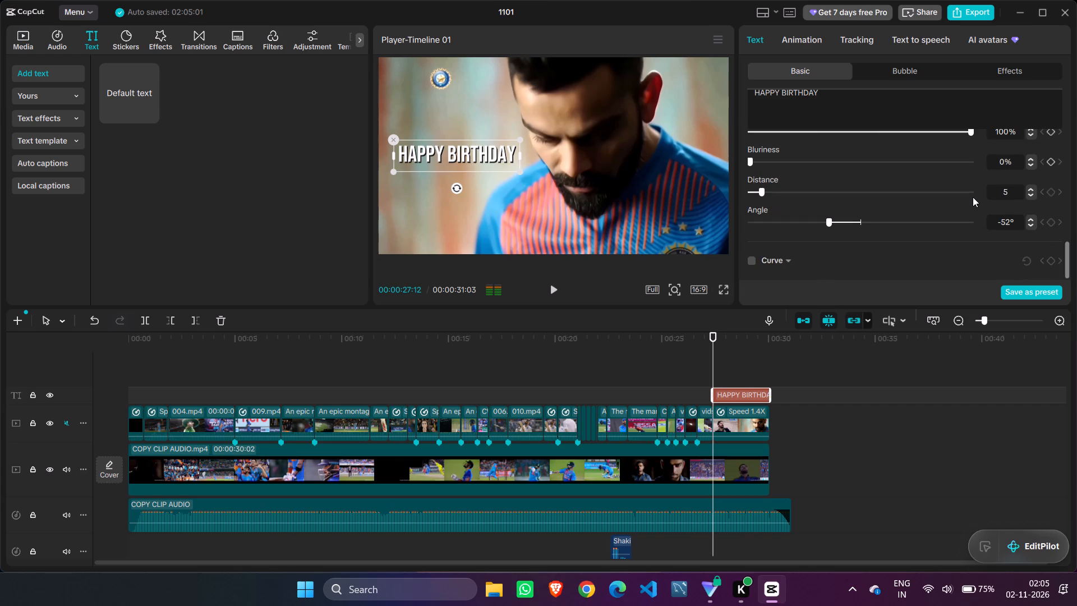
pyautogui.scroll(2, 1027, 246)
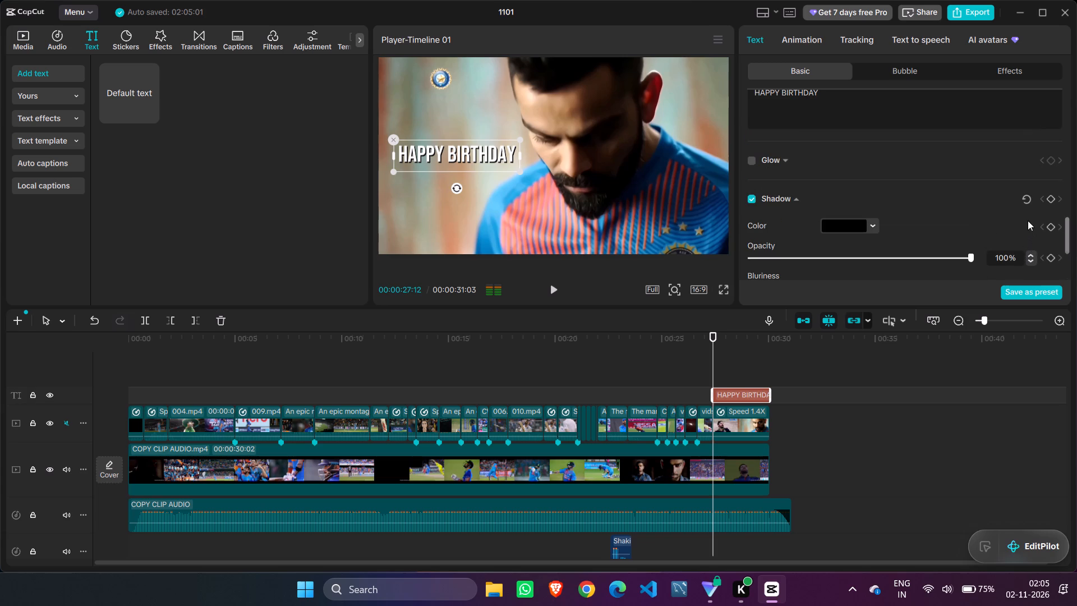
pyautogui.click(1026, 196)
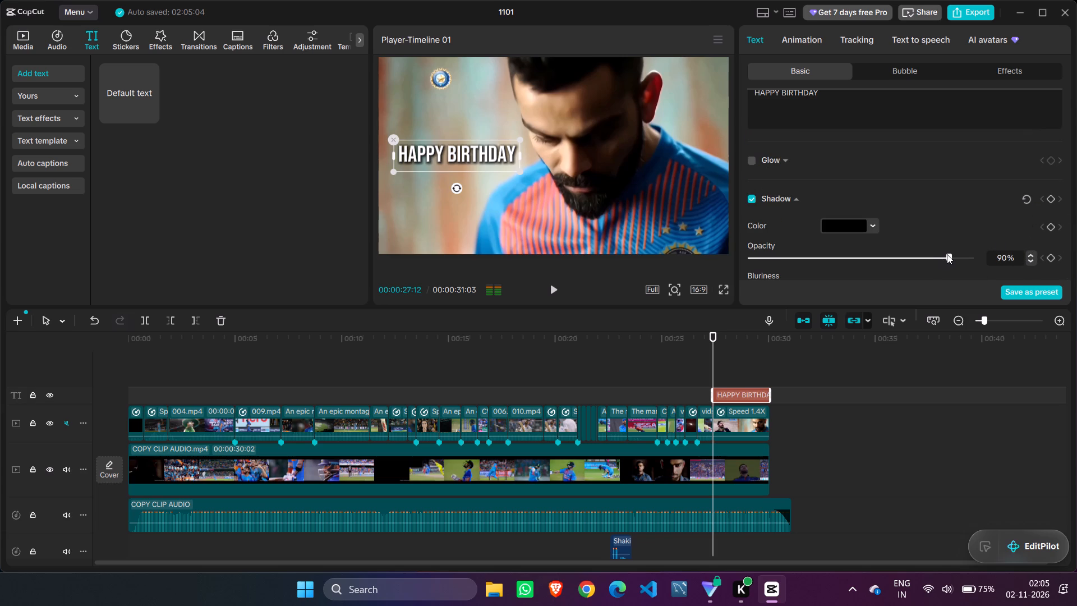
pyautogui.moveTo(952, 254); pyautogui.dragTo(1014, 247)
pyautogui.scroll(-2, 975, 217)
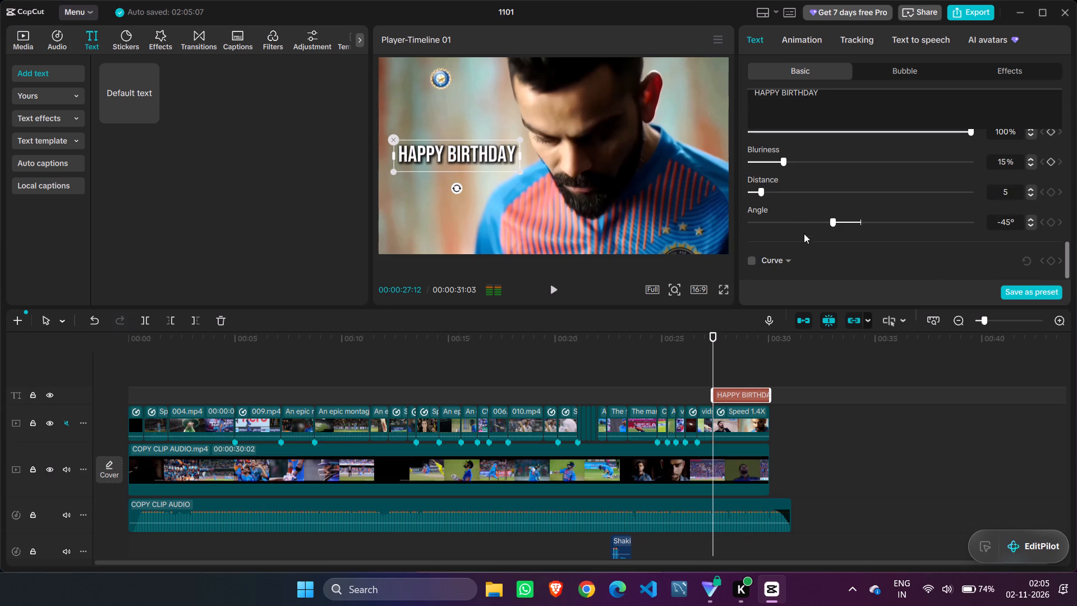
pyautogui.moveTo(782, 161); pyautogui.dragTo(757, 165)
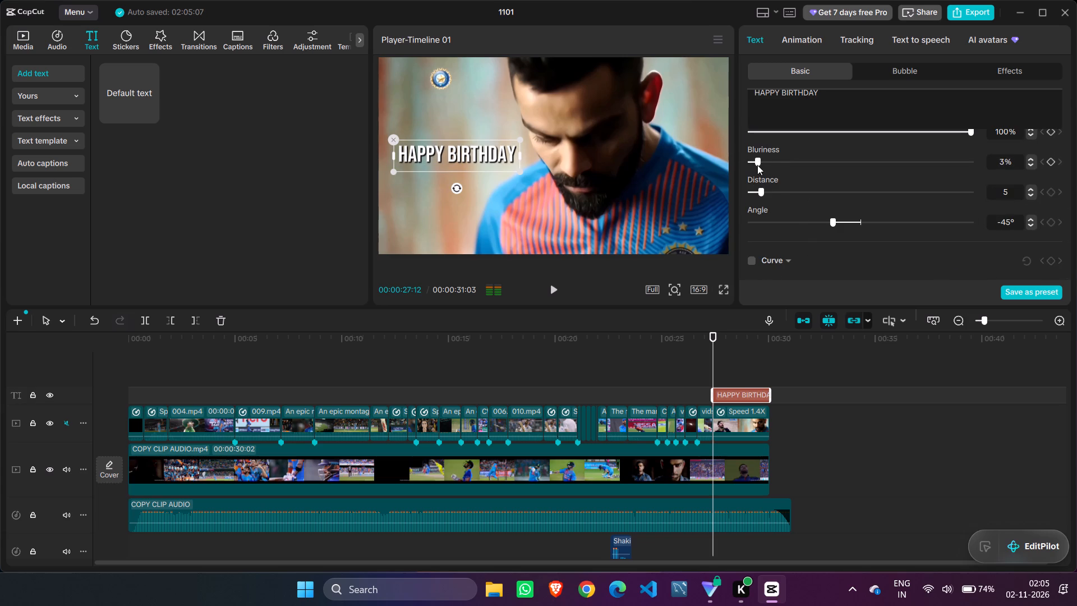
pyautogui.moveTo(757, 165); pyautogui.dragTo(759, 165)
pyautogui.click(1031, 189)
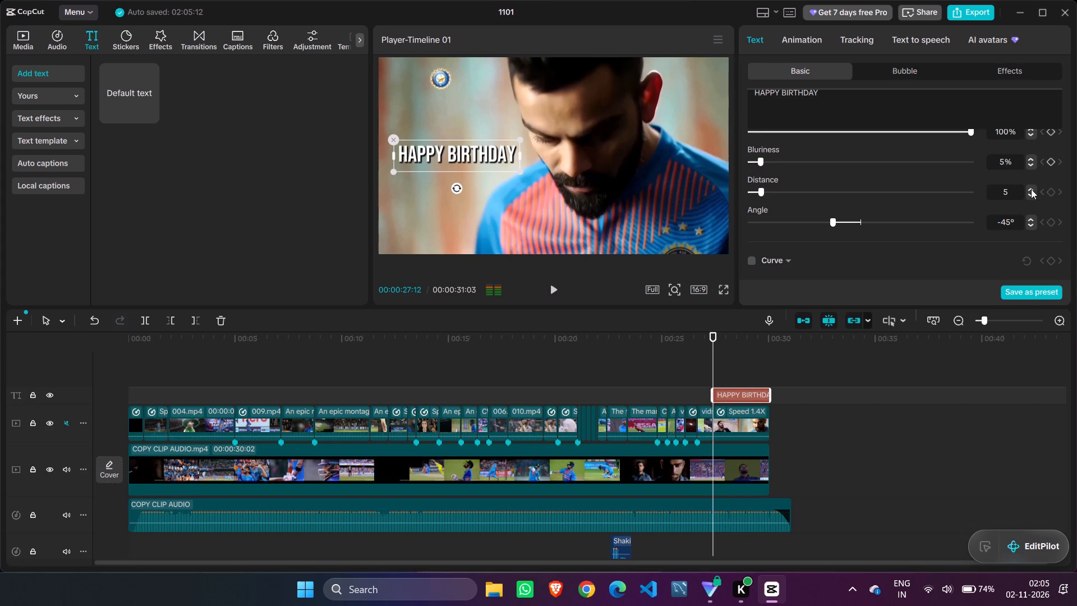
pyautogui.click(1032, 193)
pyautogui.click(1032, 193)
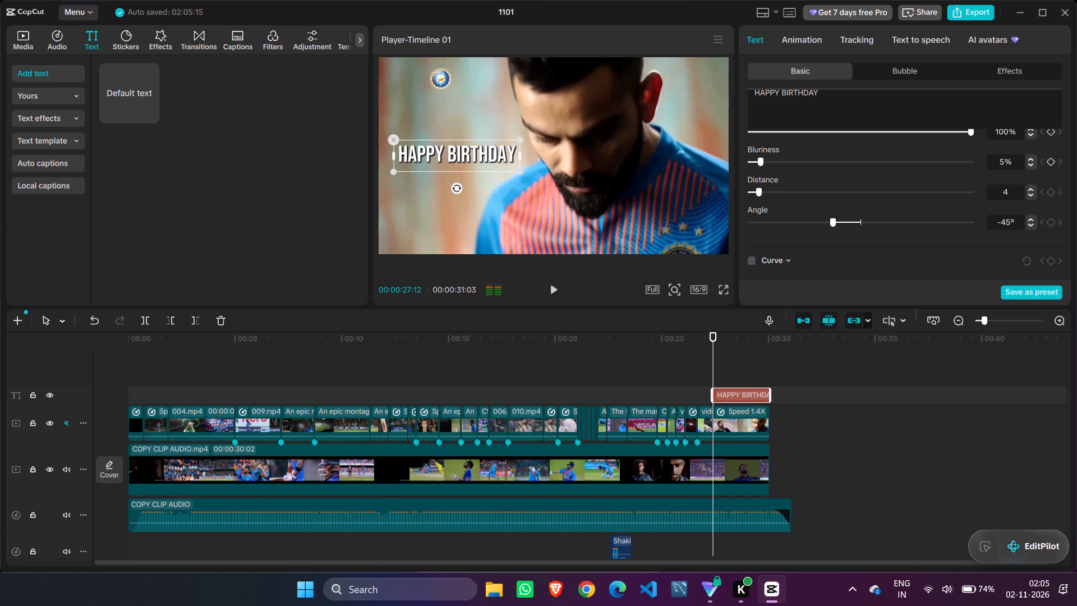
# Play back the video's ending several times, from shortly before the HAPPY BIRTHDAY text, to check how the title appears.
pyautogui.scroll(11, 1020, 150)
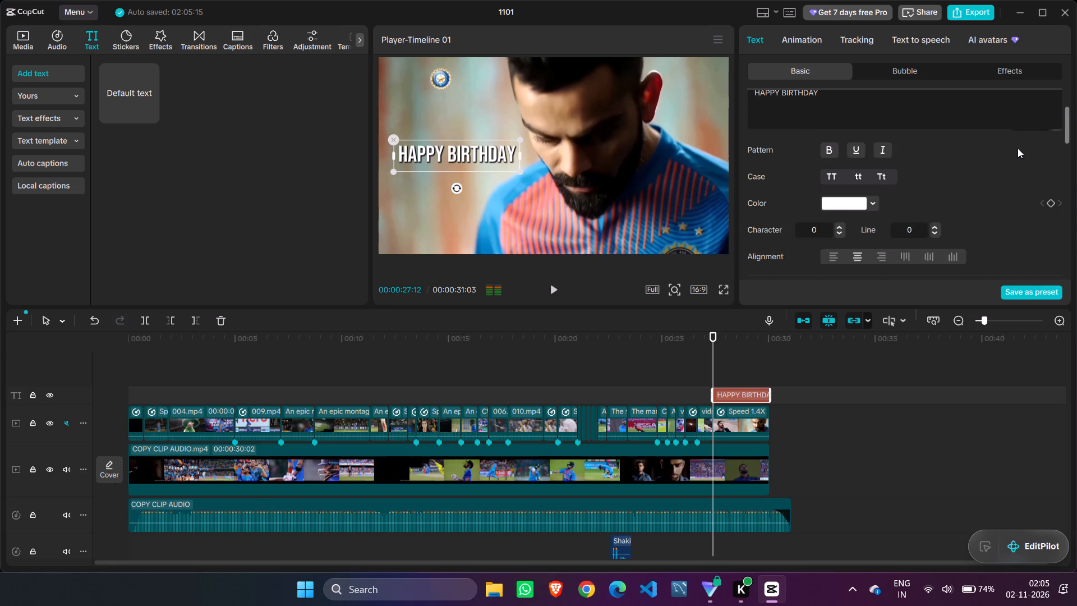
pyautogui.scroll(7, 1018, 148)
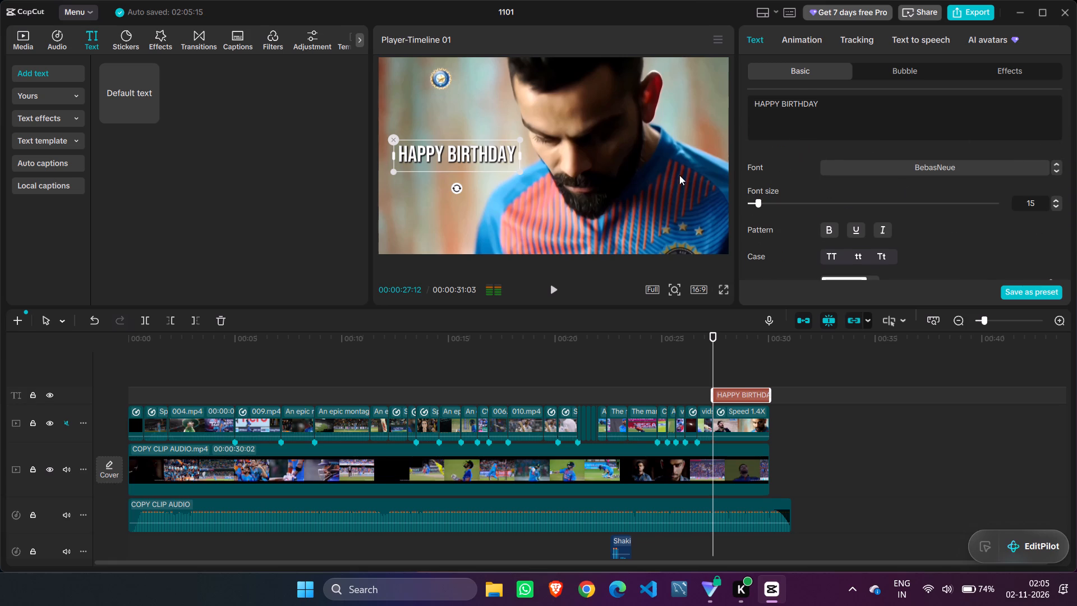
pyautogui.click(674, 175)
pyautogui.click(302, 259)
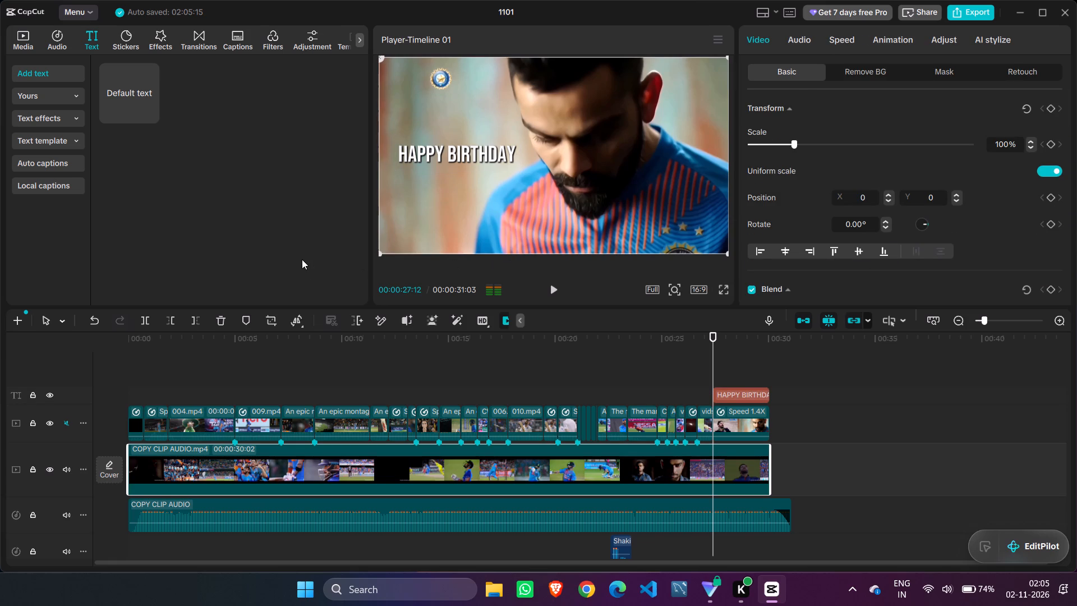
pyautogui.click(548, 286)
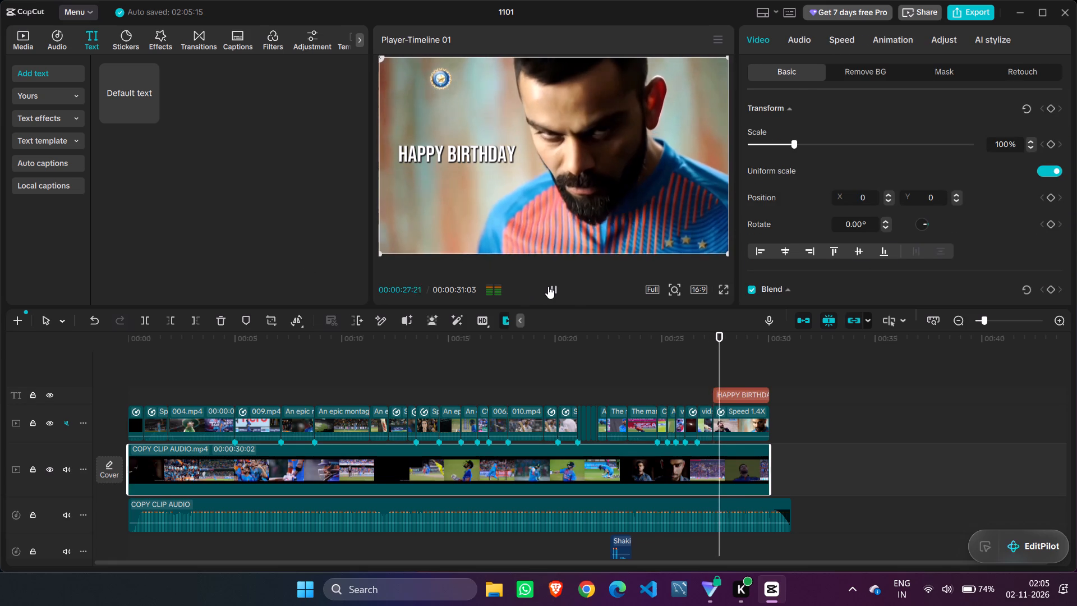
pyautogui.click(548, 286)
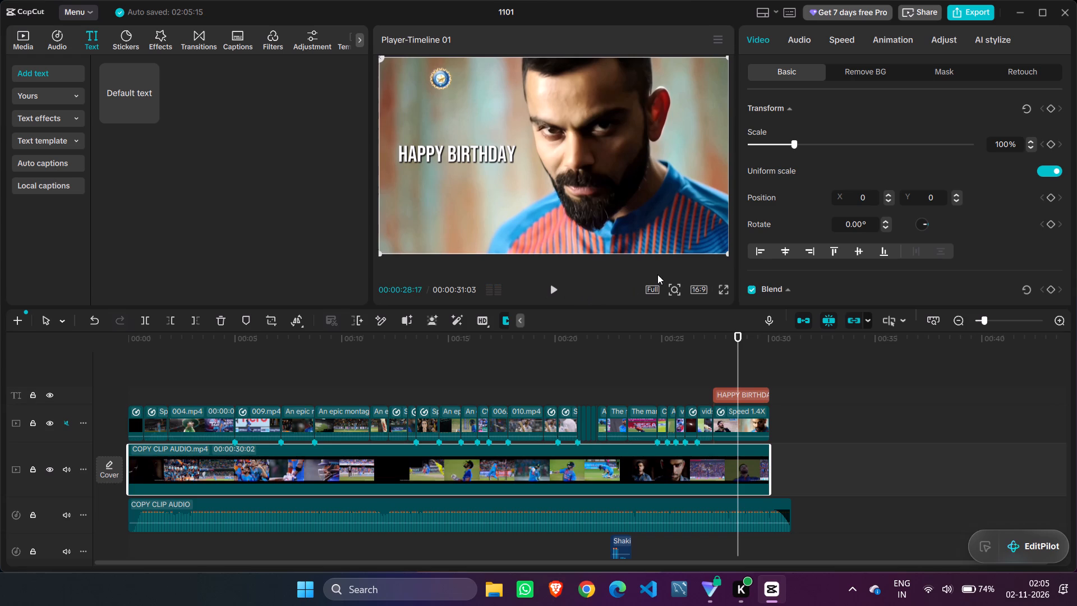
pyautogui.click(742, 390)
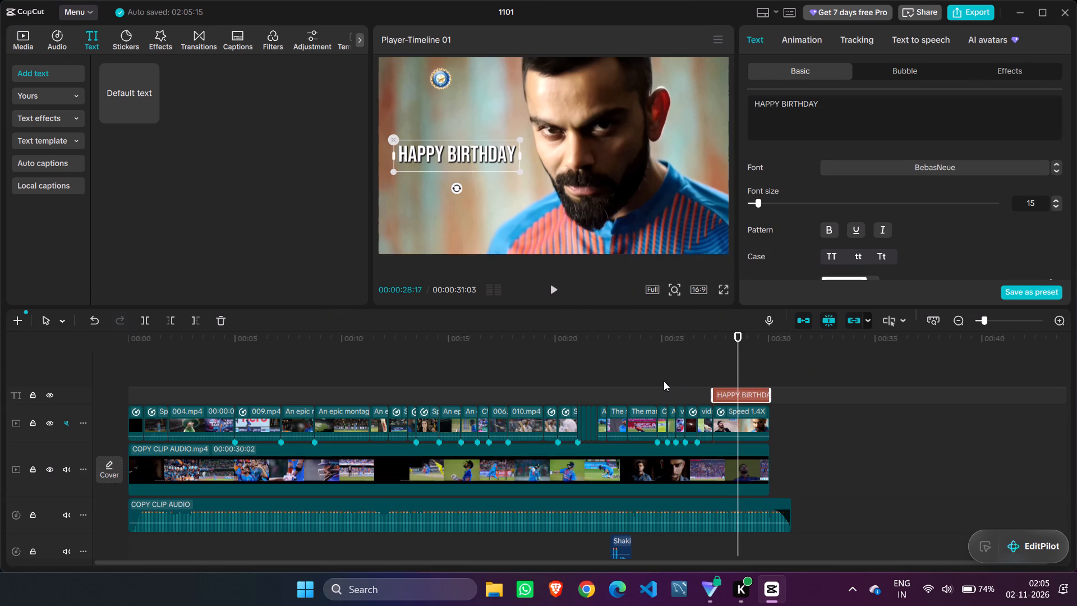
pyautogui.click(666, 380)
pyautogui.moveTo(670, 372); pyautogui.dragTo(712, 371)
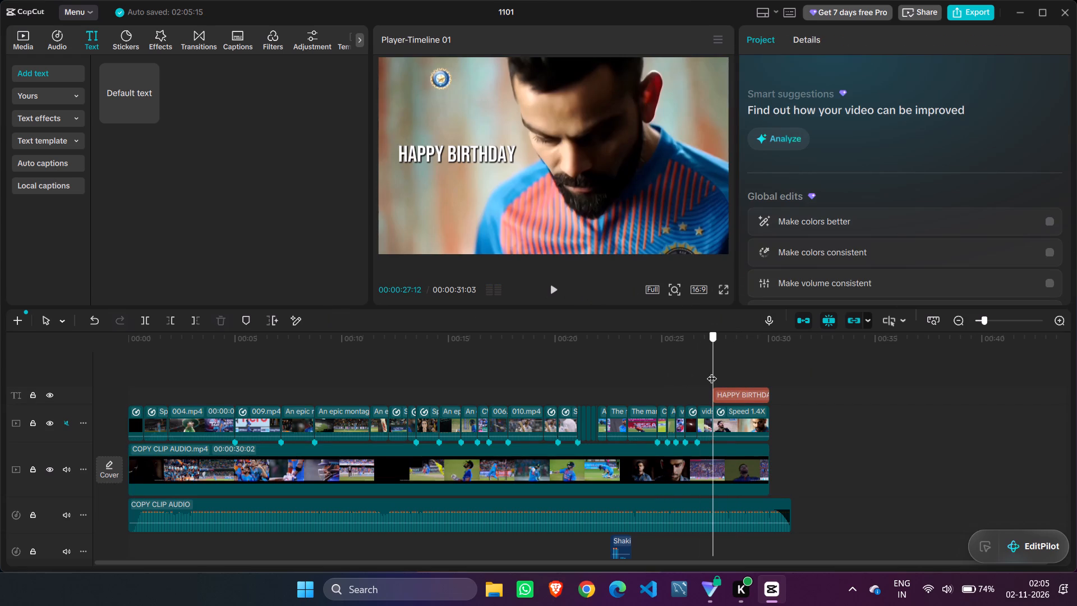
pyautogui.moveTo(712, 371); pyautogui.dragTo(692, 371)
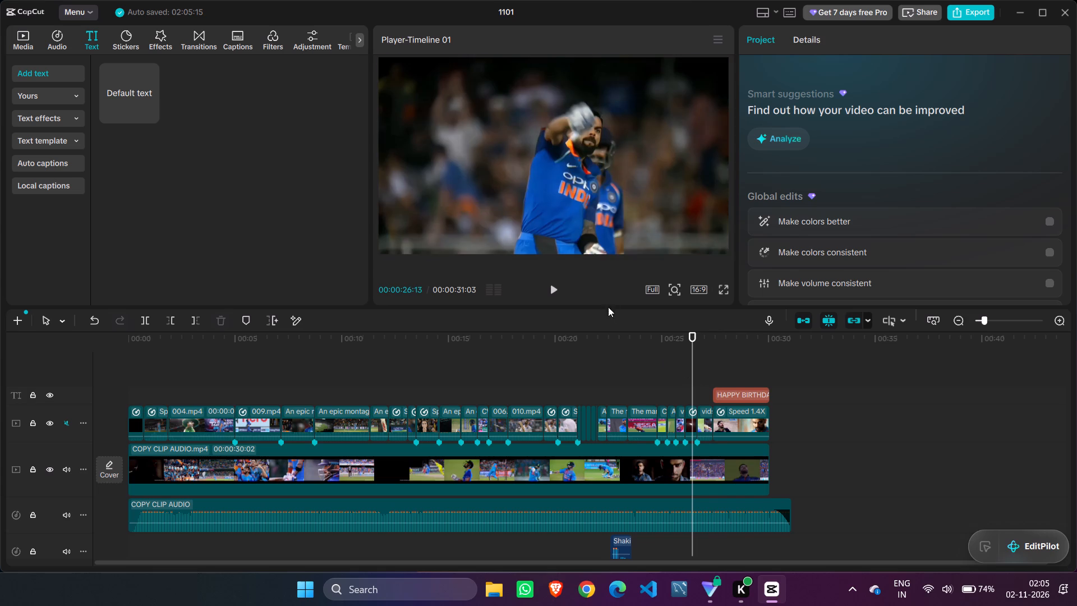
pyautogui.click(556, 290)
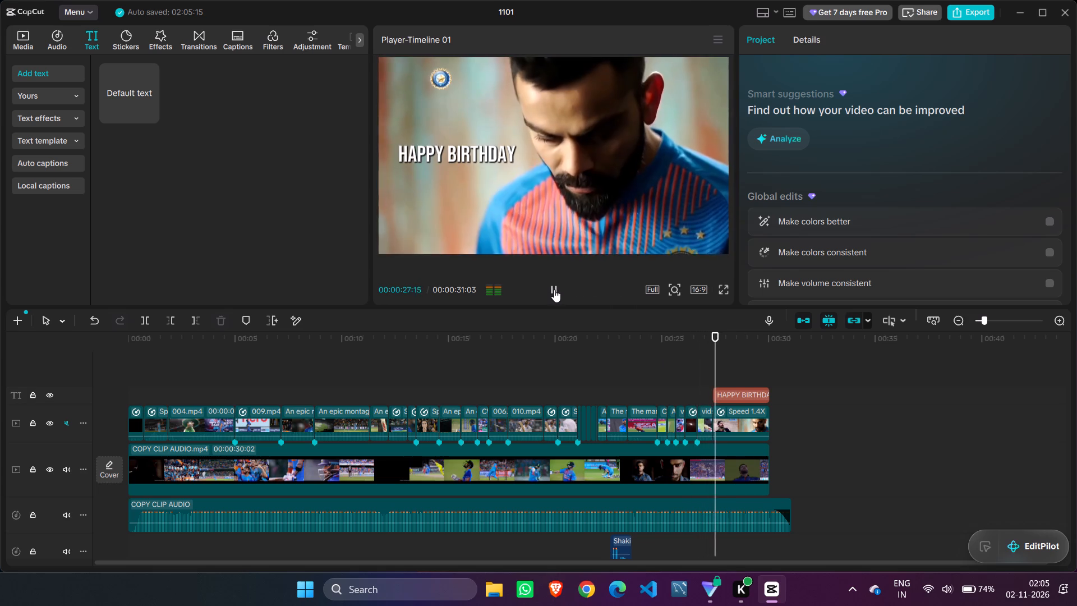
pyautogui.click(554, 290)
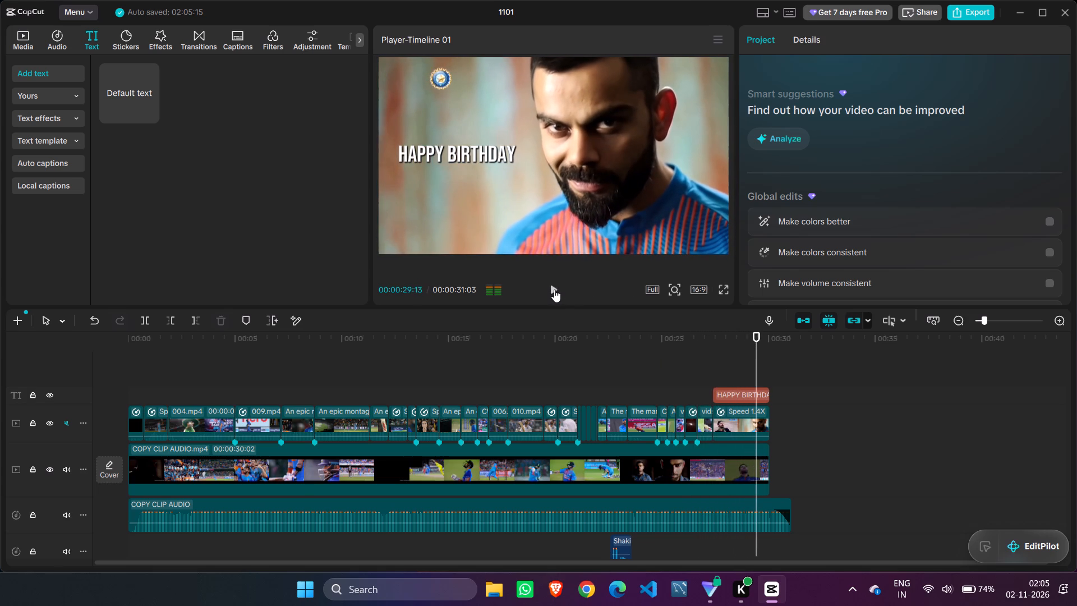
pyautogui.moveTo(756, 356); pyautogui.dragTo(702, 356)
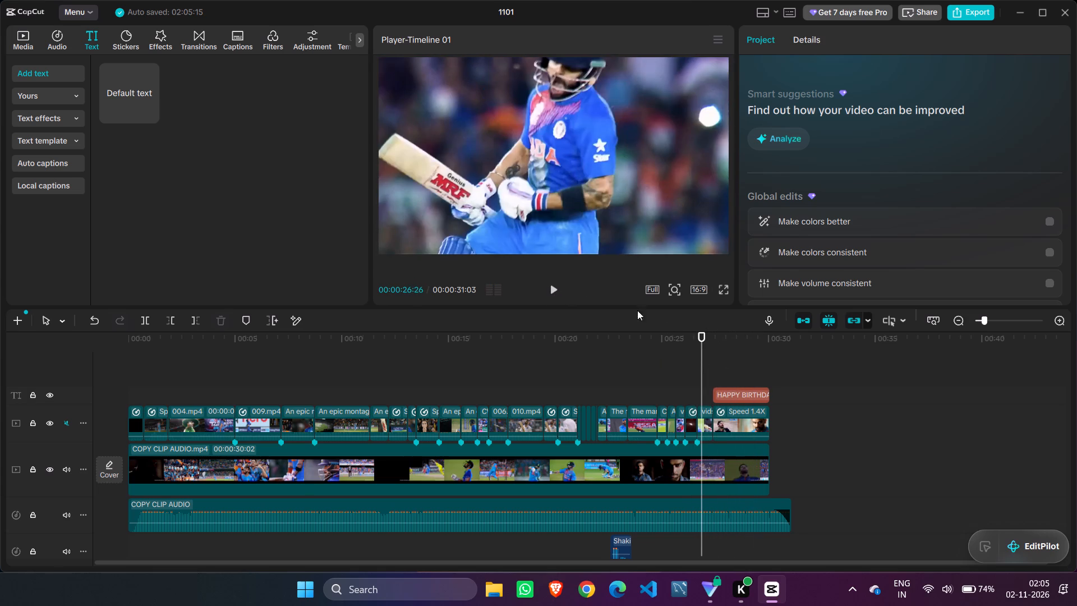
pyautogui.click(551, 289)
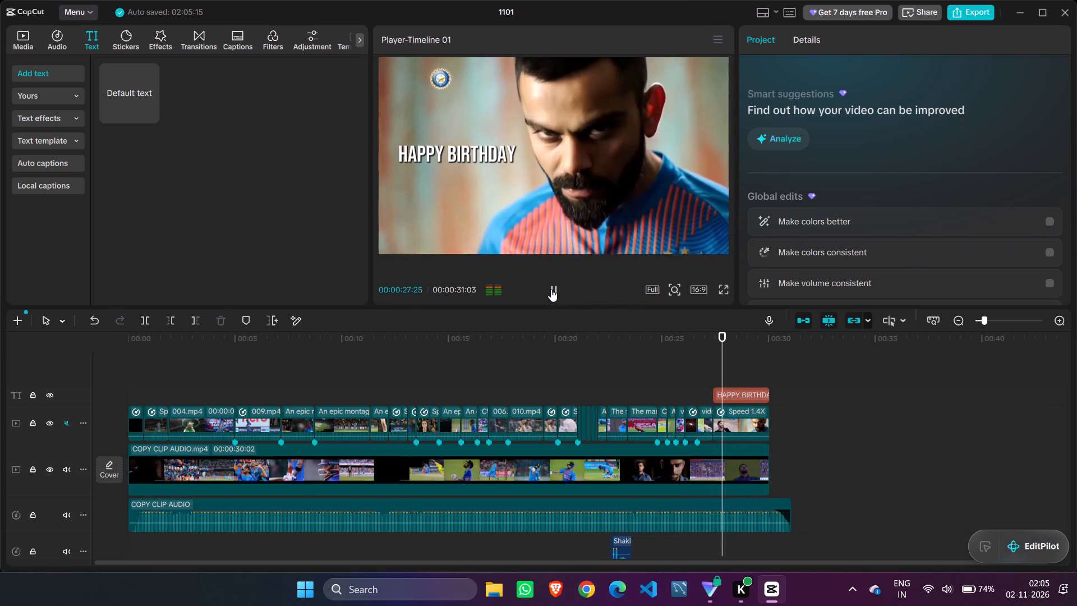
pyautogui.click(551, 289)
# Search the entrance animations for the HAPPY BIRTHDAY text with the term "fade".
pyautogui.click(743, 388)
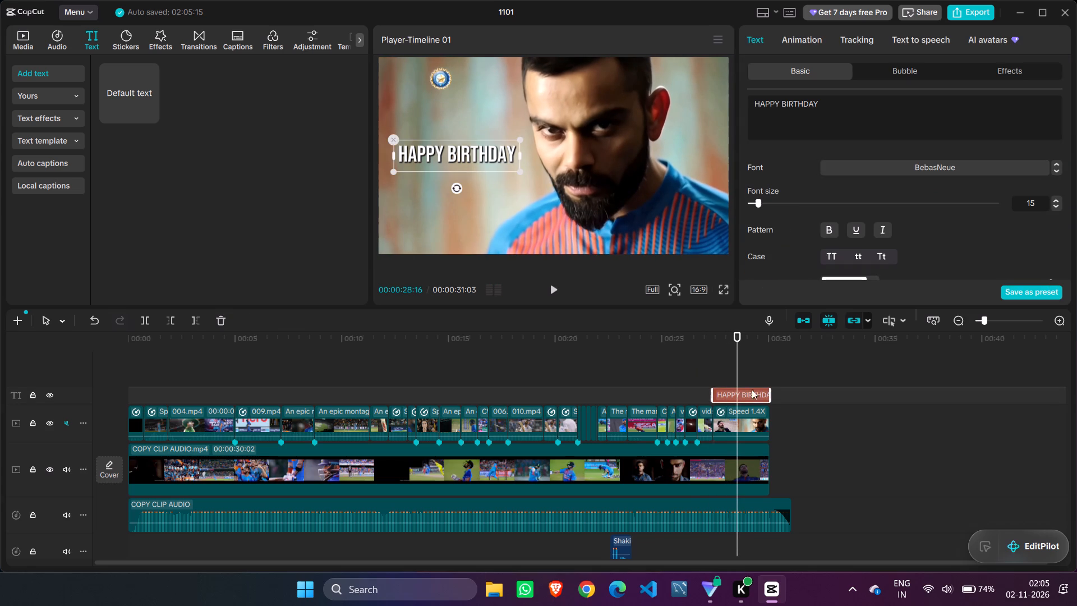
pyautogui.scroll(2, 772, 162)
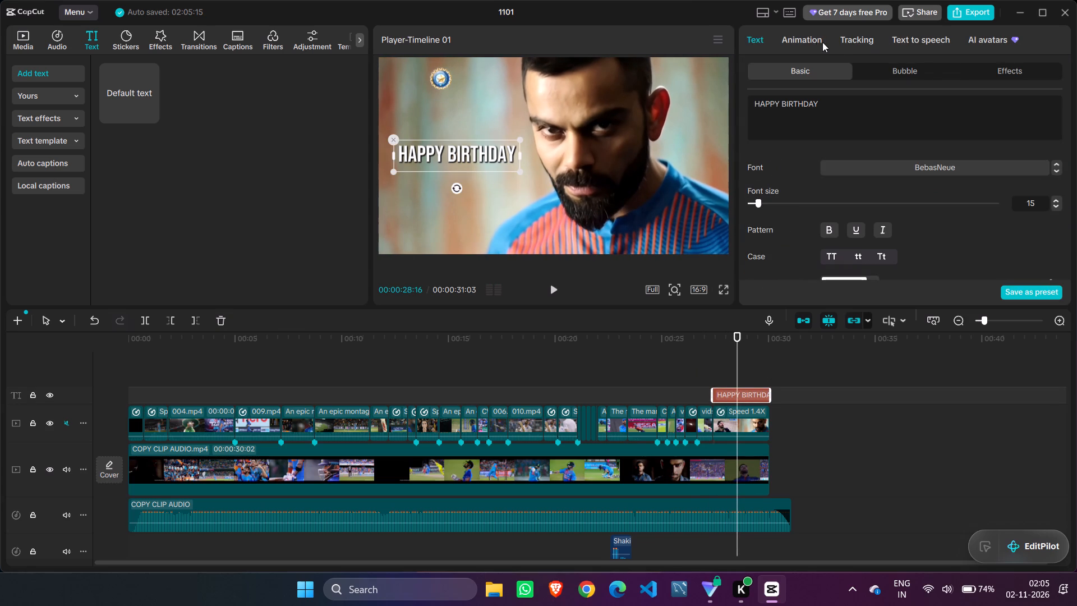
pyautogui.click(816, 42)
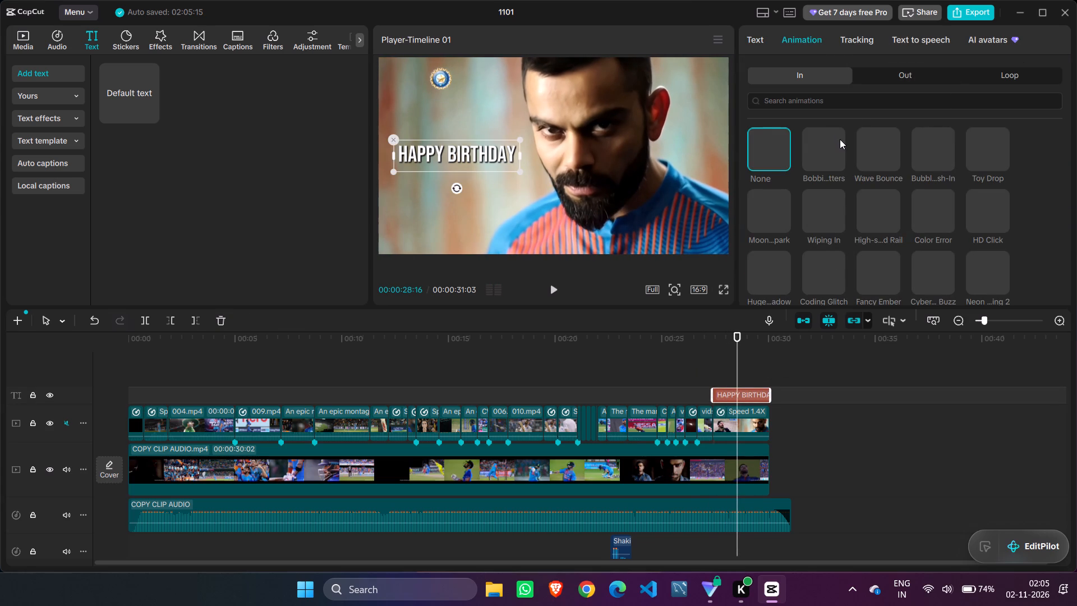
pyautogui.scroll(-3, 840, 139)
pyautogui.scroll(6, 840, 139)
pyautogui.click(838, 101)
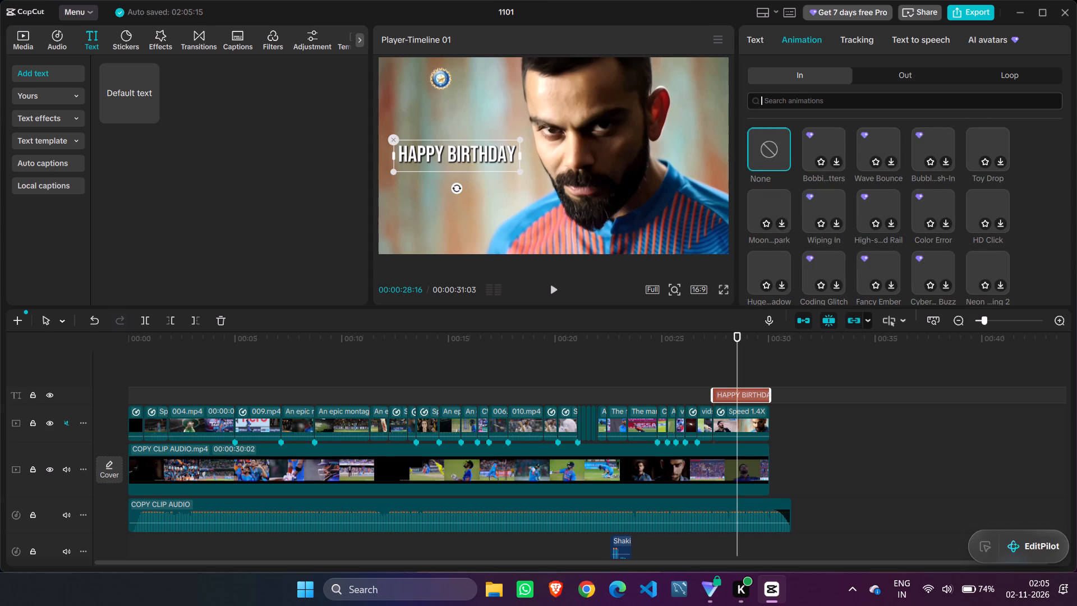
pyautogui.write('fade')
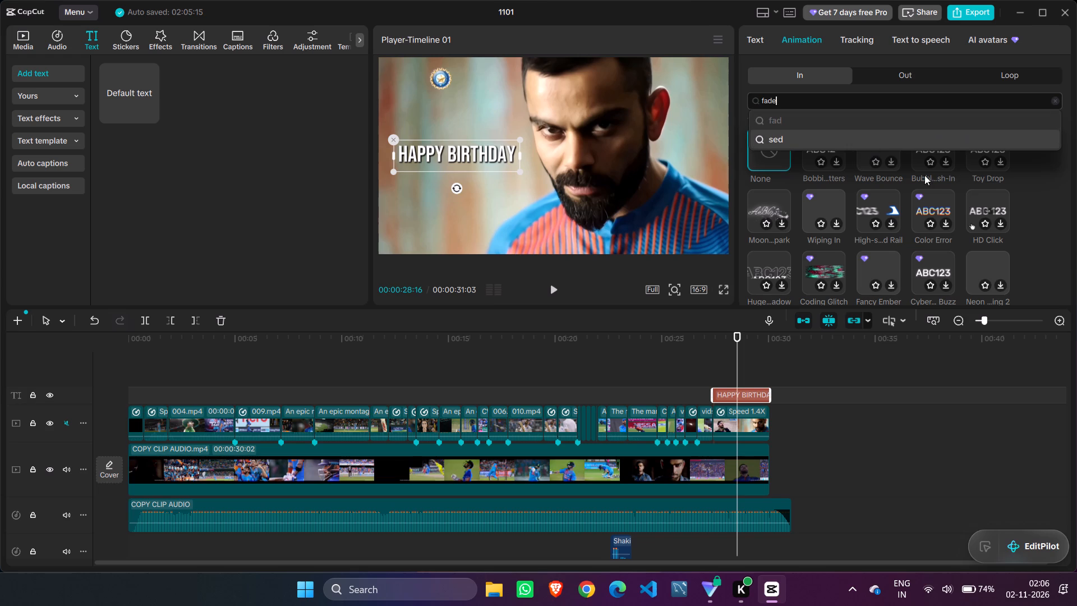
pyautogui.scroll(9, 903, 204)
pyautogui.scroll(-6, 800, 208)
pyautogui.scroll(2, 800, 208)
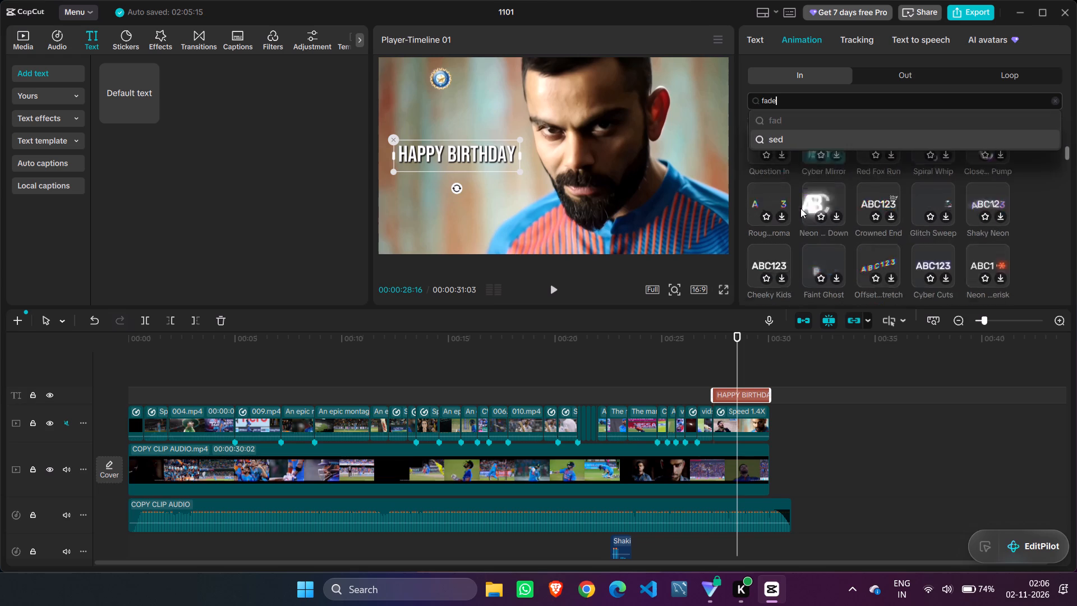
pyautogui.scroll(10, 800, 208)
pyautogui.click(792, 105)
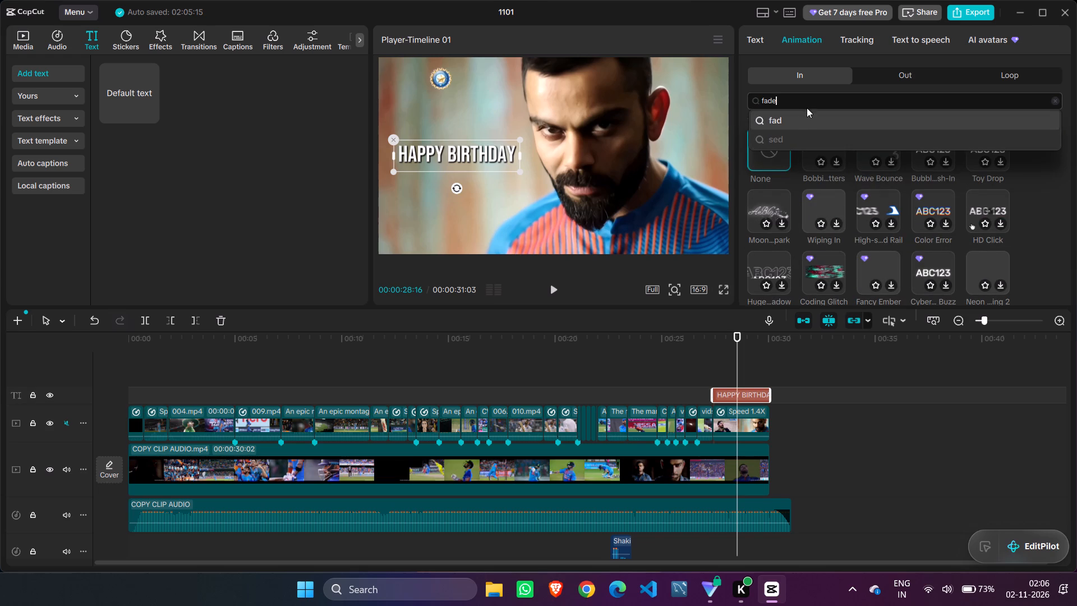
pyautogui.click(804, 99)
pyautogui.press('Return')
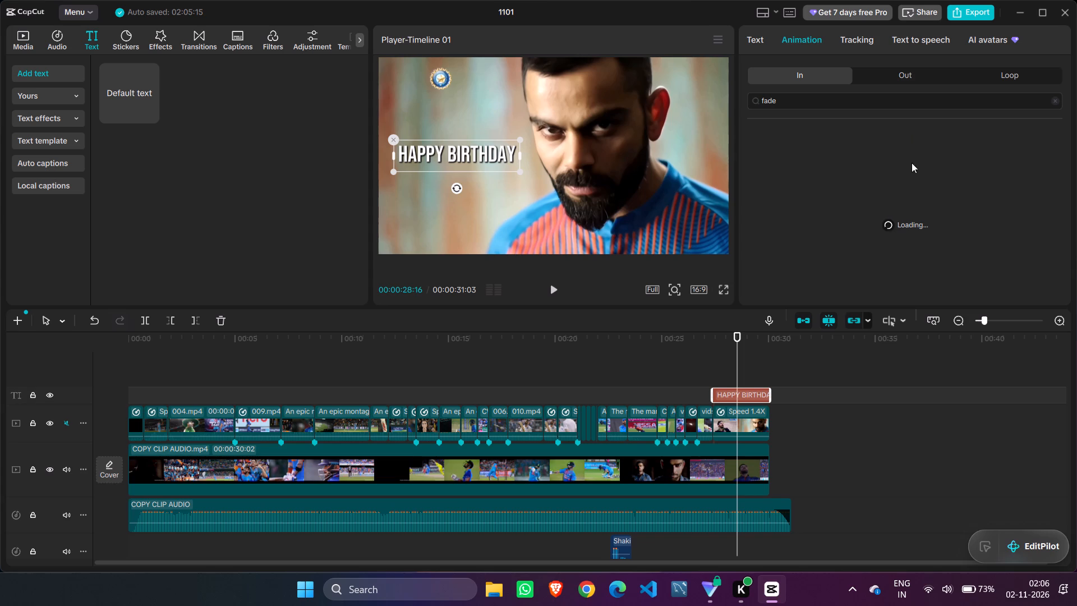
# Apply the first Fade In entrance animation from the search results to the HAPPY BIRTHDAY text.
pyautogui.scroll(-3, 832, 205)
pyautogui.scroll(5, 834, 205)
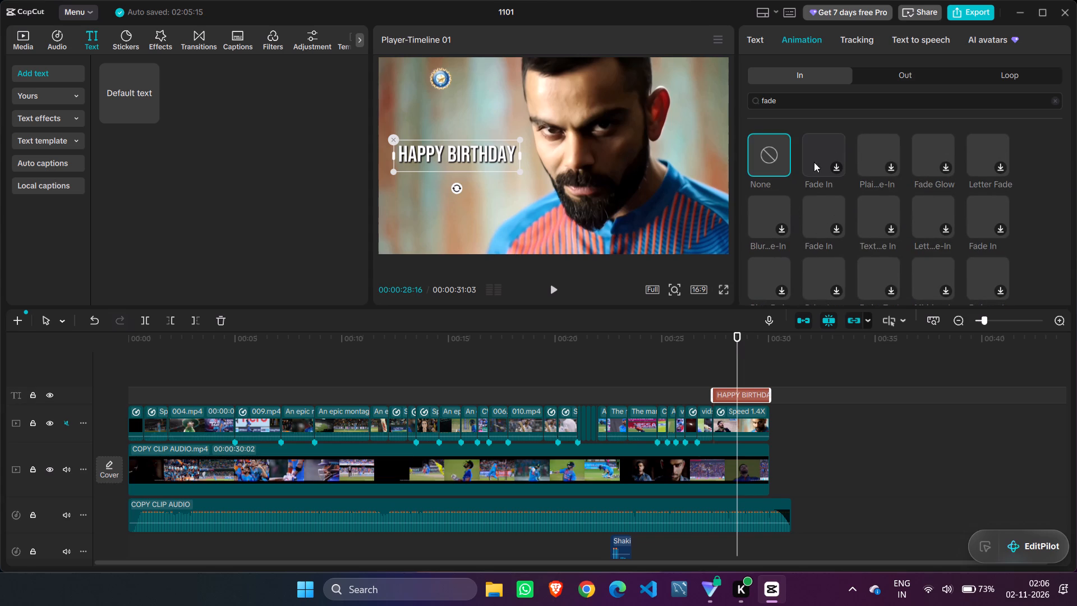
pyautogui.click(834, 152)
pyautogui.moveTo(737, 356); pyautogui.dragTo(717, 356)
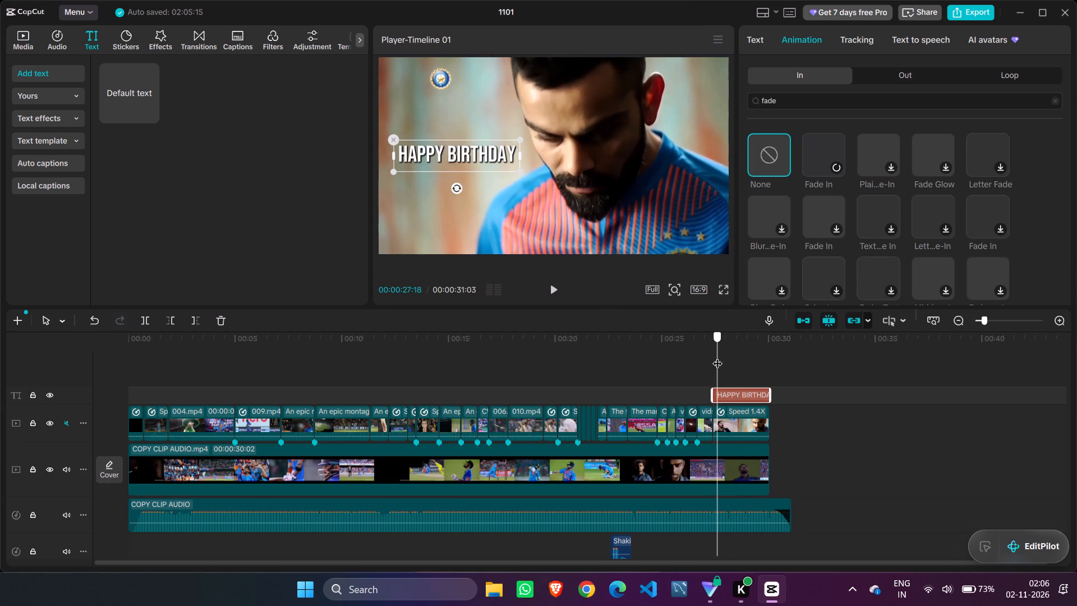
pyautogui.moveTo(717, 356); pyautogui.dragTo(716, 355)
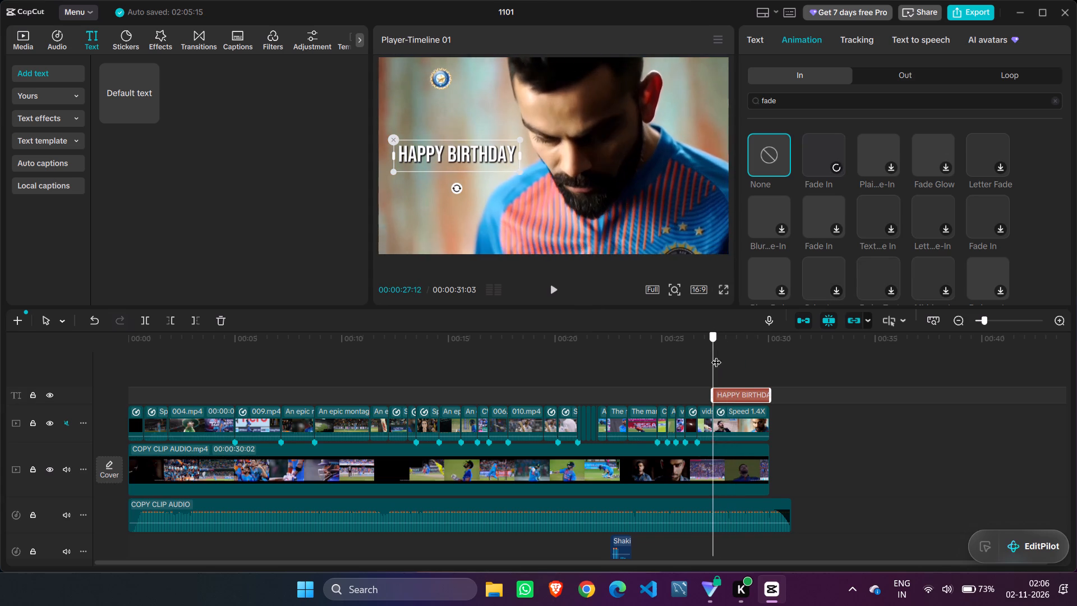
pyautogui.moveTo(716, 355); pyautogui.dragTo(725, 355)
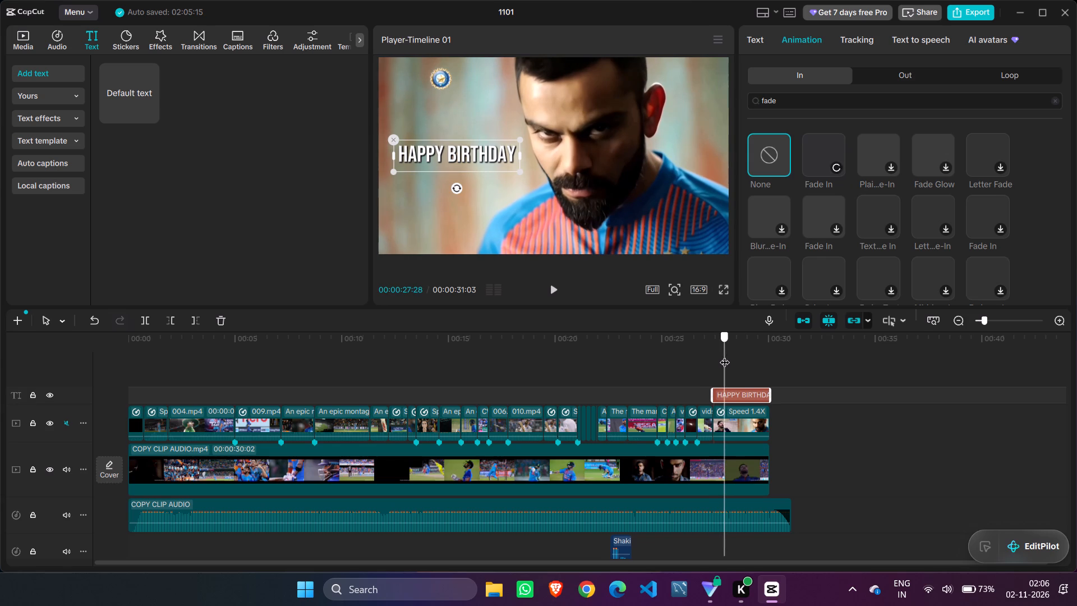
pyautogui.moveTo(725, 355); pyautogui.dragTo(721, 353)
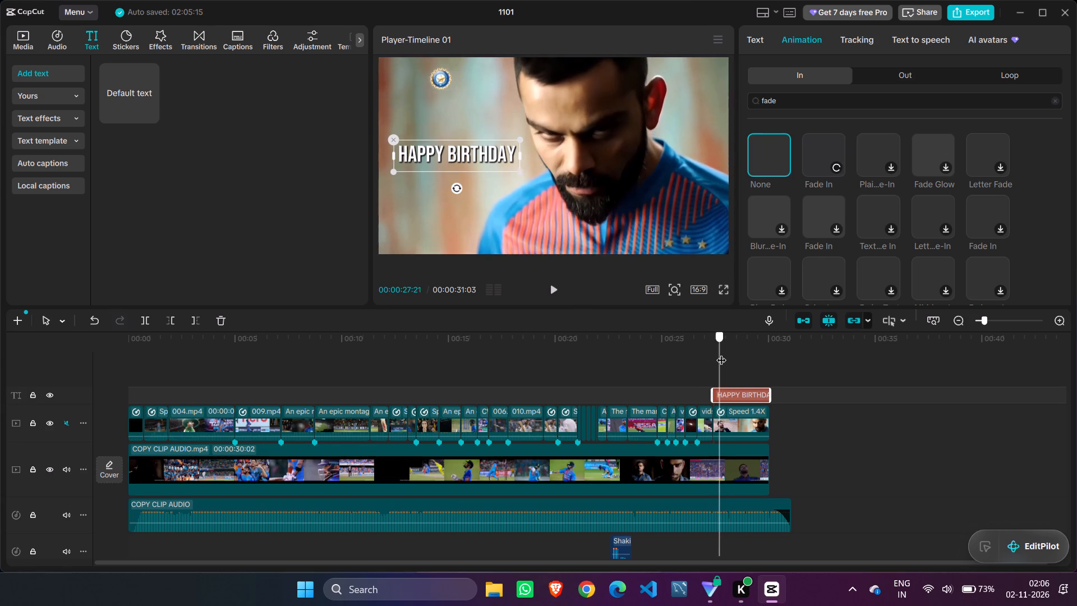
pyautogui.moveTo(721, 353); pyautogui.dragTo(728, 353)
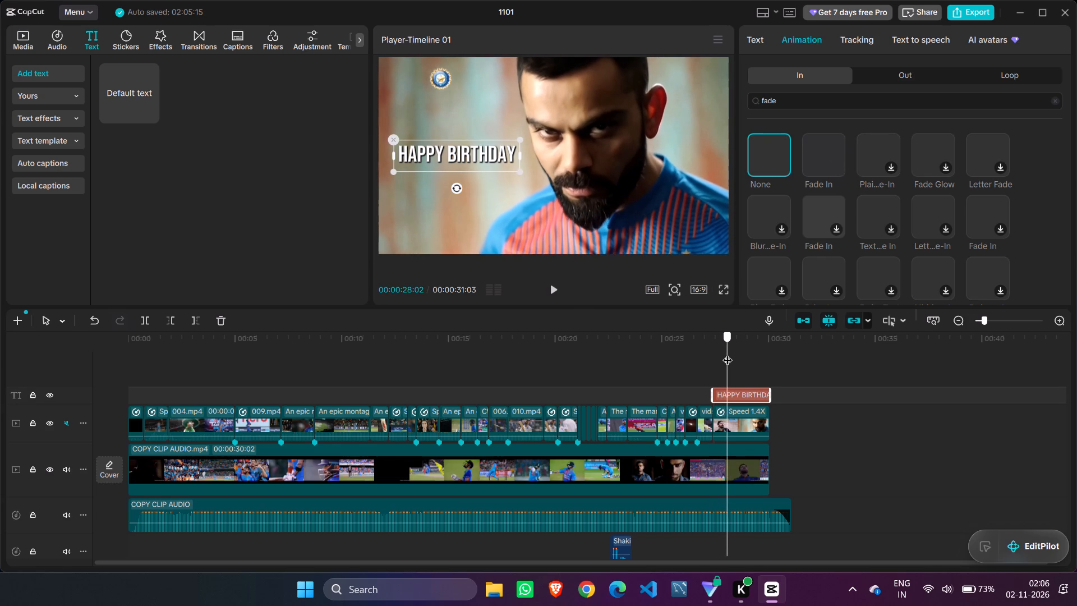
pyautogui.moveTo(728, 353); pyautogui.dragTo(727, 353)
pyautogui.click(819, 155)
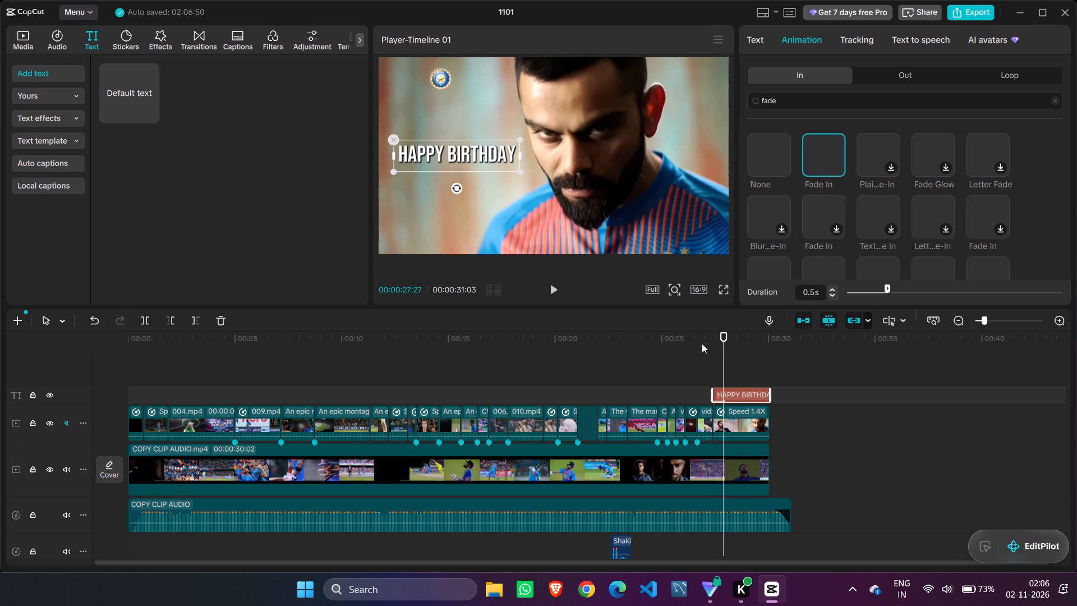
# Set the duration of the HAPPY BIRTHDAY text's Fade In animation to 1.0 s.
pyautogui.click(724, 335)
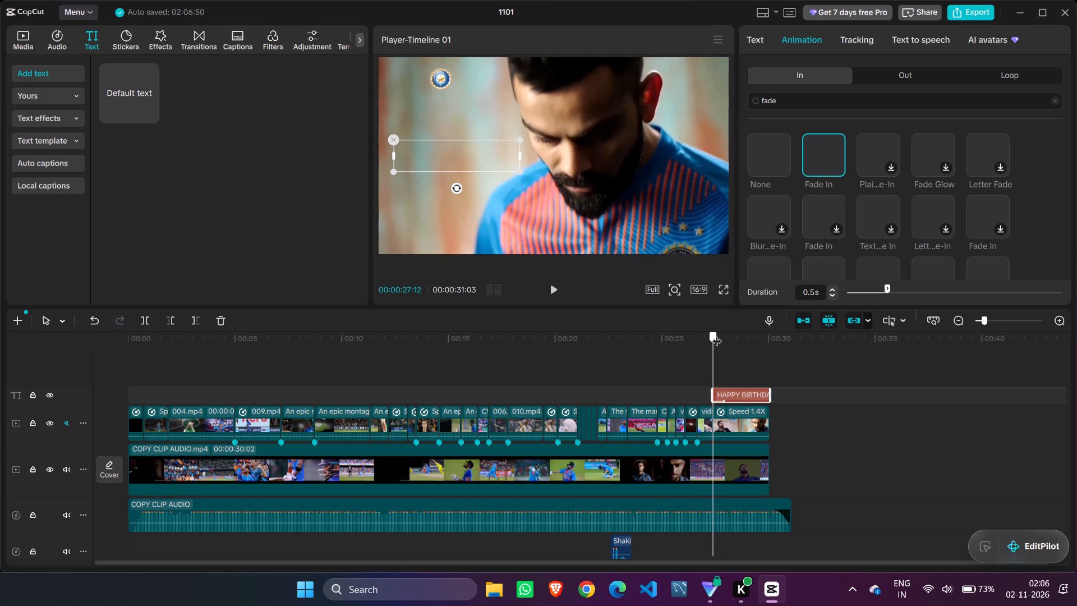
pyautogui.moveTo(887, 286); pyautogui.dragTo(895, 286)
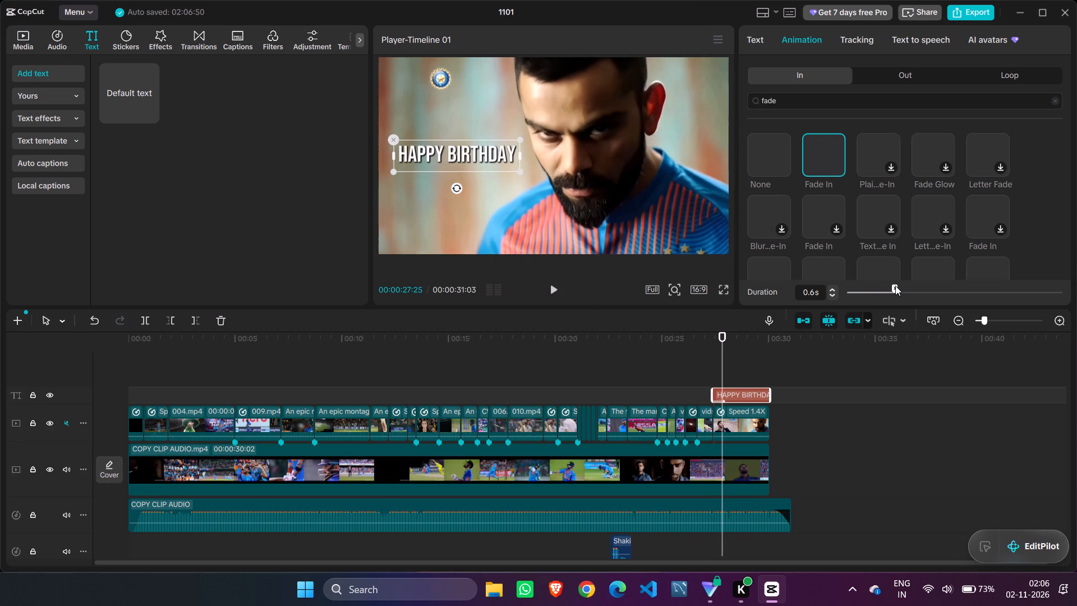
pyautogui.moveTo(895, 286); pyautogui.dragTo(901, 286)
pyautogui.moveTo(901, 287); pyautogui.dragTo(908, 287)
pyautogui.moveTo(908, 287); pyautogui.dragTo(918, 287)
pyautogui.moveTo(918, 287); pyautogui.dragTo(922, 287)
# Play back the video's ending from shortly before the HAPPY BIRTHDAY text to check its fade-in.
pyautogui.moveTo(725, 352); pyautogui.dragTo(682, 347)
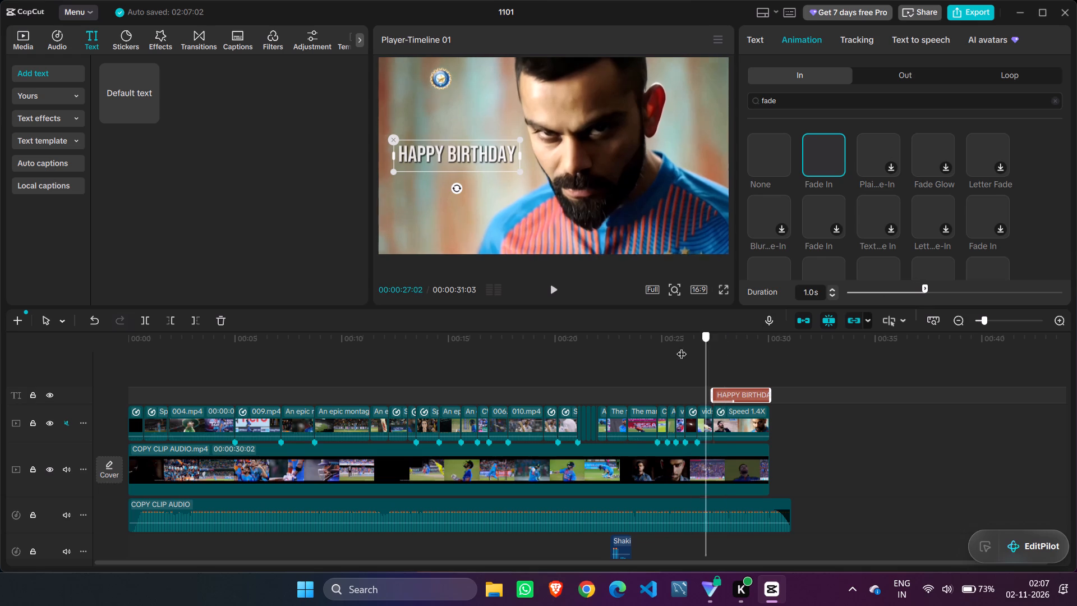
pyautogui.moveTo(682, 347); pyautogui.dragTo(668, 345)
pyautogui.click(553, 288)
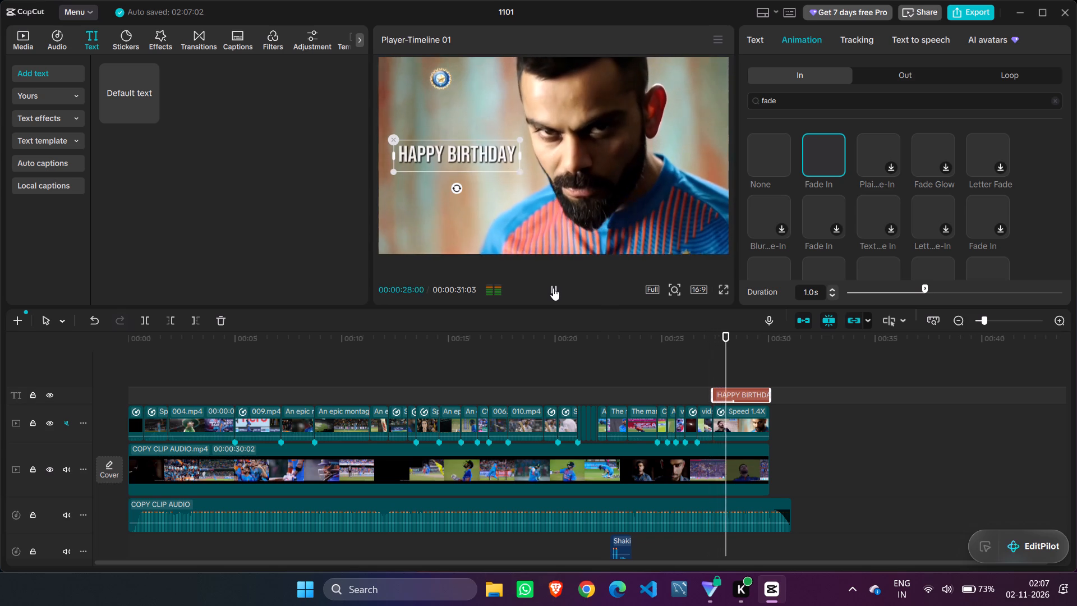
pyautogui.click(553, 288)
pyautogui.click(553, 288)
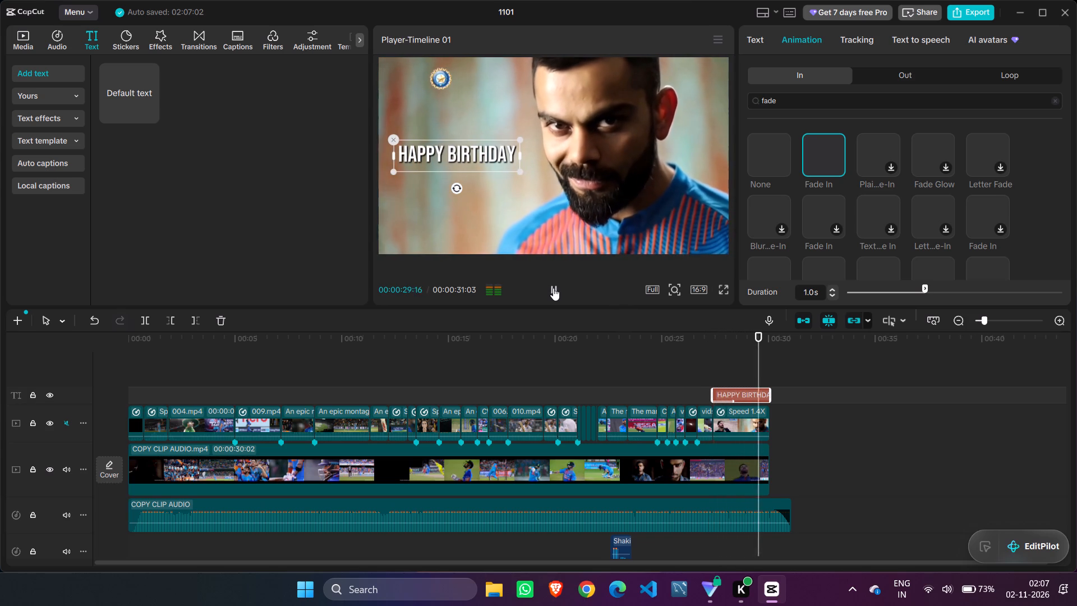
pyautogui.click(553, 288)
pyautogui.click(693, 354)
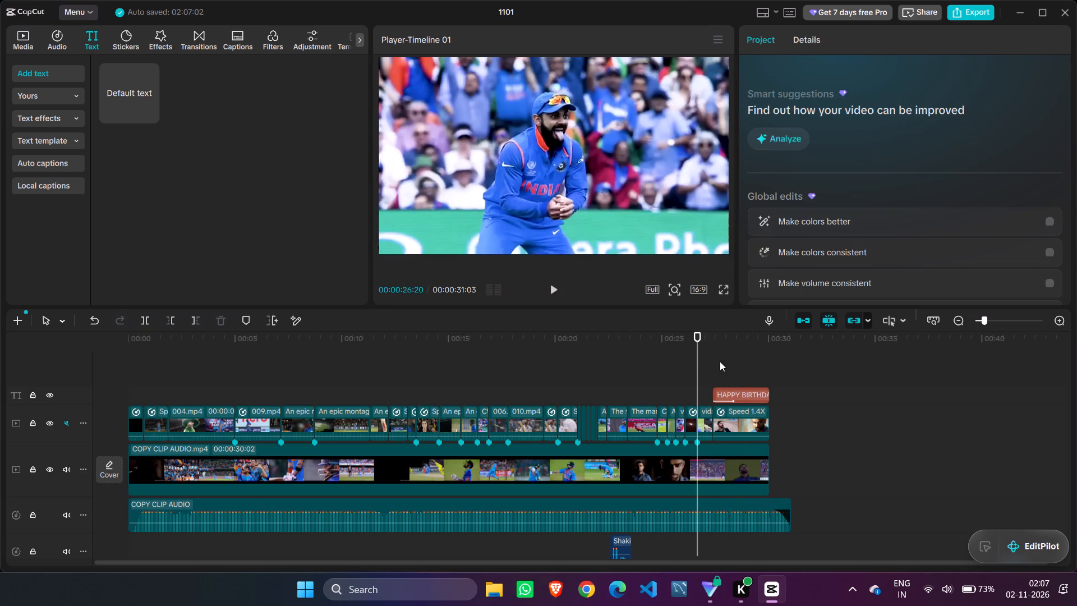
pyautogui.click(550, 284)
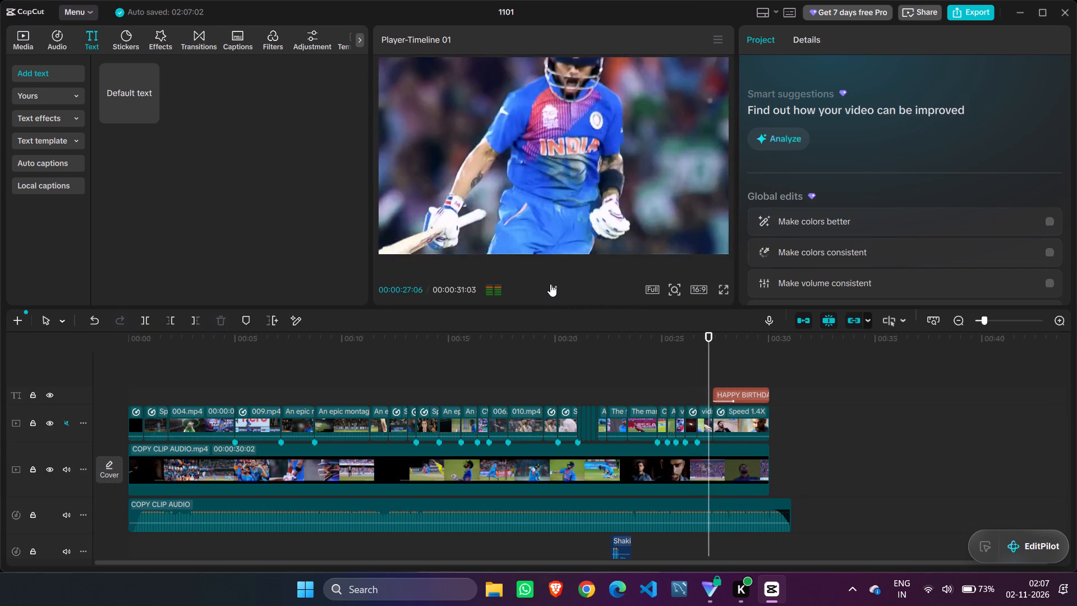
pyautogui.click(550, 284)
pyautogui.doubleClick(550, 284)
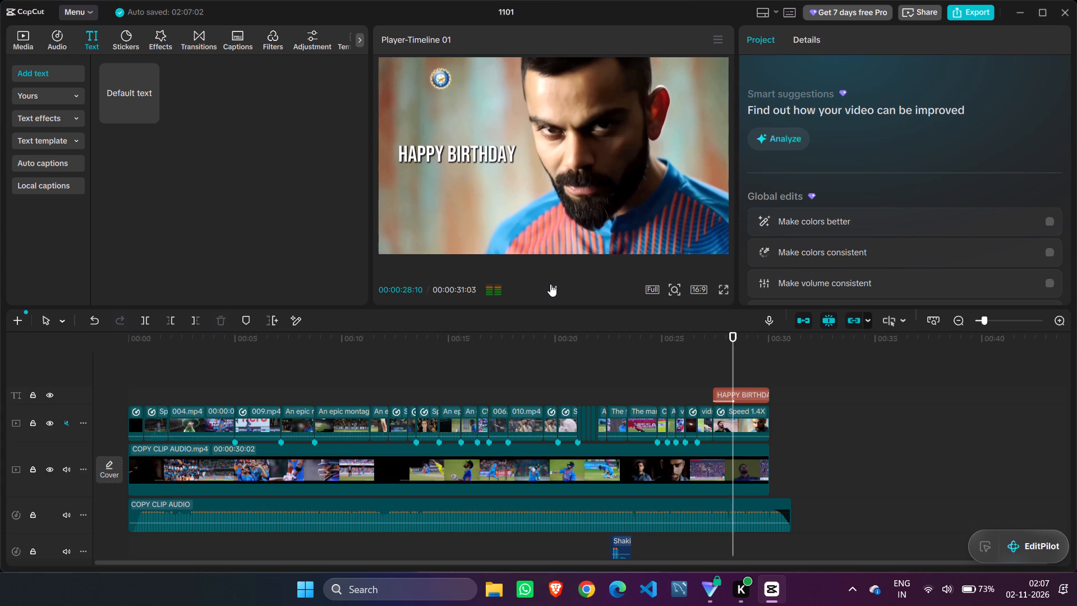
# Step frame by frame through the start of the HAPPY BIRTHDAY text to examine how its fade-in and shadow develop.
pyautogui.moveTo(740, 362); pyautogui.dragTo(729, 361)
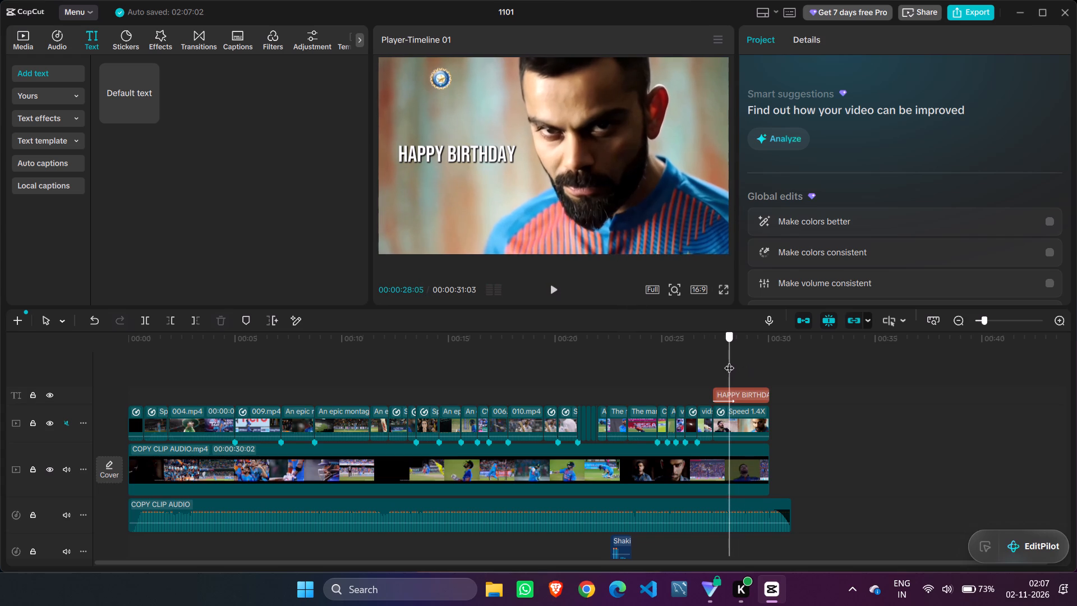
pyautogui.moveTo(729, 361); pyautogui.dragTo(722, 362)
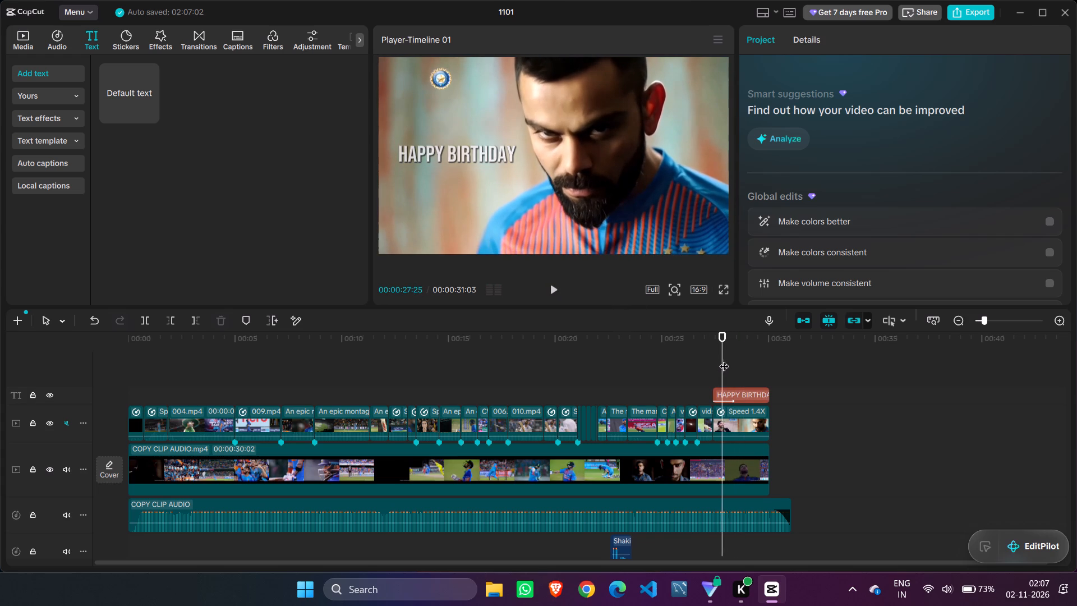
pyautogui.press('Right')
pyautogui.press('Right')
pyautogui.press('Right')
pyautogui.press('Right')
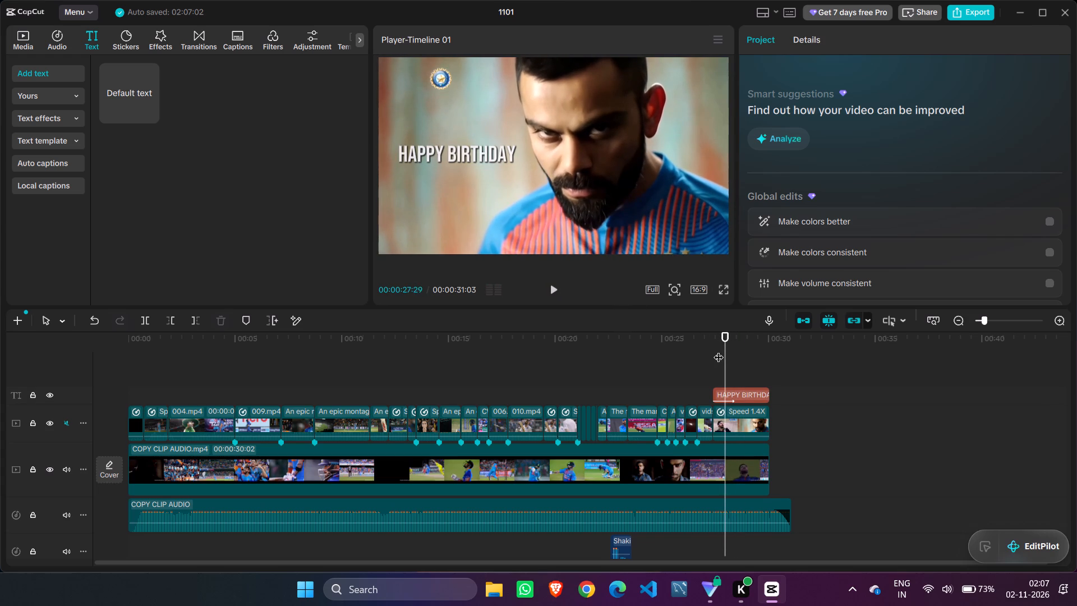
pyautogui.press('Right')
pyautogui.press('Right')
pyautogui.press('Right')
pyautogui.press('Right')
pyautogui.press('Right')
pyautogui.press('Right')
pyautogui.press('Right')
pyautogui.press('Right')
pyautogui.press('Right')
pyautogui.press('Right')
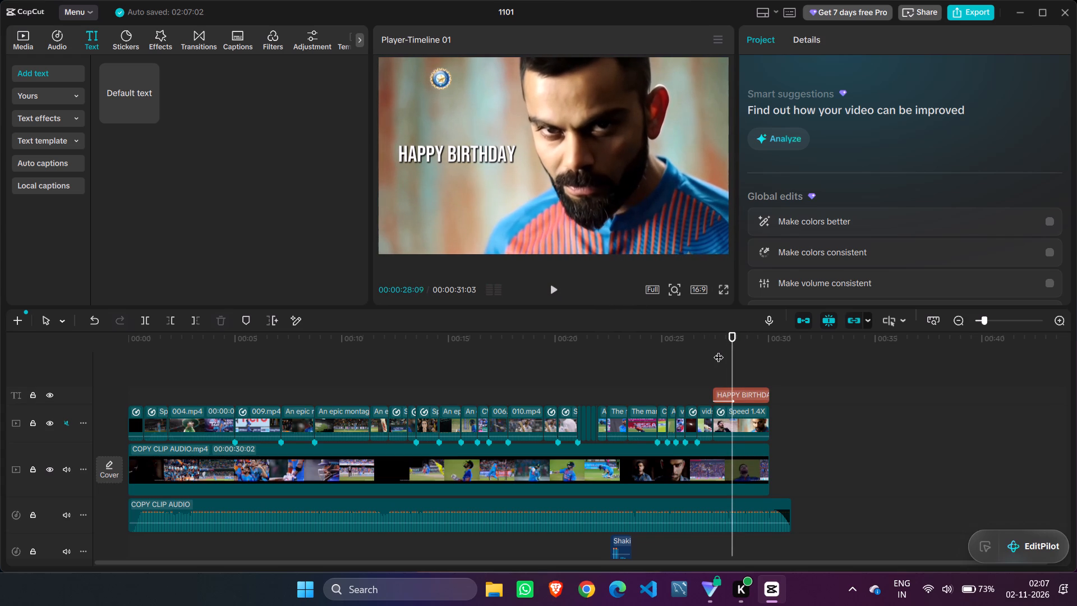
pyautogui.press('Right')
pyautogui.press('Right')
pyautogui.press('Left')
pyautogui.press('Left')
pyautogui.press('Left')
pyautogui.press('Right')
pyautogui.press('Right')
pyautogui.press('Left')
pyautogui.press('Right')
pyautogui.press('Right')
pyautogui.press('Left')
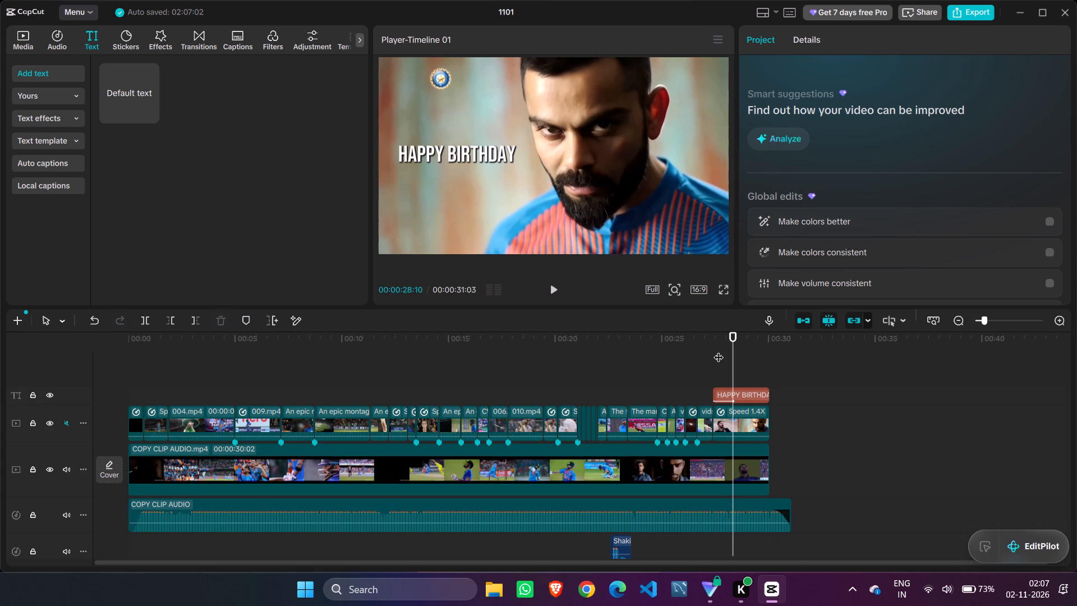
pyautogui.press('Left')
pyautogui.press('Left')
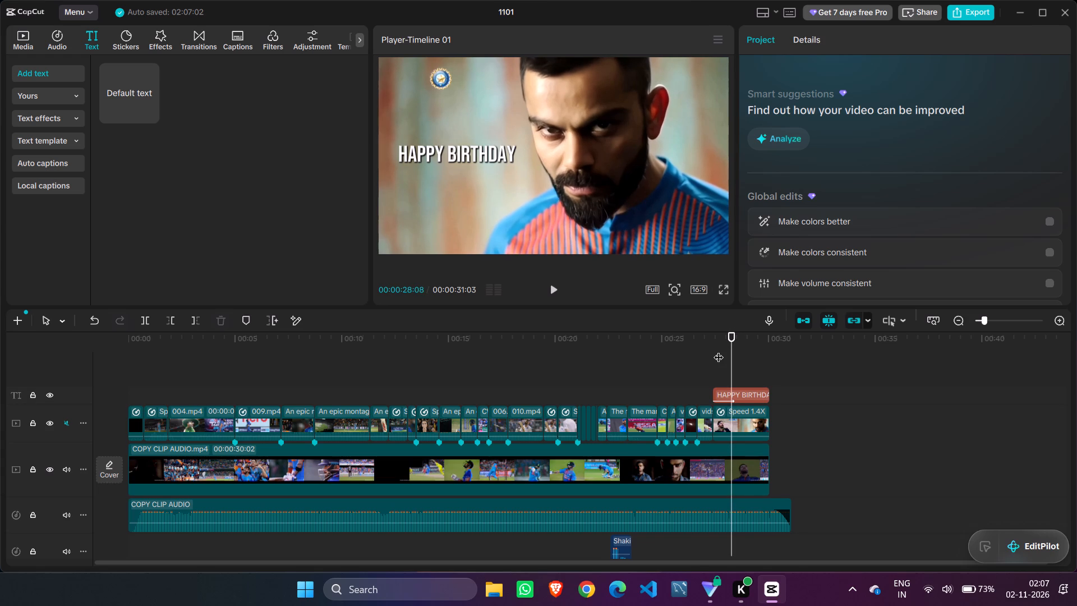
# Add a default text clip on a new track above the HAPPY BIRTHDAY text, starting at 00:00:28:11.
pyautogui.press('Right')
pyautogui.press('Right')
pyautogui.press('Left')
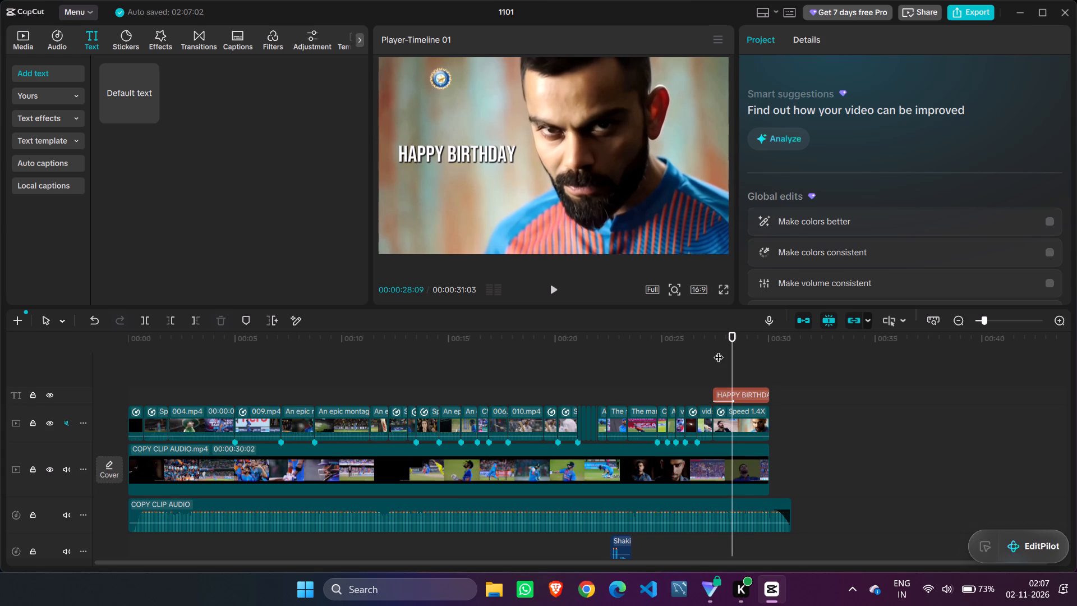
pyautogui.press('Left')
pyautogui.press('Right')
pyautogui.press('Right')
pyautogui.press('Right')
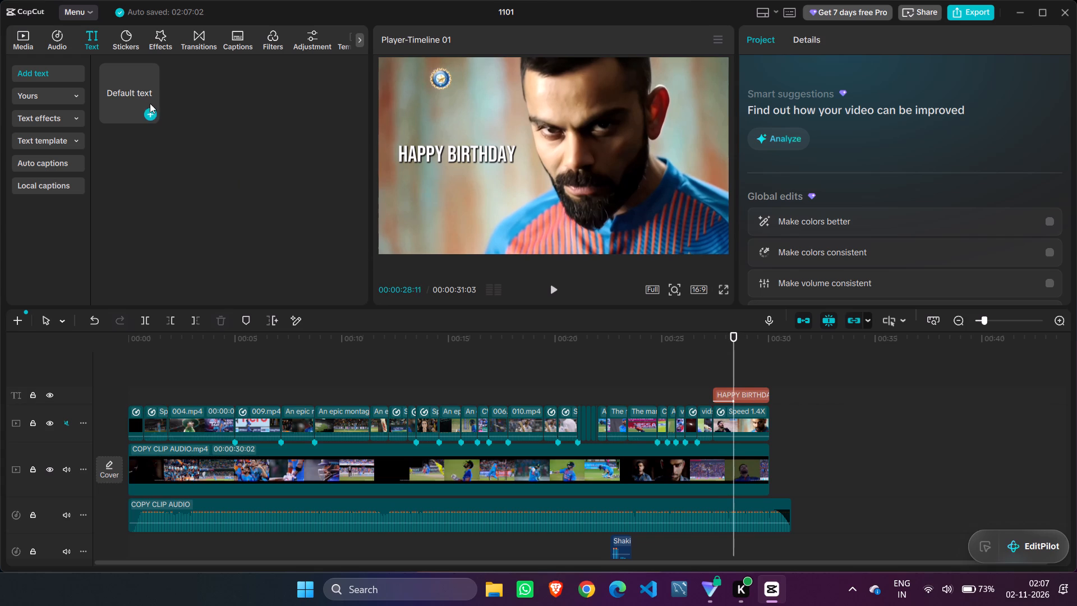
pyautogui.click(121, 86)
pyautogui.moveTo(121, 86); pyautogui.dragTo(160, 96)
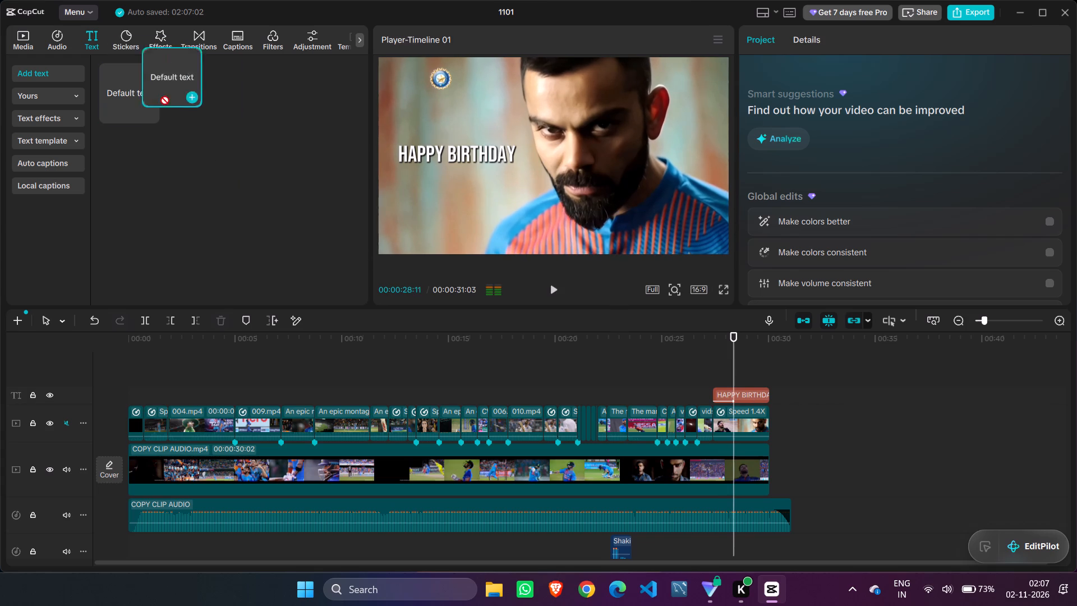
pyautogui.moveTo(160, 96); pyautogui.dragTo(735, 377)
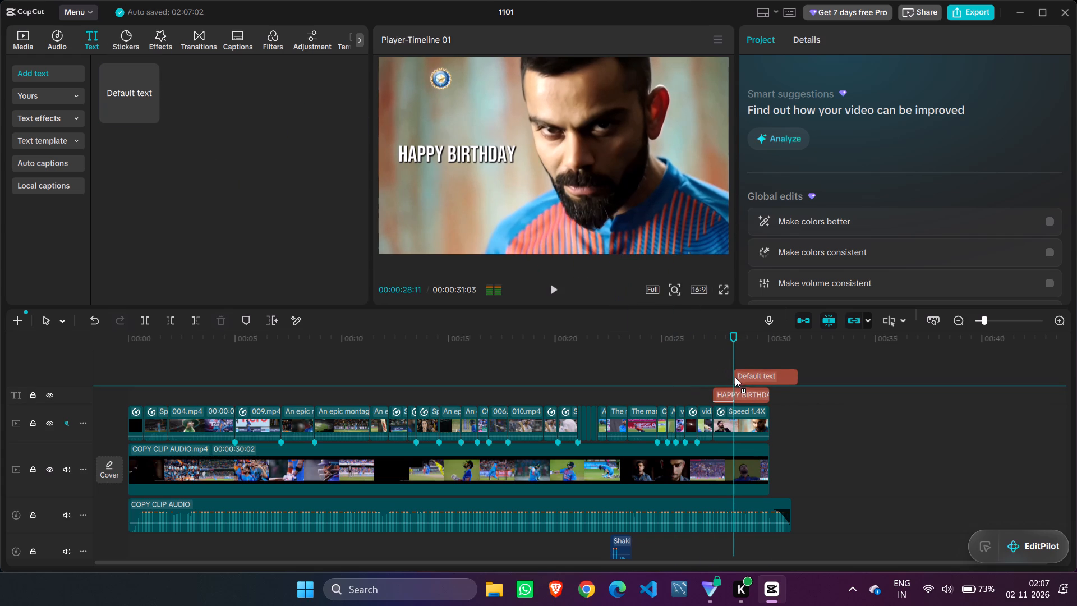
pyautogui.moveTo(735, 377); pyautogui.dragTo(735, 378)
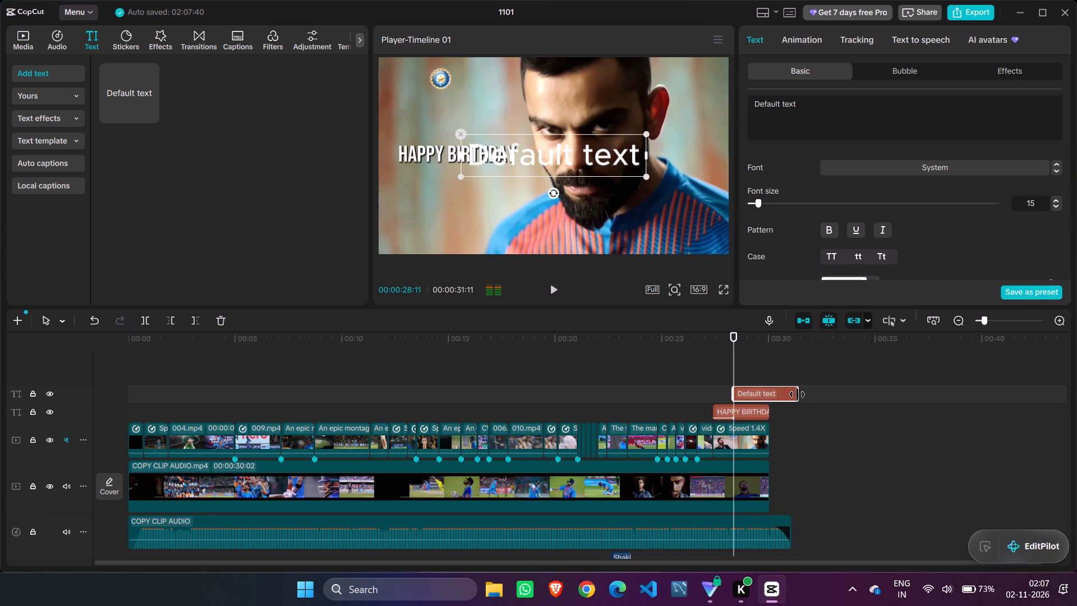
# Trim the end of the new default text clip to line up with the end of the HAPPY BIRTHDAY clip.
pyautogui.moveTo(797, 394); pyautogui.dragTo(766, 394)
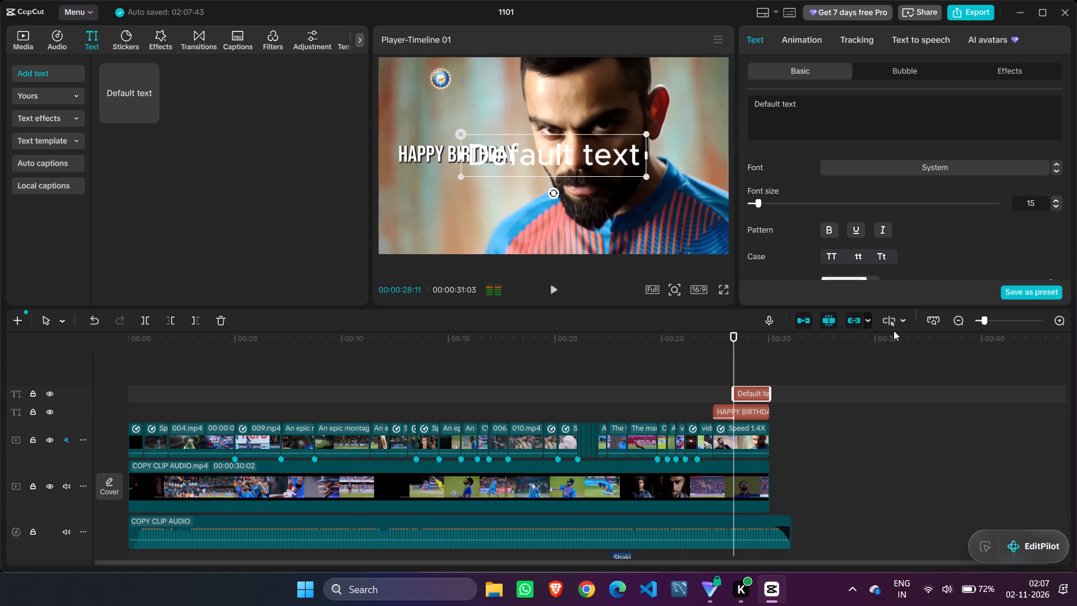
# Replace the new clip's default wording with Virat Kohli.
pyautogui.moveTo(818, 106); pyautogui.dragTo(762, 116)
pyautogui.moveTo(762, 116); pyautogui.dragTo(754, 102)
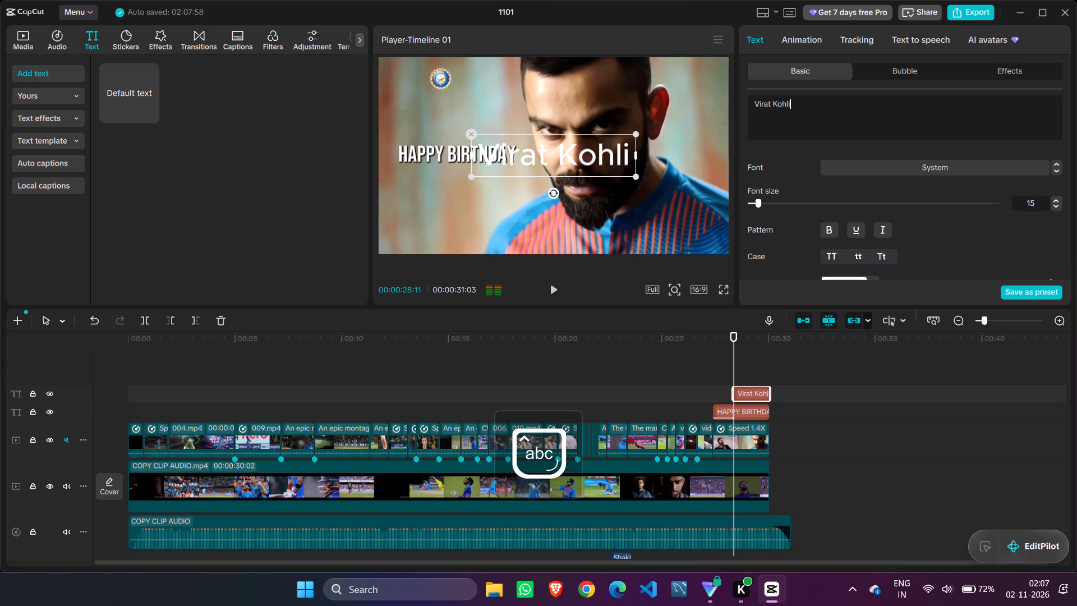
# Change the Virat Kohli text's color to pure red, FF0000.
pyautogui.scroll(-1, 844, 129)
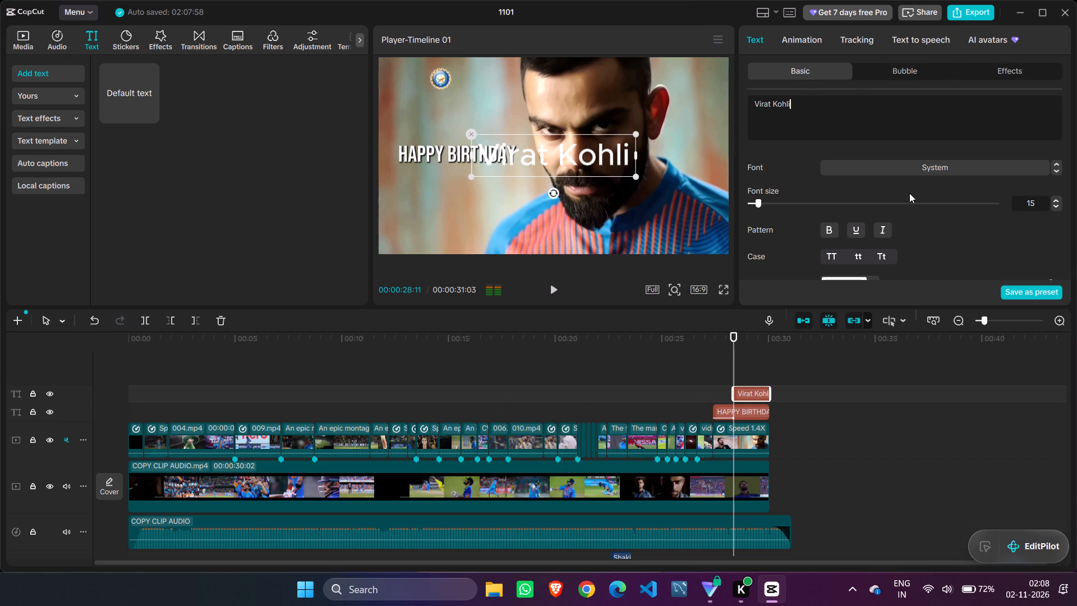
pyautogui.scroll(-4, 909, 193)
pyautogui.scroll(2, 906, 184)
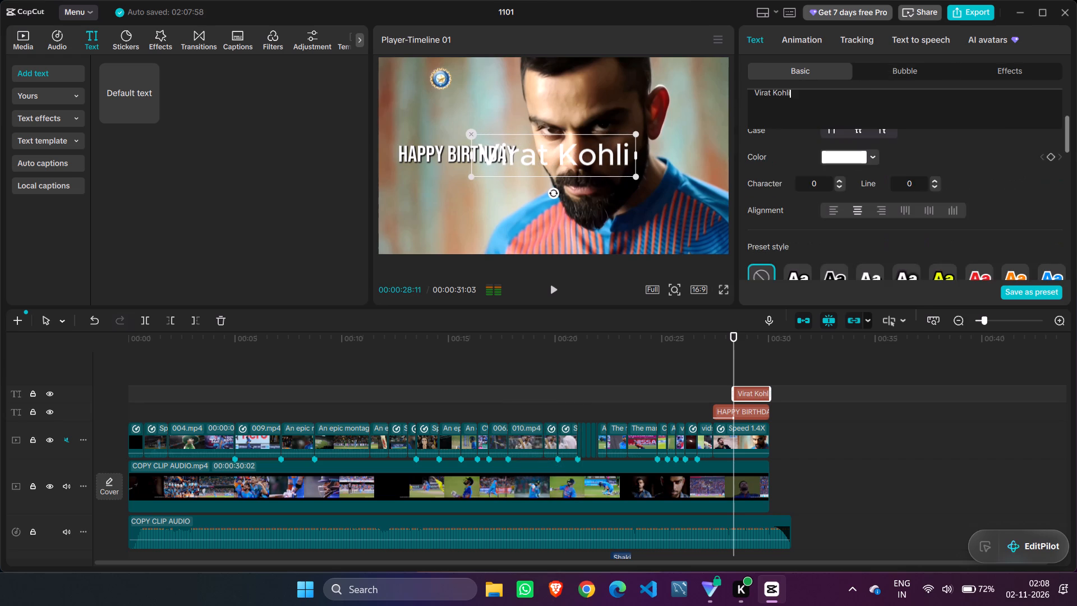
pyautogui.scroll(-2, 892, 197)
pyautogui.scroll(2, 970, 154)
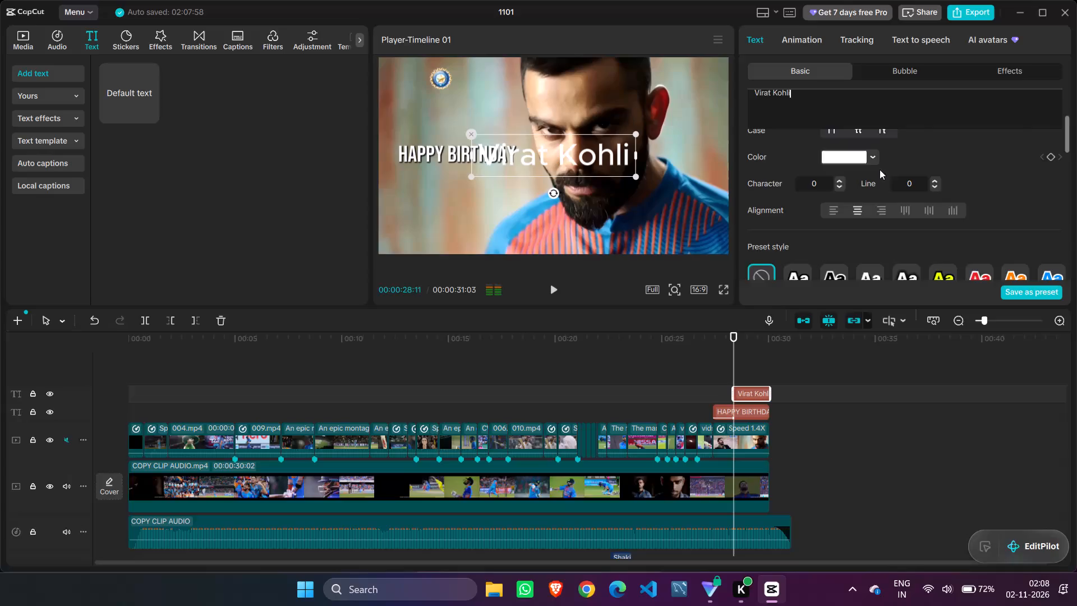
pyautogui.scroll(1, 880, 170)
pyautogui.click(876, 217)
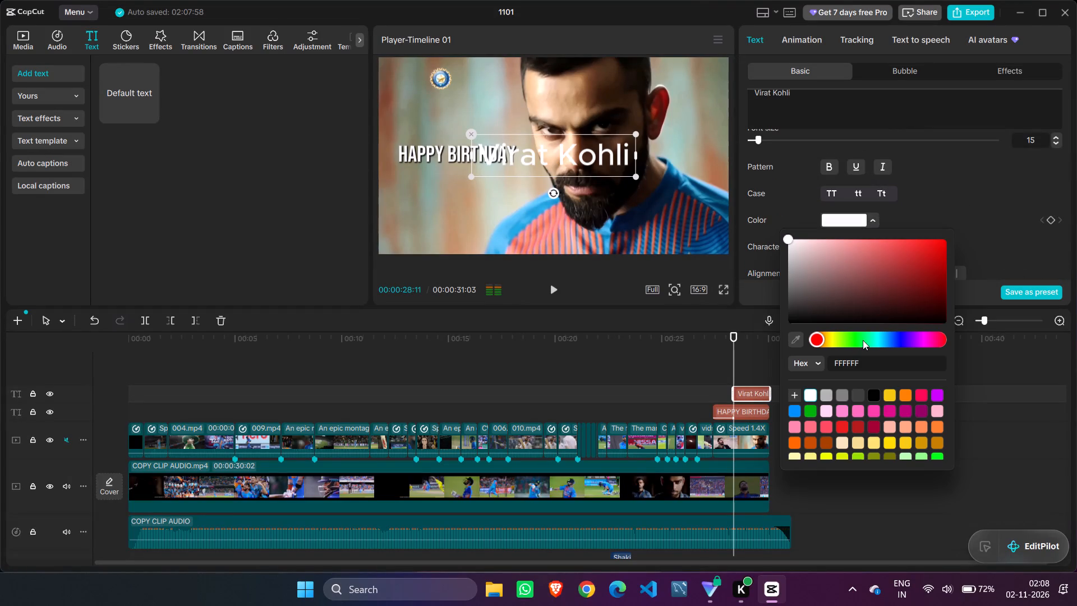
pyautogui.moveTo(916, 248); pyautogui.dragTo(970, 224)
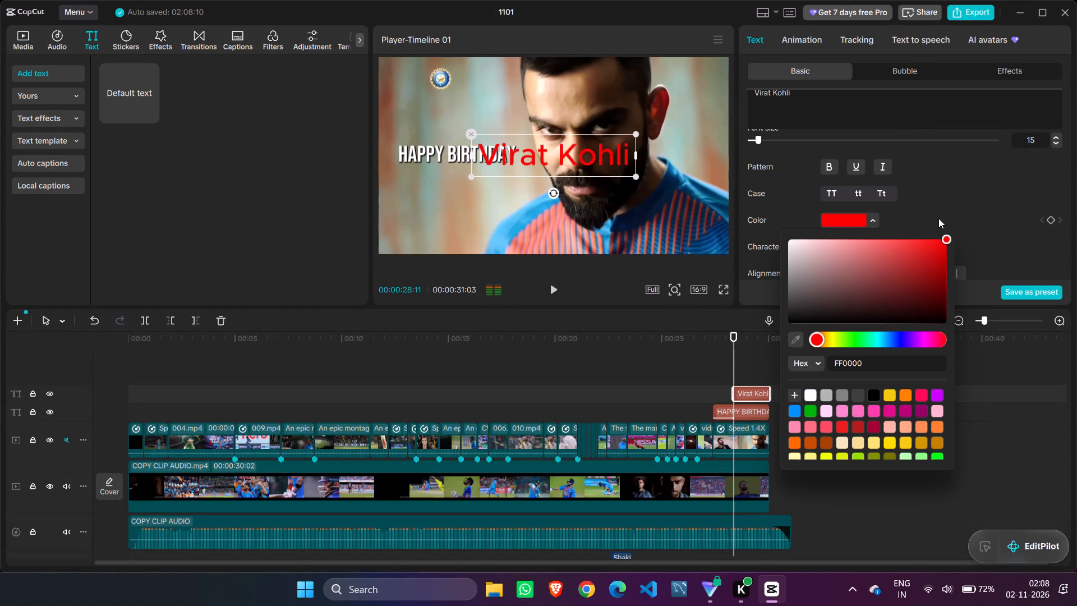
pyautogui.click(999, 191)
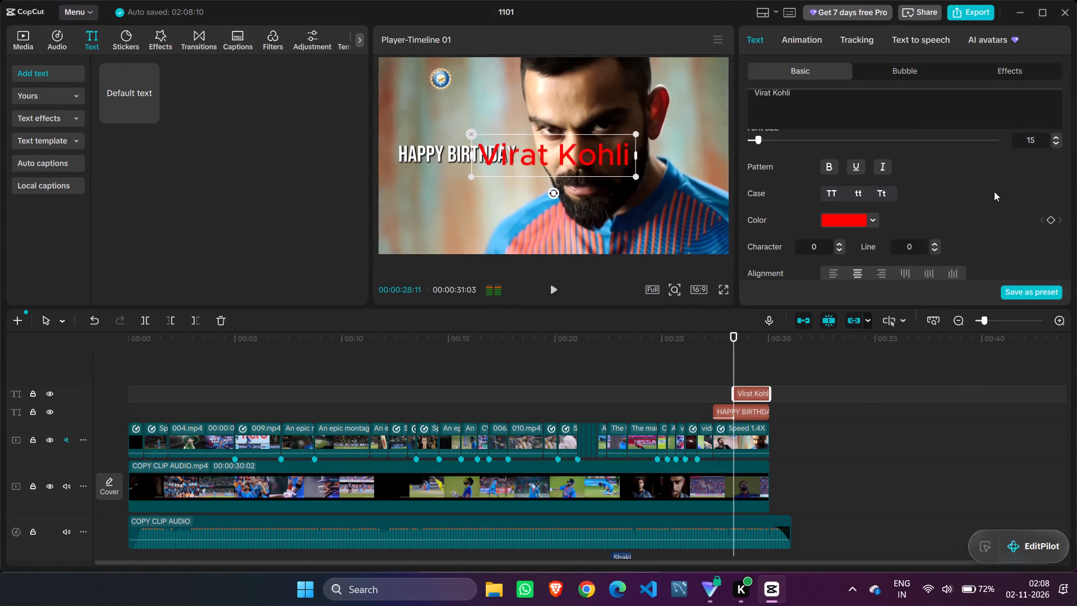
# Enable a shadow on the red Virat Kohli text.
pyautogui.scroll(-3, 956, 189)
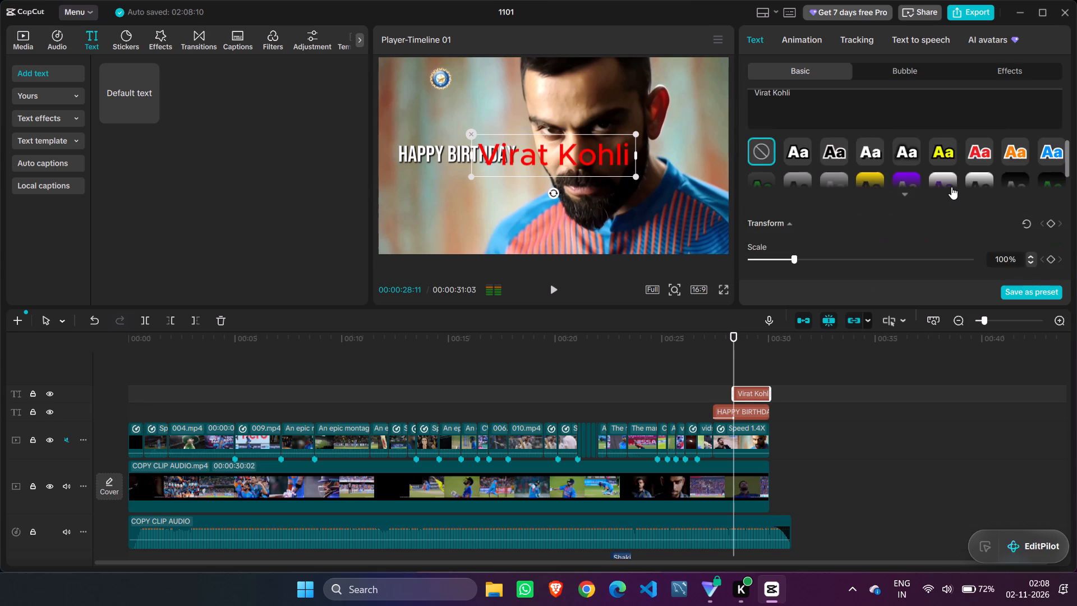
pyautogui.scroll(-5, 951, 187)
pyautogui.scroll(1, 951, 187)
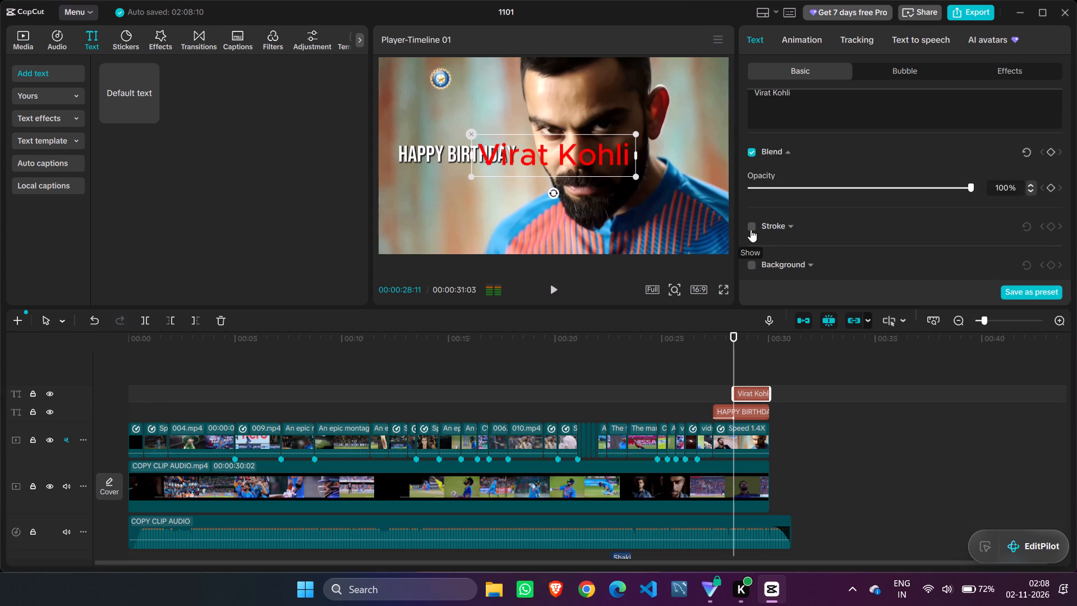
pyautogui.scroll(-2, 750, 229)
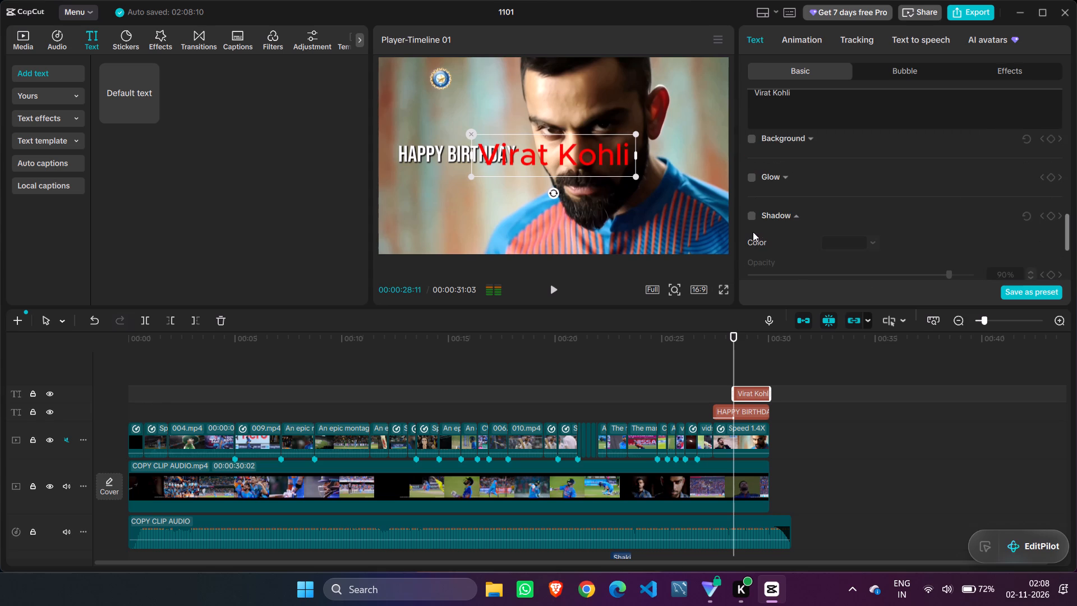
pyautogui.click(752, 215)
# Adjust the Virat Kohli text's shadow to 4% blurriness and a distance of 5.
pyautogui.scroll(-1, 752, 215)
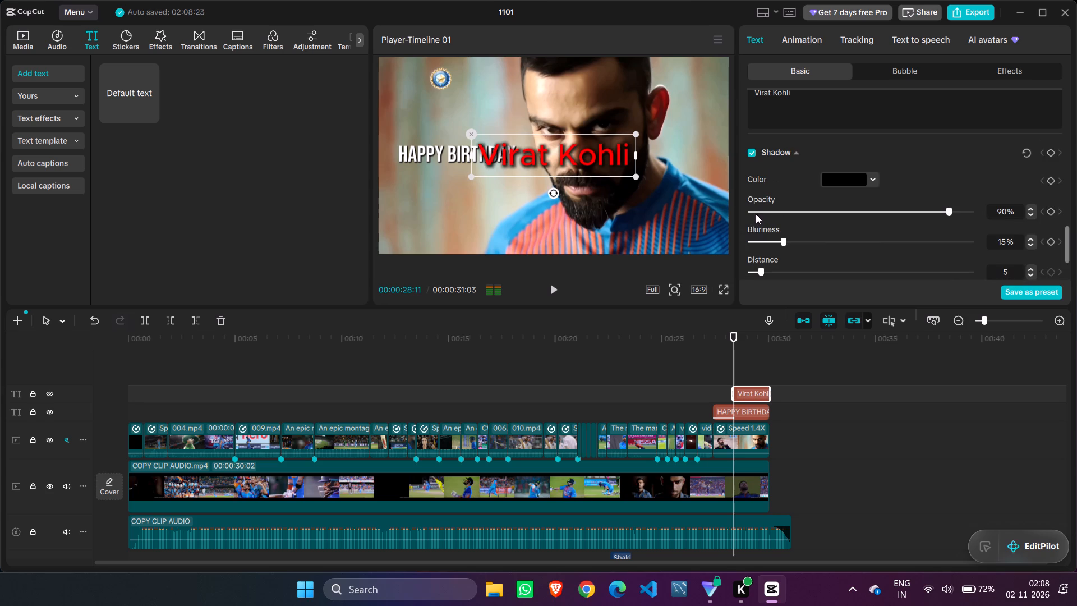
pyautogui.scroll(-1, 815, 201)
pyautogui.scroll(2, 815, 201)
pyautogui.scroll(-1, 815, 201)
pyautogui.moveTo(783, 241); pyautogui.dragTo(711, 252)
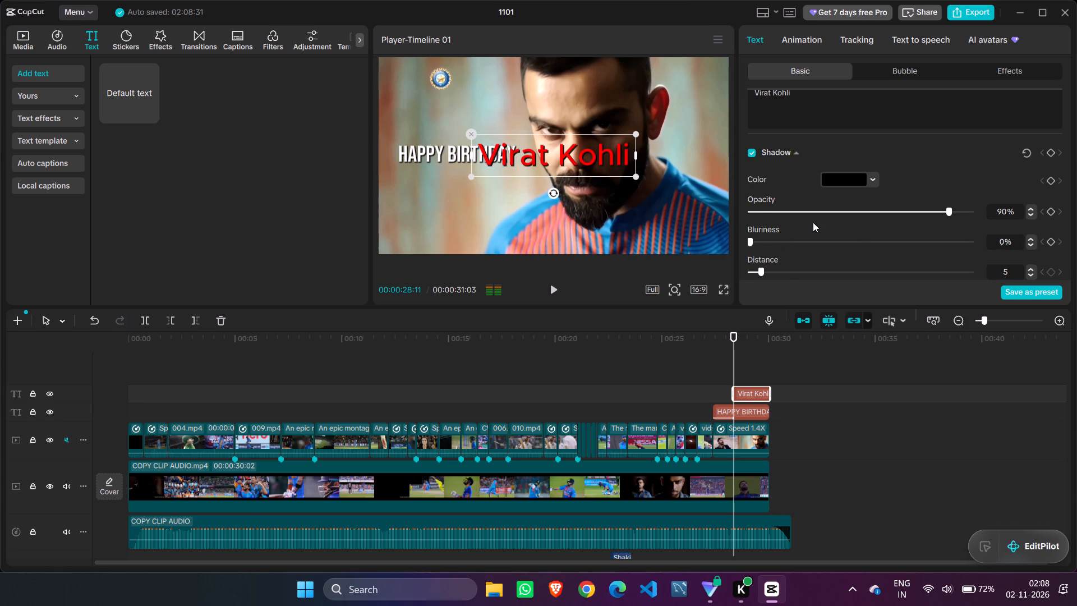
pyautogui.scroll(-1, 813, 222)
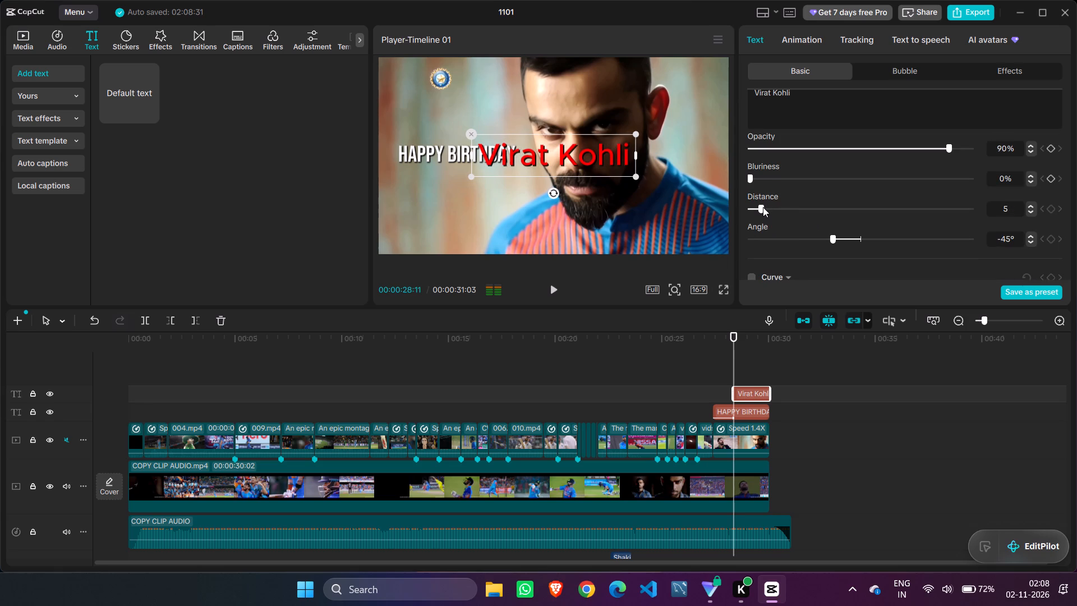
pyautogui.click(1030, 212)
pyautogui.click(1030, 176)
pyautogui.click(1030, 176)
pyautogui.click(1030, 176)
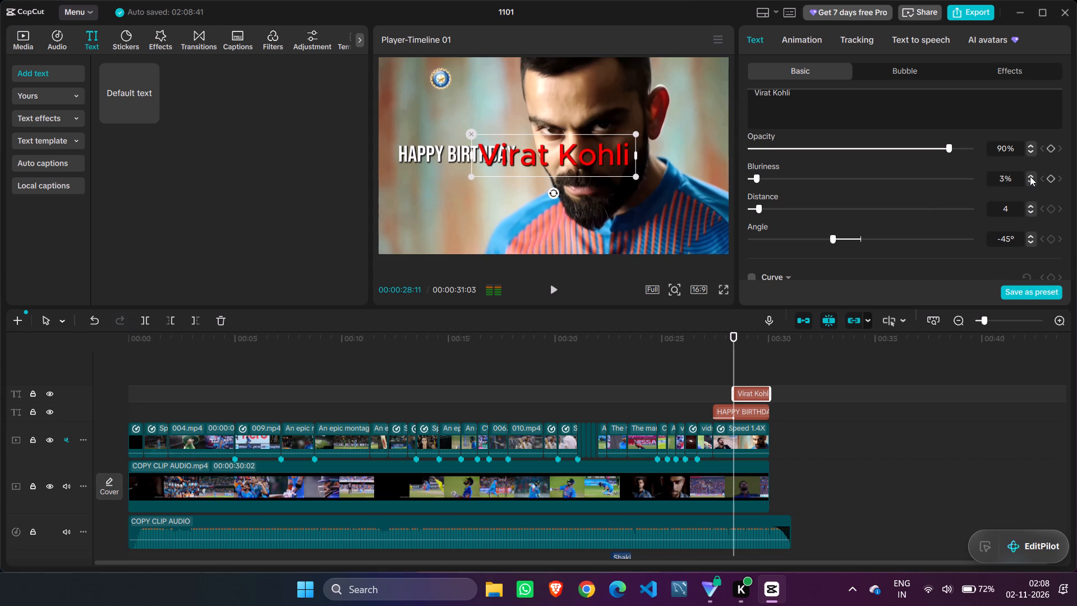
pyautogui.click(1030, 176)
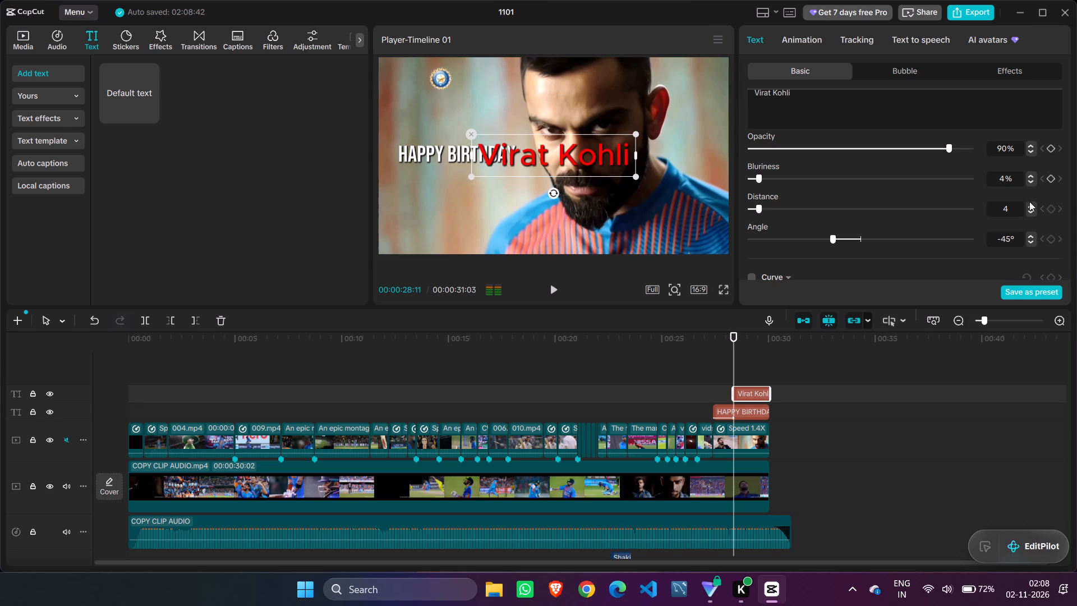
pyautogui.click(1029, 201)
pyautogui.click(1031, 206)
# Open the Virat Kohli text's font list and look through its language categories and preset fonts for a suitable style.
pyautogui.scroll(5, 896, 203)
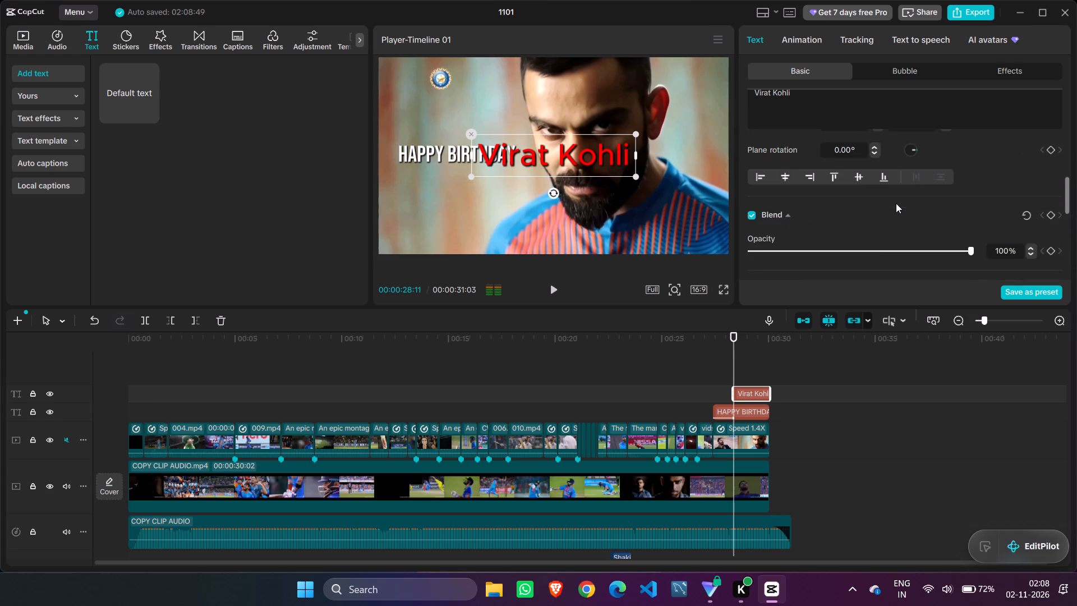
pyautogui.scroll(4, 896, 203)
pyautogui.scroll(-8, 919, 112)
pyautogui.scroll(-3, 938, 153)
pyautogui.scroll(3, 938, 153)
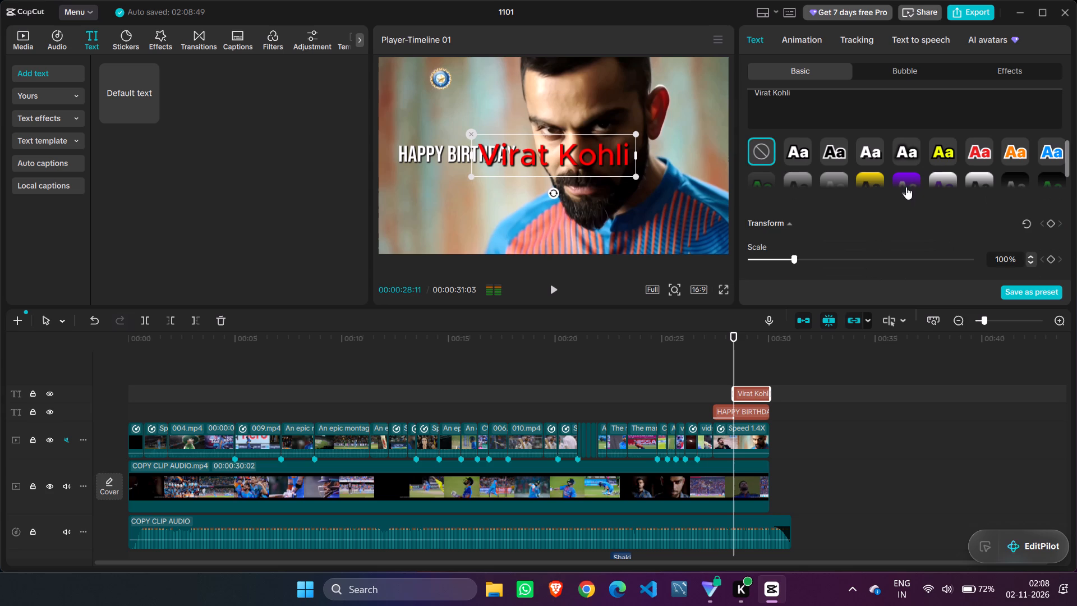
pyautogui.click(777, 223)
pyautogui.scroll(3, 803, 223)
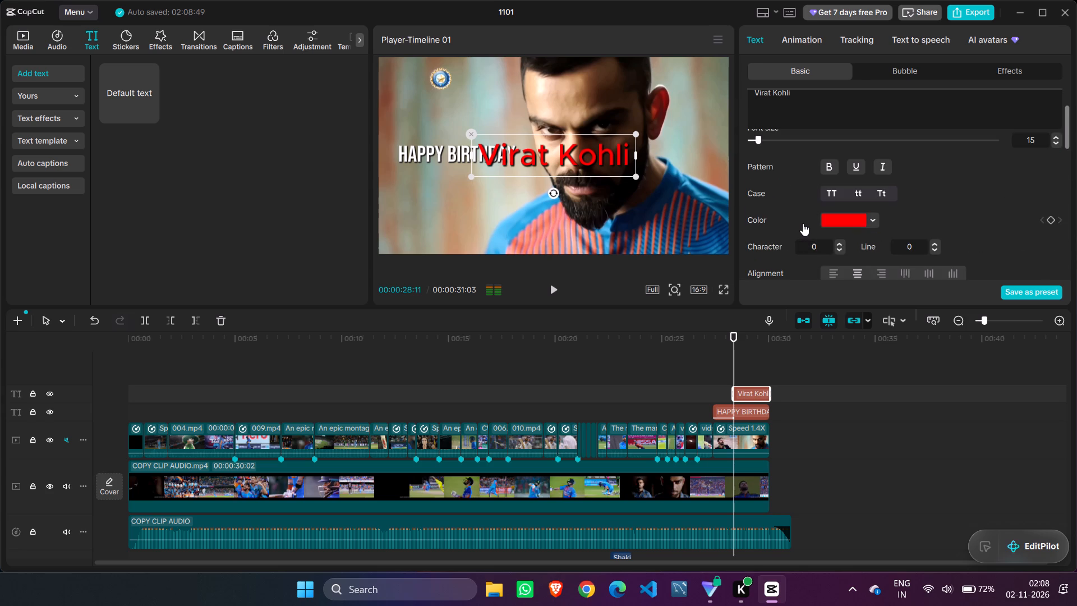
pyautogui.scroll(2, 851, 196)
pyautogui.click(944, 166)
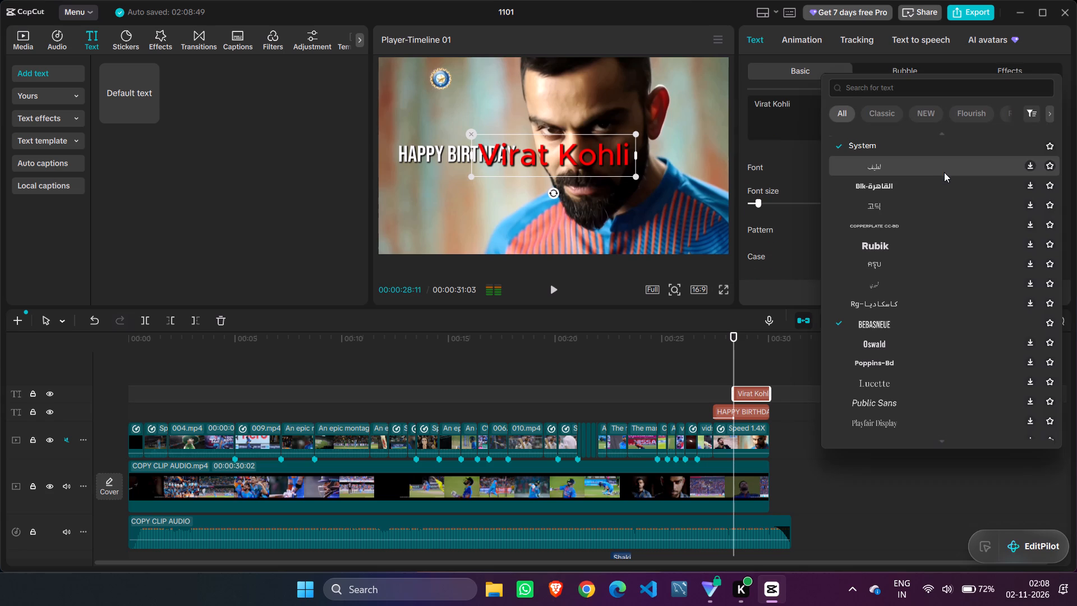
pyautogui.moveTo(958, 111); pyautogui.dragTo(832, 122)
pyautogui.moveTo(966, 108); pyautogui.dragTo(876, 132)
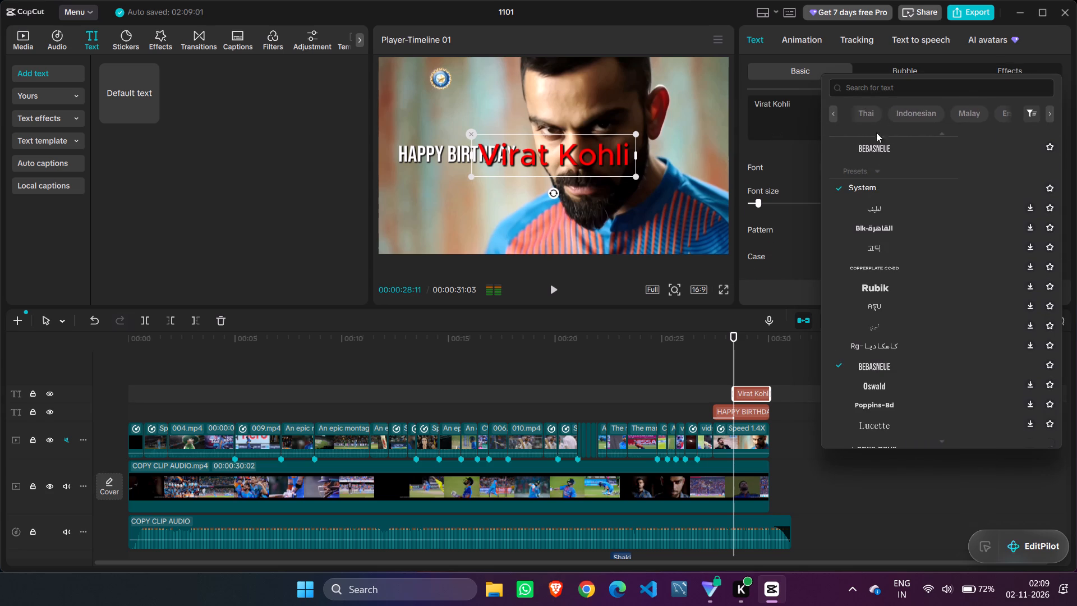
pyautogui.moveTo(876, 132); pyautogui.dragTo(1076, 127)
pyautogui.moveTo(924, 118); pyautogui.dragTo(1040, 122)
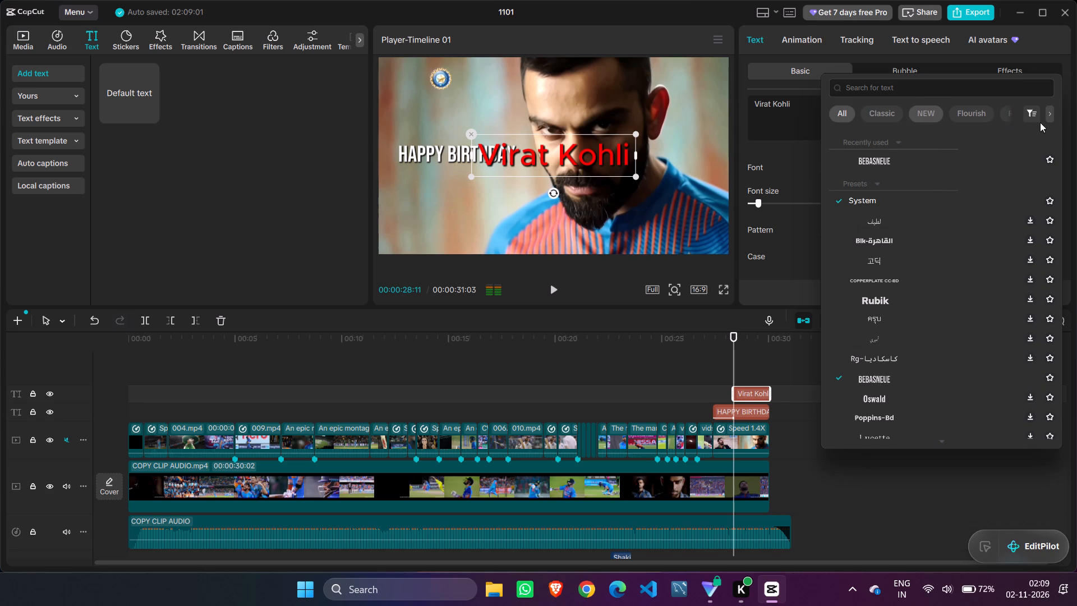
pyautogui.moveTo(1040, 122); pyautogui.dragTo(719, 164)
pyautogui.moveTo(960, 111); pyautogui.dragTo(831, 131)
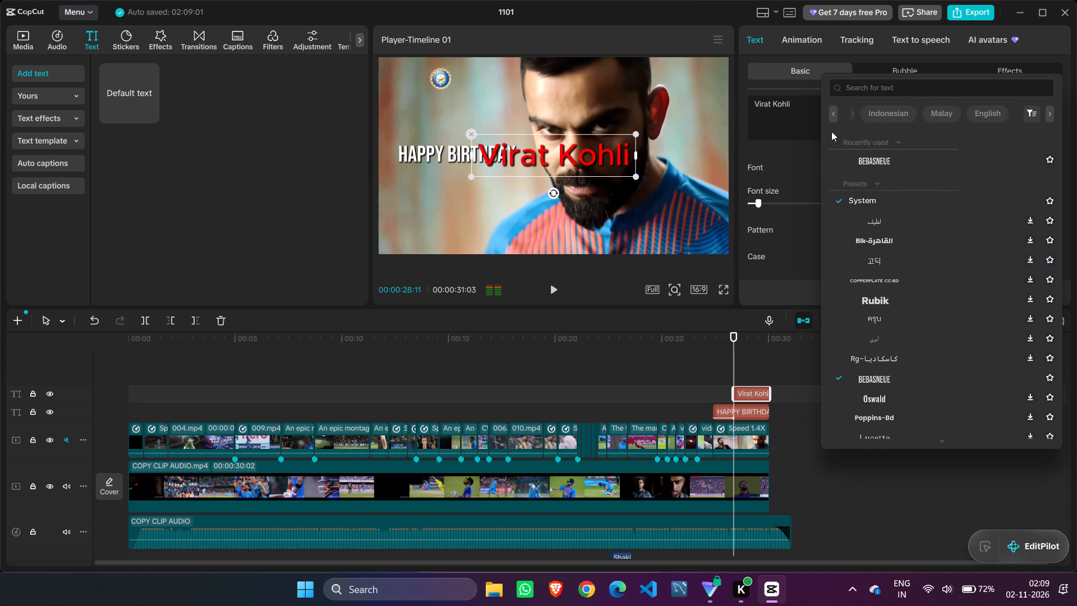
pyautogui.moveTo(831, 131); pyautogui.dragTo(795, 140)
pyautogui.moveTo(962, 107); pyautogui.dragTo(803, 125)
pyautogui.moveTo(943, 116); pyautogui.dragTo(827, 136)
pyautogui.moveTo(946, 117); pyautogui.dragTo(821, 127)
pyautogui.moveTo(970, 109); pyautogui.dragTo(825, 130)
pyautogui.moveTo(939, 118); pyautogui.dragTo(777, 135)
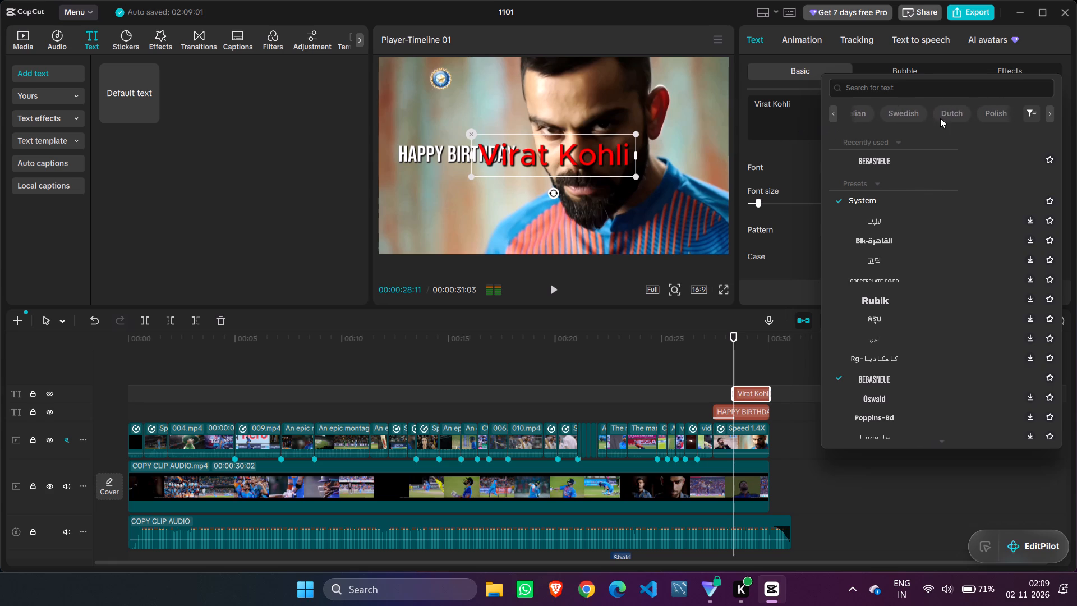
pyautogui.moveTo(954, 117); pyautogui.dragTo(684, 172)
pyautogui.moveTo(978, 116); pyautogui.dragTo(978, 115)
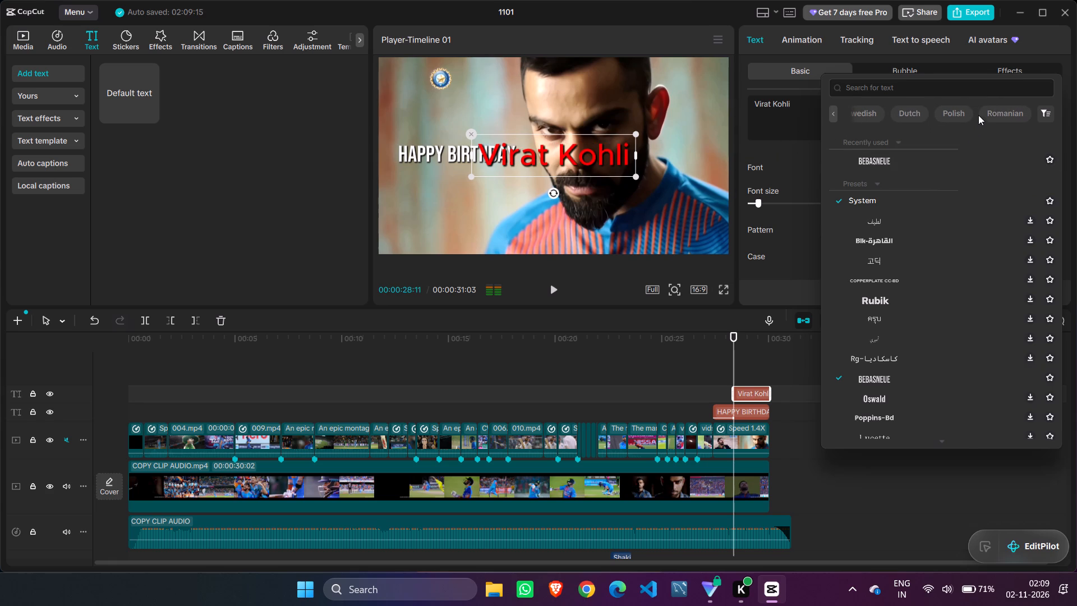
pyautogui.moveTo(978, 115); pyautogui.dragTo(830, 128)
pyautogui.scroll(-5, 896, 167)
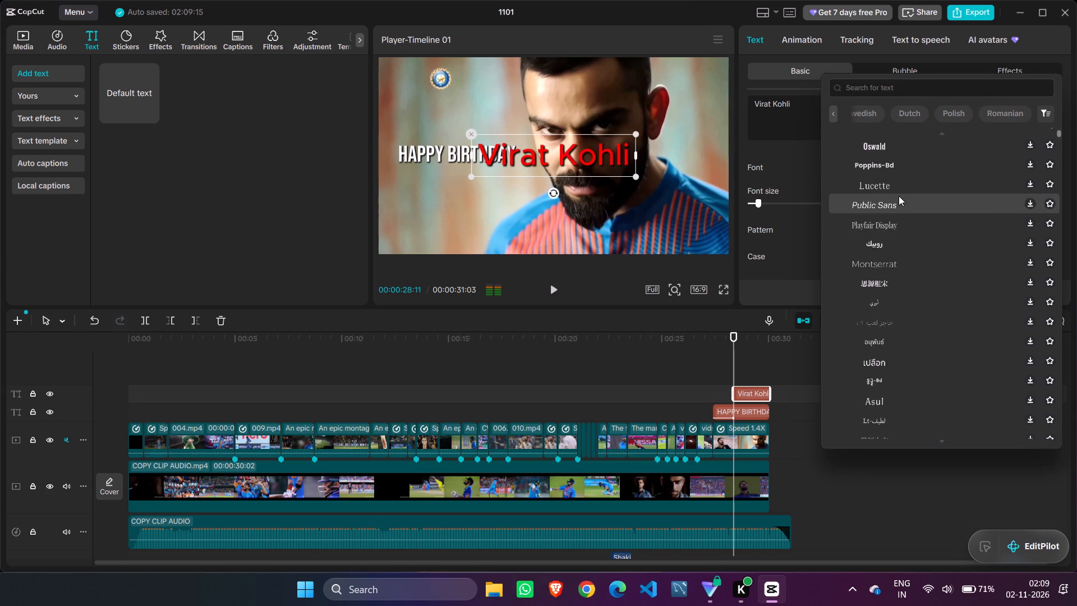
pyautogui.scroll(-10, 899, 196)
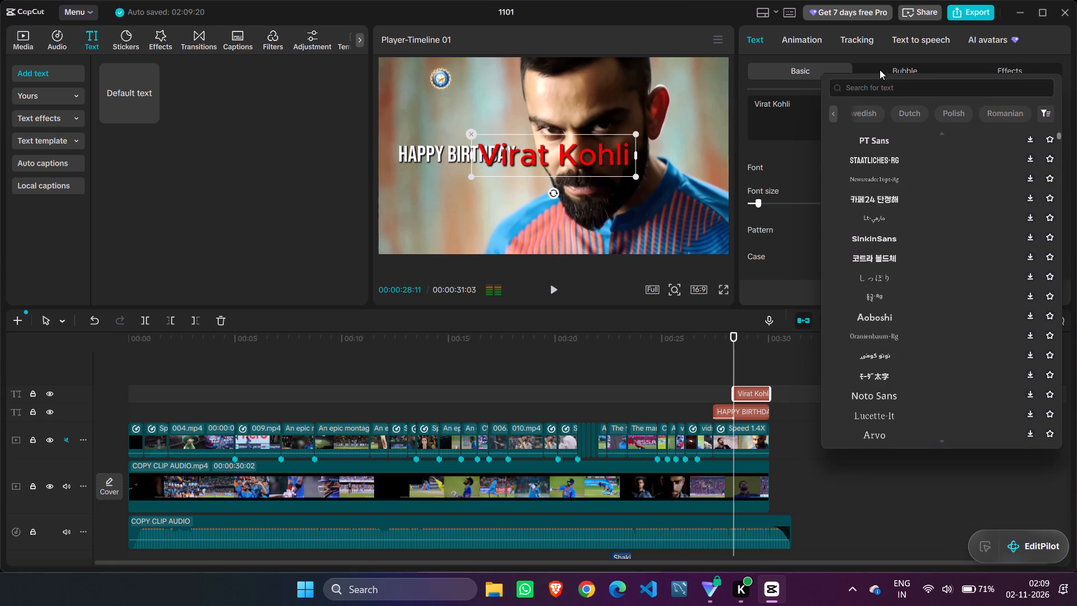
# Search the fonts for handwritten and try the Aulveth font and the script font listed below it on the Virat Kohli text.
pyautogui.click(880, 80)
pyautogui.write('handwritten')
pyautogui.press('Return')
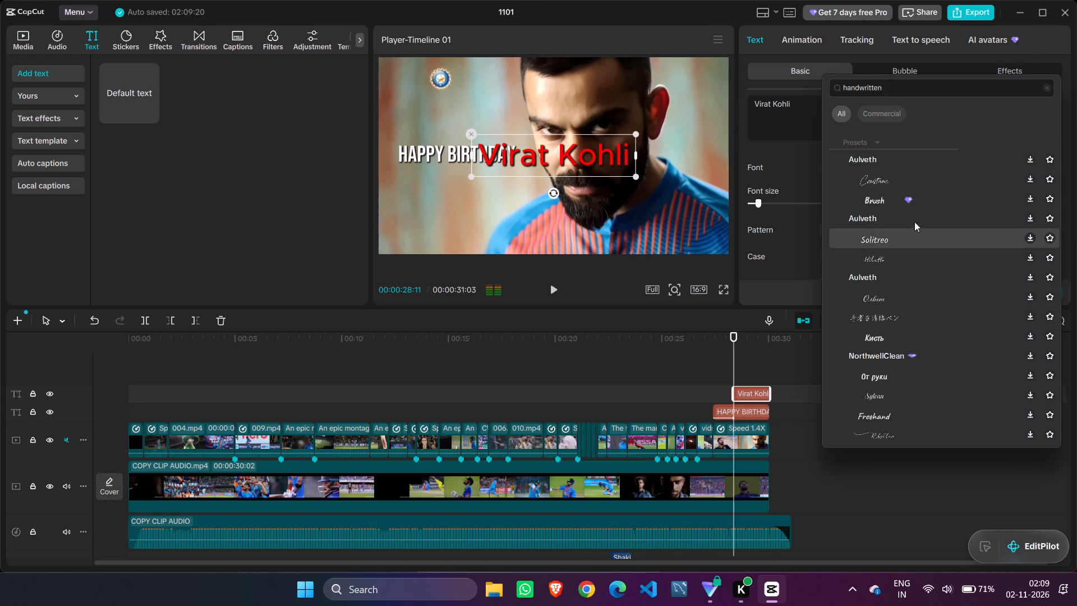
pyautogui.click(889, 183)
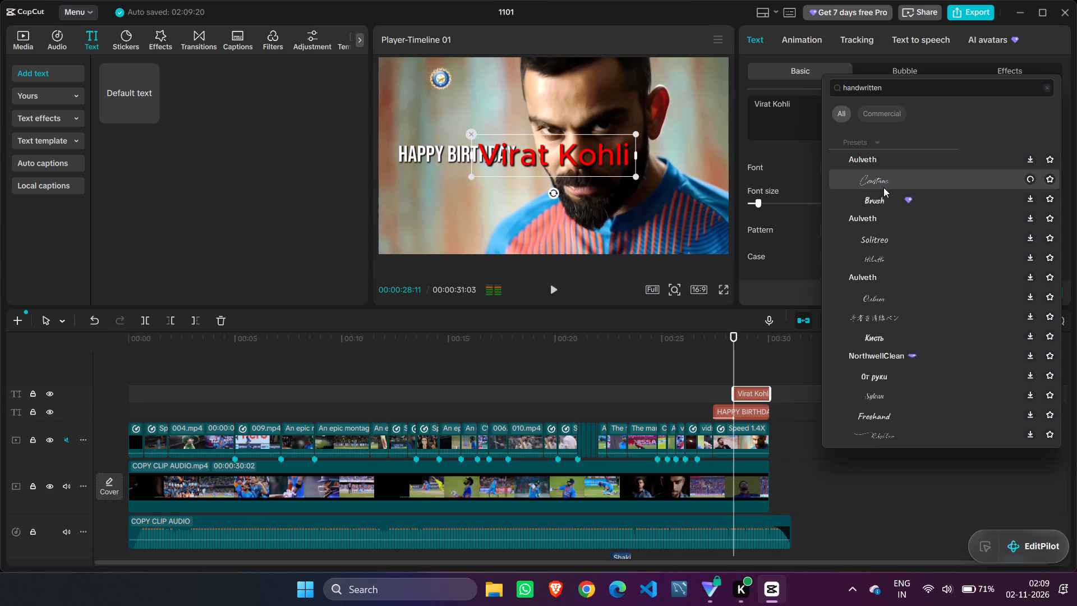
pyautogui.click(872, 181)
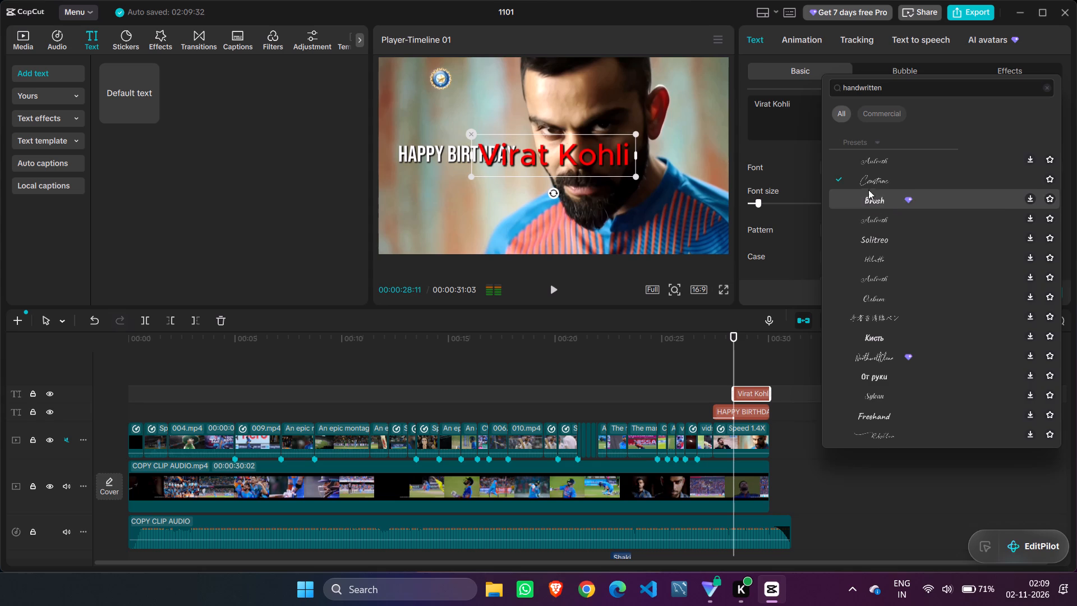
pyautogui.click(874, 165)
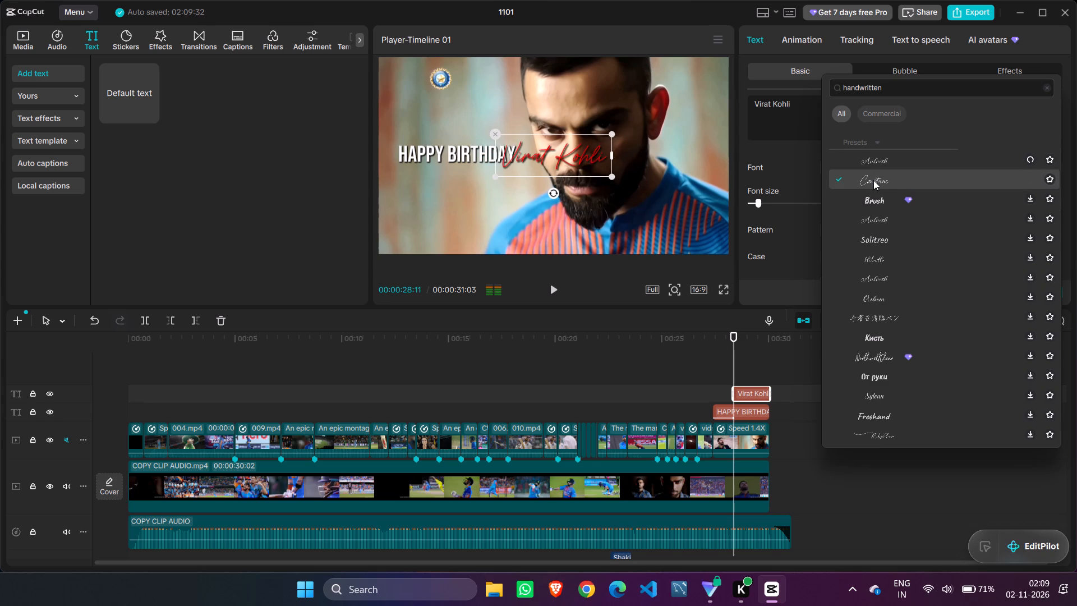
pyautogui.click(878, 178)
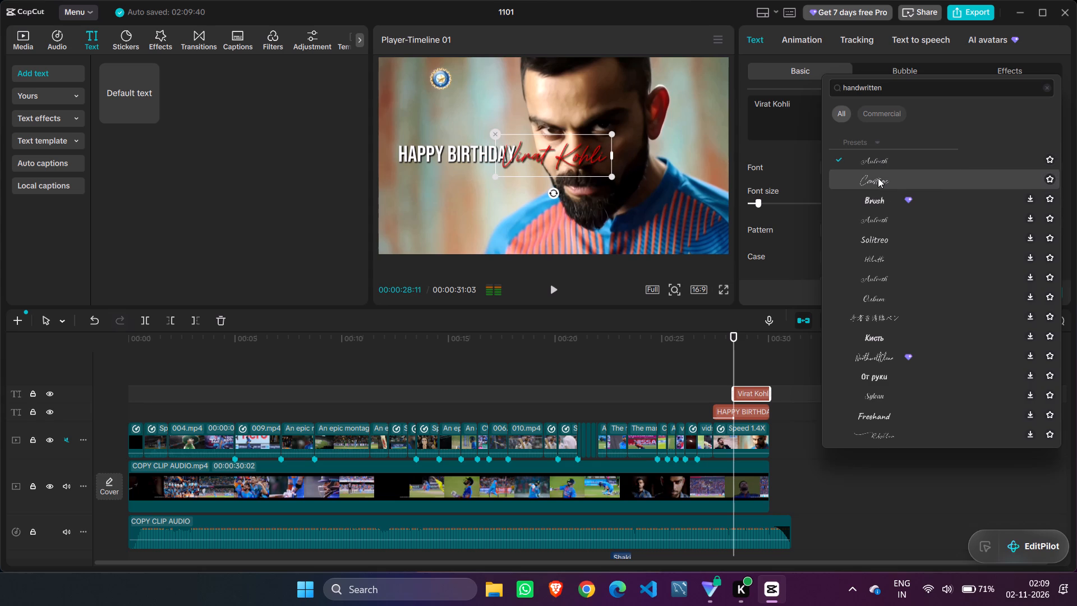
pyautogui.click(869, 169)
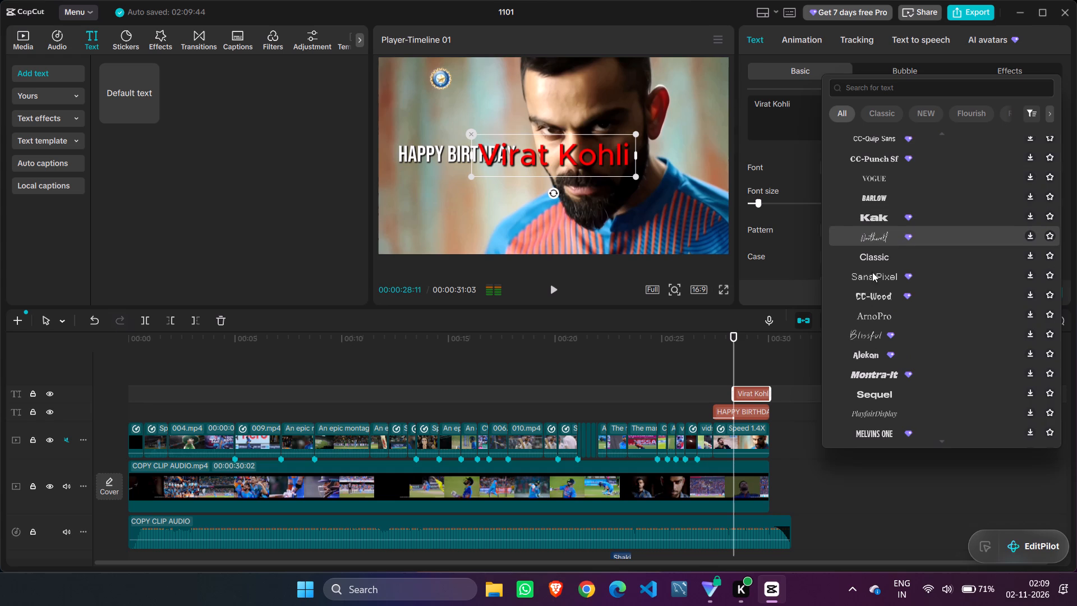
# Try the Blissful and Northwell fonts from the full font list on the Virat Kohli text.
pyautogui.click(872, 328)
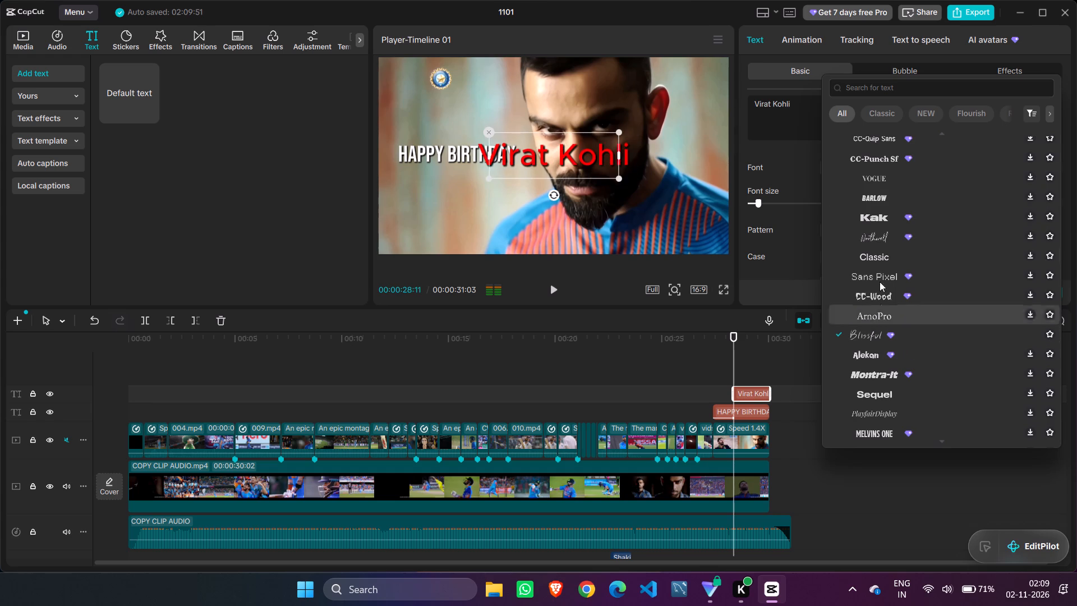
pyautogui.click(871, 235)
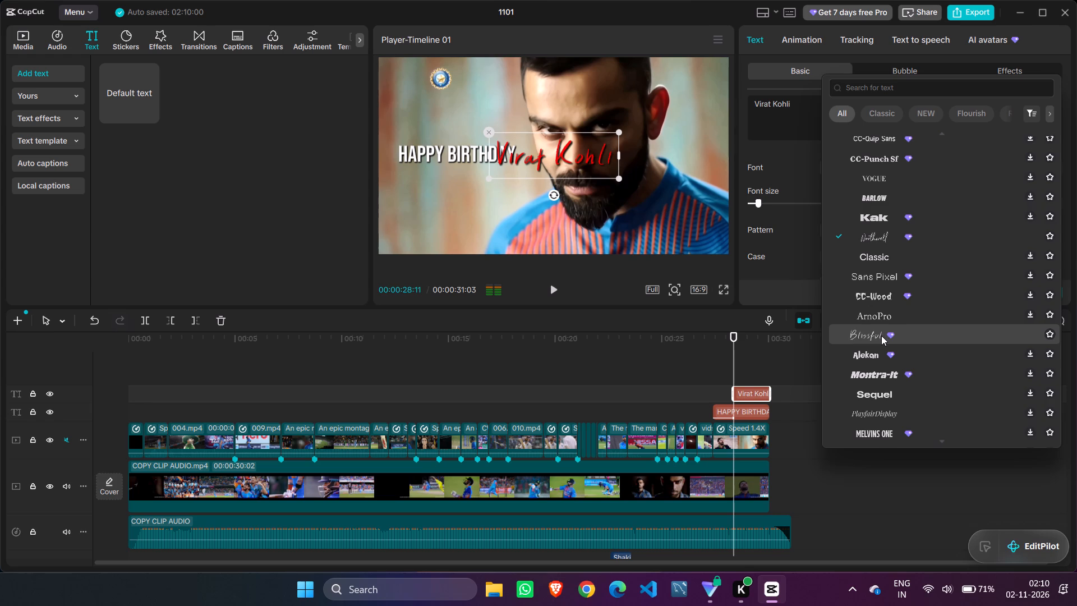
# Look further through the full font list for a script or signature-style font that suits the Virat Kohli title.
pyautogui.scroll(-1, 881, 336)
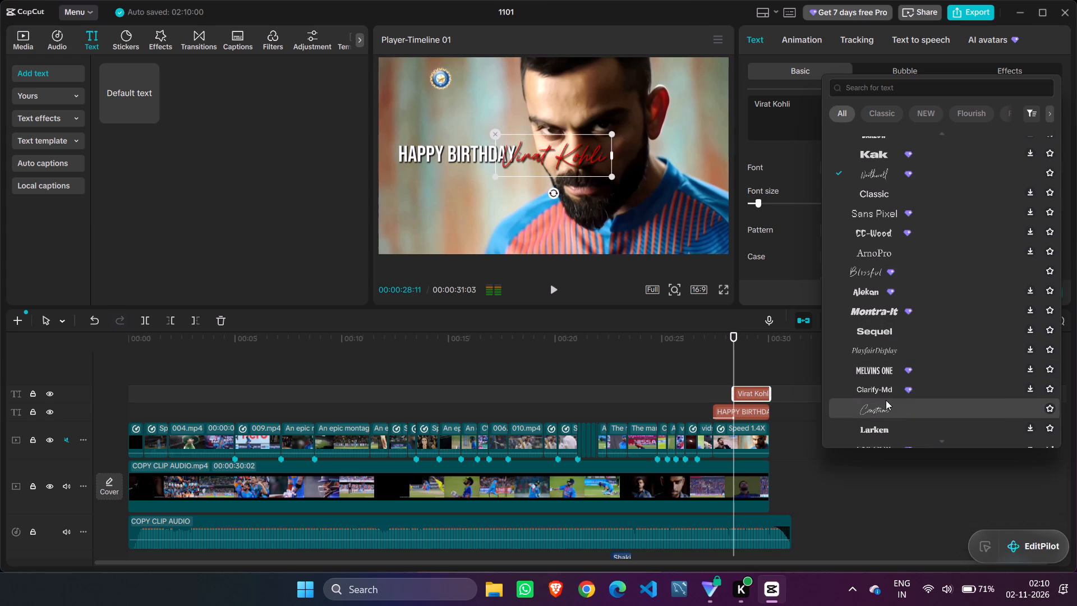
pyautogui.scroll(-2, 886, 401)
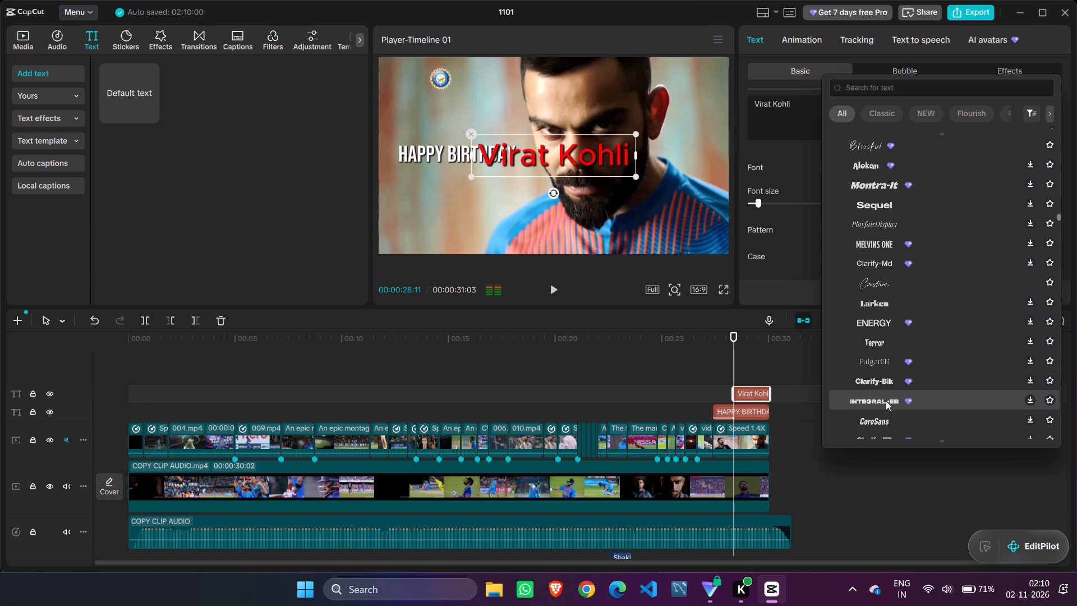
pyautogui.scroll(-6, 886, 401)
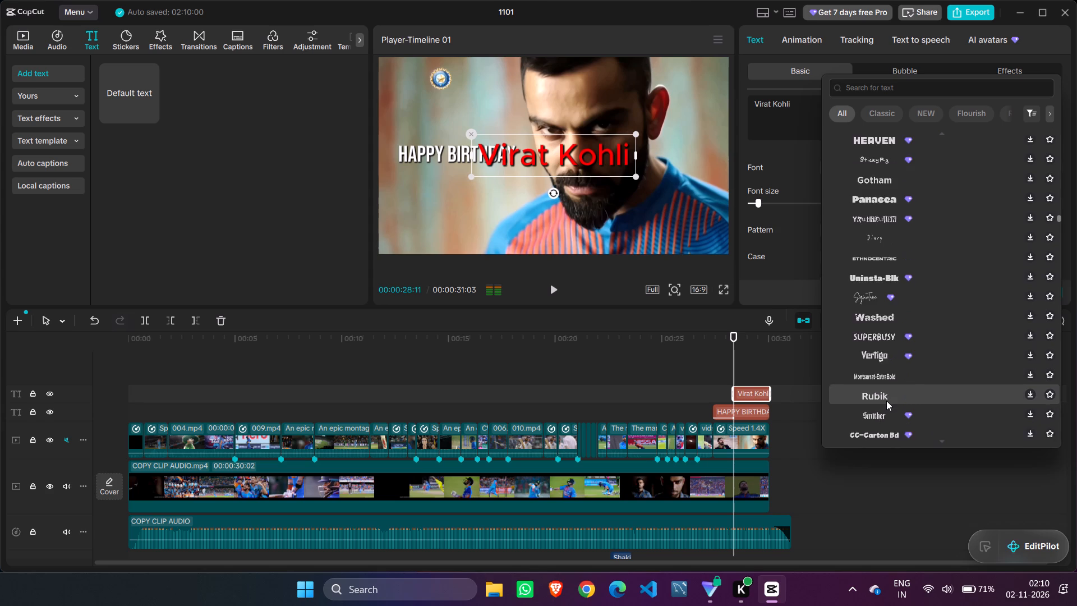
pyautogui.scroll(-2, 886, 401)
pyautogui.scroll(1, 886, 401)
pyautogui.scroll(-6, 886, 401)
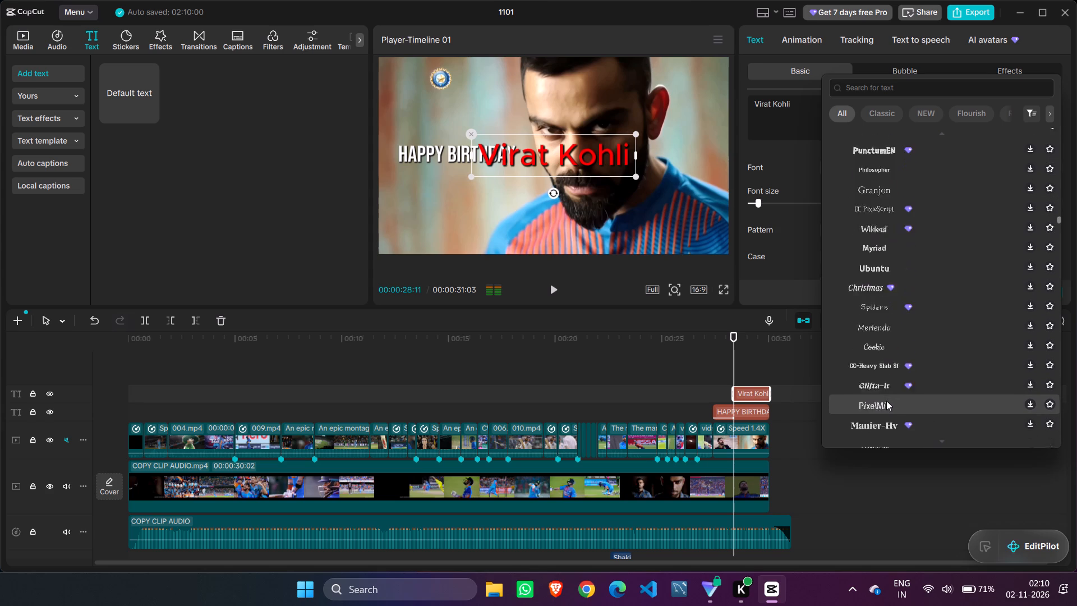
pyautogui.scroll(-4, 886, 401)
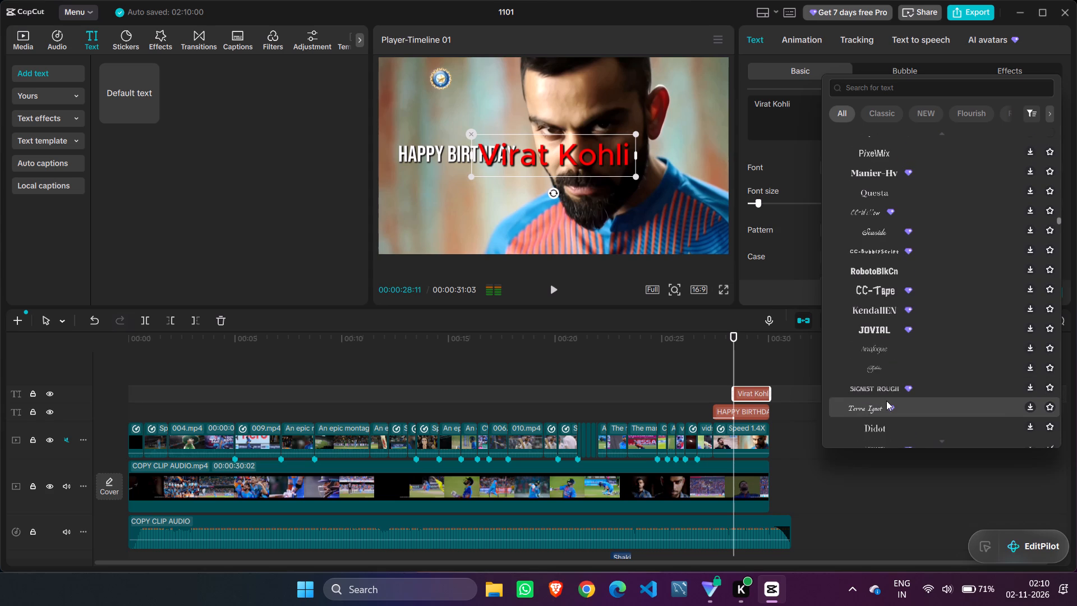
pyautogui.scroll(-5, 886, 401)
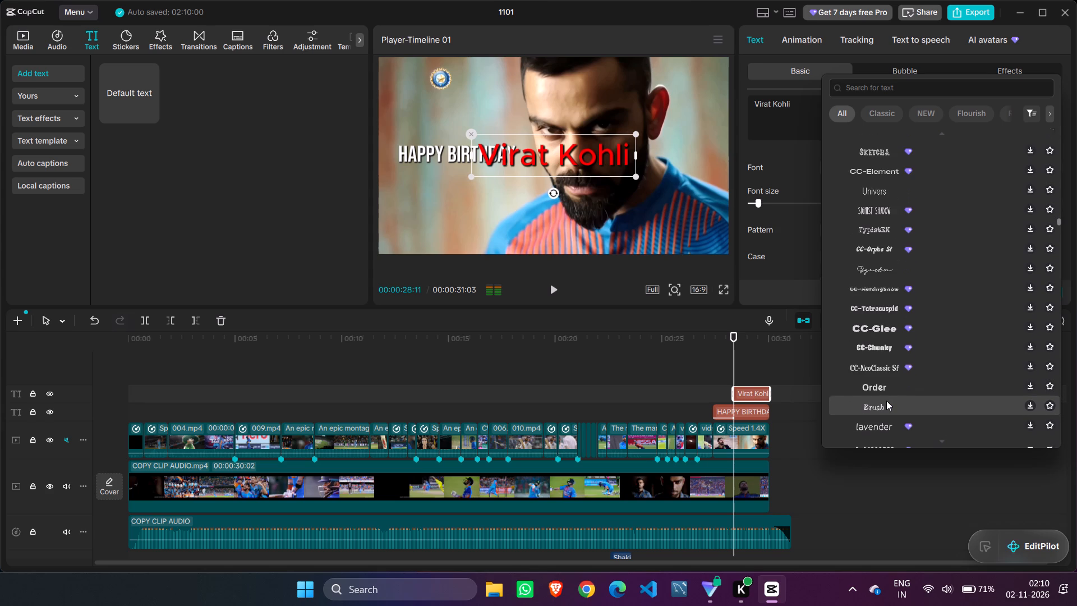
pyautogui.scroll(-9, 886, 401)
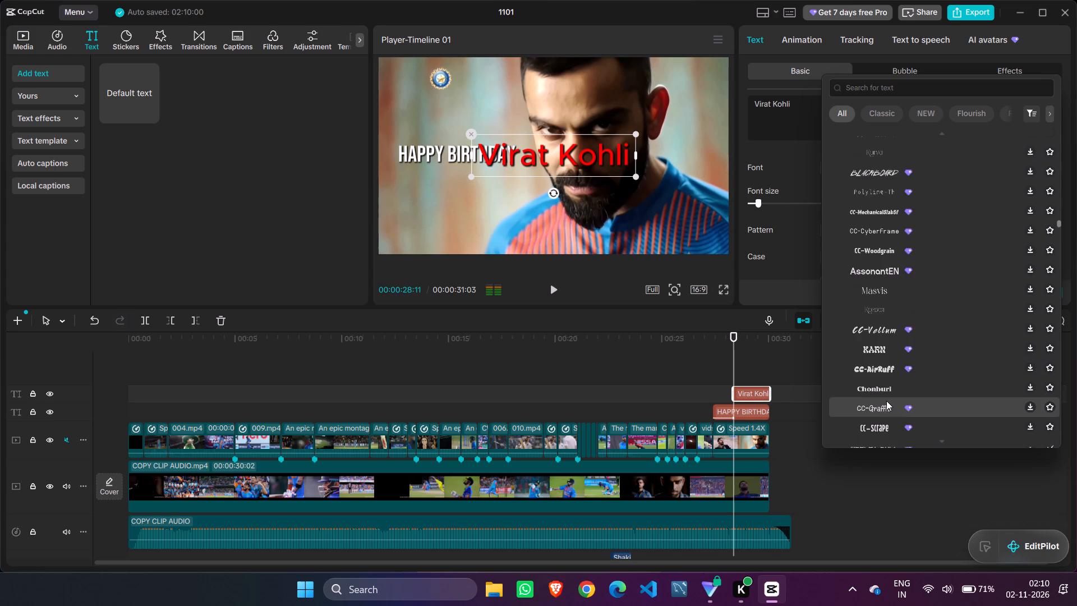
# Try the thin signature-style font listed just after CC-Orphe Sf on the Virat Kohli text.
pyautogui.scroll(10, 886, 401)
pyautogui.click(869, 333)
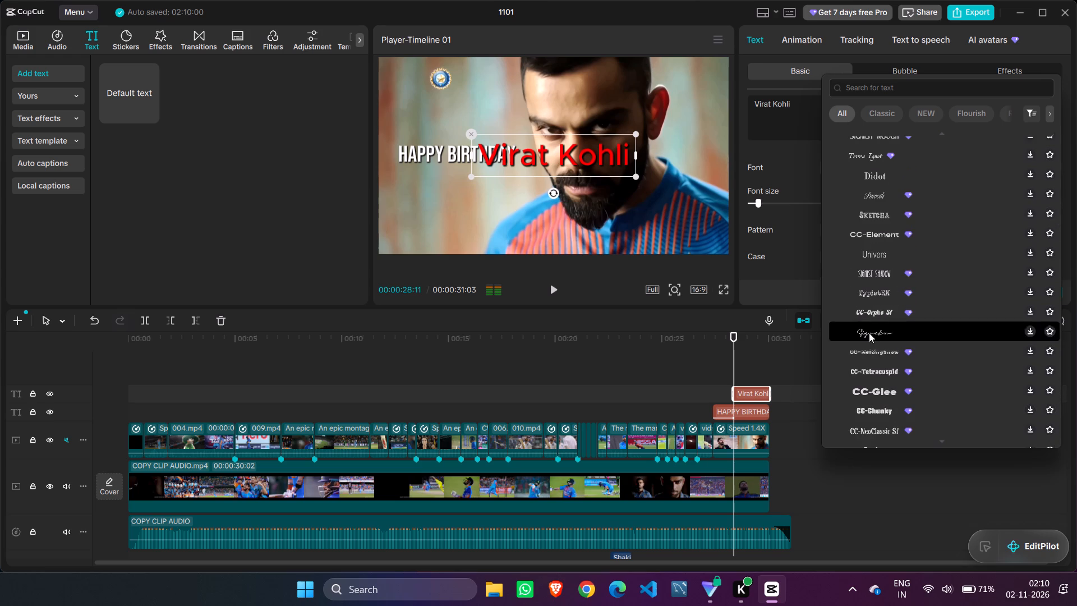
# Apply the script font listed just below Questa to the Virat Kohli text.
pyautogui.scroll(2, 869, 333)
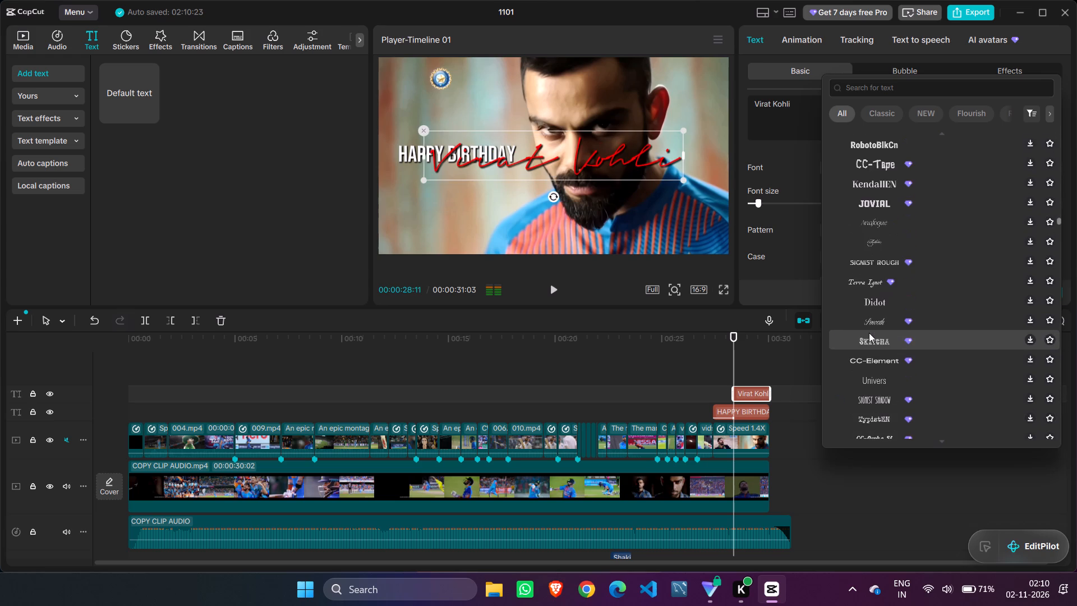
pyautogui.scroll(2, 869, 333)
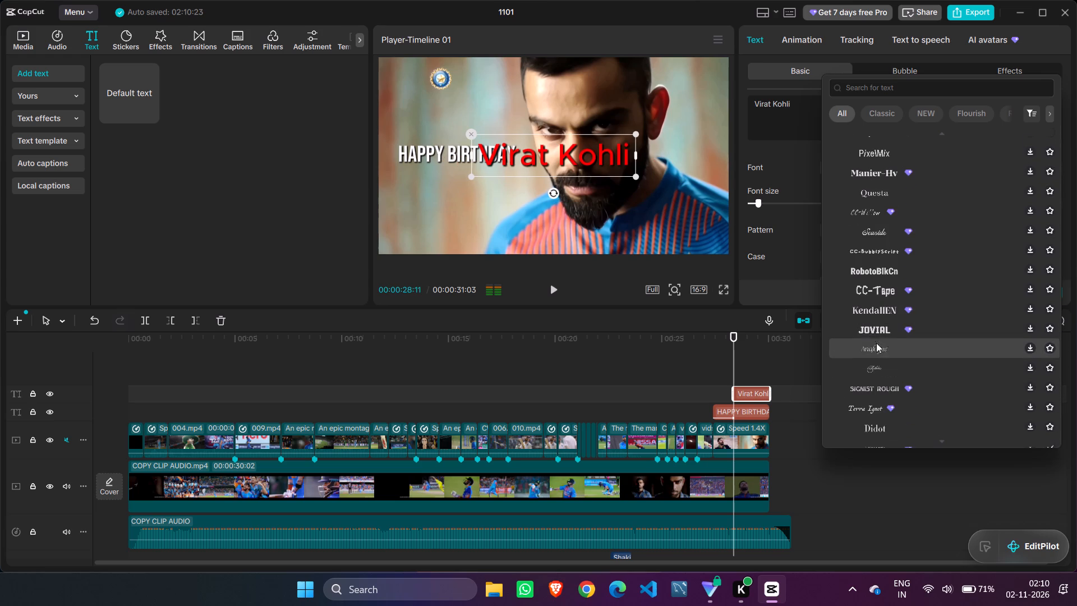
pyautogui.click(876, 209)
# Apply the Blissful font from the full font list to the Virat Kohli text.
pyautogui.scroll(2, 876, 209)
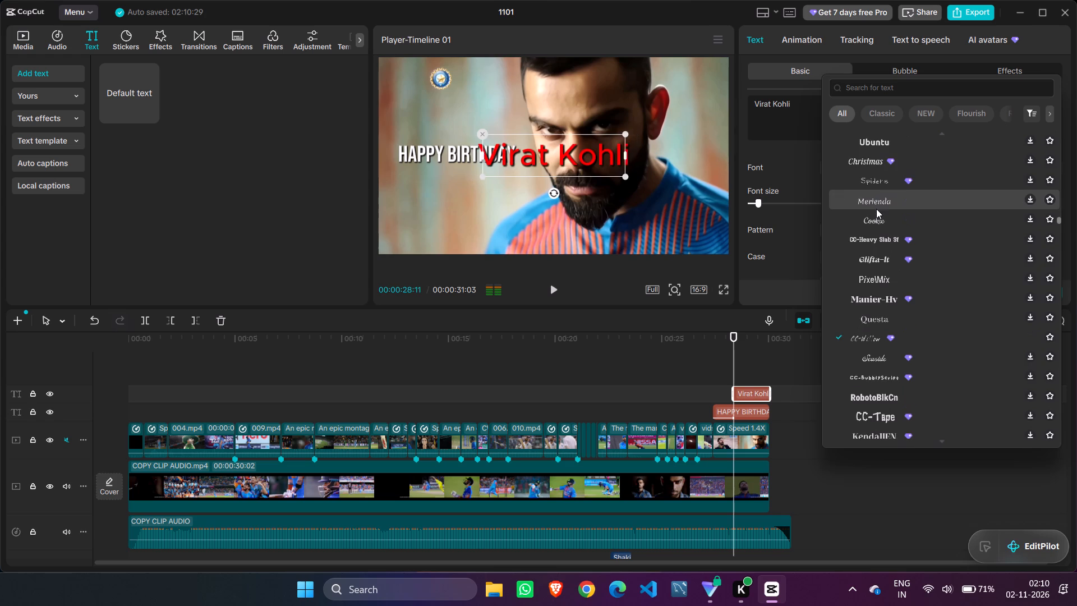
pyautogui.scroll(2, 876, 209)
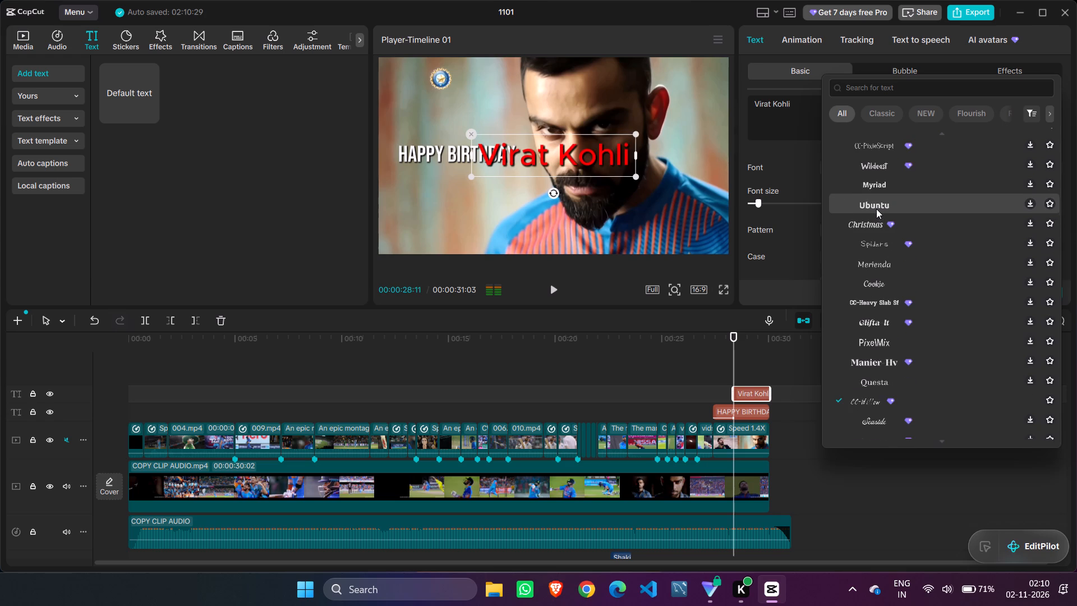
pyautogui.scroll(6, 876, 209)
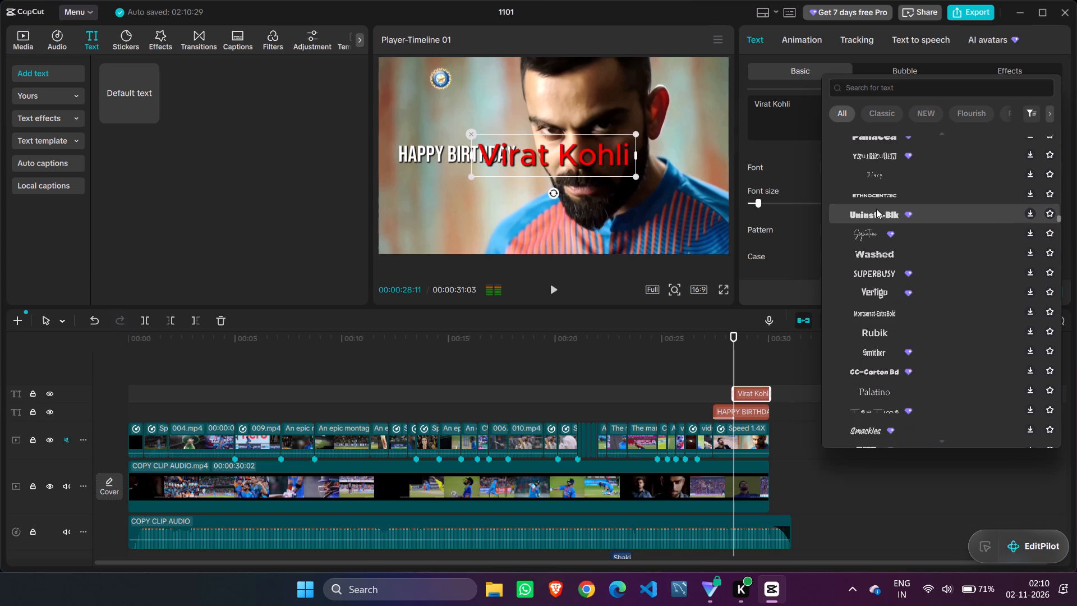
pyautogui.scroll(4, 876, 209)
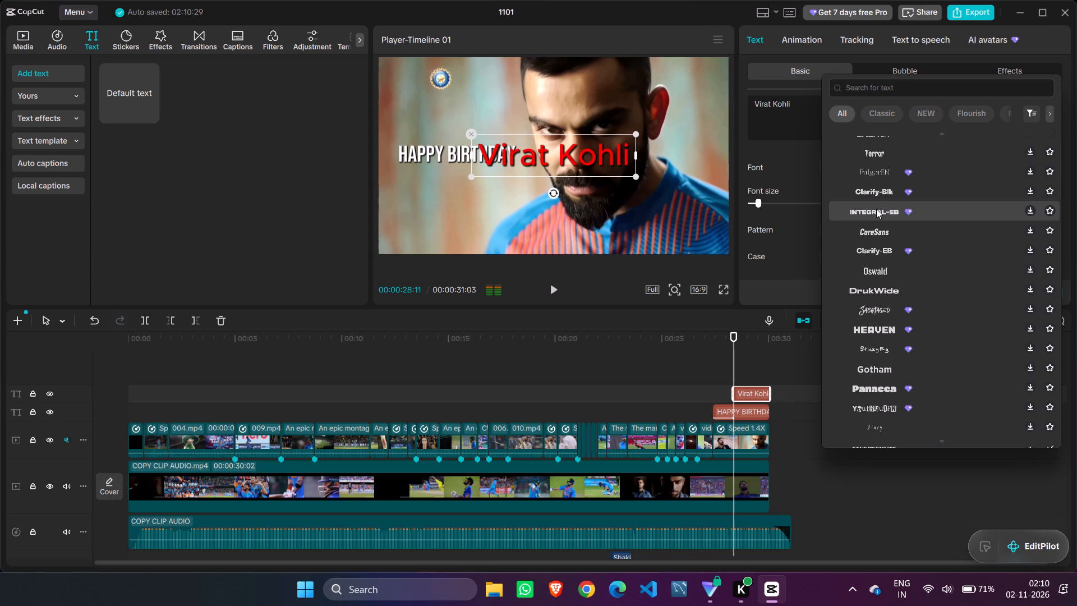
pyautogui.scroll(3, 876, 209)
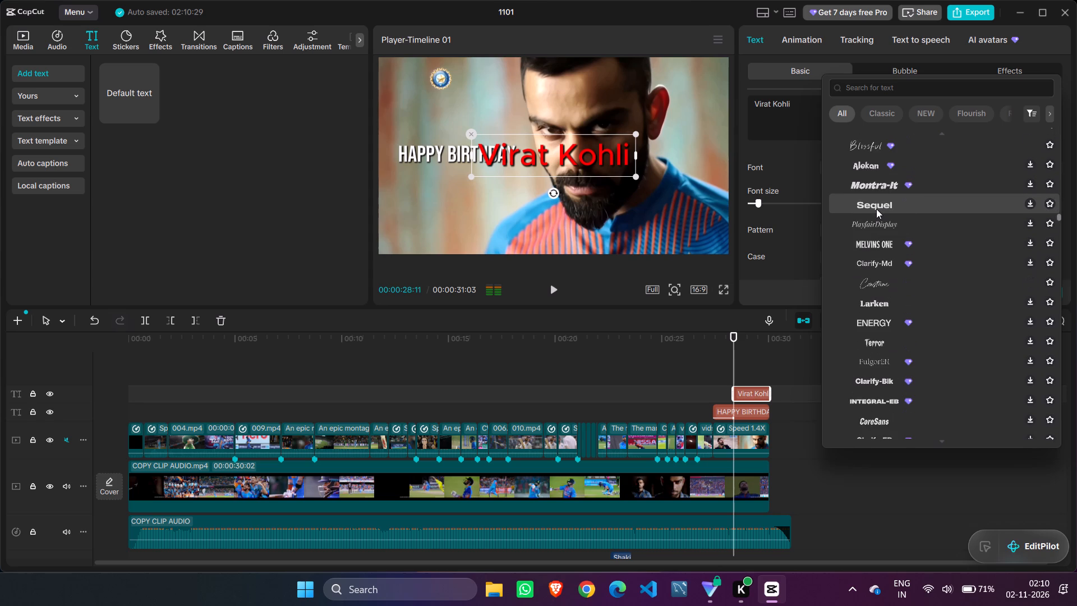
pyautogui.scroll(-1, 876, 209)
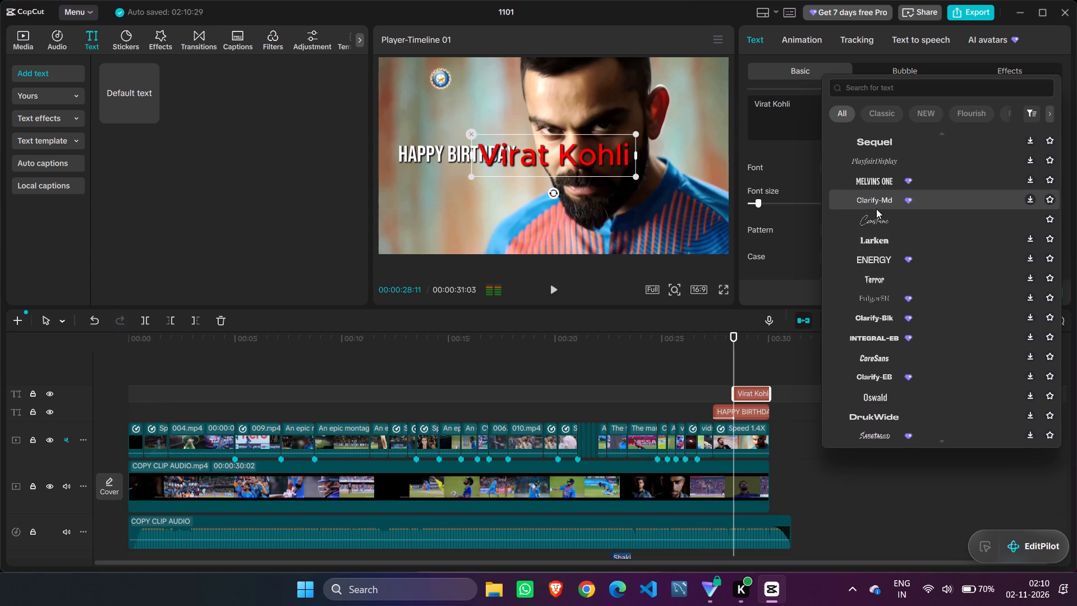
pyautogui.scroll(1, 875, 199)
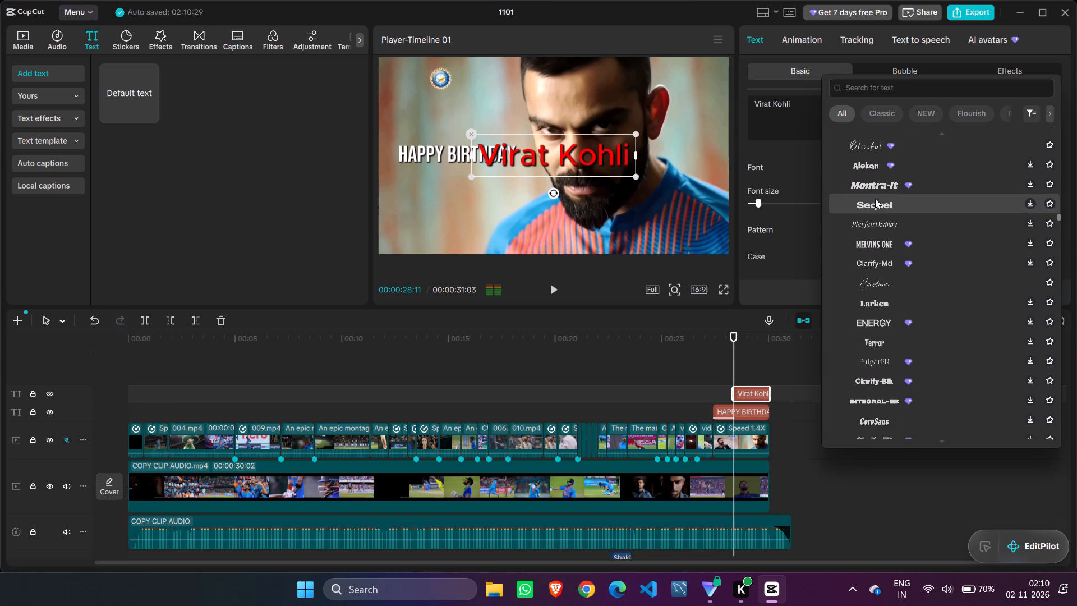
pyautogui.scroll(2, 871, 180)
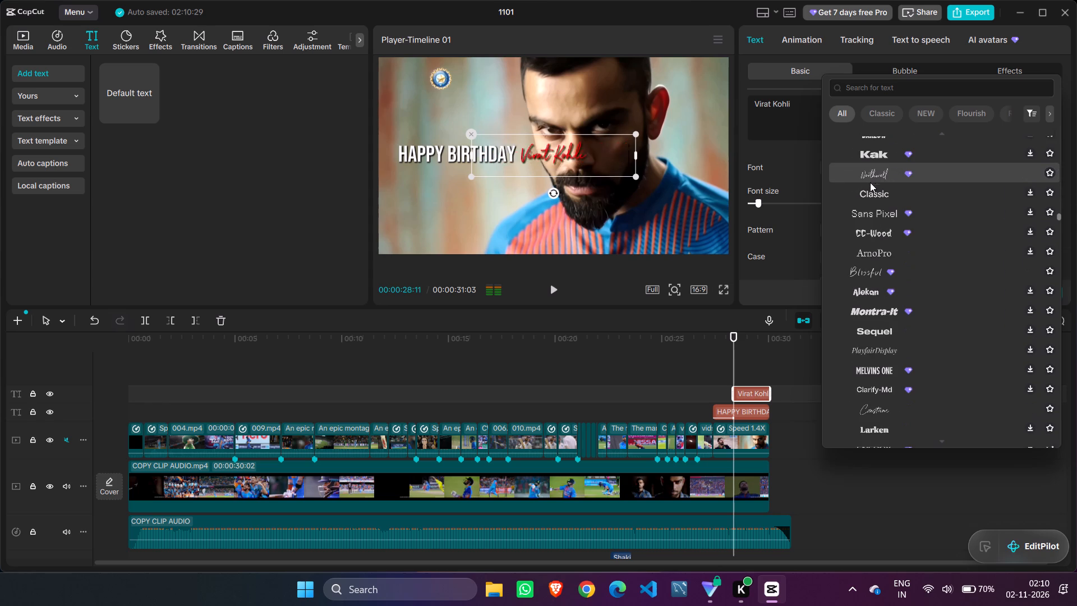
pyautogui.scroll(3, 869, 174)
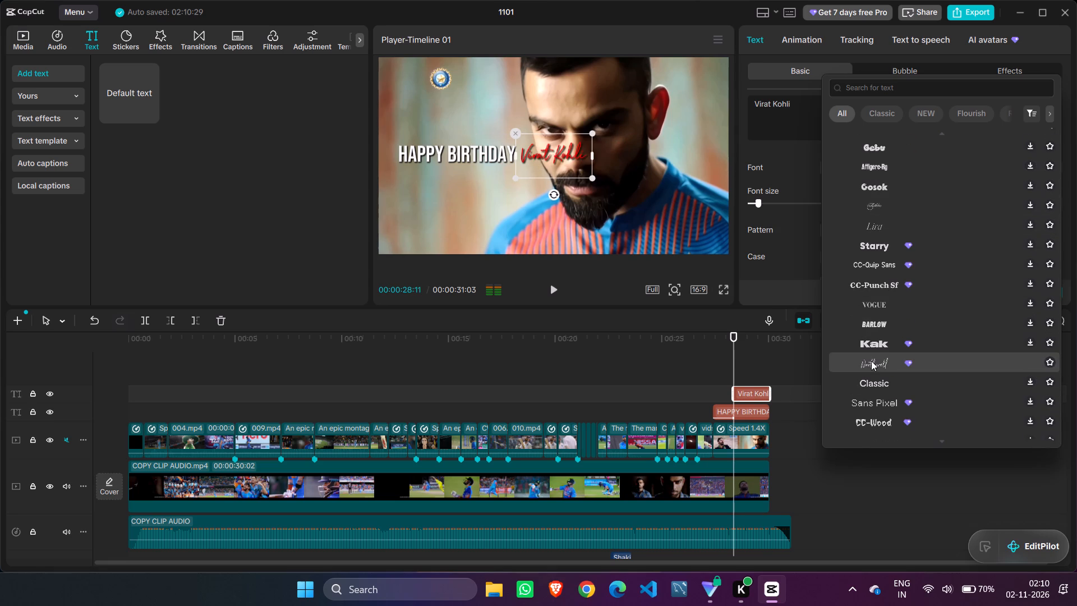
pyautogui.scroll(1, 871, 361)
pyautogui.scroll(-1, 890, 329)
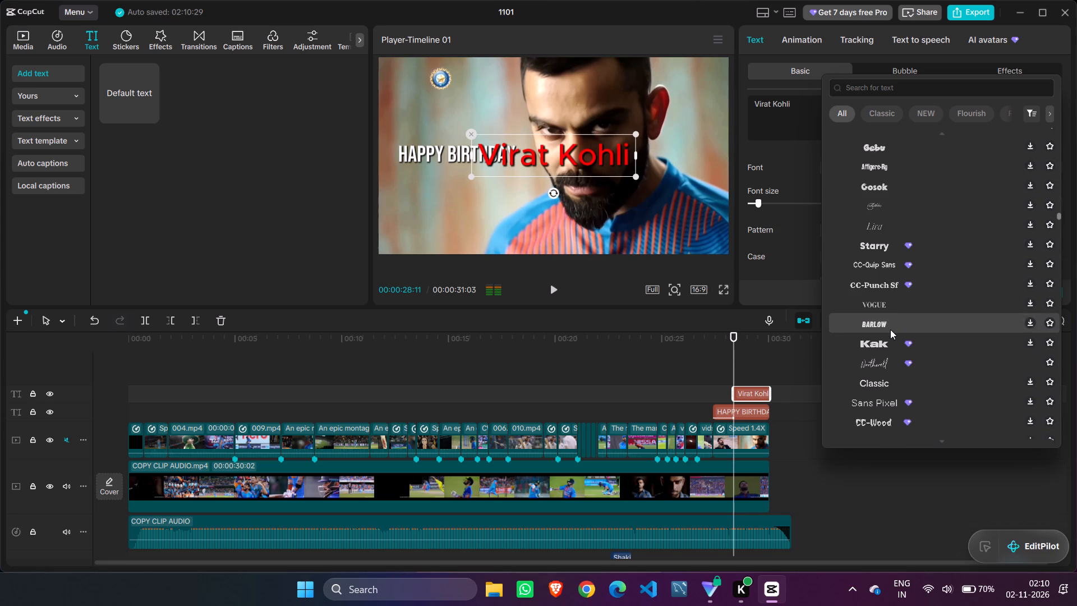
pyautogui.scroll(-2, 890, 330)
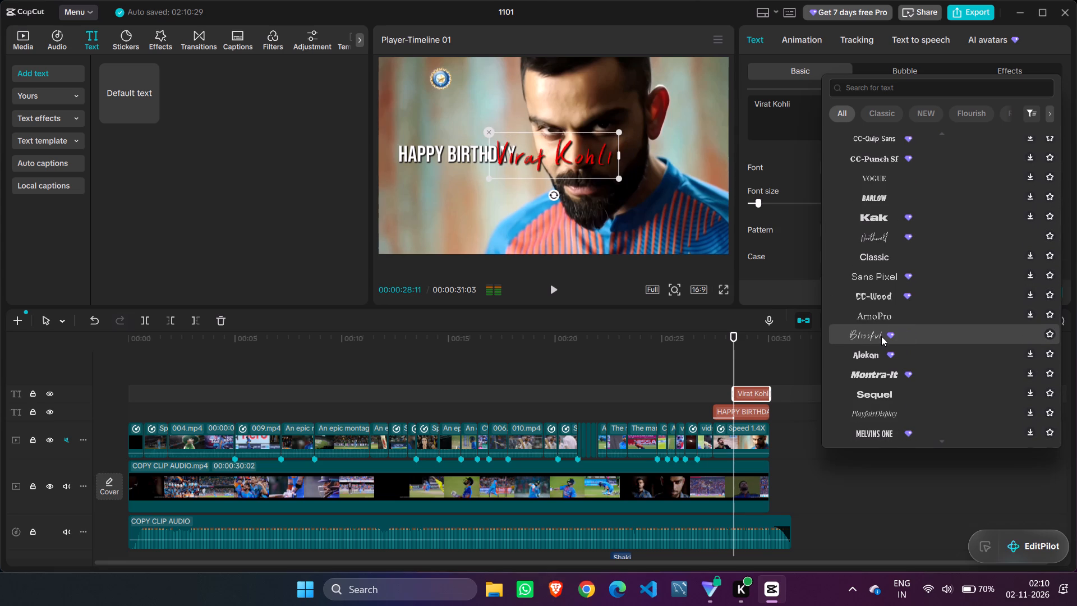
pyautogui.click(881, 336)
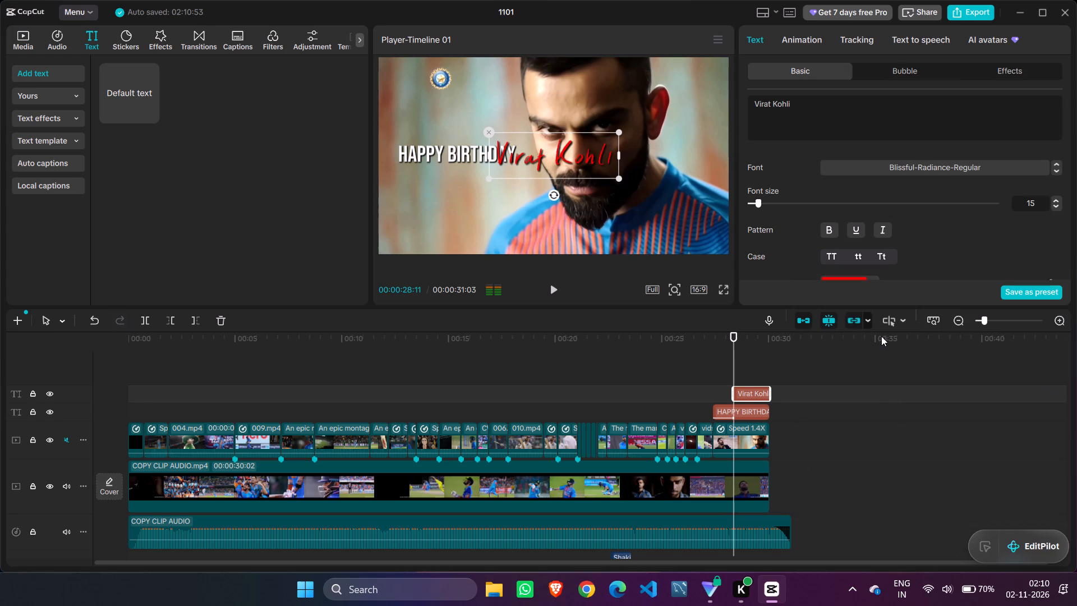
# Look through the full font list for an alternative font for the HAPPY BIRTHDAY text.
pyautogui.click(735, 412)
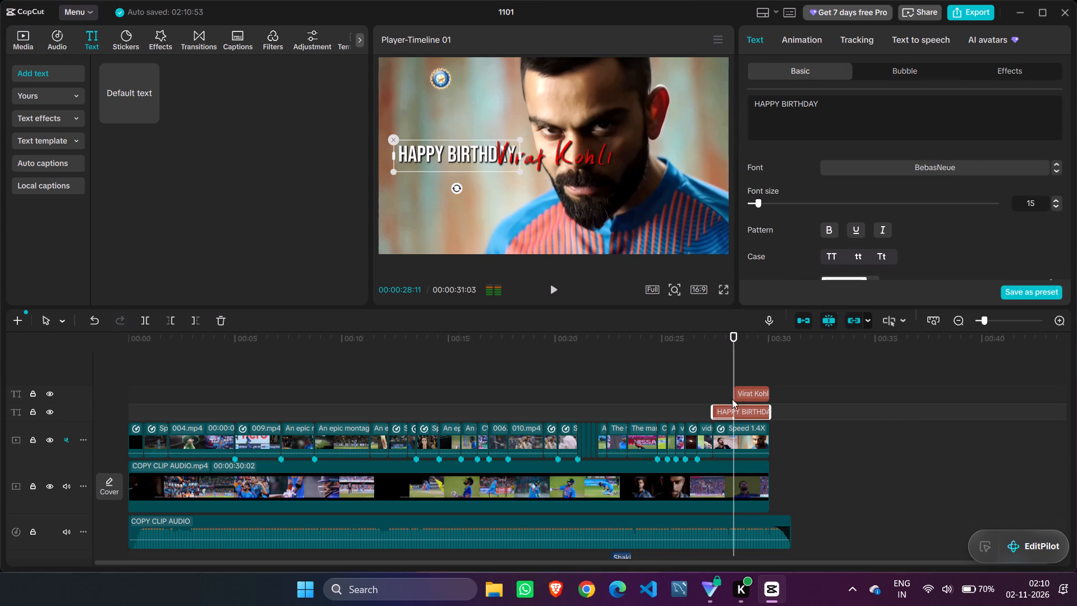
pyautogui.click(883, 165)
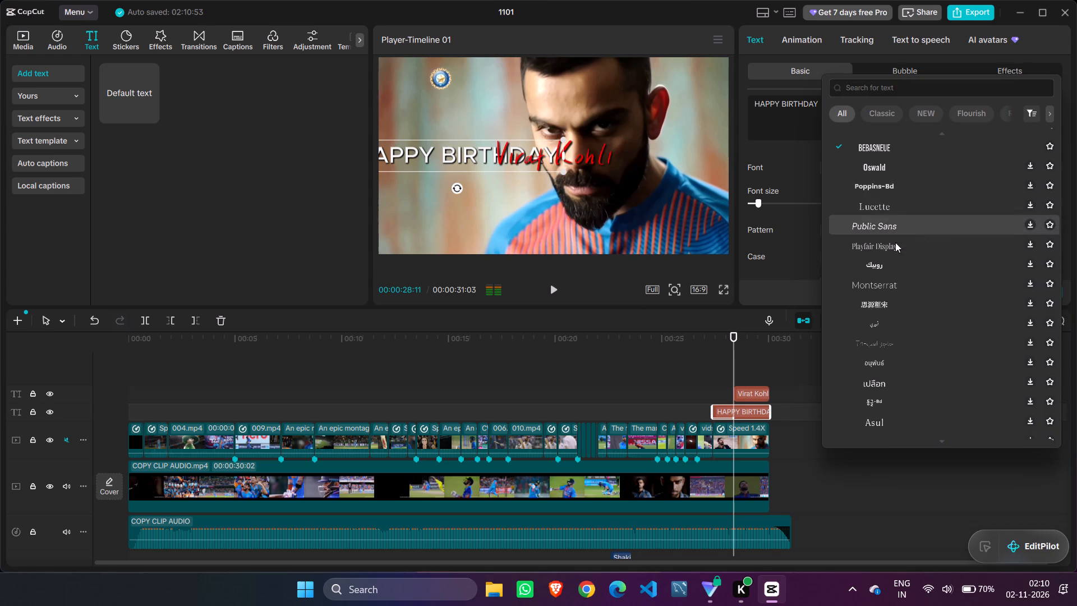
pyautogui.scroll(-7, 892, 284)
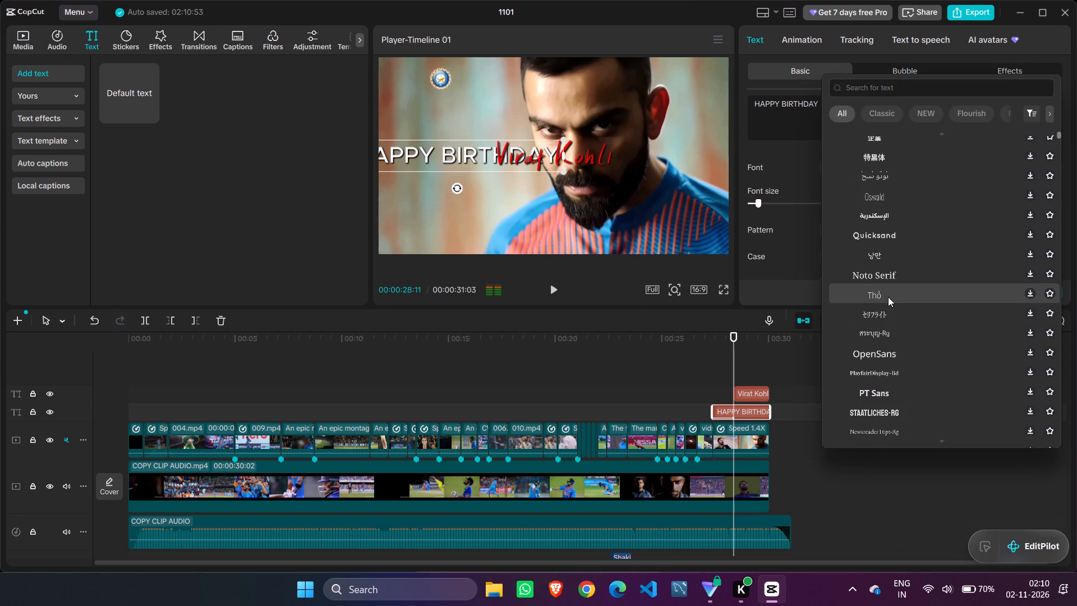
pyautogui.scroll(-3, 888, 297)
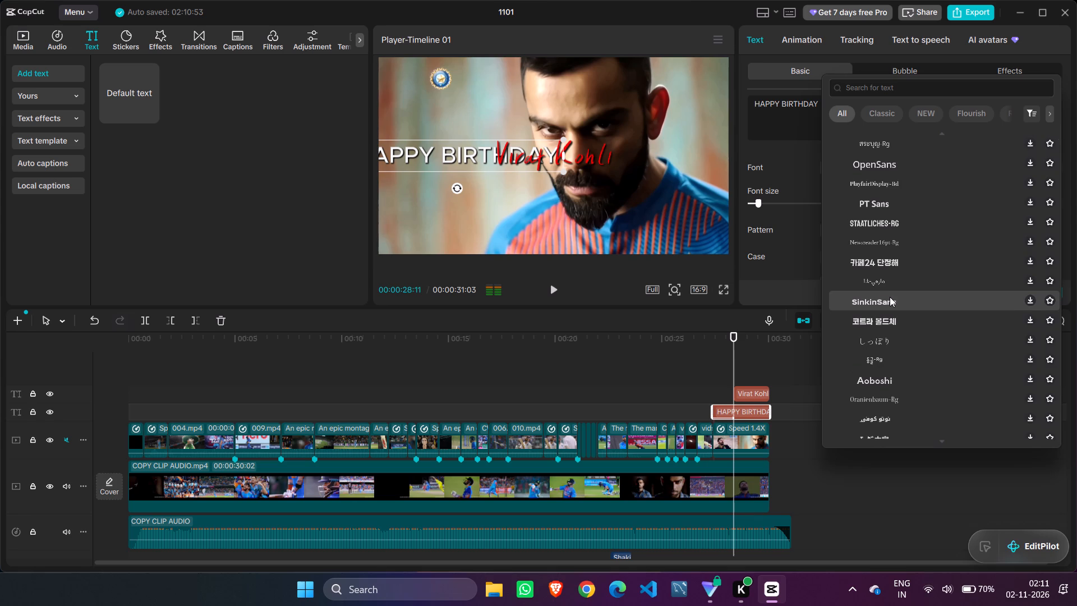
pyautogui.scroll(-7, 890, 297)
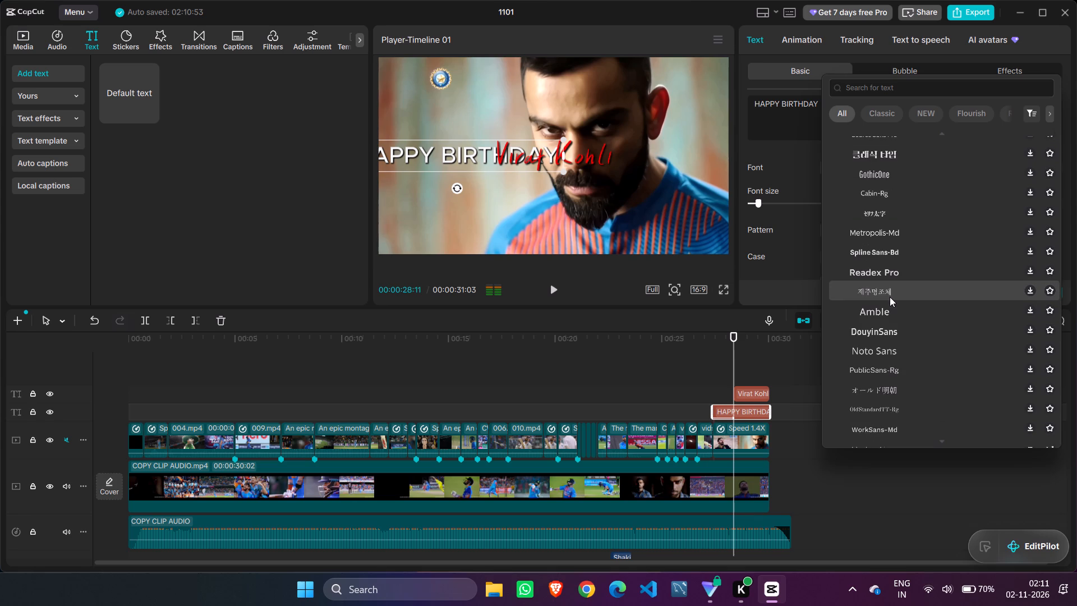
pyautogui.scroll(-6, 890, 297)
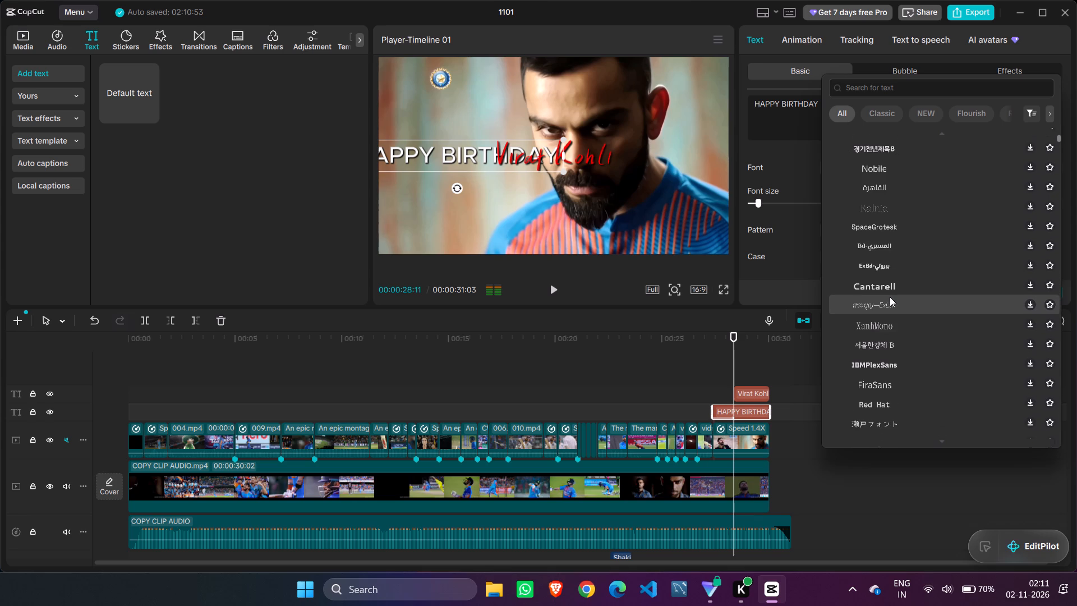
pyautogui.scroll(-3, 890, 297)
pyautogui.scroll(20, 890, 297)
pyautogui.scroll(14, 890, 297)
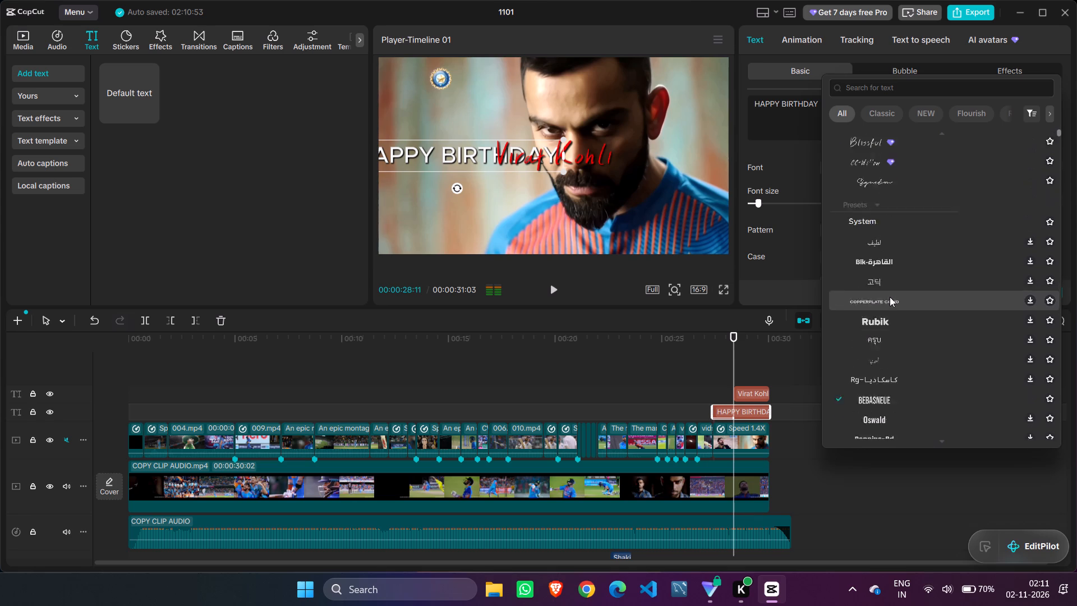
pyautogui.scroll(2, 890, 297)
pyautogui.scroll(-6, 890, 297)
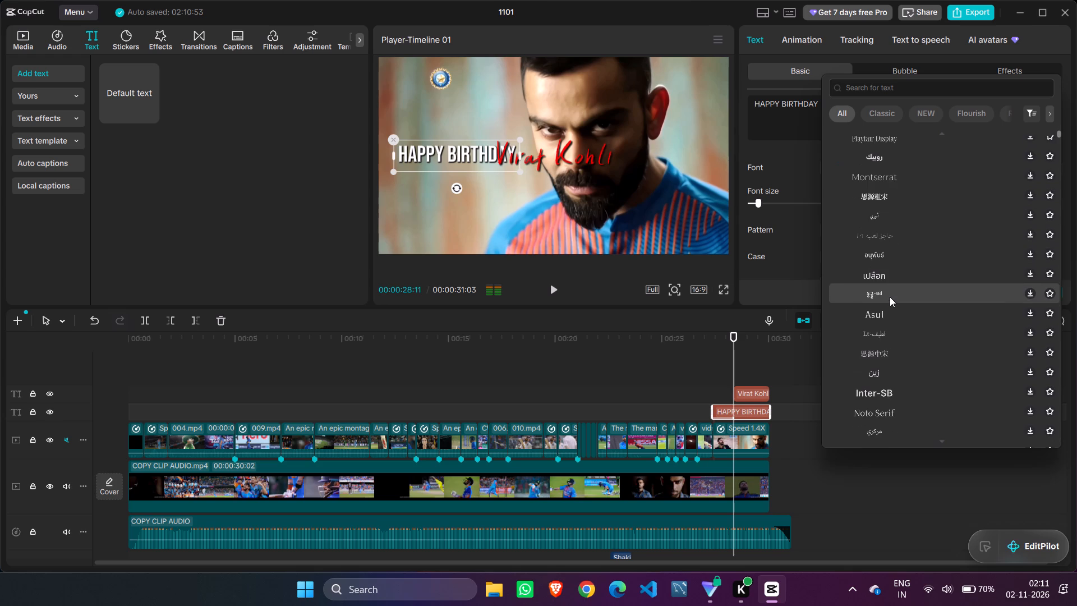
pyautogui.scroll(-9, 890, 297)
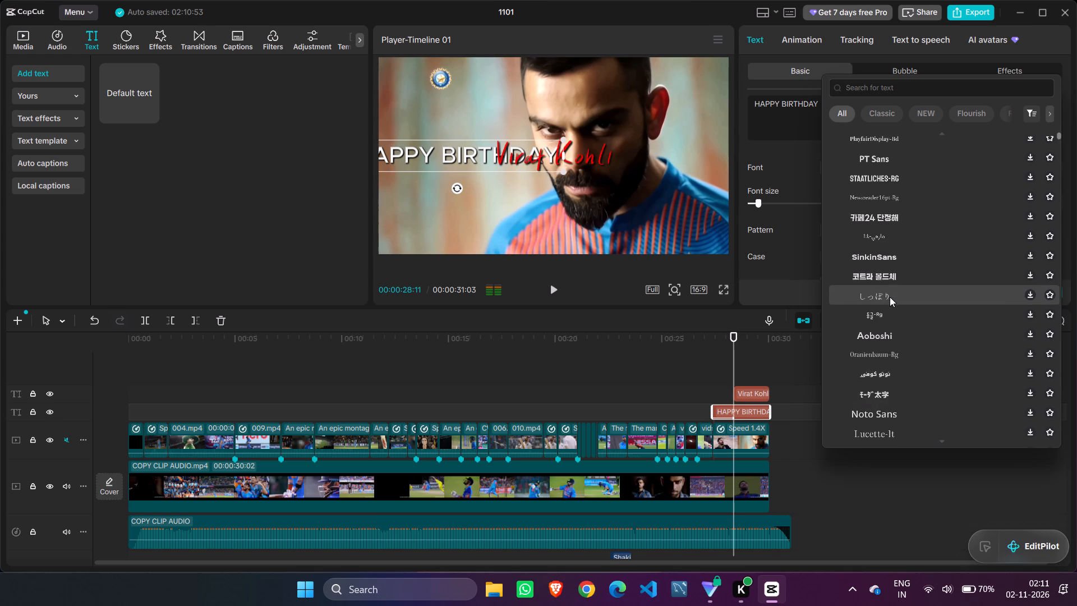
pyautogui.scroll(-6, 890, 297)
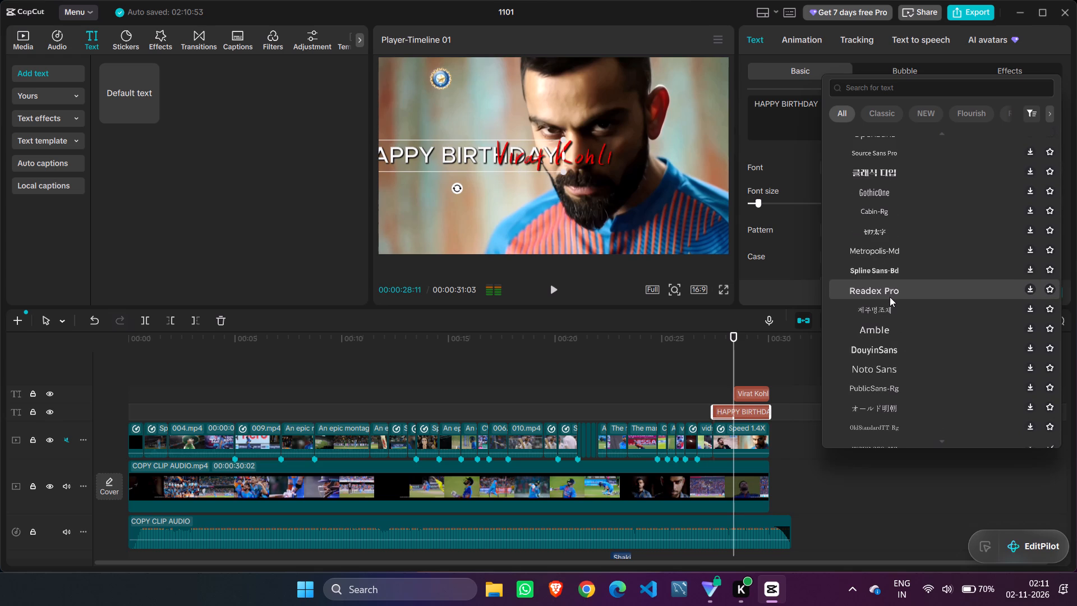
pyautogui.scroll(-9, 890, 297)
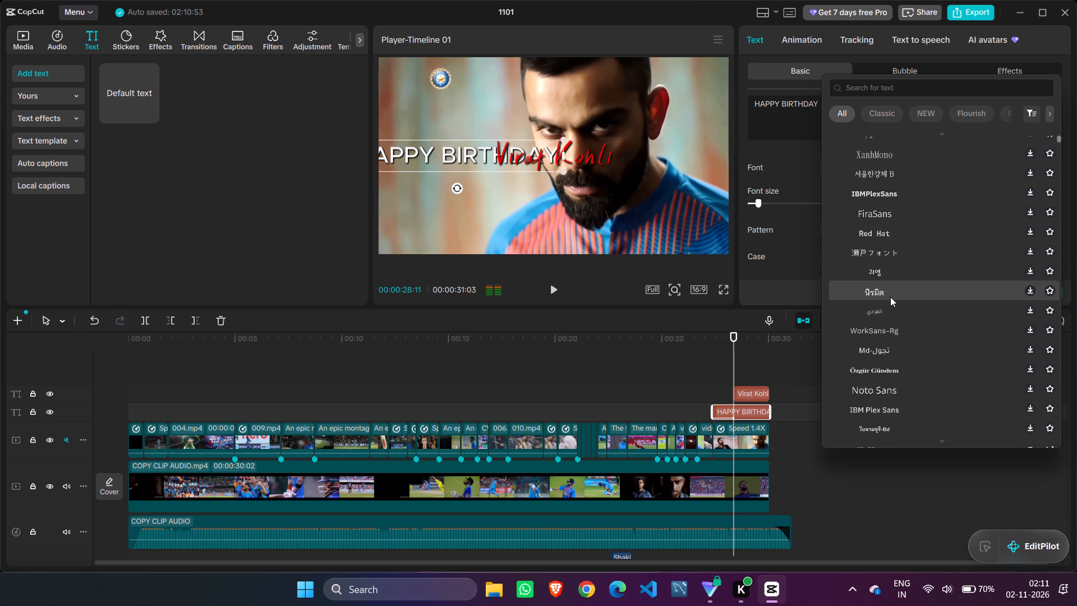
pyautogui.scroll(-7, 890, 297)
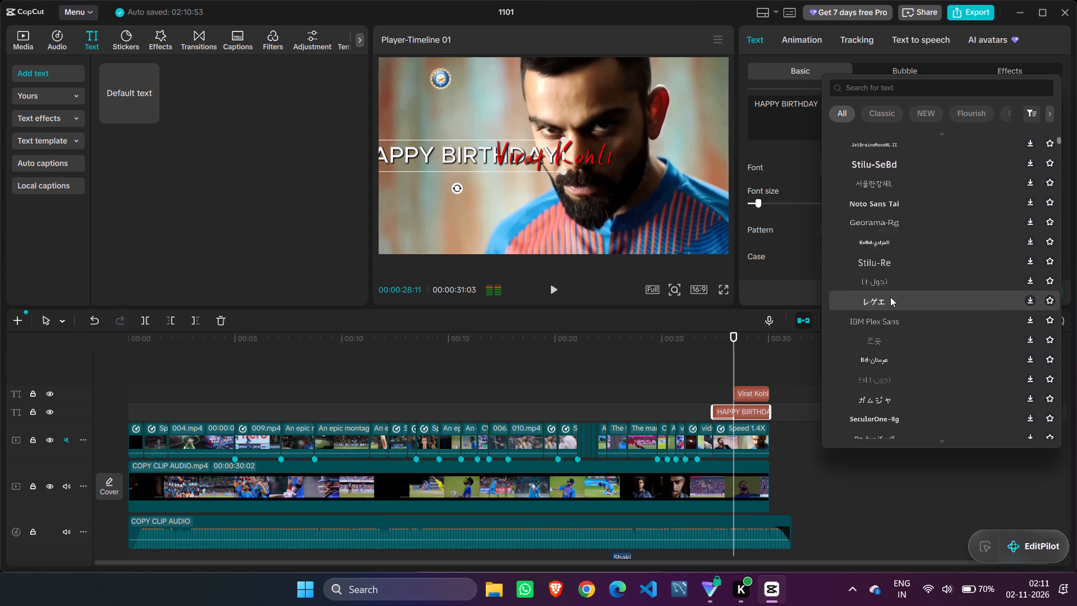
pyautogui.scroll(-16, 890, 297)
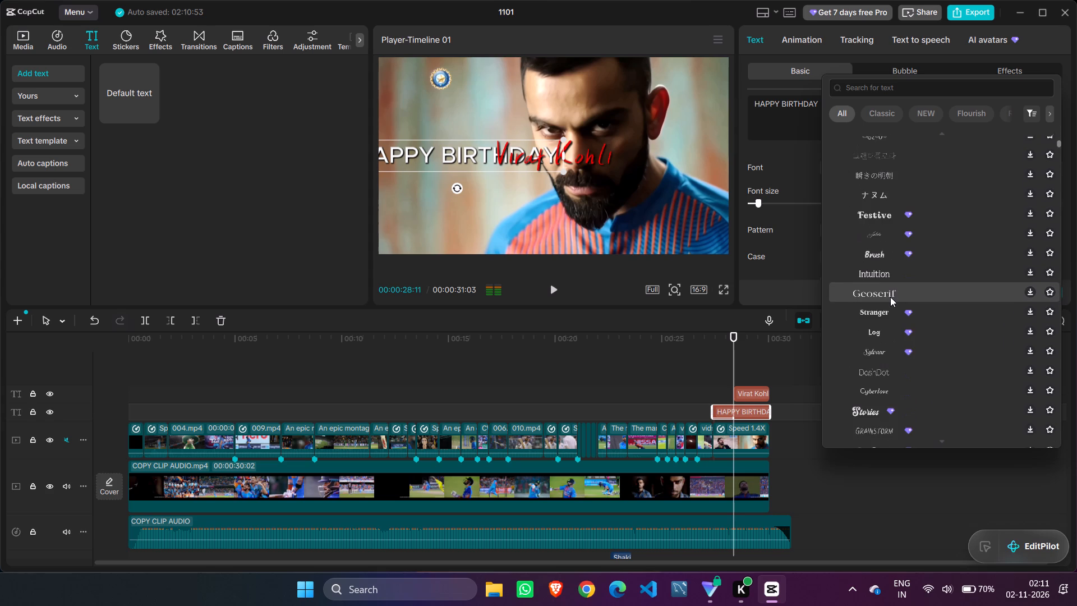
pyautogui.scroll(-6, 890, 297)
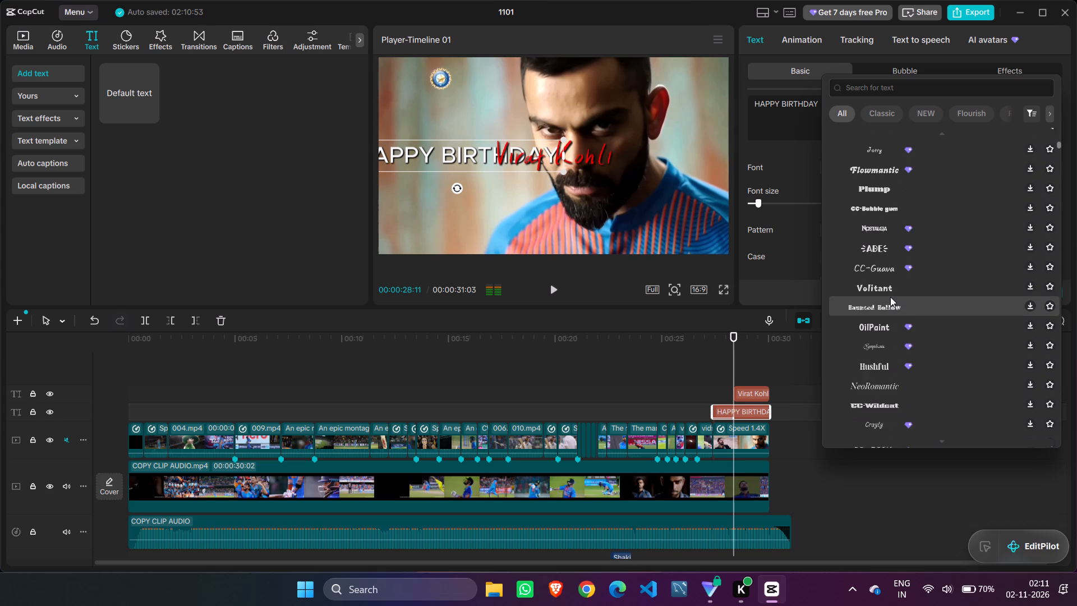
pyautogui.scroll(-3, 890, 297)
pyautogui.scroll(19, 890, 297)
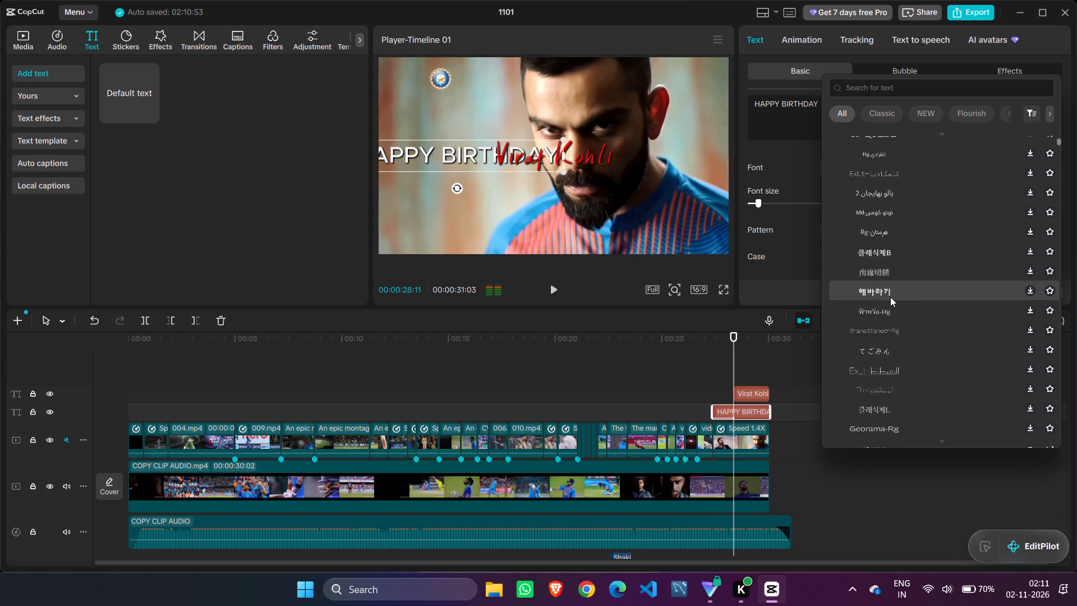
pyautogui.scroll(1, 890, 297)
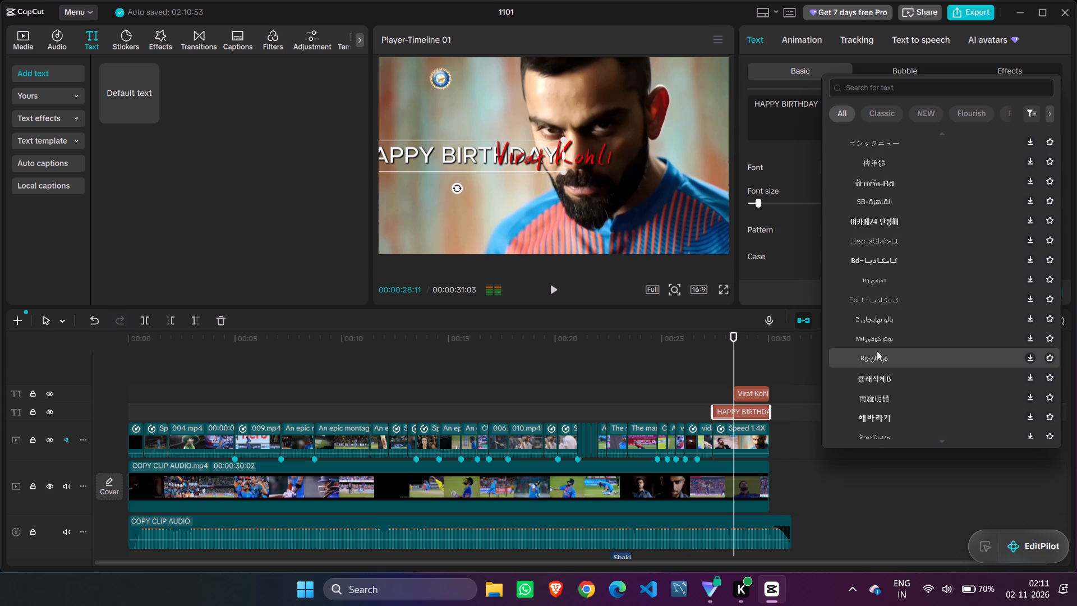
pyautogui.scroll(-19, 877, 351)
pyautogui.scroll(-9, 877, 351)
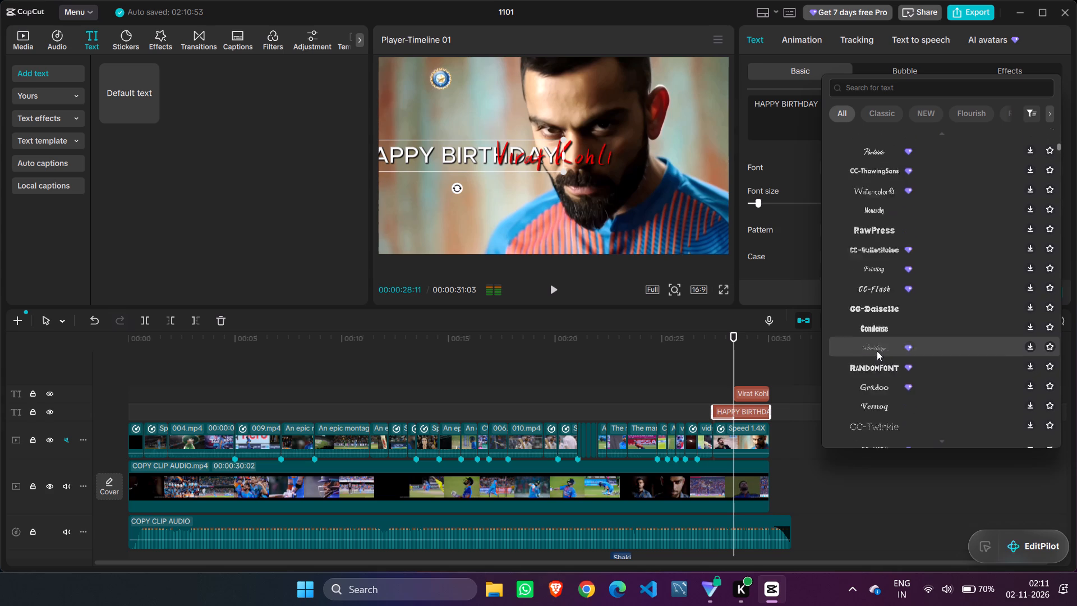
pyautogui.scroll(-3, 877, 351)
pyautogui.scroll(6, 877, 351)
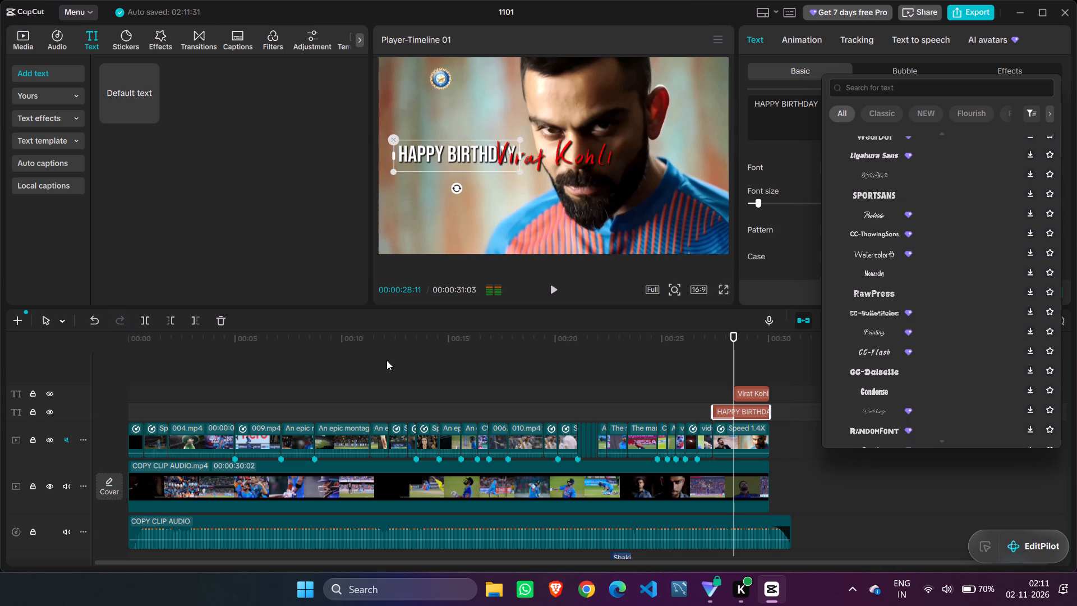
pyautogui.click(386, 360)
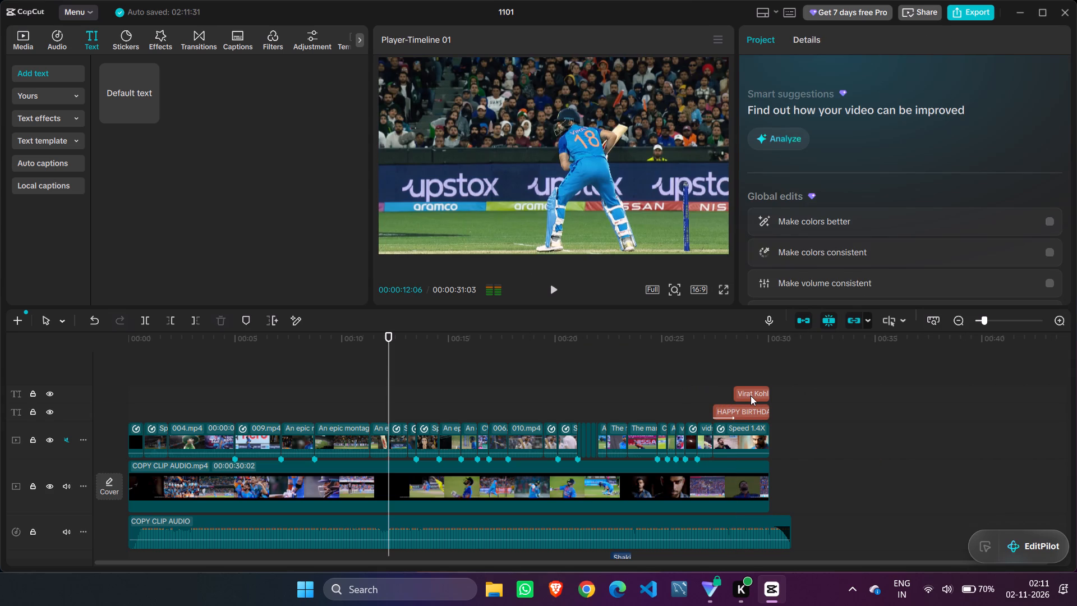
# Move the Virat Kohli text beneath HAPPY BIRTHDAY in the closing portrait shot and scale it down to fit that title's width.
pyautogui.click(751, 396)
pyautogui.moveTo(391, 349); pyautogui.dragTo(408, 349)
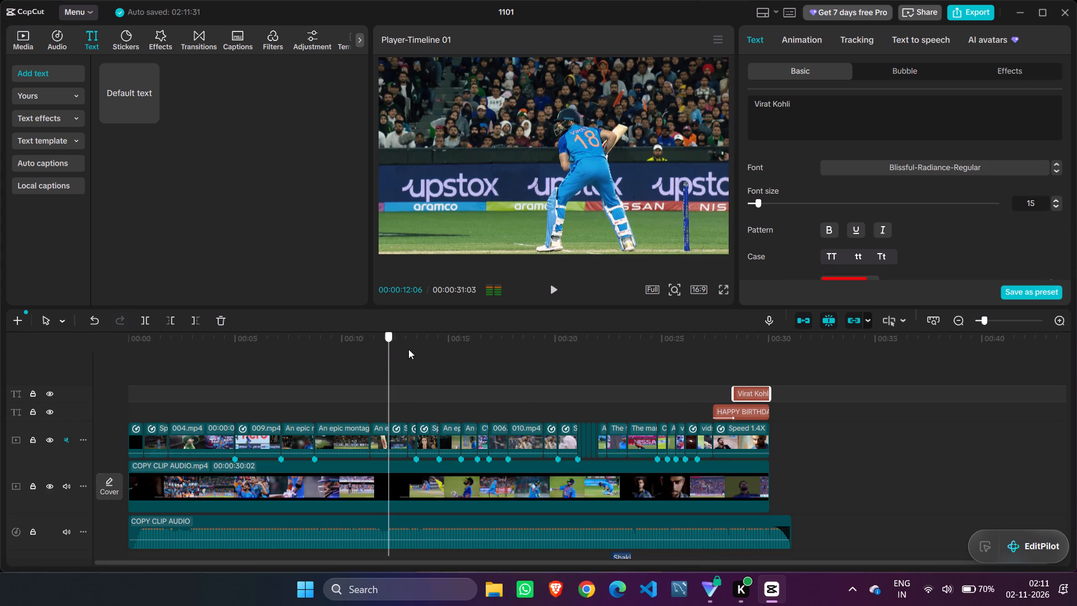
pyautogui.moveTo(408, 349); pyautogui.dragTo(744, 405)
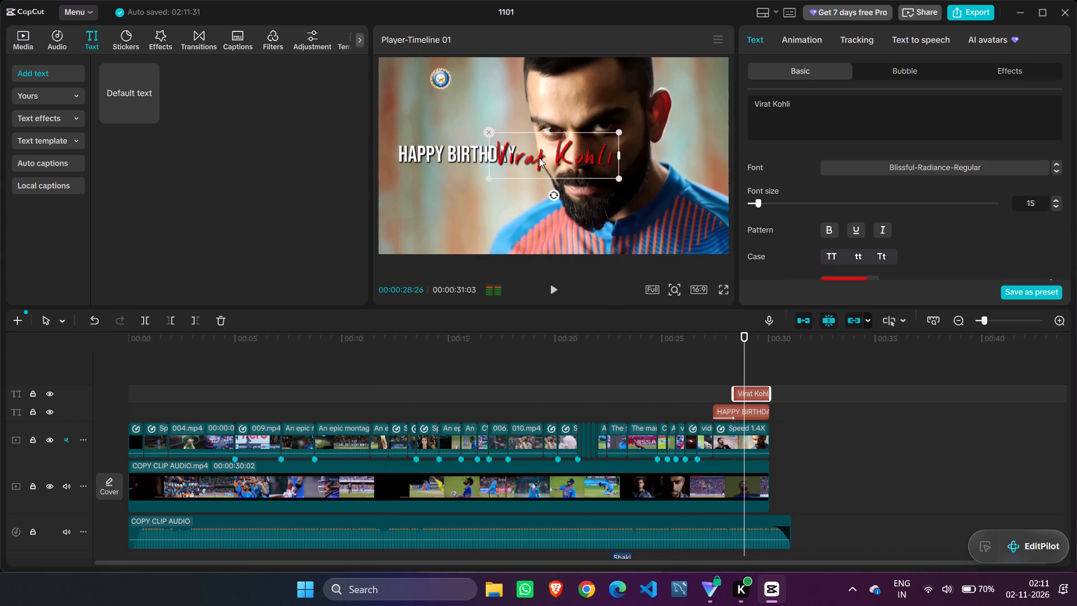
pyautogui.moveTo(539, 158); pyautogui.dragTo(443, 169)
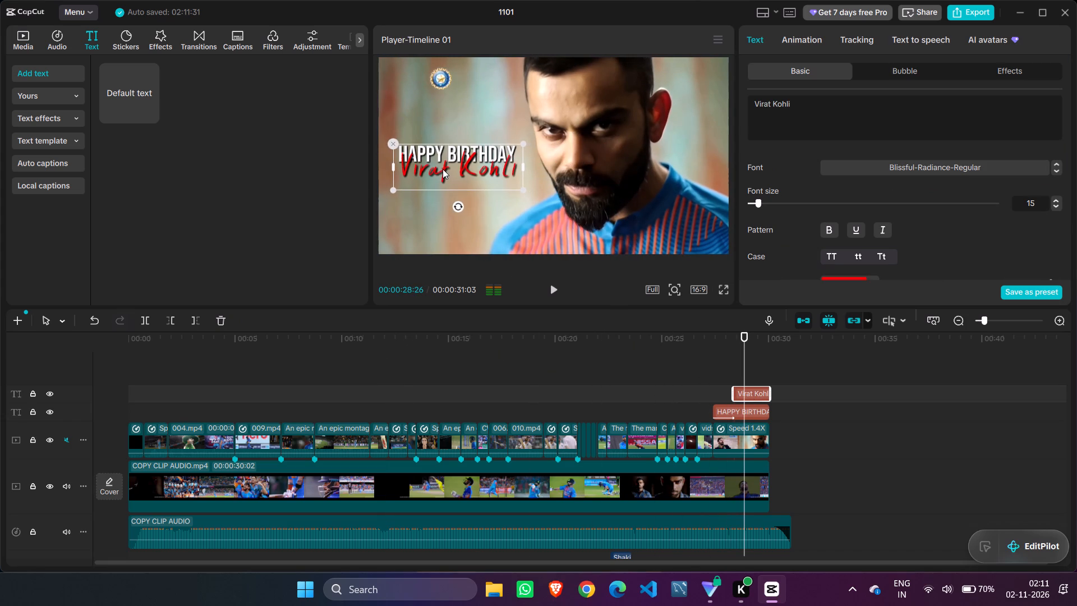
pyautogui.moveTo(520, 188); pyautogui.dragTo(511, 186)
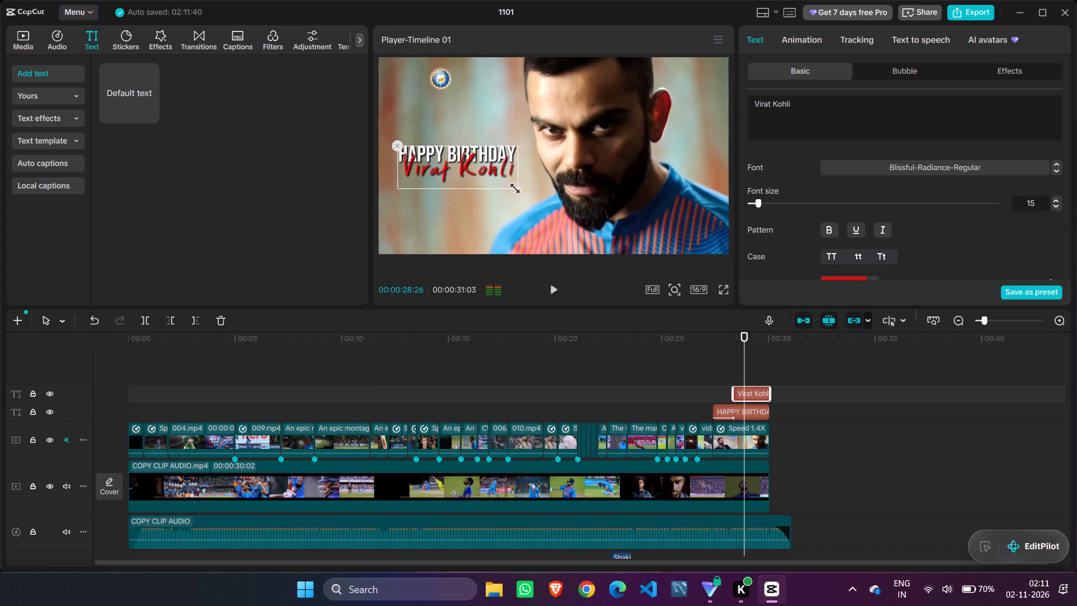
pyautogui.moveTo(511, 186); pyautogui.dragTo(493, 181)
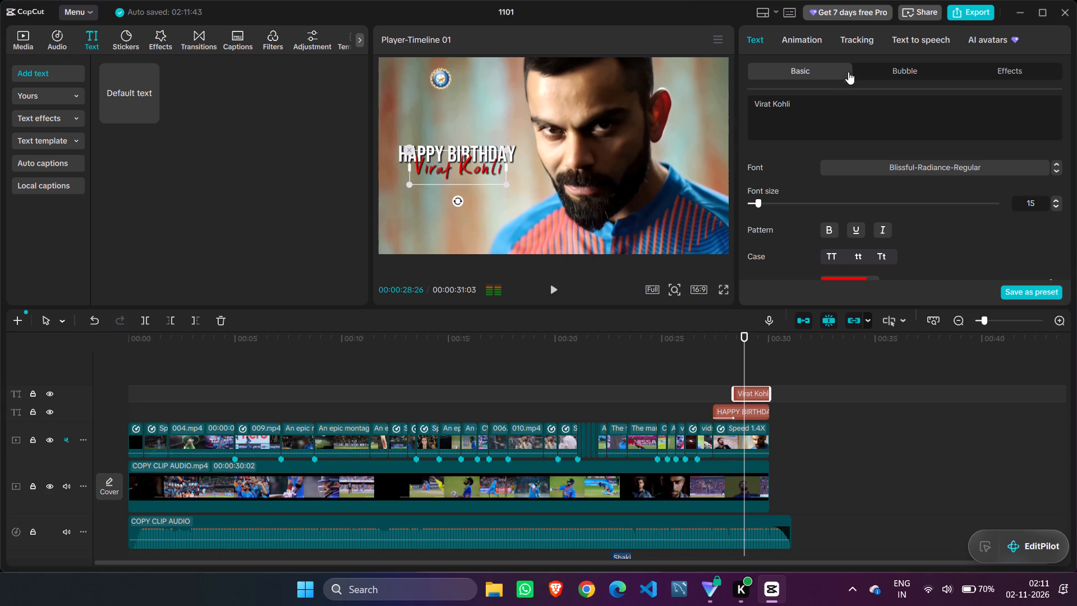
# Apply the Northwell font to the Virat Kohli text.
pyautogui.click(907, 166)
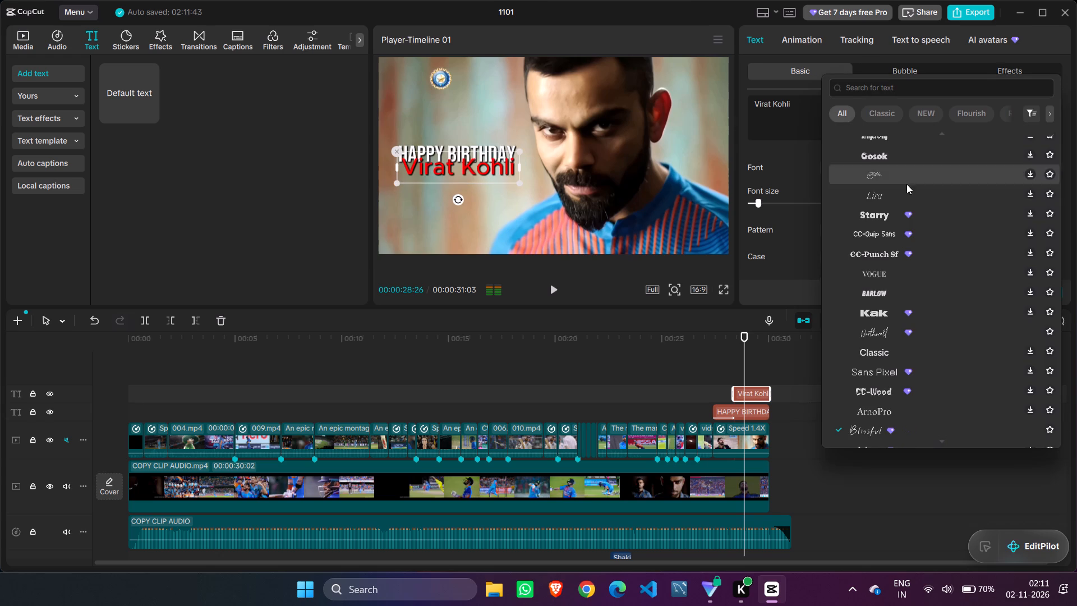
pyautogui.click(879, 331)
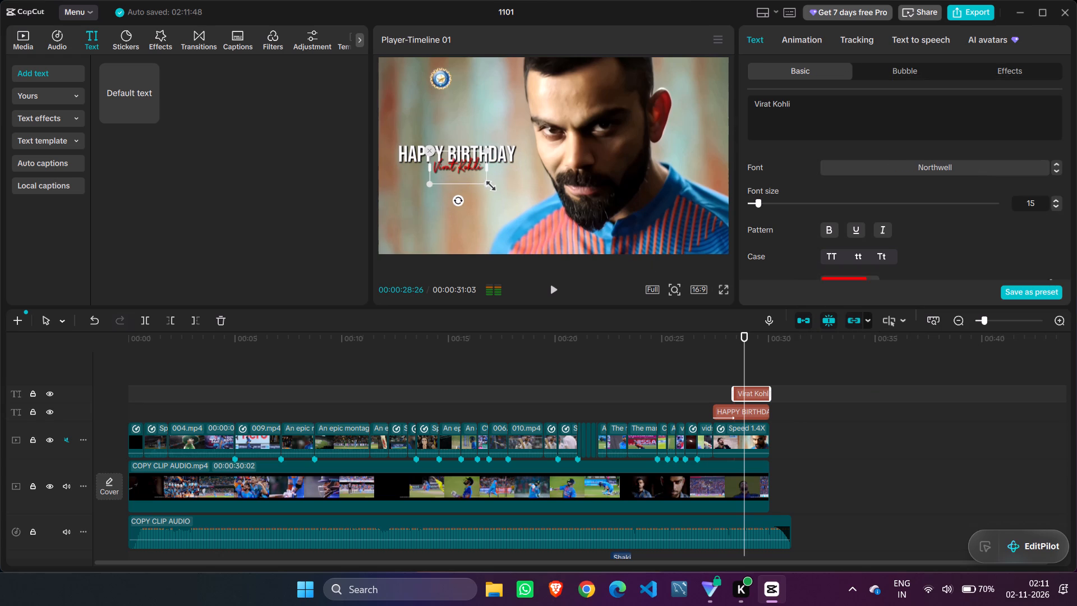
# Enlarge the Virat Kohli text and place it just overlapping the lower edge of HAPPY BIRTHDAY.
pyautogui.moveTo(486, 183); pyautogui.dragTo(516, 203)
pyautogui.moveTo(485, 175); pyautogui.dragTo(480, 176)
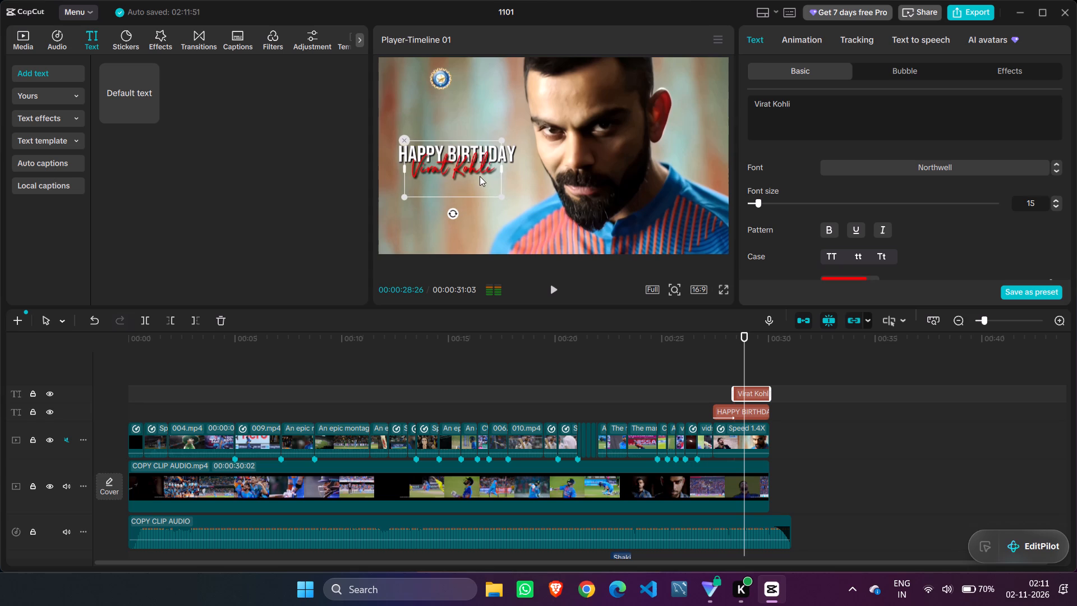
pyautogui.moveTo(480, 176); pyautogui.dragTo(477, 176)
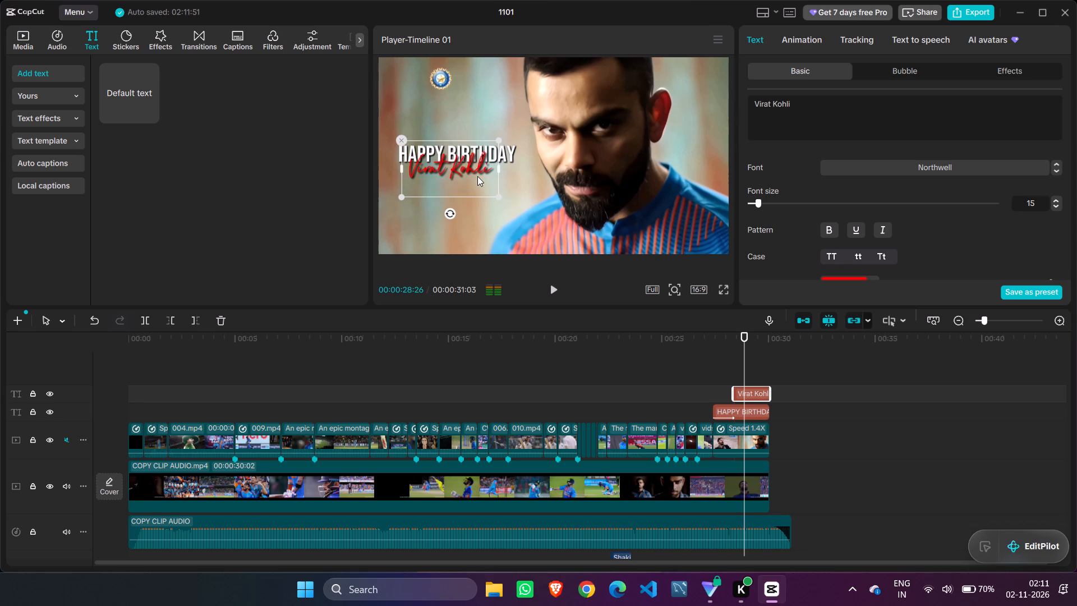
pyautogui.moveTo(477, 176); pyautogui.dragTo(476, 173)
pyautogui.moveTo(476, 173); pyautogui.dragTo(476, 197)
pyautogui.click(476, 197)
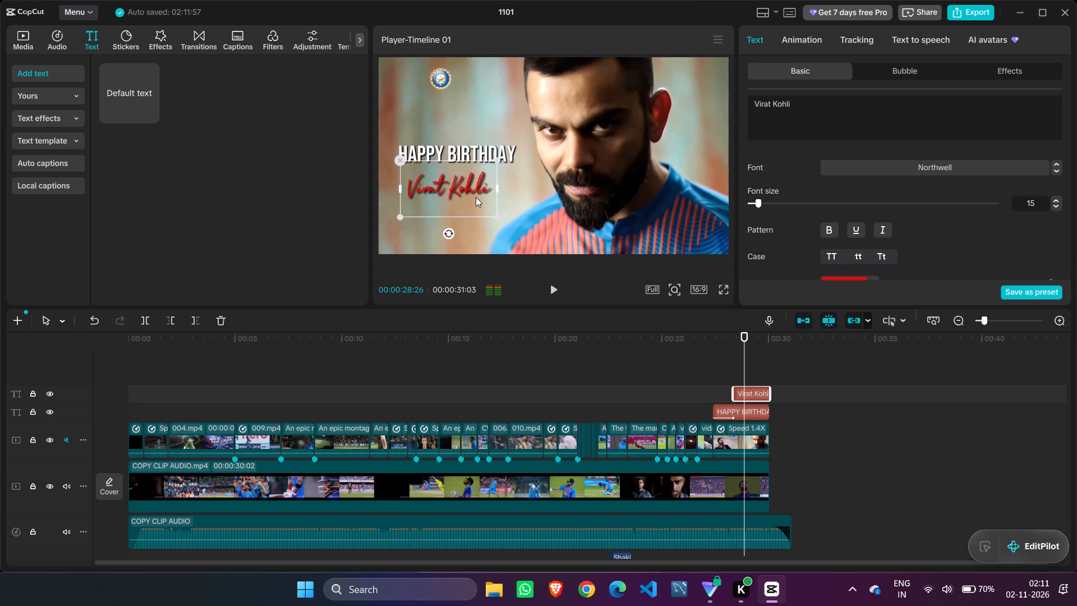
pyautogui.moveTo(476, 197); pyautogui.dragTo(480, 177)
pyautogui.click(484, 182)
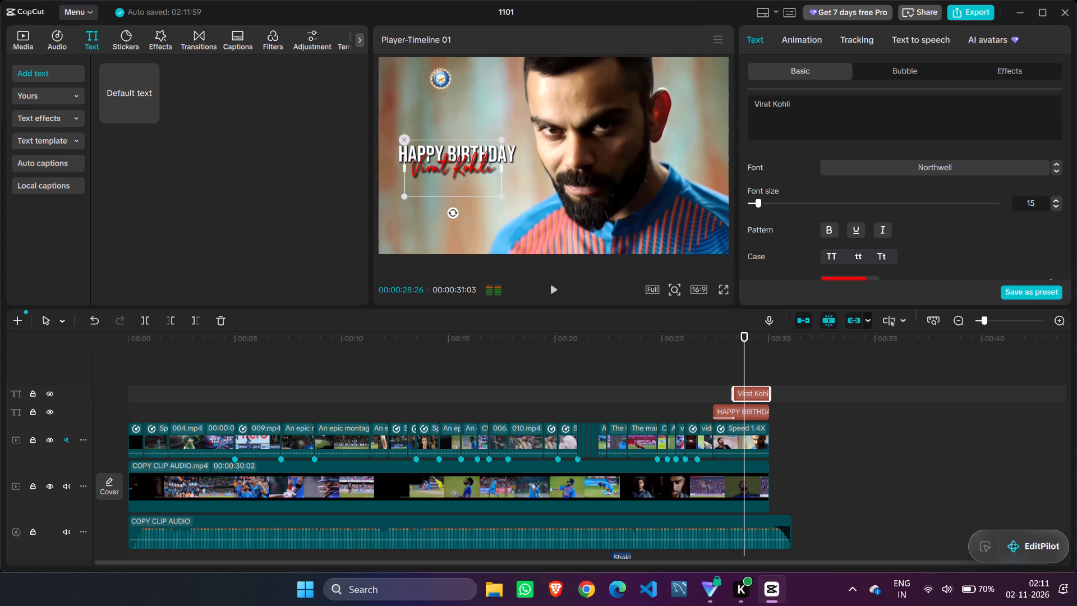
# Fine-tune the Virat Kohli text's placement so it overlaps the lower edge of HAPPY BIRTHDAY, offset toward the end of BIRTHDAY.
pyautogui.moveTo(477, 180); pyautogui.dragTo(483, 196)
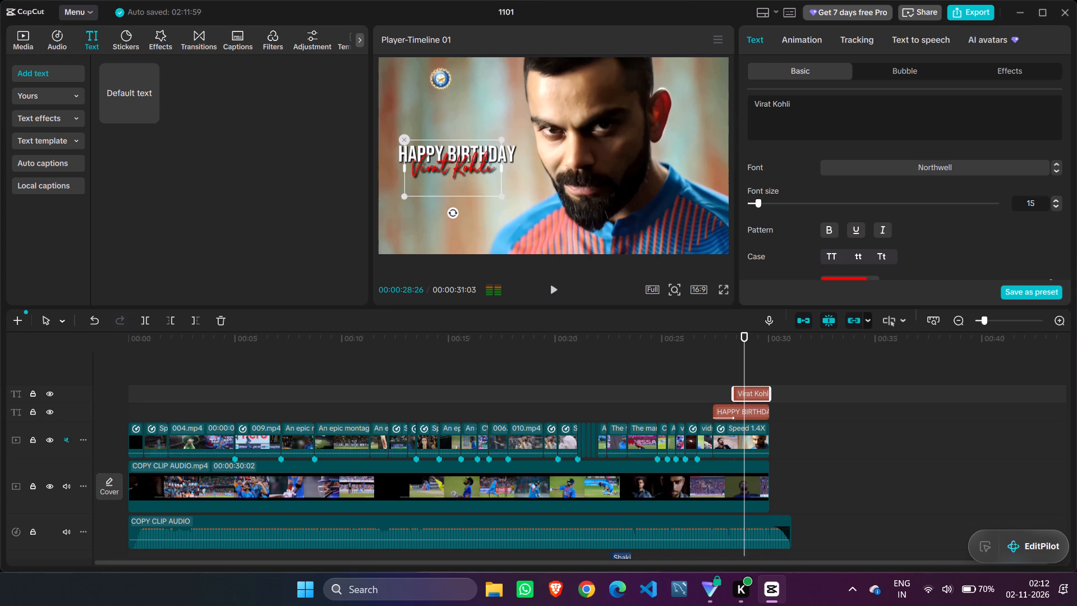
pyautogui.click(494, 167)
pyautogui.moveTo(458, 169); pyautogui.dragTo(470, 186)
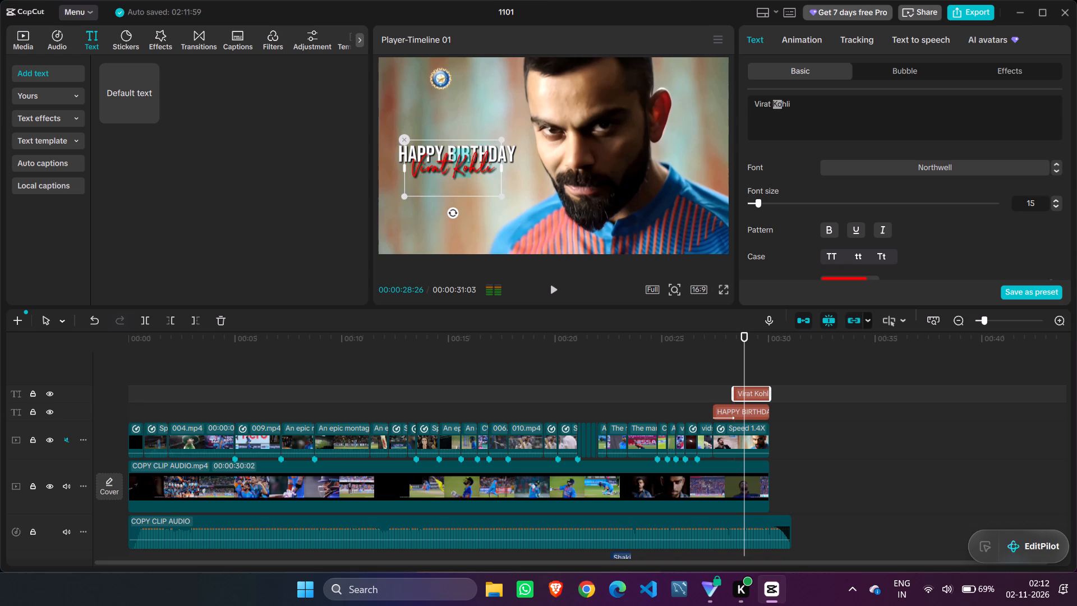
pyautogui.click(471, 178)
pyautogui.click(503, 105)
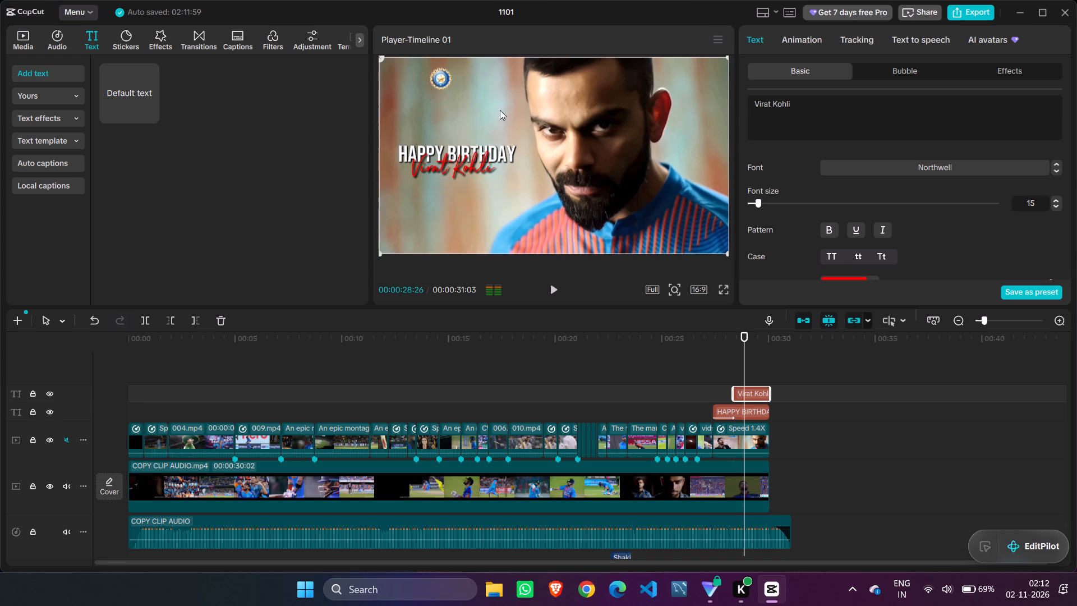
pyautogui.click(454, 167)
pyautogui.moveTo(468, 175); pyautogui.dragTo(470, 187)
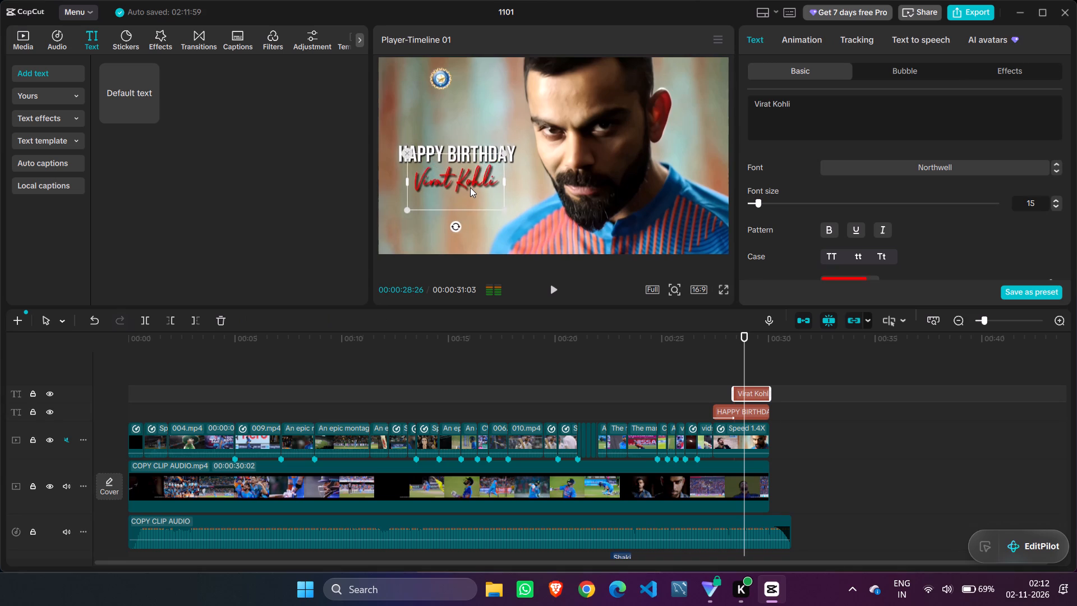
pyautogui.moveTo(470, 187); pyautogui.dragTo(473, 175)
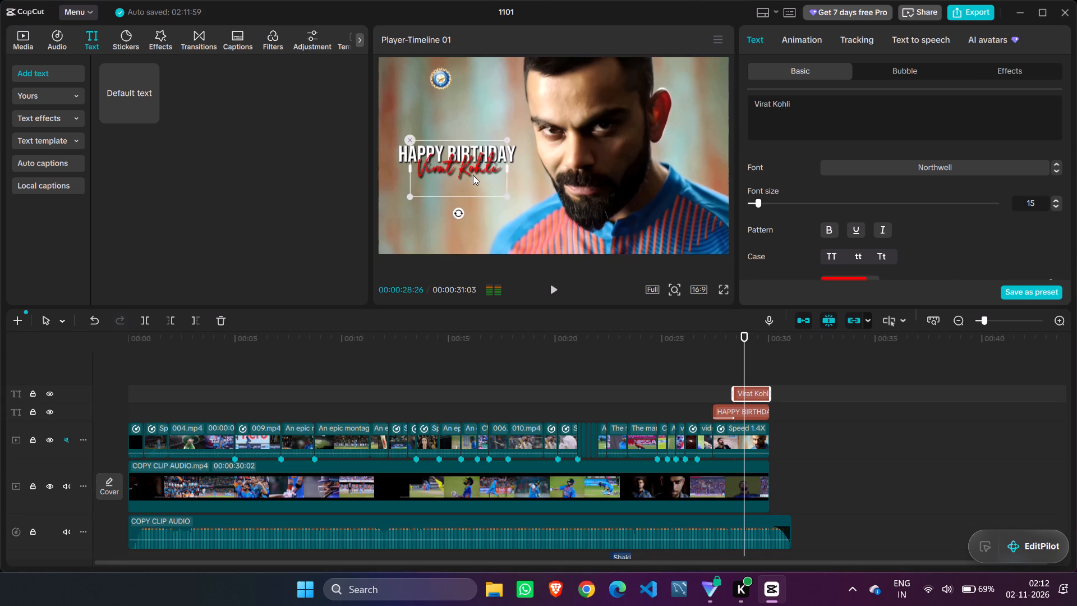
pyautogui.moveTo(473, 175); pyautogui.dragTo(469, 169)
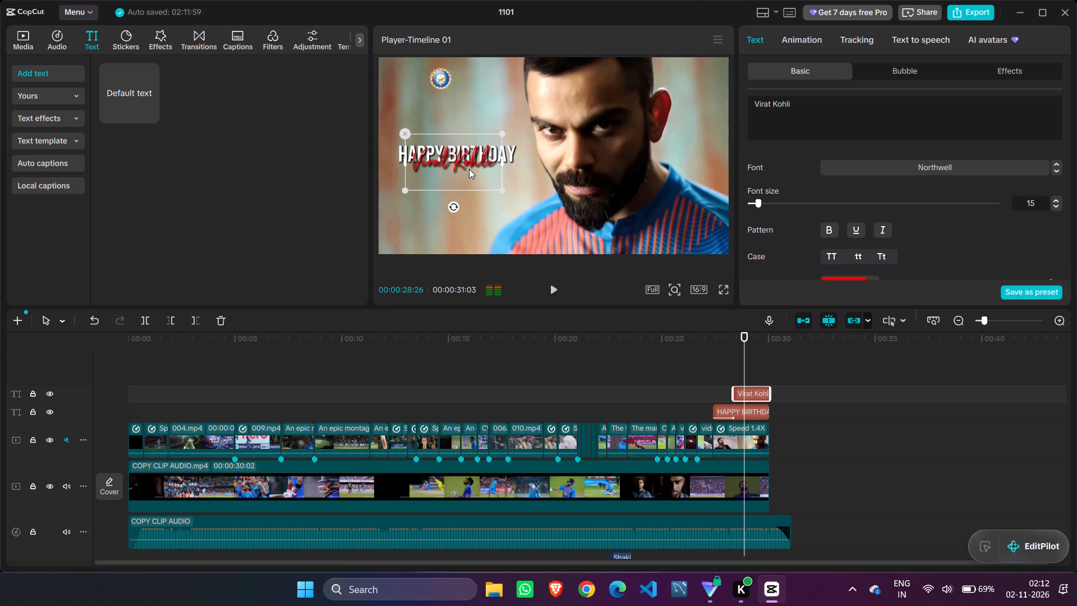
pyautogui.moveTo(469, 169); pyautogui.dragTo(471, 172)
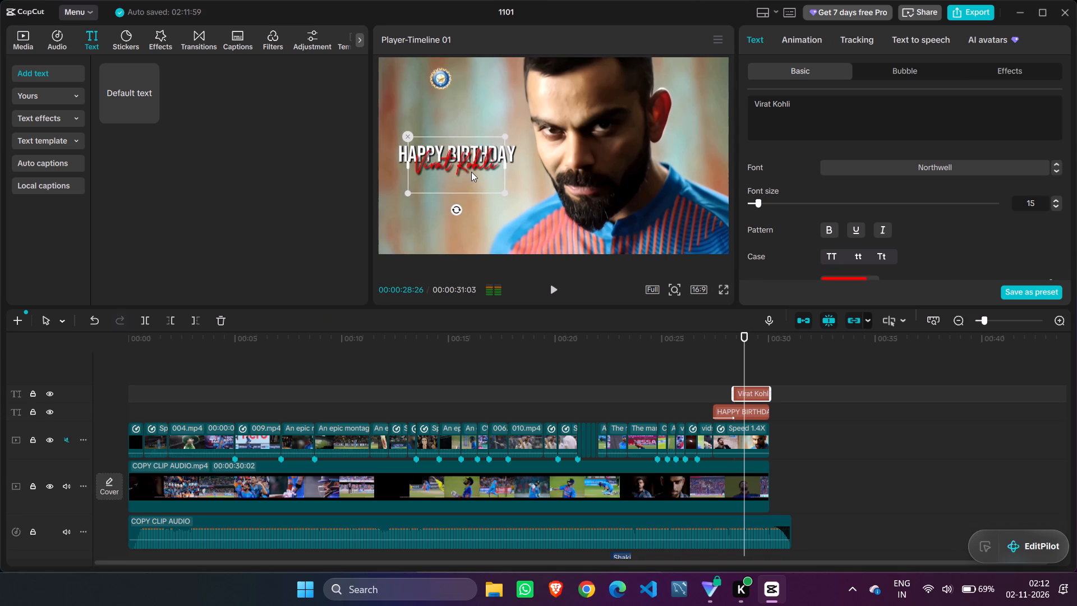
pyautogui.moveTo(471, 172); pyautogui.dragTo(486, 175)
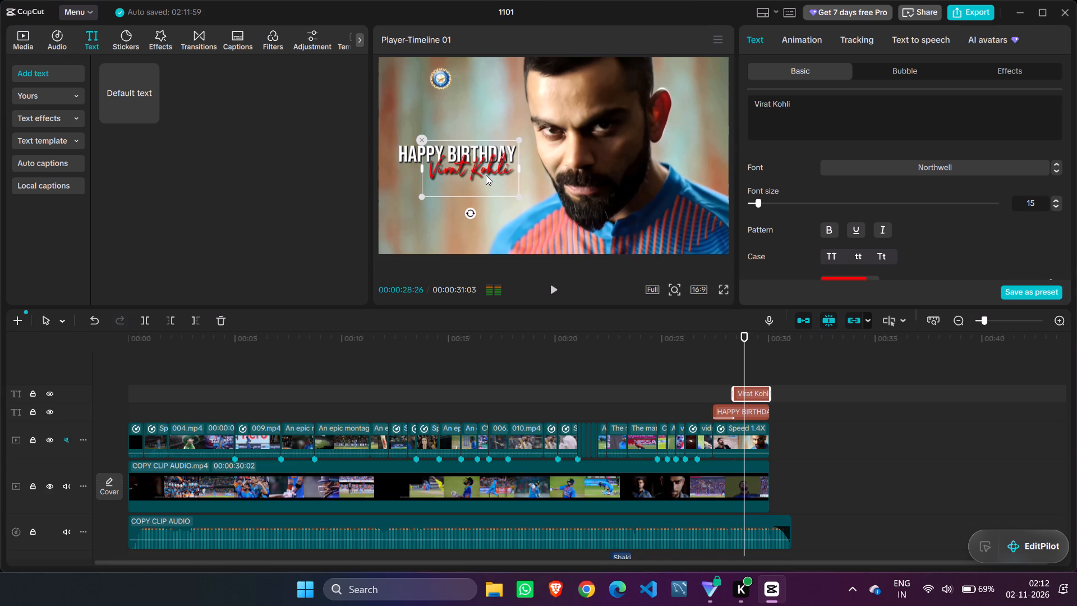
pyautogui.moveTo(486, 175); pyautogui.dragTo(476, 173)
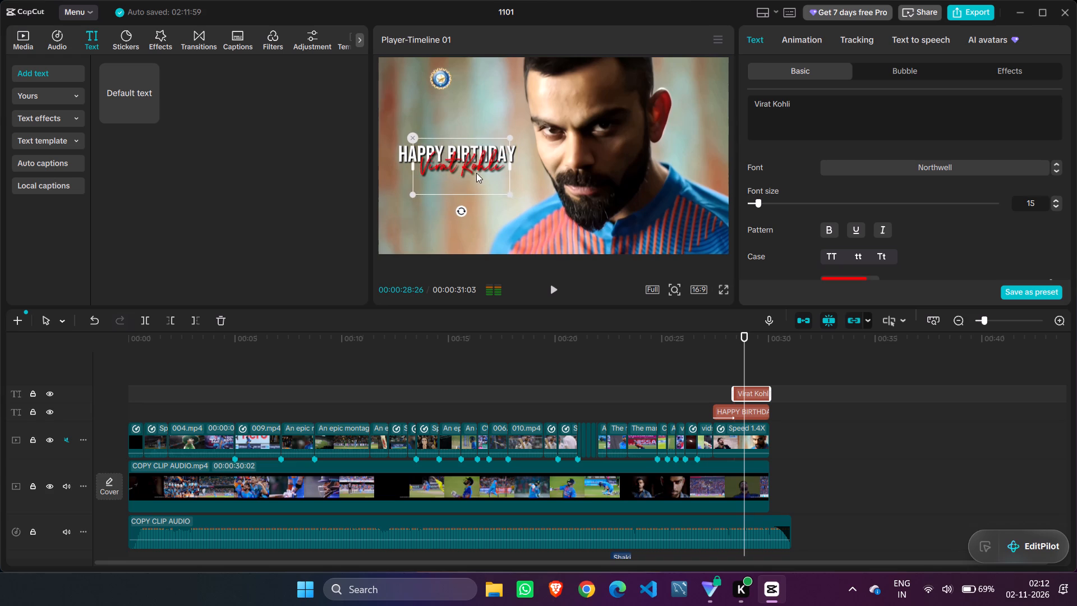
pyautogui.moveTo(476, 173); pyautogui.dragTo(484, 175)
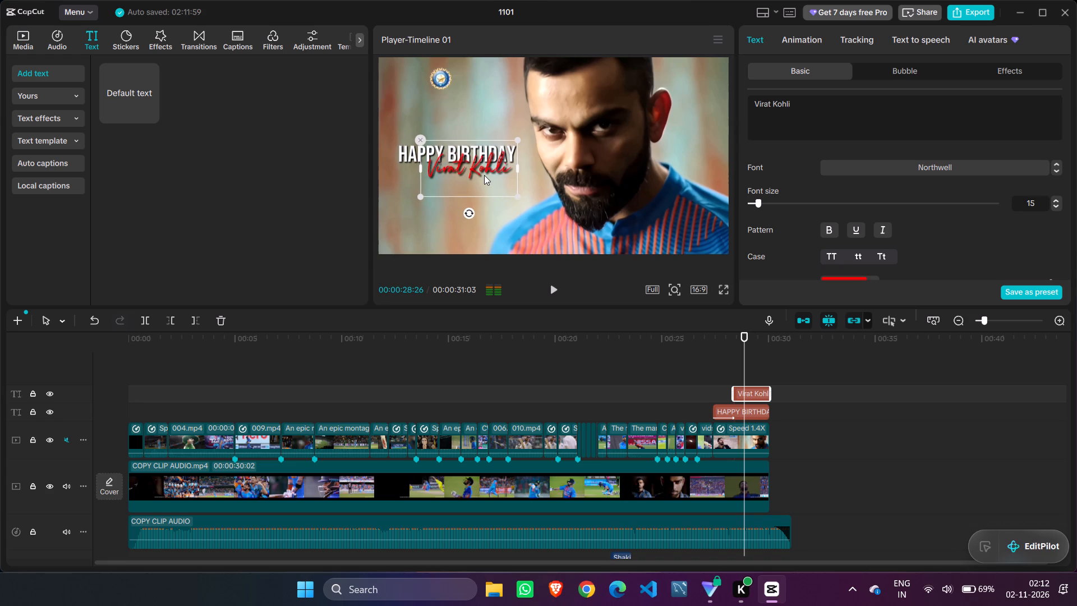
pyautogui.moveTo(484, 175); pyautogui.dragTo(482, 173)
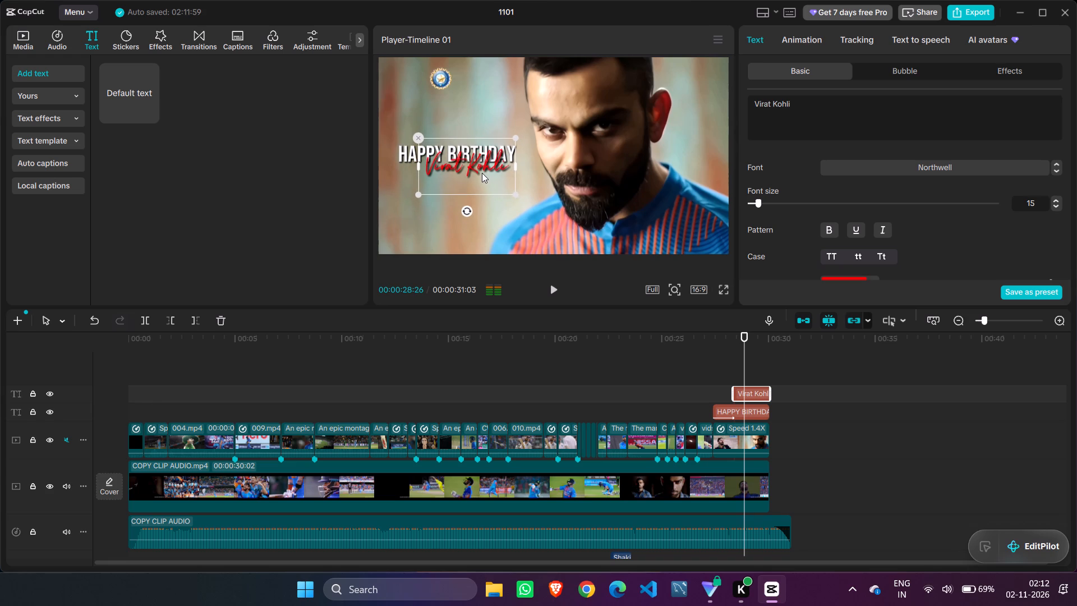
pyautogui.moveTo(482, 173); pyautogui.dragTo(482, 172)
pyautogui.click(305, 263)
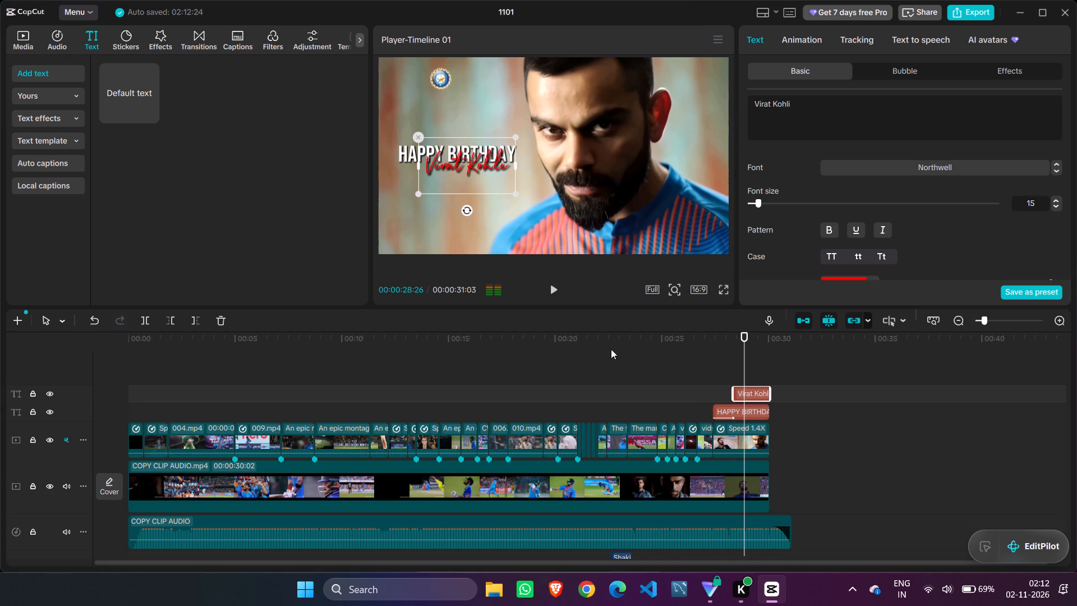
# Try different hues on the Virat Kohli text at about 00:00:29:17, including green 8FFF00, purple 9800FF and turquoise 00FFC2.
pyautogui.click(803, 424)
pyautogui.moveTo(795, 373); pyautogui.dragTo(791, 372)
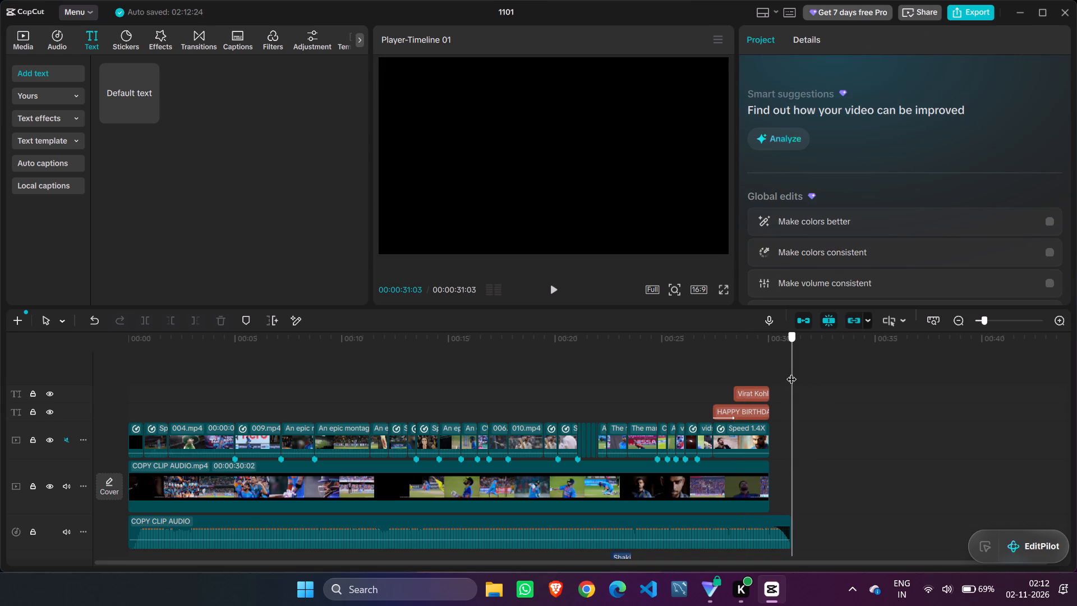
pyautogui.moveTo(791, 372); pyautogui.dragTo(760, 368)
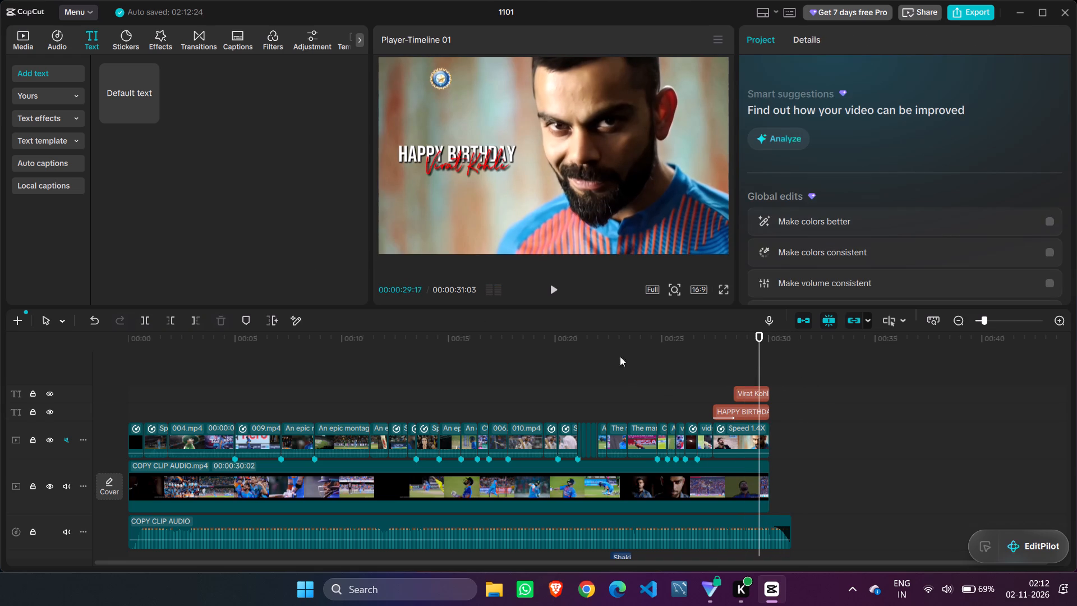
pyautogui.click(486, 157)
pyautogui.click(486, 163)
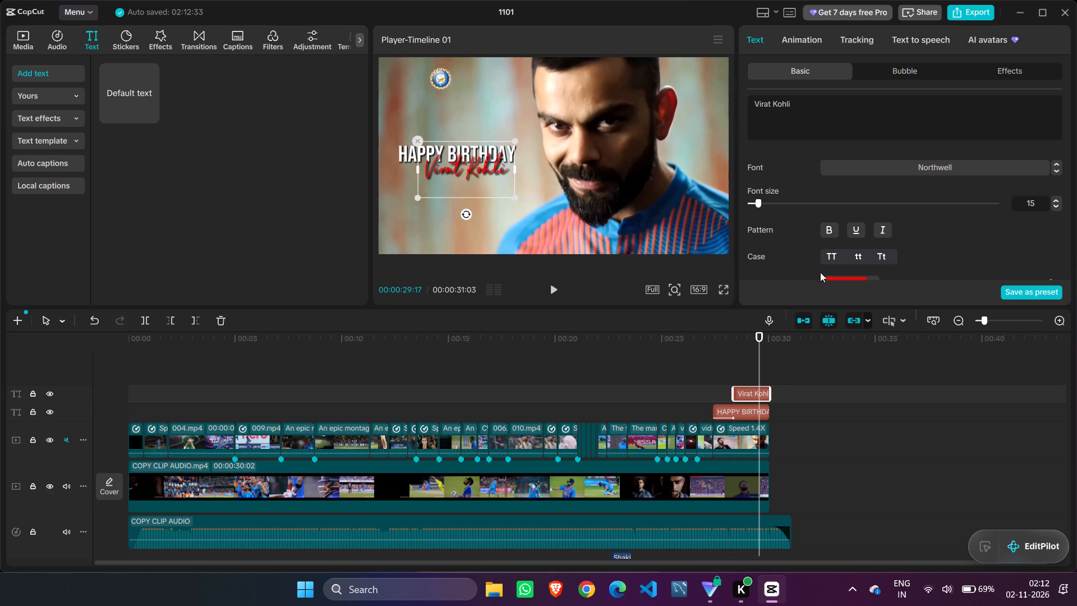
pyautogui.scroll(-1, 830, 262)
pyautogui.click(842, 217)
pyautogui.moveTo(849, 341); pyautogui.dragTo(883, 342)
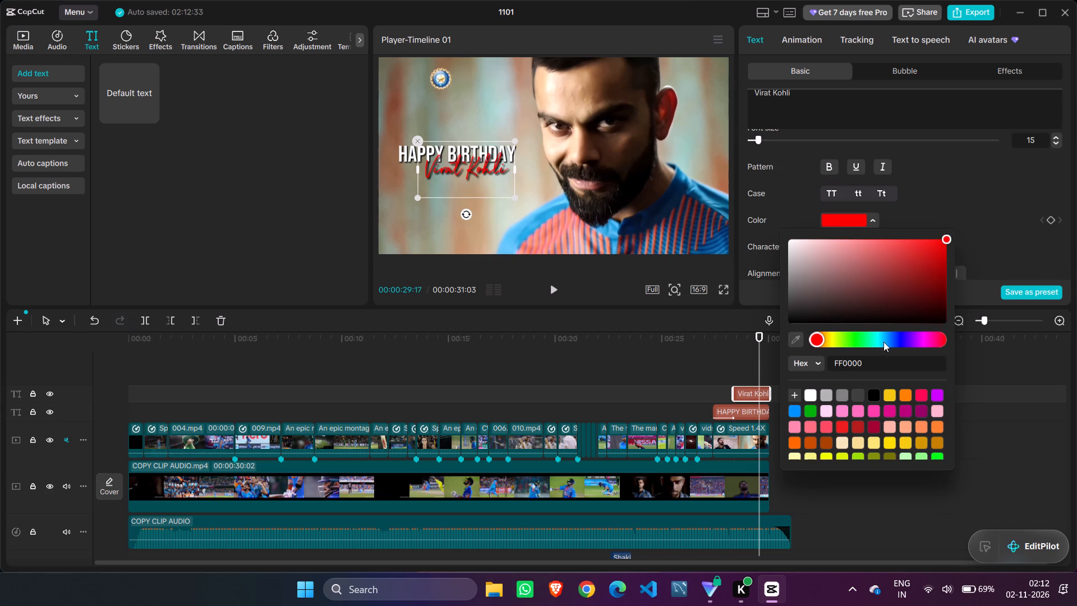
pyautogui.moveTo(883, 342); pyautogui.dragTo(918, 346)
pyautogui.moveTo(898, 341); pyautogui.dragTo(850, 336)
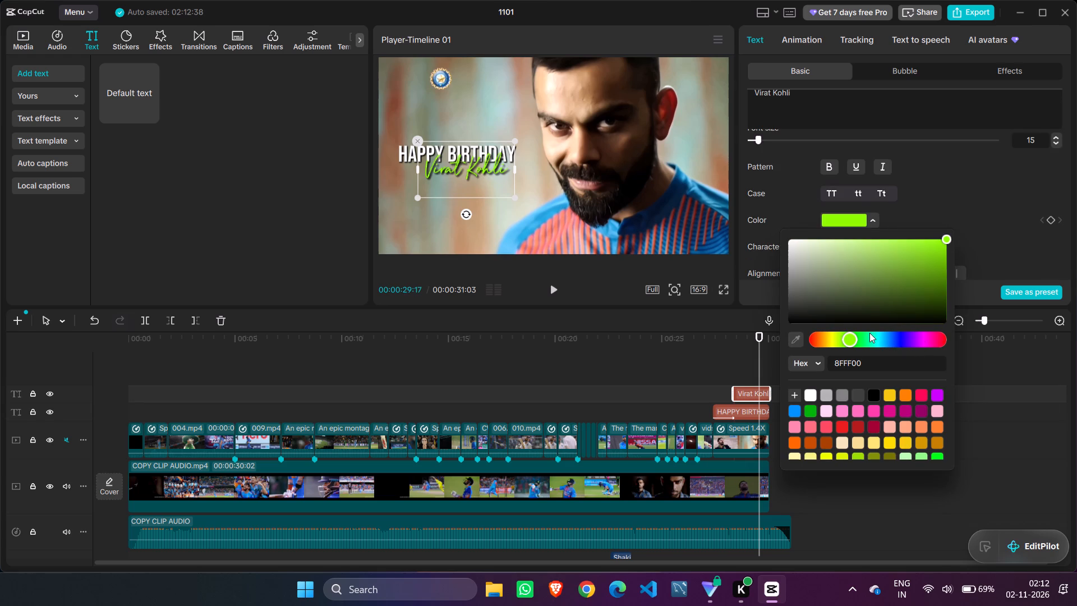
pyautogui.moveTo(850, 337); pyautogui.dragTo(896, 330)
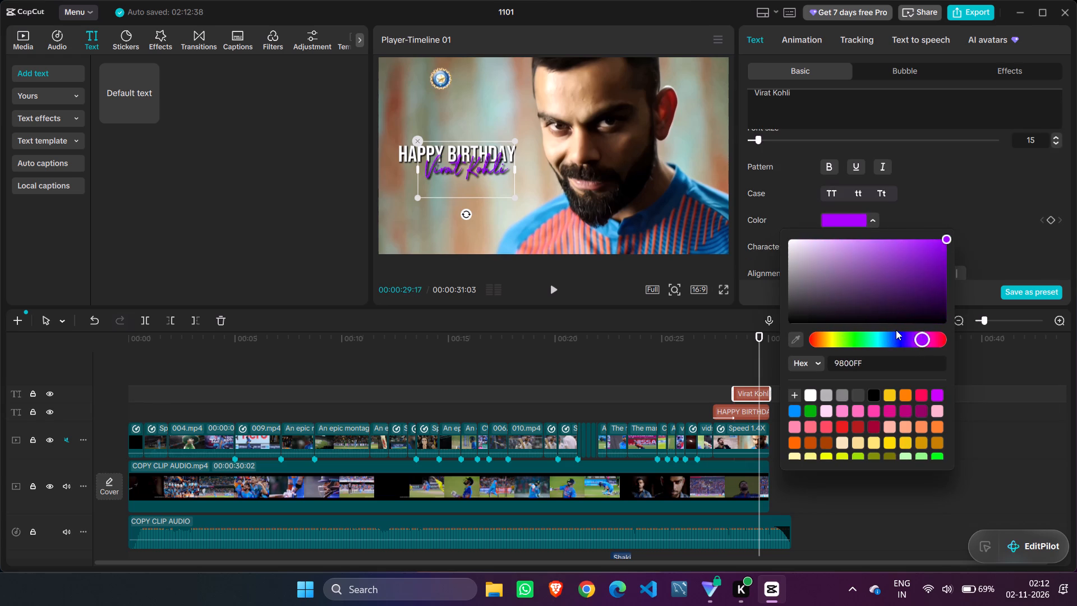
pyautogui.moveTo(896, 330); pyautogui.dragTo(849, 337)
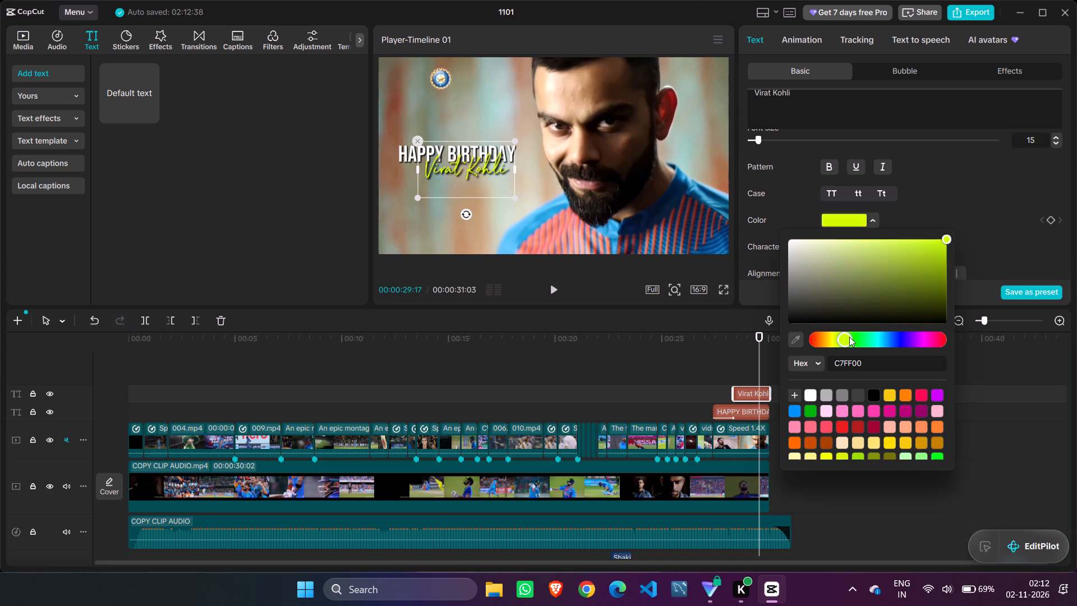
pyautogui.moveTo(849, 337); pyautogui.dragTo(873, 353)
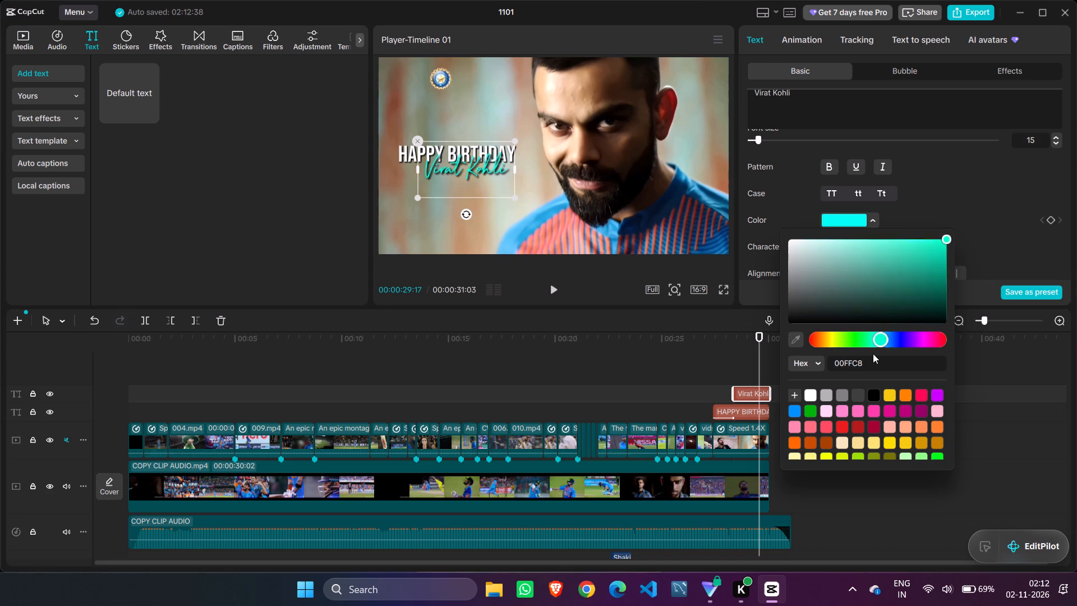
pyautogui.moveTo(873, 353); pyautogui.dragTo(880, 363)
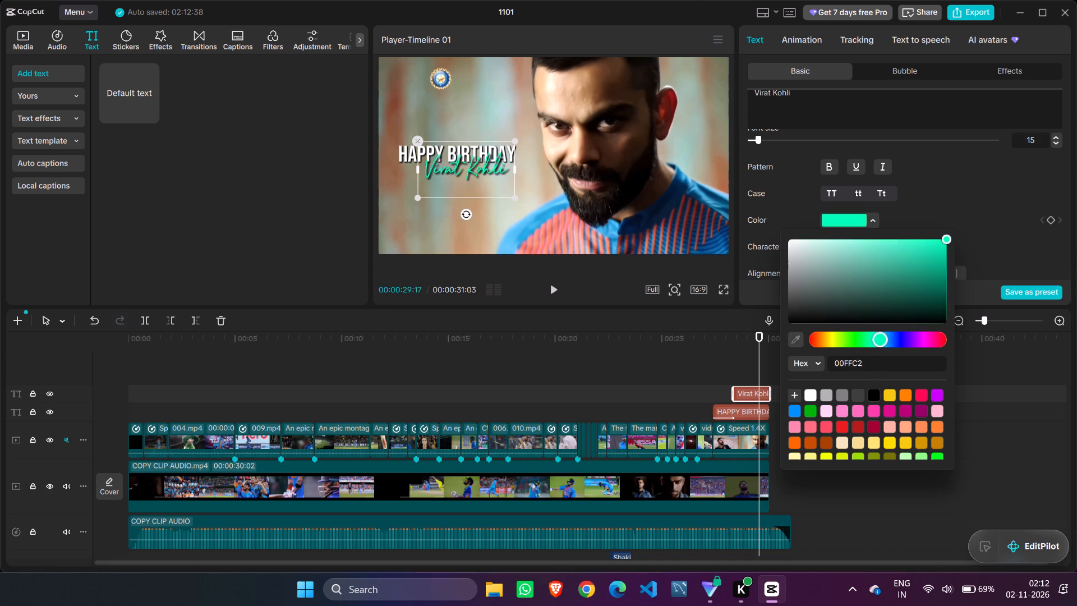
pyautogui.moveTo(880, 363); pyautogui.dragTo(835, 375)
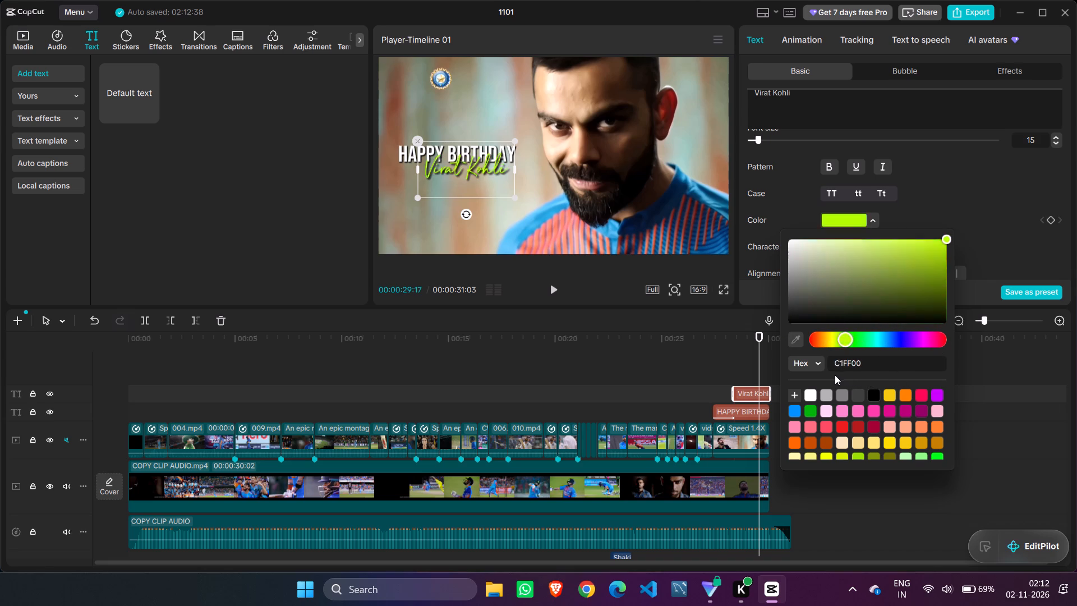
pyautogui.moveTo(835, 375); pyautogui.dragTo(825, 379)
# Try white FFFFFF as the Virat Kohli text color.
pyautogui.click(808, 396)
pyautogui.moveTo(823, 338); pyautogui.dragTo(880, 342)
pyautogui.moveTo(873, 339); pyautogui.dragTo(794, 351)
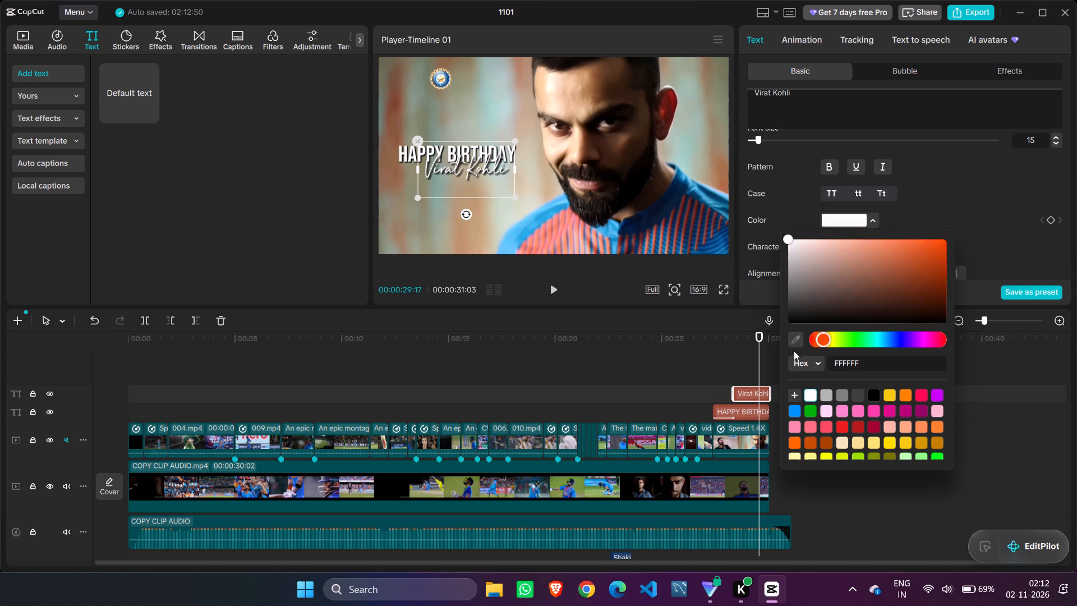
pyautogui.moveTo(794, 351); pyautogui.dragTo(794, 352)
# Set the Virat Kohli text color to gray 808080.
pyautogui.click(847, 397)
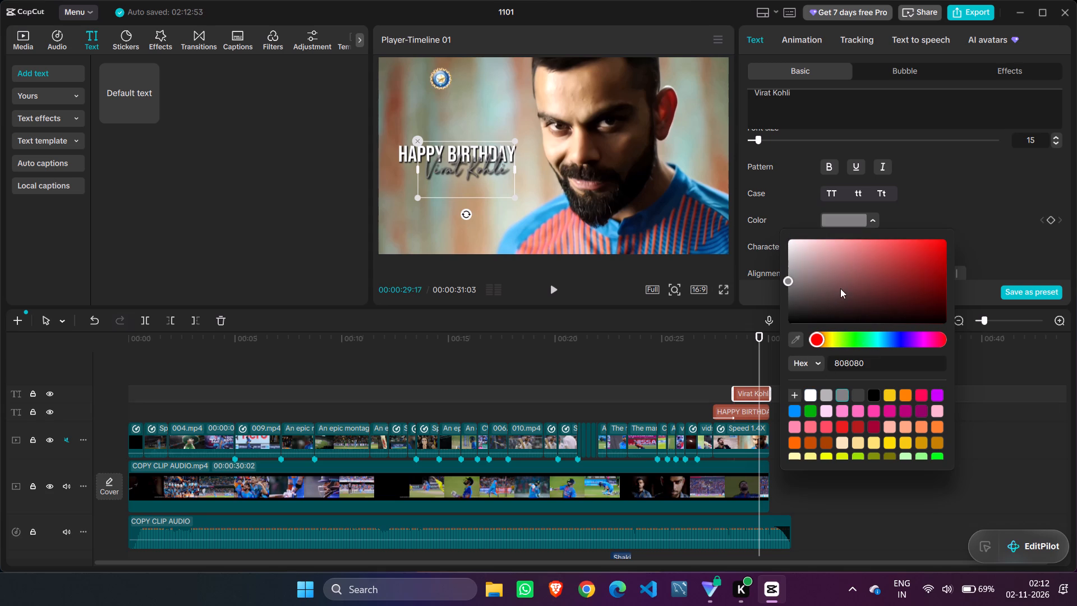
# Change the Virat Kohli text color from gray to a bright blue, 0068FF, after trying nearby hues.
pyautogui.moveTo(833, 335); pyautogui.dragTo(878, 338)
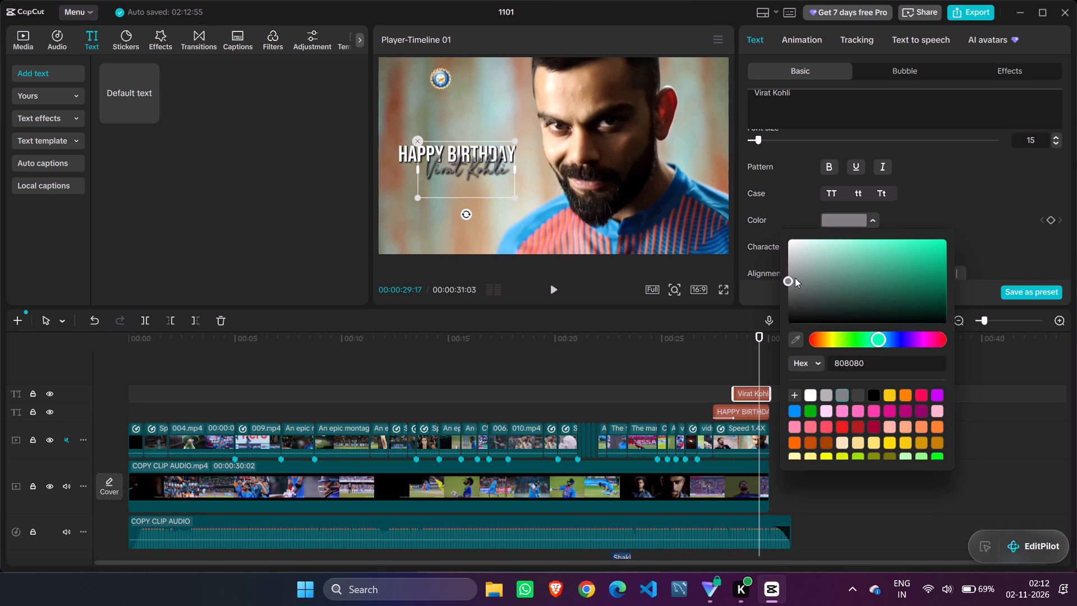
pyautogui.moveTo(795, 278); pyautogui.dragTo(965, 233)
pyautogui.moveTo(882, 337); pyautogui.dragTo(936, 335)
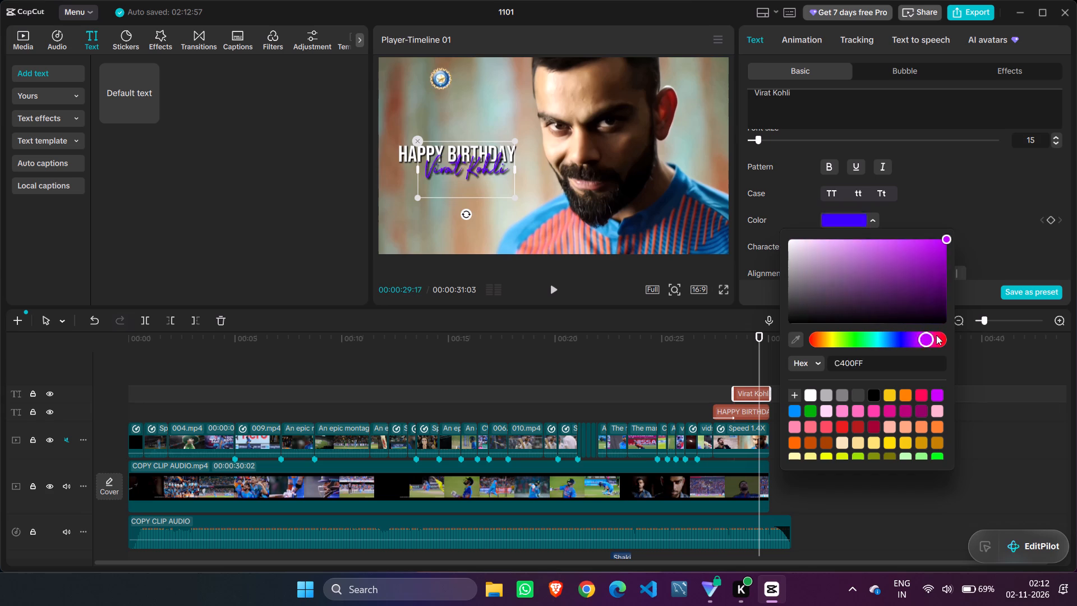
pyautogui.moveTo(936, 335); pyautogui.dragTo(901, 332)
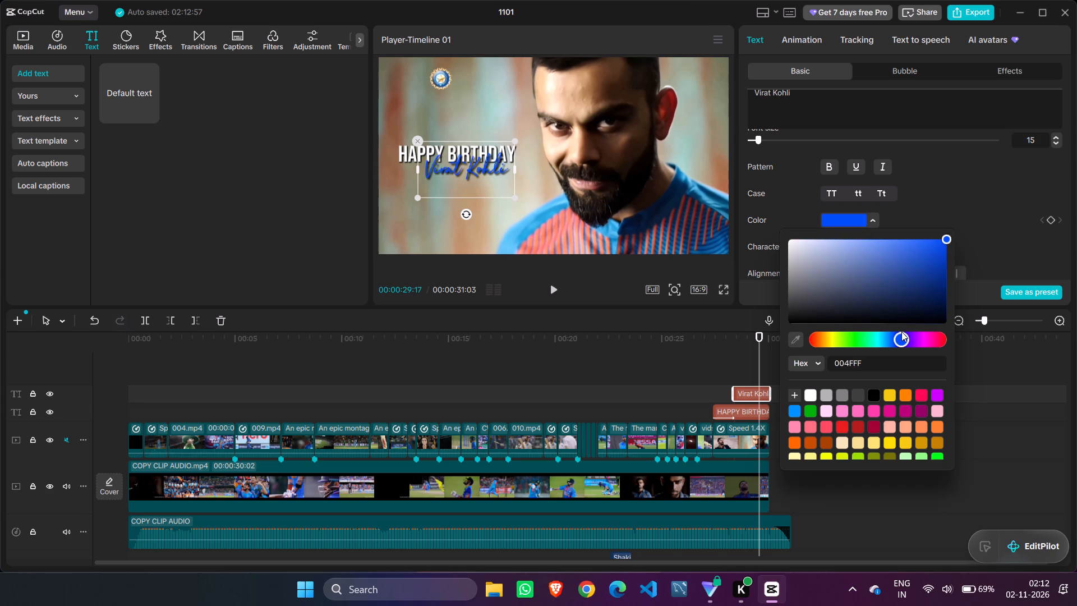
pyautogui.moveTo(901, 332); pyautogui.dragTo(900, 331)
pyautogui.moveTo(900, 331); pyautogui.dragTo(899, 331)
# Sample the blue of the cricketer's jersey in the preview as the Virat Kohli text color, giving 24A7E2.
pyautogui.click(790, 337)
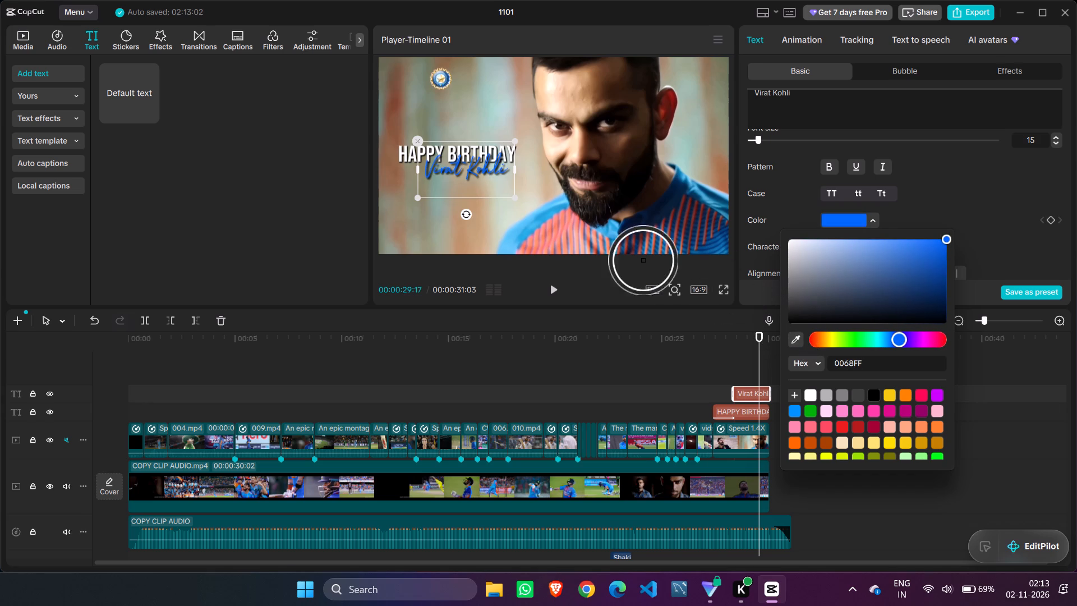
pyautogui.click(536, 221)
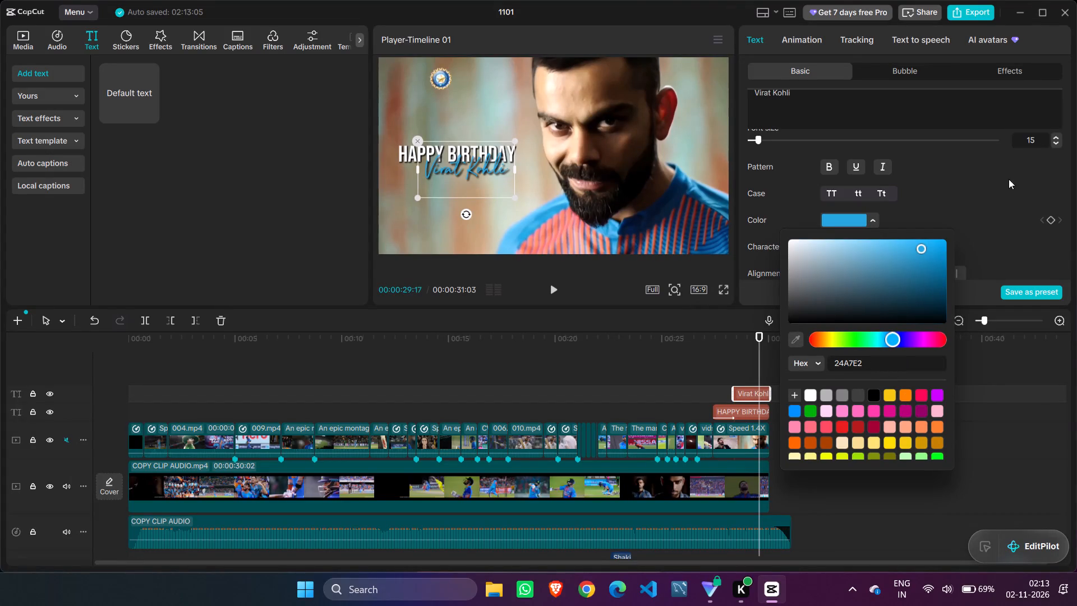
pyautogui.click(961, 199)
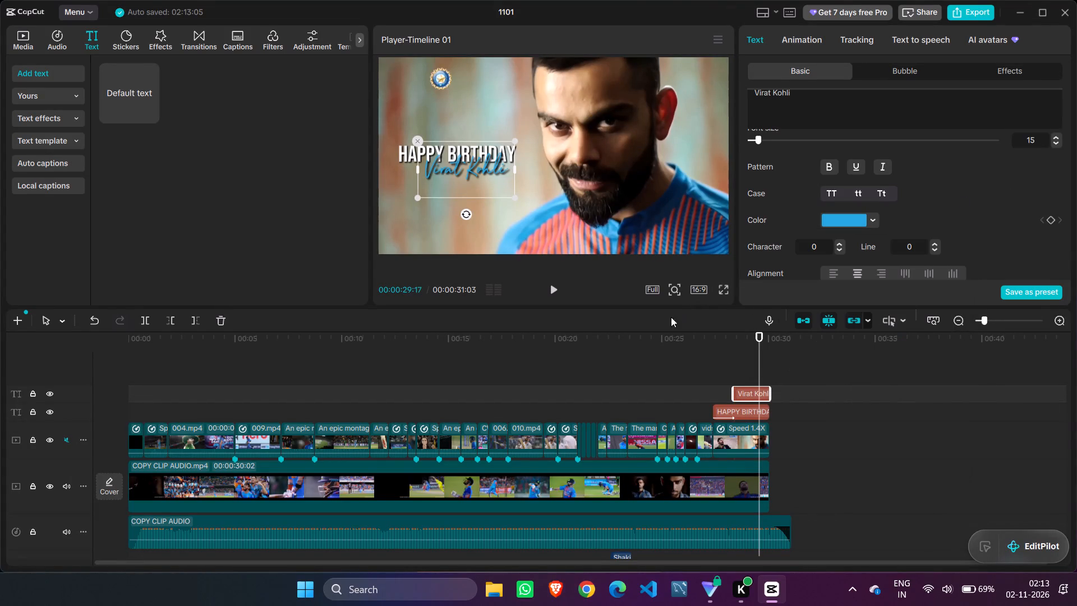
# Preview the titles around 00:00:29:12, then search the Virat Kohli text's entrance animations for "drawing".
pyautogui.click(875, 440)
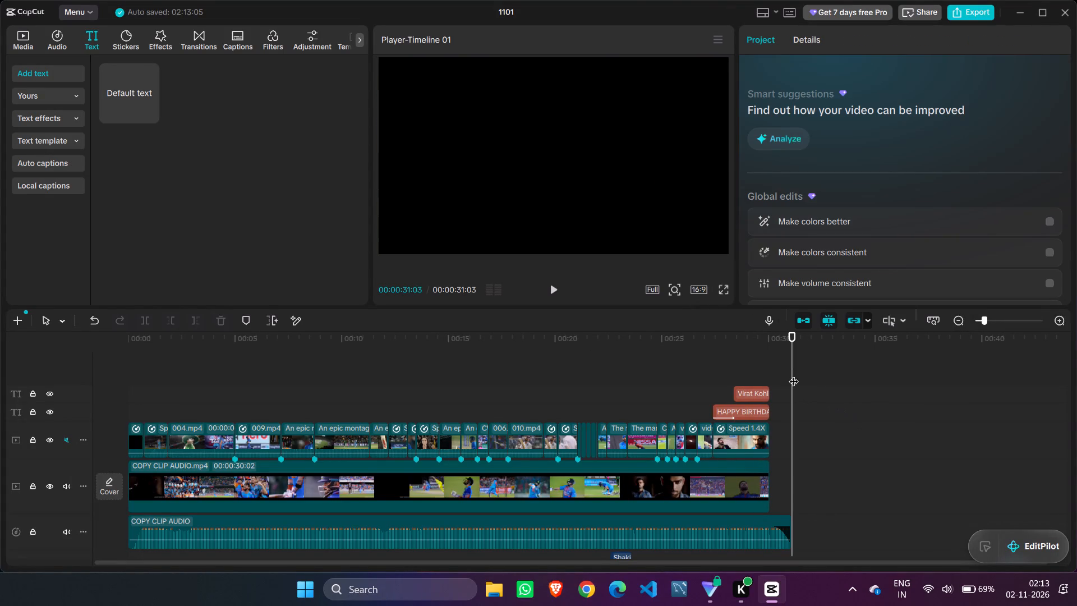
pyautogui.moveTo(793, 374); pyautogui.dragTo(761, 370)
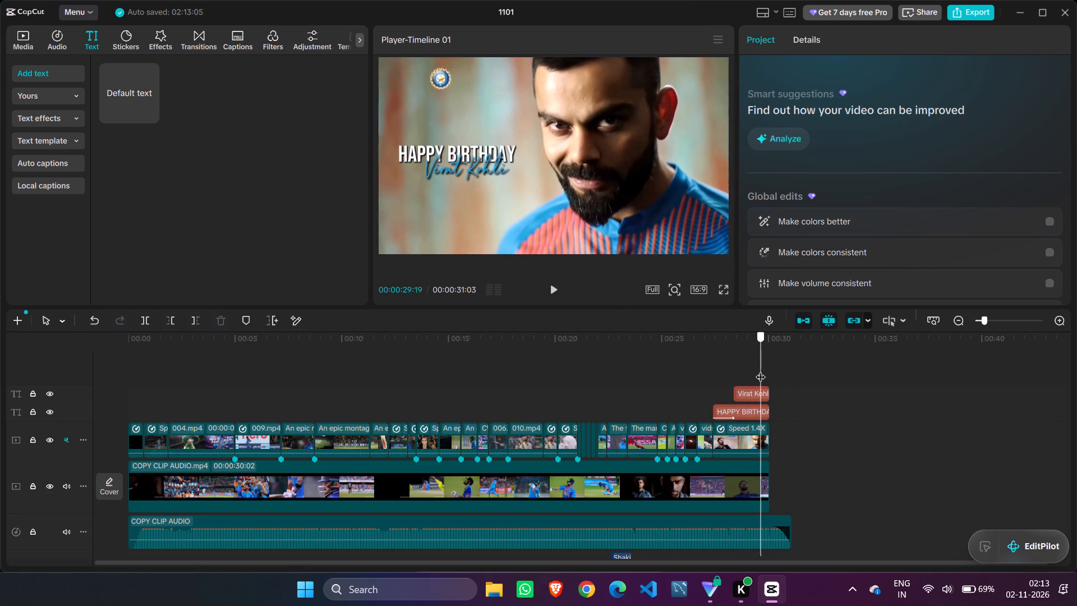
pyautogui.moveTo(761, 370); pyautogui.dragTo(756, 370)
pyautogui.click(748, 392)
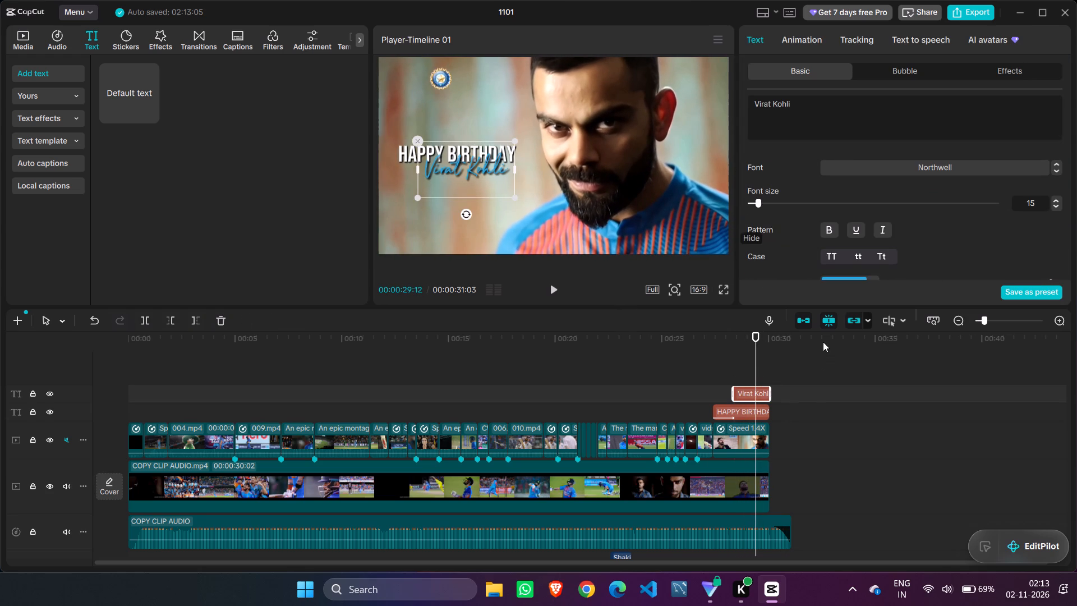
pyautogui.scroll(-1, 906, 213)
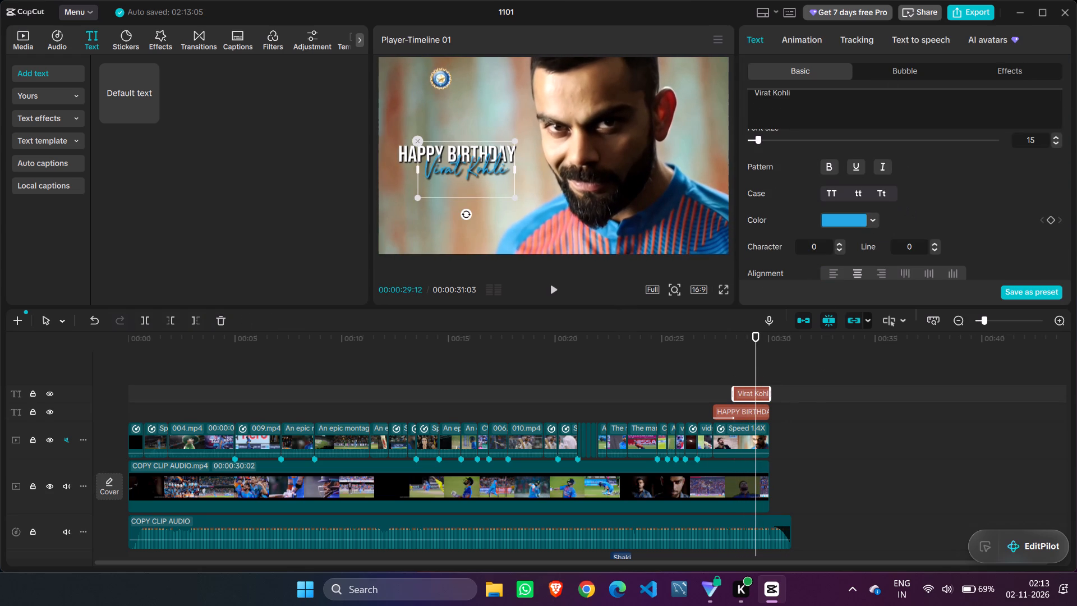
pyautogui.click(817, 42)
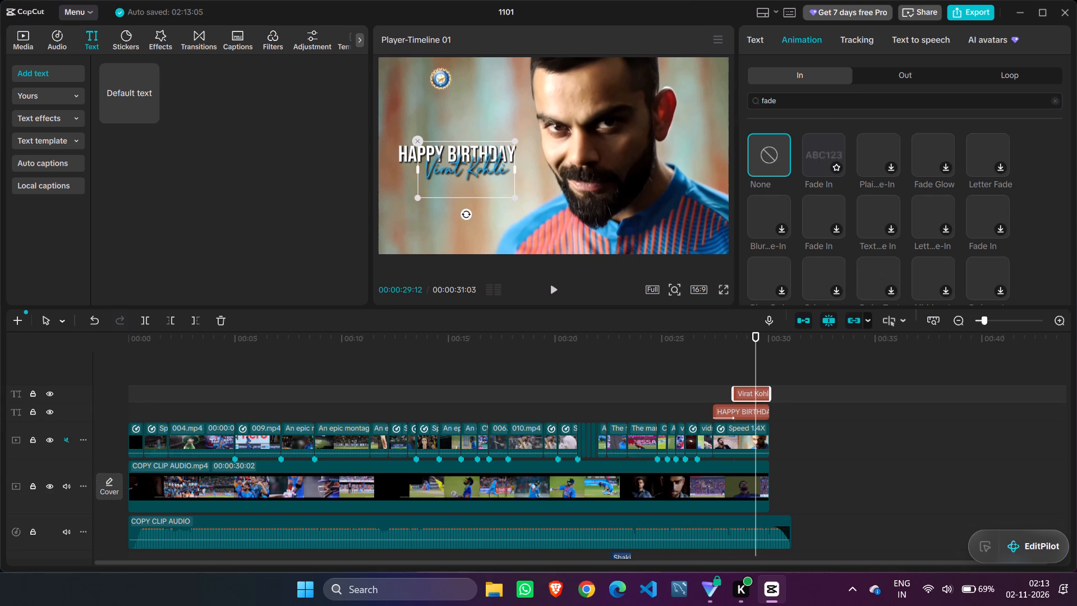
pyautogui.click(841, 96)
pyautogui.moveTo(841, 96); pyautogui.dragTo(770, 105)
pyautogui.doubleClick(785, 100)
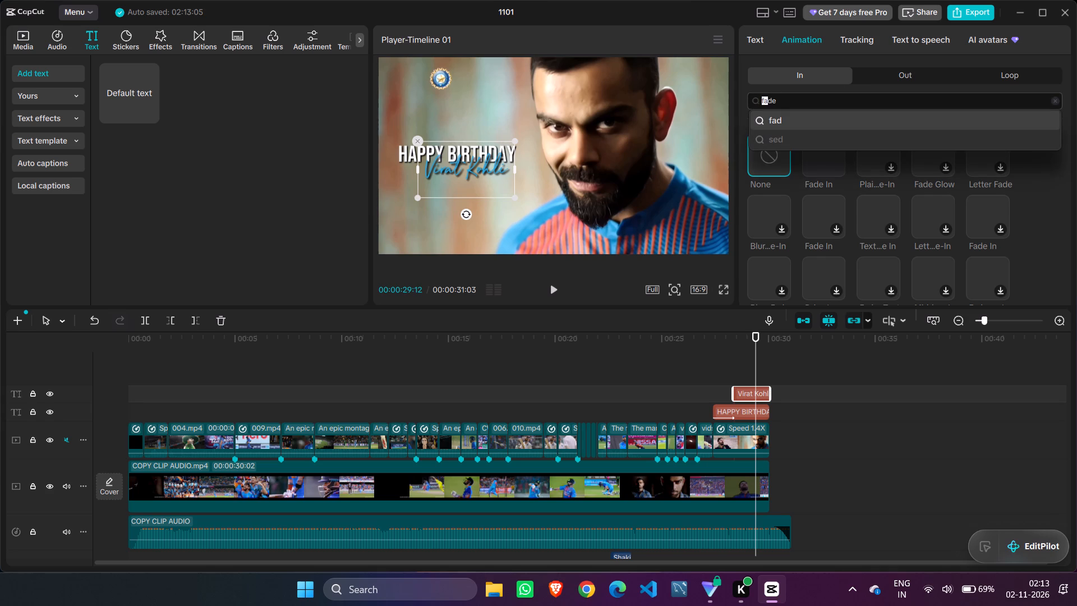
pyautogui.write('drawing')
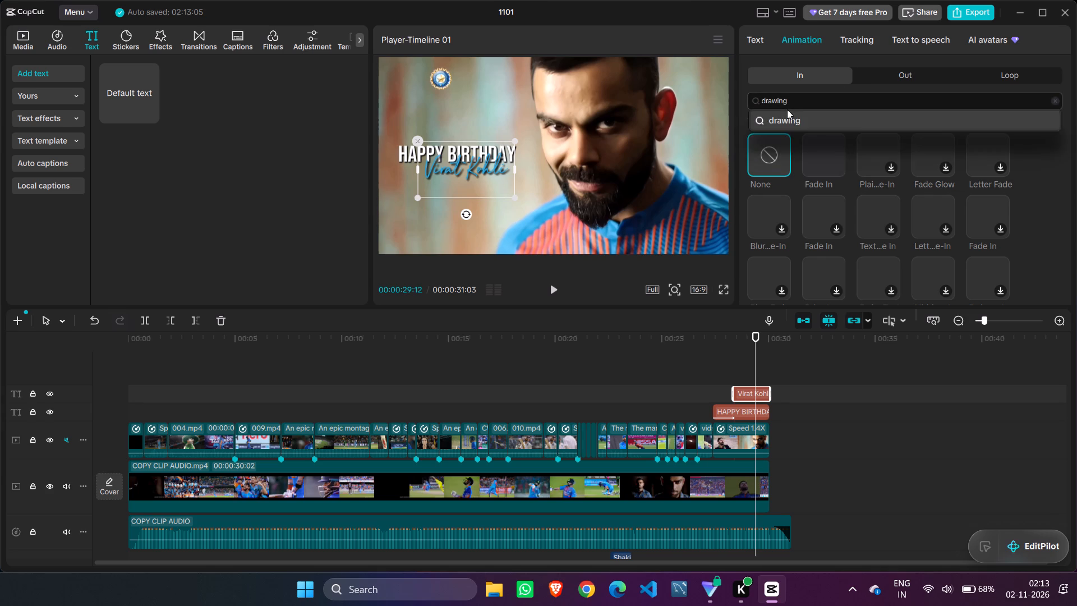
pyautogui.press('Return')
pyautogui.scroll(-2, 960, 199)
pyautogui.scroll(3, 974, 202)
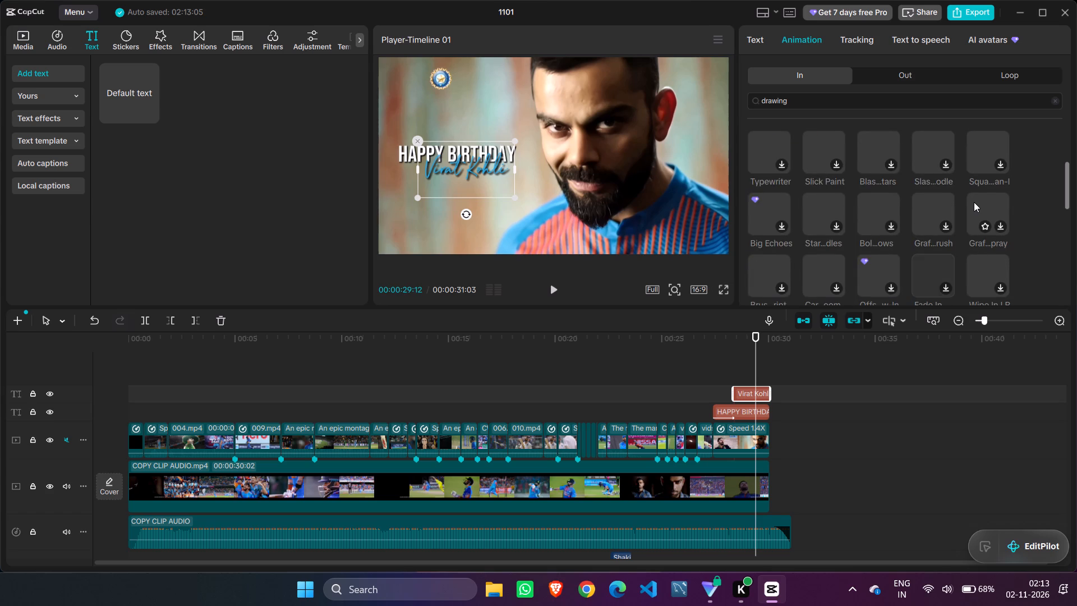
pyautogui.scroll(1, 974, 202)
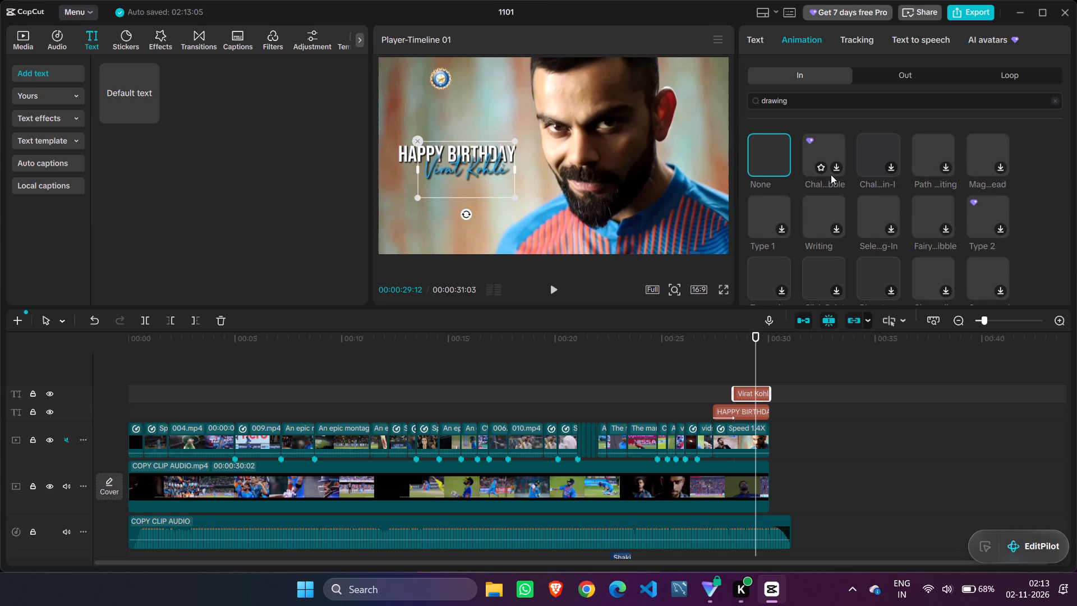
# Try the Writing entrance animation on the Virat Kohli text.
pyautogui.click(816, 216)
# Browse the drawing-style entrance animations for one that suits the Virat Kohli text.
pyautogui.scroll(-12, 928, 210)
pyautogui.scroll(2, 927, 210)
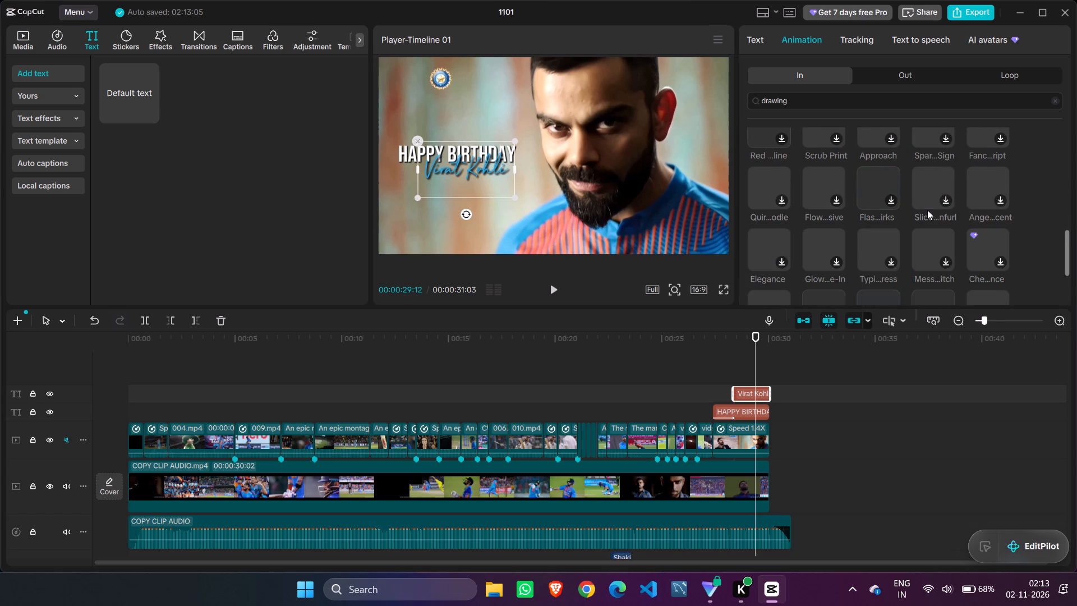
pyautogui.scroll(11, 927, 210)
pyautogui.scroll(-14, 927, 210)
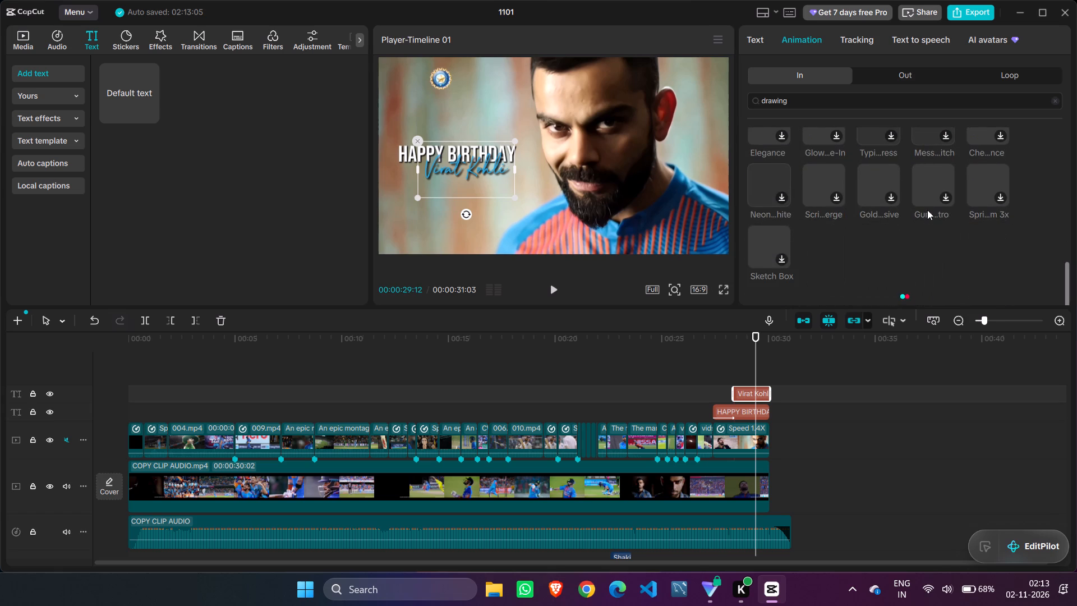
pyautogui.scroll(13, 927, 210)
pyautogui.scroll(-2, 927, 210)
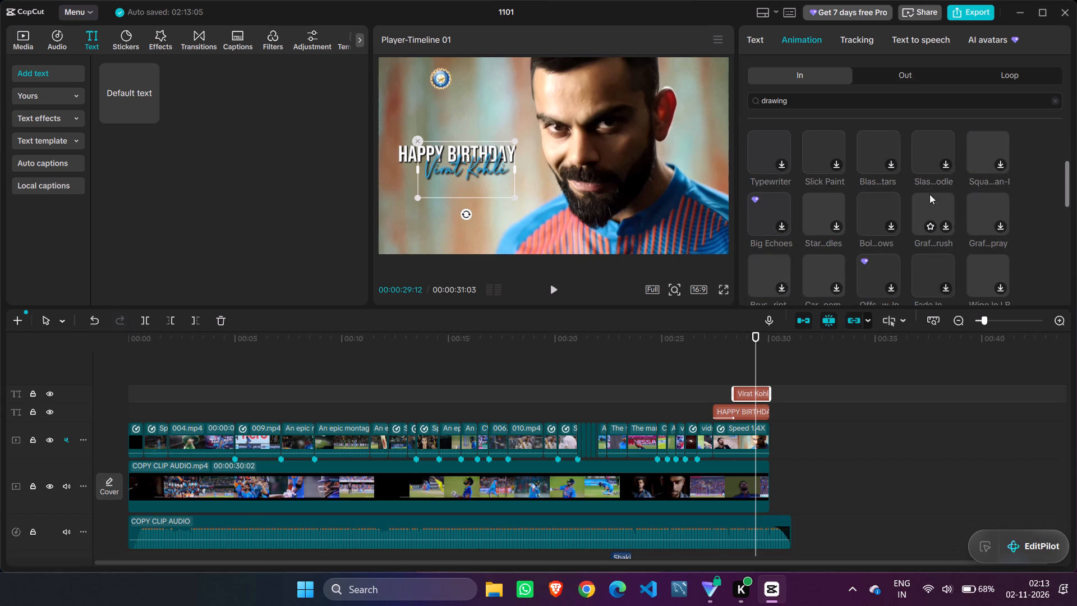
pyautogui.scroll(3, 937, 180)
pyautogui.scroll(-1, 929, 270)
pyautogui.scroll(1, 929, 272)
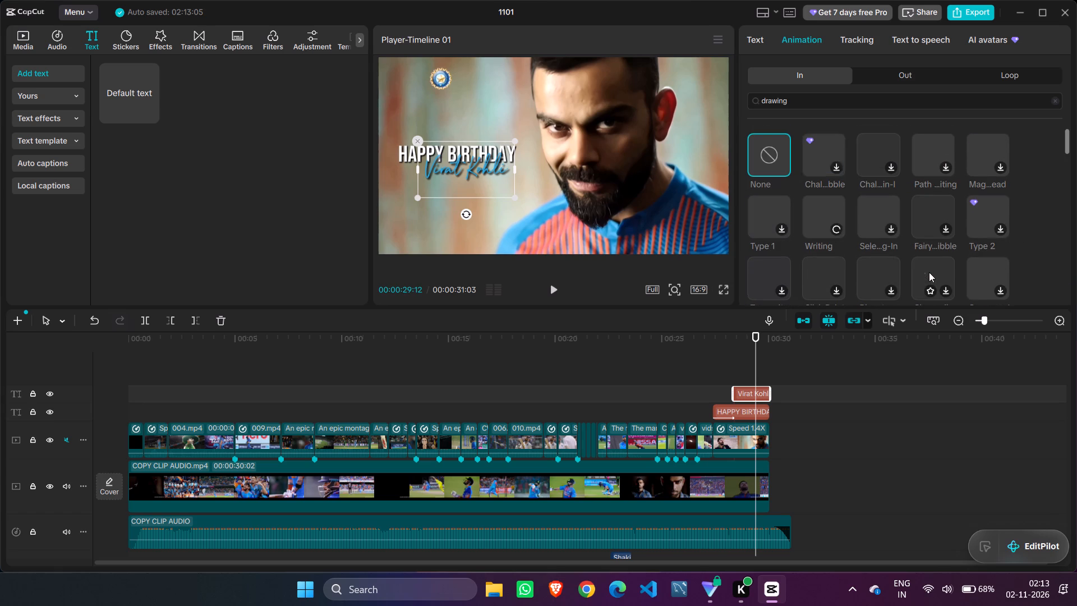
pyautogui.scroll(1, 929, 272)
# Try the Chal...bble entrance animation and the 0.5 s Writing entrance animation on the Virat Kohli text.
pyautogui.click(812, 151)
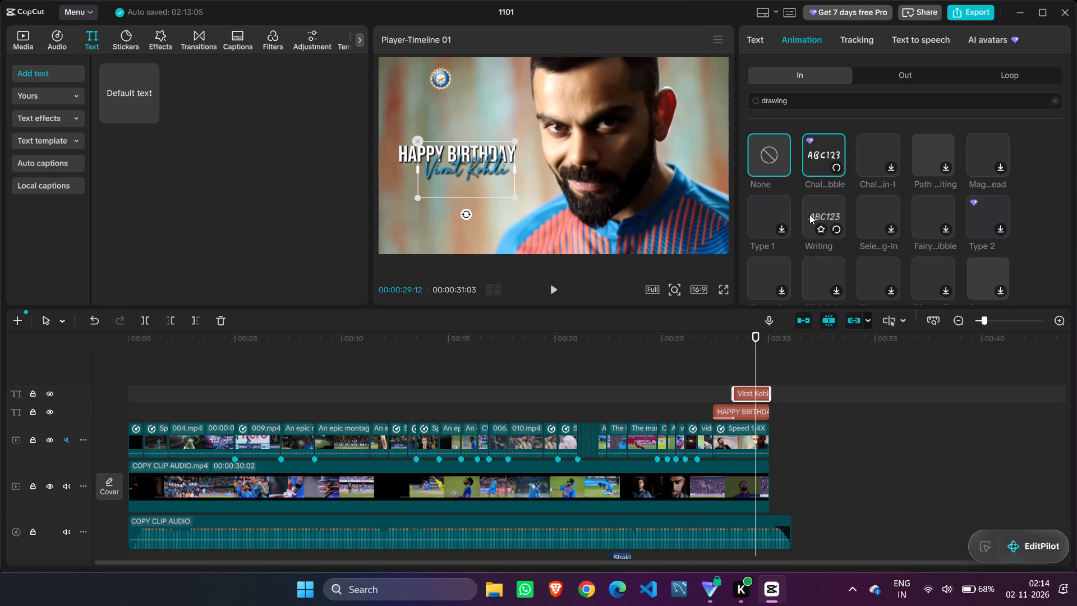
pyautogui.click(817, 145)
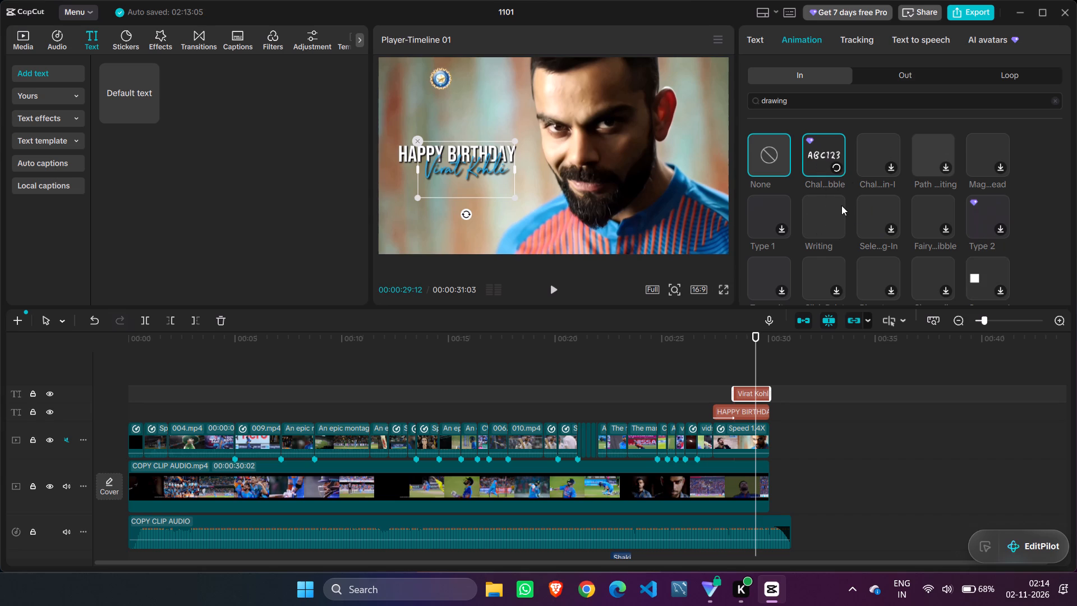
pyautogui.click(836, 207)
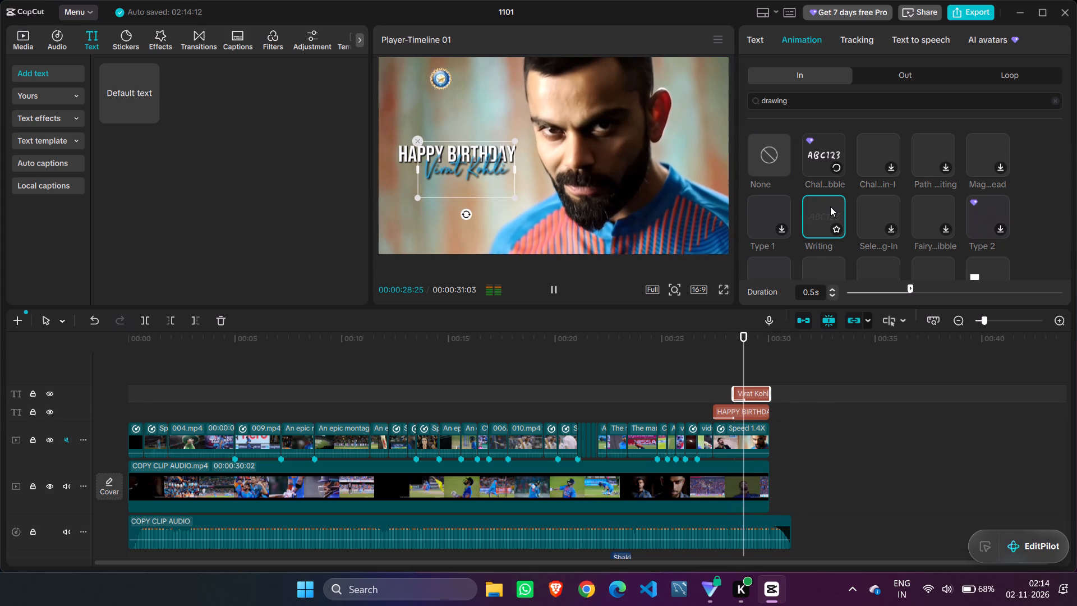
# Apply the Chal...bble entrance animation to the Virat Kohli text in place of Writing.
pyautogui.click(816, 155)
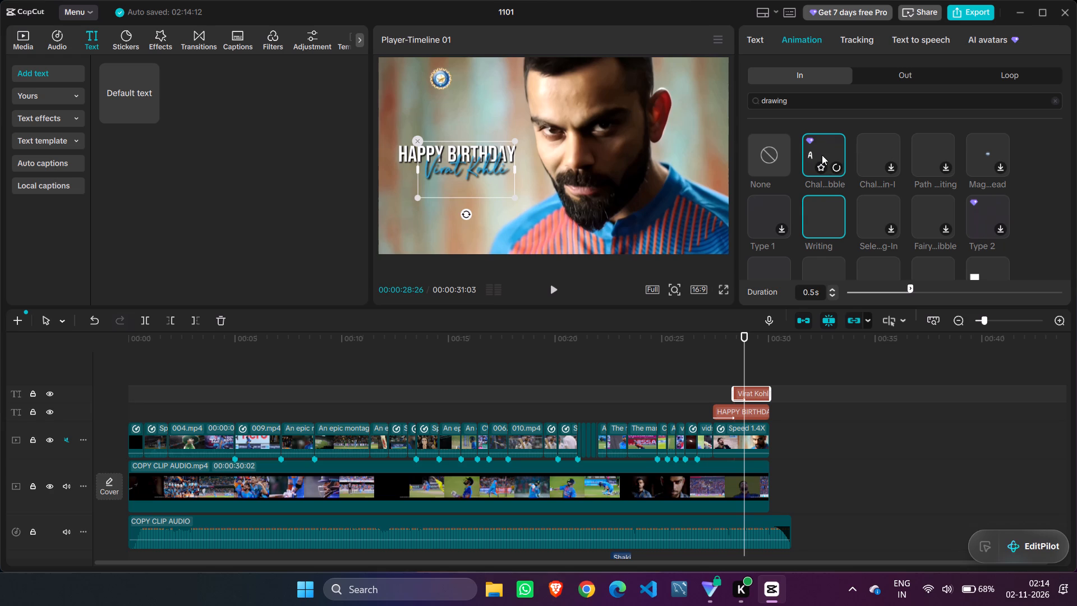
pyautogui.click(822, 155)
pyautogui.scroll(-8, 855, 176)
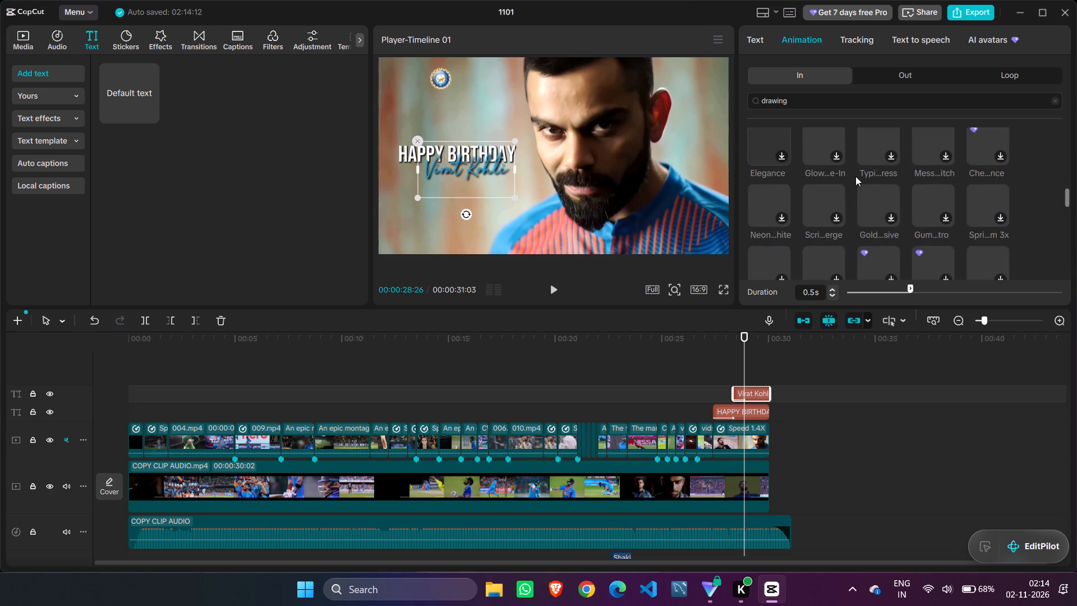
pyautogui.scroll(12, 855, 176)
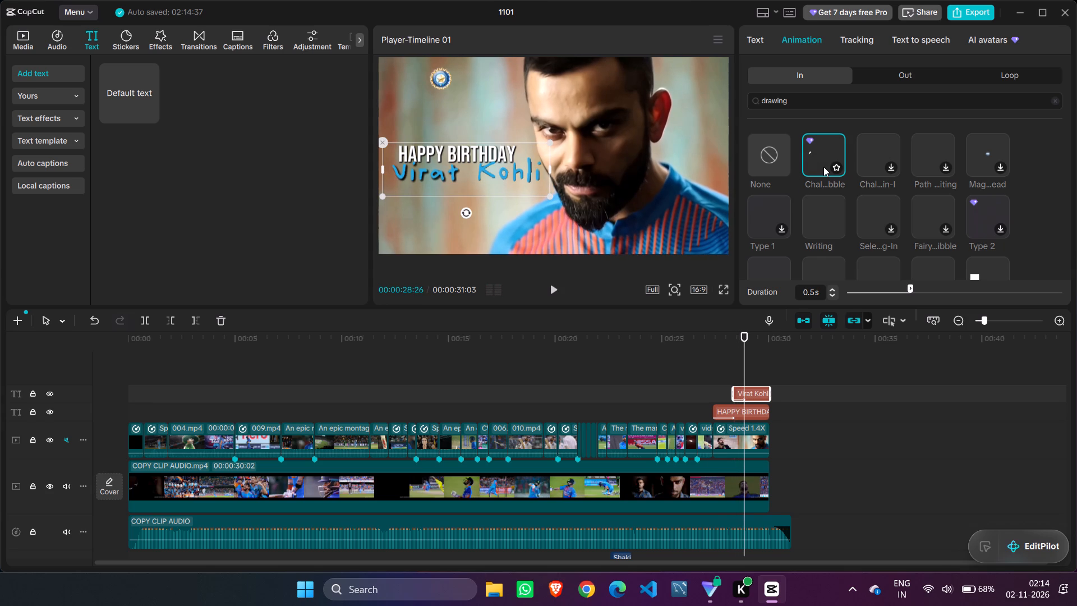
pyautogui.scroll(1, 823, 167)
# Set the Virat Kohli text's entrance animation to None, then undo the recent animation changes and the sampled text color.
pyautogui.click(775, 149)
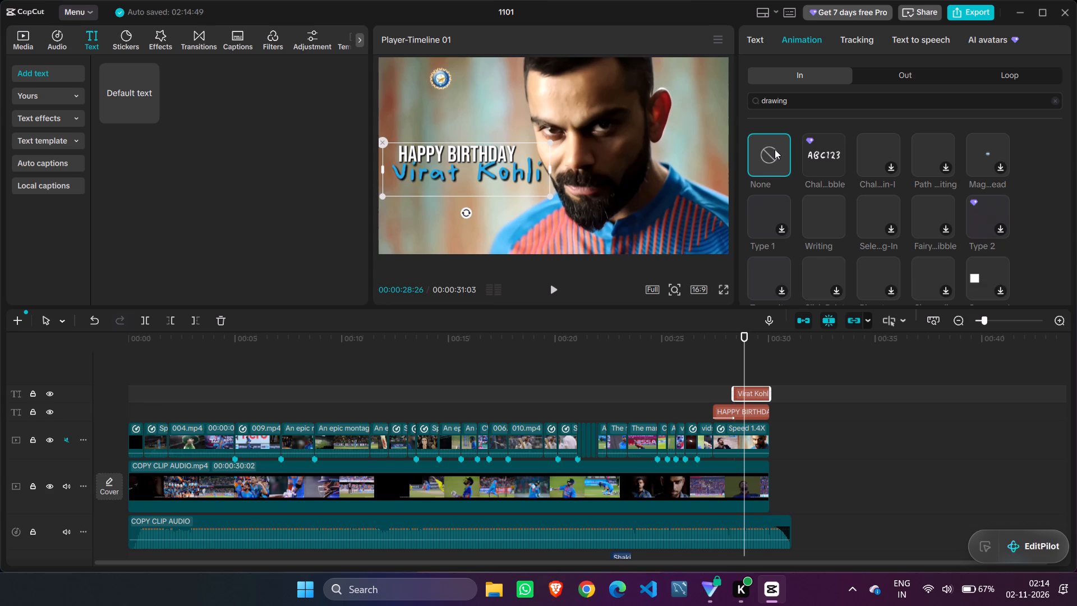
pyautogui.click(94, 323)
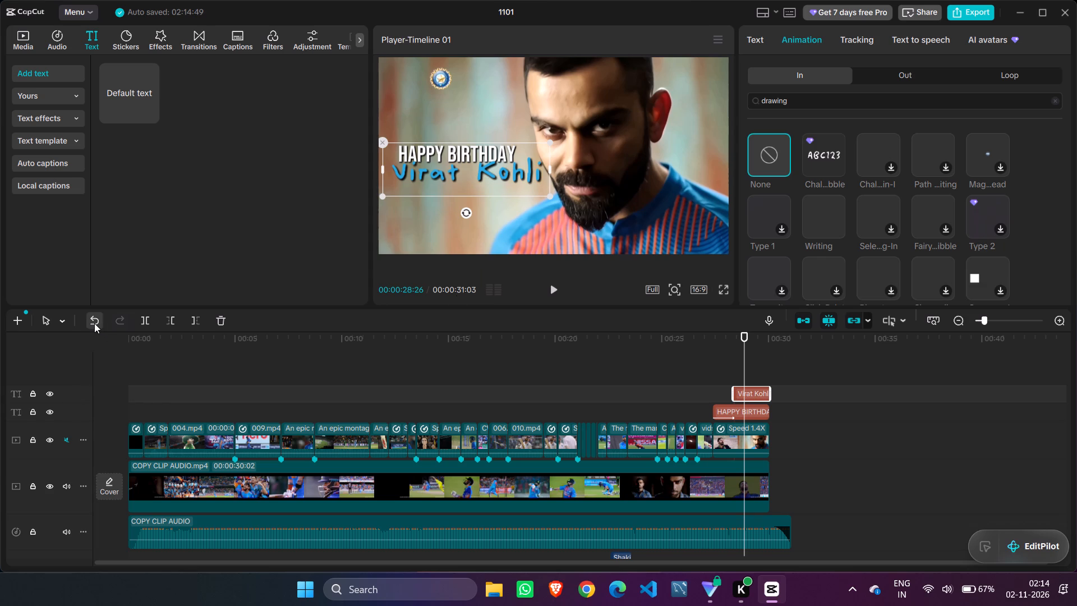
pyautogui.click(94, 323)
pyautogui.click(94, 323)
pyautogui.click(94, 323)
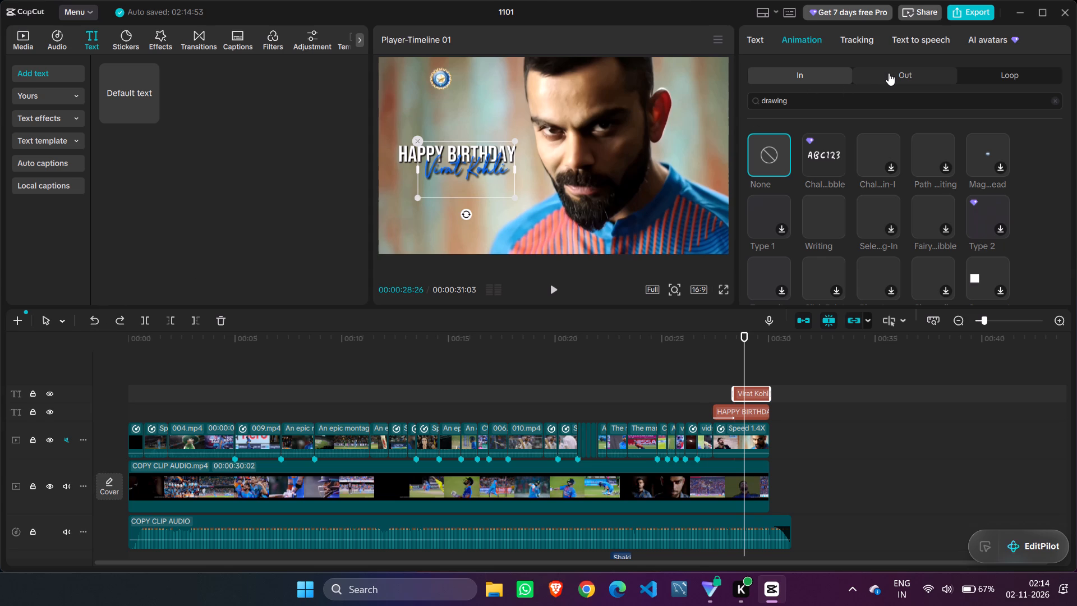
# Search the entrance animations for "fade" and apply the 0.5 s Fade In animation to the Virat Kohli text.
pyautogui.click(809, 99)
pyautogui.click(809, 99)
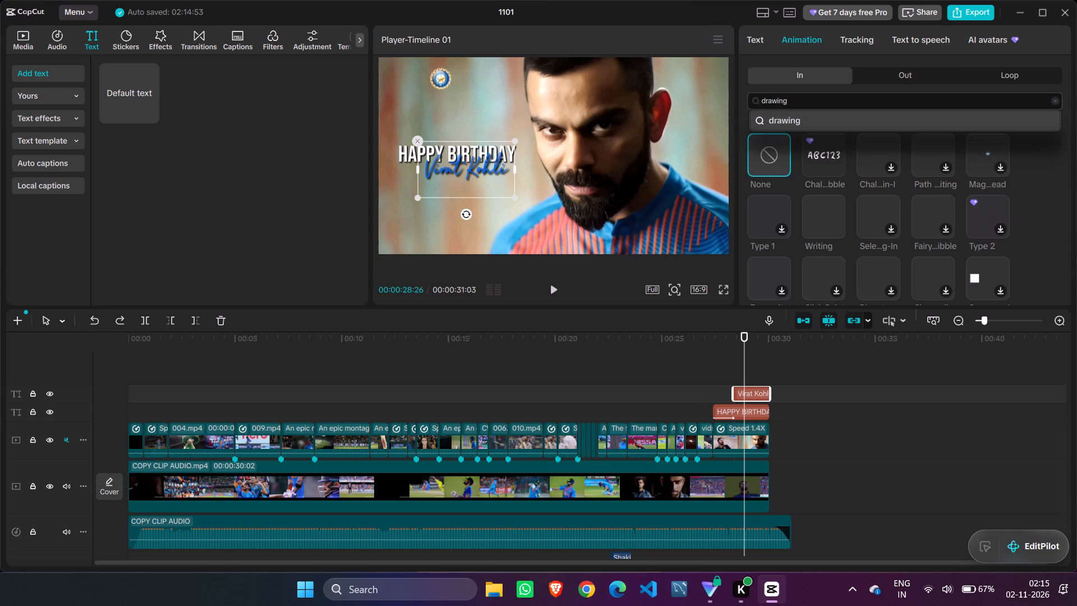
pyautogui.write('fade')
pyautogui.click(795, 114)
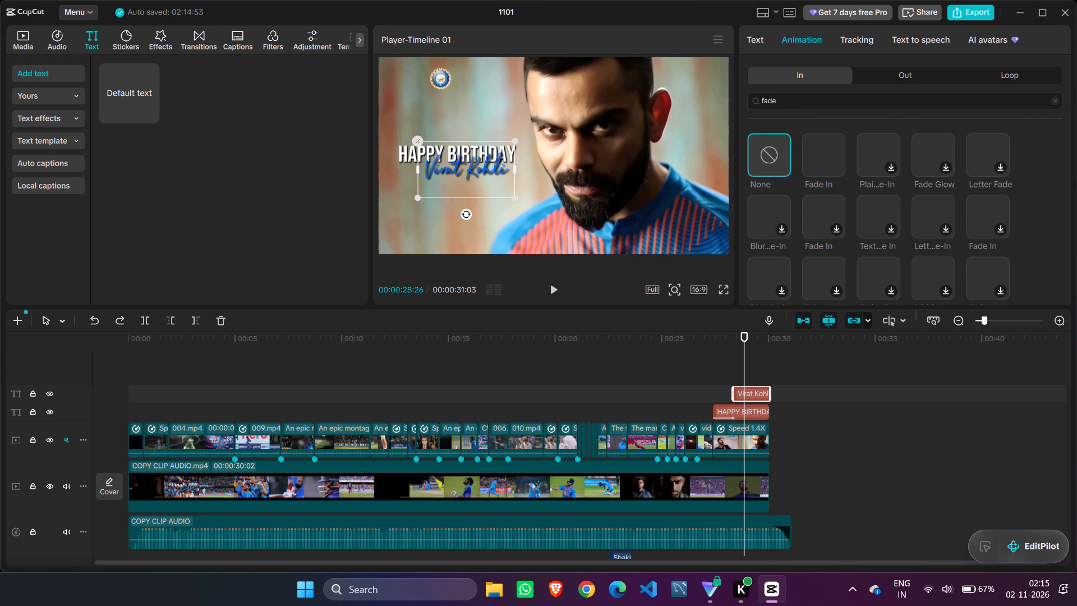
pyautogui.click(827, 151)
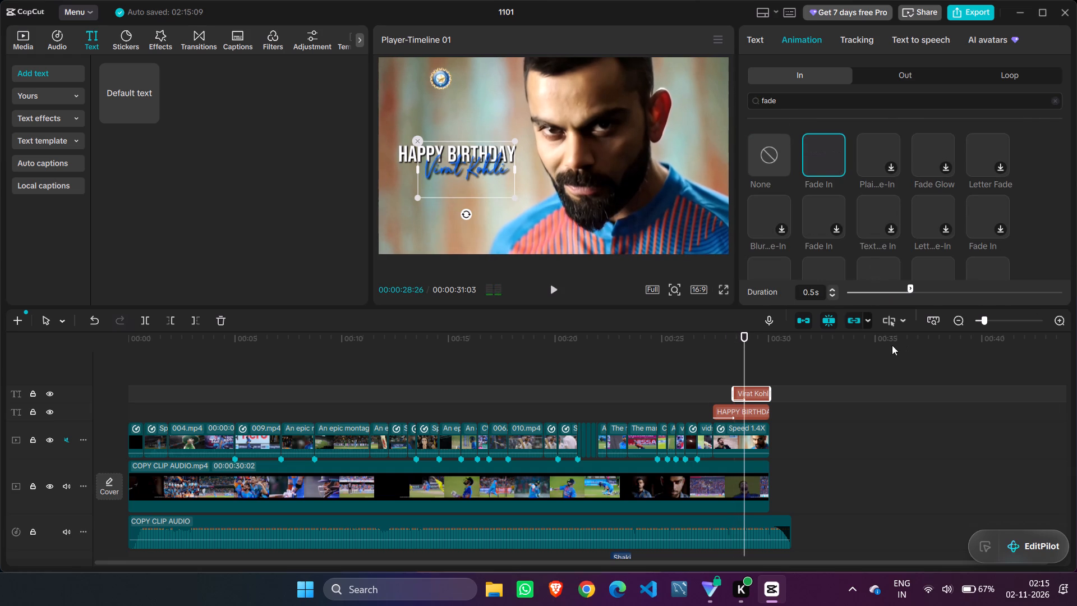
# Play back the video's ending to check how the two titles animate in over the final portrait clip.
pyautogui.click(885, 348)
pyautogui.moveTo(792, 353); pyautogui.dragTo(641, 389)
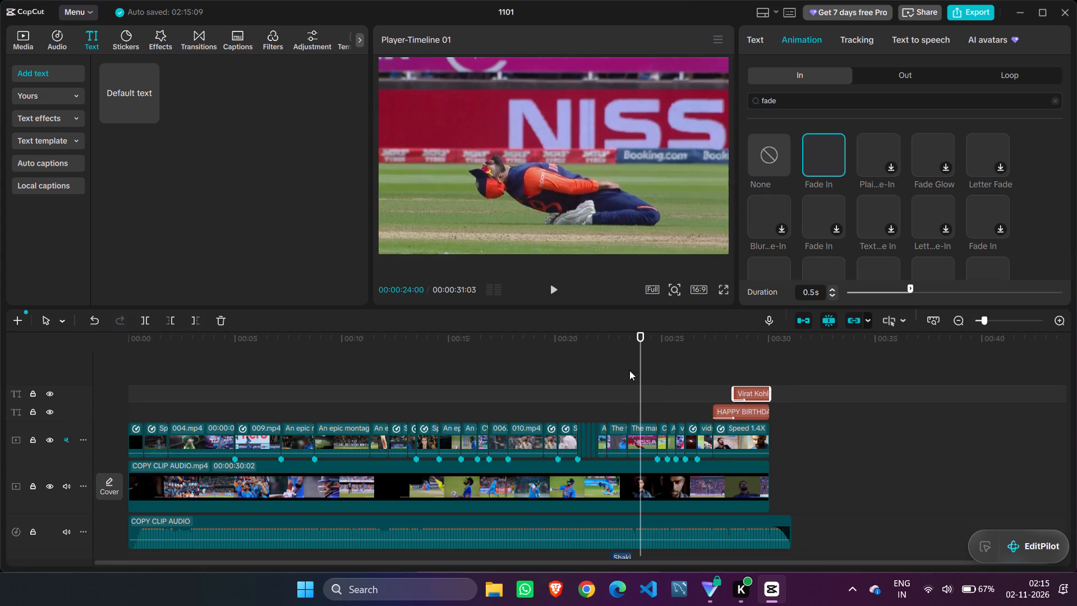
pyautogui.click(578, 370)
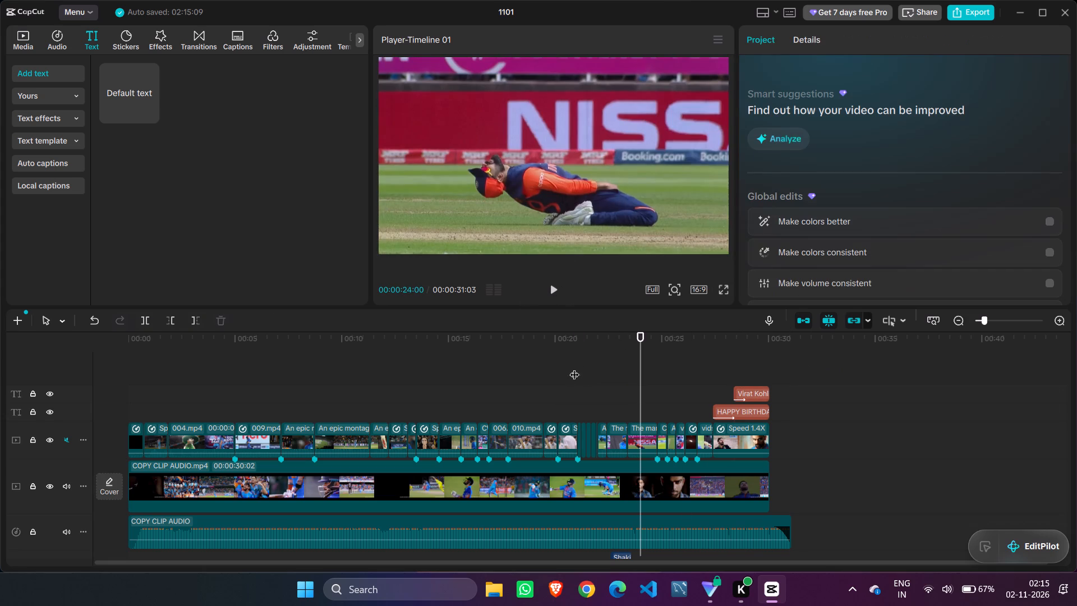
pyautogui.moveTo(577, 369); pyautogui.dragTo(683, 359)
pyautogui.click(558, 287)
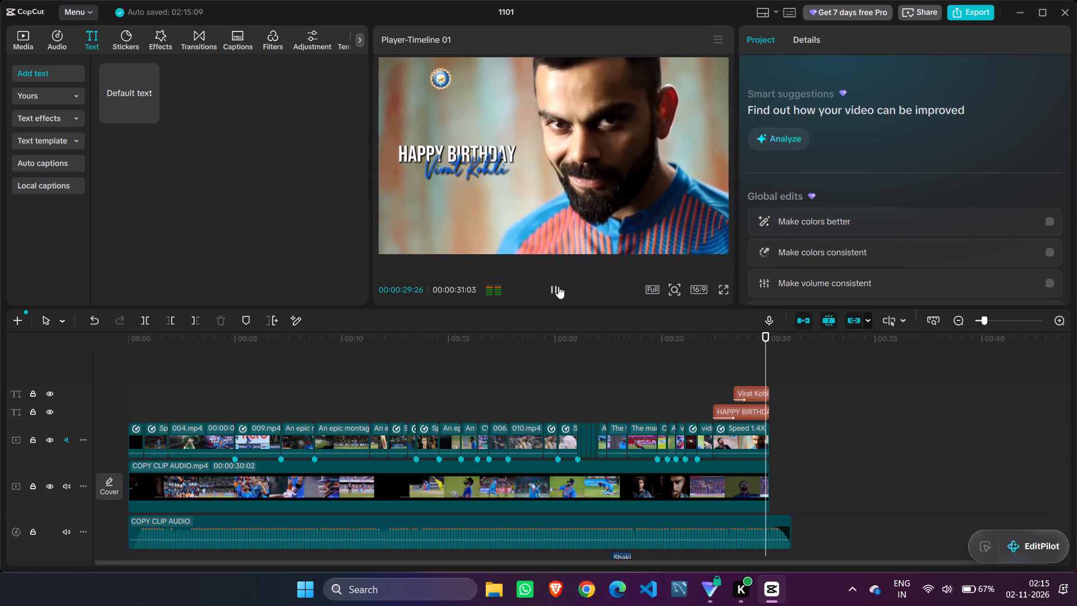
pyautogui.click(548, 290)
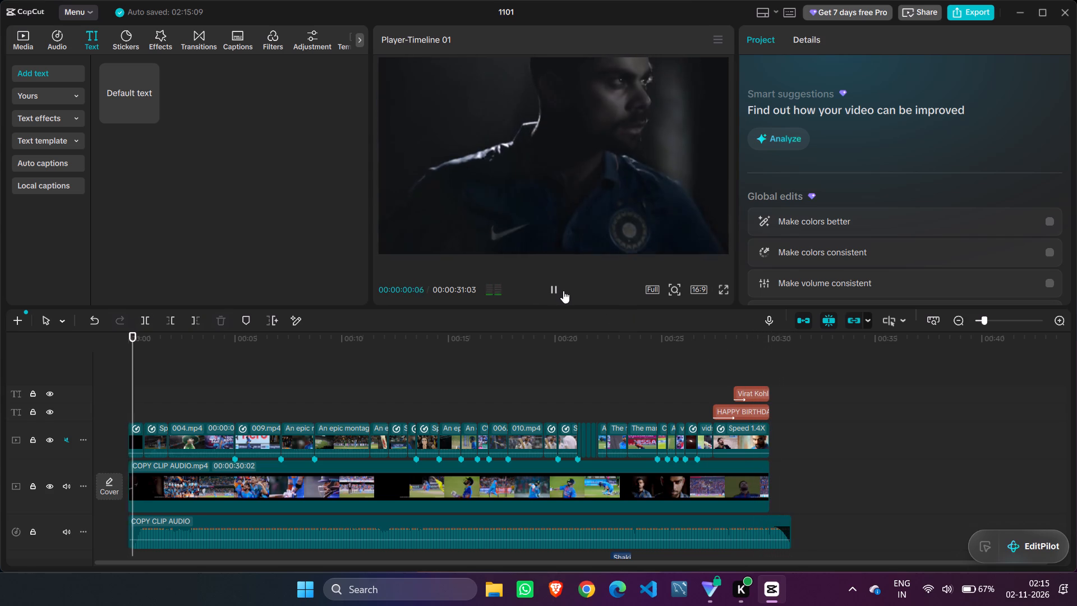
pyautogui.click(673, 380)
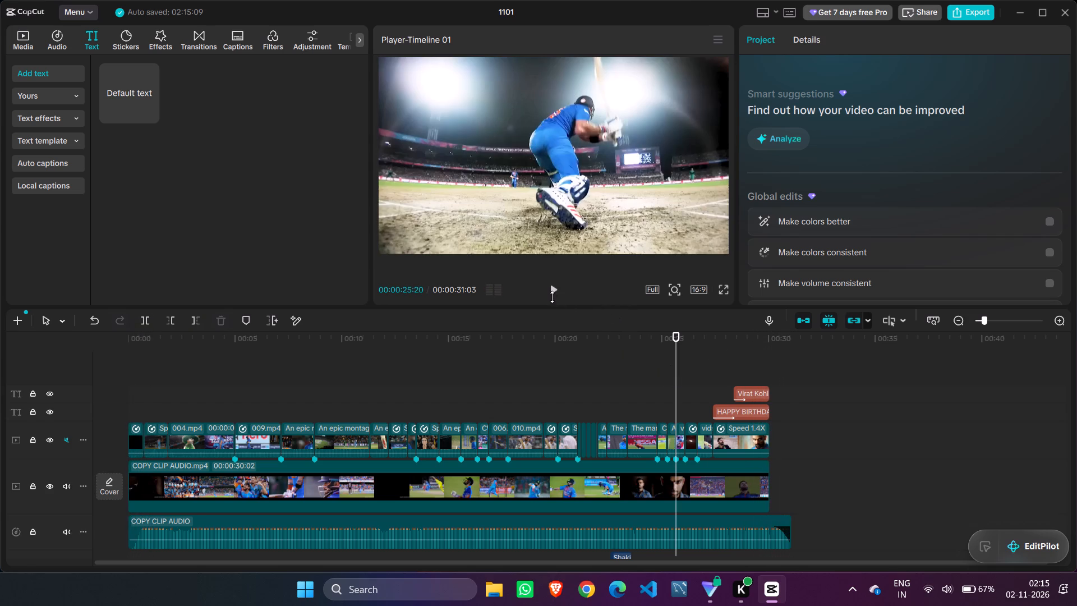
pyautogui.click(553, 287)
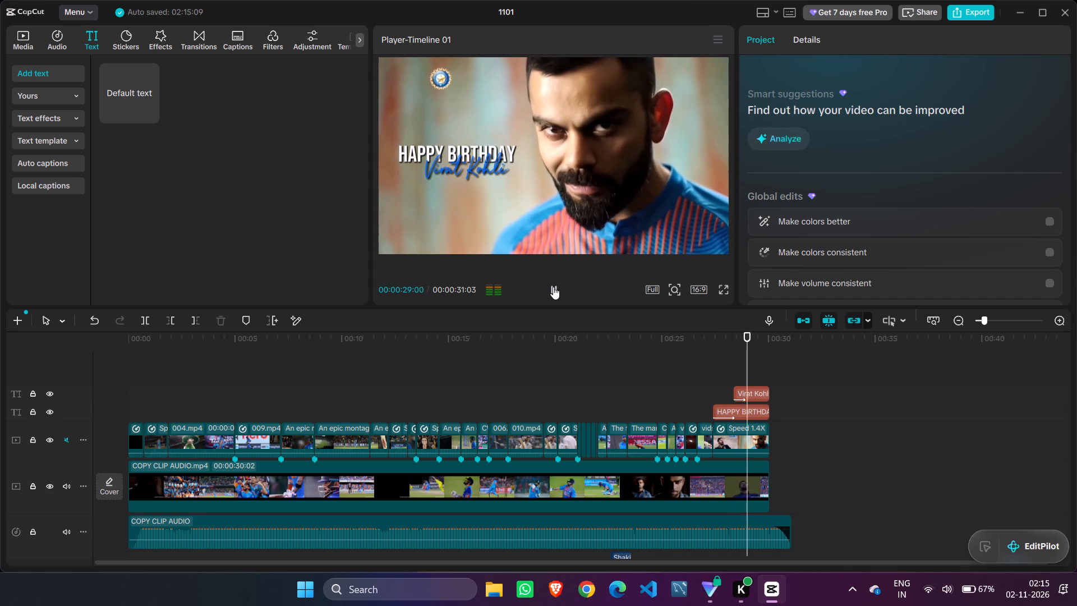
pyautogui.click(553, 287)
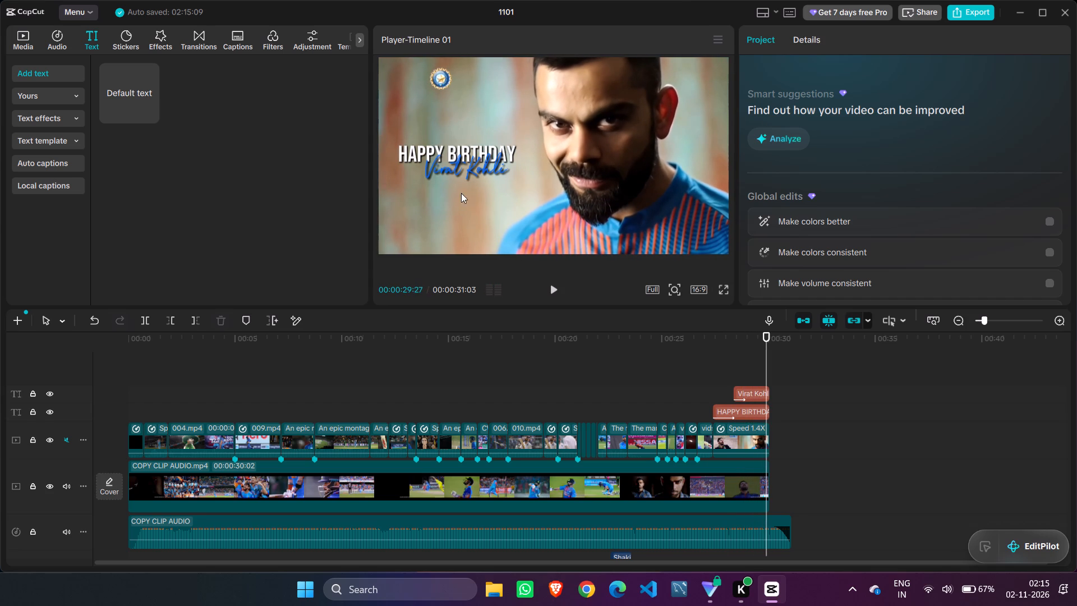
# Enlarge the HAPPY BIRTHDAY title and shift it slightly right, keeping it beside the player's face.
pyautogui.click(465, 168)
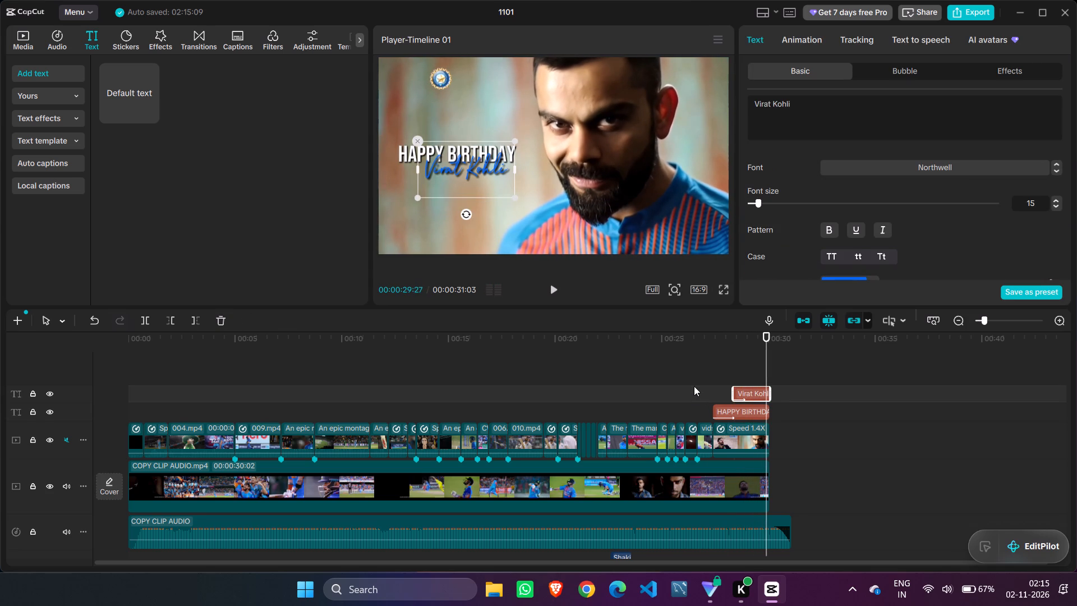
pyautogui.click(728, 414)
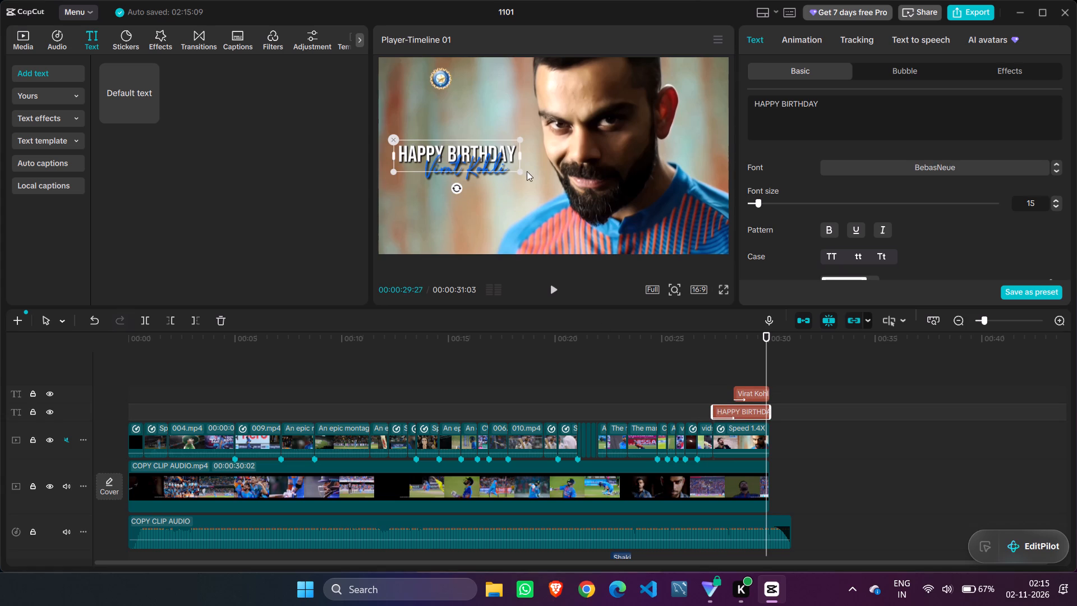
pyautogui.moveTo(514, 173); pyautogui.dragTo(523, 176)
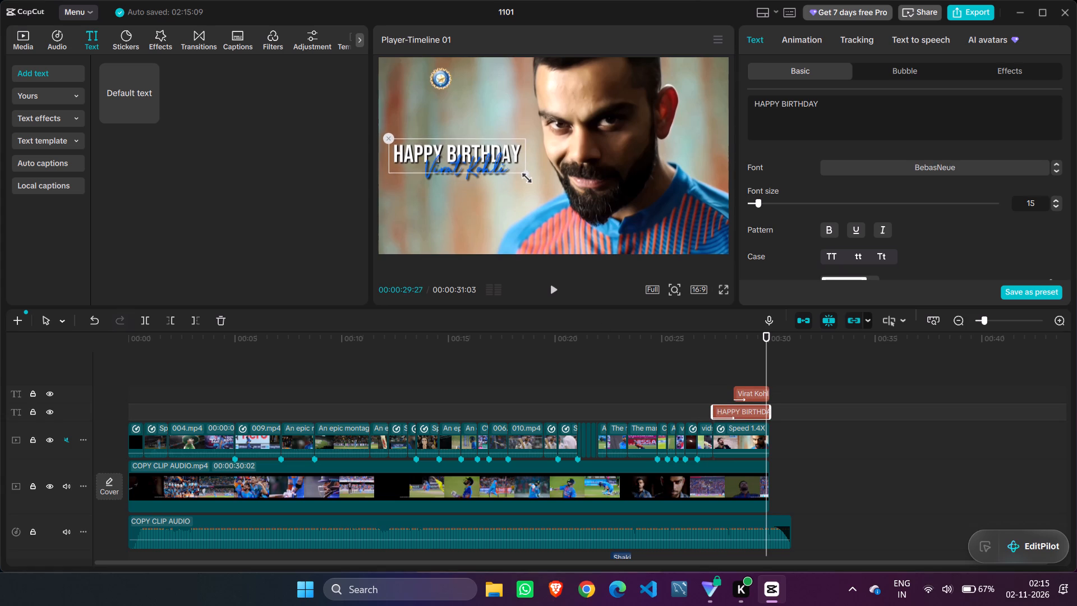
pyautogui.moveTo(523, 176); pyautogui.dragTo(533, 182)
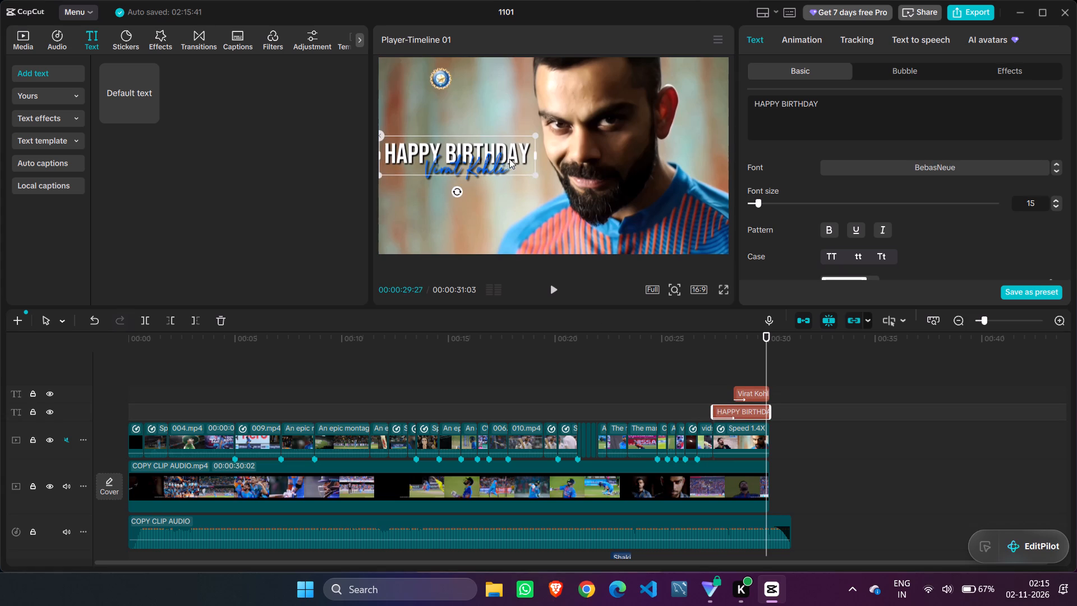
pyautogui.moveTo(507, 150); pyautogui.dragTo(511, 154)
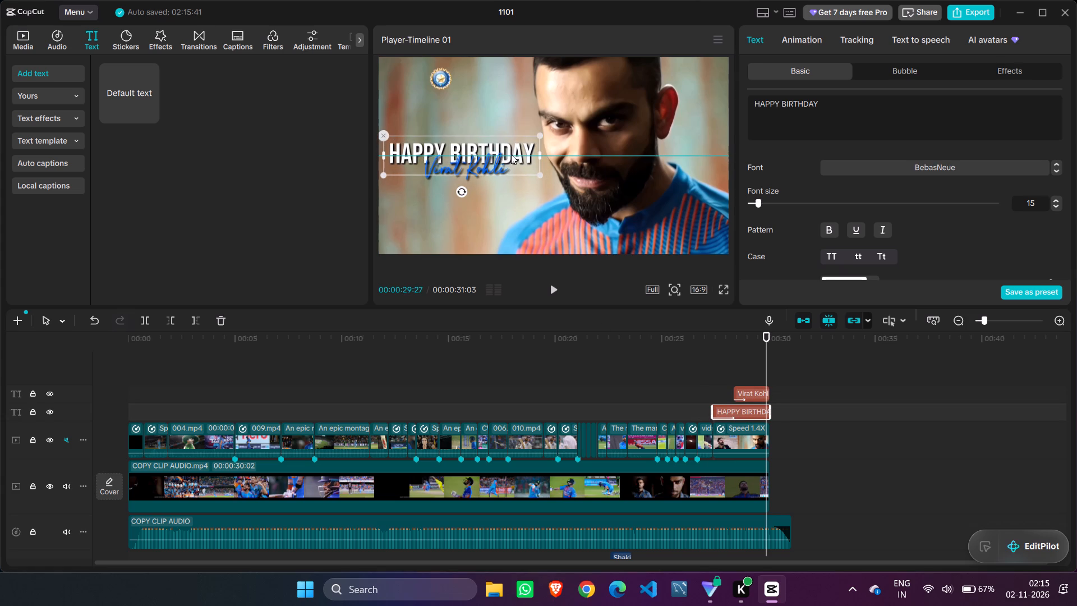
pyautogui.moveTo(511, 154); pyautogui.dragTo(513, 154)
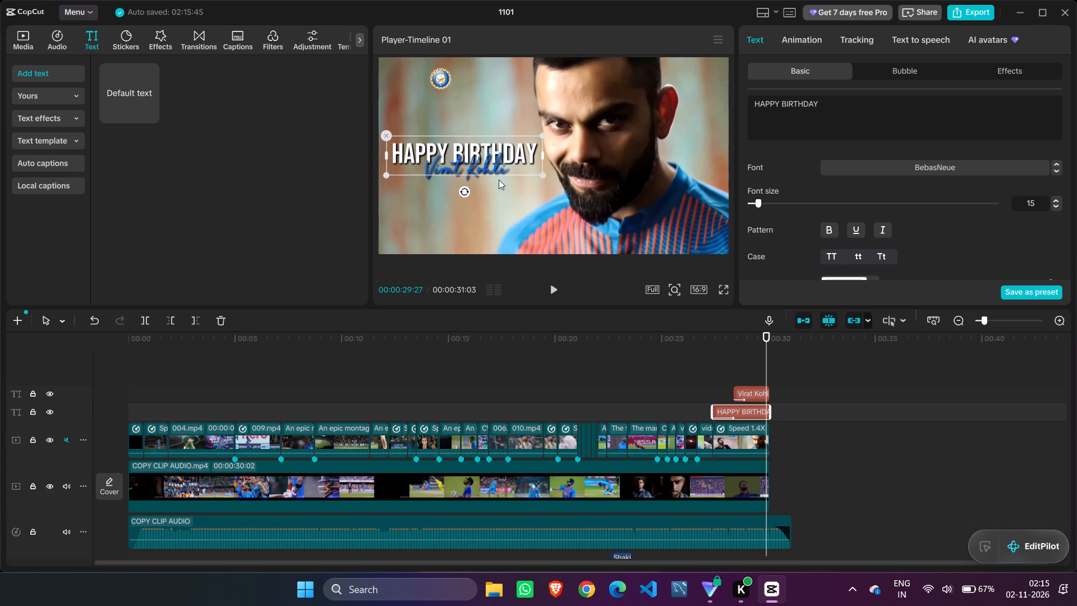
# Enlarge the Virat Kohli script text to match the larger HAPPY BIRTHDAY title above it.
pyautogui.click(746, 392)
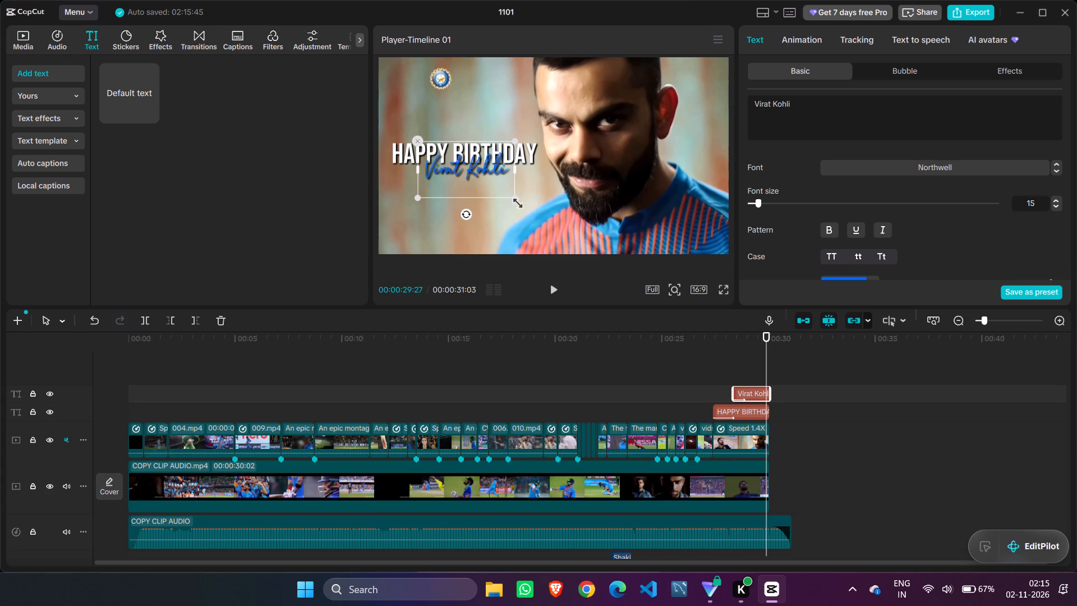
pyautogui.moveTo(514, 196); pyautogui.dragTo(536, 204)
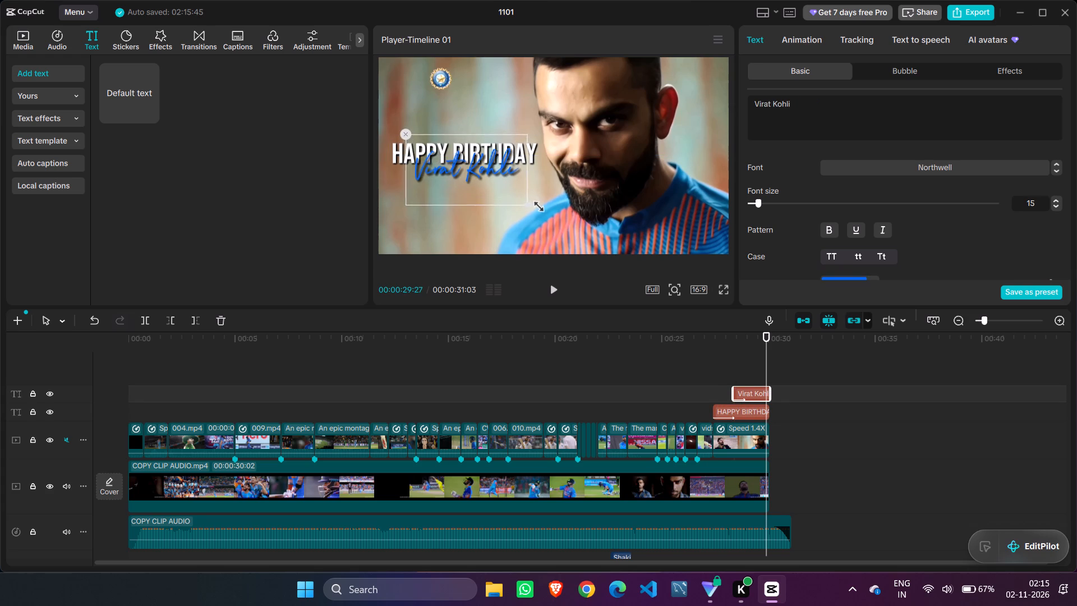
pyautogui.moveTo(536, 204); pyautogui.dragTo(544, 206)
pyautogui.click(507, 185)
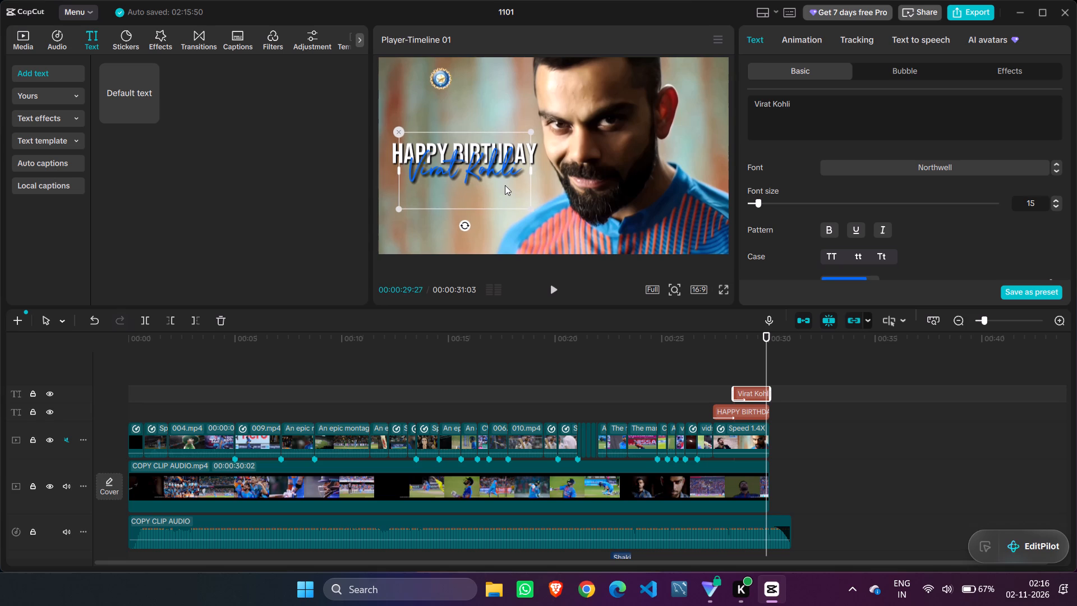
# Set the opacity of the Virat Kohli text's black shadow to 100%.
pyautogui.scroll(3, 849, 181)
pyautogui.scroll(-4, 849, 176)
pyautogui.scroll(3, 849, 176)
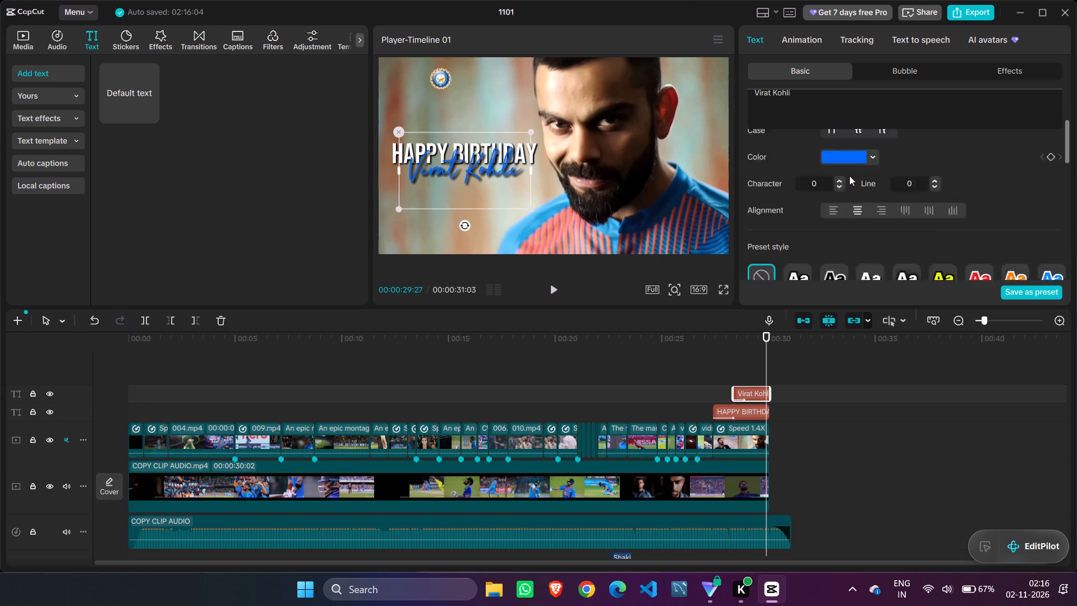
pyautogui.scroll(-9, 849, 176)
pyautogui.scroll(1, 932, 148)
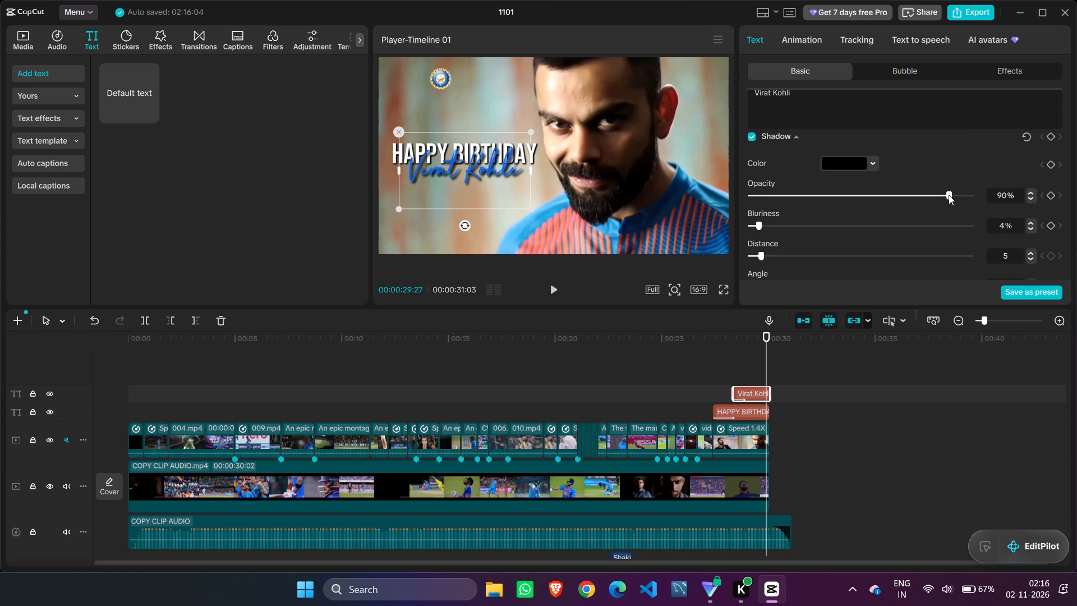
pyautogui.moveTo(949, 195); pyautogui.dragTo(1012, 186)
# Set the Virat Kohli text's shadow distance to 2 and its bluriness to 1%.
pyautogui.click(762, 251)
pyautogui.moveTo(761, 225); pyautogui.dragTo(747, 223)
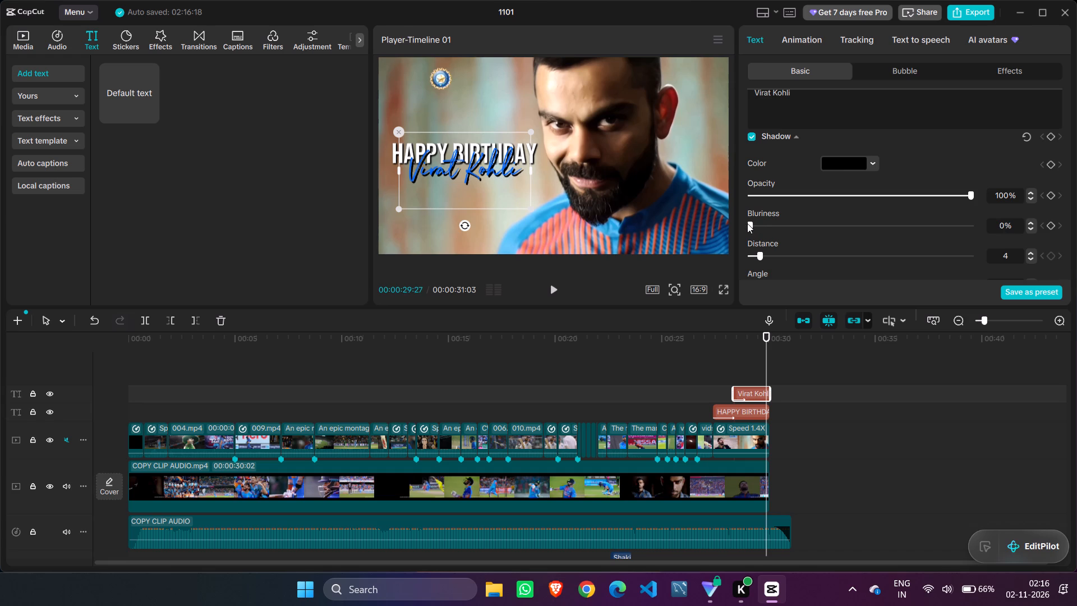
pyautogui.moveTo(747, 223); pyautogui.dragTo(753, 221)
pyautogui.moveTo(753, 221); pyautogui.dragTo(729, 221)
pyautogui.click(758, 252)
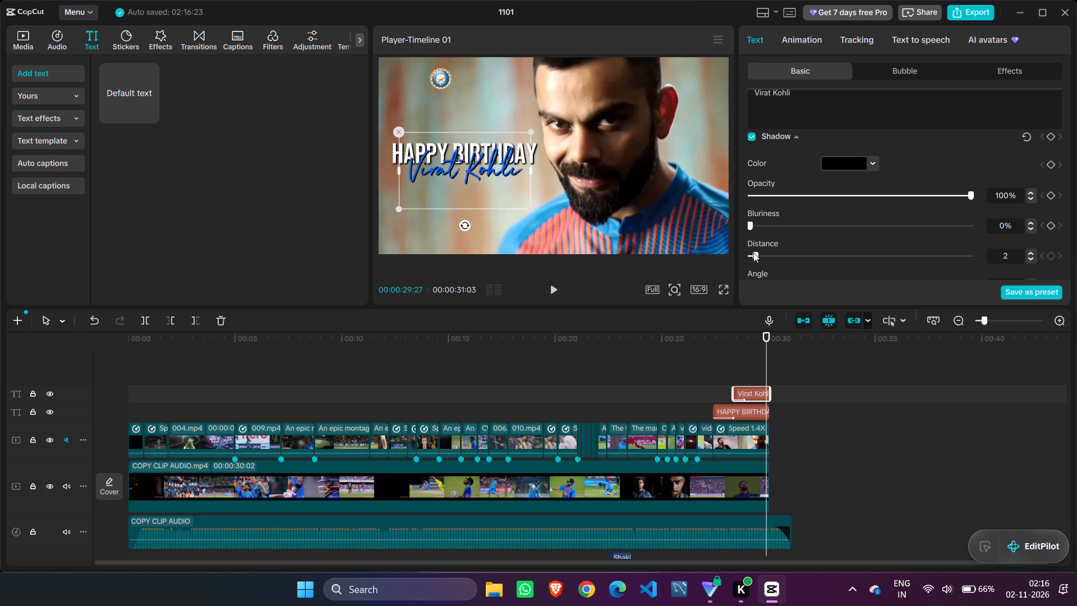
pyautogui.click(1029, 219)
pyautogui.click(1029, 219)
pyautogui.click(1029, 223)
pyautogui.click(1029, 223)
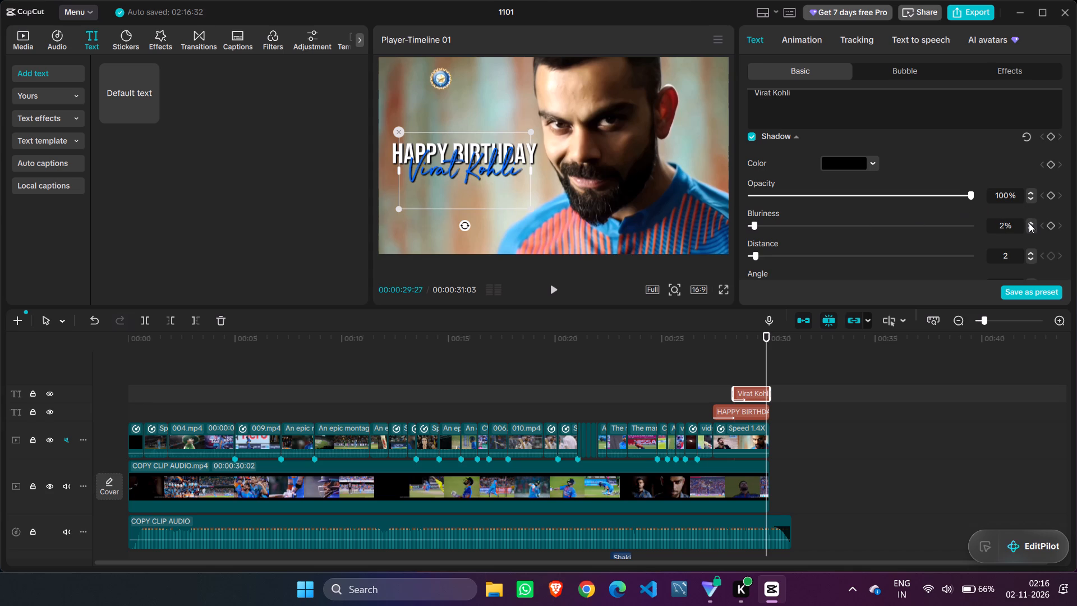
pyautogui.click(1029, 227)
# Play back the ending from around the start of the HAPPY BIRTHDAY title to review the resized titles and shadow.
pyautogui.click(861, 363)
pyautogui.click(750, 362)
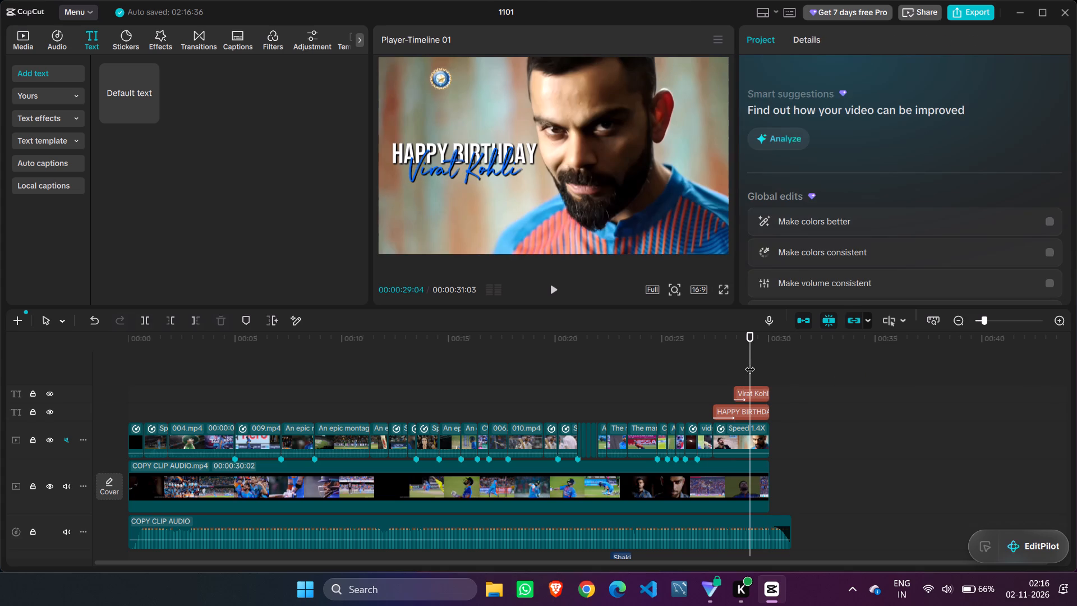
pyautogui.moveTo(750, 362); pyautogui.dragTo(717, 362)
pyautogui.click(553, 288)
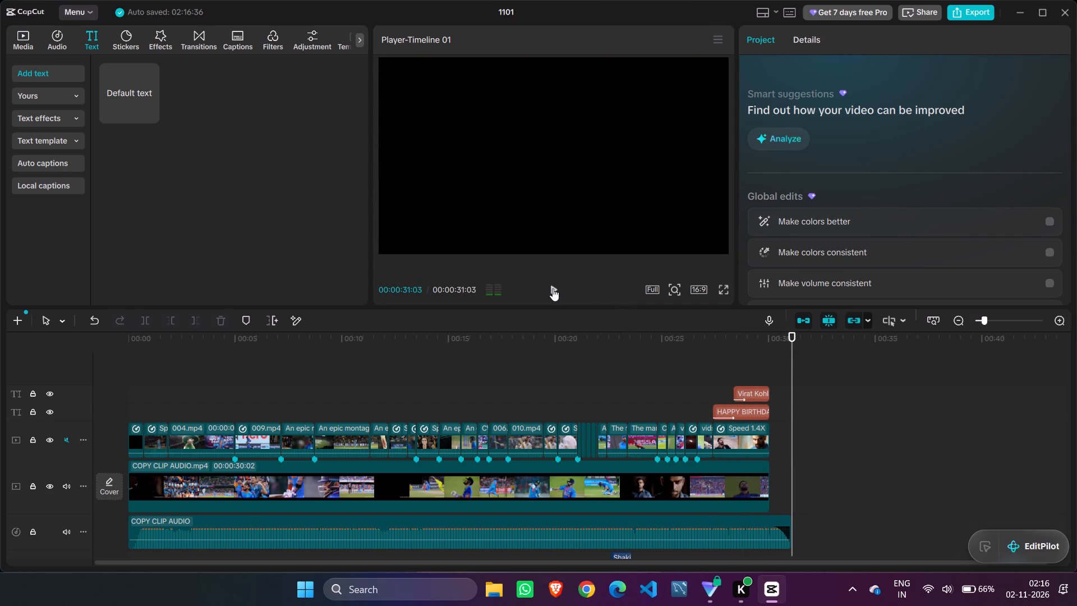
pyautogui.moveTo(793, 360); pyautogui.dragTo(777, 360)
pyautogui.moveTo(777, 360); pyautogui.dragTo(761, 360)
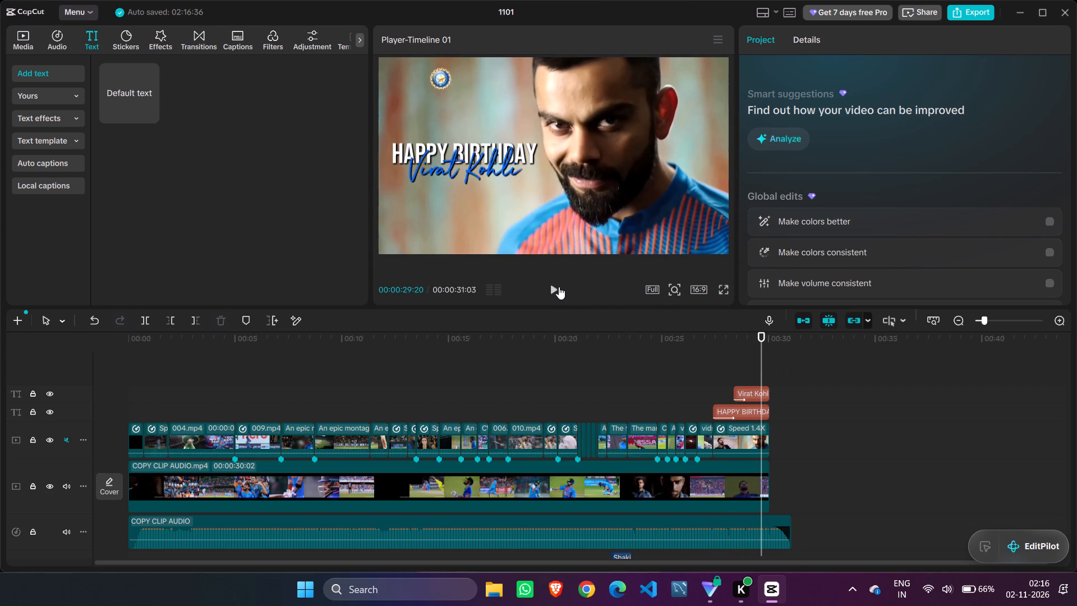
# Play the rest of the video from the finished birthday titles to the end of the timeline.
pyautogui.click(556, 285)
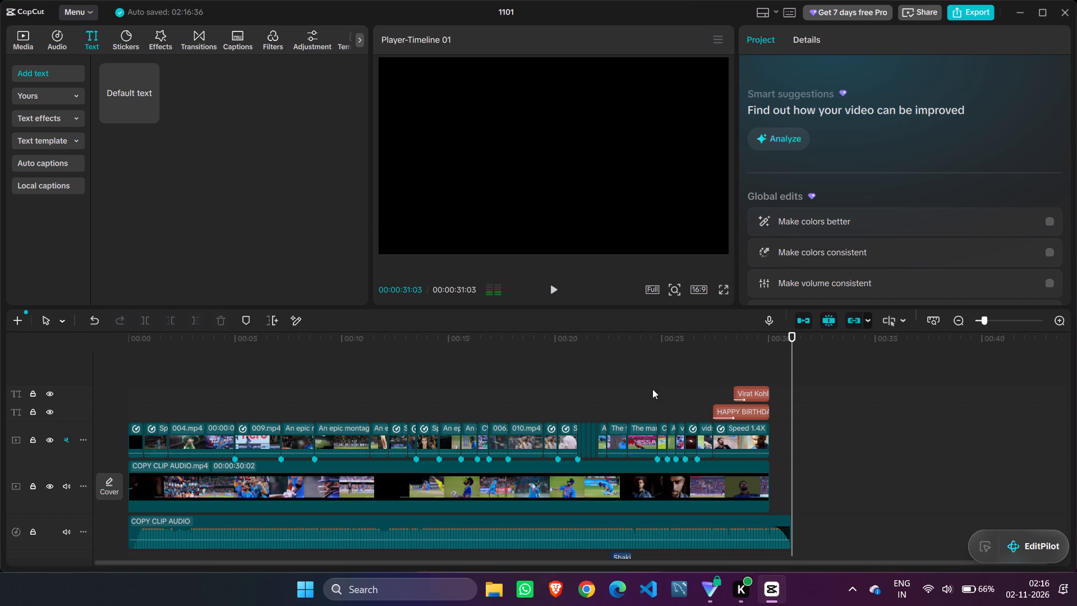
# Add a default text clip on a new track above the titles, starting where the Virat Kohli title ends.
pyautogui.click(128, 82)
pyautogui.moveTo(128, 82); pyautogui.dragTo(632, 334)
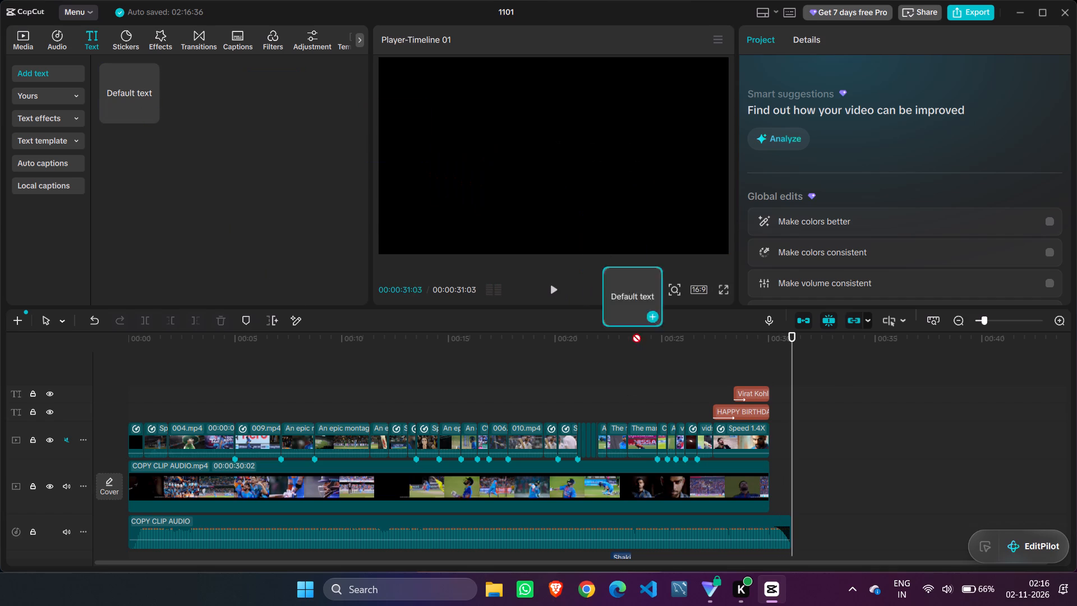
pyautogui.moveTo(632, 334); pyautogui.dragTo(768, 379)
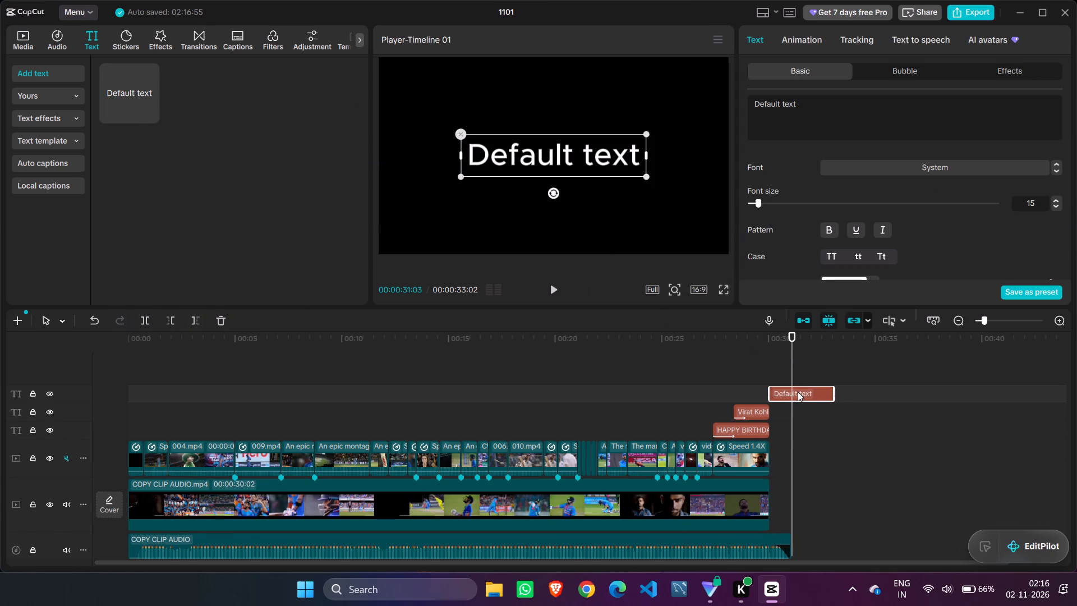
# Replace the new text clip's placeholder wording with GOUTHAM in capitals.
pyautogui.moveTo(806, 108); pyautogui.dragTo(716, 120)
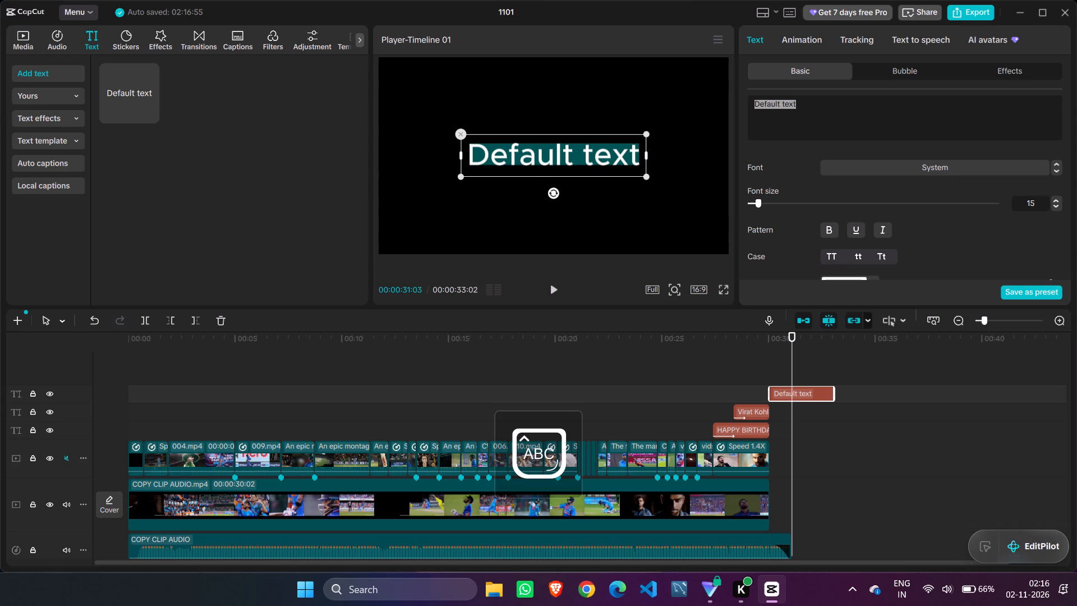
pyautogui.press('o')
pyautogui.write('utham')
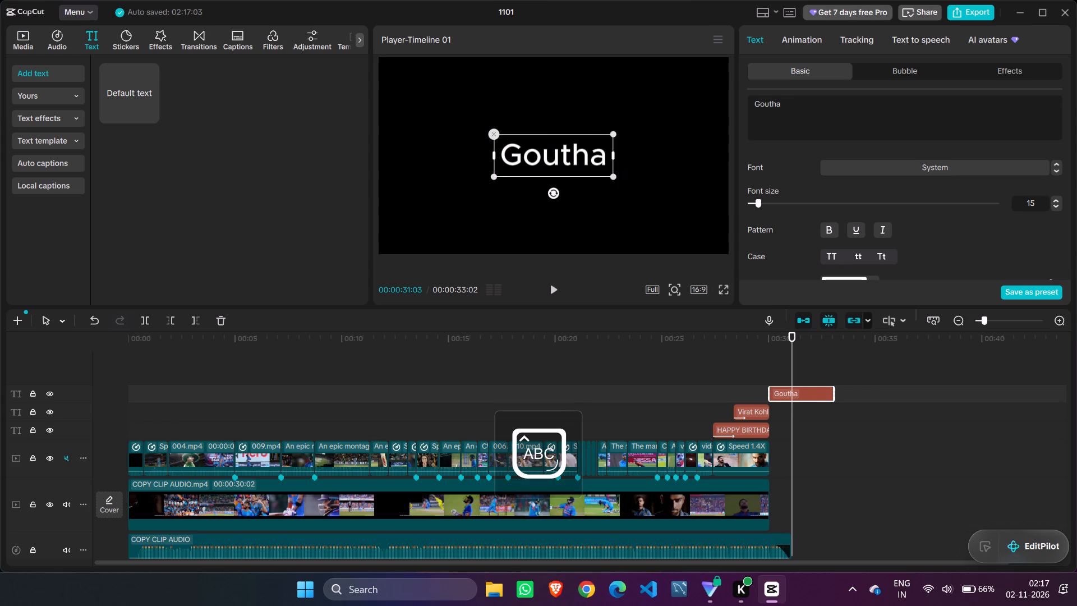
pyautogui.press('BackSpace')
pyautogui.press('BackSpace')
pyautogui.press('BackSpace')
pyautogui.press('BackSpace')
pyautogui.press('BackSpace')
pyautogui.press('BackSpace')
pyautogui.press('BackSpace')
pyautogui.press('BackSpace')
pyautogui.press('BackSpace')
pyautogui.press('BackSpace')
pyautogui.press('BackSpace')
pyautogui.press('BackSpace')
pyautogui.press('BackSpace')
pyautogui.press('BackSpace')
pyautogui.write('GOUTHAM')
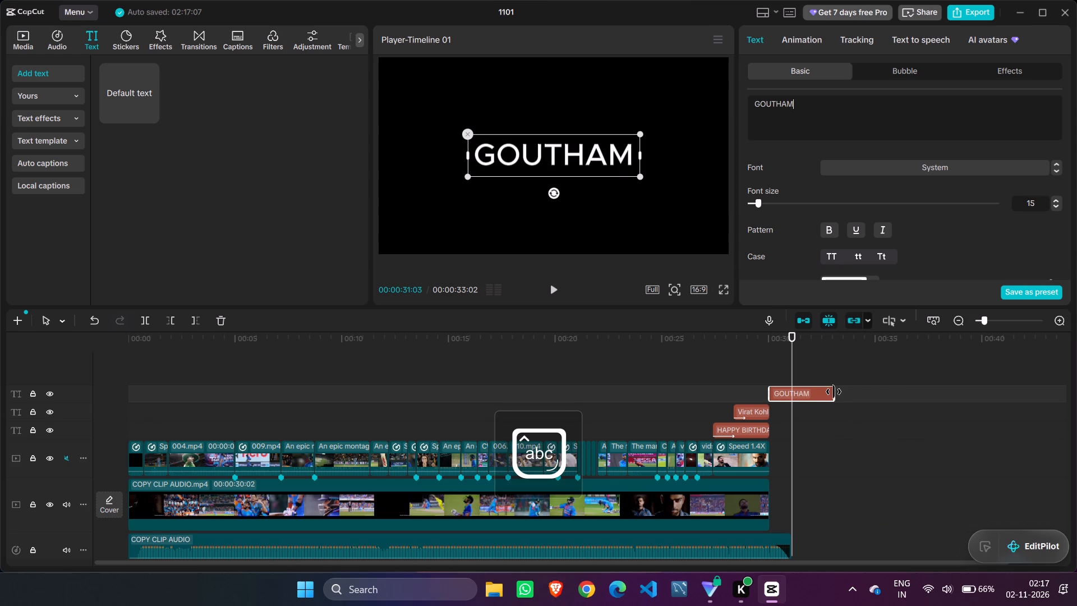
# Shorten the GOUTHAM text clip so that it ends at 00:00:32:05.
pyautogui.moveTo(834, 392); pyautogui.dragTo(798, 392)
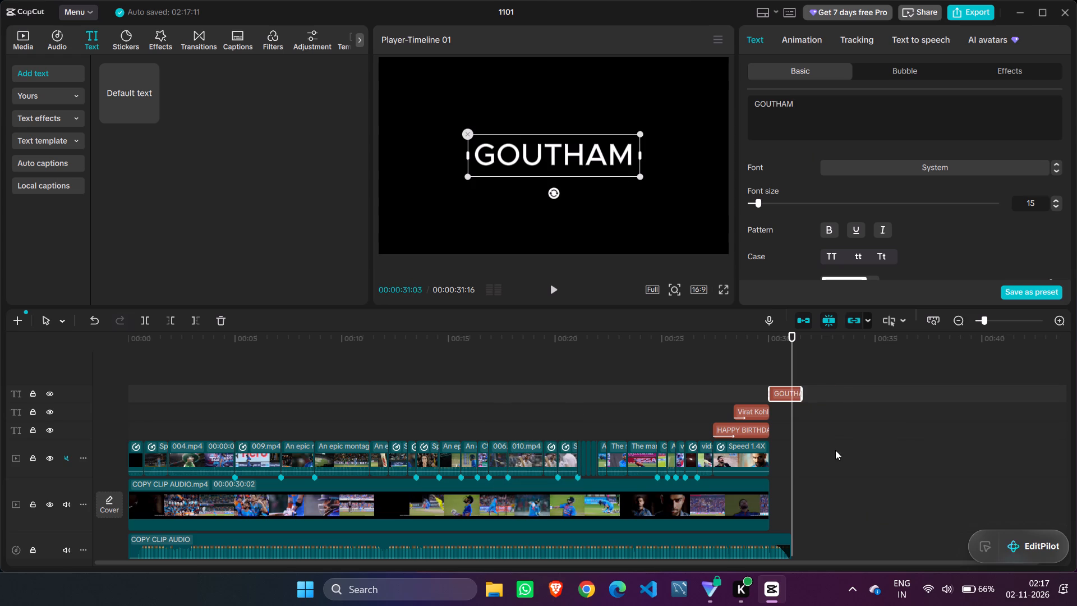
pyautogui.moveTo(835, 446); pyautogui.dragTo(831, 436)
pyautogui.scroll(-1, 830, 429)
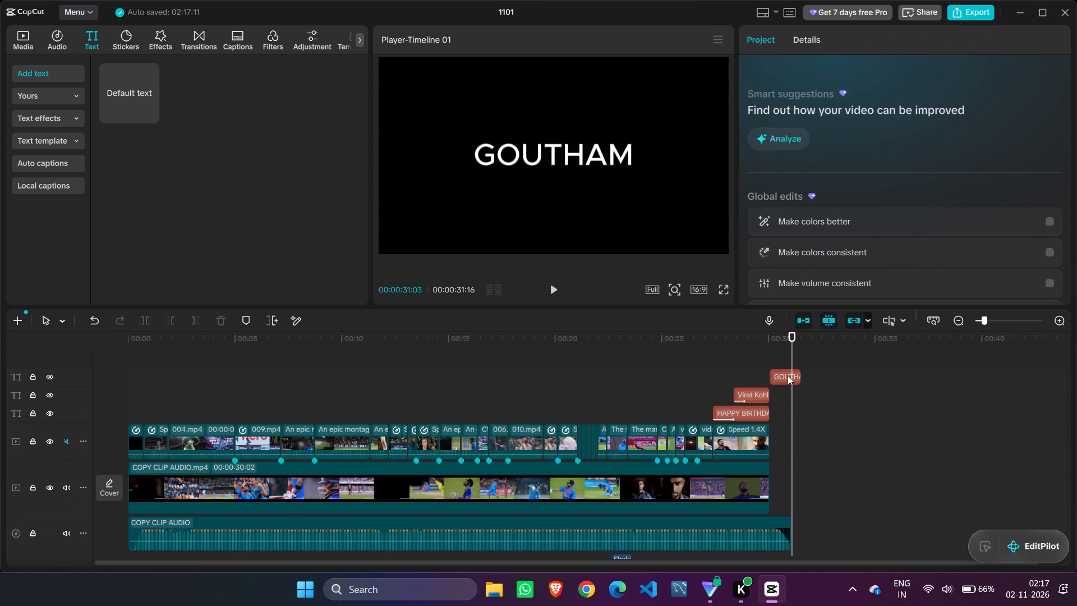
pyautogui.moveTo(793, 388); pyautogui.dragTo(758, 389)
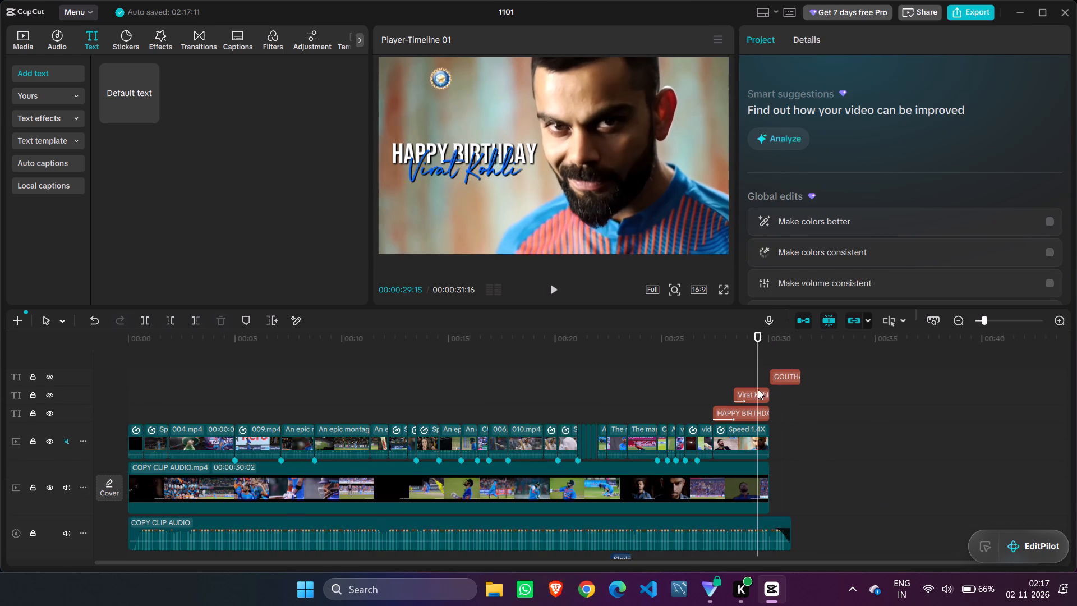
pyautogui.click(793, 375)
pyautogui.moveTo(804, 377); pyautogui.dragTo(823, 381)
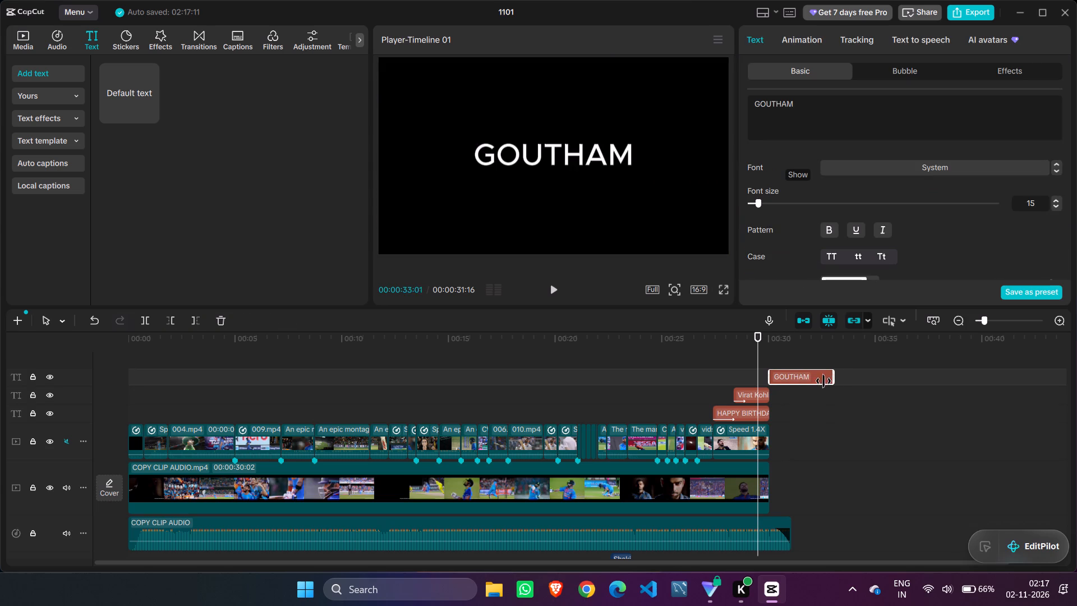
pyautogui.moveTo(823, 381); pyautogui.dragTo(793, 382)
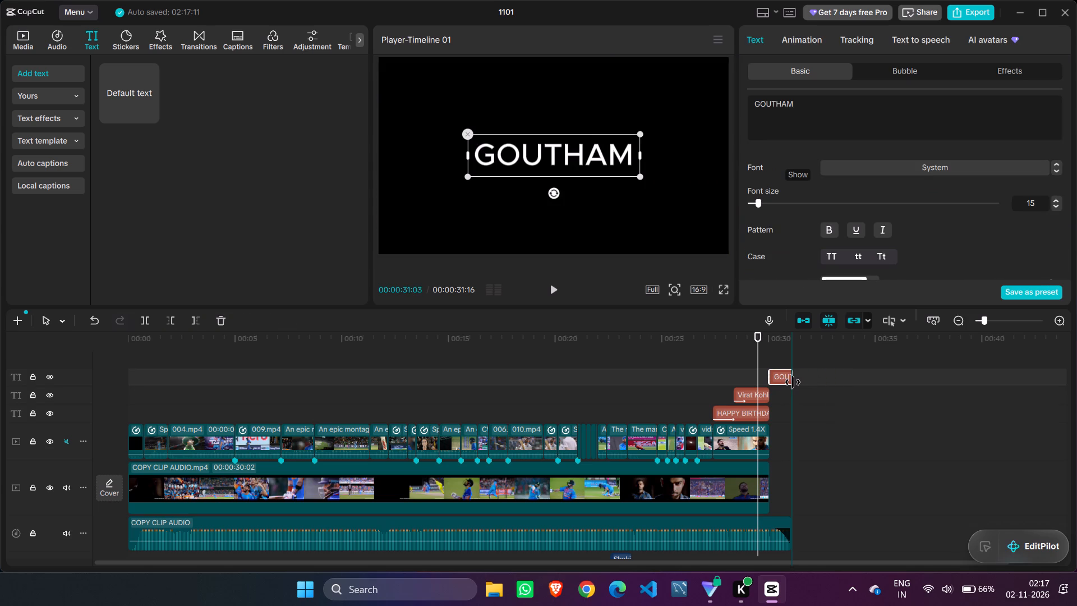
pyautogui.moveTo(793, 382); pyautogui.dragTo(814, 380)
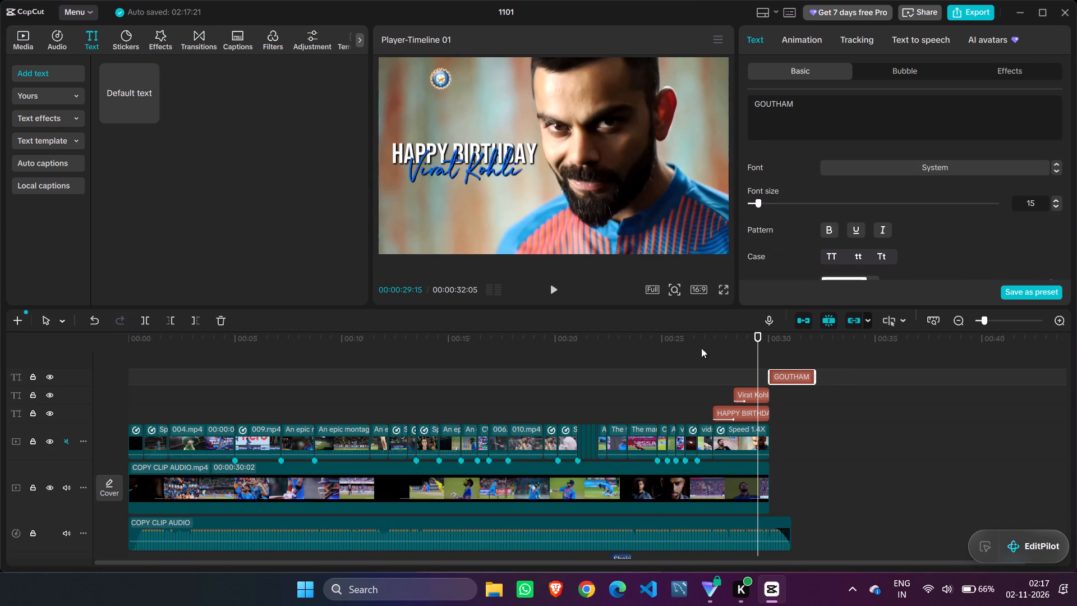
# Scrub through the GOUTHAM clip to its end and start playback to check its length.
pyautogui.moveTo(760, 352); pyautogui.dragTo(771, 352)
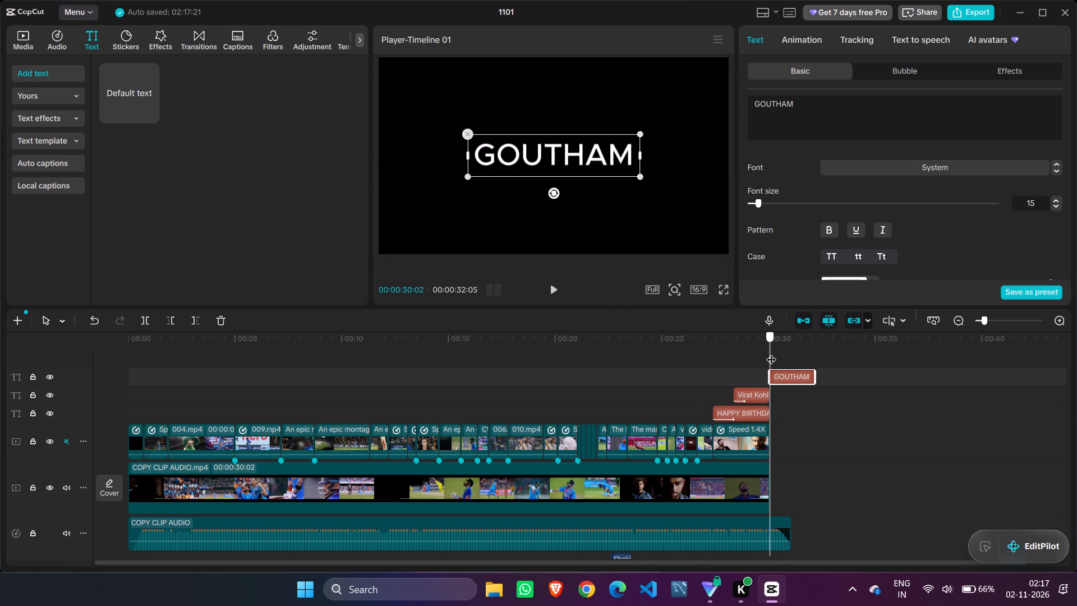
pyautogui.moveTo(771, 352); pyautogui.dragTo(814, 352)
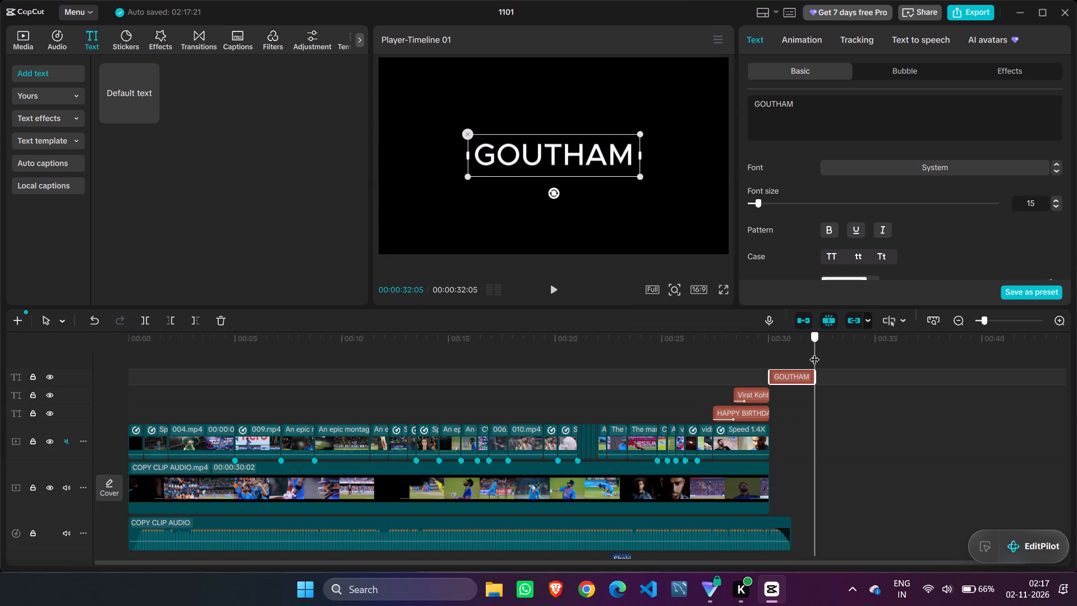
pyautogui.moveTo(814, 352); pyautogui.dragTo(818, 352)
pyautogui.doubleClick(554, 289)
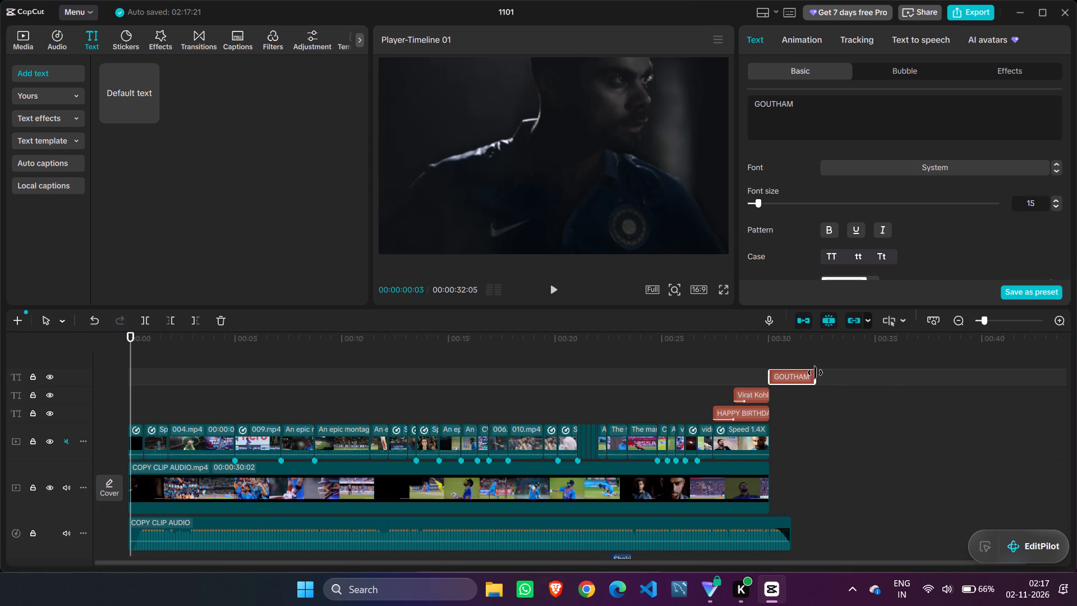
# Extend the end of the GOUTHAM text clip to 00:00:33:00.
pyautogui.moveTo(816, 373); pyautogui.dragTo(829, 374)
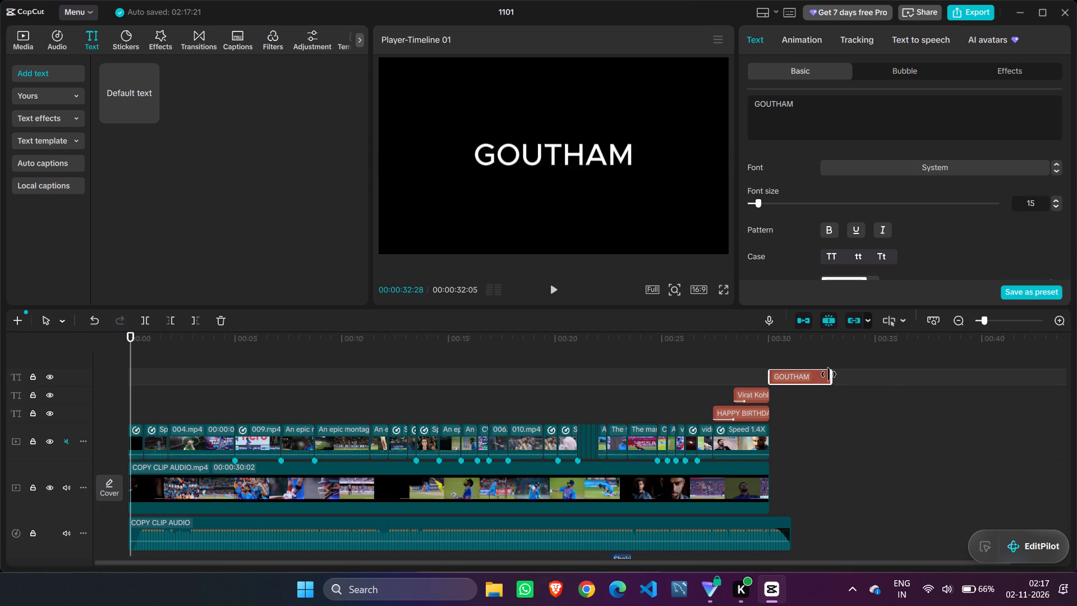
pyautogui.moveTo(829, 374); pyautogui.dragTo(829, 374)
pyautogui.moveTo(829, 374); pyautogui.dragTo(830, 374)
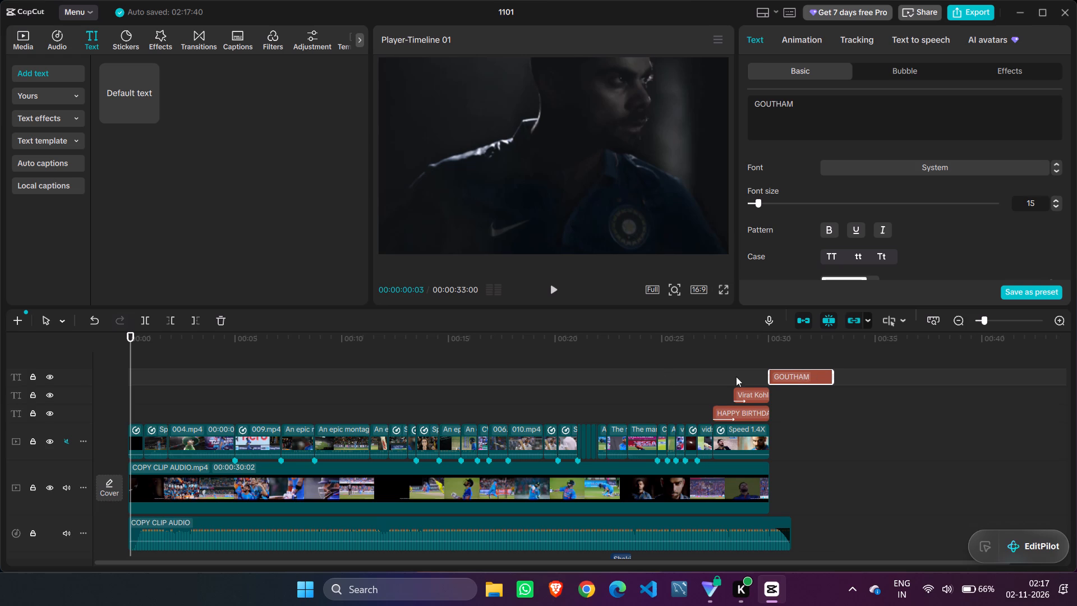
# Play the ending through the GOUTHAM clip and scrub across the cut from the birthday titles to it.
pyautogui.moveTo(132, 357); pyautogui.dragTo(714, 364)
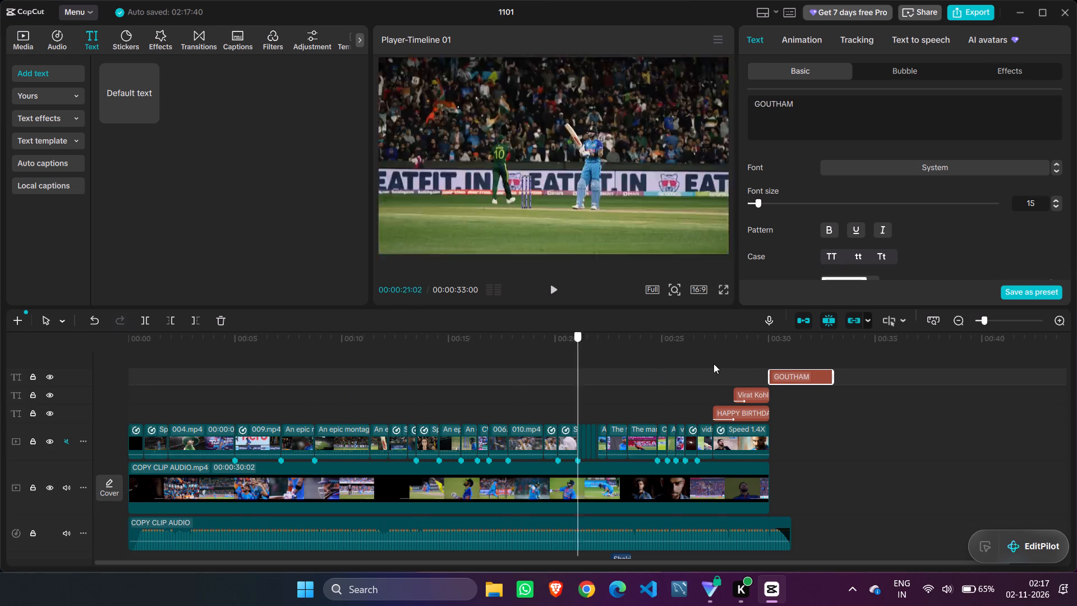
pyautogui.moveTo(714, 364); pyautogui.dragTo(751, 364)
pyautogui.click(552, 290)
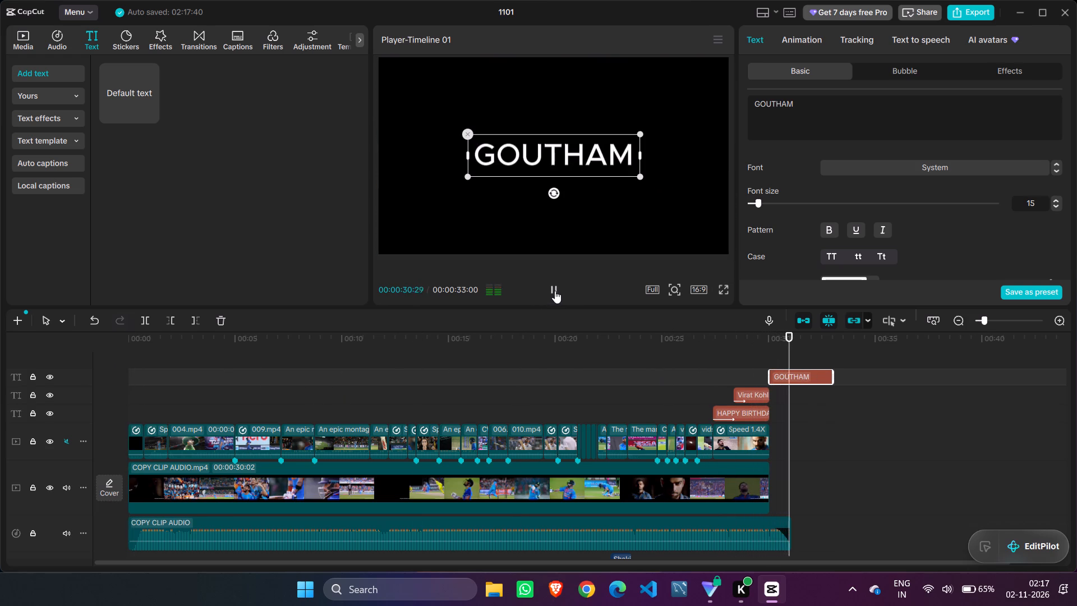
pyautogui.click(792, 378)
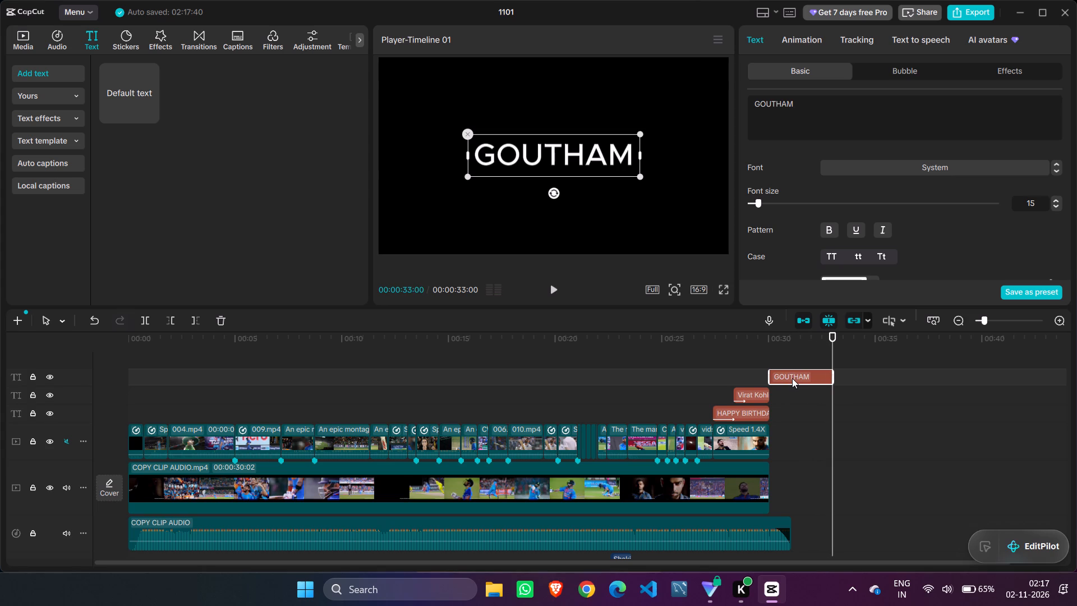
pyautogui.click(792, 378)
pyautogui.moveTo(832, 342); pyautogui.dragTo(768, 345)
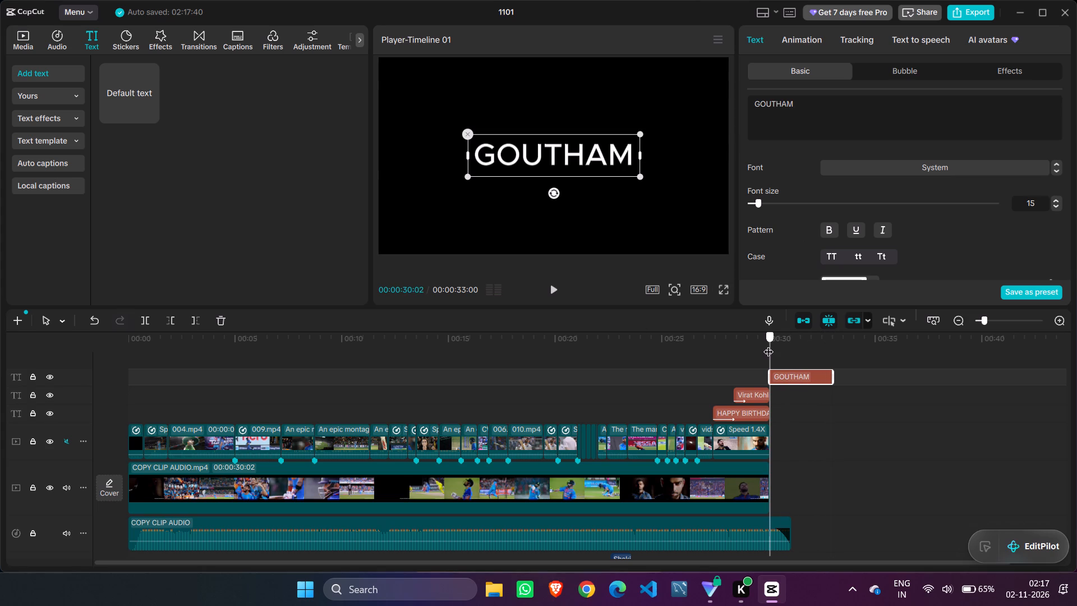
pyautogui.moveTo(768, 345); pyautogui.dragTo(761, 345)
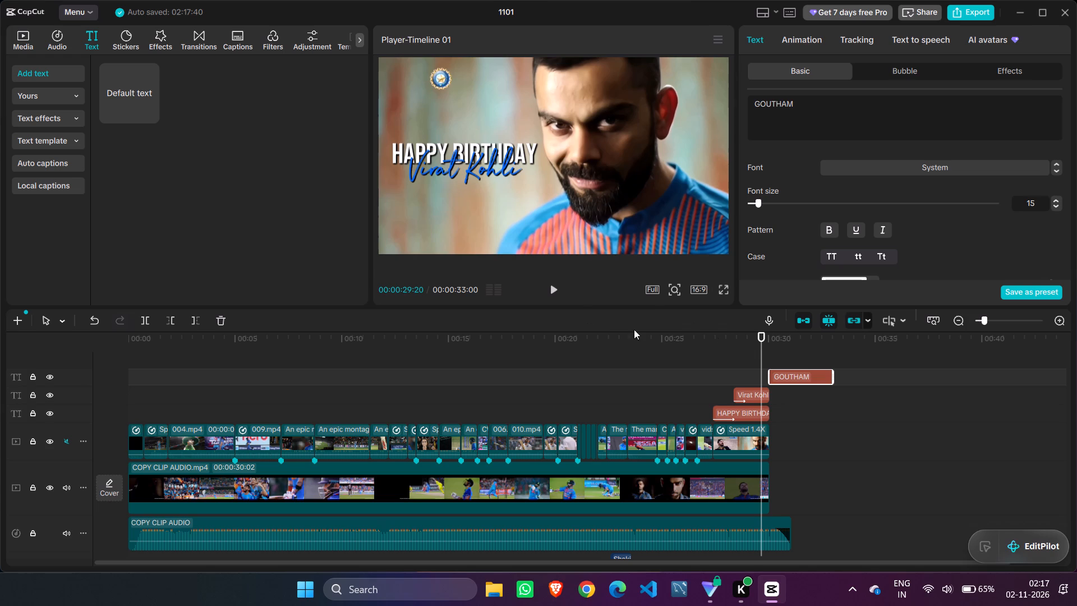
pyautogui.moveTo(762, 347); pyautogui.dragTo(780, 347)
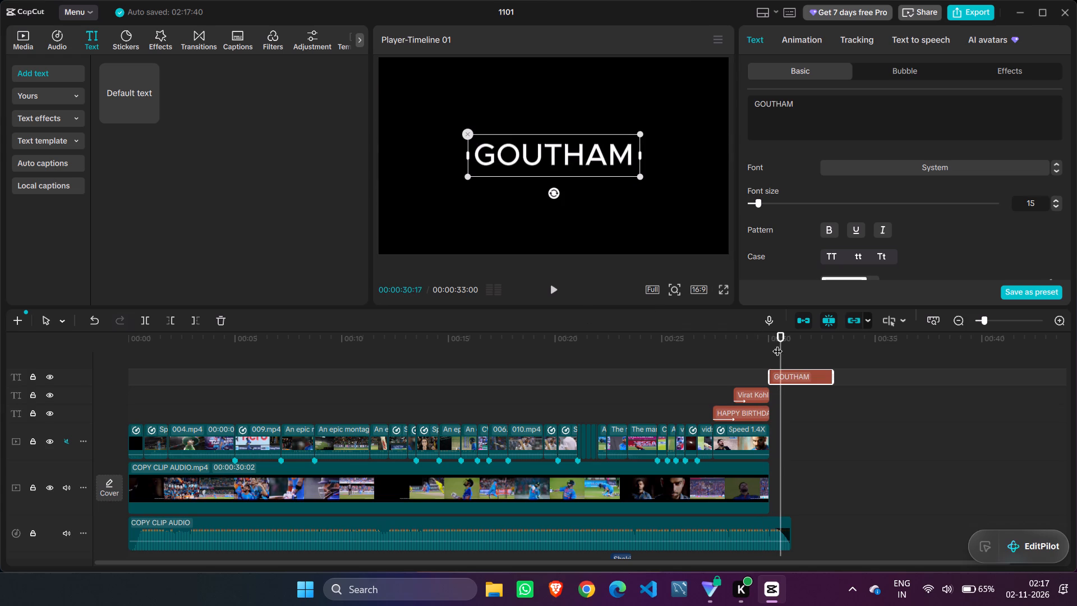
# Browse the available fonts for a typeface that suits the GOUTHAM text.
pyautogui.scroll(-4, 857, 187)
pyautogui.scroll(2, 862, 192)
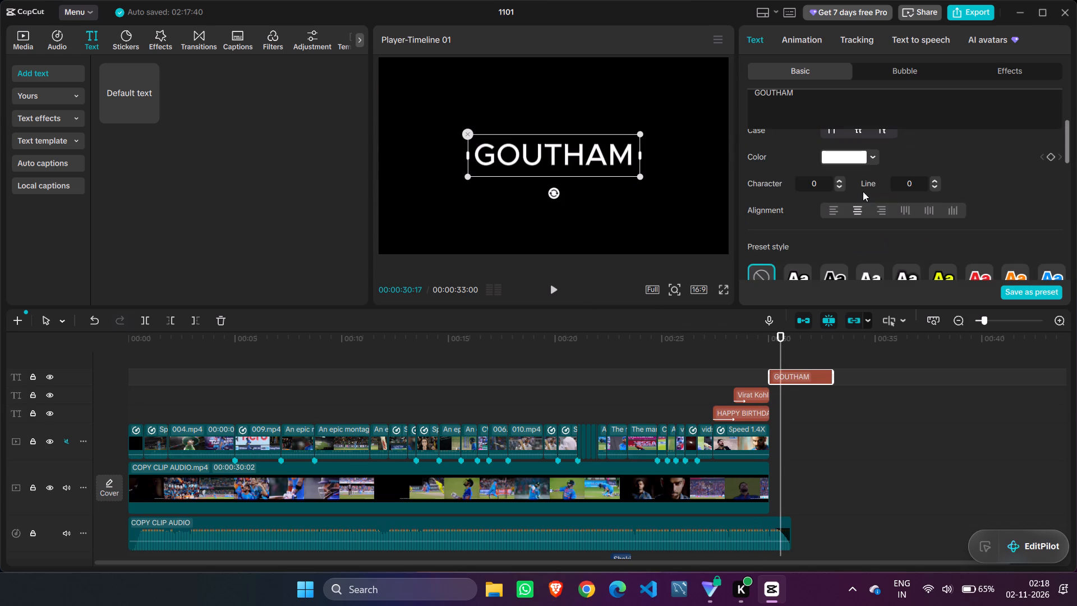
pyautogui.scroll(2, 880, 178)
pyautogui.click(883, 171)
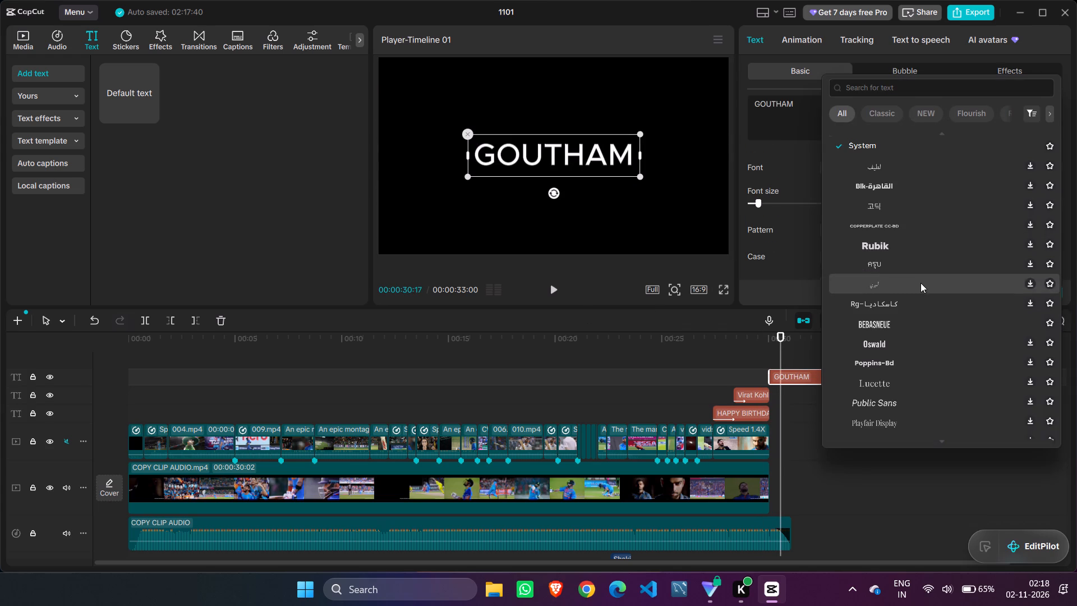
pyautogui.scroll(-8, 920, 284)
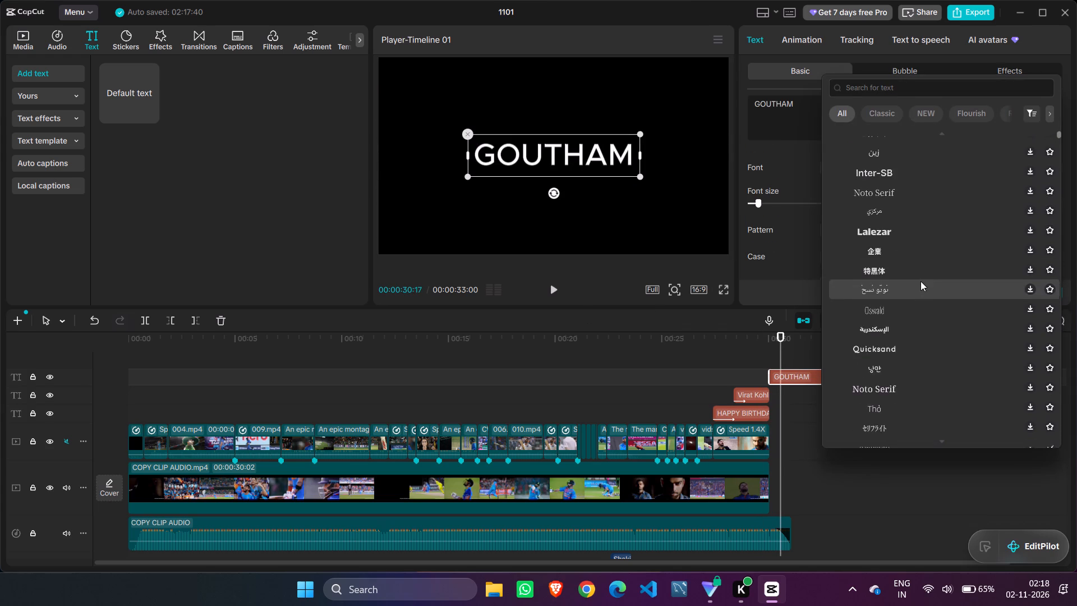
pyautogui.scroll(-16, 920, 280)
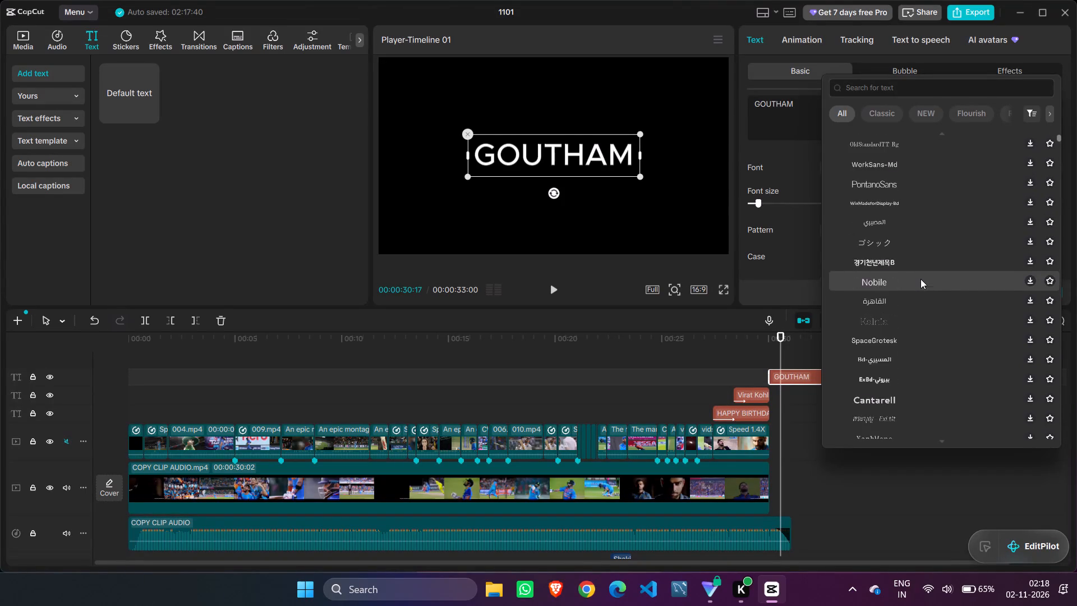
pyautogui.scroll(-17, 920, 279)
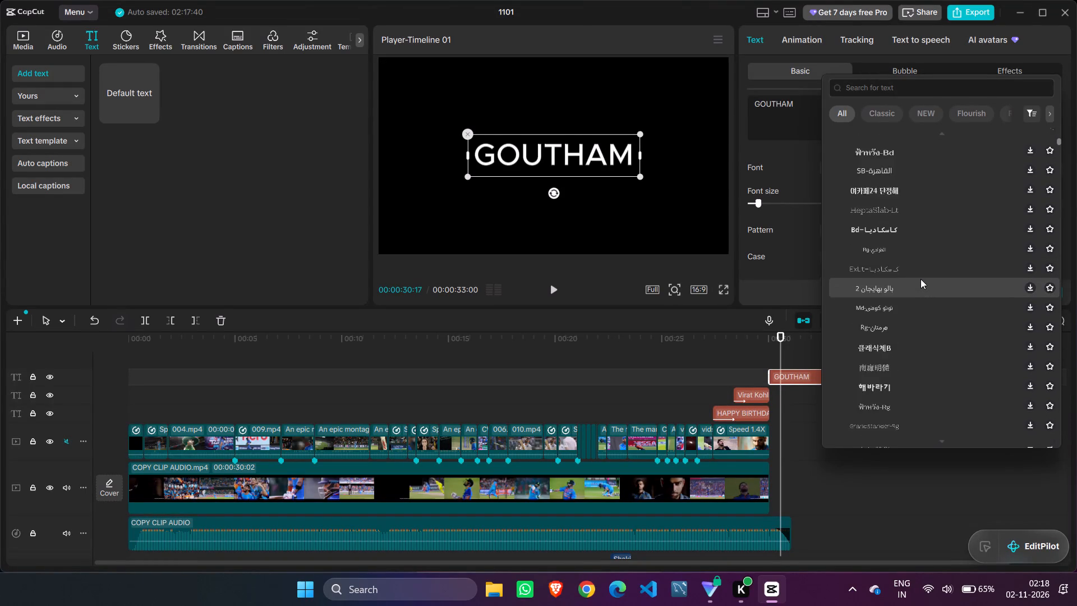
pyautogui.scroll(-15, 920, 279)
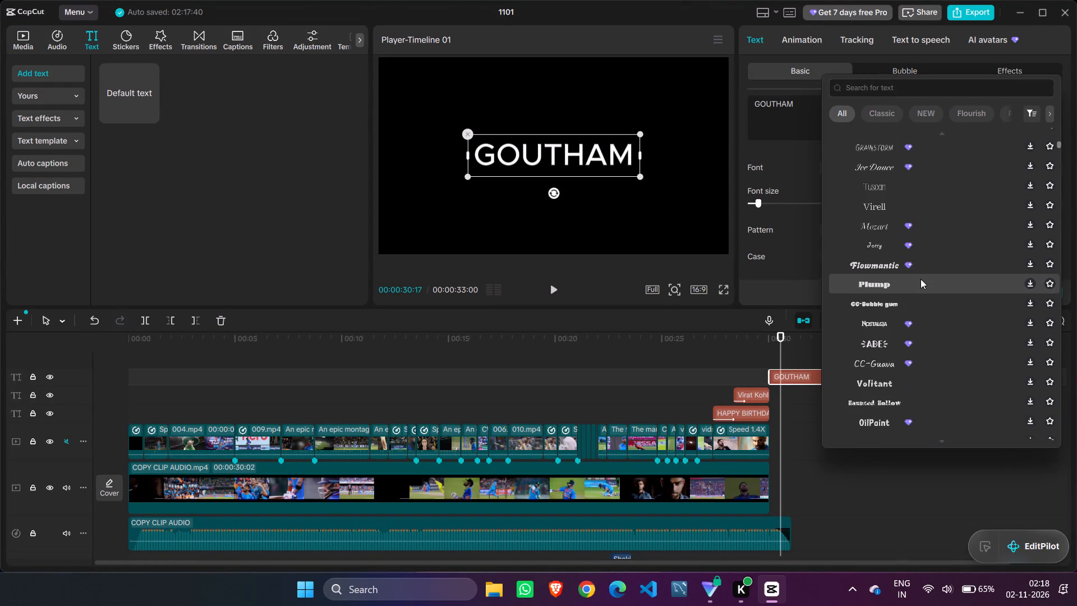
pyautogui.scroll(-14, 920, 279)
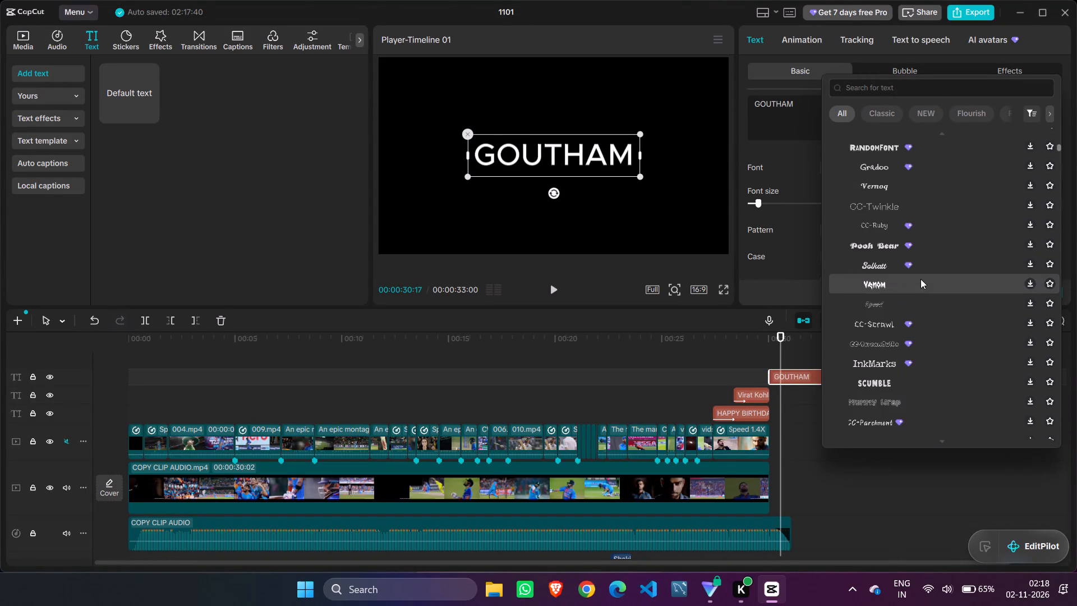
pyautogui.scroll(4, 920, 279)
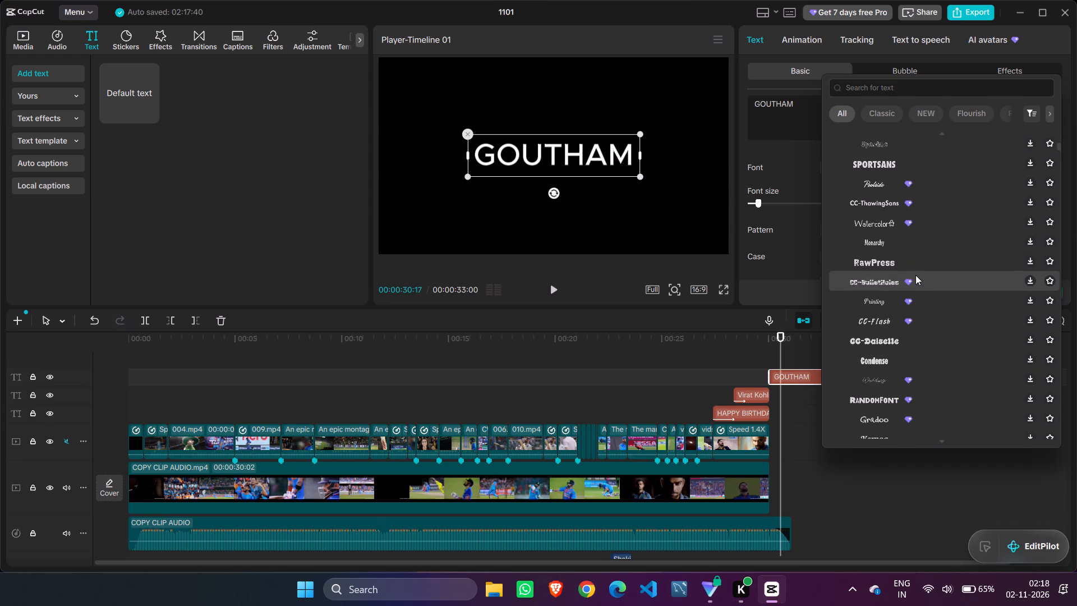
pyautogui.scroll(-5, 915, 275)
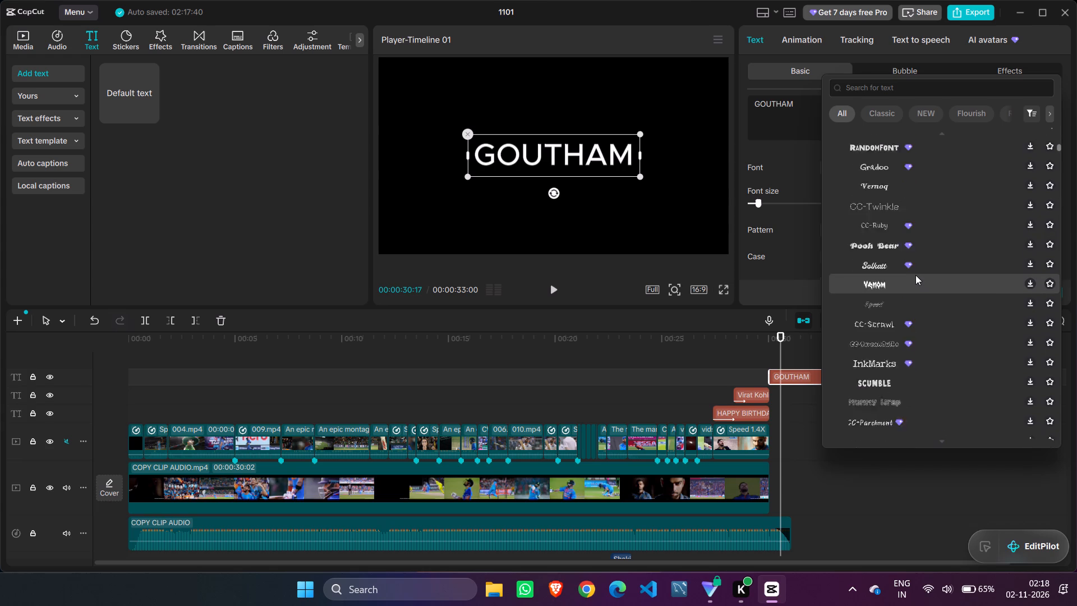
pyautogui.scroll(-4, 915, 275)
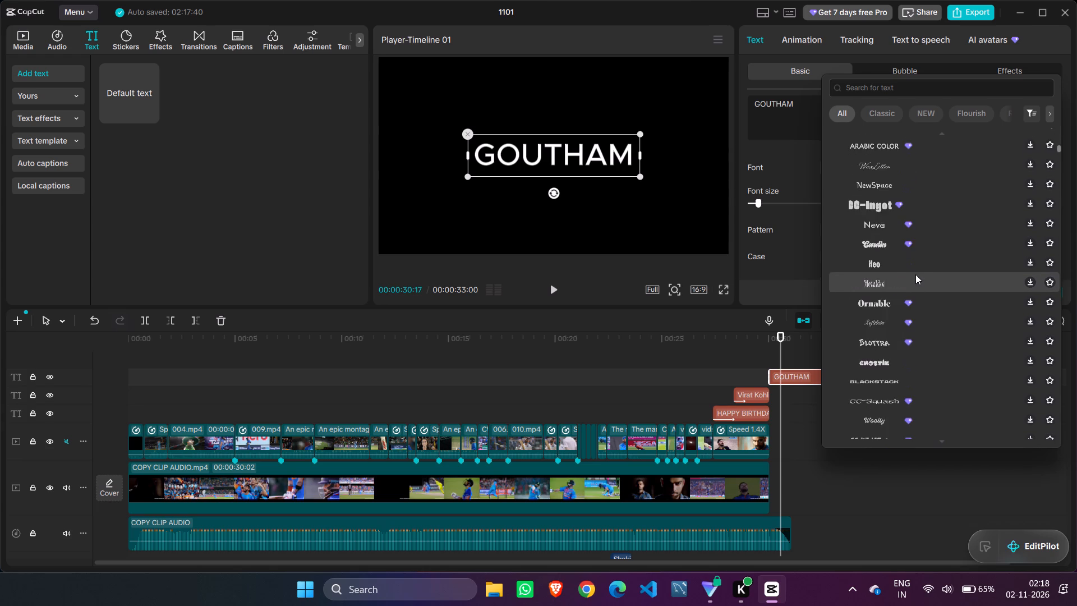
pyautogui.scroll(-7, 915, 274)
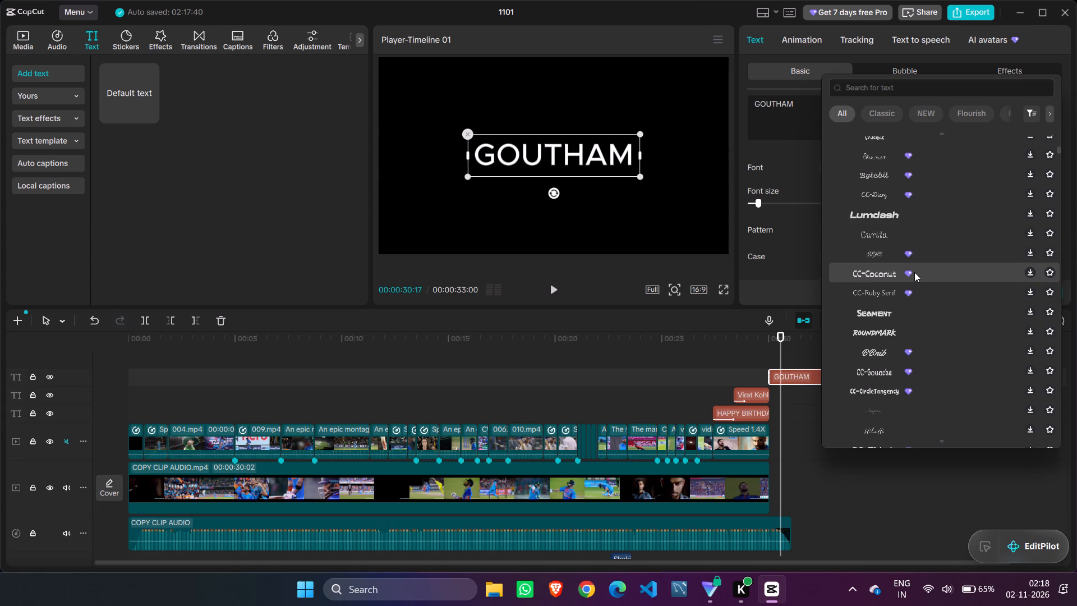
pyautogui.scroll(-7, 914, 272)
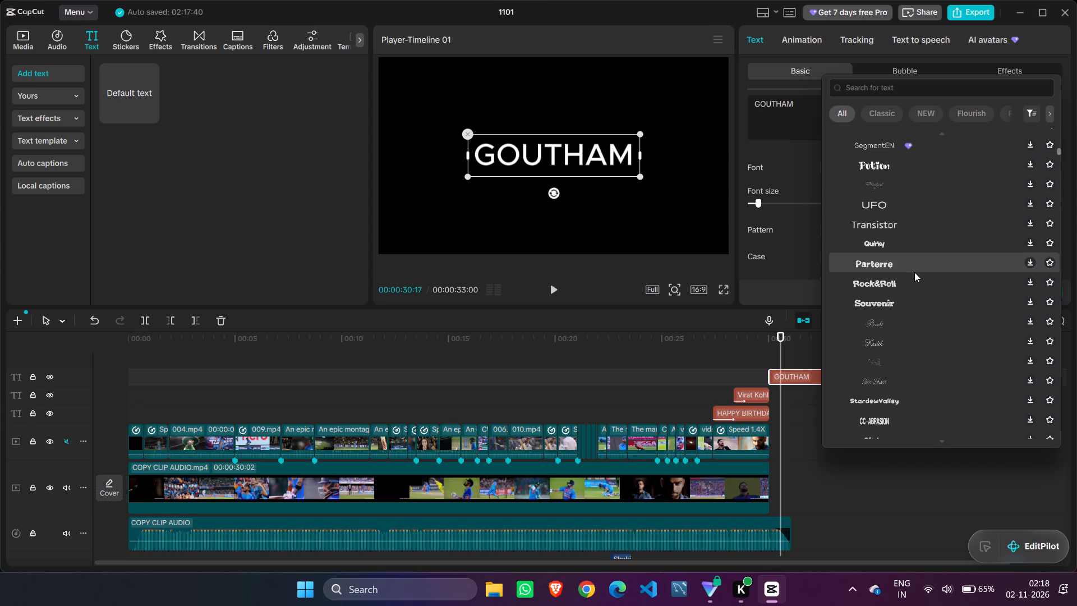
pyautogui.scroll(20, 914, 272)
pyautogui.scroll(7, 914, 272)
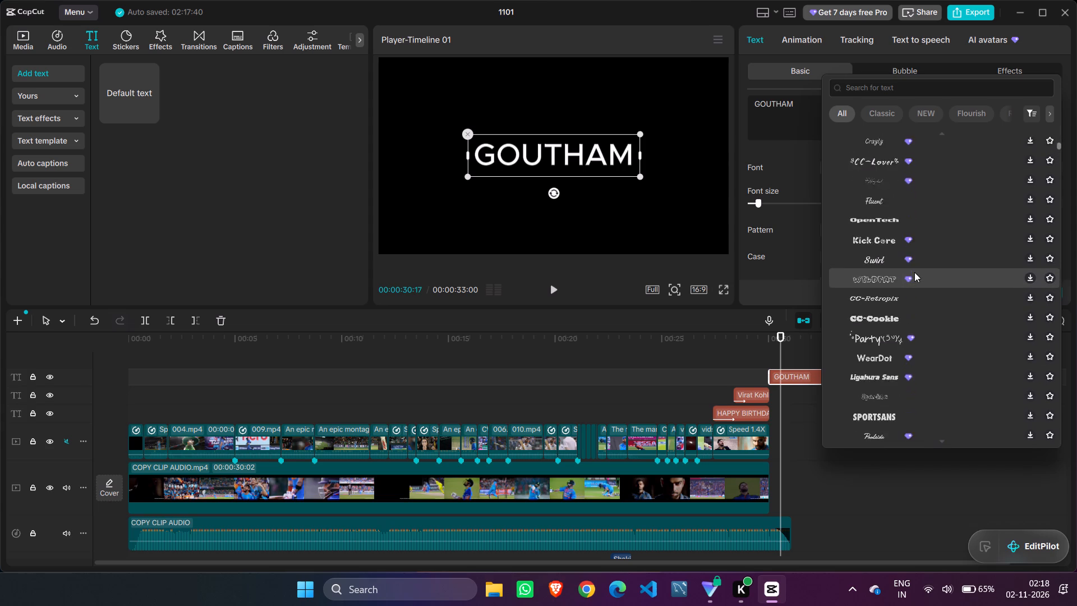
pyautogui.scroll(20, 914, 272)
pyautogui.scroll(1, 914, 272)
pyautogui.scroll(-8, 914, 269)
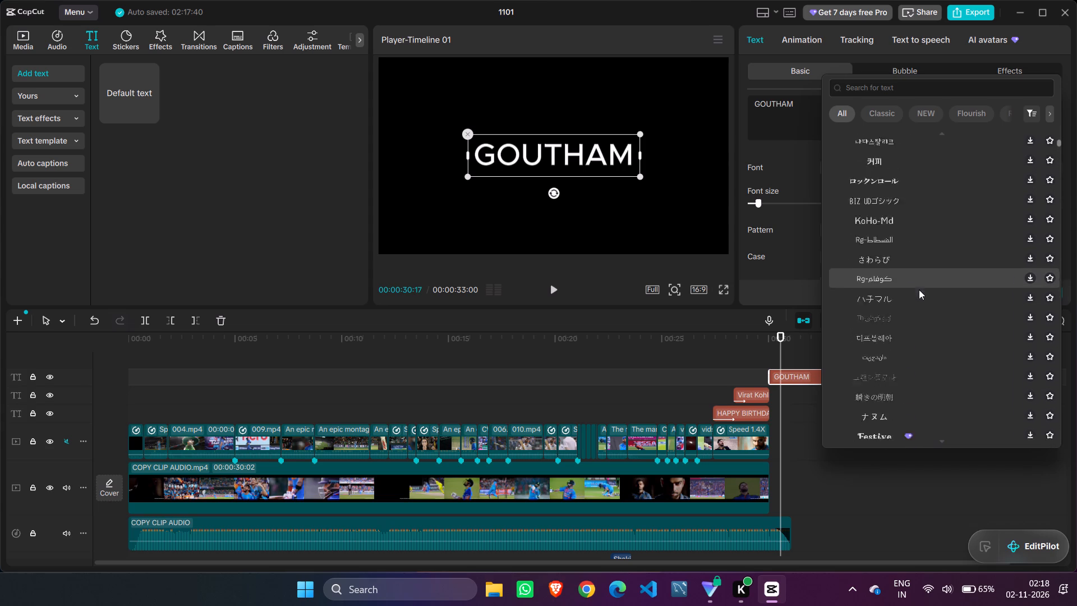
pyautogui.scroll(-20, 919, 290)
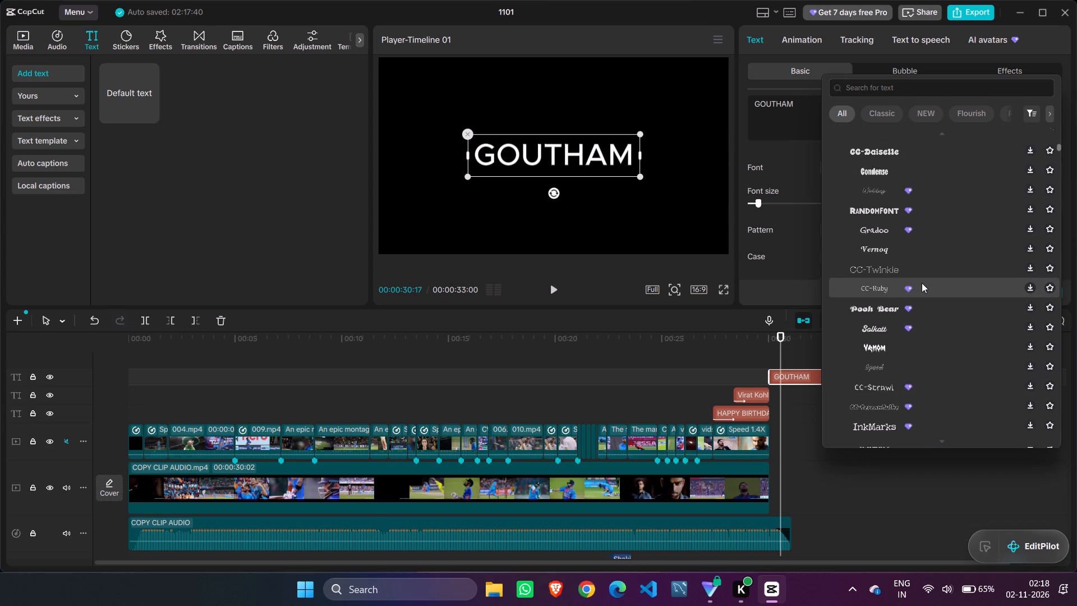
pyautogui.scroll(-13, 922, 283)
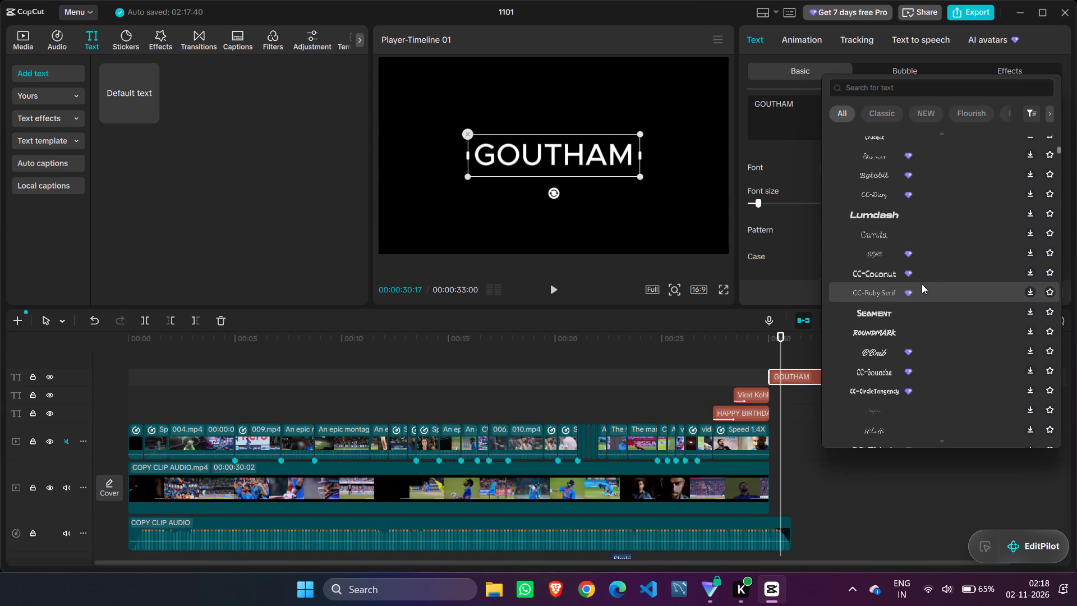
pyautogui.scroll(-6, 922, 284)
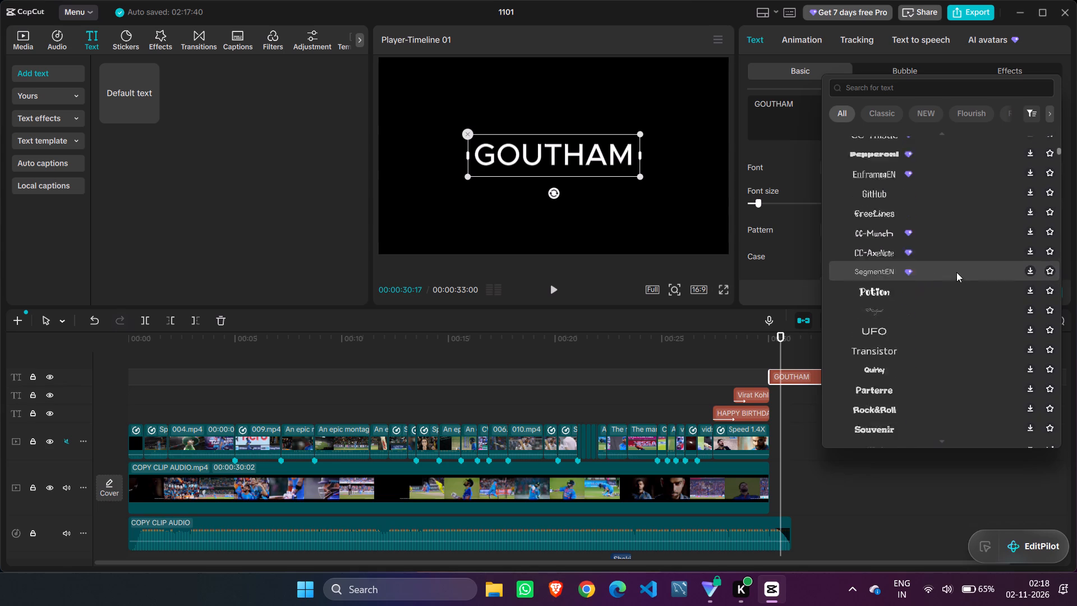
# Set the GOUTHAM text's font to BebasNeue.
pyautogui.scroll(20, 958, 272)
pyautogui.scroll(20, 958, 272)
pyautogui.scroll(5, 958, 272)
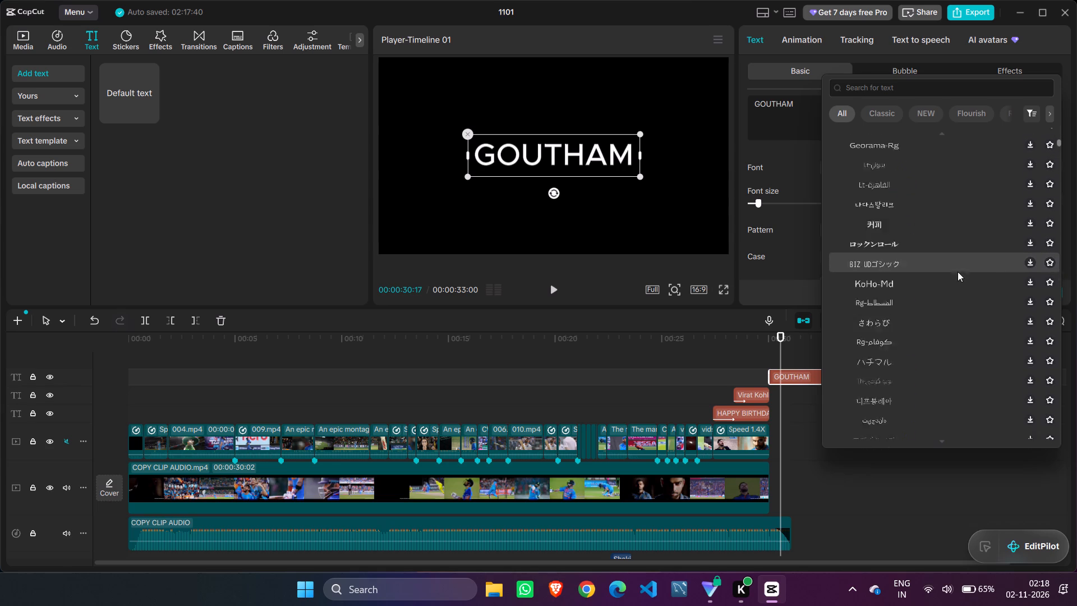
pyautogui.scroll(20, 958, 272)
pyautogui.scroll(20, 958, 272)
pyautogui.scroll(12, 958, 272)
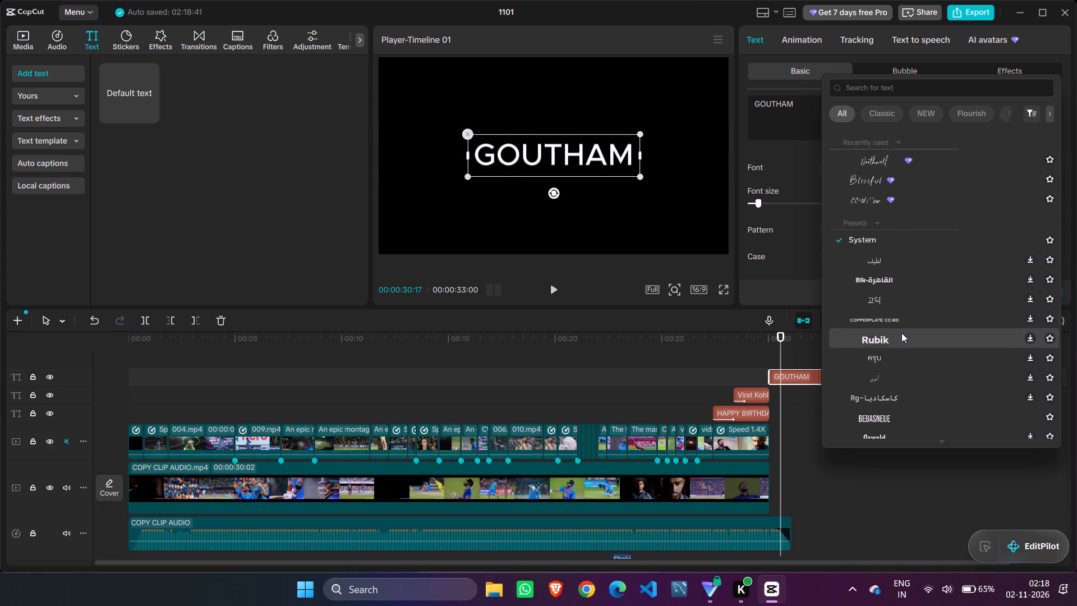
pyautogui.scroll(-1, 901, 333)
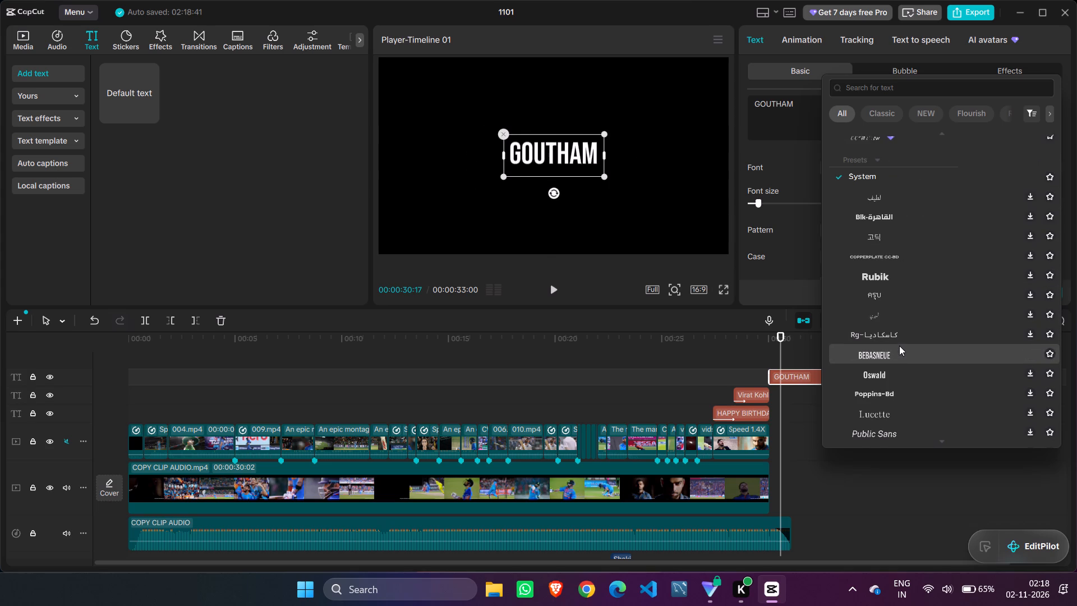
pyautogui.click(899, 346)
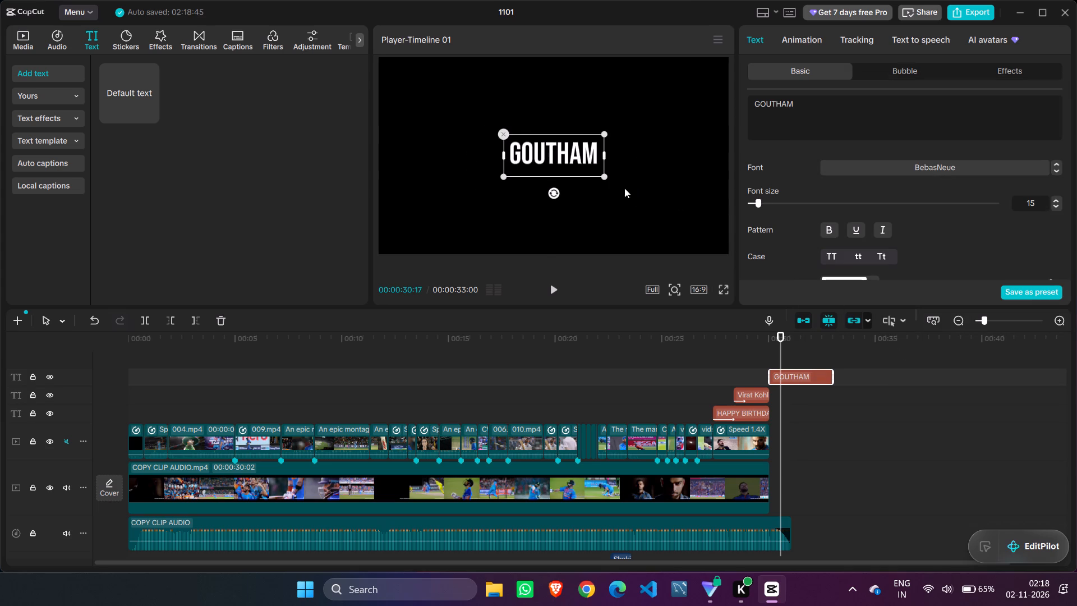
# Enlarge the GOUTHAM text in the preview until its lettering spans about 60% of the frame's width.
pyautogui.moveTo(601, 176); pyautogui.dragTo(639, 189)
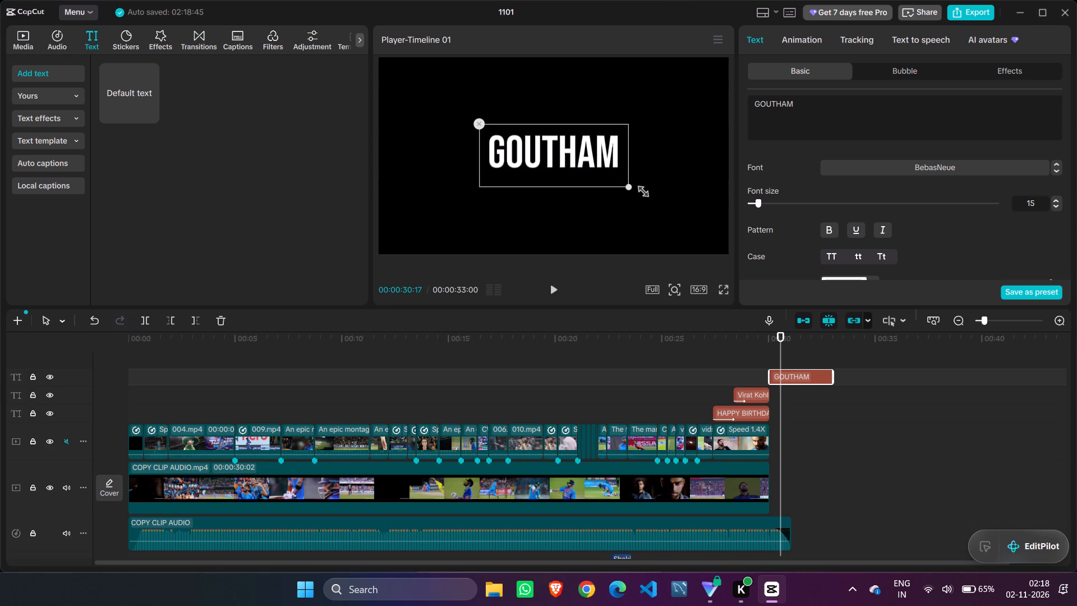
pyautogui.moveTo(639, 189); pyautogui.dragTo(724, 257)
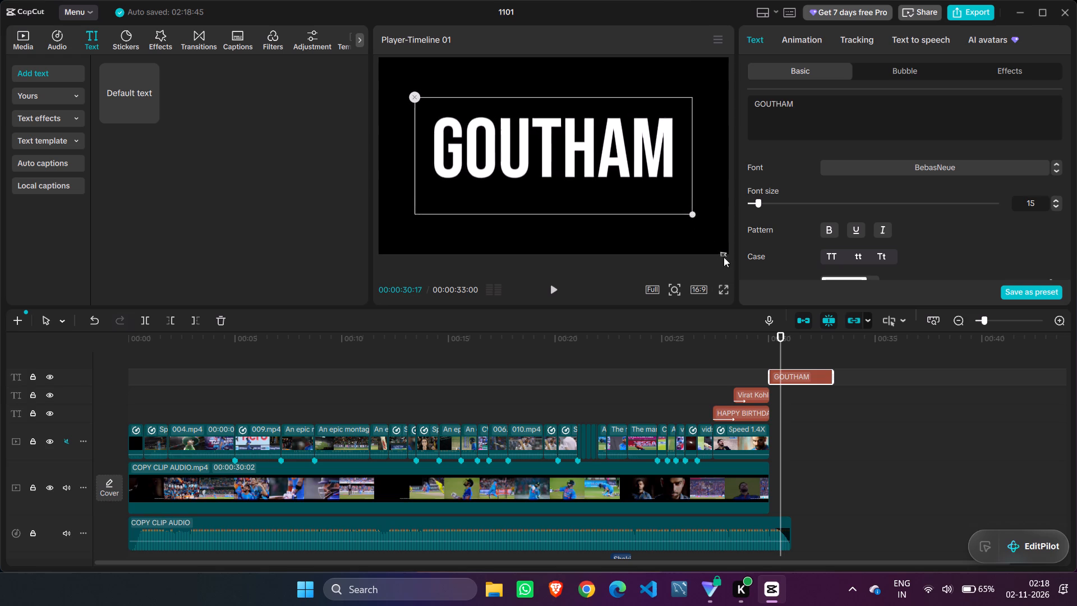
pyautogui.moveTo(724, 257); pyautogui.dragTo(670, 233)
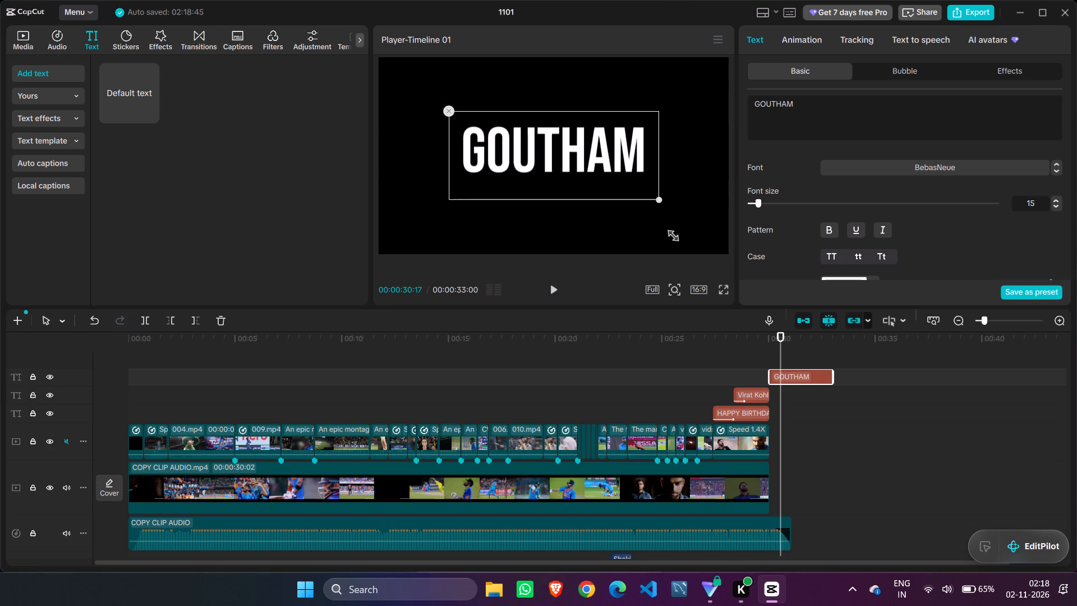
pyautogui.moveTo(670, 233); pyautogui.dragTo(670, 235)
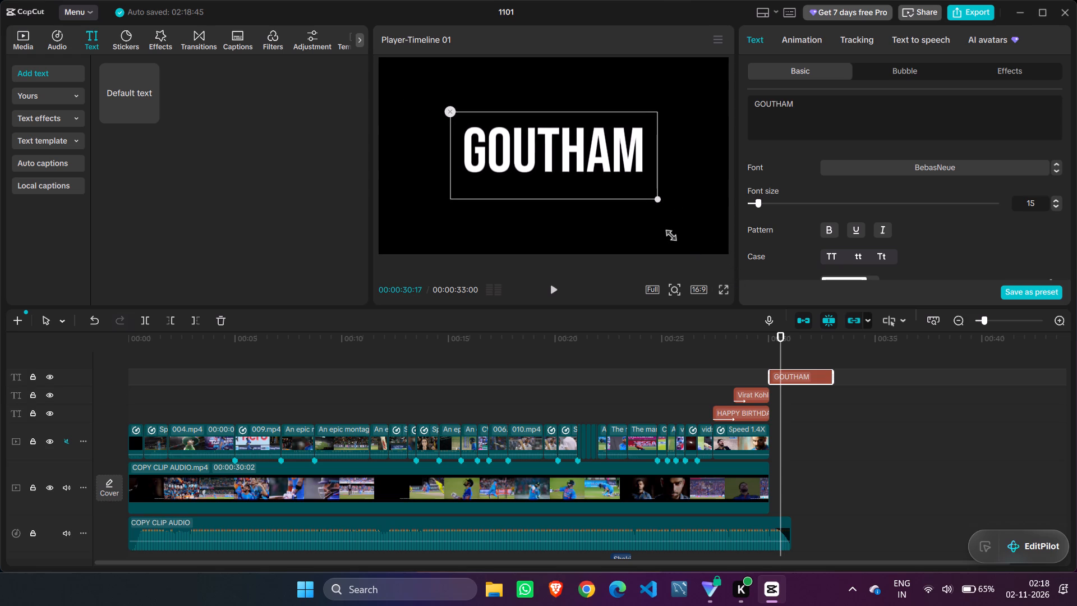
pyautogui.moveTo(670, 235); pyautogui.dragTo(698, 251)
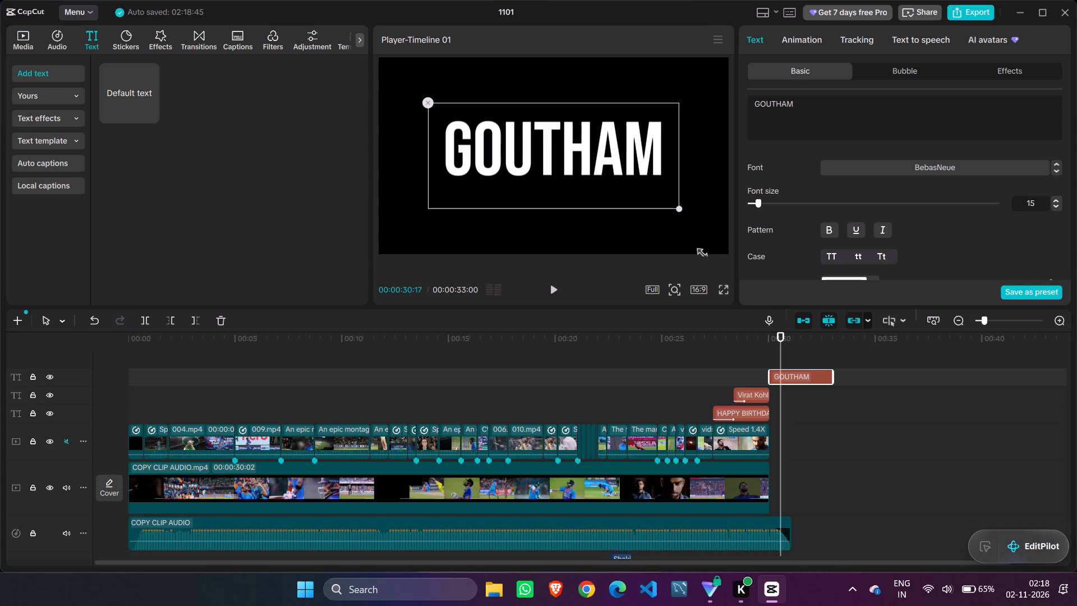
pyautogui.moveTo(698, 251); pyautogui.dragTo(701, 252)
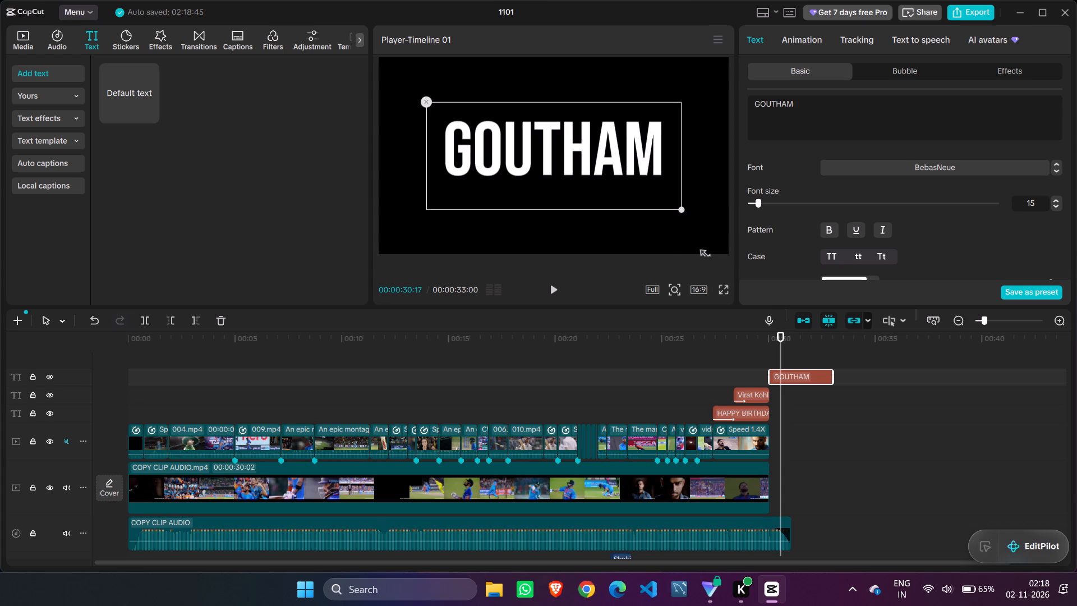
pyautogui.moveTo(701, 252); pyautogui.dragTo(712, 262)
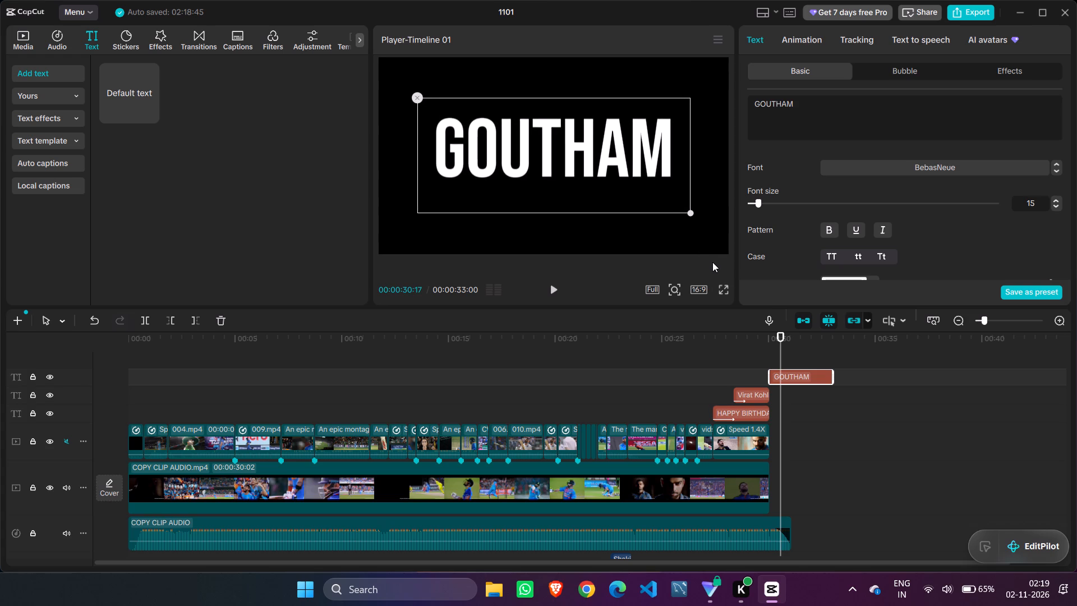
pyautogui.moveTo(712, 262); pyautogui.dragTo(678, 251)
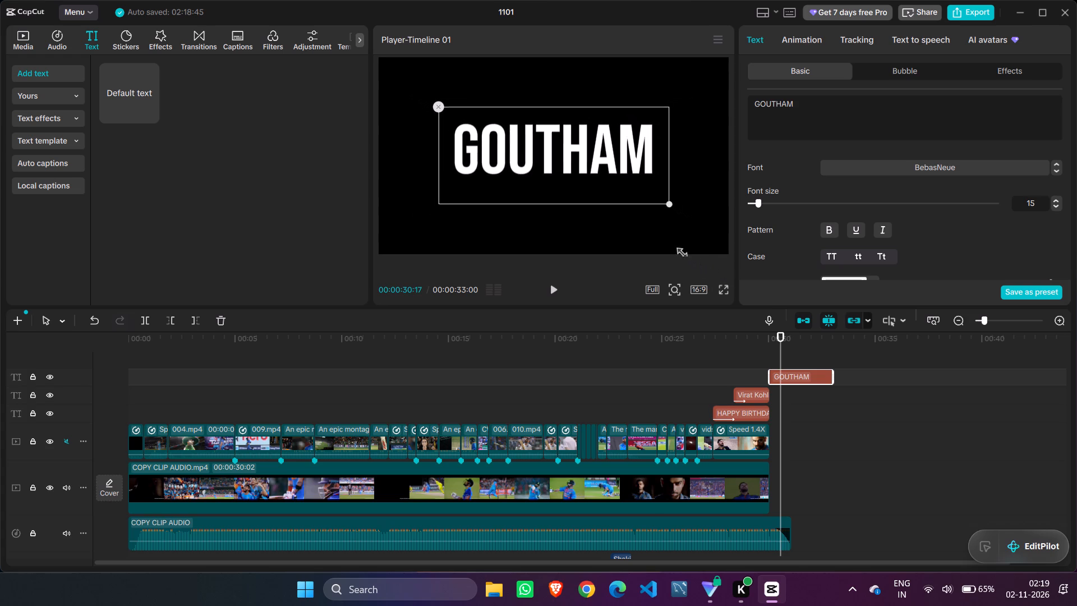
pyautogui.moveTo(678, 251); pyautogui.dragTo(686, 252)
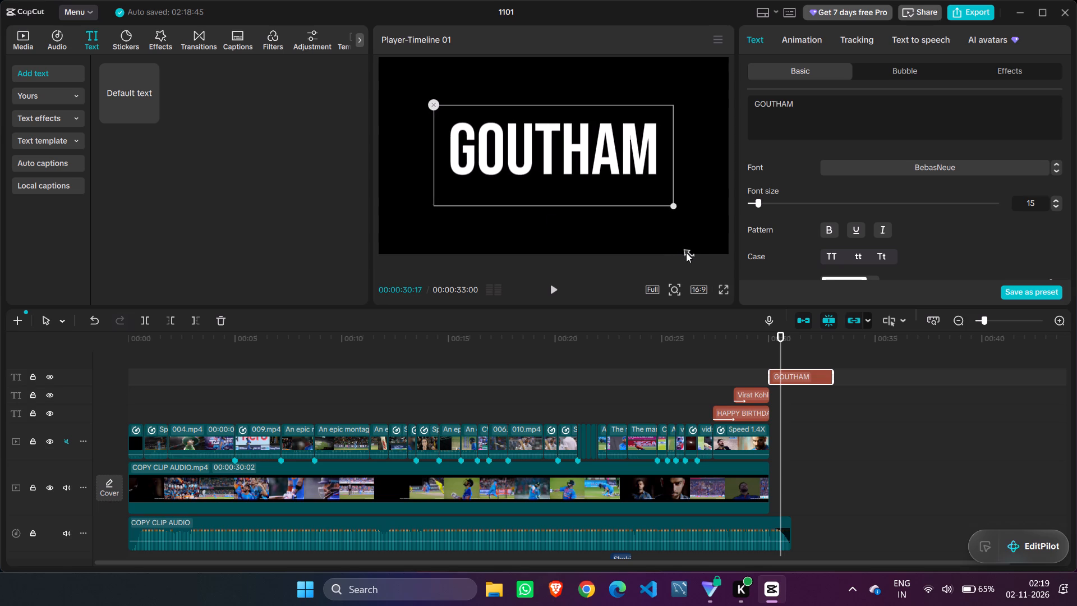
pyautogui.click(593, 157)
# Browse the entrance animations for the GOUTHAM text, clear the fade search, and search them for "blast".
pyautogui.click(793, 44)
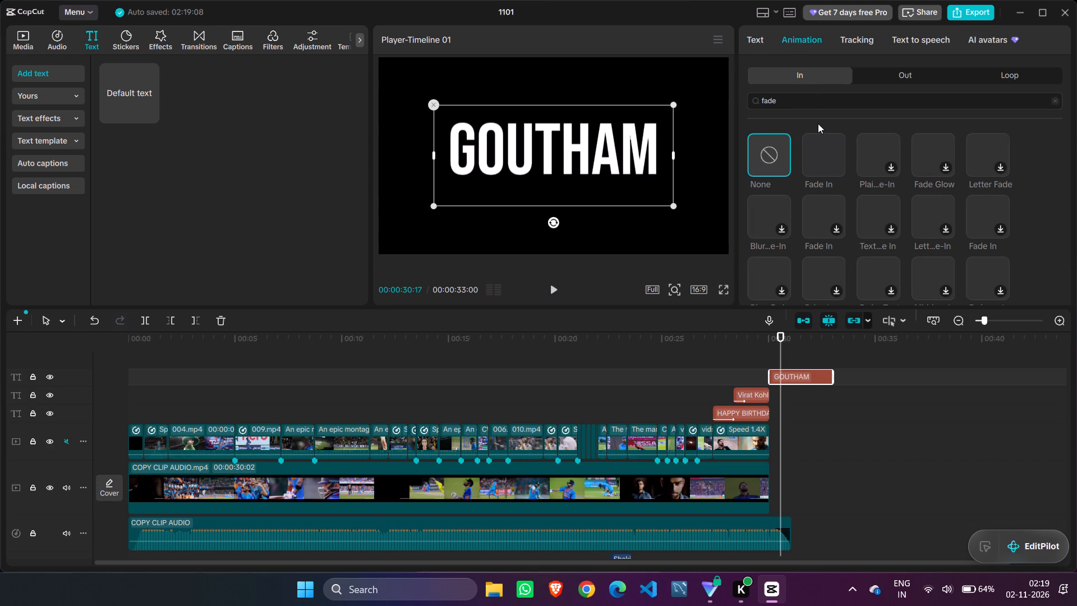
pyautogui.scroll(-6, 818, 124)
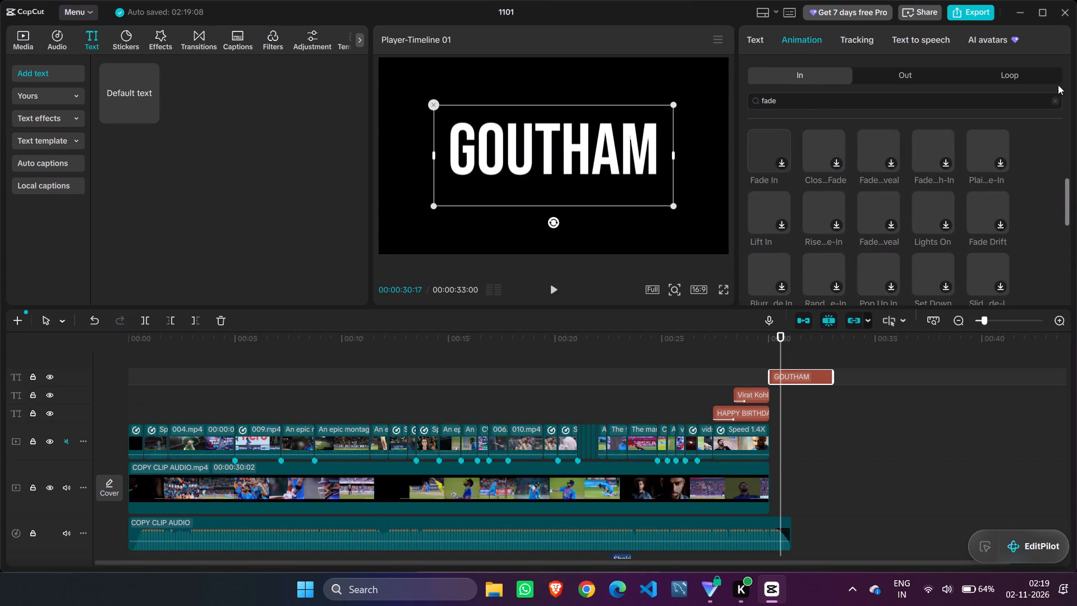
pyautogui.click(1053, 97)
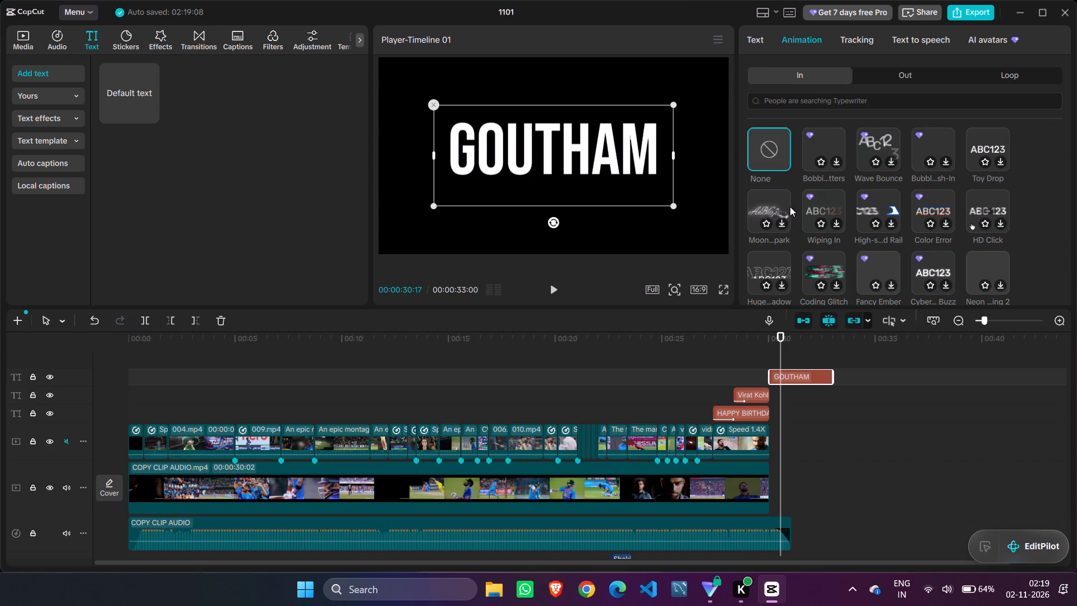
pyautogui.scroll(-1, 775, 215)
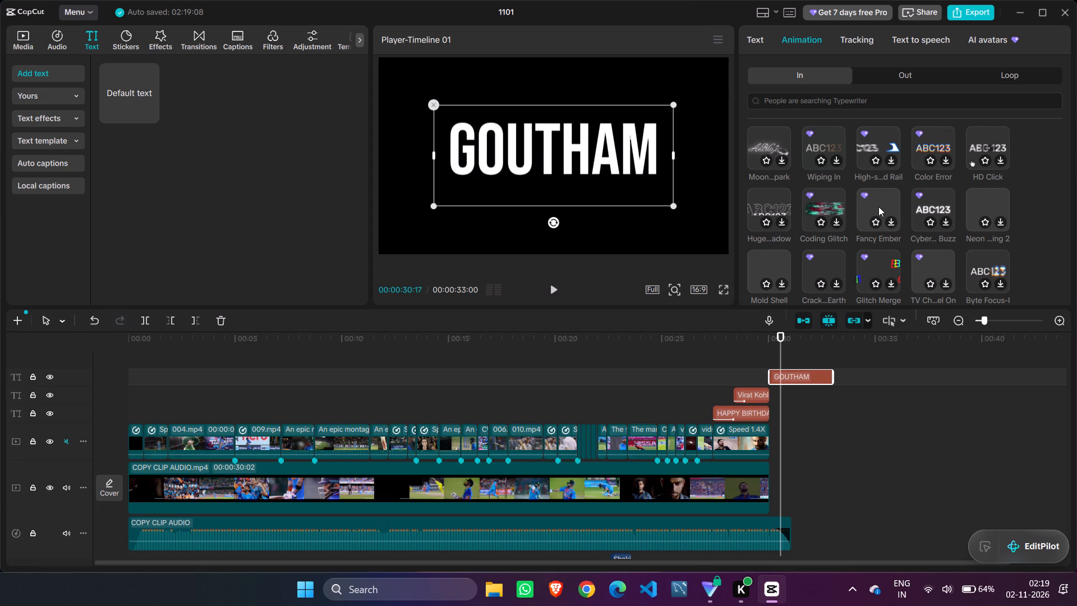
pyautogui.scroll(4, 878, 206)
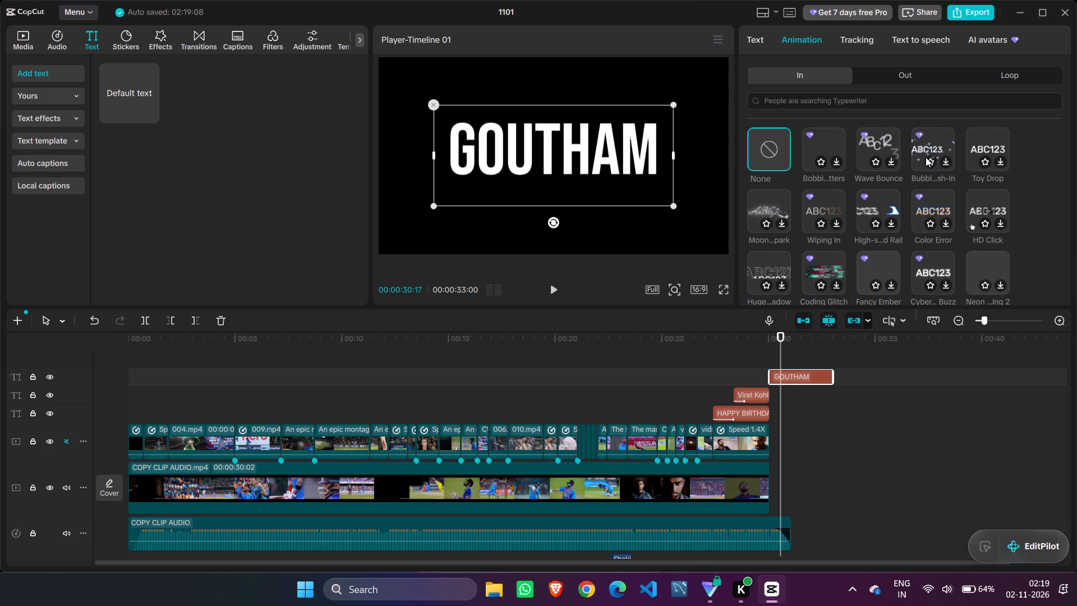
pyautogui.scroll(-2, 926, 158)
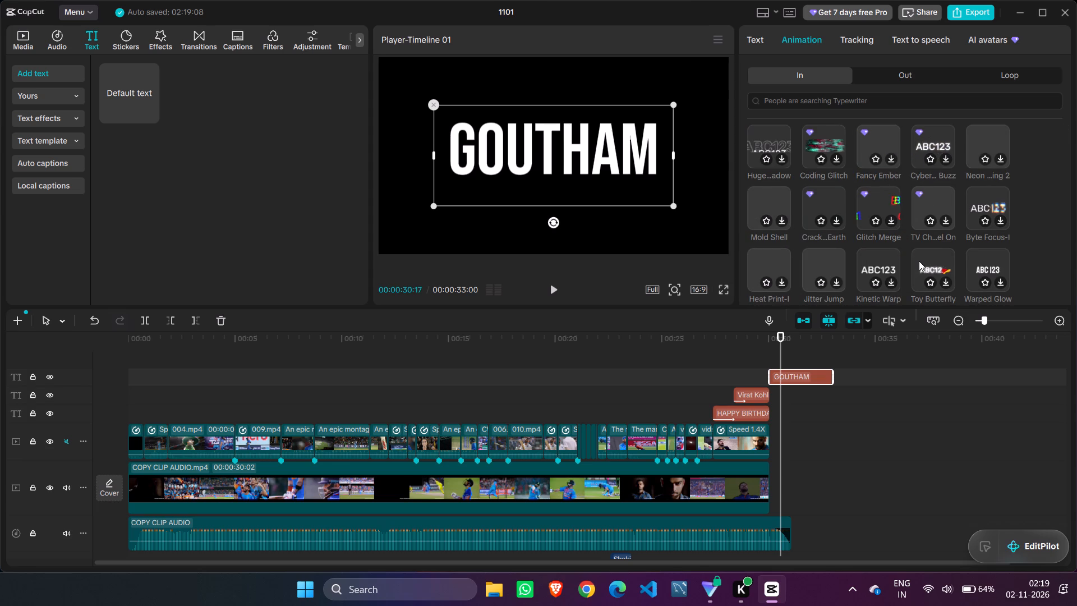
pyautogui.click(859, 103)
pyautogui.write('blast')
pyautogui.press('Return')
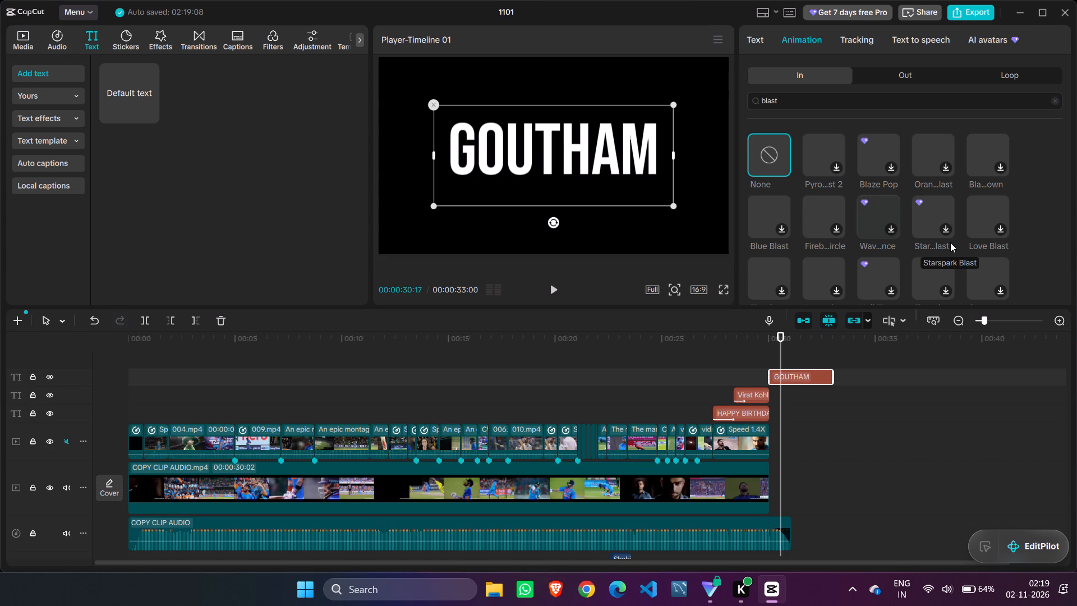
pyautogui.scroll(-2, 848, 167)
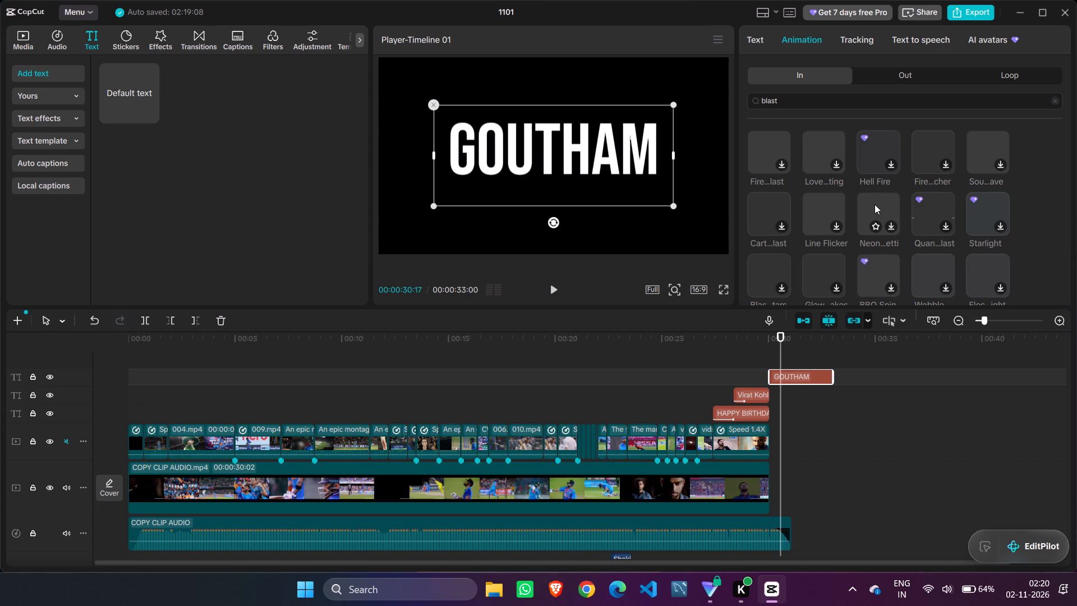
# Play the ending repeatedly from the late match clips through the birthday titles to the GOUTHAM text.
pyautogui.click(551, 287)
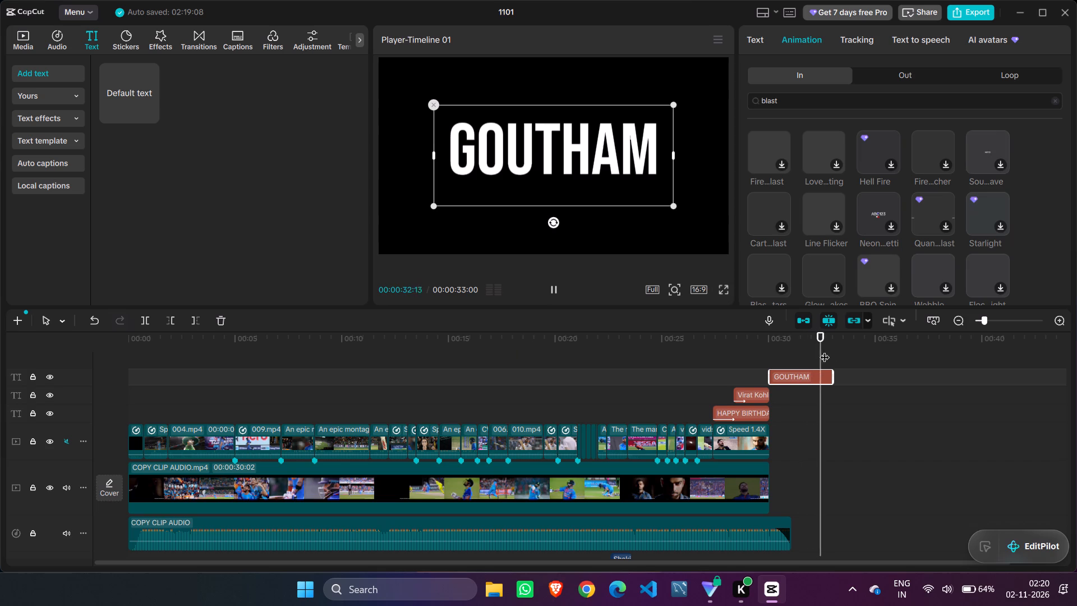
pyautogui.moveTo(825, 350); pyautogui.dragTo(649, 334)
pyautogui.click(665, 352)
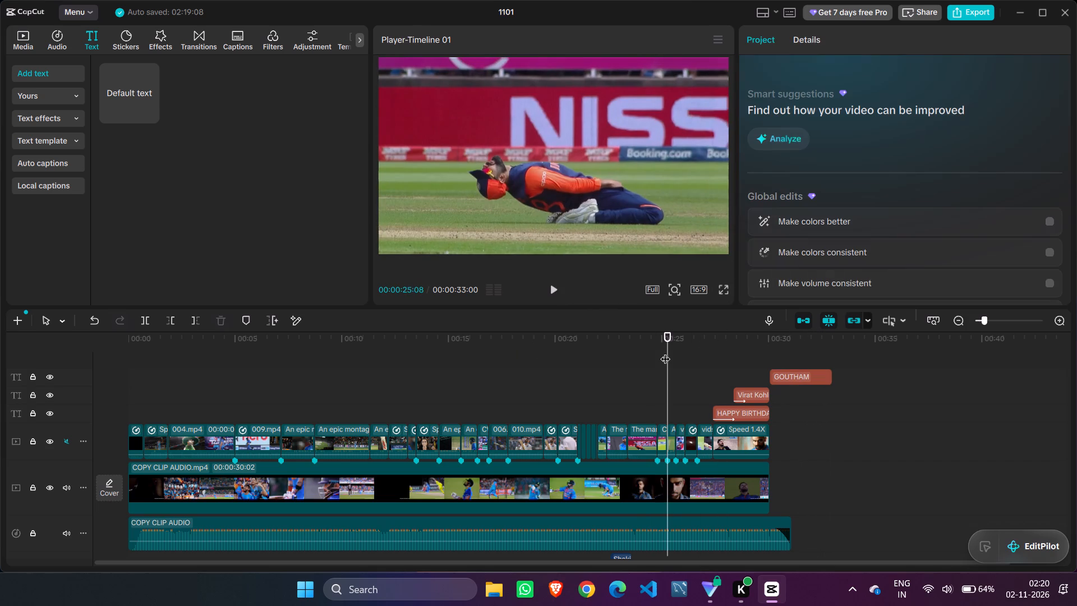
pyautogui.moveTo(665, 352); pyautogui.dragTo(622, 348)
pyautogui.click(555, 287)
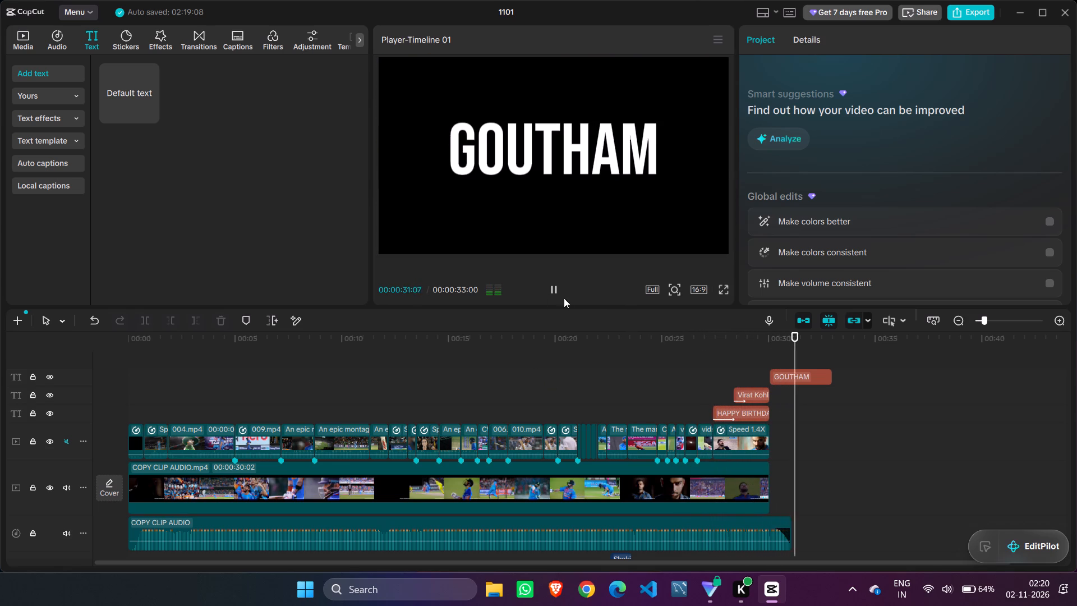
pyautogui.moveTo(826, 350); pyautogui.dragTo(725, 359)
pyautogui.click(556, 281)
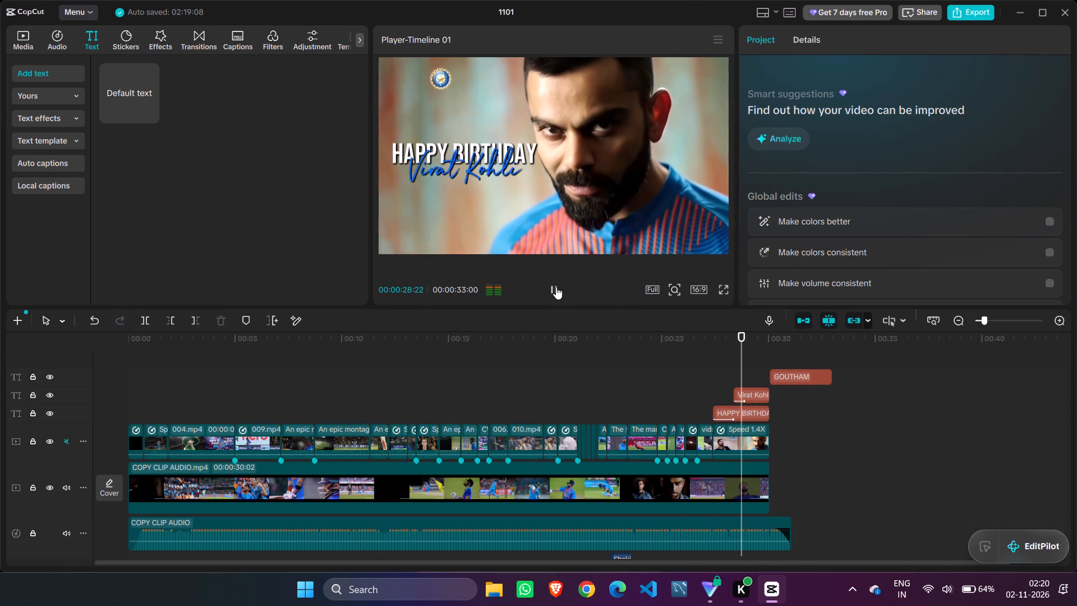
pyautogui.click(556, 287)
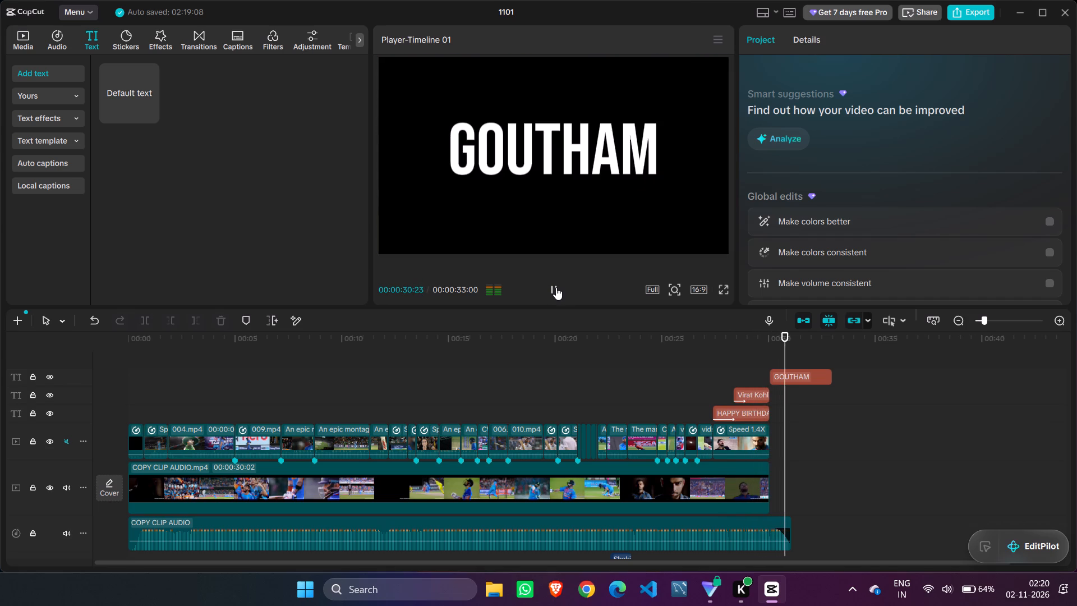
pyautogui.moveTo(788, 352); pyautogui.dragTo(774, 352)
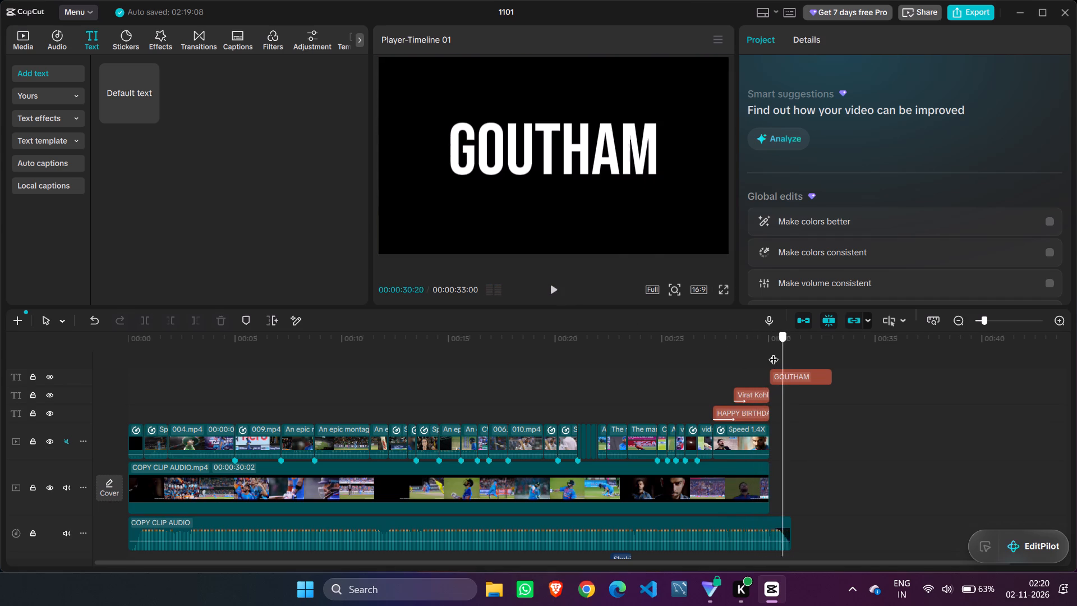
pyautogui.moveTo(774, 352); pyautogui.dragTo(719, 343)
pyautogui.click(555, 290)
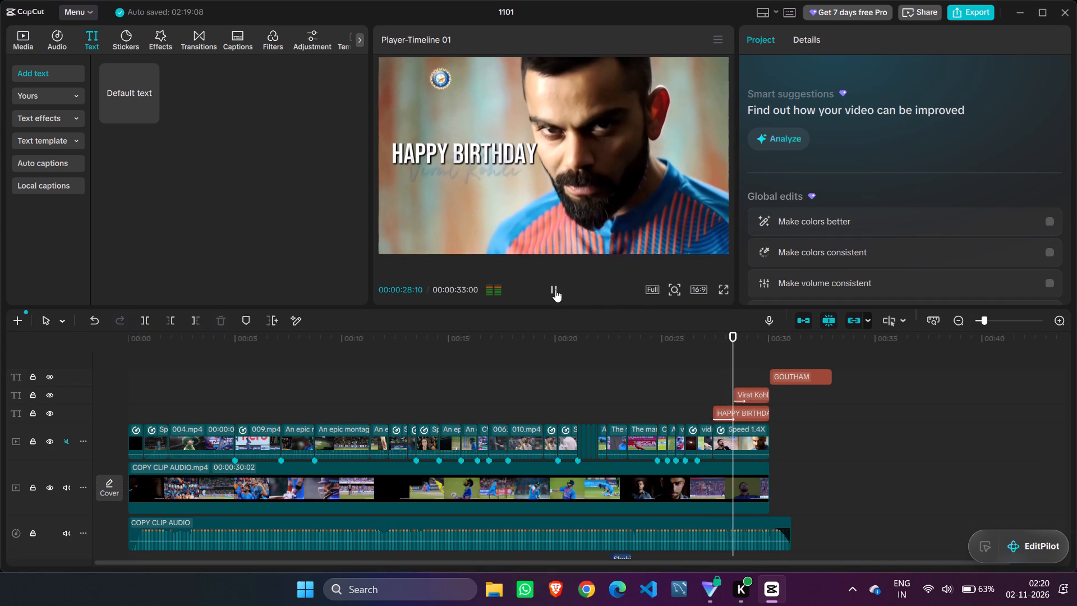
pyautogui.click(555, 290)
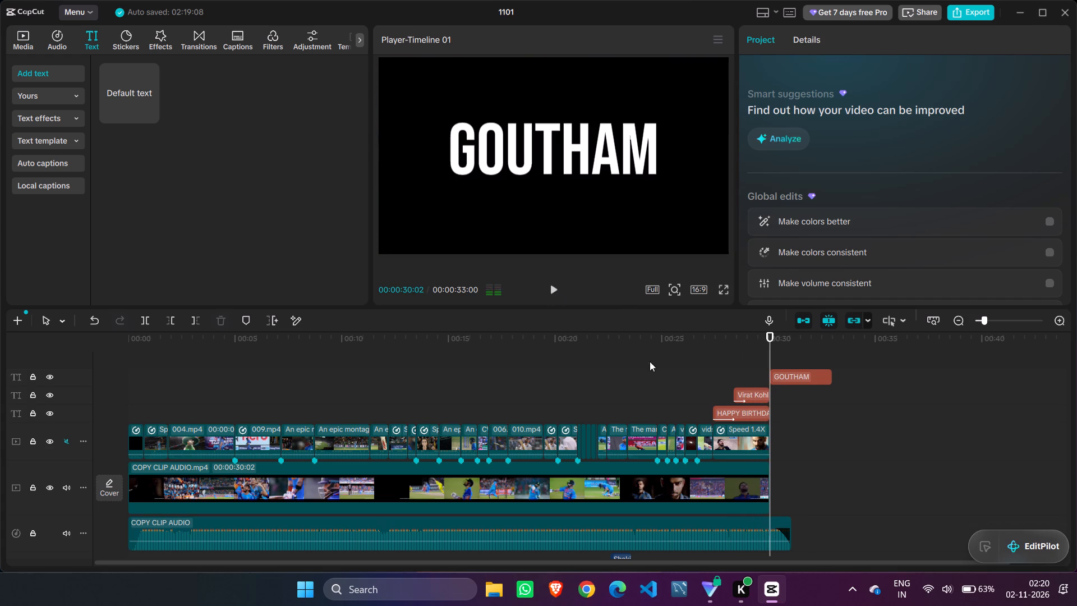
# Copy the final 1.4X Virat Kohli clip and paste the duplicate at 00:00:28:11, where the Virat Kohli title starts.
pyautogui.moveTo(769, 360); pyautogui.dragTo(738, 357)
pyautogui.click(747, 444)
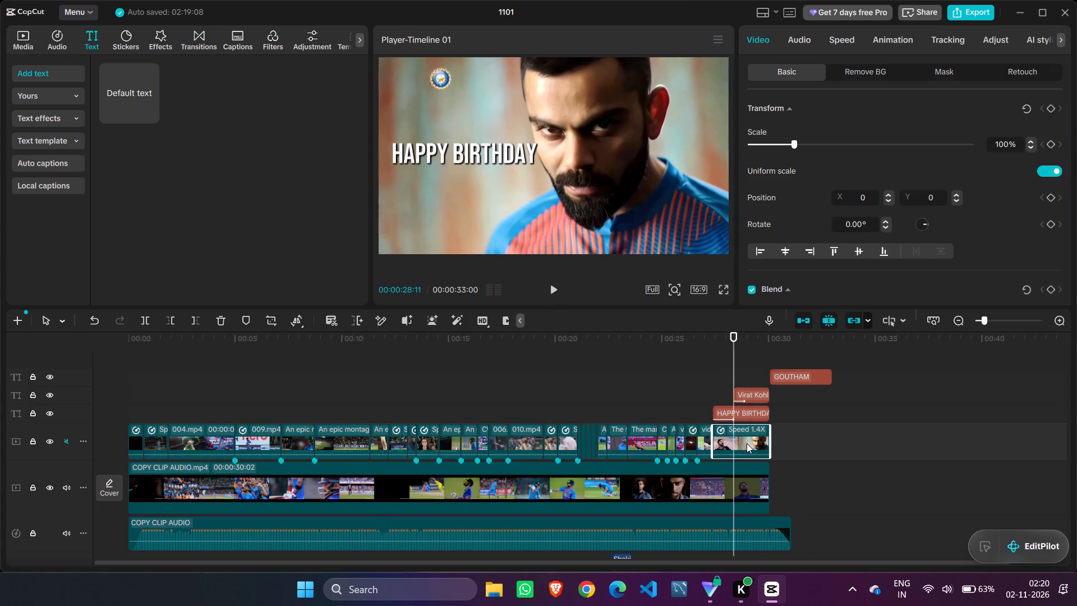
pyautogui.rightClick(747, 443)
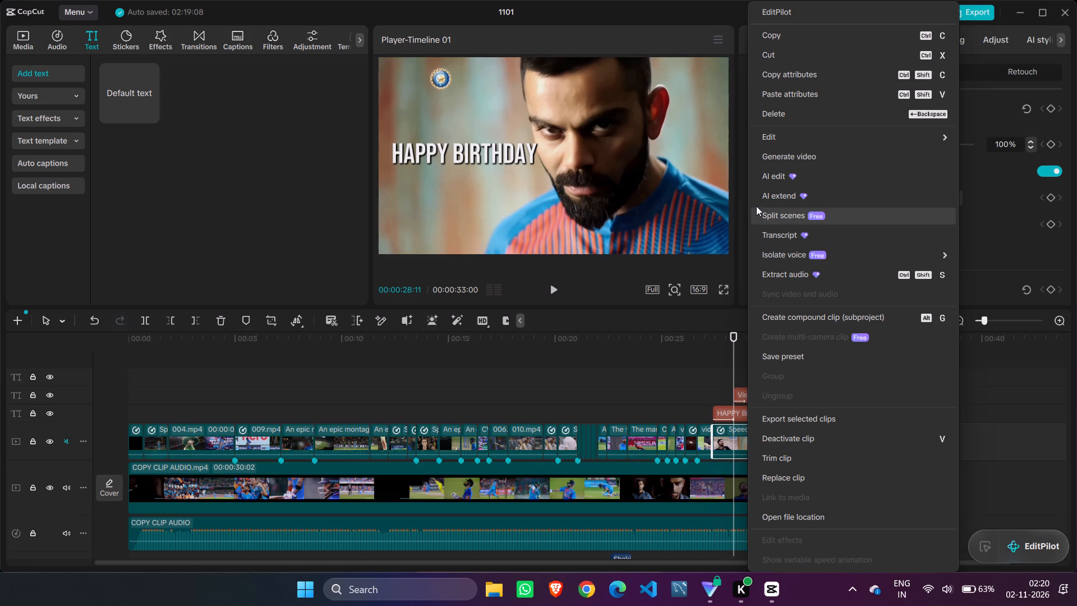
pyautogui.click(791, 32)
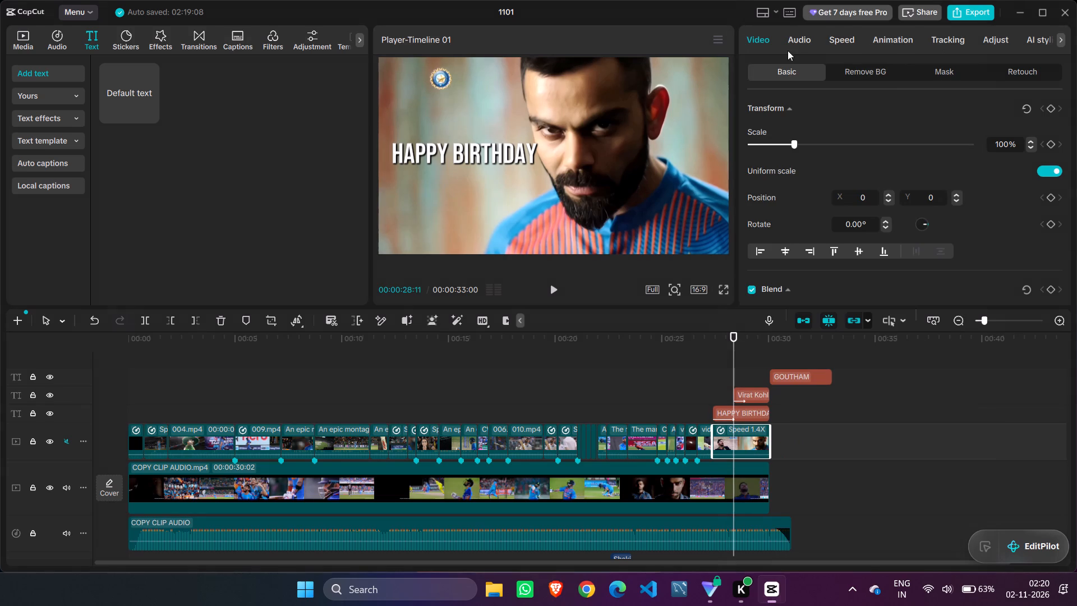
pyautogui.rightClick(709, 362)
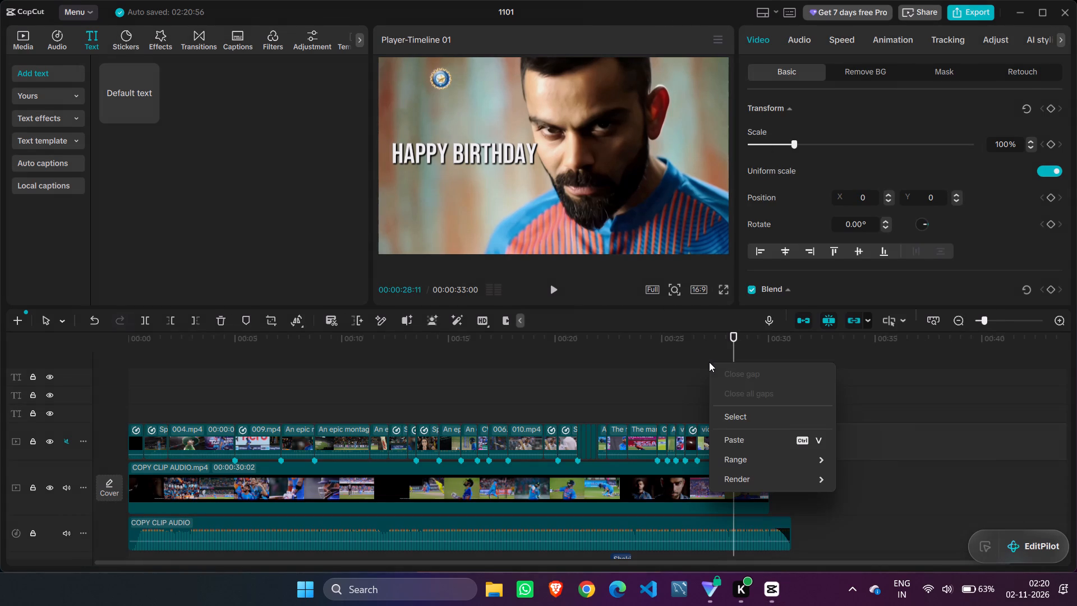
pyautogui.click(730, 436)
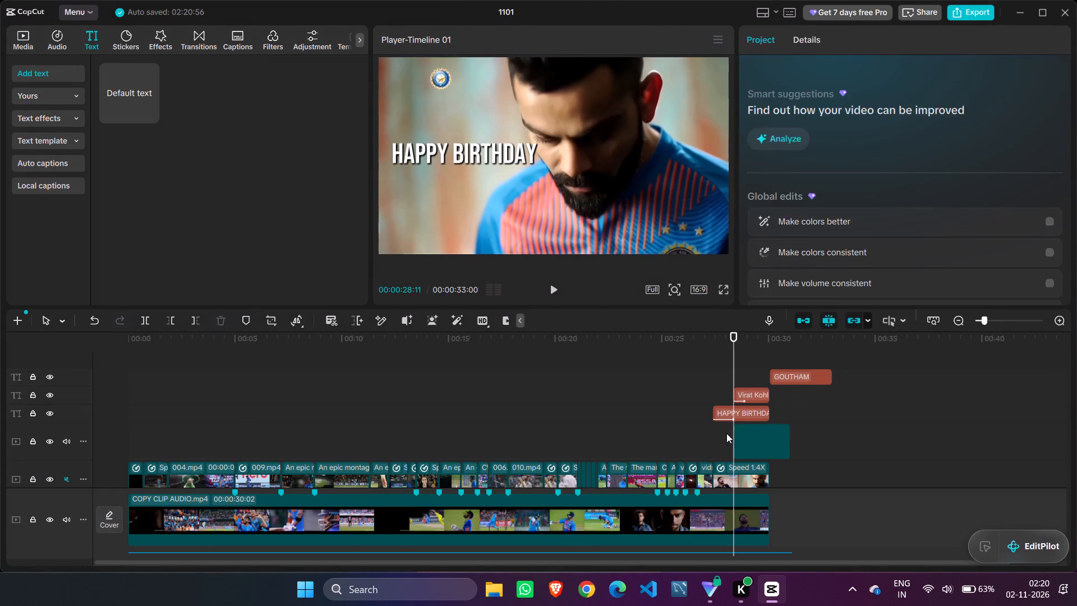
# Move the duplicated Kohli clip to a new track above all the text clips, aligned in time with the original.
pyautogui.moveTo(754, 440); pyautogui.dragTo(740, 443)
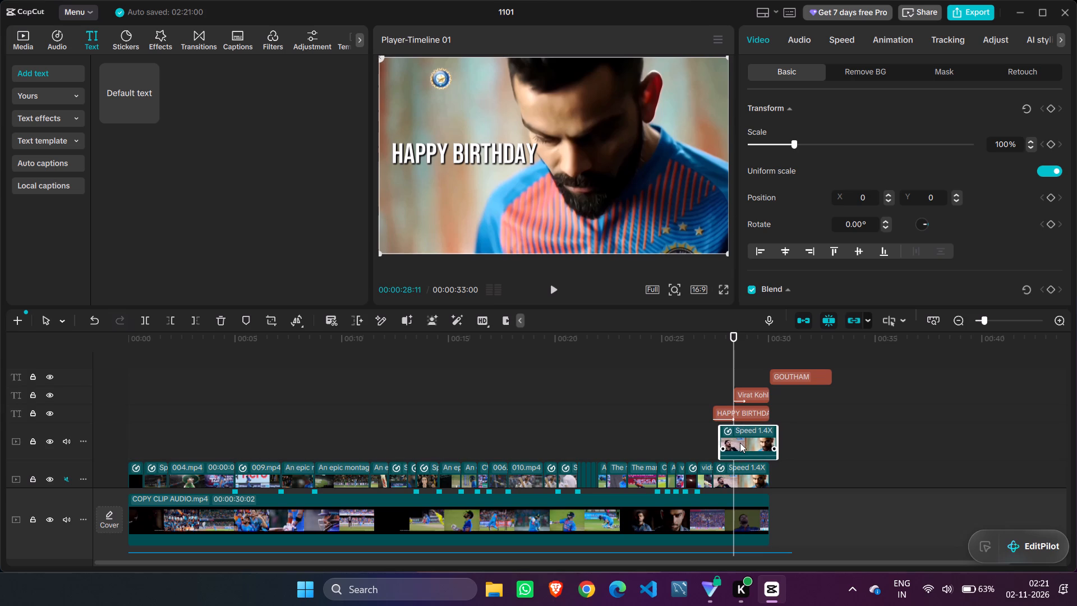
pyautogui.moveTo(740, 443); pyautogui.dragTo(737, 405)
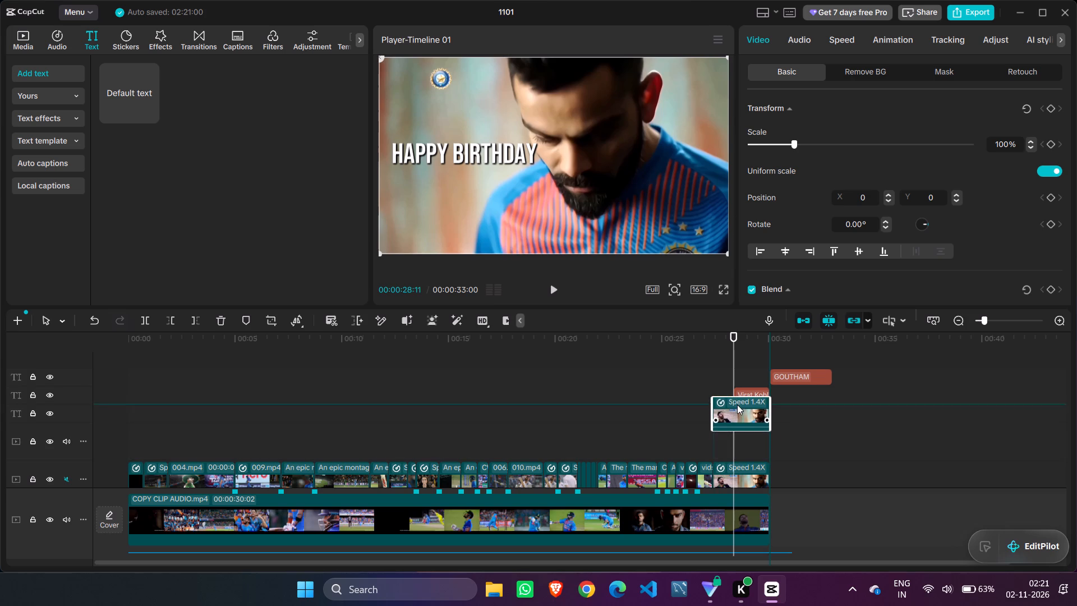
pyautogui.moveTo(737, 405); pyautogui.dragTo(734, 371)
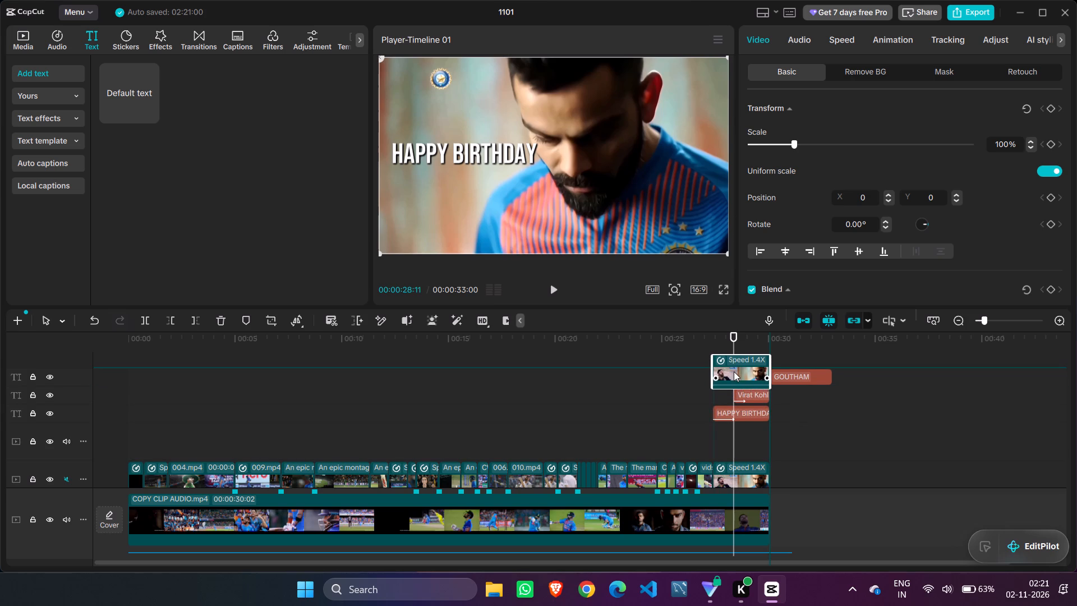
pyautogui.moveTo(734, 371); pyautogui.dragTo(732, 368)
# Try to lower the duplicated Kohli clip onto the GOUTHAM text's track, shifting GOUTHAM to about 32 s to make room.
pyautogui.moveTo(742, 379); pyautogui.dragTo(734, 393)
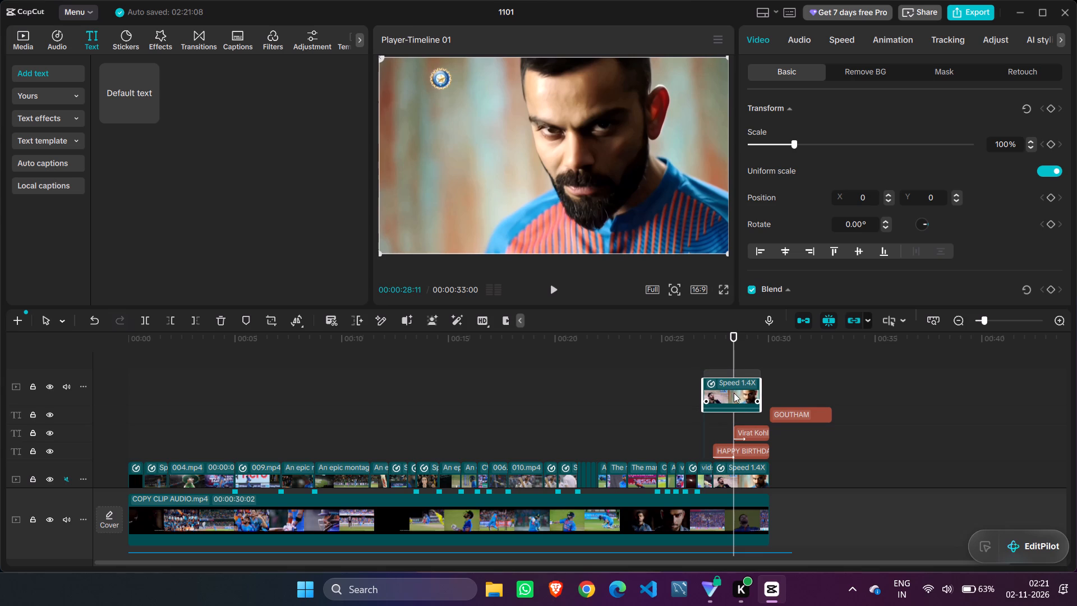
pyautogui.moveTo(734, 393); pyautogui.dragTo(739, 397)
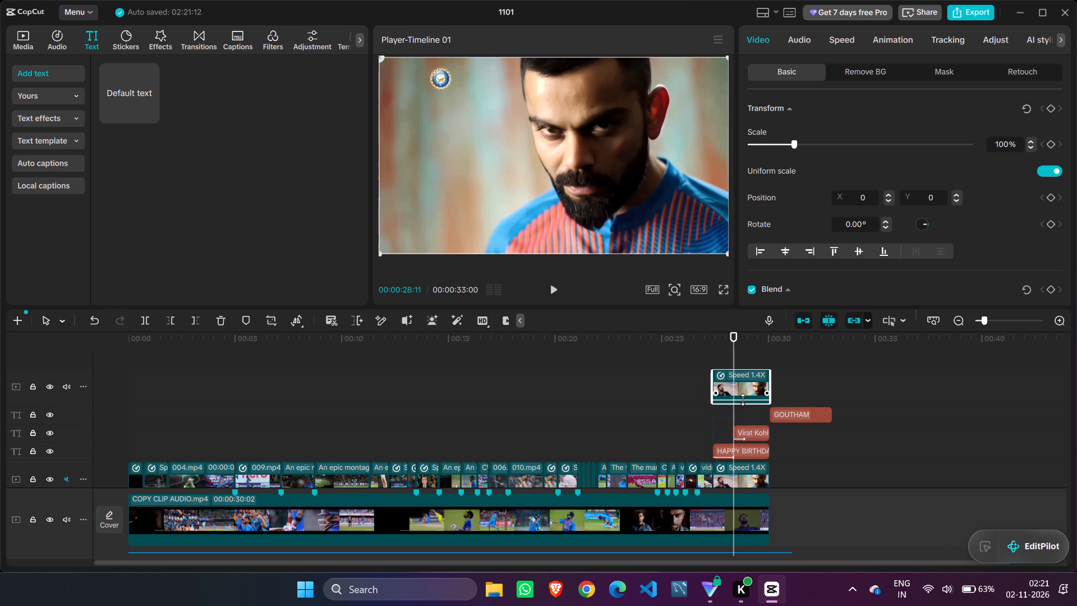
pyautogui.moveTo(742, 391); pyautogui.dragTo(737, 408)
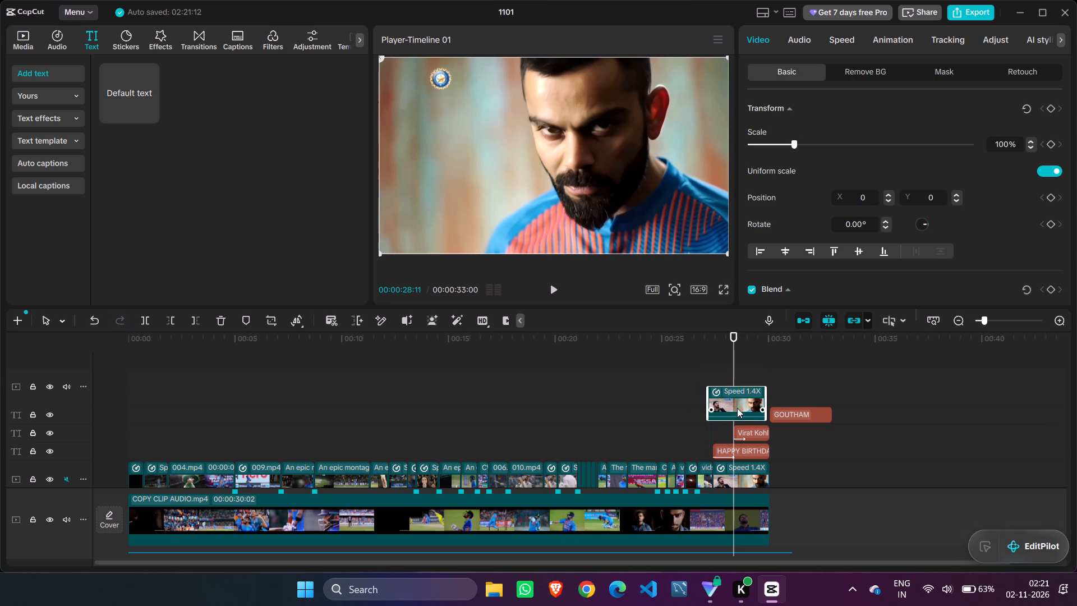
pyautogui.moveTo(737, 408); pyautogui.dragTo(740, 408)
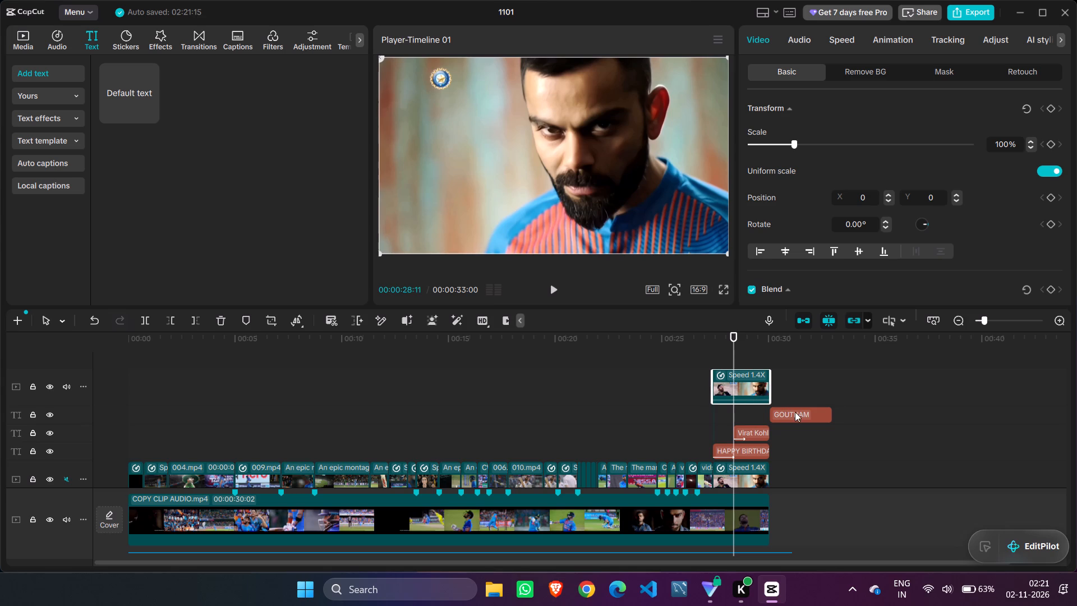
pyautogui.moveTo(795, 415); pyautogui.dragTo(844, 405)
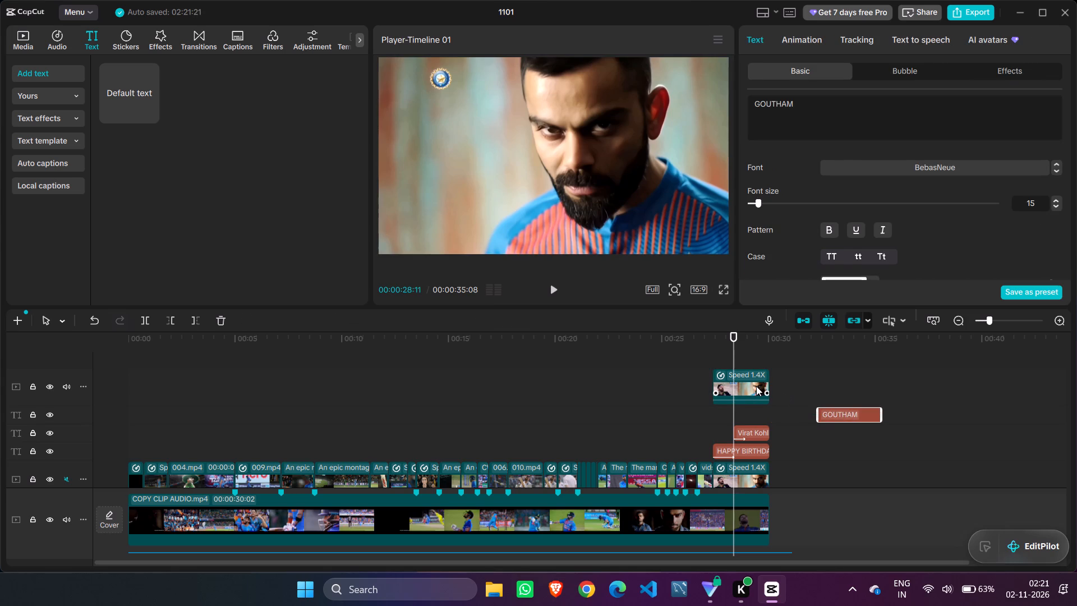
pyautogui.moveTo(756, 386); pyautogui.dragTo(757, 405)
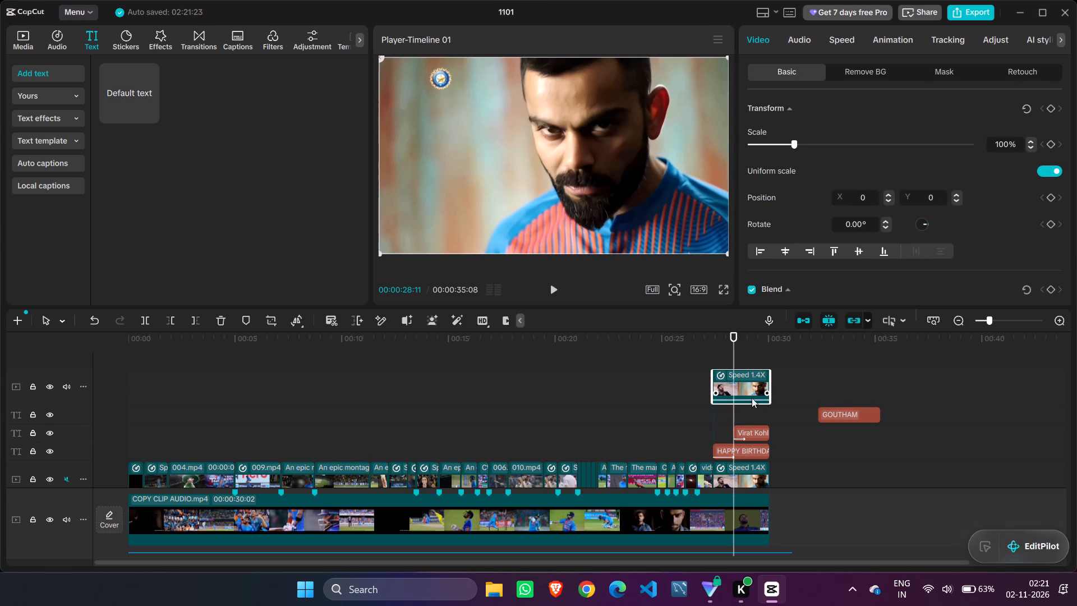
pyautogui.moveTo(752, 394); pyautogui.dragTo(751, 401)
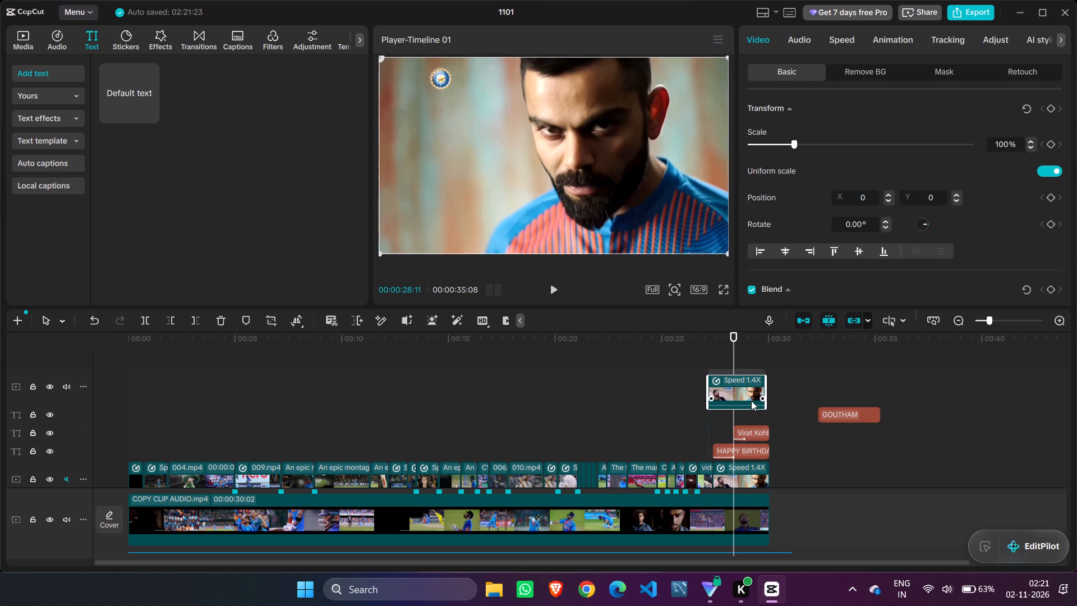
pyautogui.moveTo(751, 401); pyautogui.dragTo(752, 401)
# Move the GOUTHAM text to a new track above the duplicated Kohli clip, starting where the main video ends at about 30 s.
pyautogui.moveTo(840, 414); pyautogui.dragTo(841, 385)
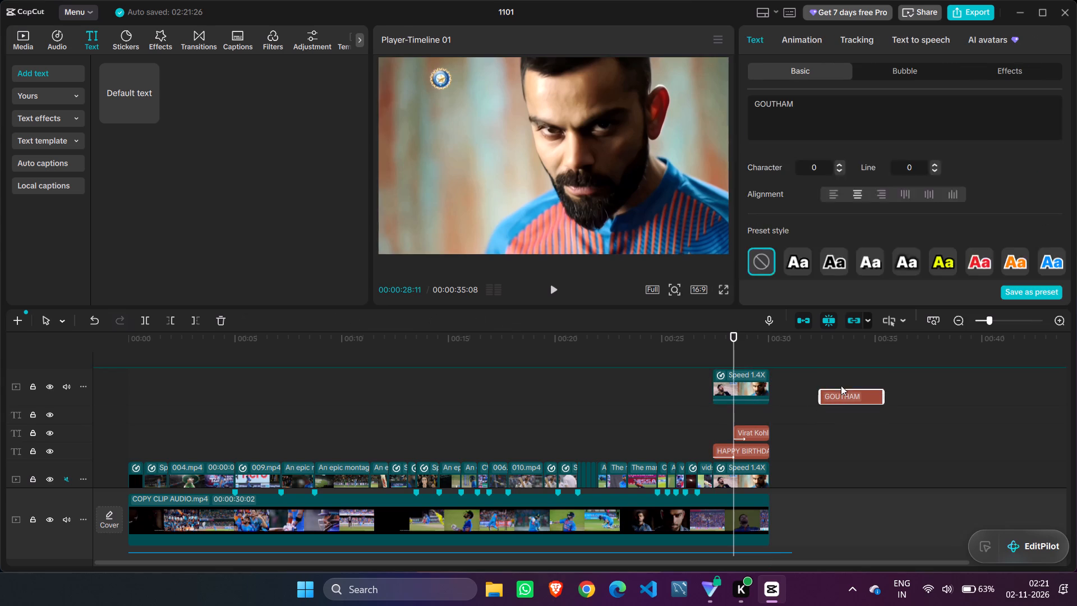
pyautogui.moveTo(841, 385); pyautogui.dragTo(833, 364)
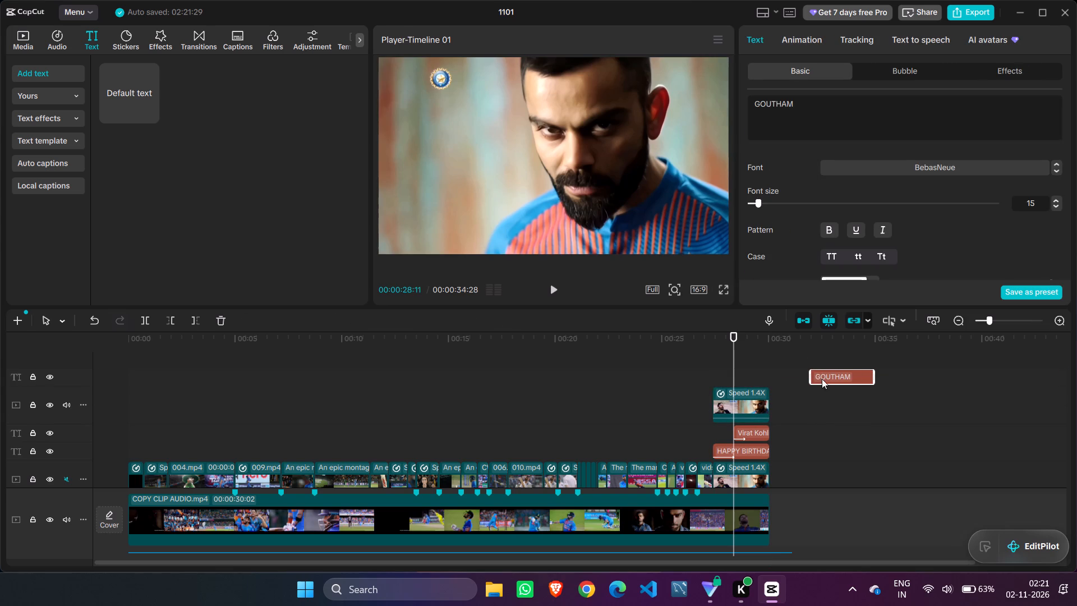
pyautogui.moveTo(829, 373); pyautogui.dragTo(795, 377)
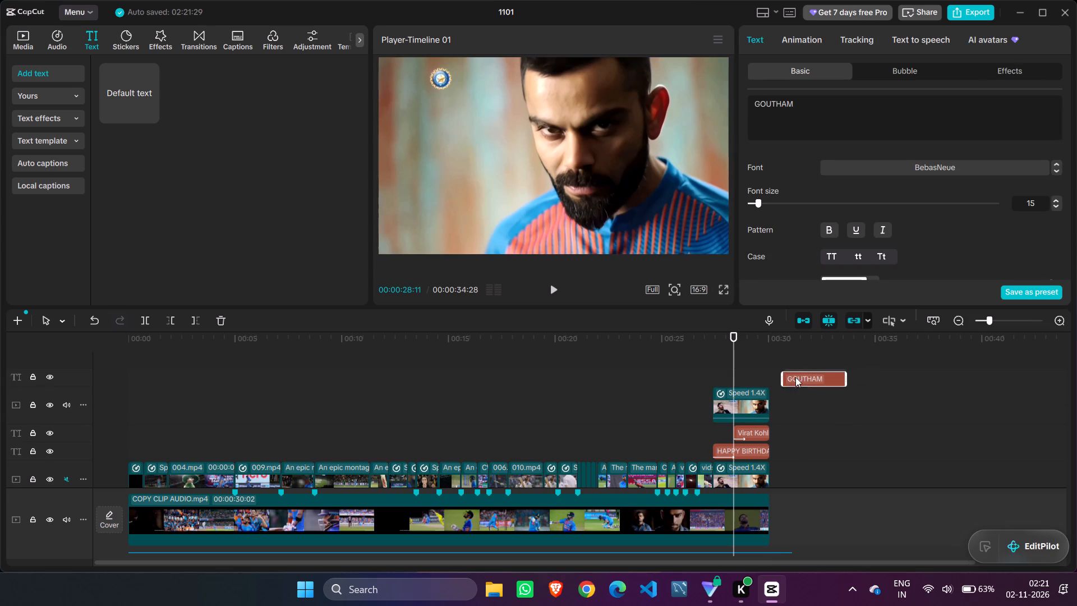
pyautogui.moveTo(795, 377); pyautogui.dragTo(789, 374)
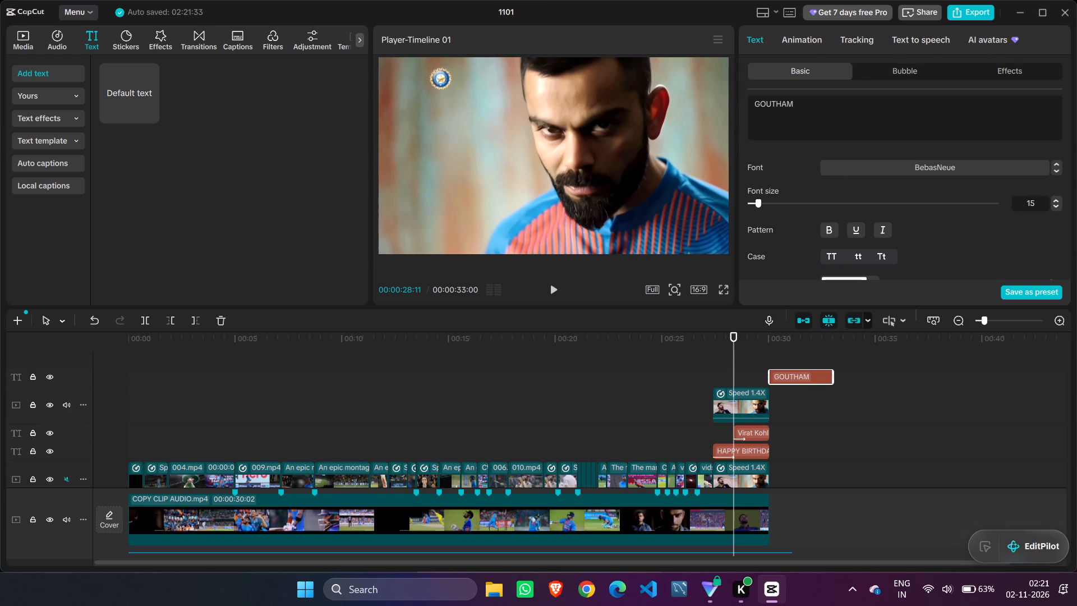
# Select the duplicated Kohli clip and examine its colour adjustment options, including the Basic, HSL, Curves and Mask settings.
pyautogui.click(756, 398)
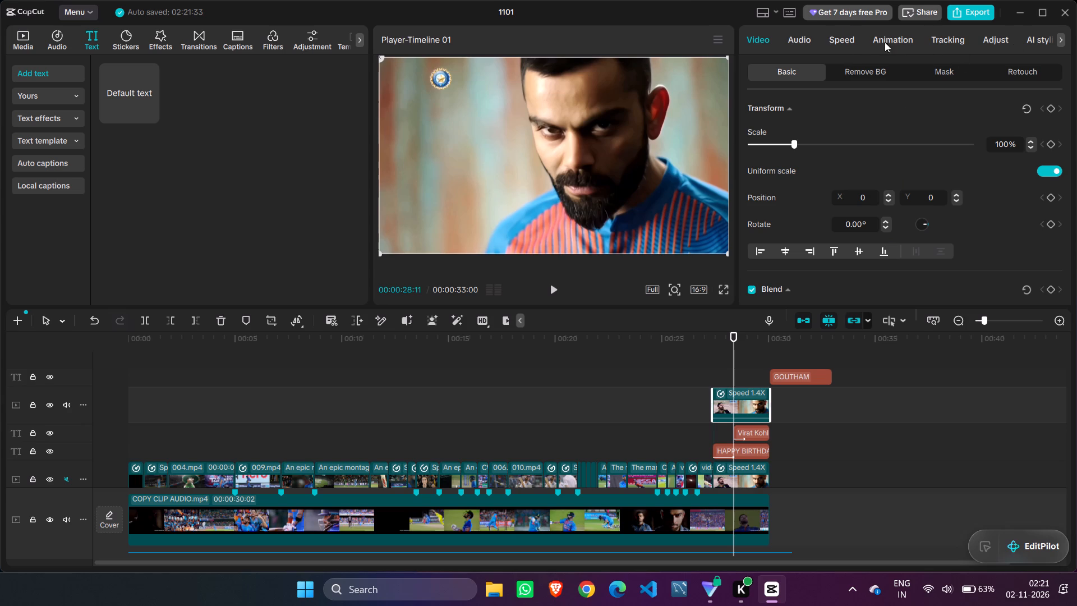
pyautogui.click(1062, 43)
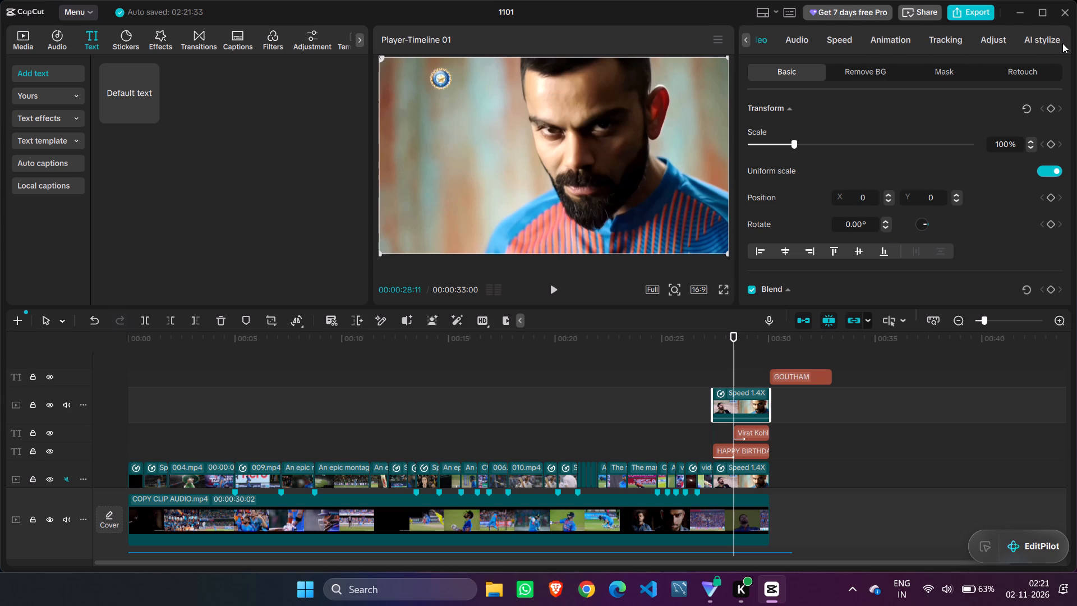
pyautogui.click(998, 35)
pyautogui.scroll(-2, 863, 144)
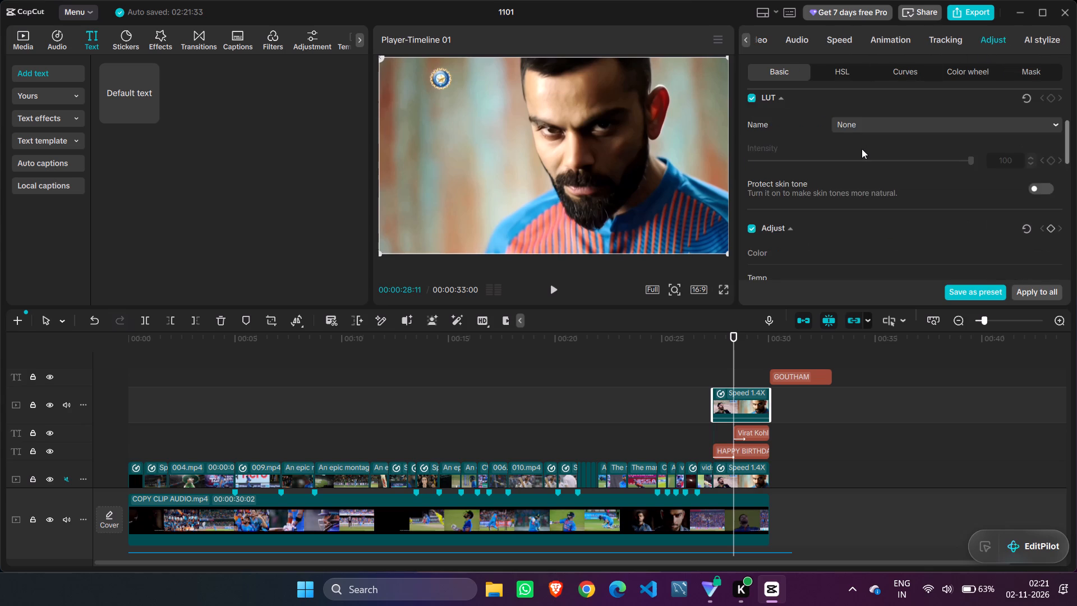
pyautogui.scroll(-1, 862, 149)
pyautogui.scroll(6, 862, 149)
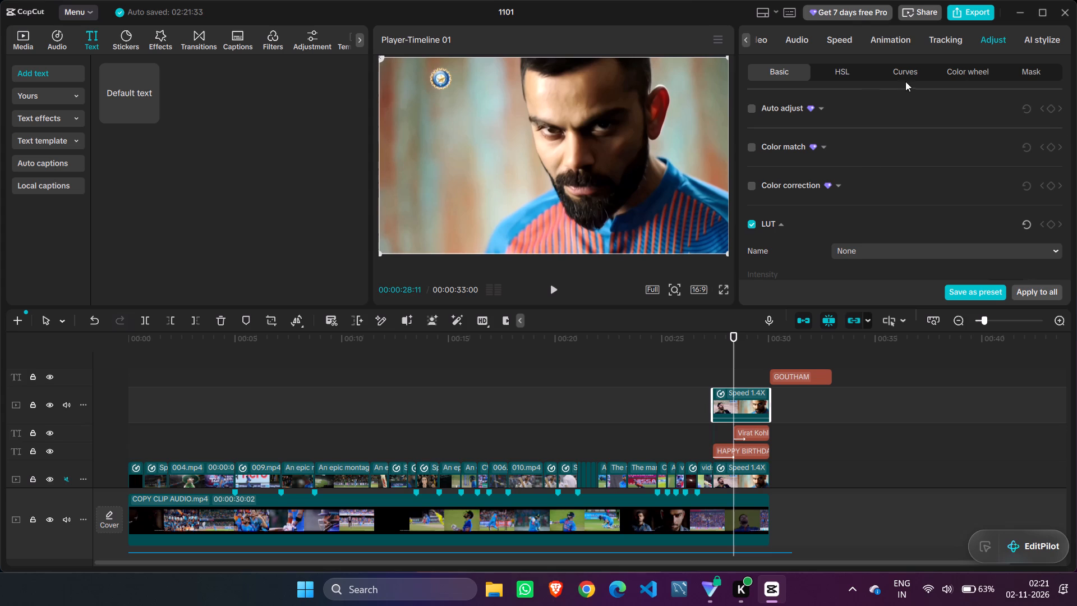
pyautogui.click(1021, 66)
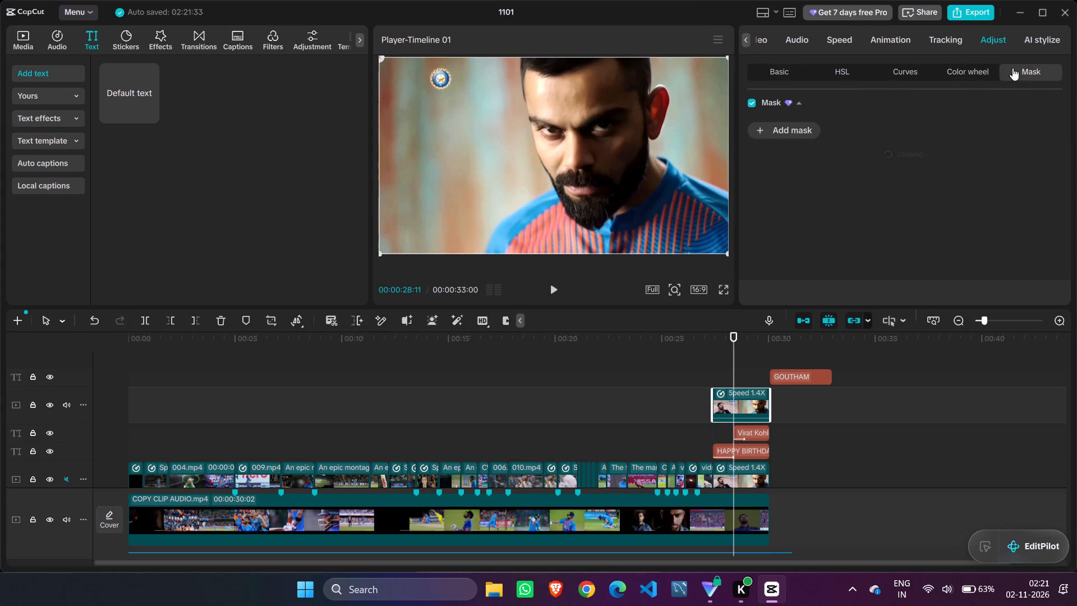
pyautogui.click(999, 70)
pyautogui.click(912, 68)
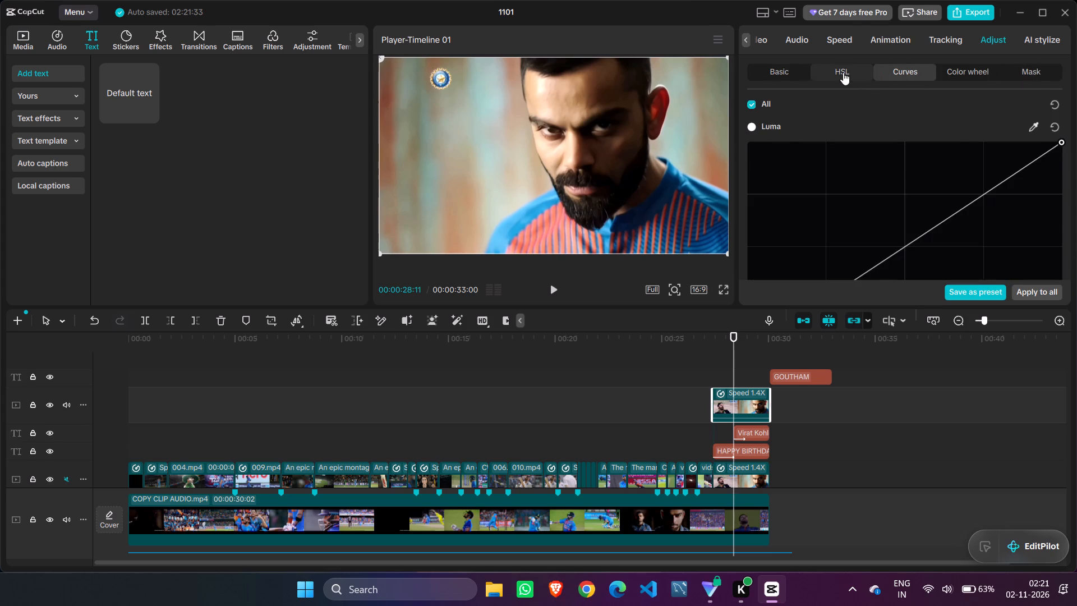
pyautogui.click(843, 72)
pyautogui.click(787, 70)
pyautogui.scroll(-2, 829, 102)
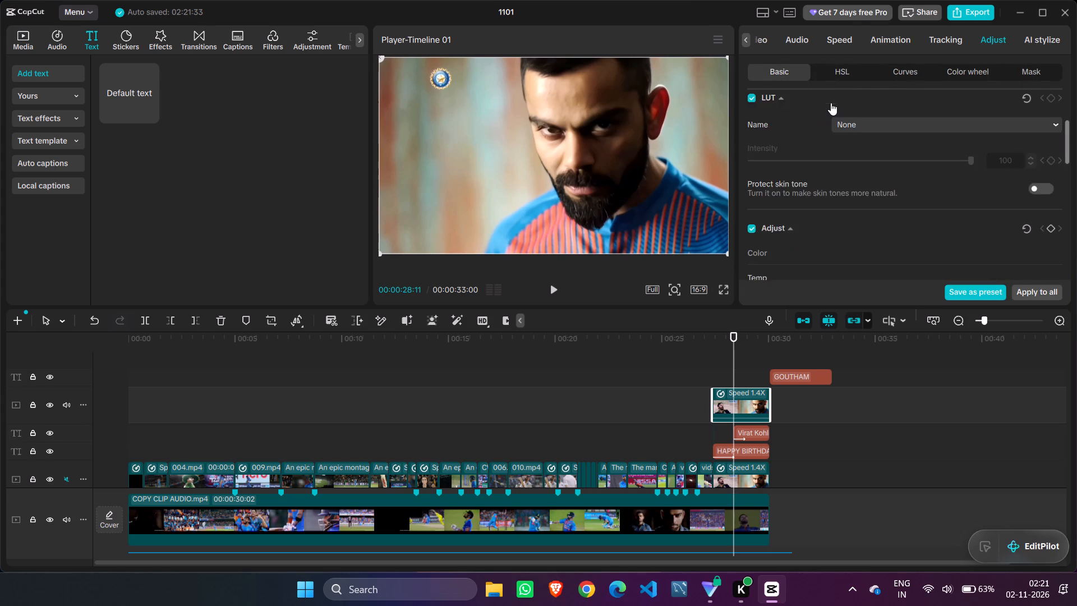
pyautogui.scroll(-3, 836, 108)
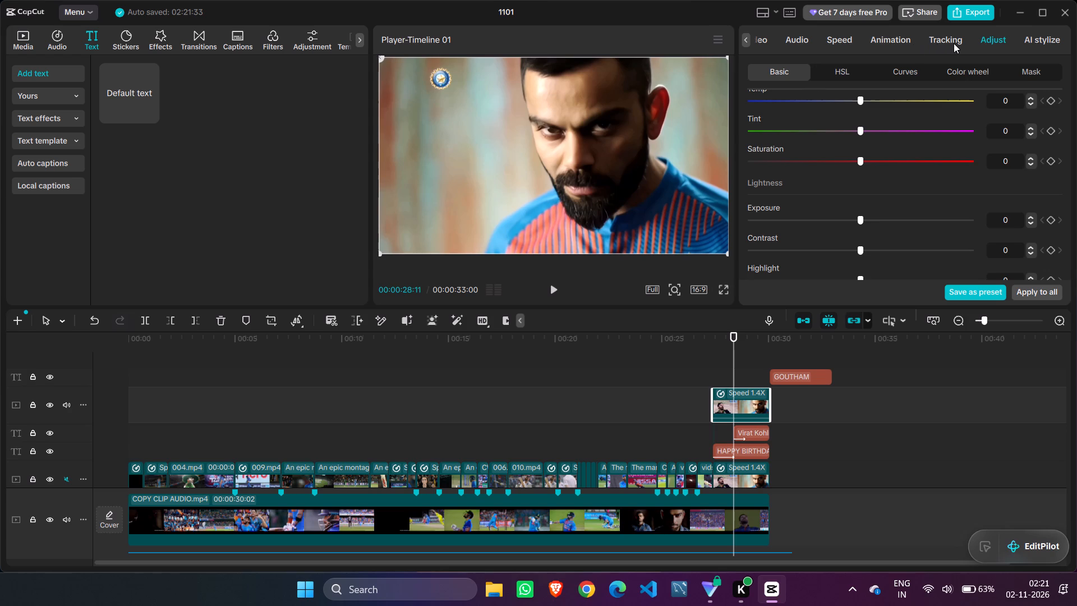
# Remove the background of the duplicated Kohli clip with Auto removal.
pyautogui.click(803, 44)
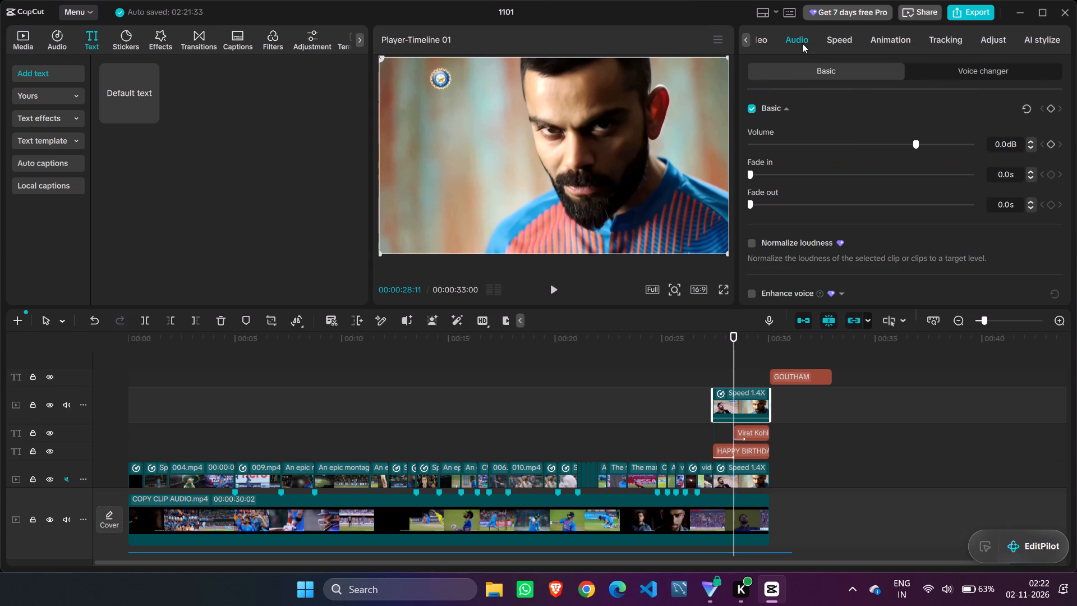
pyautogui.click(771, 45)
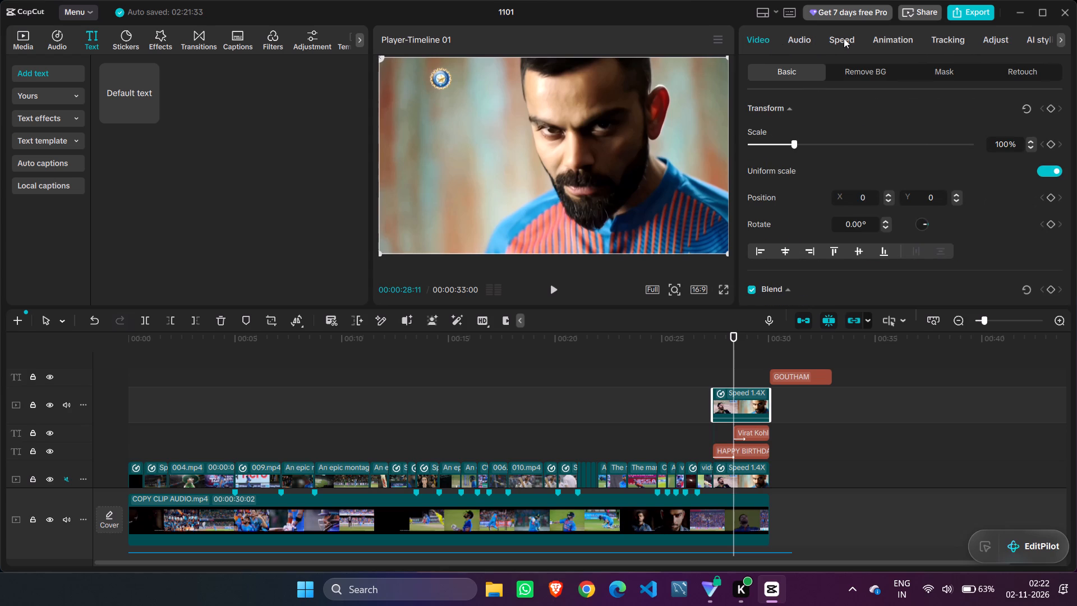
pyautogui.click(873, 74)
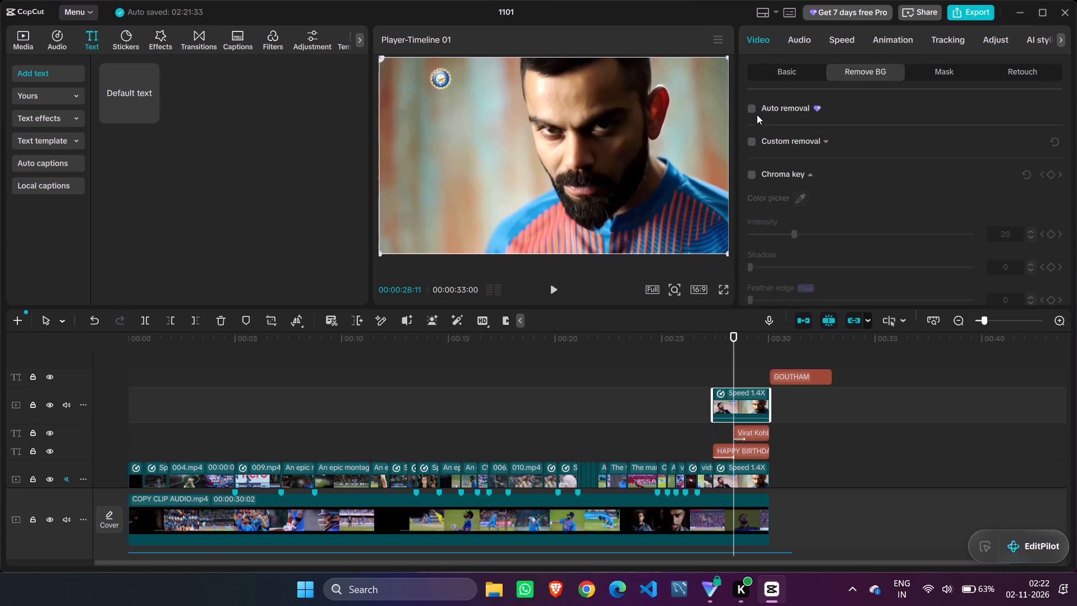
pyautogui.click(756, 105)
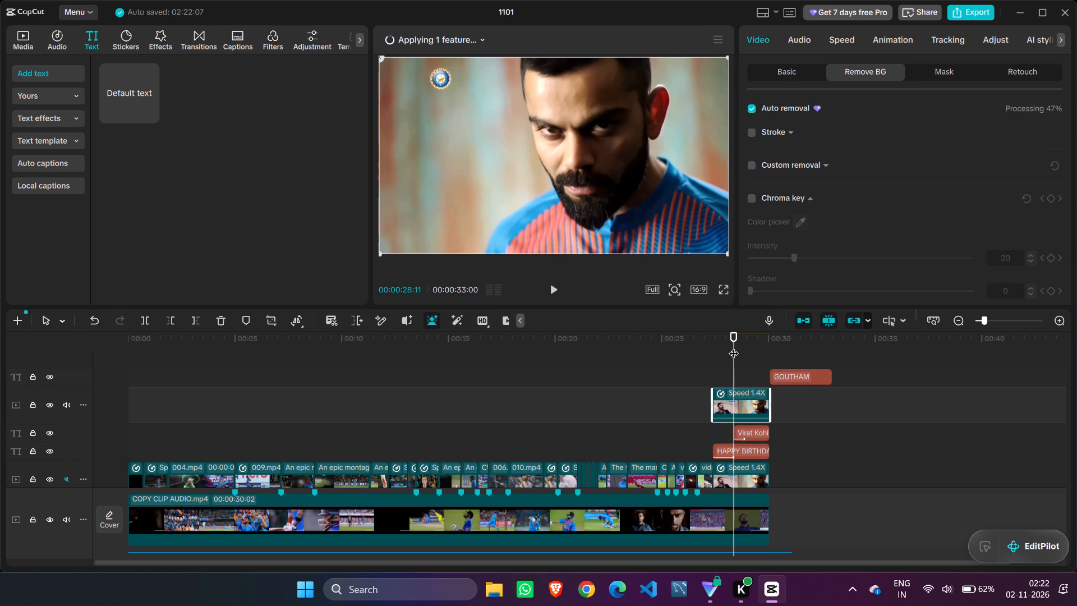
# Scrub back and forth through the final Kohli clip to check how the HAPPY BIRTHDAY and Virat Kohli titles appear.
pyautogui.moveTo(734, 346); pyautogui.dragTo(754, 345)
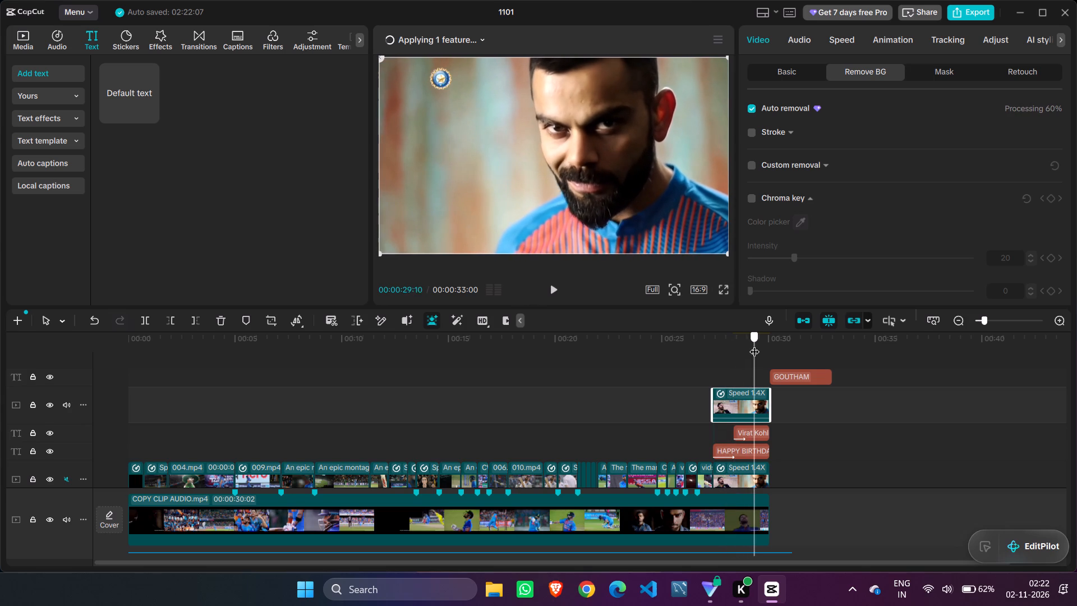
pyautogui.moveTo(754, 345); pyautogui.dragTo(745, 341)
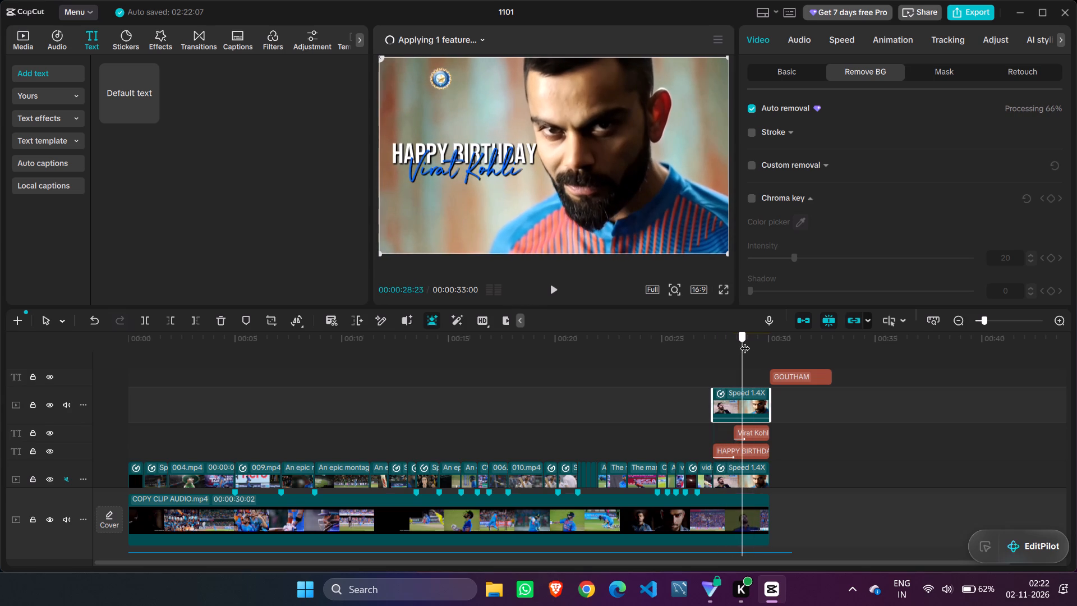
pyautogui.moveTo(745, 341); pyautogui.dragTo(726, 343)
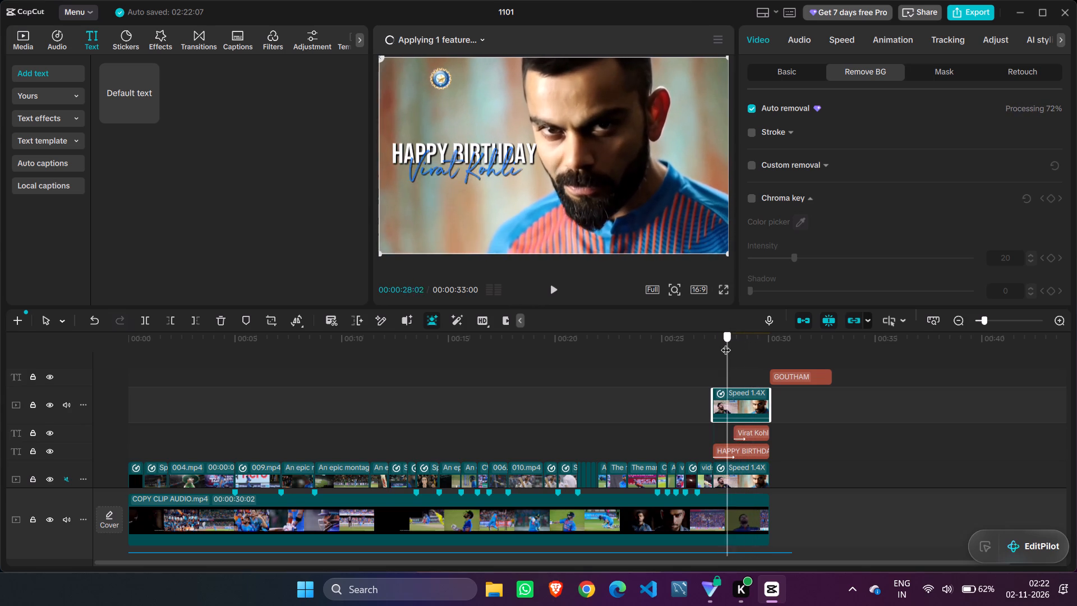
pyautogui.moveTo(726, 343); pyautogui.dragTo(743, 341)
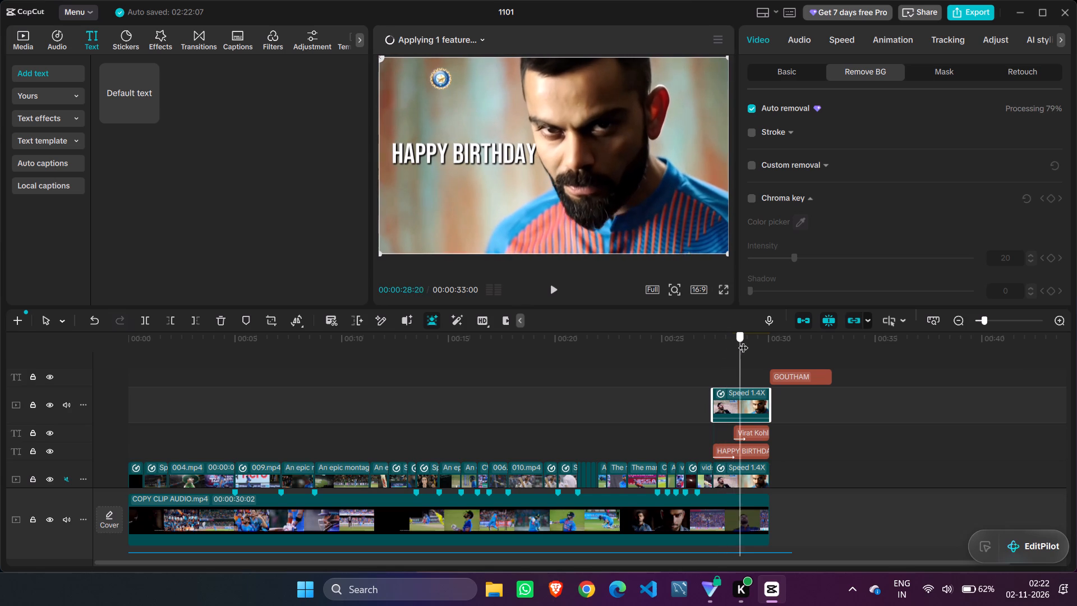
pyautogui.moveTo(743, 341); pyautogui.dragTo(745, 340)
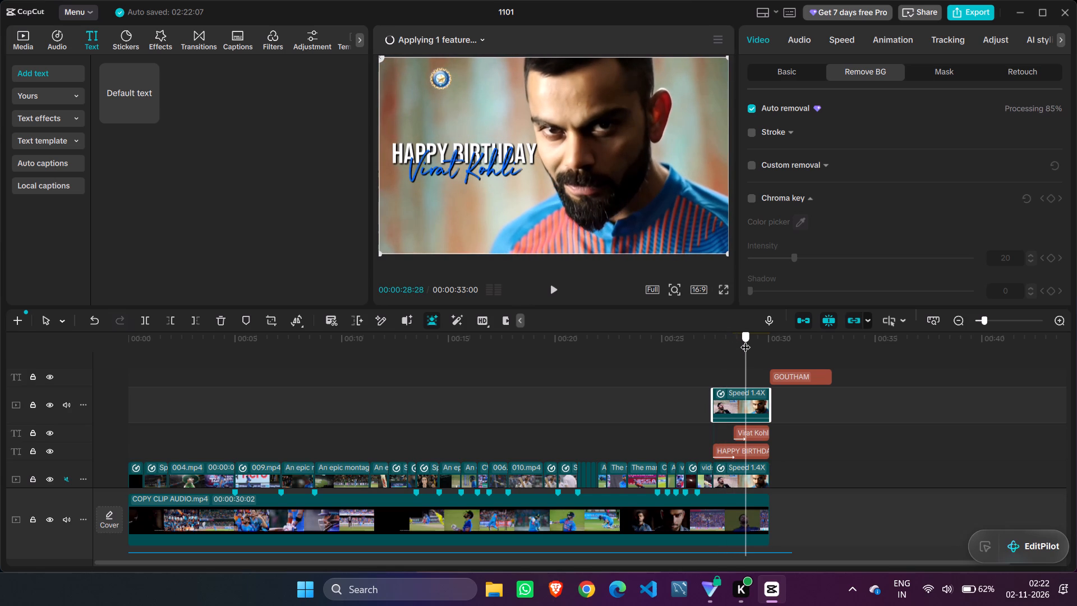
pyautogui.moveTo(745, 340); pyautogui.dragTo(747, 339)
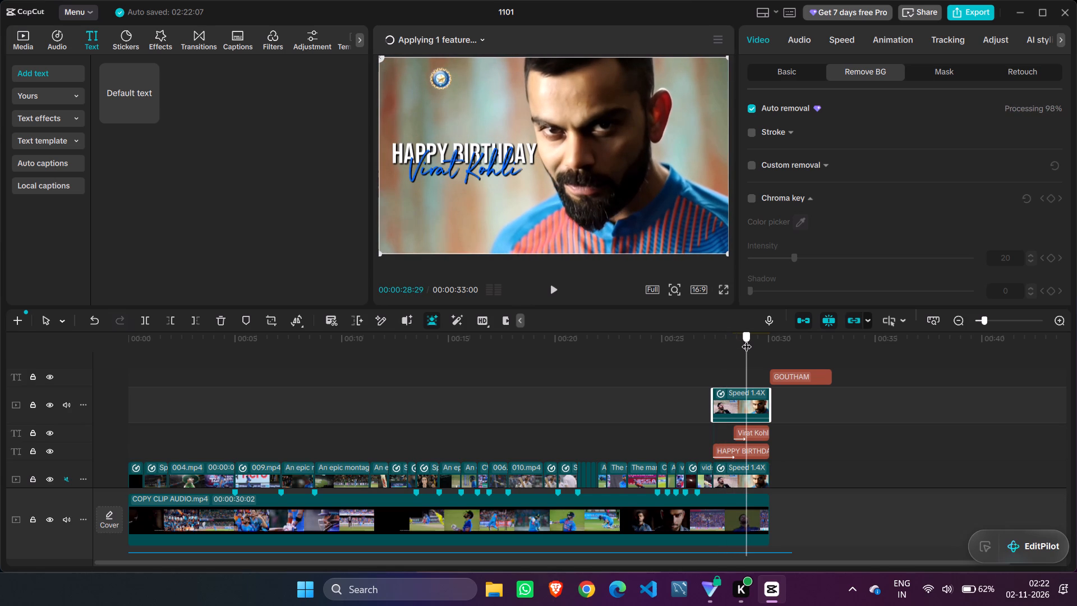
pyautogui.moveTo(747, 339); pyautogui.dragTo(697, 349)
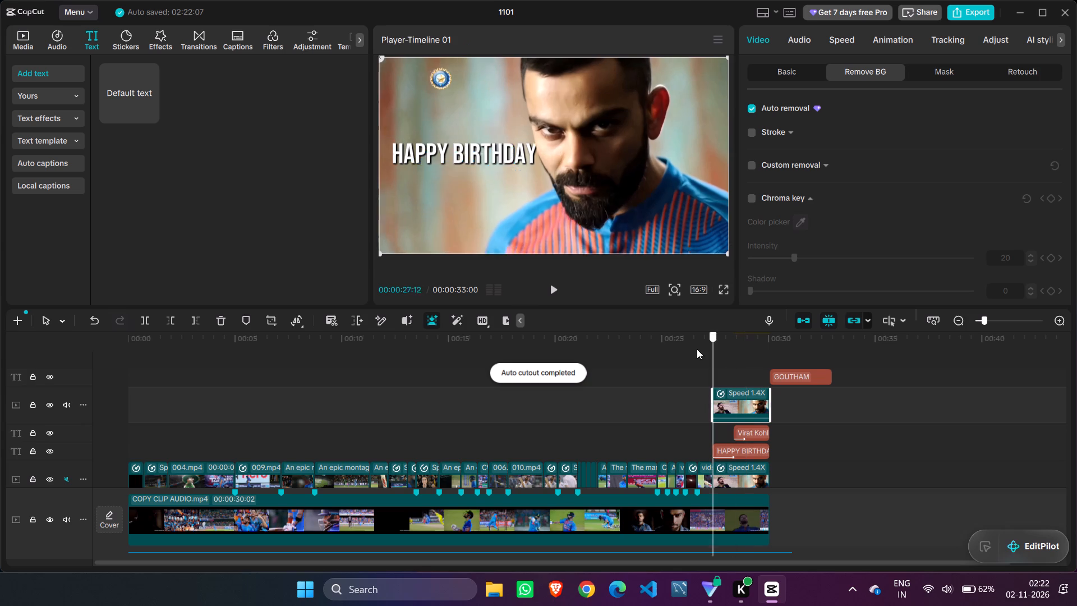
# Play the ending from the late match clips at about 24 s through the birthday titles to the GOUTHAM text.
pyautogui.moveTo(697, 349); pyautogui.dragTo(664, 360)
pyautogui.click(653, 361)
pyautogui.moveTo(660, 361); pyautogui.dragTo(655, 361)
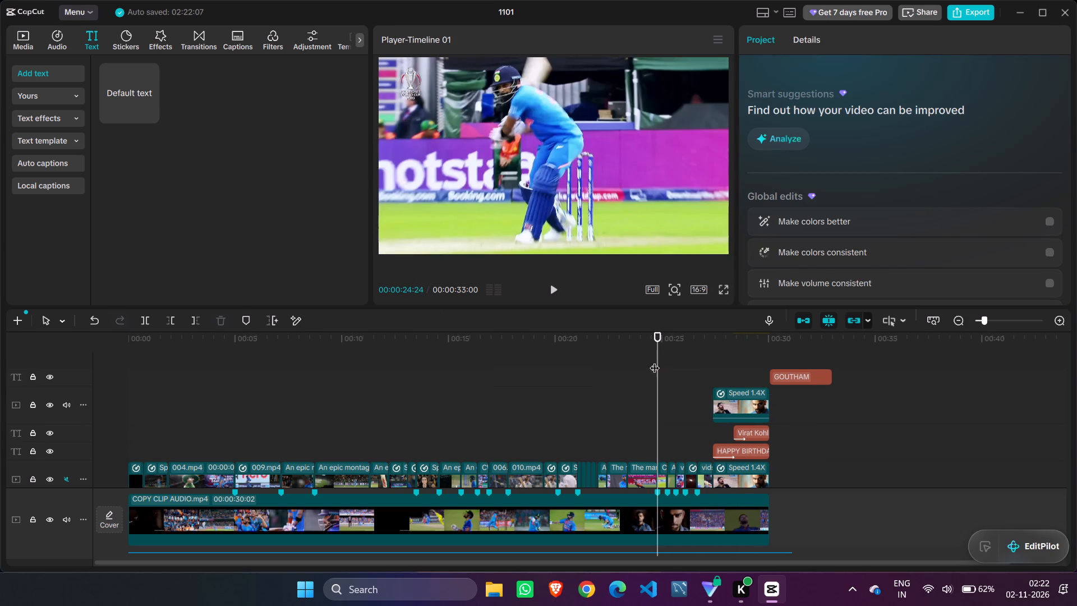
pyautogui.moveTo(655, 361); pyautogui.dragTo(638, 361)
pyautogui.click(549, 286)
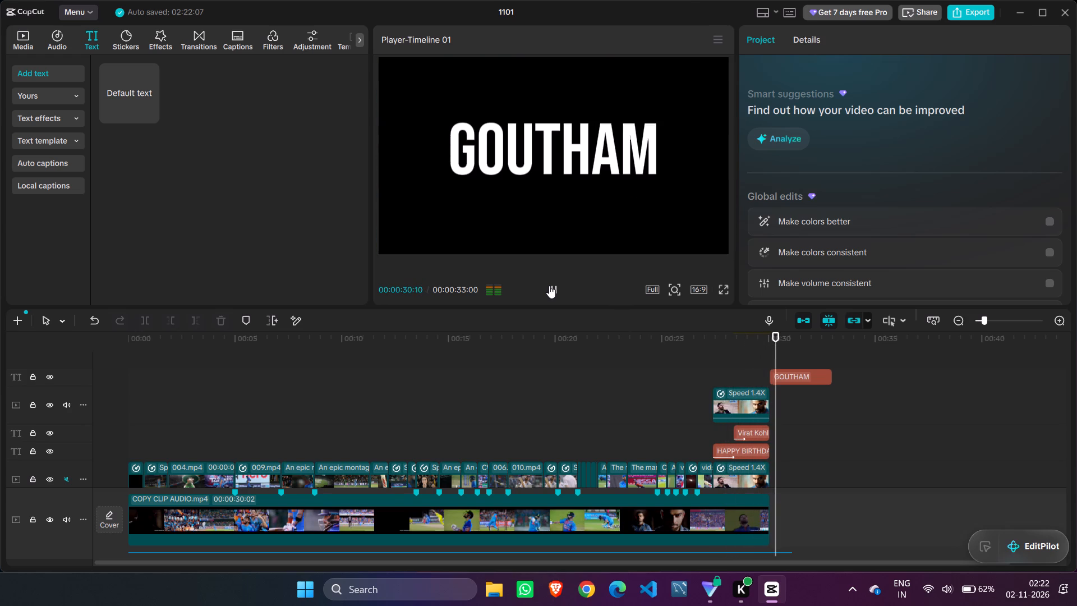
pyautogui.click(549, 286)
# Select the GOUTHAM text at about 00:00:30:08 and look through the "blast" entrance animations.
pyautogui.moveTo(798, 357); pyautogui.dragTo(774, 352)
pyautogui.click(789, 370)
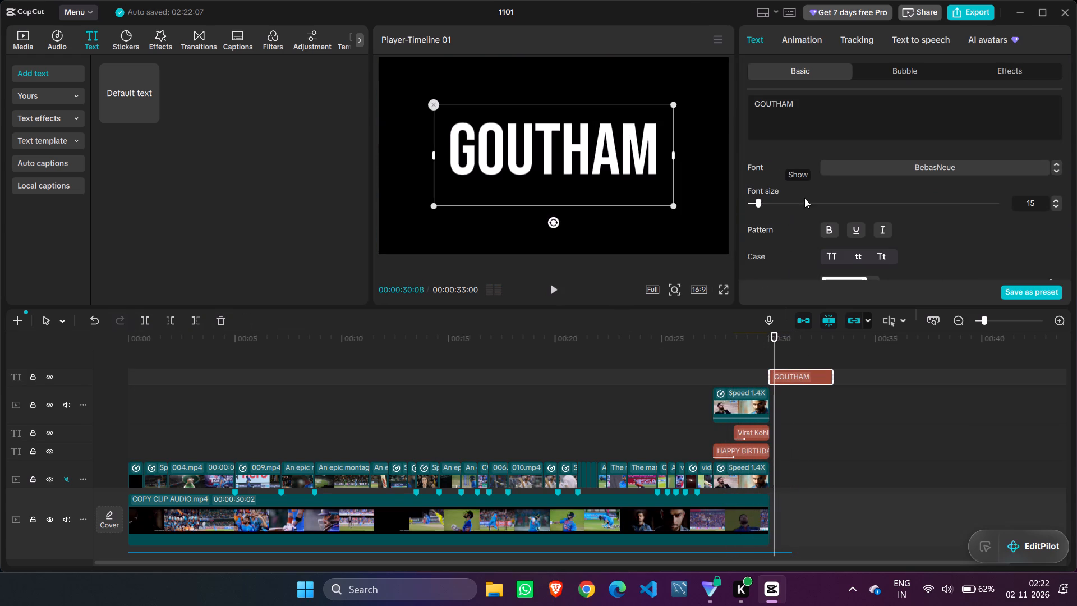
pyautogui.click(803, 43)
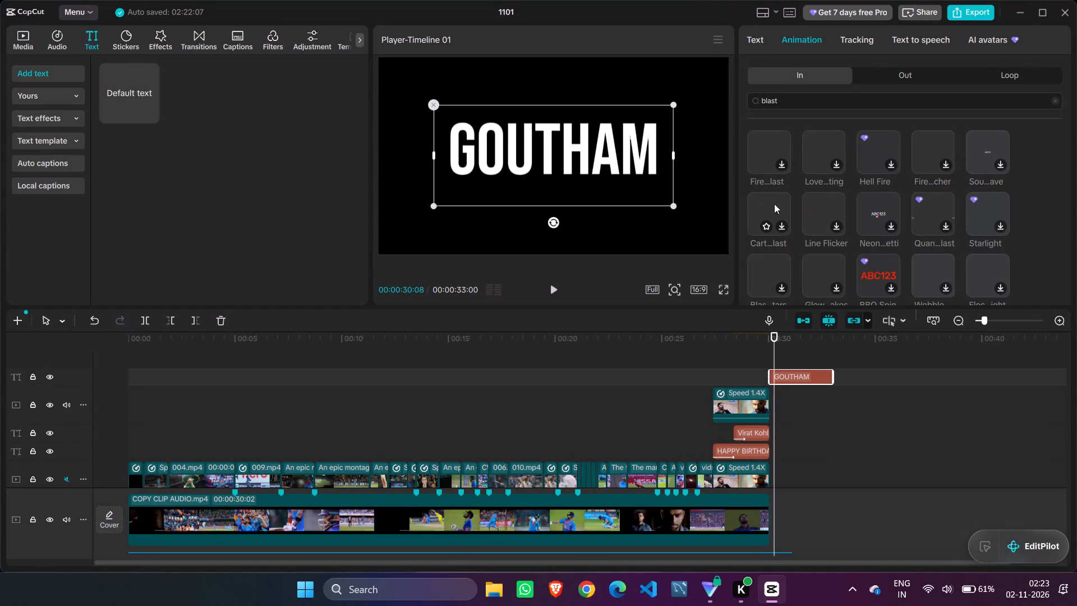
pyautogui.scroll(-1, 779, 254)
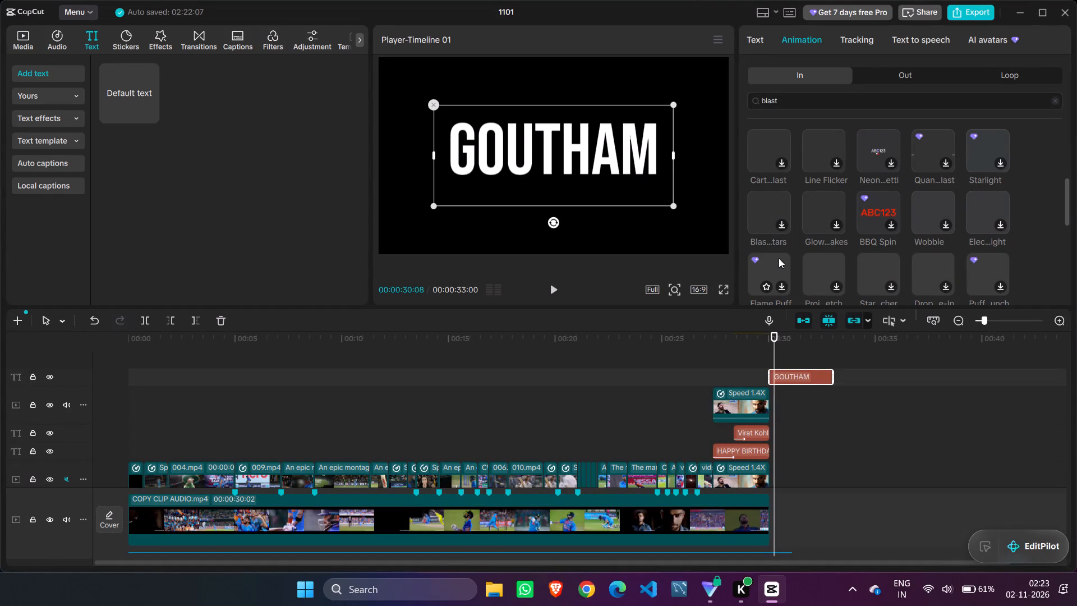
pyautogui.scroll(-3, 771, 268)
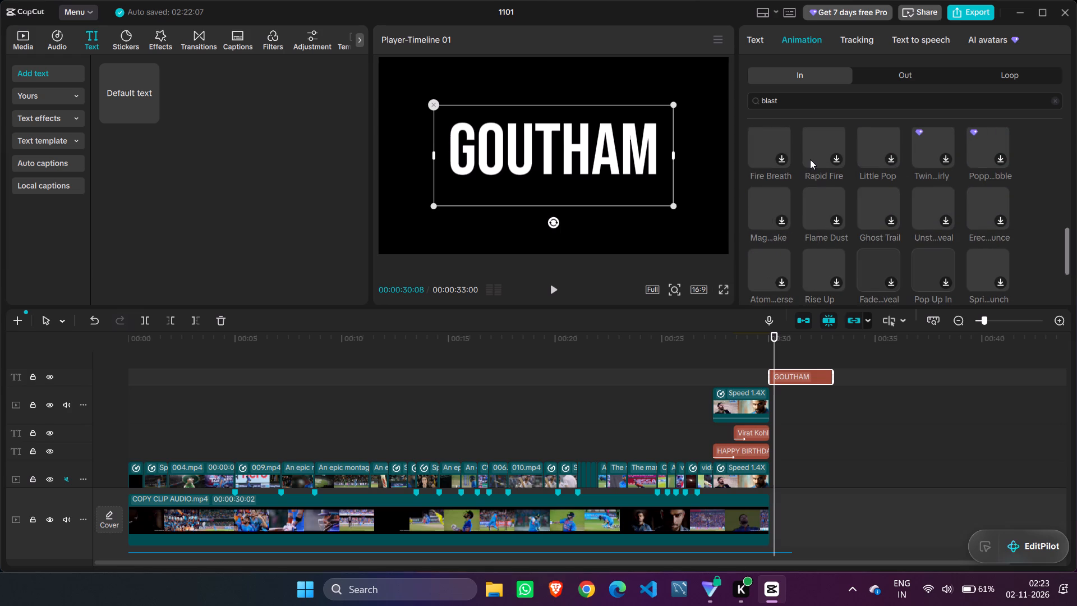
pyautogui.scroll(1, 811, 157)
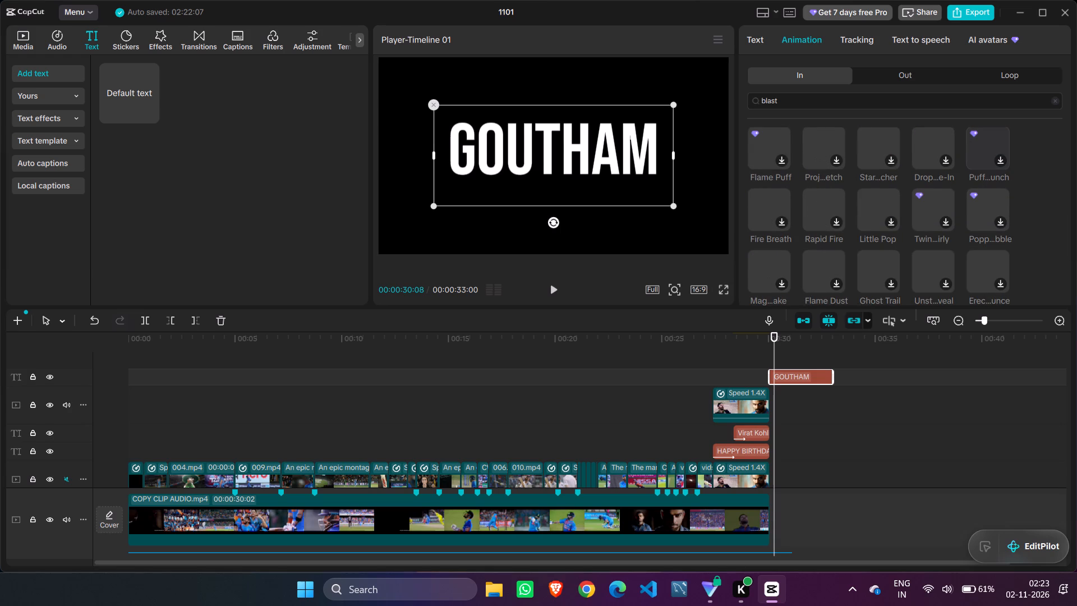
# Search the entrance animations for "stamp" and apply the Zoom...ut 2 animation to the GOUTHAM text.
pyautogui.moveTo(782, 100); pyautogui.dragTo(756, 103)
pyautogui.write('stamp')
pyautogui.press('Return')
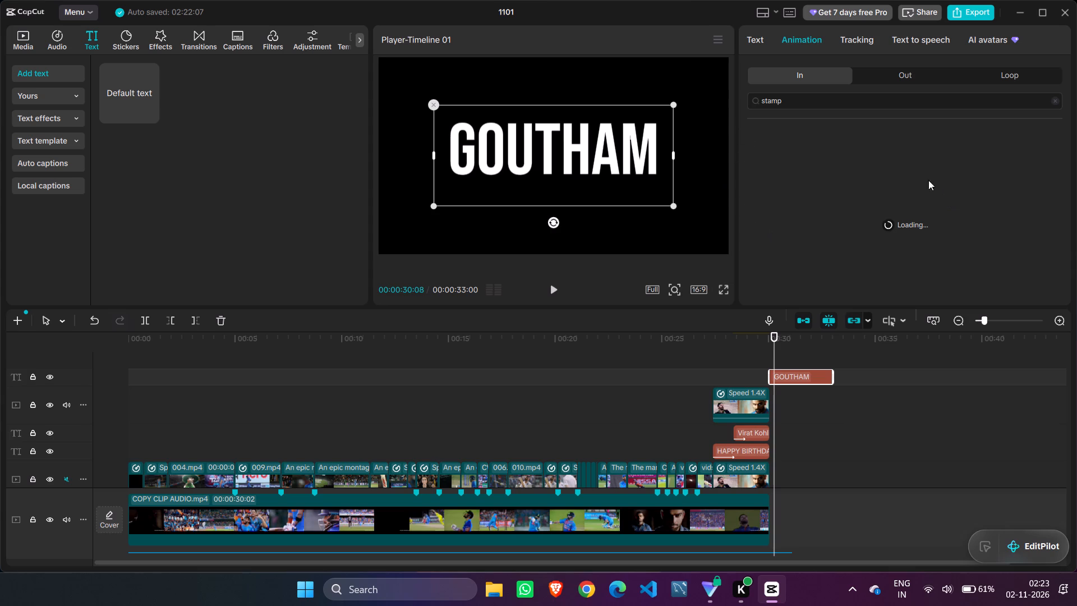
pyautogui.scroll(-1, 917, 172)
pyautogui.scroll(4, 917, 172)
pyautogui.scroll(-4, 917, 172)
pyautogui.scroll(3, 917, 172)
pyautogui.scroll(-4, 917, 172)
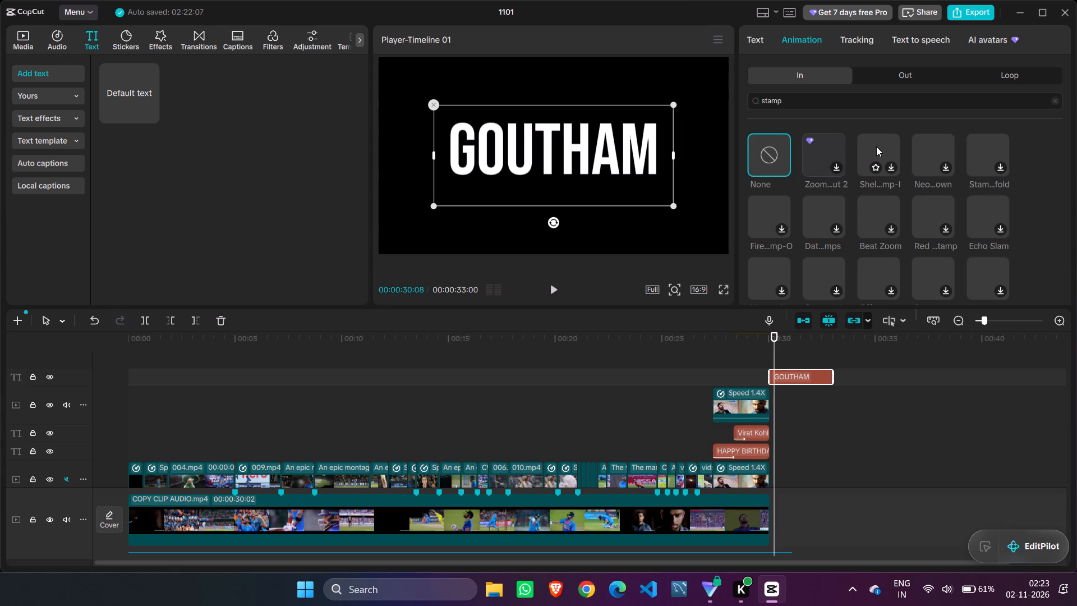
pyautogui.scroll(-2, 882, 173)
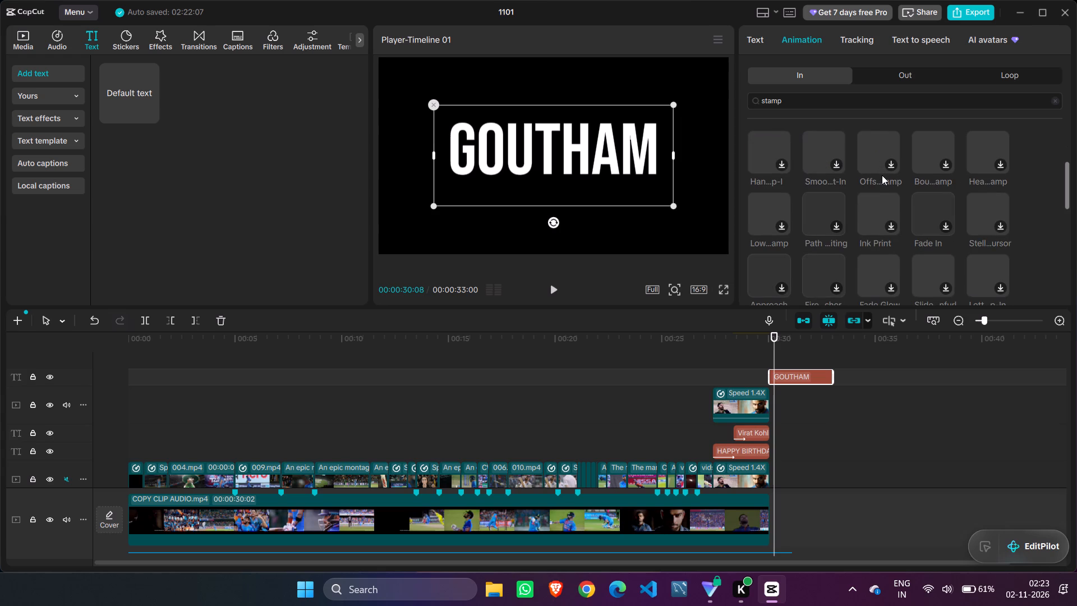
pyautogui.scroll(5, 882, 175)
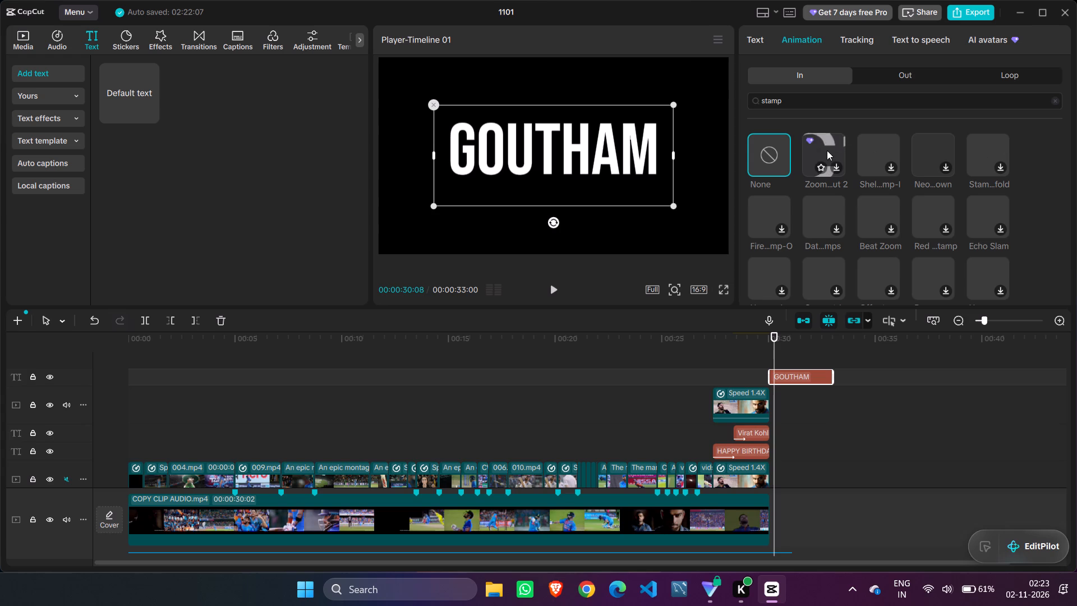
pyautogui.click(839, 167)
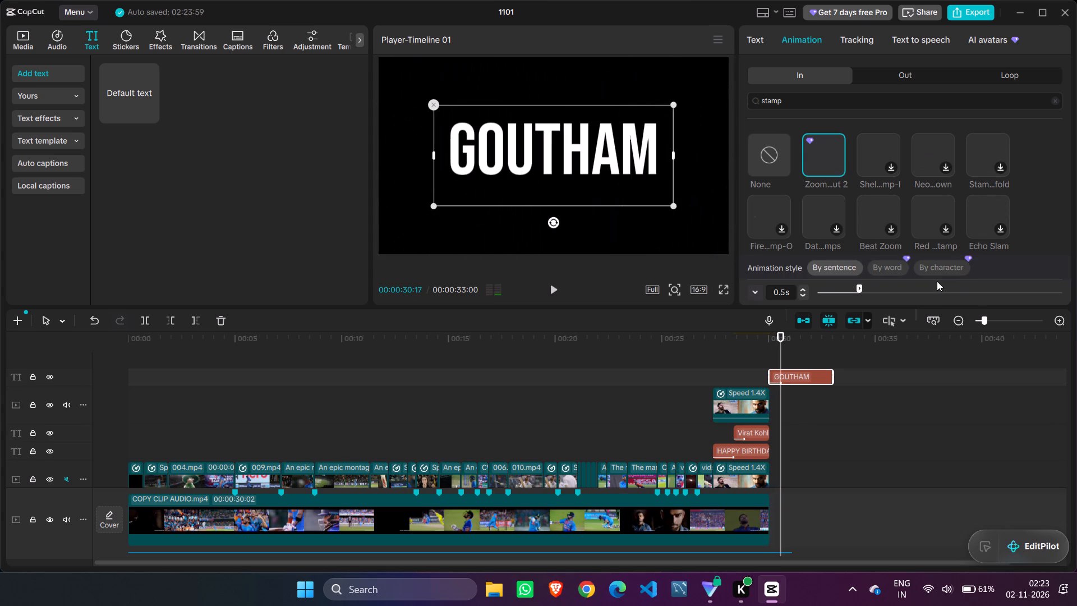
# Set the GOUTHAM text's entrance animation duration to 0.2 s after previewing it at 0.1 s.
pyautogui.moveTo(857, 288); pyautogui.dragTo(823, 290)
pyautogui.moveTo(823, 290); pyautogui.dragTo(822, 290)
pyautogui.moveTo(780, 337); pyautogui.dragTo(748, 337)
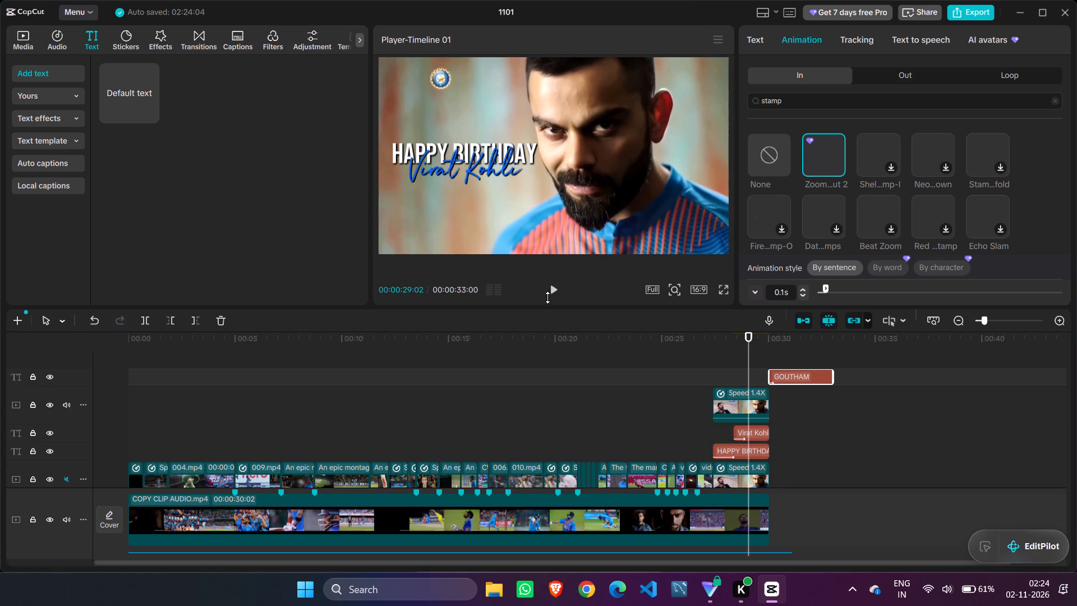
pyautogui.click(553, 287)
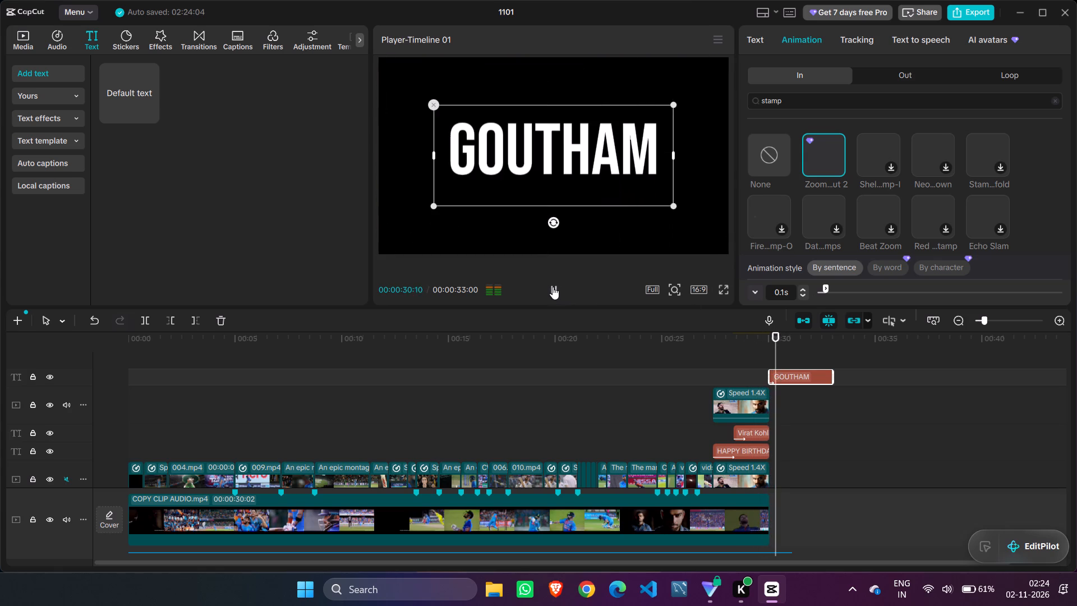
pyautogui.click(553, 287)
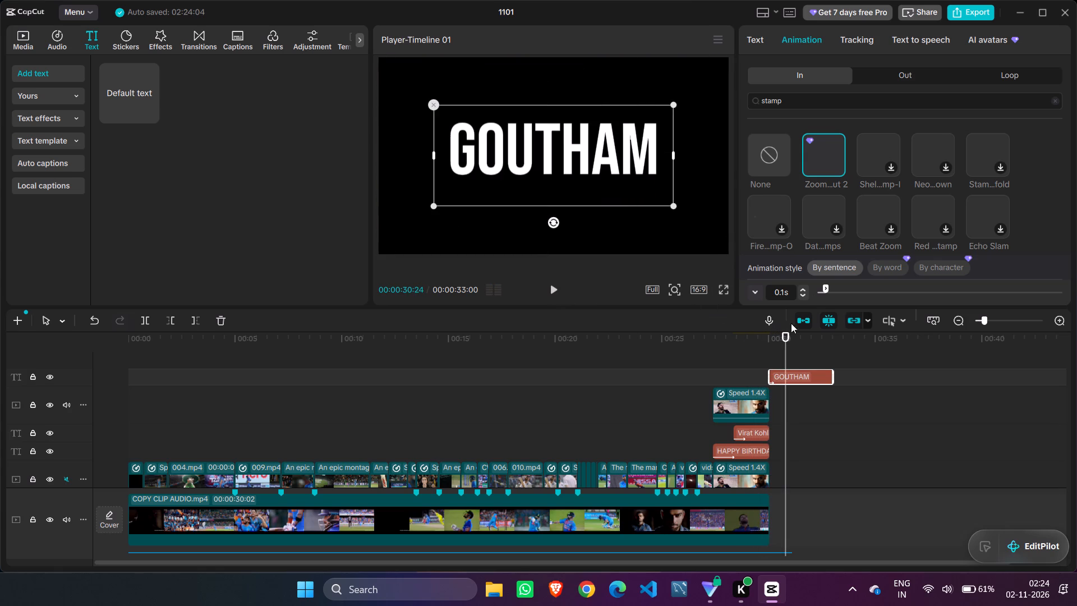
pyautogui.click(799, 287)
# Play the video from about 00:00:20:15 through the birthday titles to the end of the GOUTHAM text.
pyautogui.moveTo(784, 338); pyautogui.dragTo(753, 339)
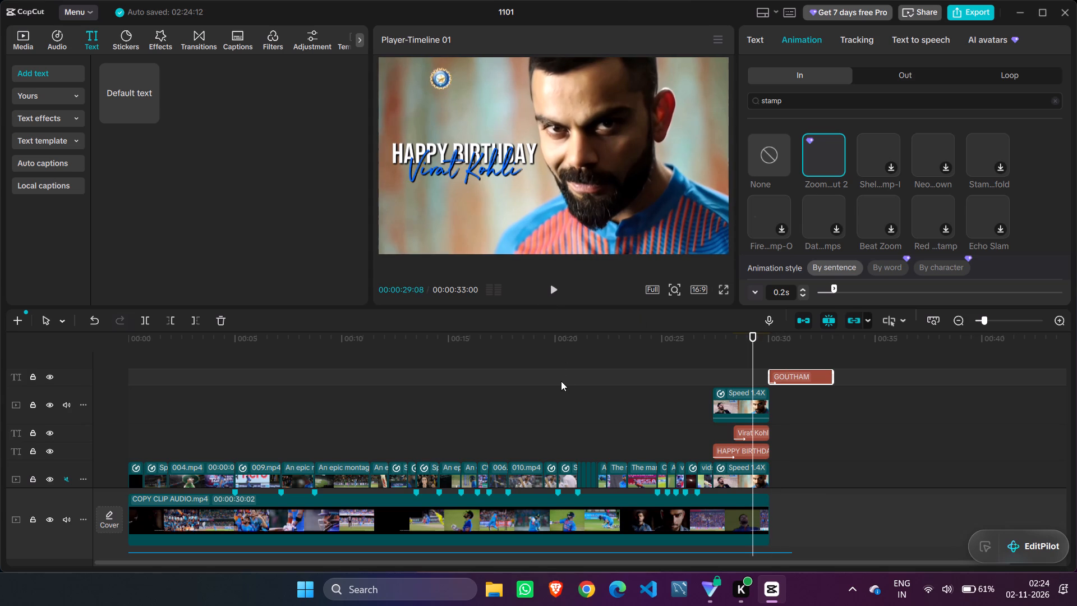
pyautogui.click(565, 366)
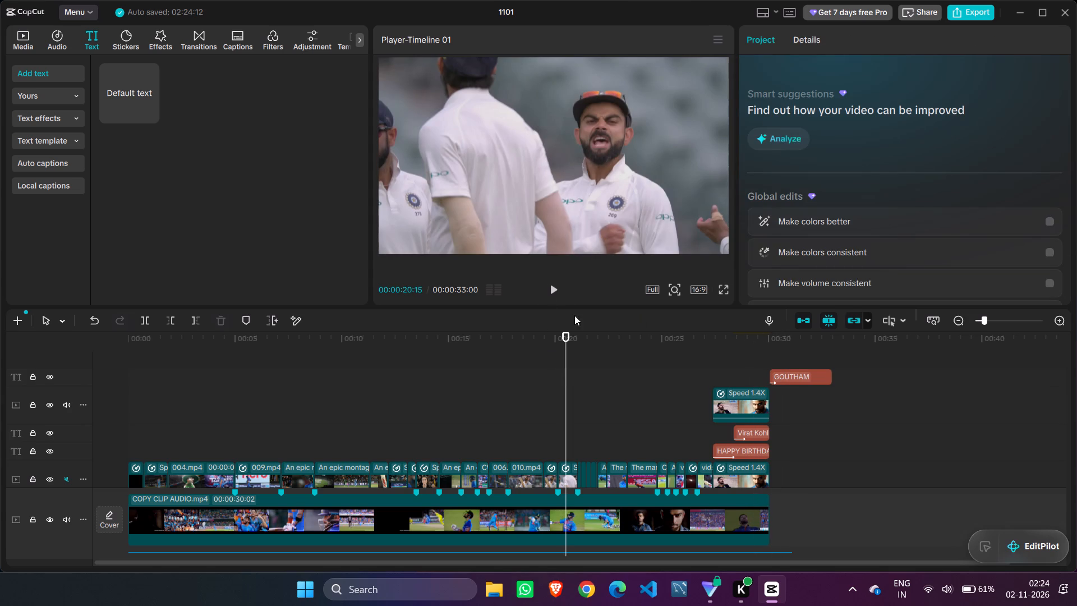
pyautogui.click(554, 292)
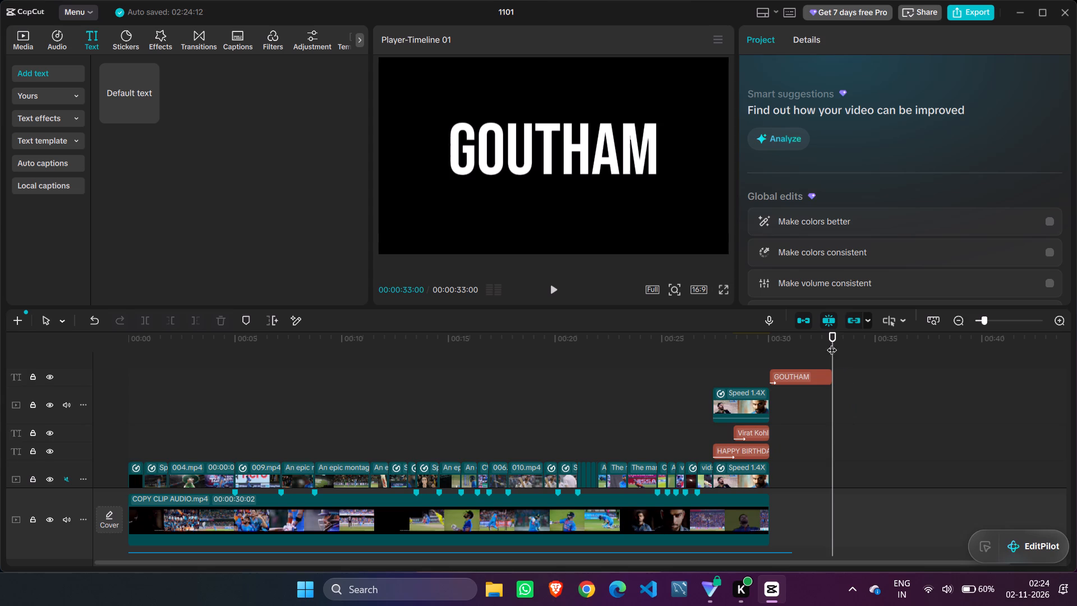
# Replay the cut from the final Kohli clip to the GOUTHAM text several times to check its entrance animation.
pyautogui.moveTo(832, 343); pyautogui.dragTo(733, 333)
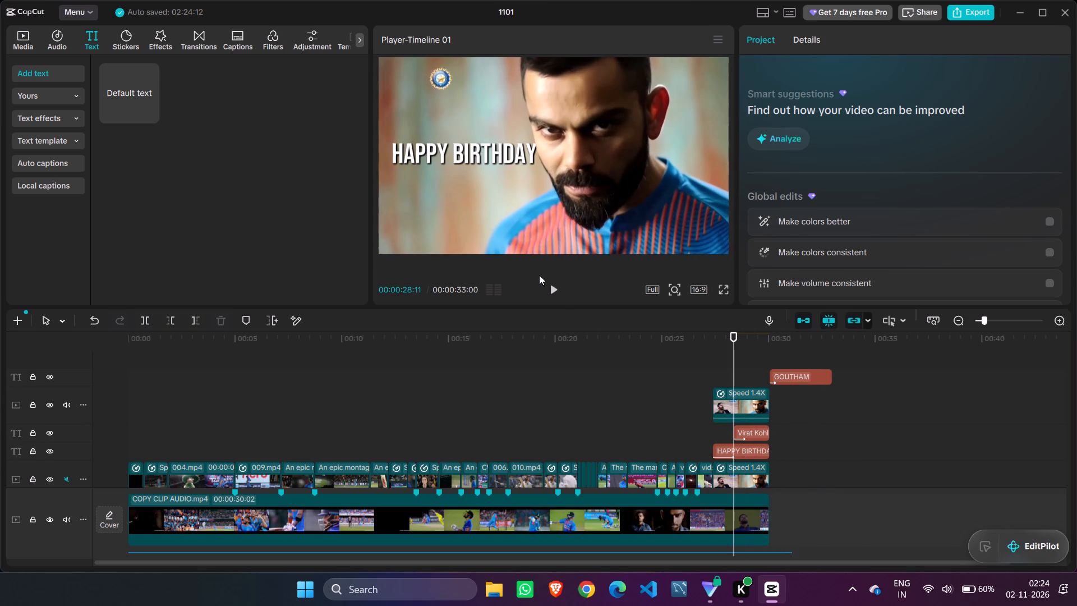
pyautogui.click(551, 281)
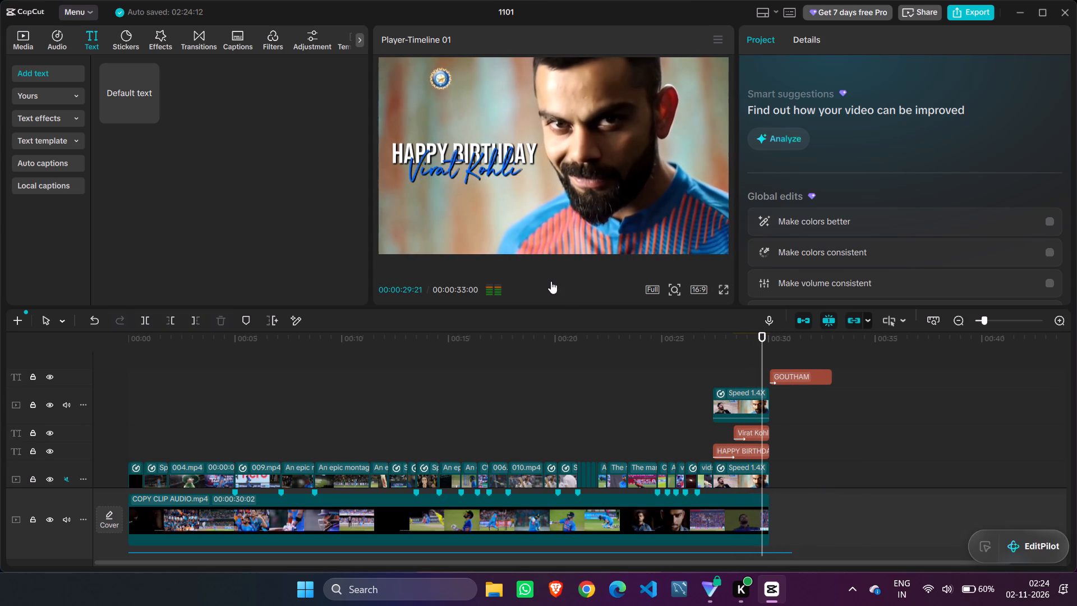
pyautogui.click(551, 281)
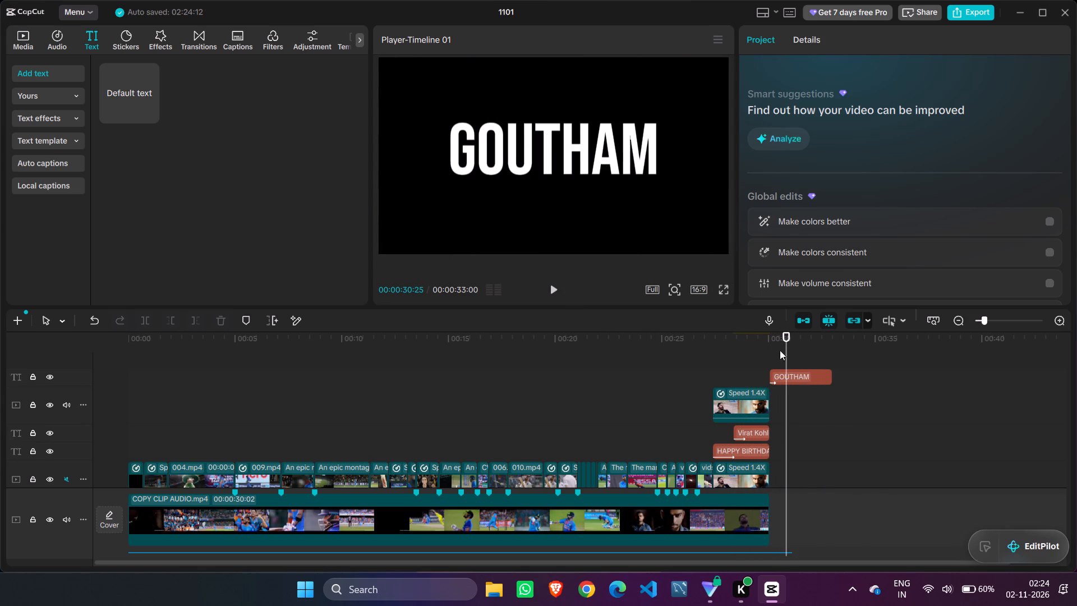
pyautogui.moveTo(786, 350); pyautogui.dragTo(762, 348)
pyautogui.click(549, 290)
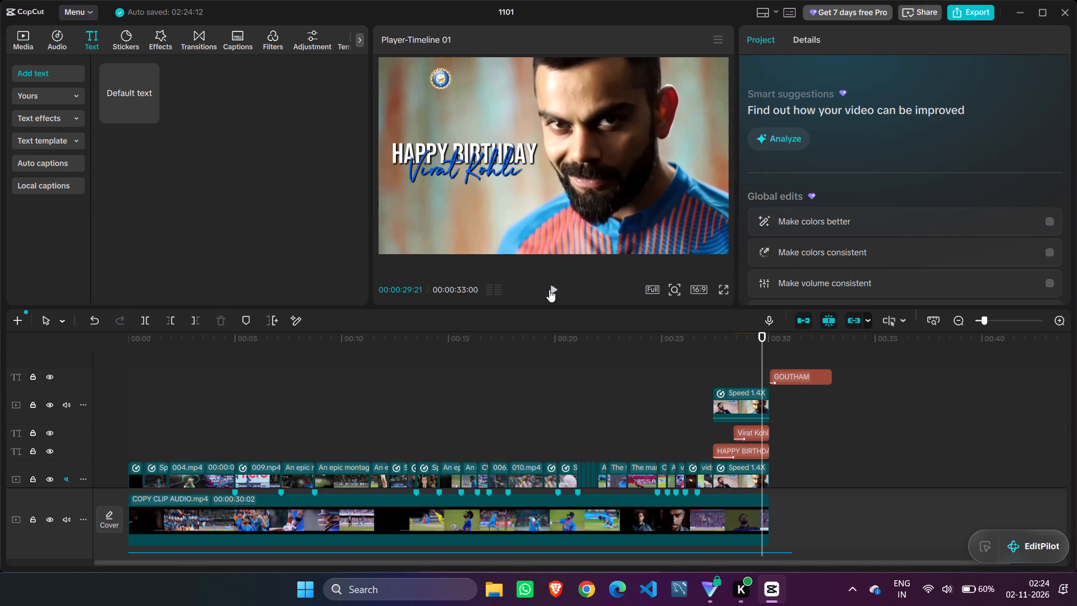
pyautogui.click(549, 289)
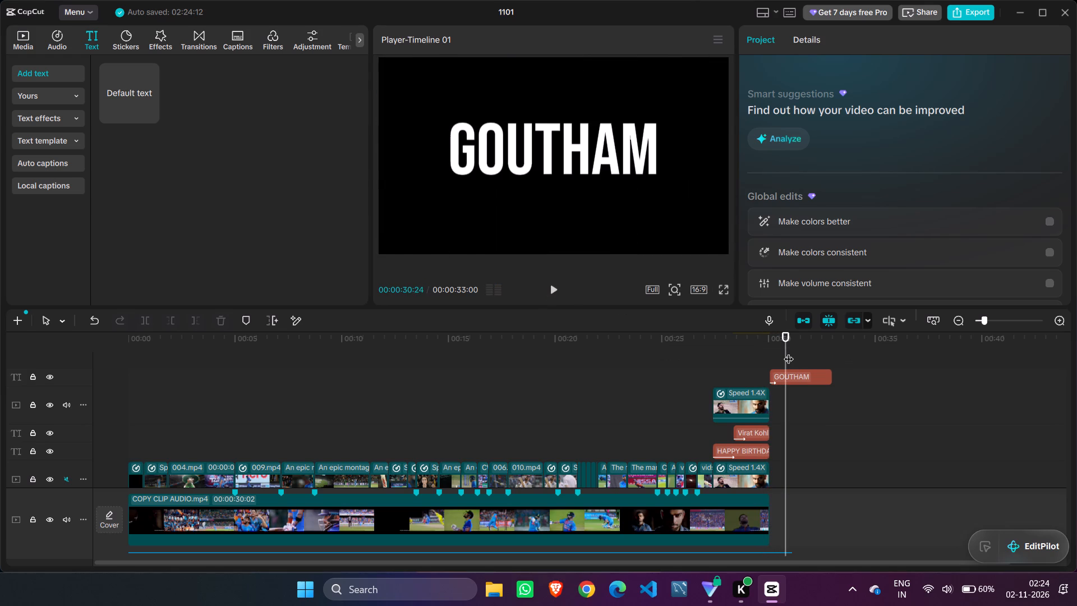
pyautogui.moveTo(789, 352); pyautogui.dragTo(767, 350)
pyautogui.click(555, 287)
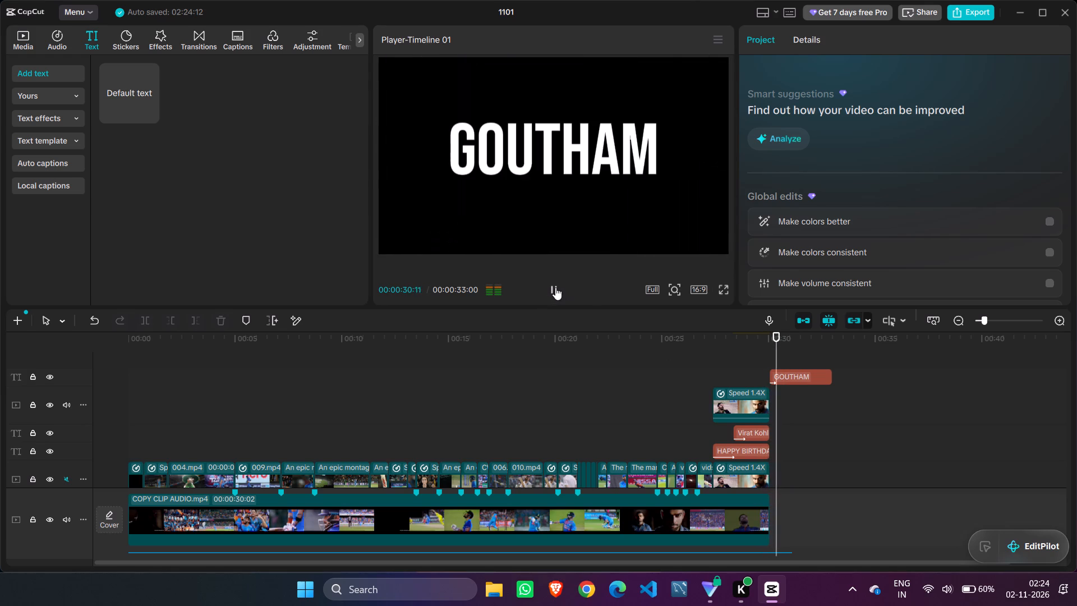
pyautogui.click(555, 287)
pyautogui.moveTo(783, 350); pyautogui.dragTo(766, 345)
pyautogui.click(547, 286)
pyautogui.click(547, 286)
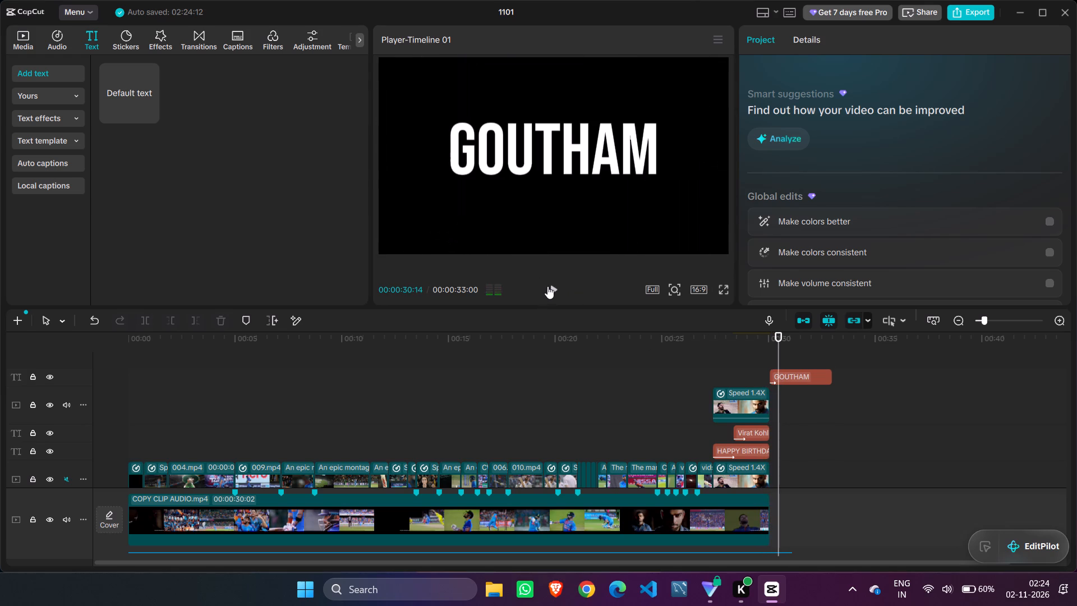
pyautogui.doubleClick(547, 286)
pyautogui.moveTo(783, 352); pyautogui.dragTo(771, 347)
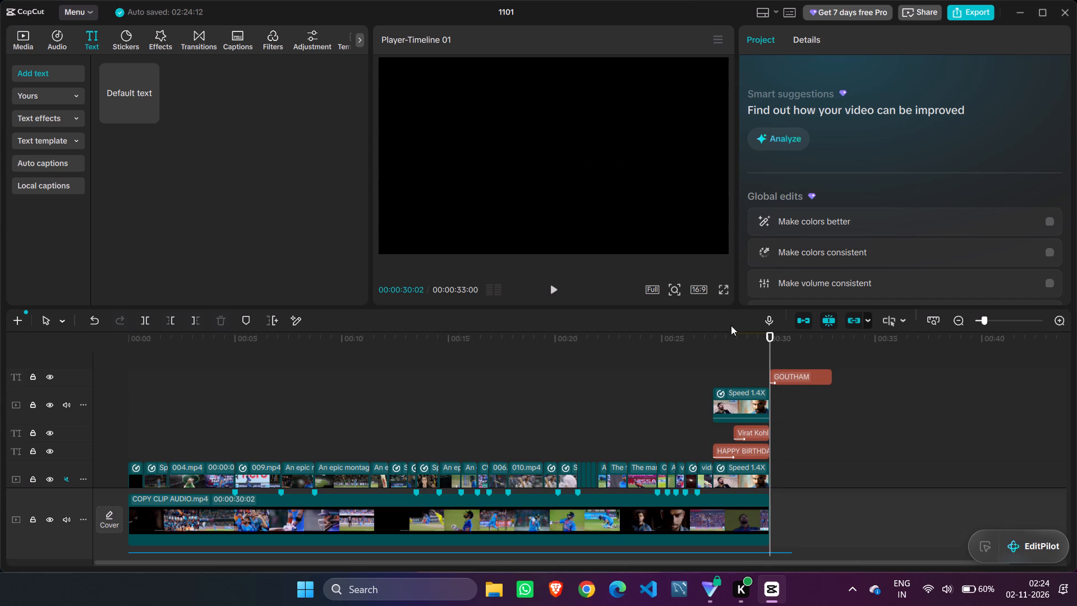
pyautogui.click(556, 283)
pyautogui.click(556, 283)
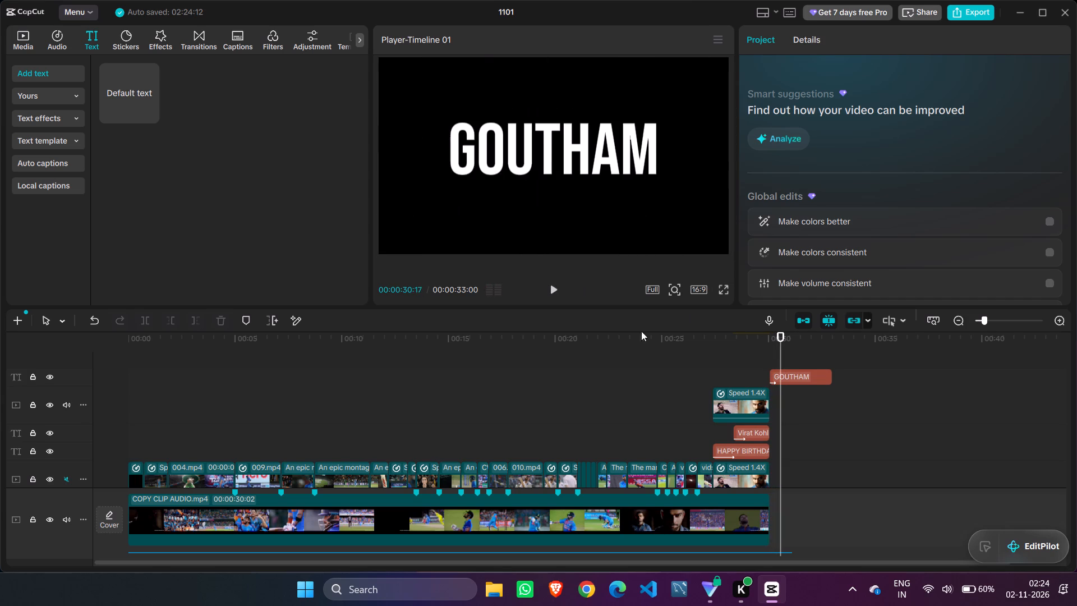
# Add a default text at 00:00:30:17 on a new track above the GOUTHAM text and change its wording to "Edits".
pyautogui.moveTo(123, 95); pyautogui.dragTo(781, 361)
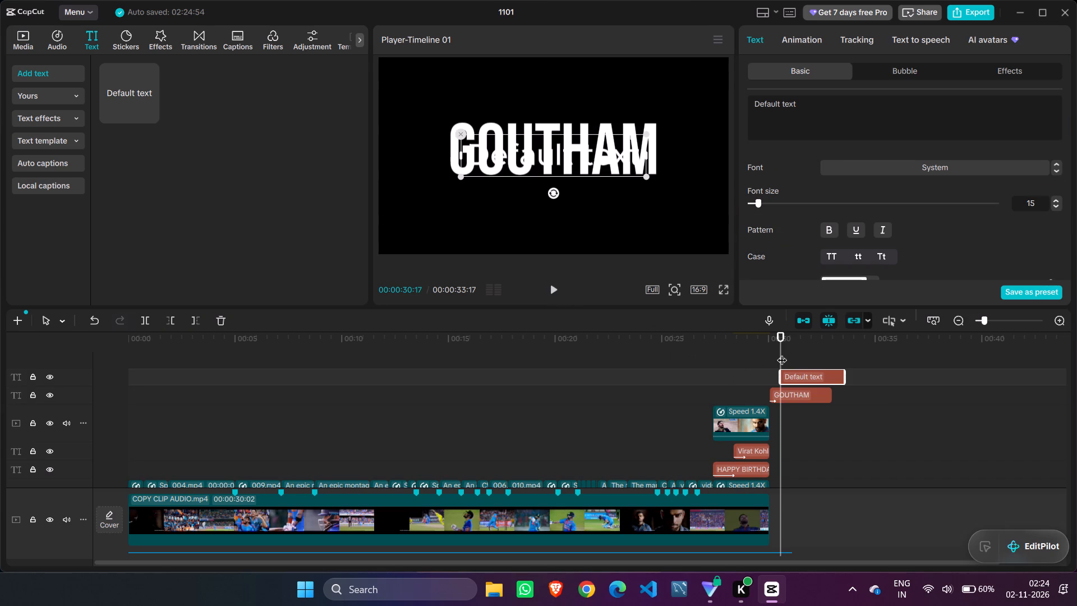
pyautogui.moveTo(782, 353); pyautogui.dragTo(758, 350)
pyautogui.click(556, 283)
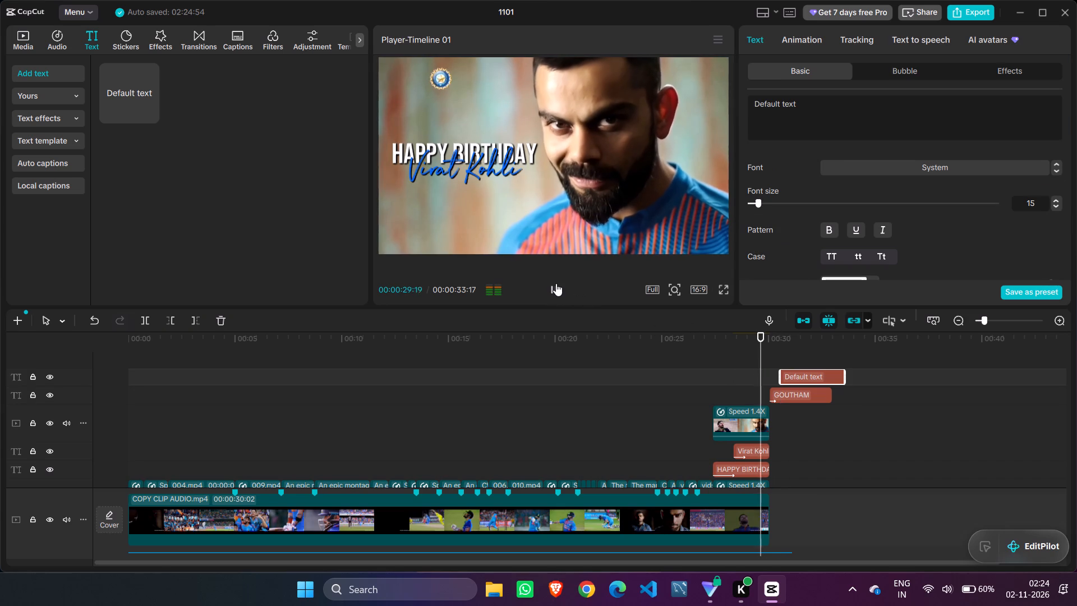
pyautogui.click(556, 283)
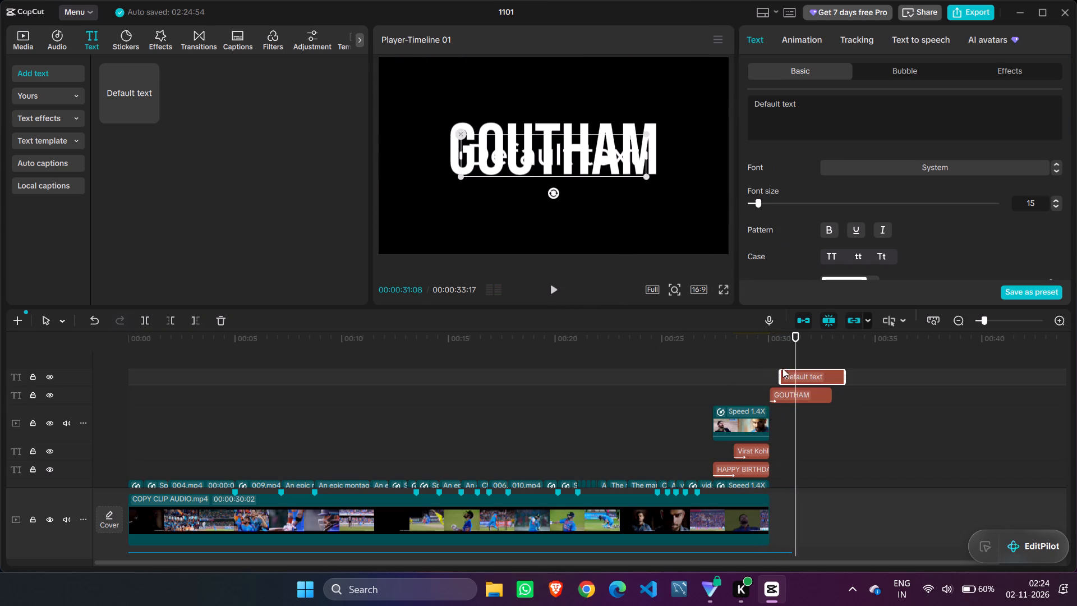
pyautogui.moveTo(807, 112); pyautogui.dragTo(754, 107)
pyautogui.write('ED')
pyautogui.press('BackSpace')
pyautogui.write('dits')
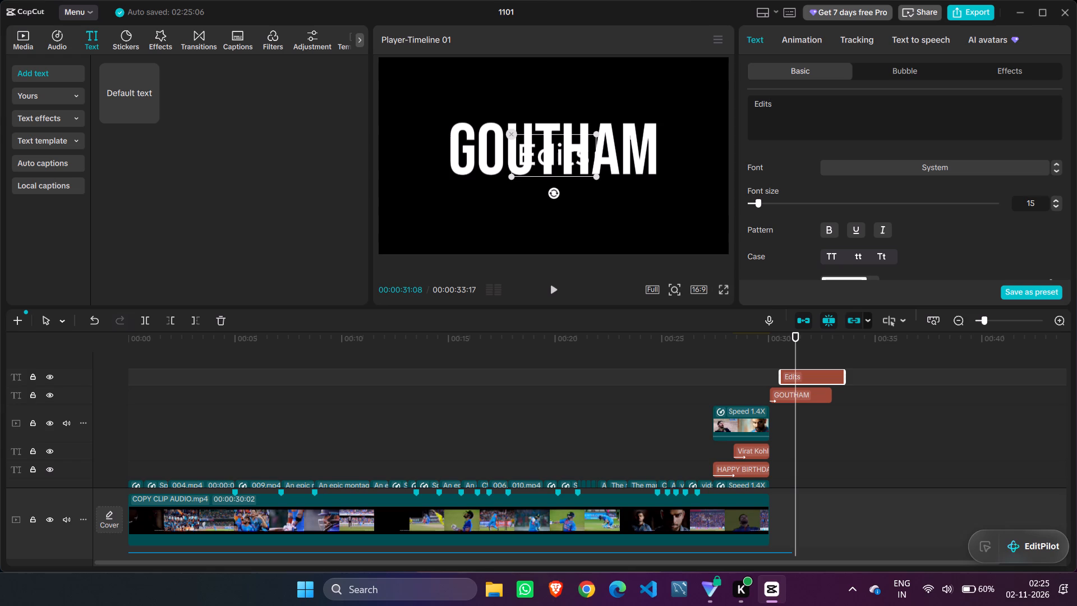
# Search the fonts for "handwritten" and apply the Rhythmic font to the Edits text.
pyautogui.scroll(-3, 890, 112)
pyautogui.scroll(-1, 927, 167)
pyautogui.scroll(2, 929, 150)
pyautogui.click(931, 164)
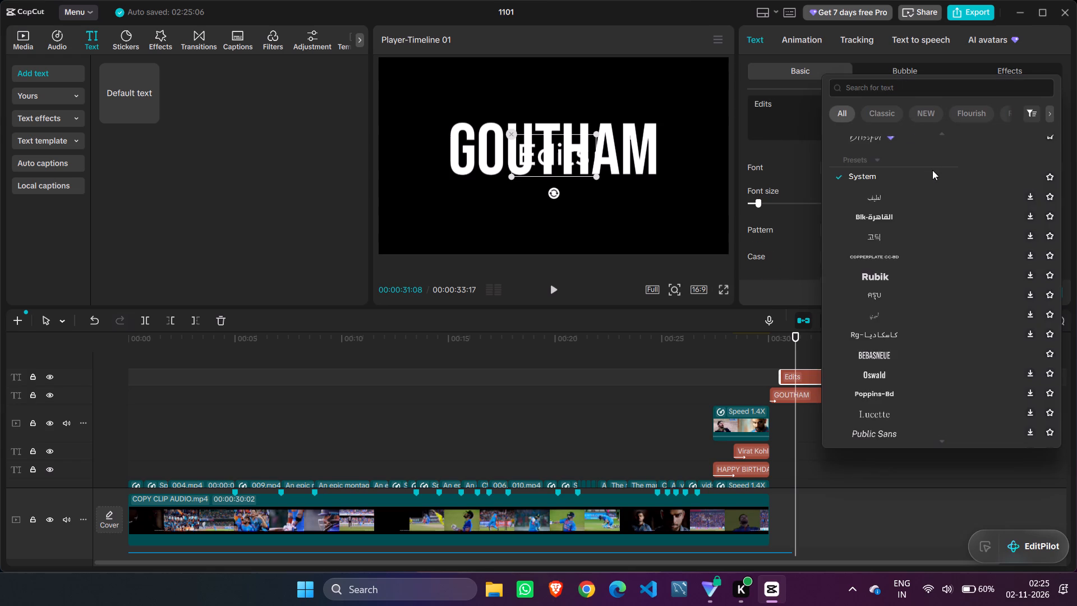
pyautogui.scroll(-7, 932, 175)
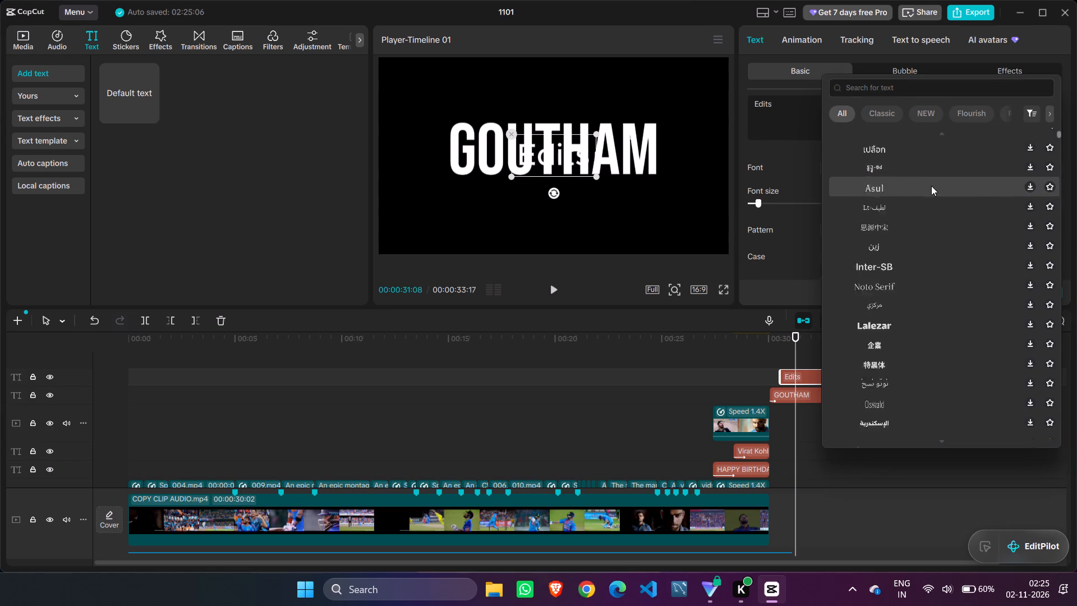
pyautogui.scroll(-1, 931, 186)
pyautogui.click(885, 86)
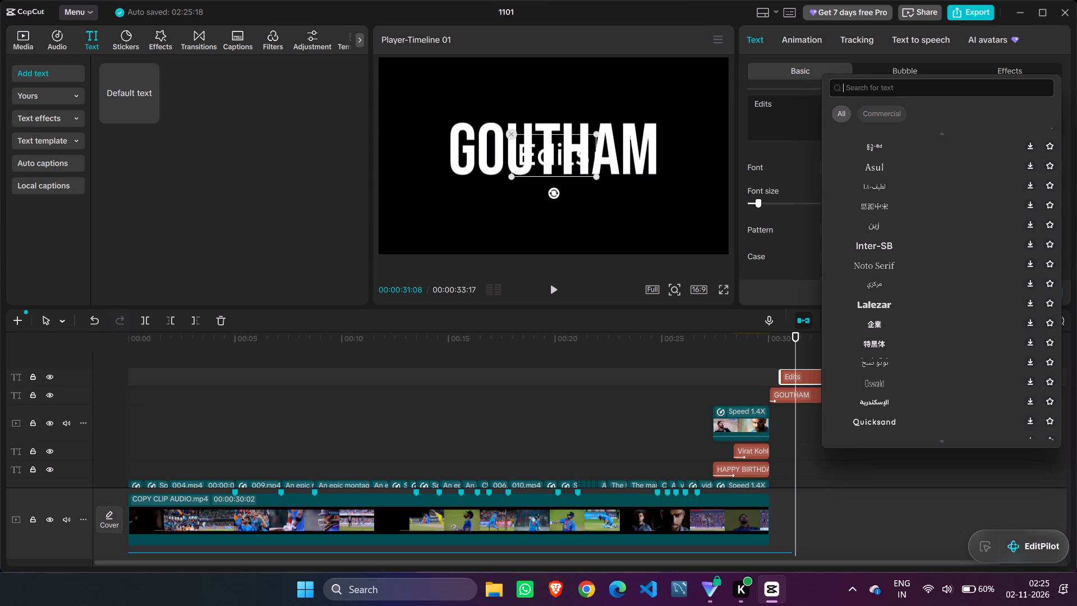
pyautogui.write('han')
pyautogui.write('dwritten')
pyautogui.press('Return')
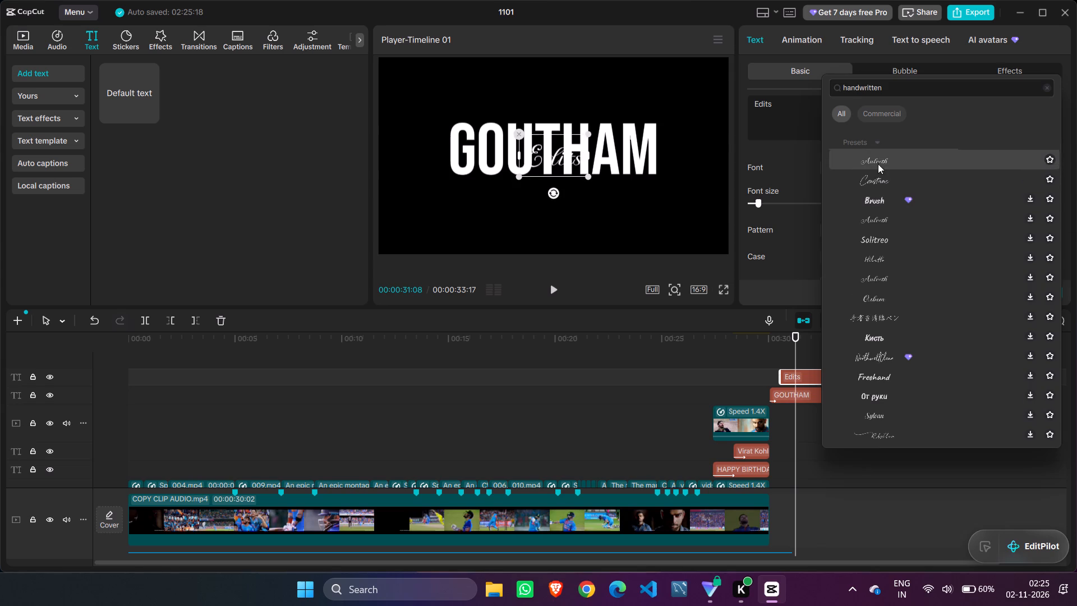
pyautogui.scroll(-2, 876, 314)
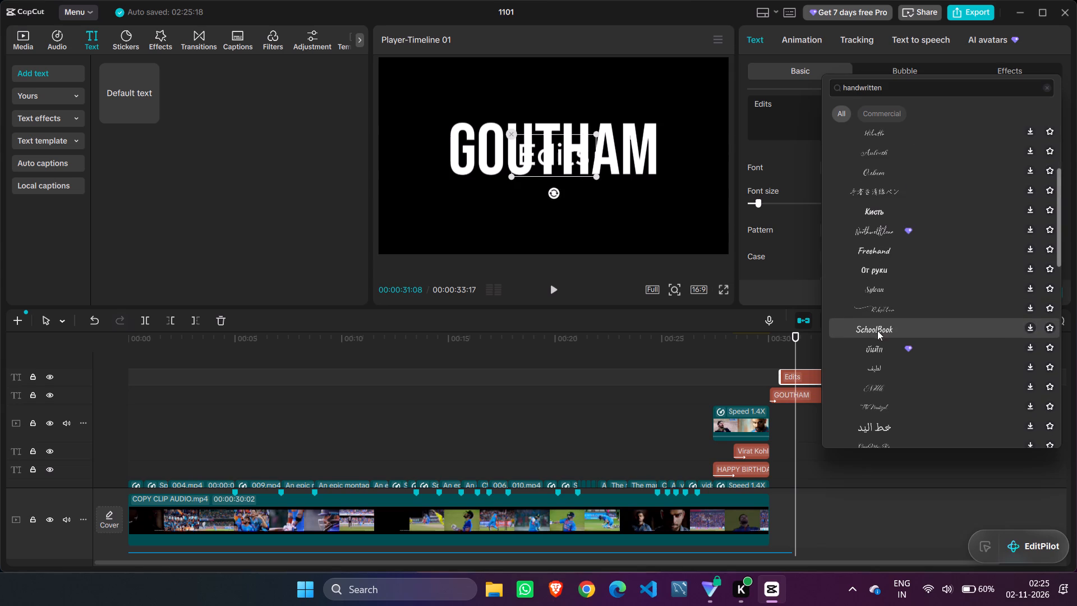
pyautogui.click(1033, 309)
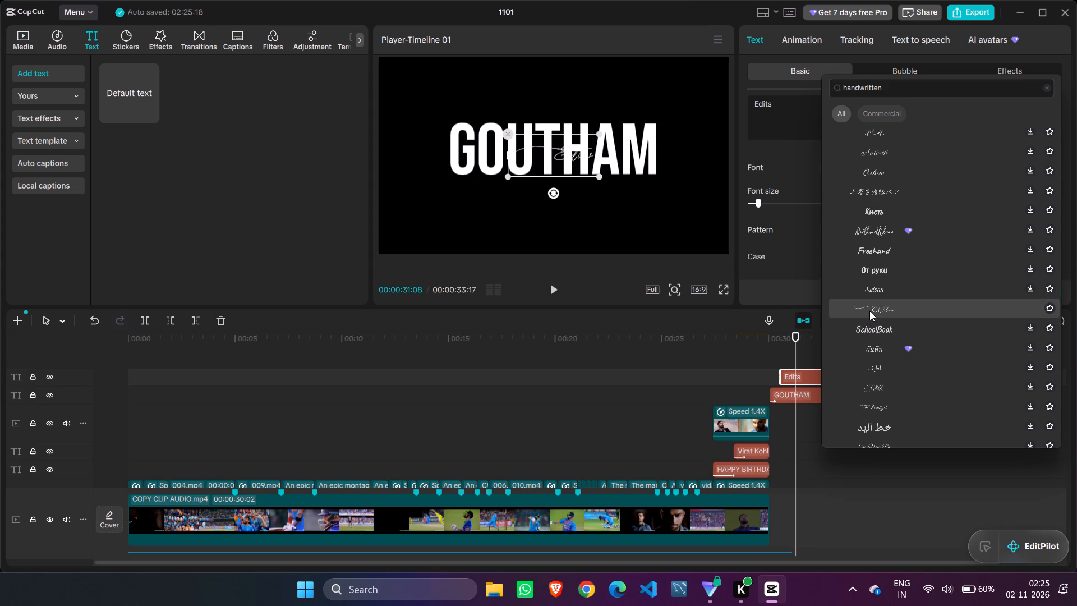
pyautogui.scroll(-1, 954, 329)
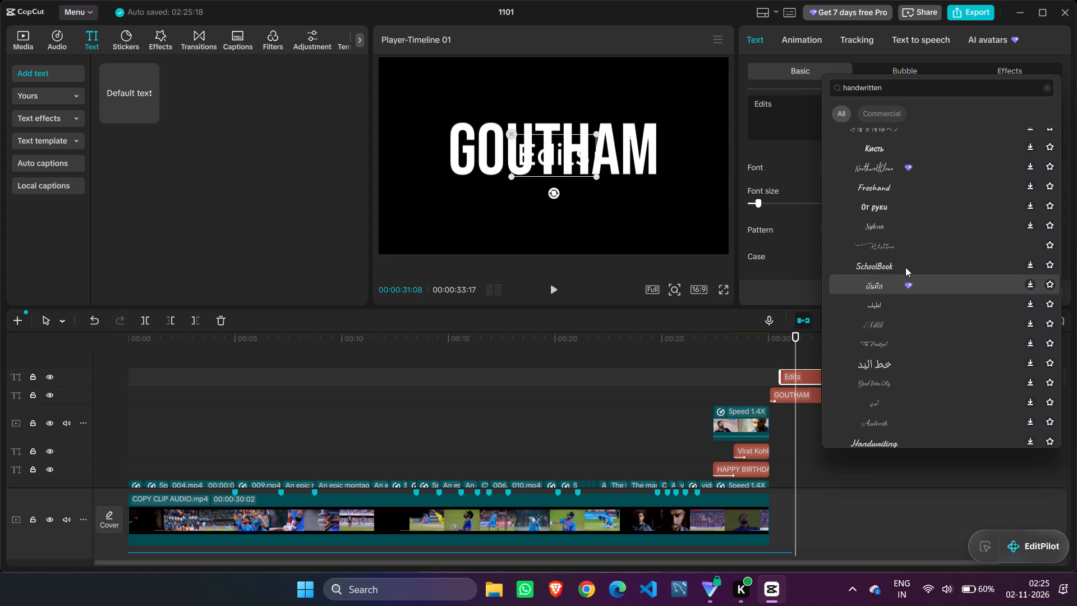
pyautogui.click(898, 245)
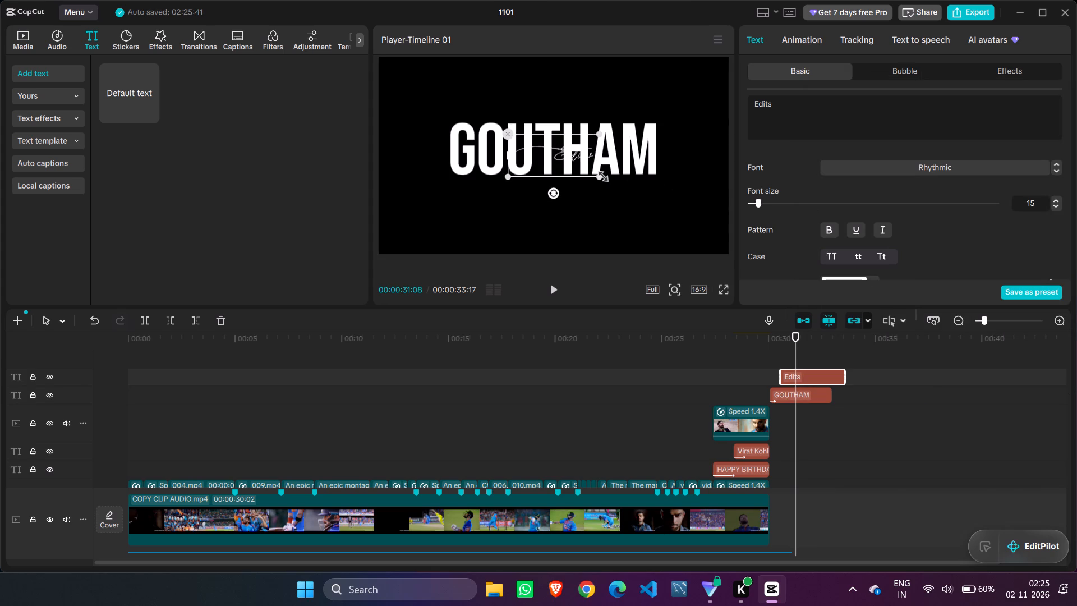
# Enlarge the Edits text to slightly wider than GOUTHAM and place it horizontally centred below that text.
pyautogui.moveTo(597, 175); pyautogui.dragTo(715, 257)
pyautogui.moveTo(628, 172); pyautogui.dragTo(616, 192)
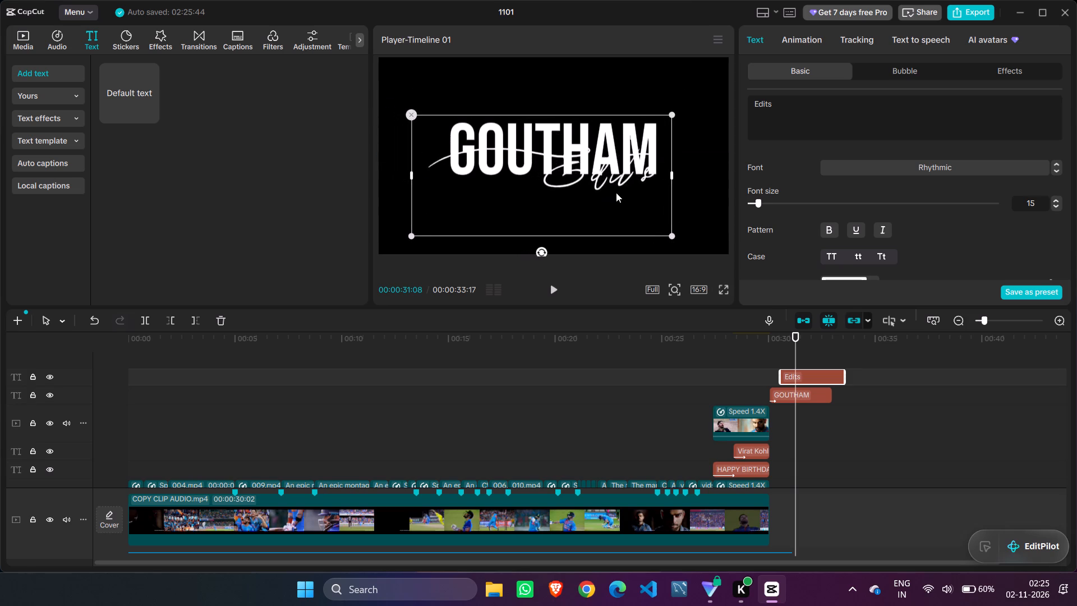
pyautogui.moveTo(616, 192); pyautogui.dragTo(628, 205)
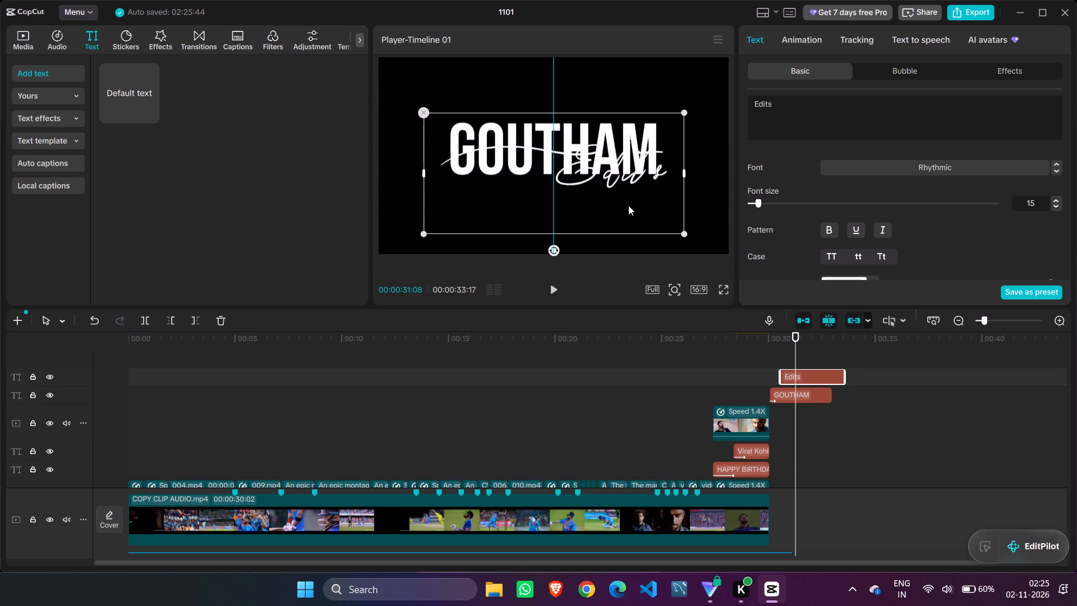
pyautogui.moveTo(628, 205); pyautogui.dragTo(628, 210)
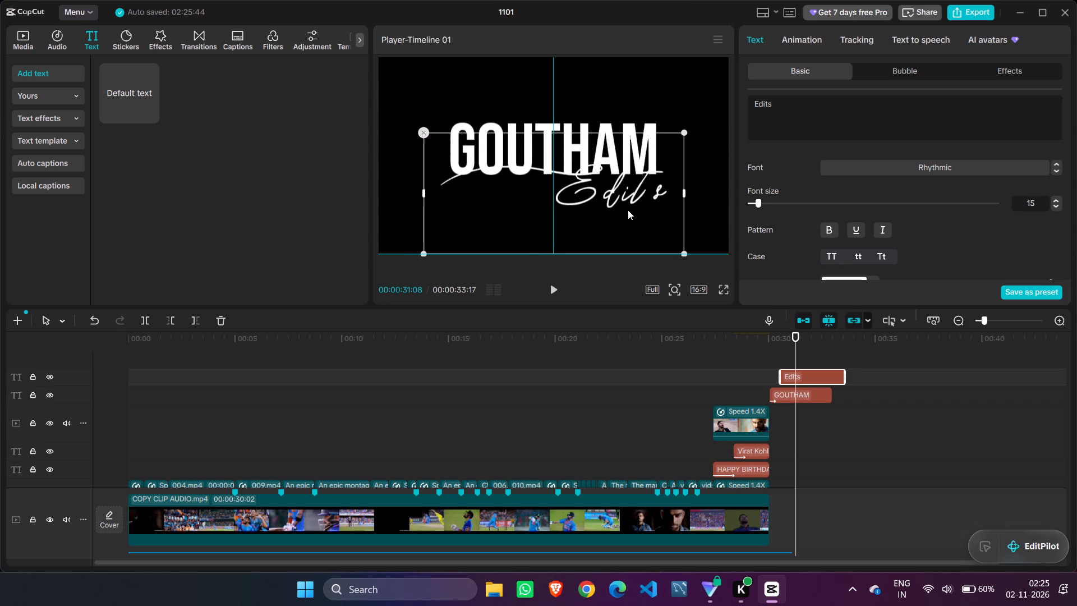
pyautogui.moveTo(628, 210); pyautogui.dragTo(625, 247)
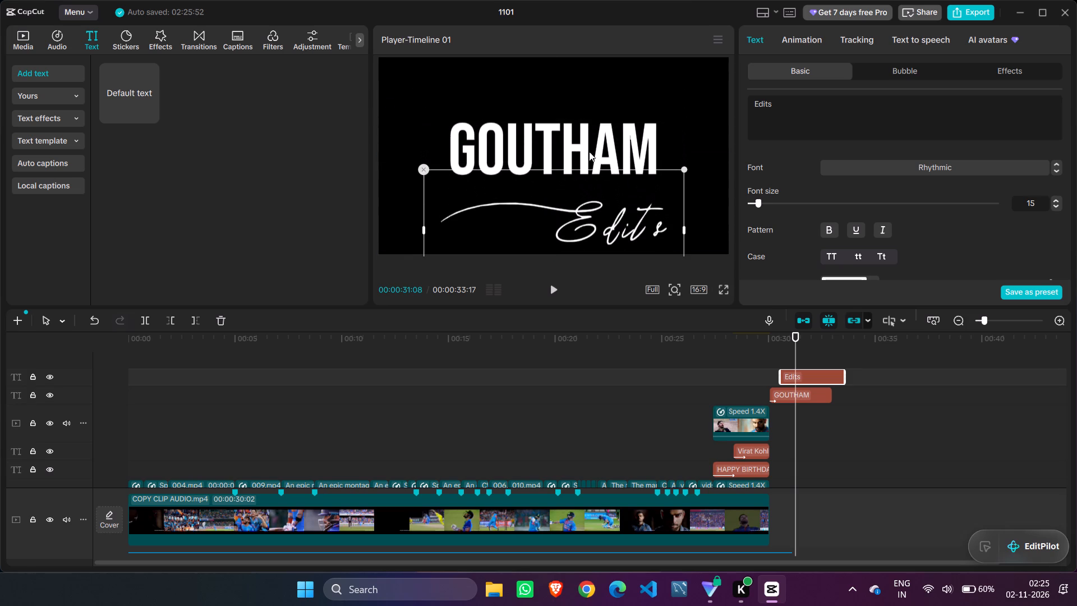
# Move the GOUTHAM text up slightly and raise the Edits text, horizontally centred, so it overlaps GOUTHAM's lower part.
pyautogui.click(586, 135)
pyautogui.moveTo(588, 132); pyautogui.dragTo(586, 127)
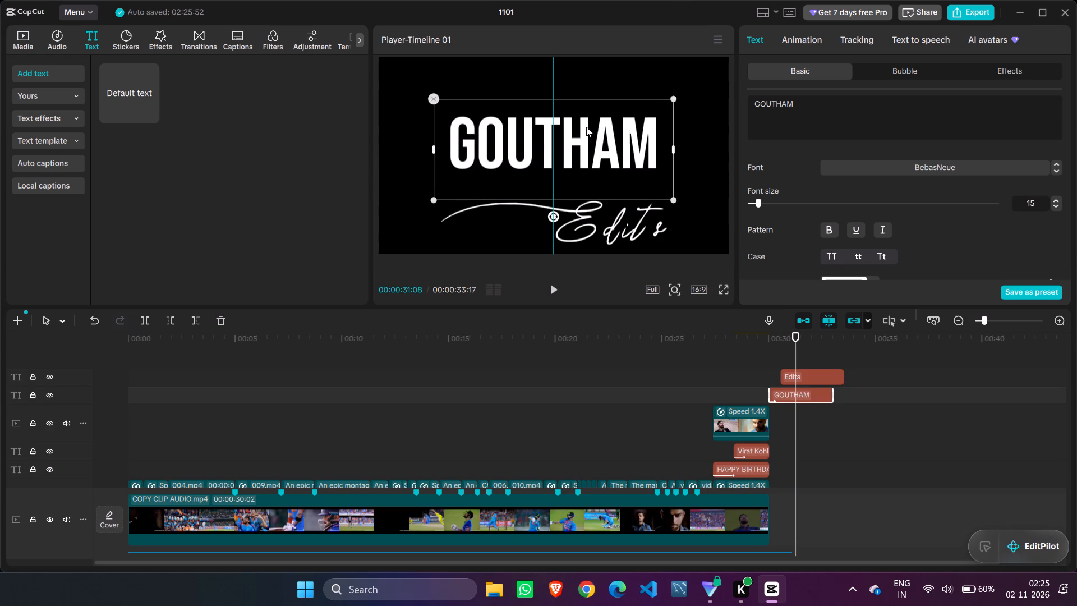
pyautogui.moveTo(586, 127); pyautogui.dragTo(591, 122)
pyautogui.click(599, 206)
pyautogui.moveTo(602, 216); pyautogui.dragTo(598, 170)
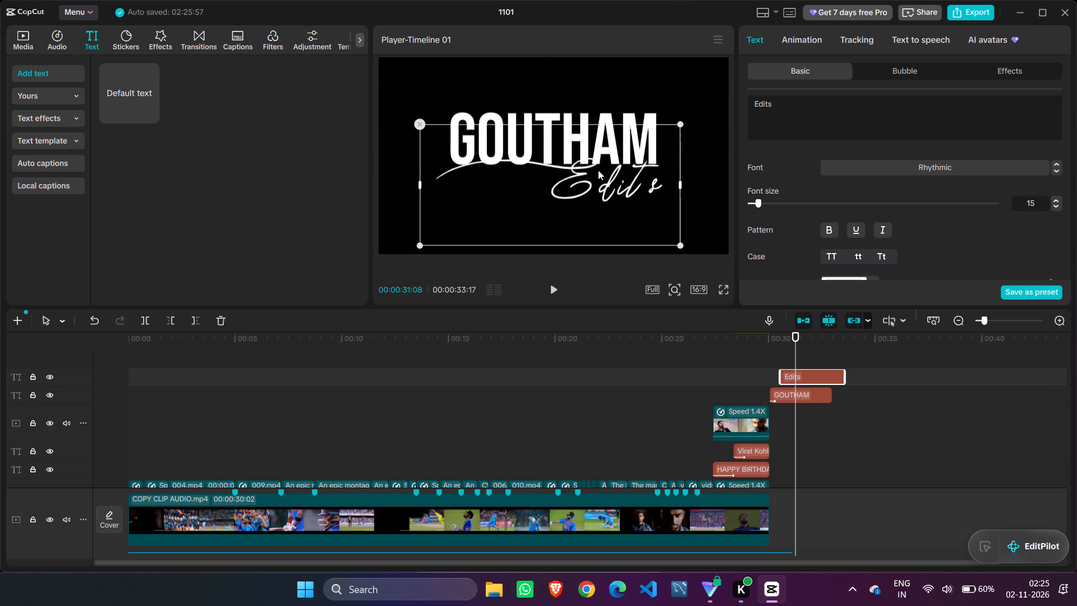
pyautogui.moveTo(598, 170); pyautogui.dragTo(600, 141)
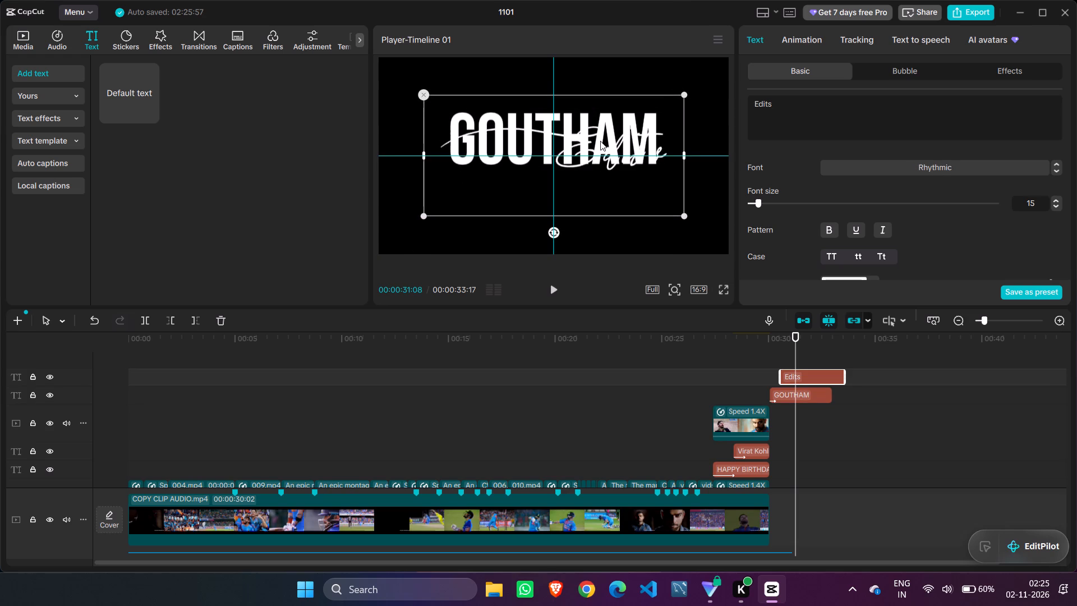
pyautogui.moveTo(600, 141); pyautogui.dragTo(602, 156)
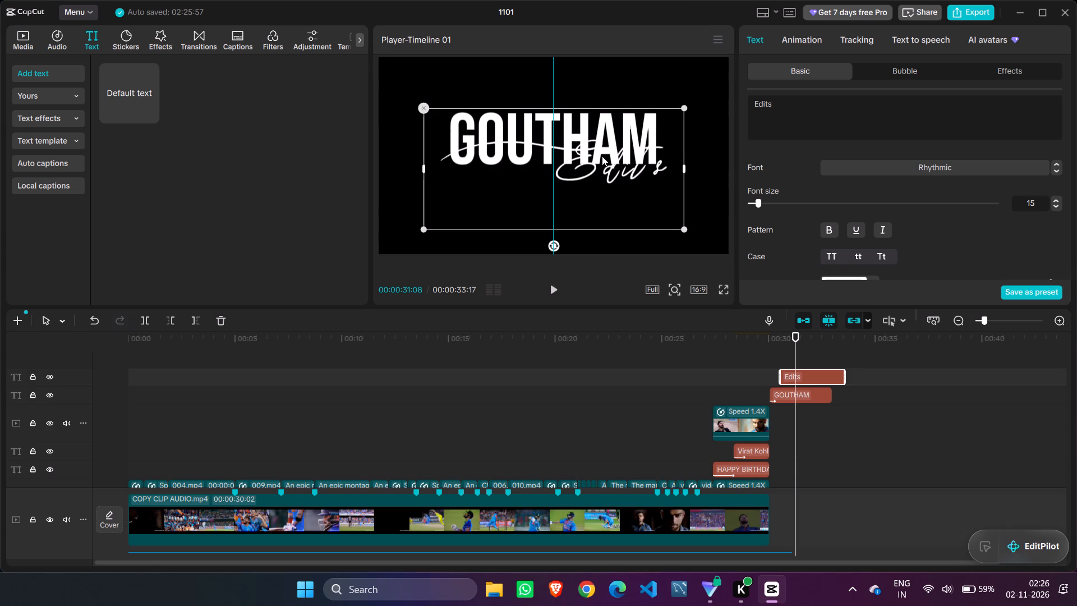
pyautogui.moveTo(602, 156); pyautogui.dragTo(602, 158)
# Enable a black shadow on the Edits text with 100% opacity, 4% bluriness and a distance of 2.
pyautogui.scroll(-5, 844, 200)
pyautogui.scroll(5, 844, 200)
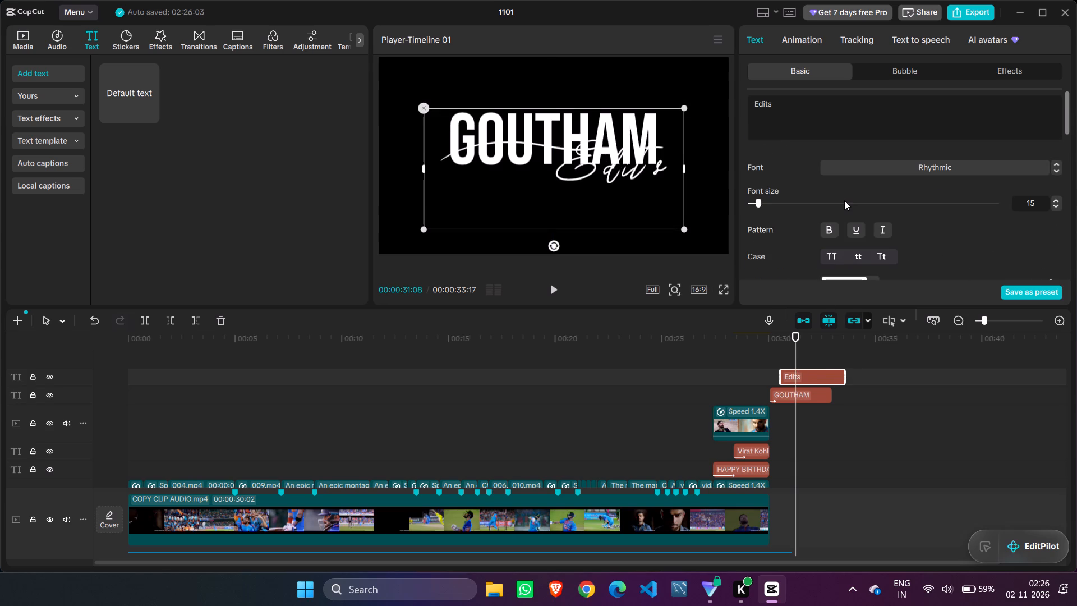
pyautogui.scroll(-7, 844, 200)
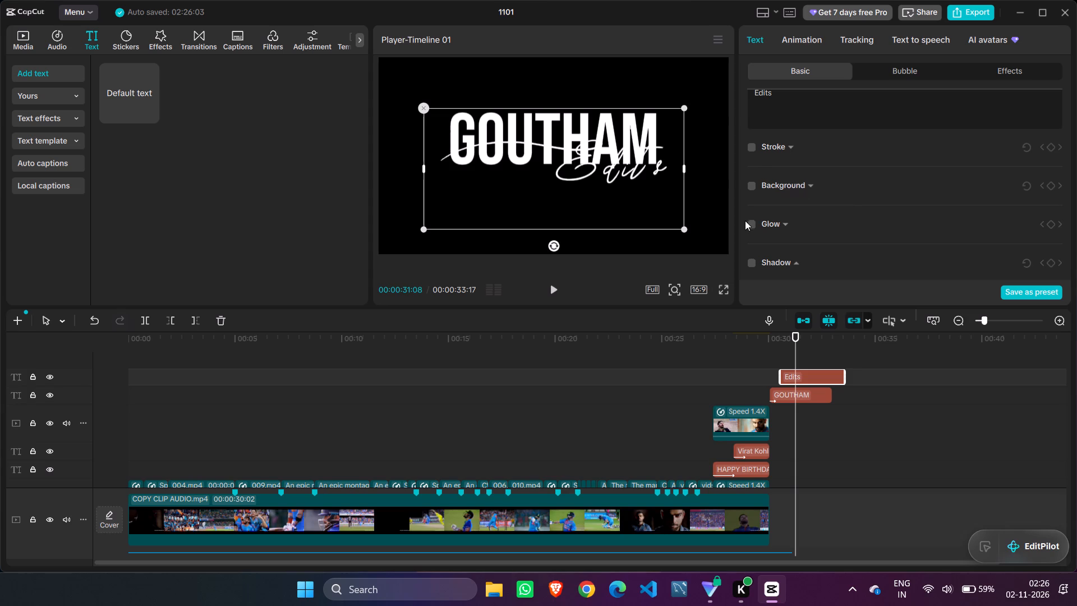
pyautogui.click(755, 262)
pyautogui.scroll(-2, 790, 237)
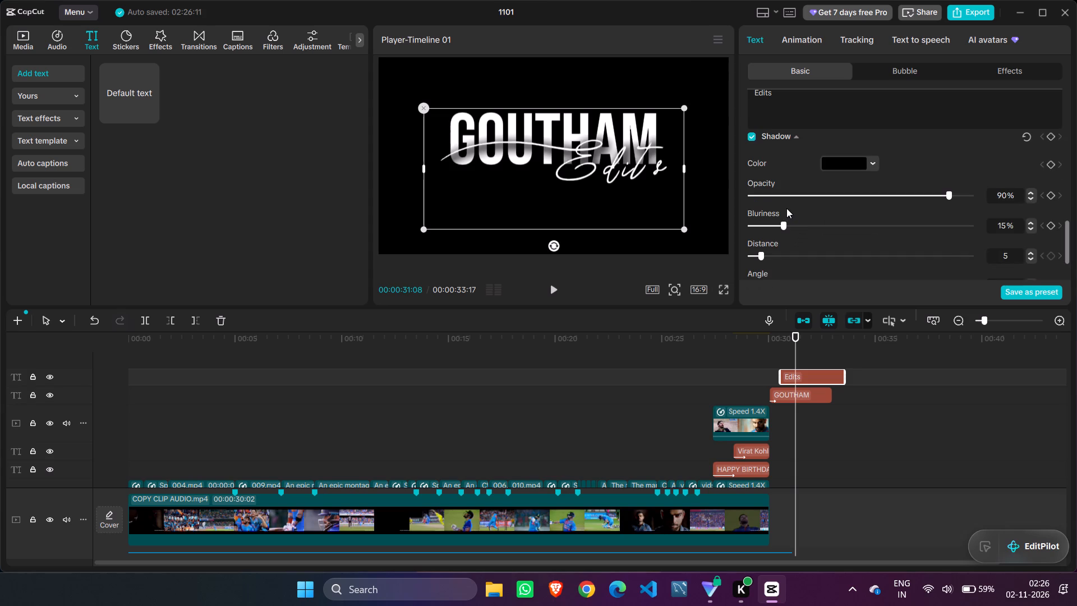
pyautogui.scroll(1, 784, 209)
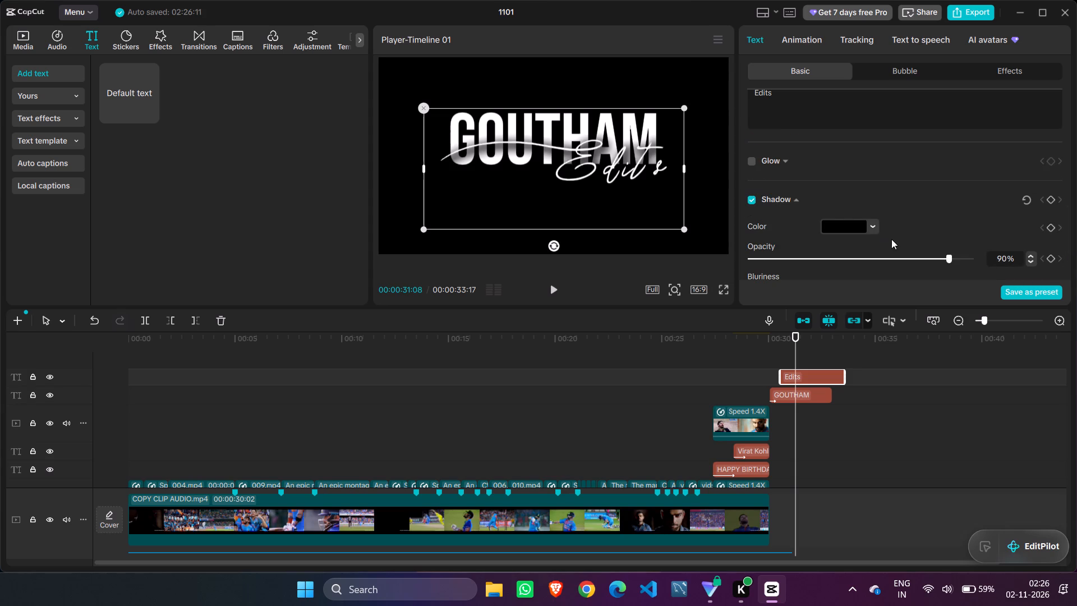
pyautogui.scroll(-2, 891, 239)
pyautogui.moveTo(949, 134); pyautogui.dragTo(982, 136)
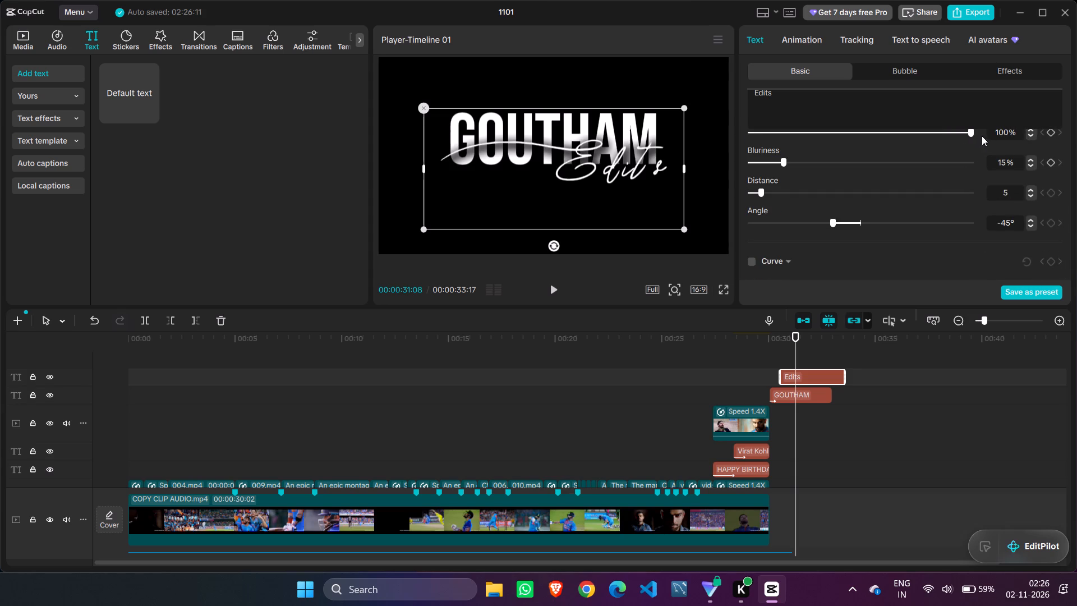
pyautogui.moveTo(982, 136); pyautogui.dragTo(992, 137)
pyautogui.moveTo(784, 162); pyautogui.dragTo(735, 163)
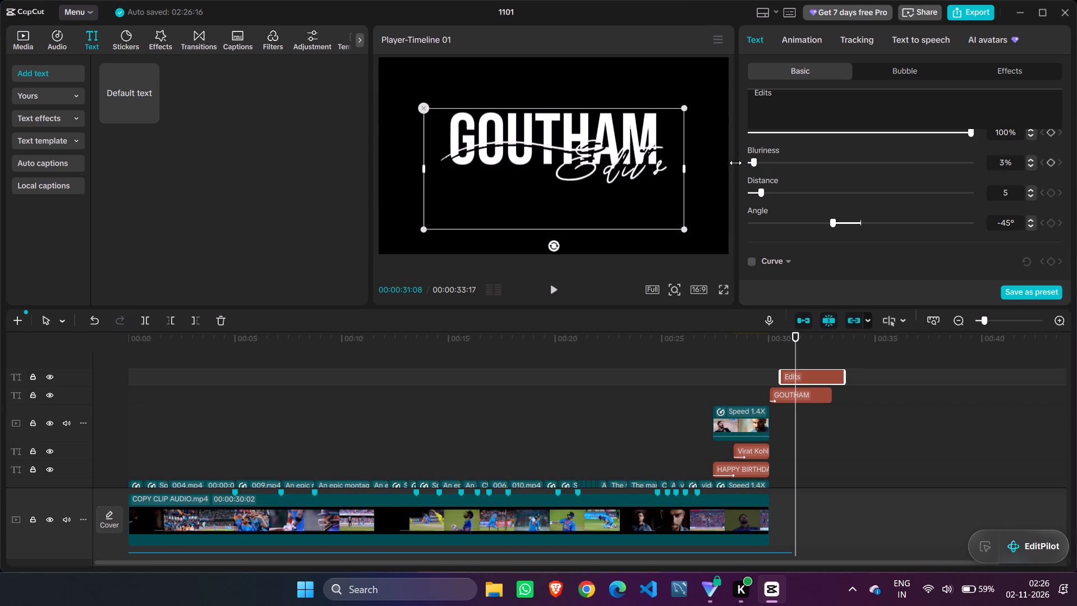
pyautogui.moveTo(735, 163); pyautogui.dragTo(760, 175)
pyautogui.moveTo(762, 191); pyautogui.dragTo(758, 191)
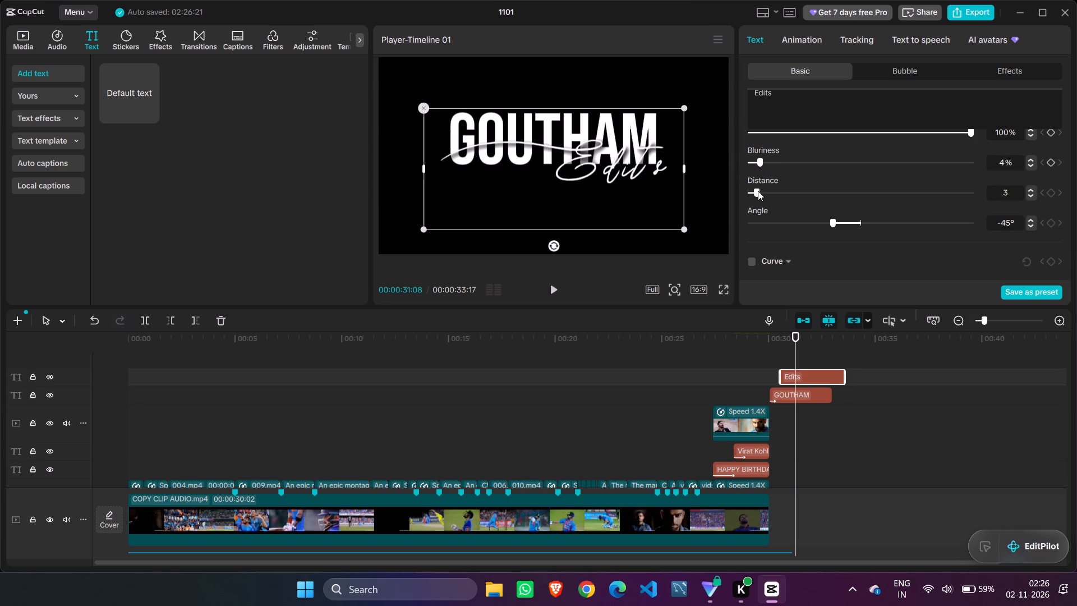
pyautogui.moveTo(758, 191); pyautogui.dragTo(757, 191)
pyautogui.click(761, 165)
# Look through the glow, shadow and curve settings of the Edits text.
pyautogui.scroll(-1, 798, 203)
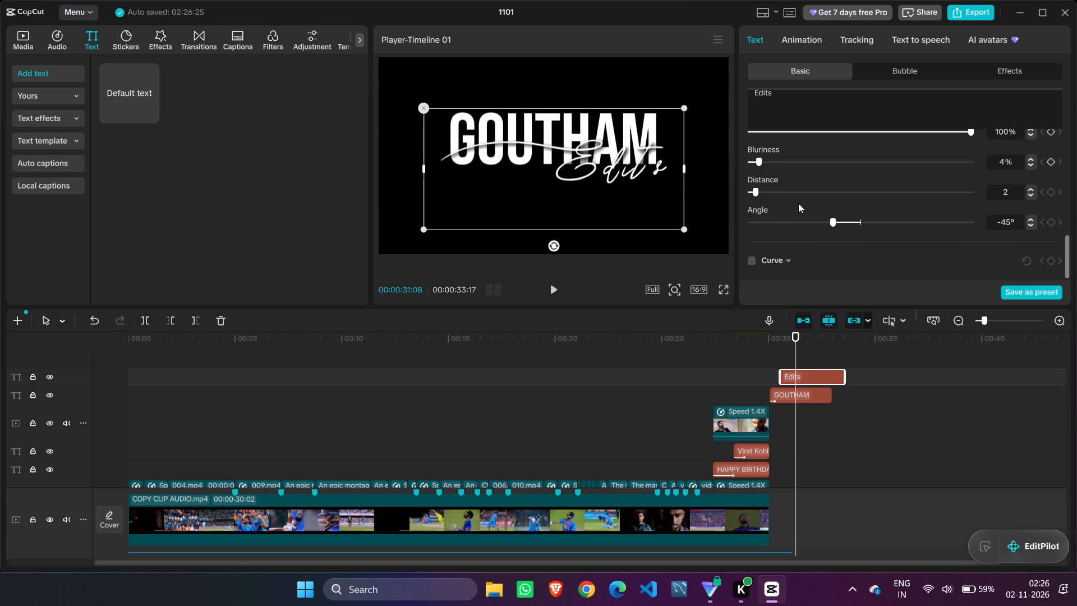
pyautogui.scroll(-1, 798, 203)
pyautogui.scroll(2, 798, 203)
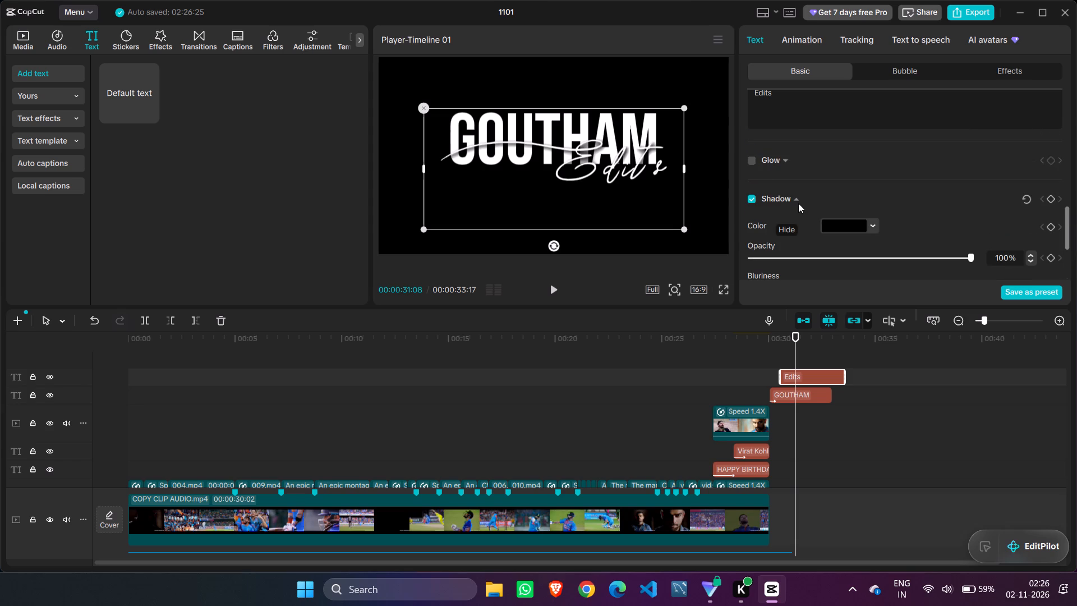
pyautogui.click(775, 159)
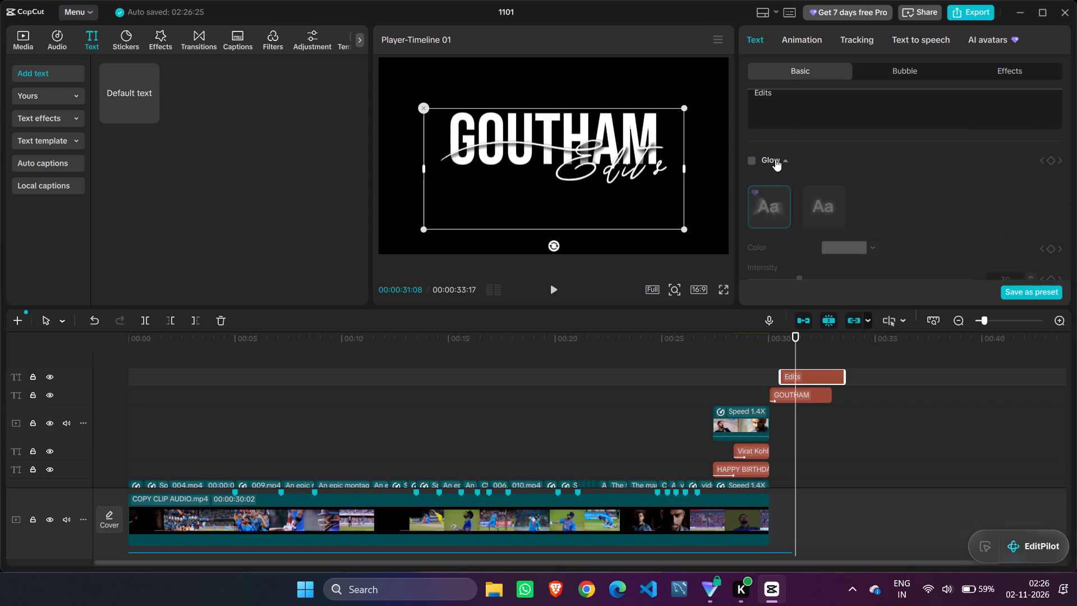
pyautogui.scroll(-1, 812, 200)
pyautogui.scroll(2, 813, 198)
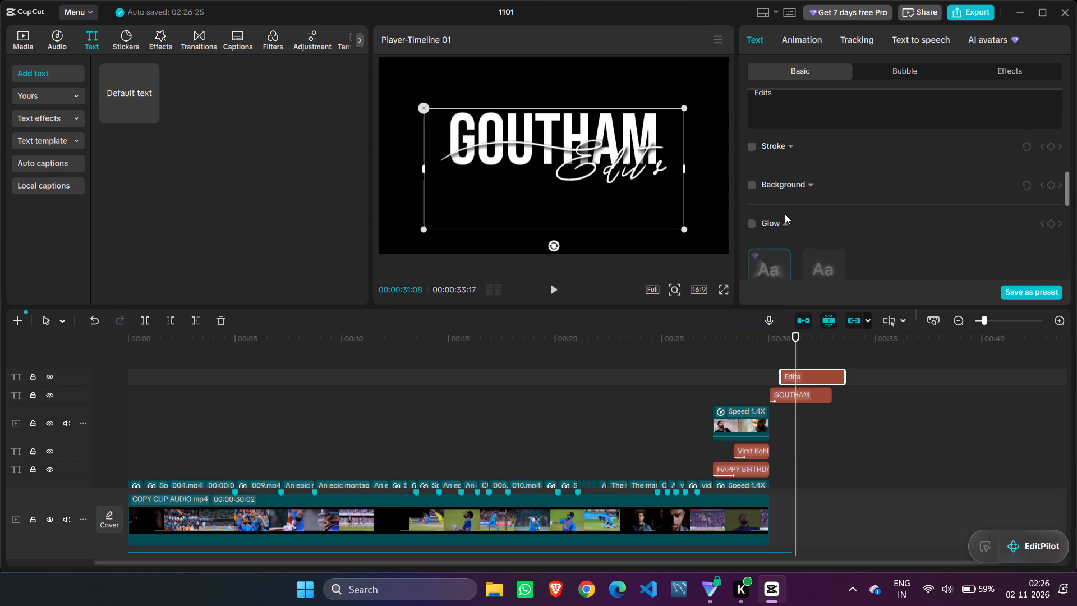
pyautogui.click(785, 222)
pyautogui.scroll(-2, 788, 206)
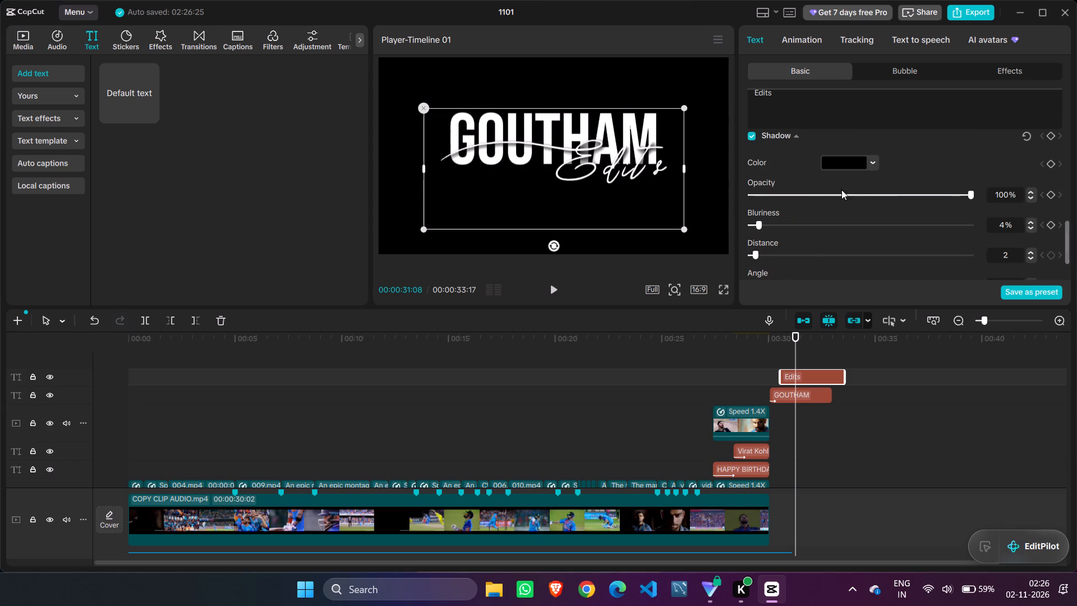
pyautogui.scroll(-2, 883, 171)
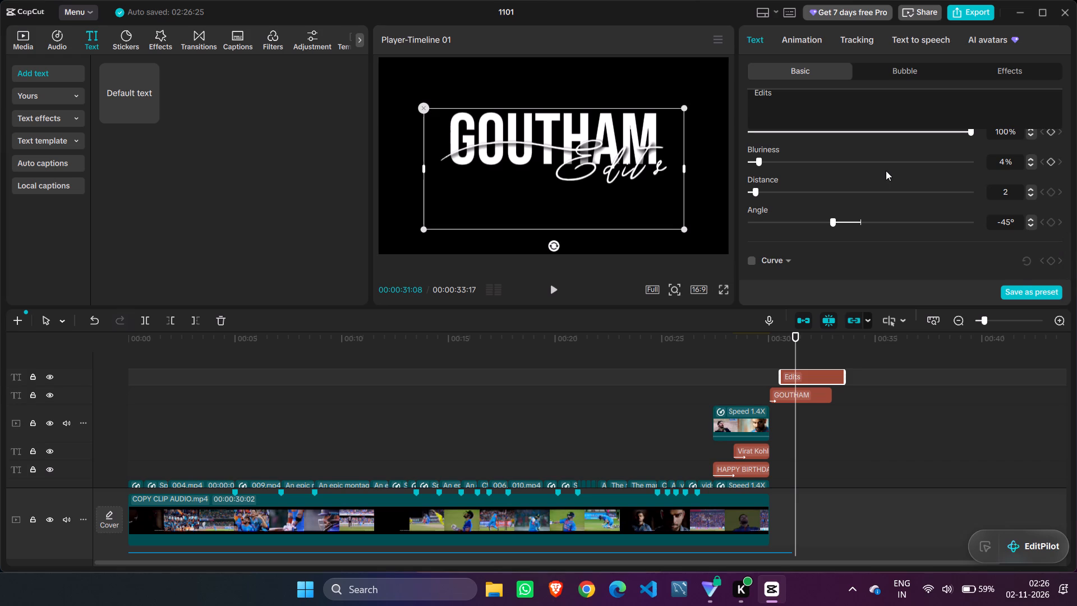
pyautogui.scroll(1, 886, 171)
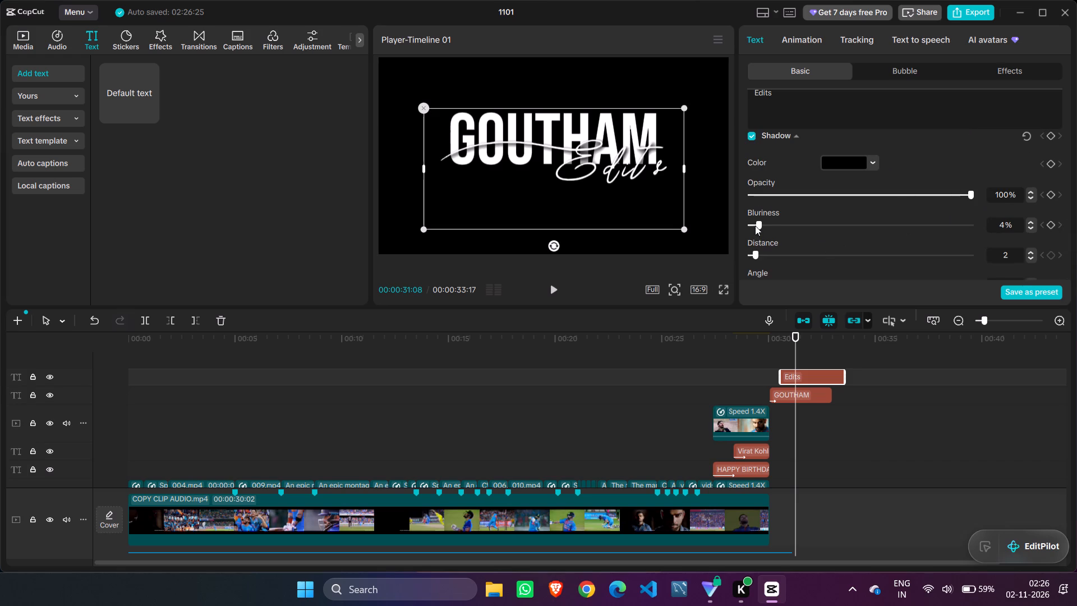
pyautogui.click(756, 224)
# Recolour the Edits text light blue (39ADE2) by sampling the colour from the Kohli clip's timeline thumbnail with the eyedropper.
pyautogui.scroll(7, 798, 217)
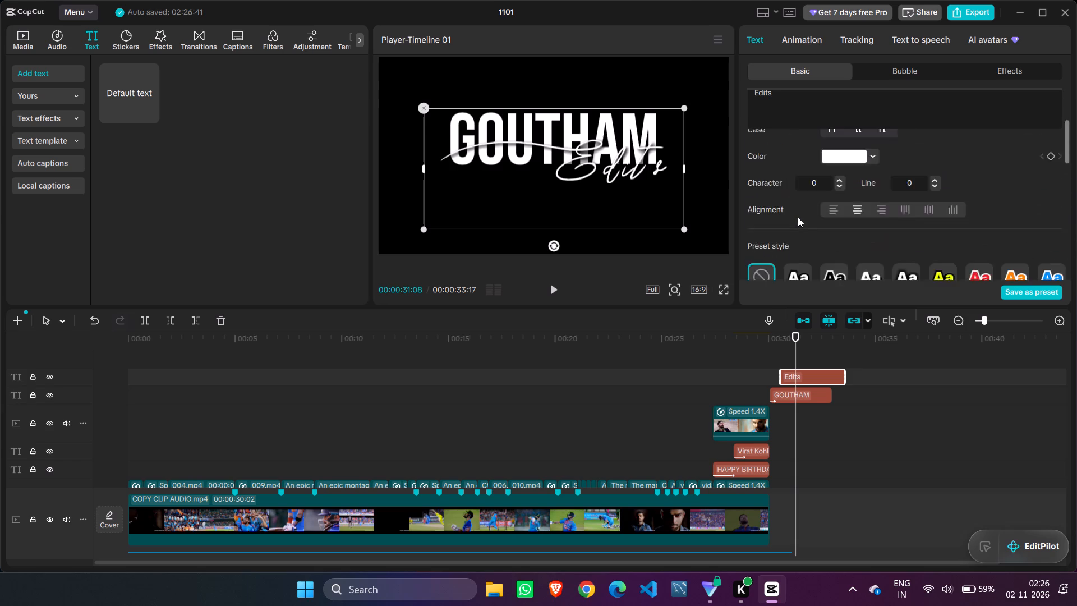
pyautogui.scroll(2, 798, 217)
pyautogui.scroll(-2, 798, 217)
pyautogui.scroll(7, 798, 217)
pyautogui.scroll(-4, 798, 217)
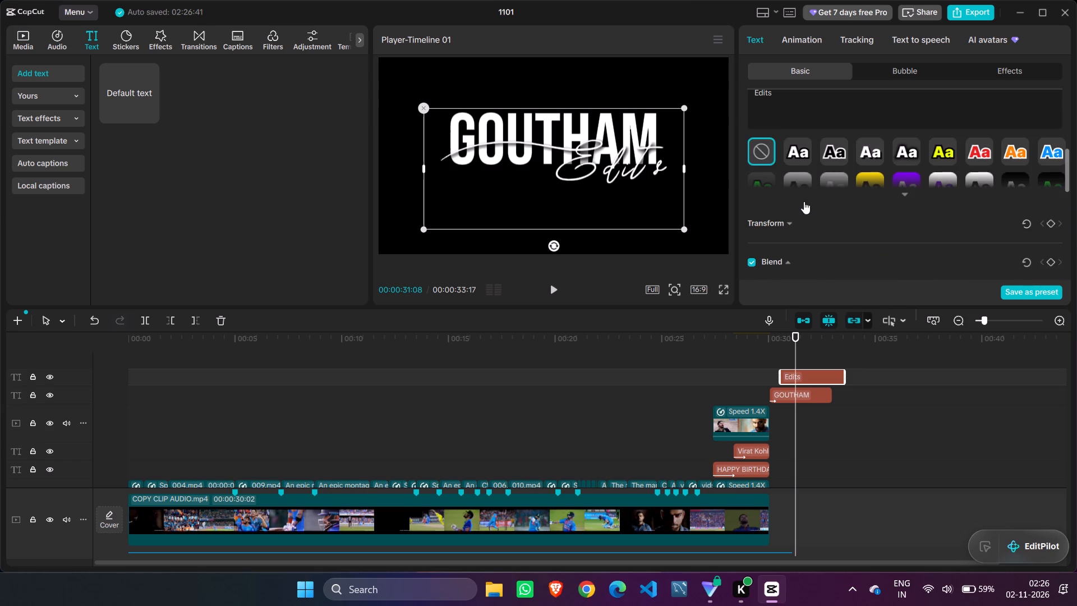
pyautogui.scroll(2, 804, 201)
pyautogui.click(870, 158)
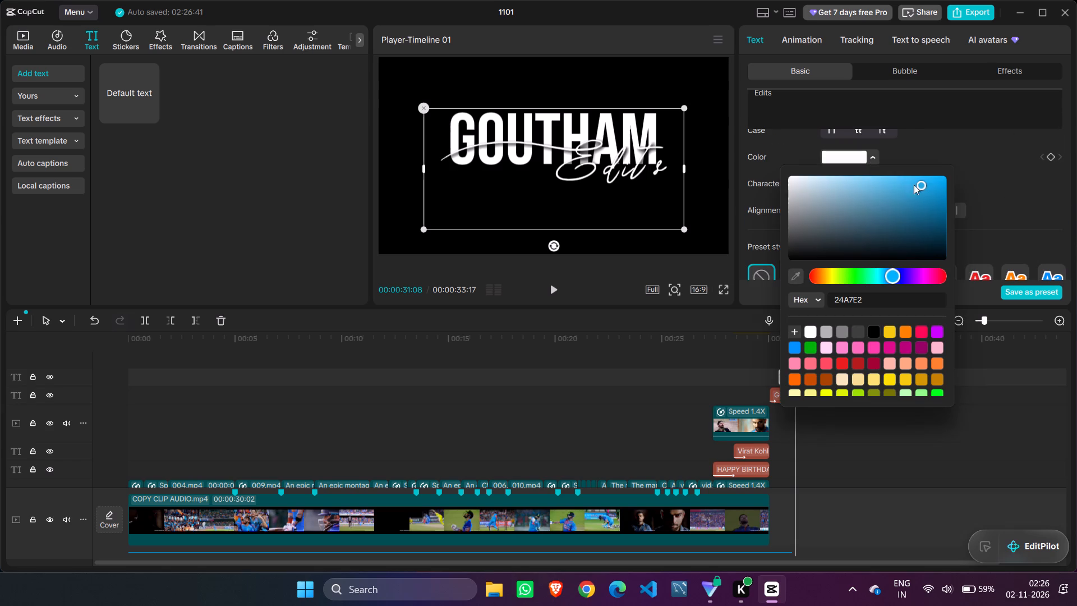
pyautogui.moveTo(796, 276); pyautogui.dragTo(792, 296)
pyautogui.moveTo(792, 296); pyautogui.dragTo(792, 290)
pyautogui.click(795, 272)
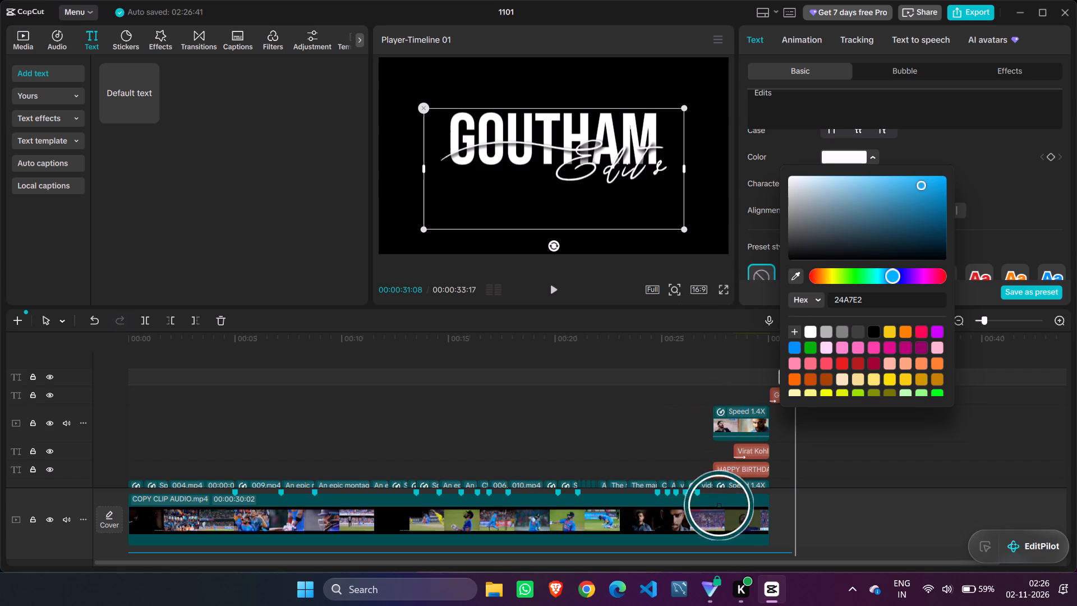
pyautogui.click(753, 431)
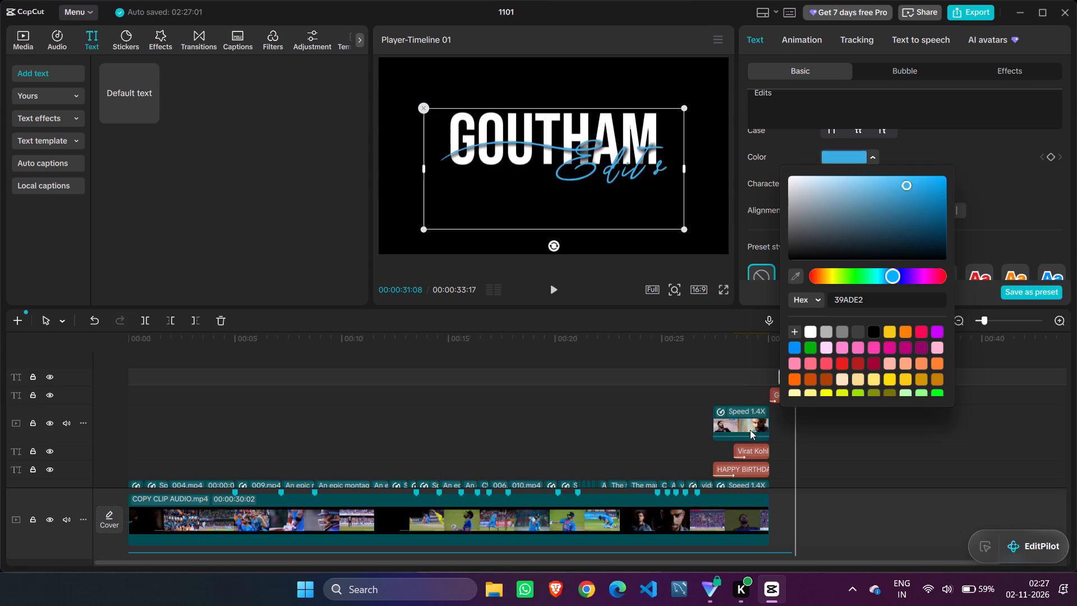
pyautogui.click(988, 178)
# Review the basic text settings of the Edits text and the Virat Kohli text, including the font used.
pyautogui.scroll(-1, 908, 231)
pyautogui.scroll(2, 905, 227)
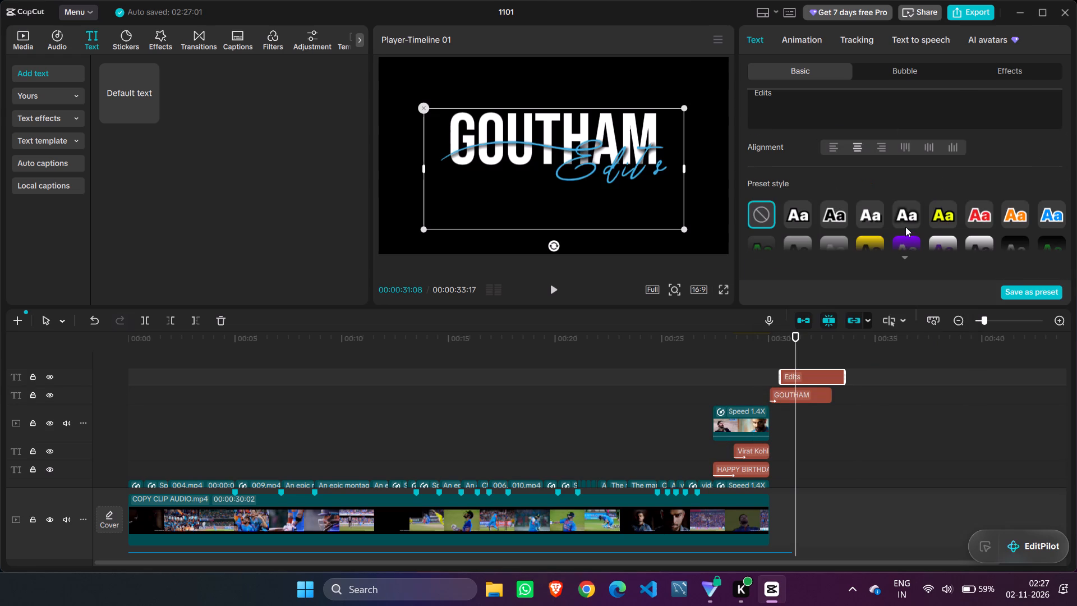
pyautogui.scroll(2, 905, 227)
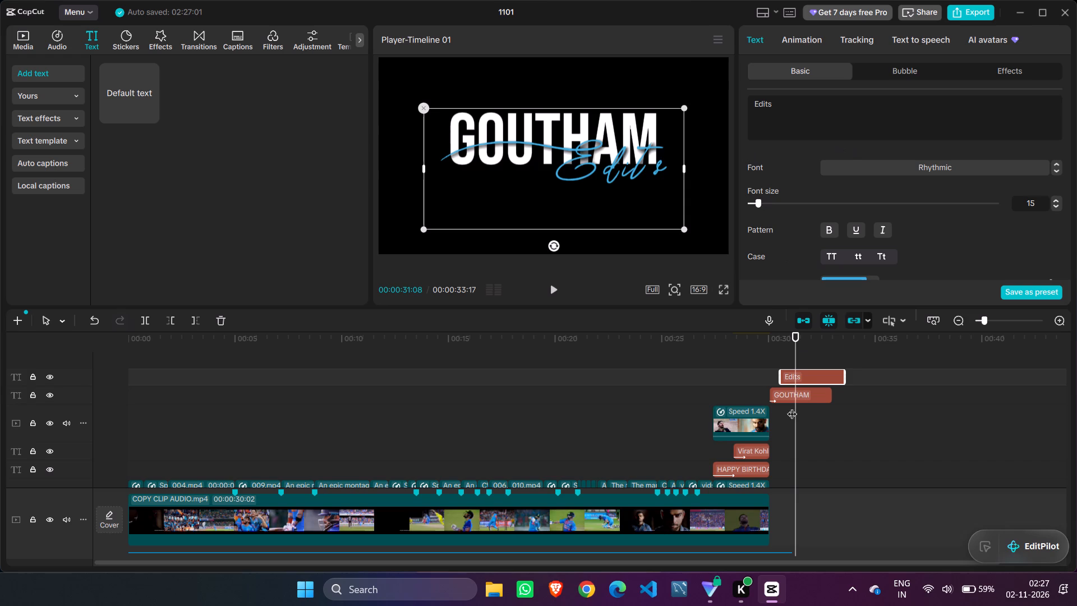
pyautogui.click(752, 454)
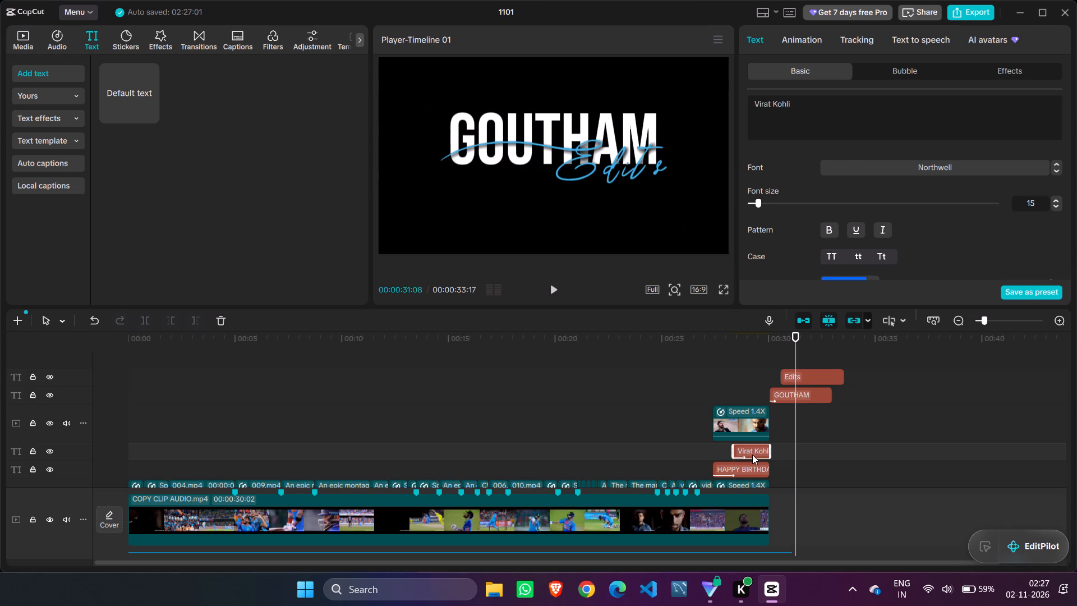
pyautogui.scroll(-3, 900, 250)
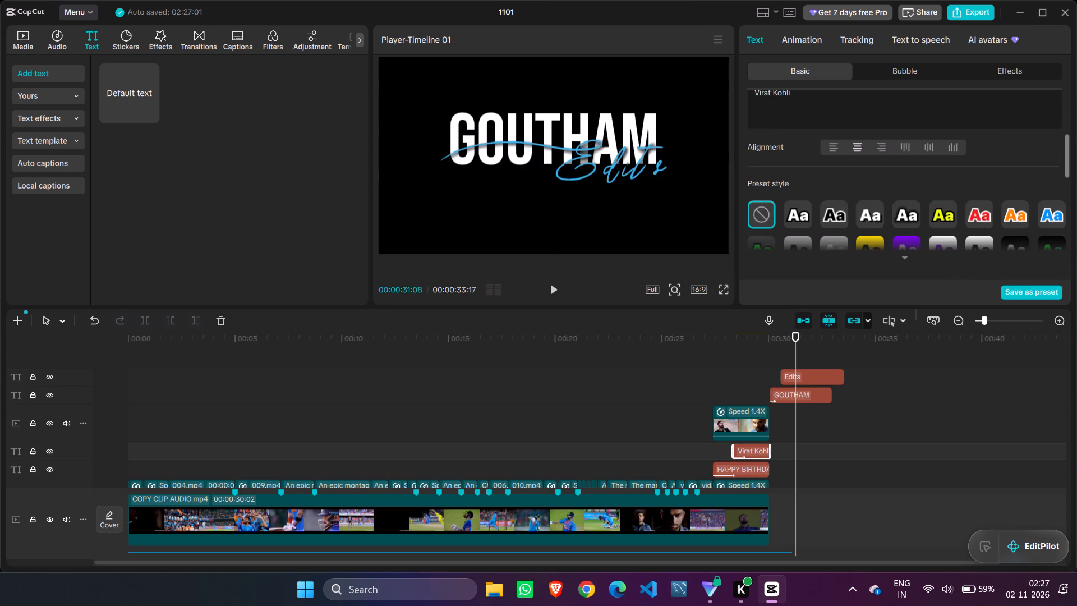
pyautogui.scroll(7, 901, 246)
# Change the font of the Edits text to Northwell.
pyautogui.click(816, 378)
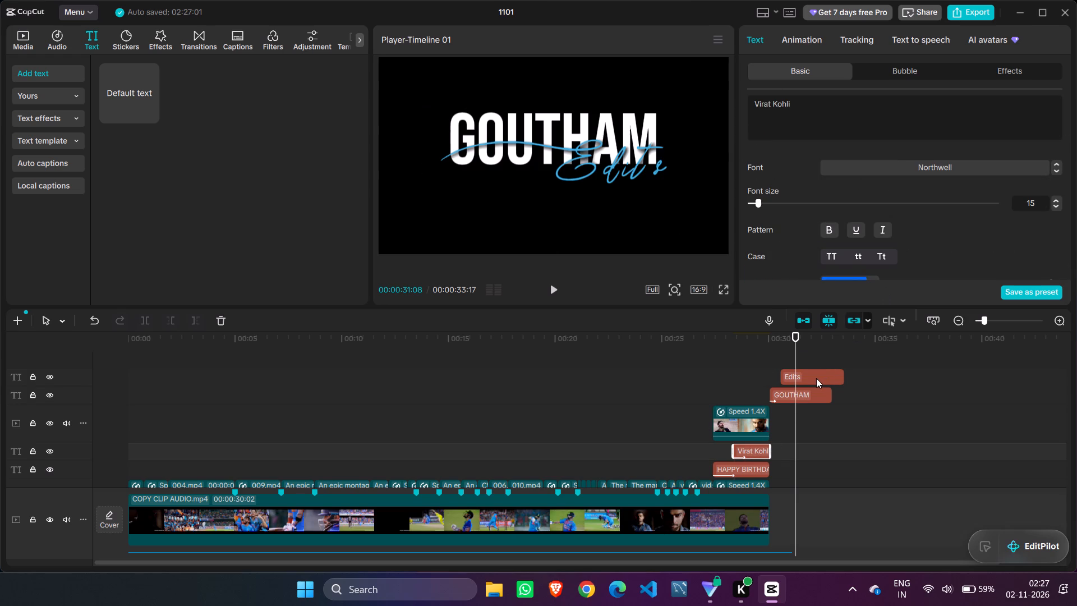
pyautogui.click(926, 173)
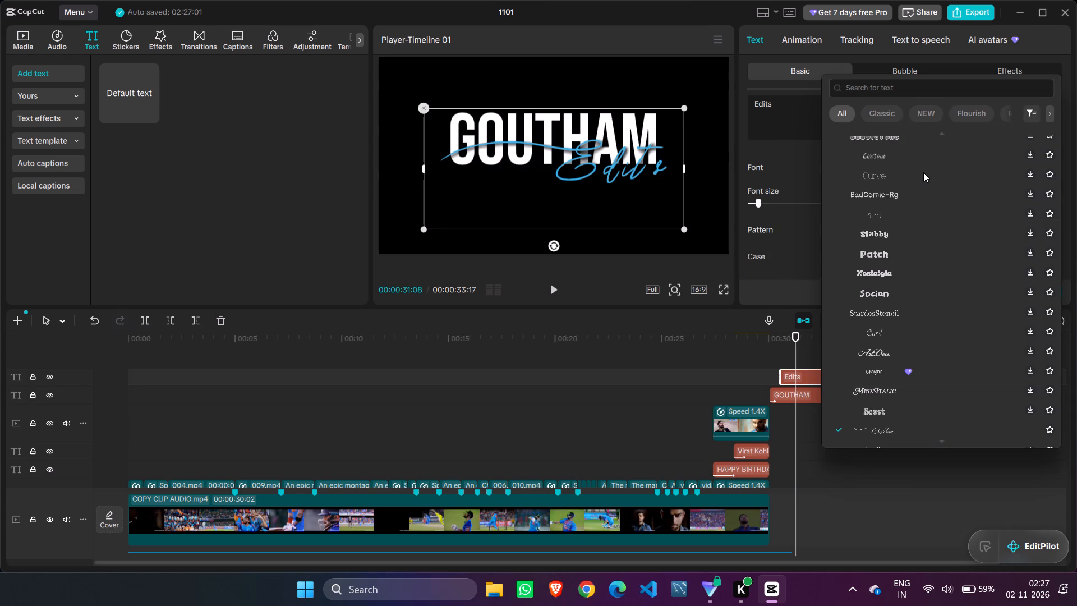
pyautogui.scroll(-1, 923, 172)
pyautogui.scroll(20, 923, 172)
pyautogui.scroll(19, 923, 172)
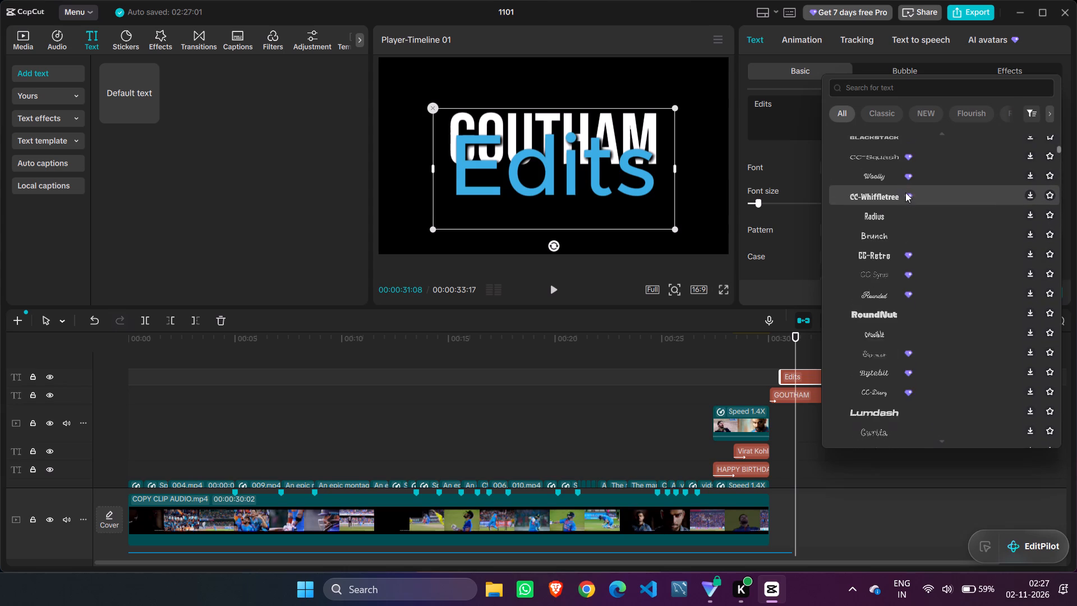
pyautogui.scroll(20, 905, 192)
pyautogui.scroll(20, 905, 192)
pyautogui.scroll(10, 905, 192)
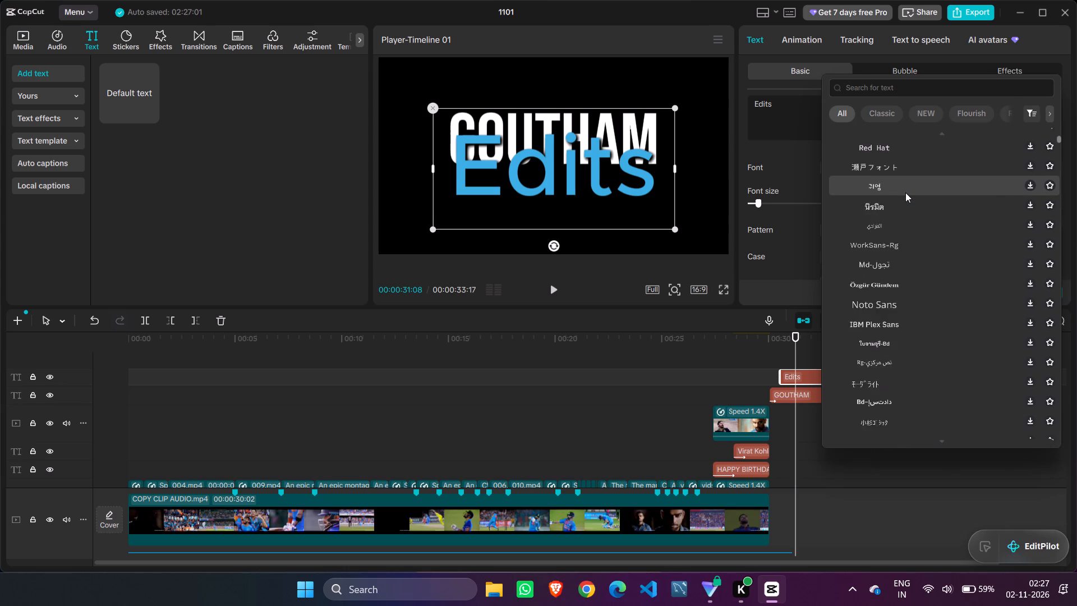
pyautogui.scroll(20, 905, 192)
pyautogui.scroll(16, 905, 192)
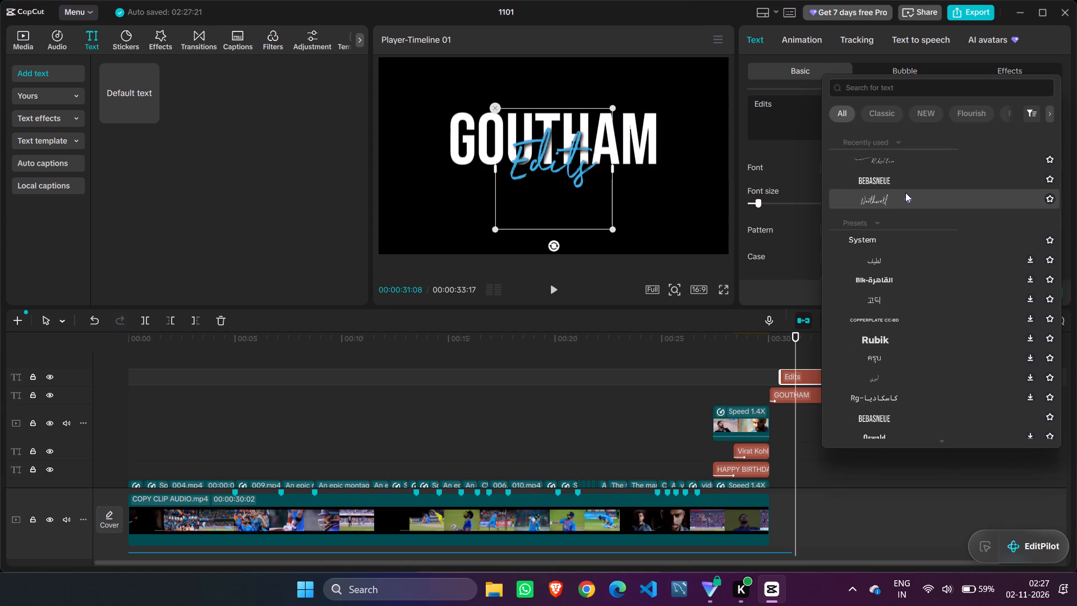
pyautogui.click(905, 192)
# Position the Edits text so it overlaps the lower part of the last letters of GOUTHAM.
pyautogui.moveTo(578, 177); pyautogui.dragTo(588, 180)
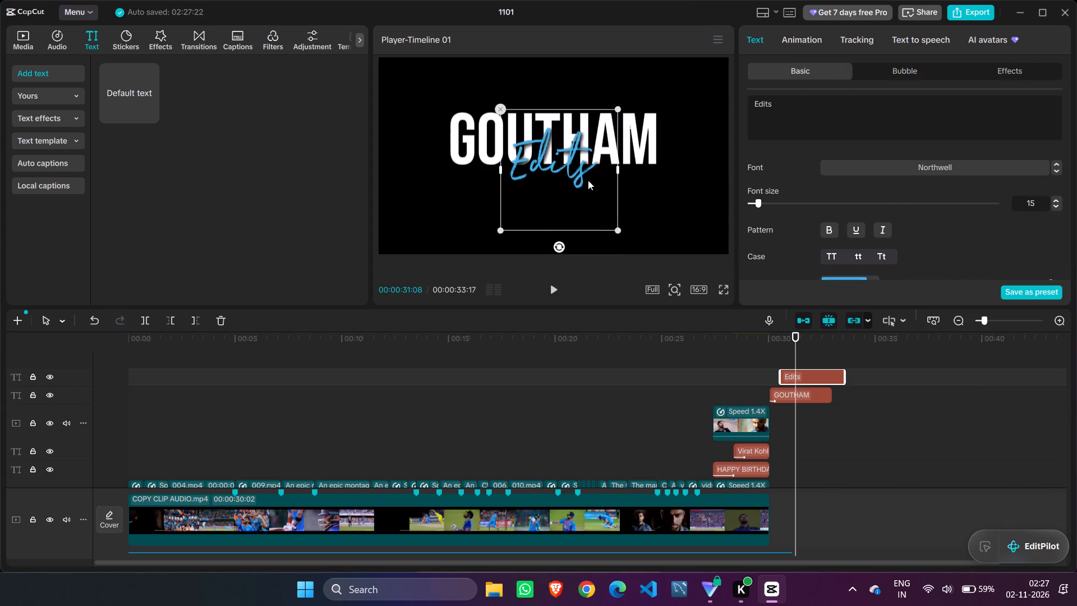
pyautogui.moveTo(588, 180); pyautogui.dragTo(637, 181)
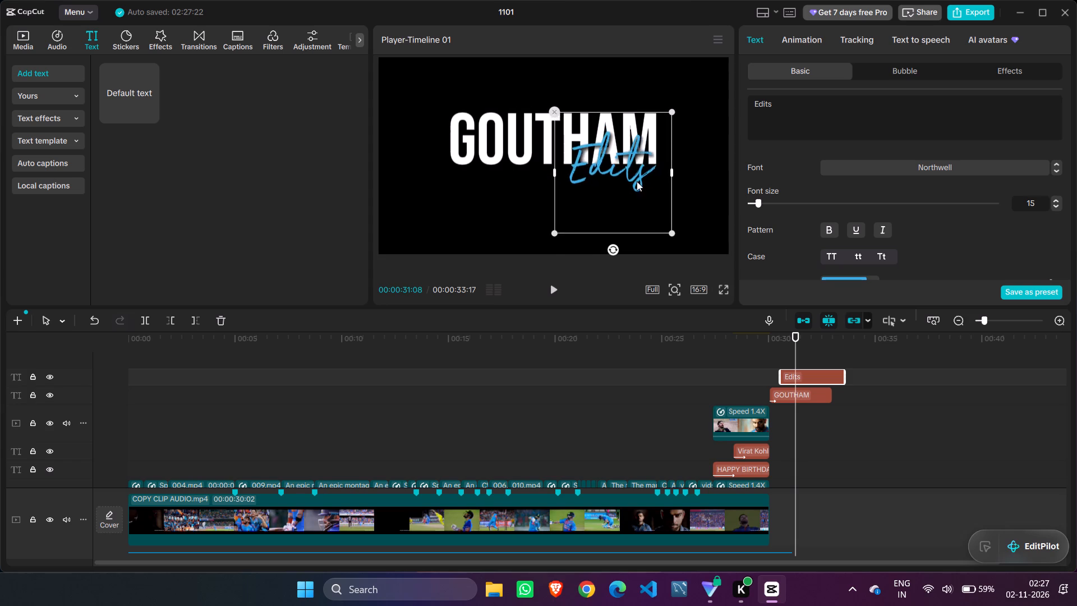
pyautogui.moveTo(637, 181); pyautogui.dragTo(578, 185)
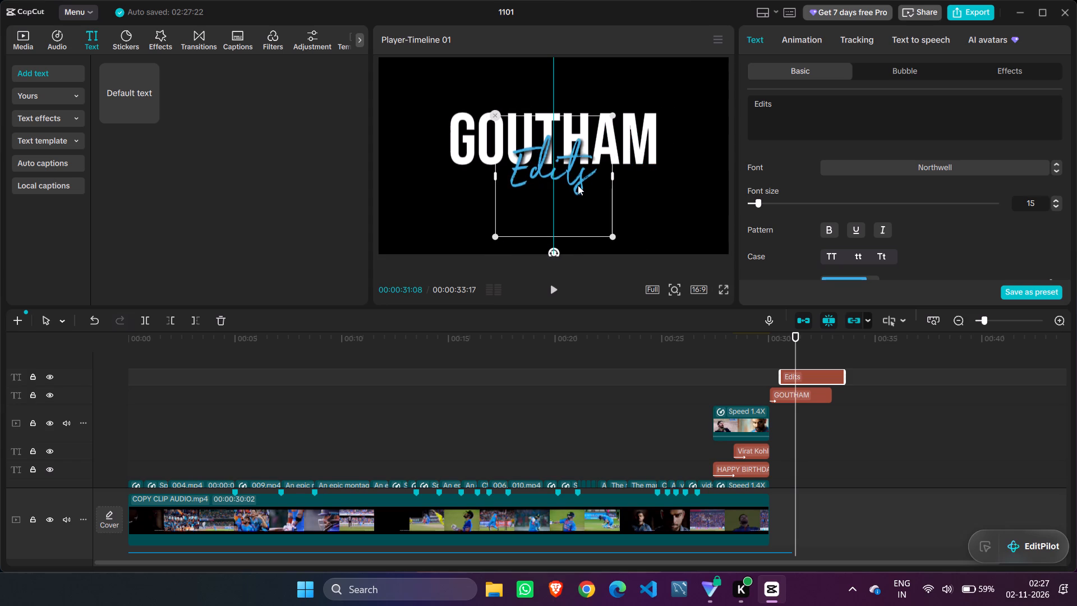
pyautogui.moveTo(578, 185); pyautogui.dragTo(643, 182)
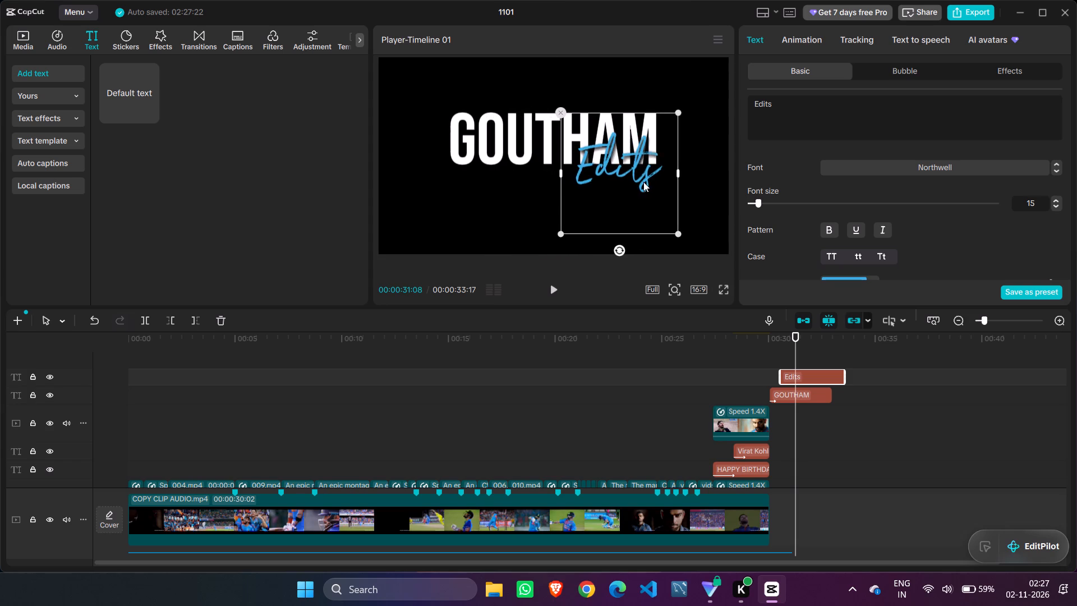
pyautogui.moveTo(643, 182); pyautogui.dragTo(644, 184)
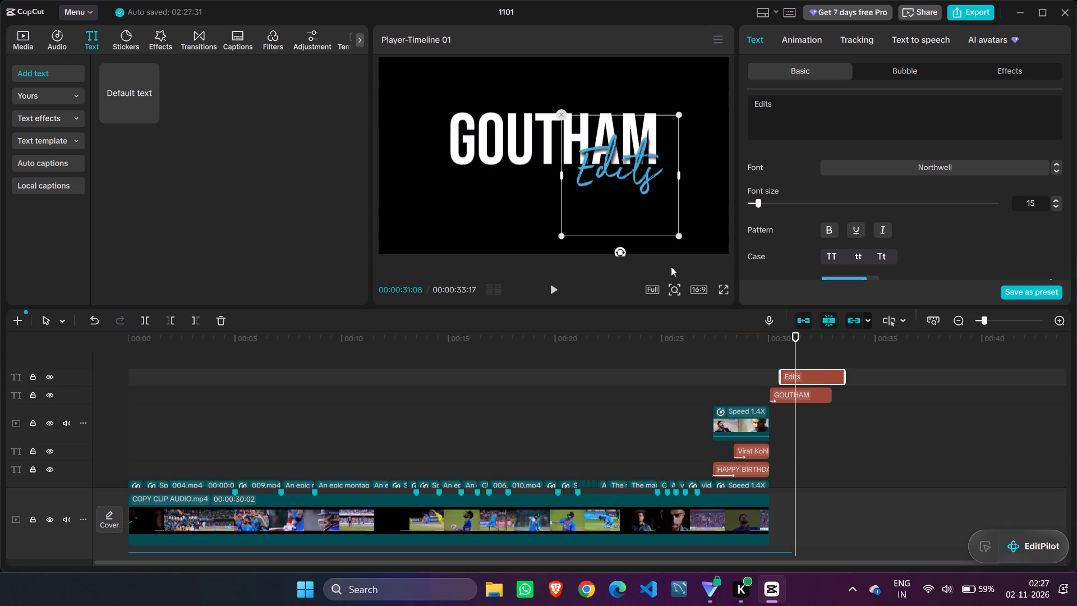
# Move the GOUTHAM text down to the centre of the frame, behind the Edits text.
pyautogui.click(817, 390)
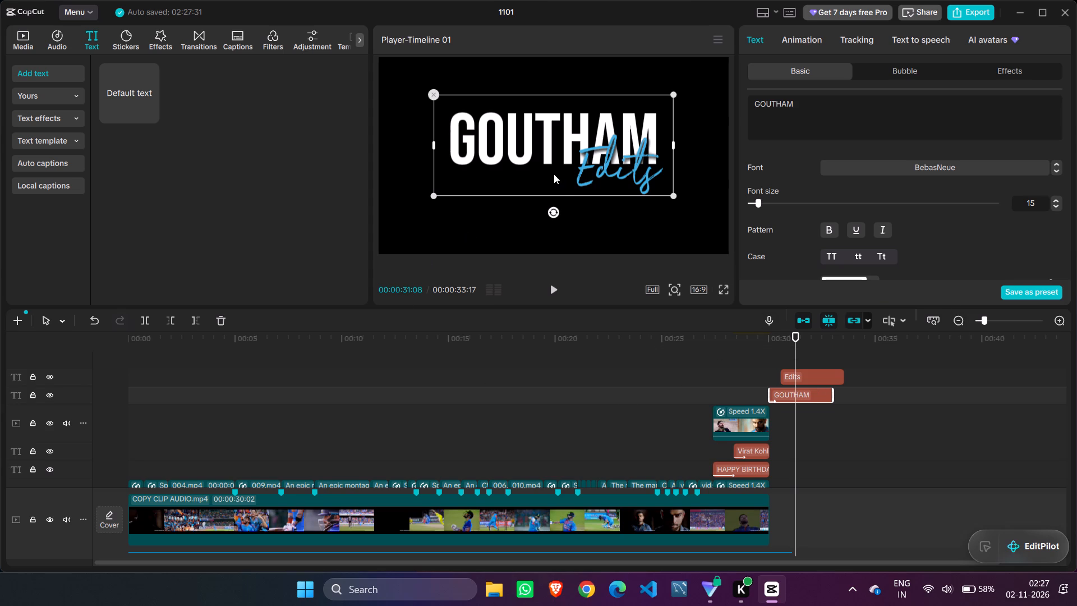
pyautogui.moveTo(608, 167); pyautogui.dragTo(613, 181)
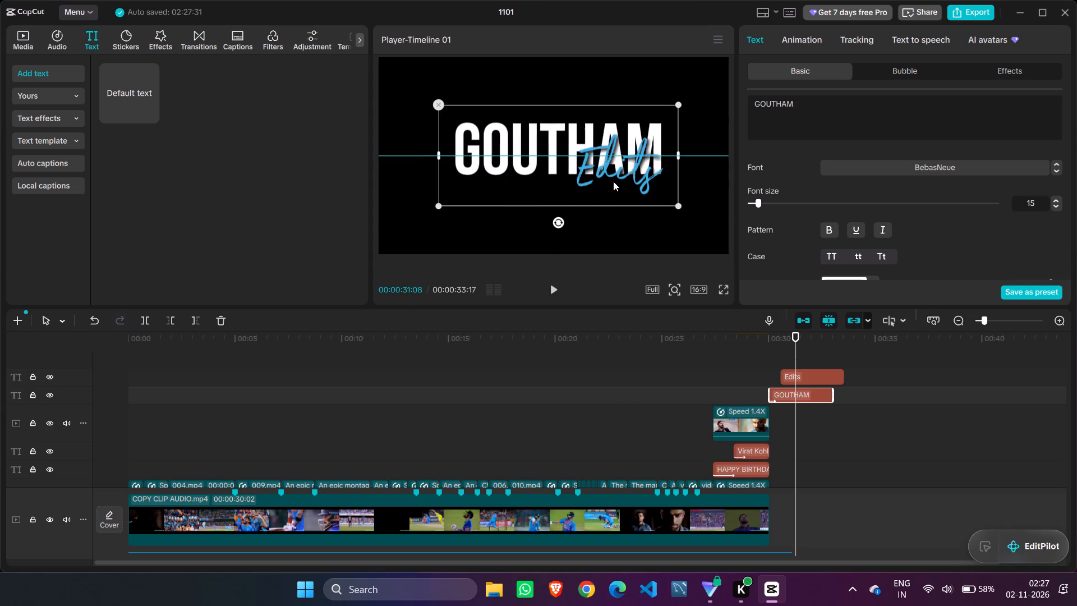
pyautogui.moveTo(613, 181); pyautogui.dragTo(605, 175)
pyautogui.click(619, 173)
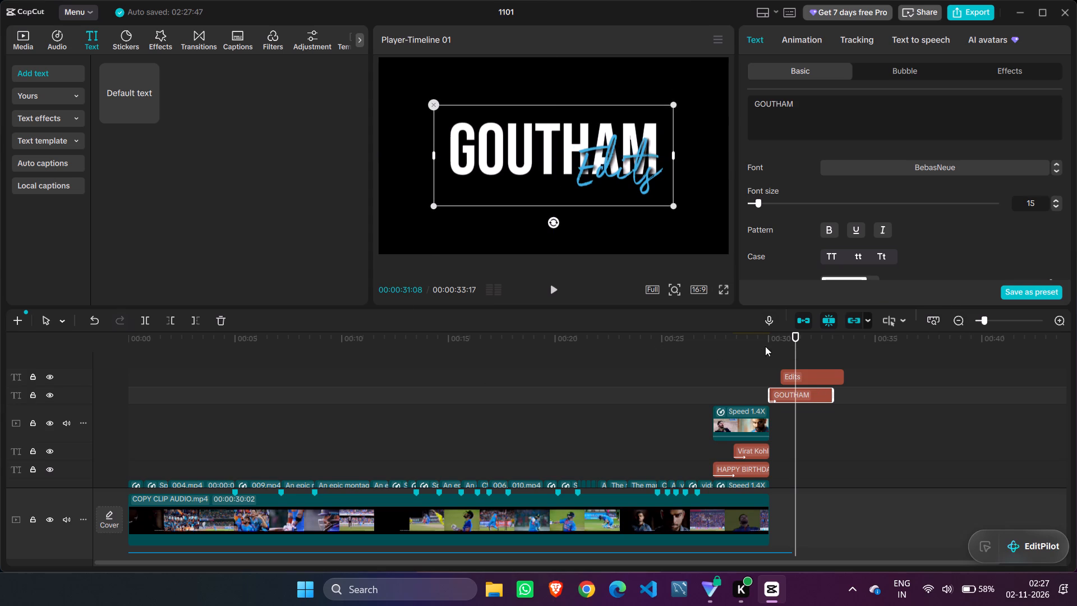
# Delete the separate Edits text clip from the timeline.
pyautogui.click(798, 368)
pyautogui.click(800, 375)
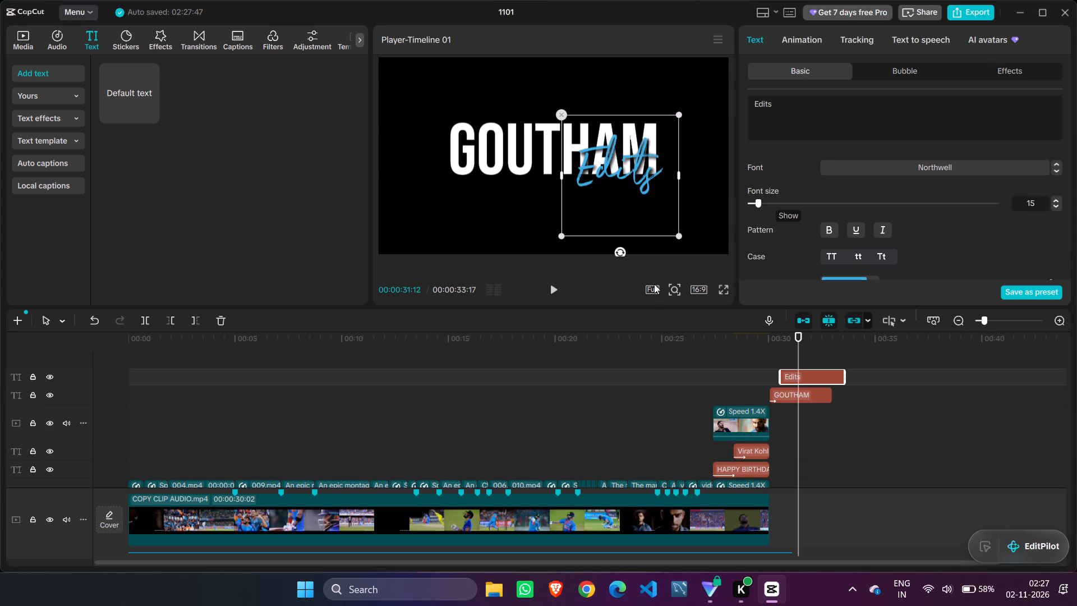
pyautogui.press('Delete')
# Extend the GOUTHAM text so it reads GOUTHAM EDITS.
pyautogui.click(603, 165)
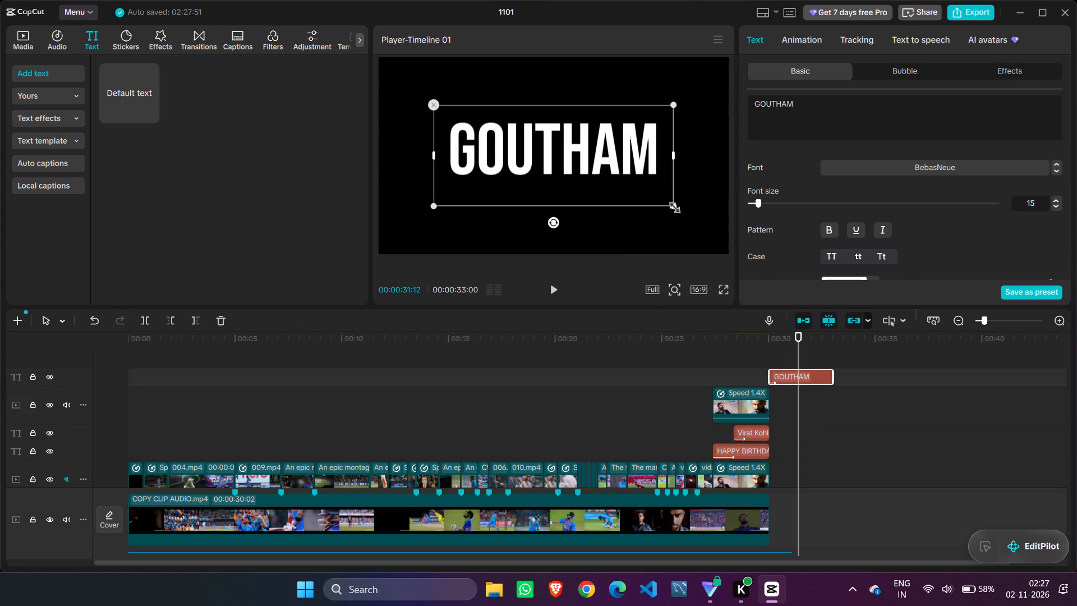
pyautogui.click(813, 108)
pyautogui.write('EDITS')
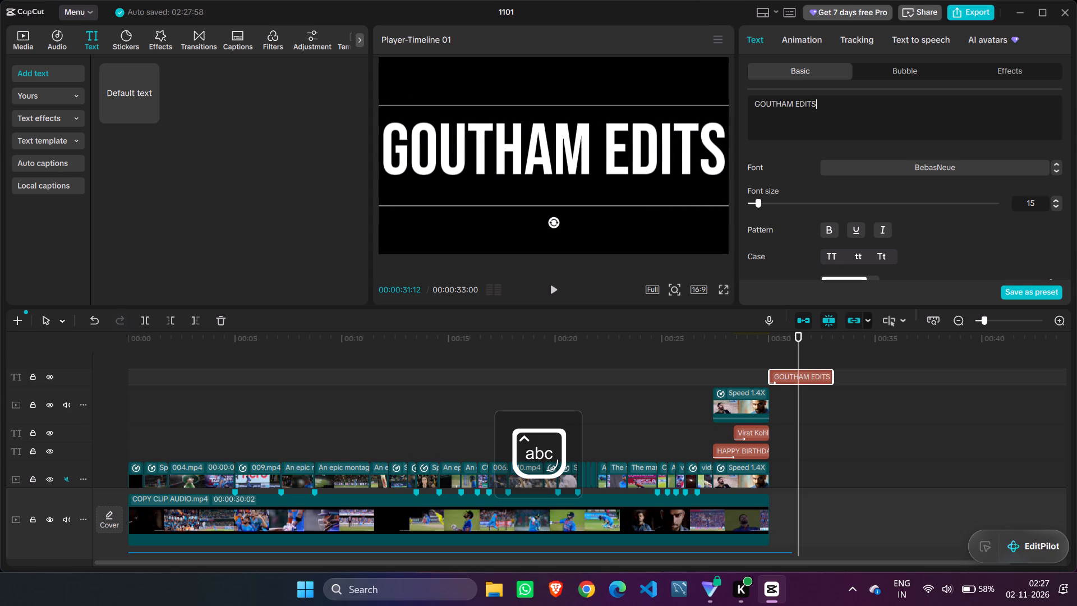
pyautogui.scroll(-3, 944, 176)
pyautogui.scroll(3, 945, 191)
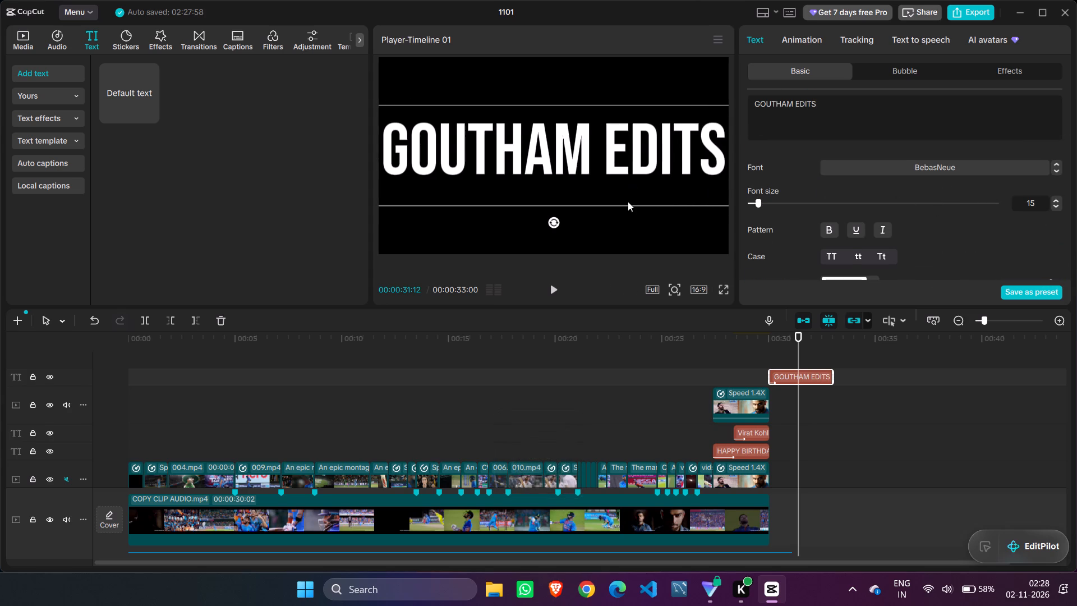
# Scale the GOUTHAM EDITS text down to about 80% of the frame's width and centre it in the frame.
pyautogui.moveTo(637, 107); pyautogui.dragTo(523, 100)
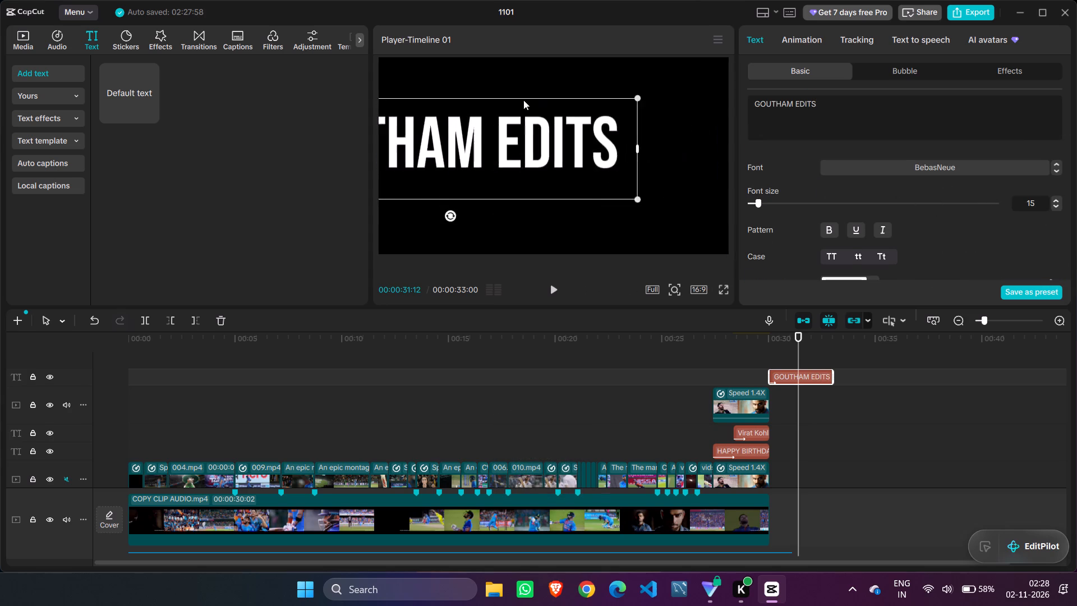
pyautogui.moveTo(523, 100); pyautogui.dragTo(498, 101)
pyautogui.moveTo(601, 199); pyautogui.dragTo(554, 173)
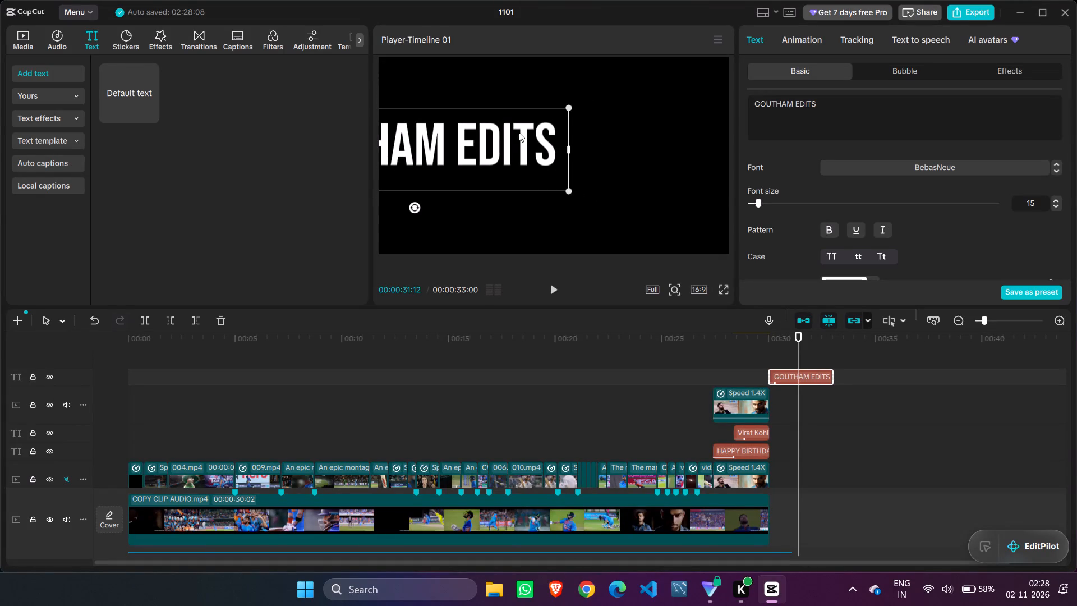
pyautogui.moveTo(518, 105); pyautogui.dragTo(648, 120)
pyautogui.click(501, 155)
pyautogui.moveTo(521, 109); pyautogui.dragTo(647, 120)
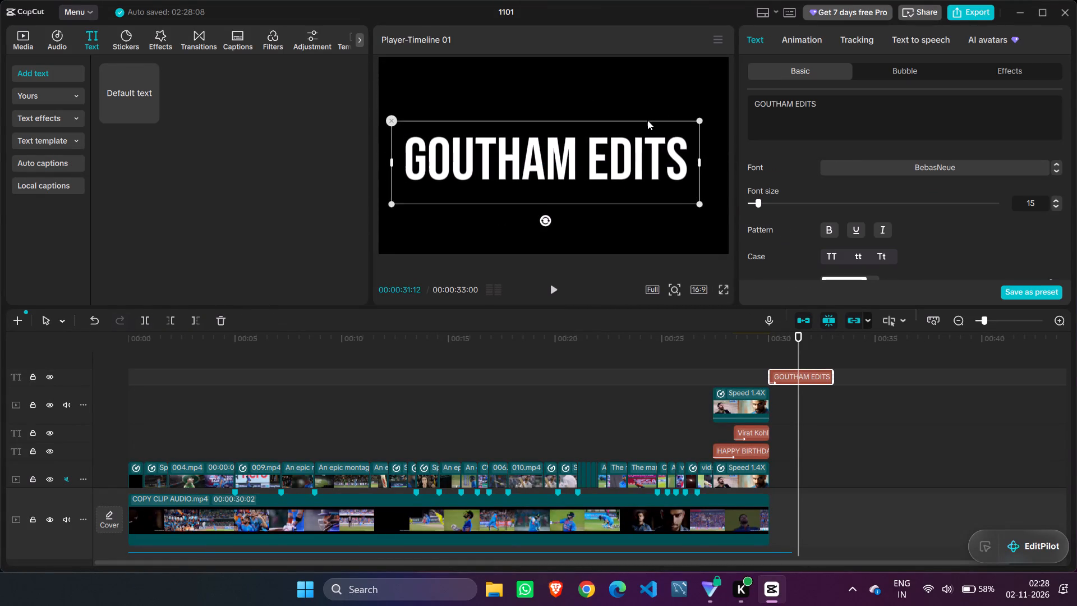
pyautogui.moveTo(647, 120); pyautogui.dragTo(645, 117)
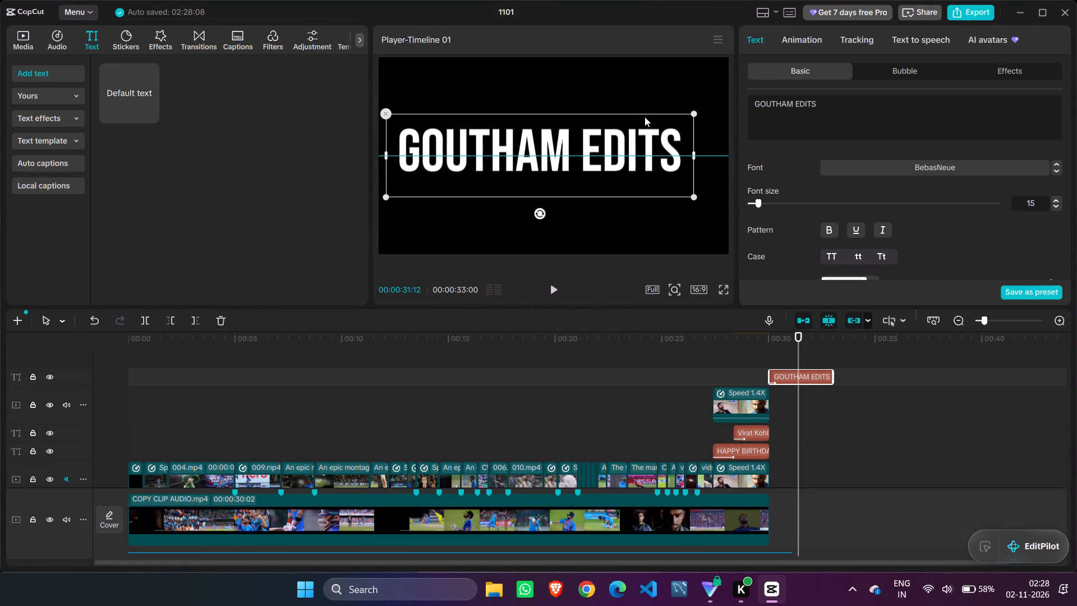
pyautogui.moveTo(645, 117); pyautogui.dragTo(660, 119)
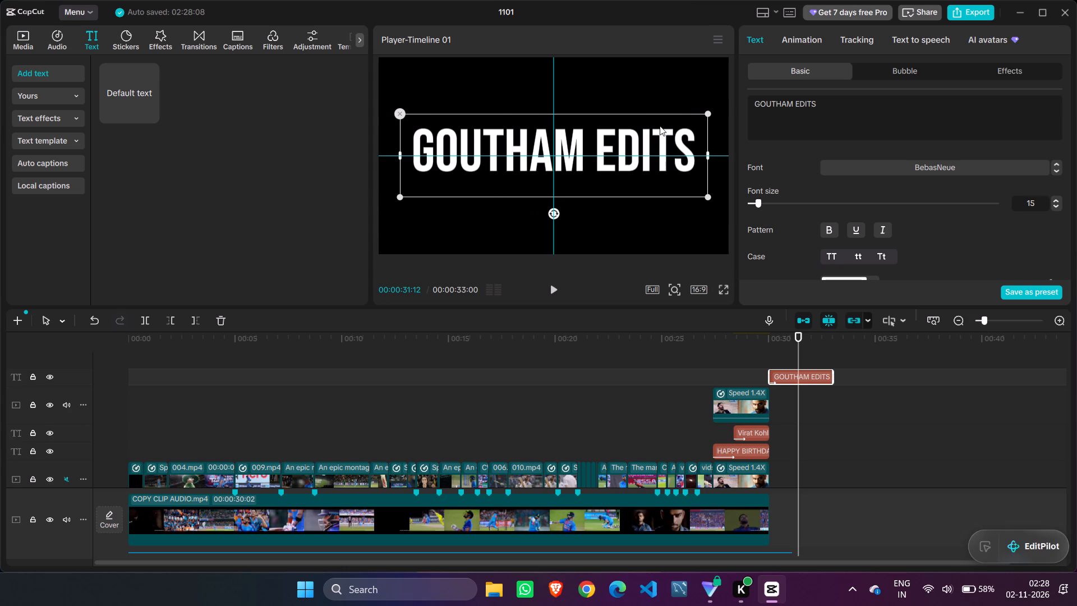
# Shrink the GOUTHAM EDITS text further to about 60% of the frame's width, keeping it centred.
pyautogui.moveTo(708, 196); pyautogui.dragTo(684, 180)
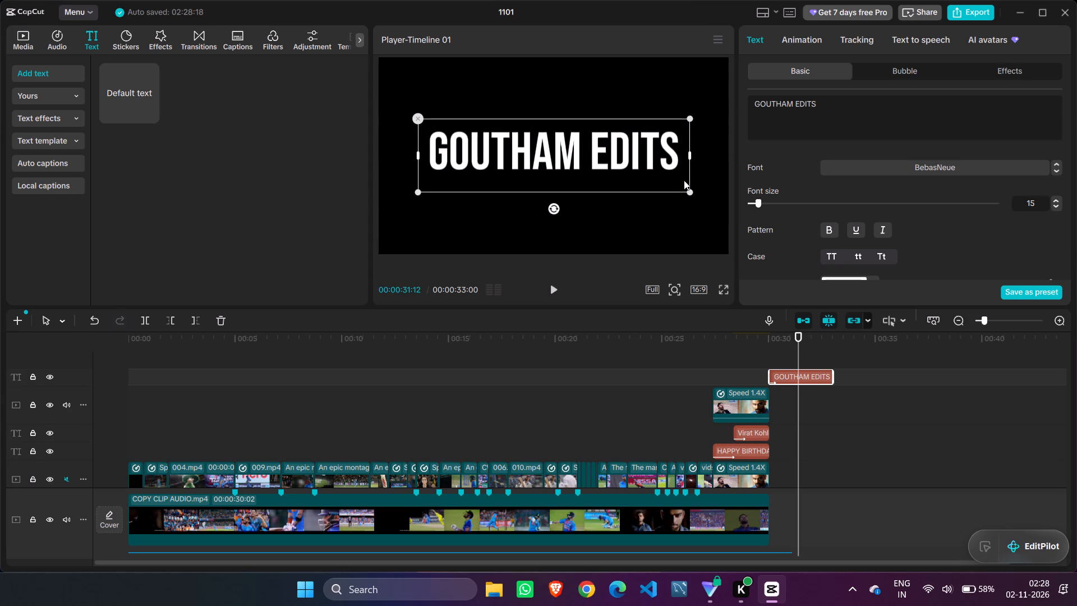
pyautogui.moveTo(614, 116); pyautogui.dragTo(623, 116)
pyautogui.click(604, 156)
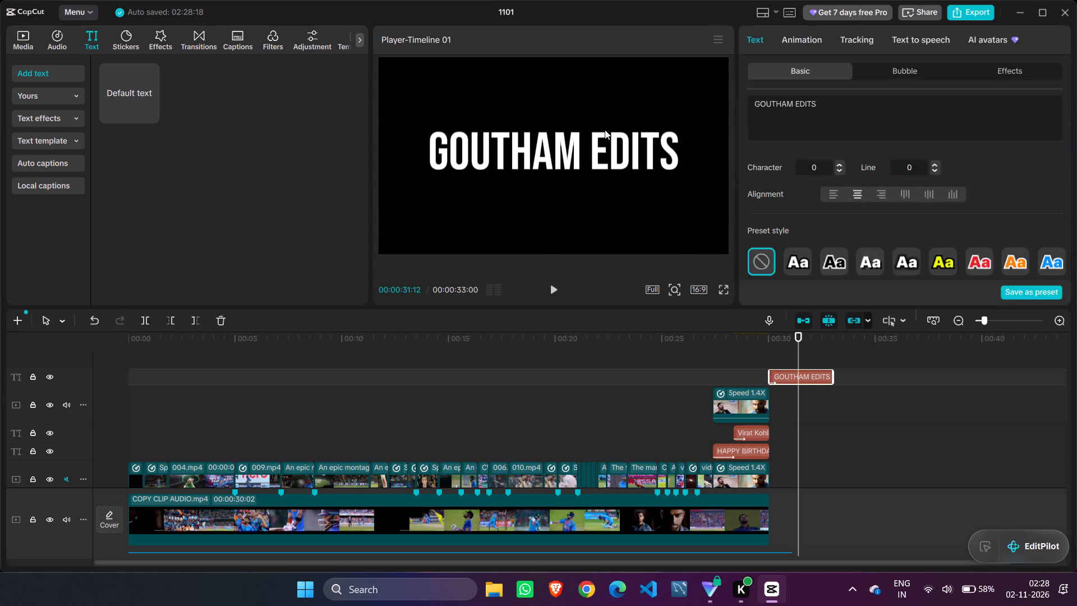
pyautogui.click(602, 145)
pyautogui.moveTo(579, 117); pyautogui.dragTo(574, 117)
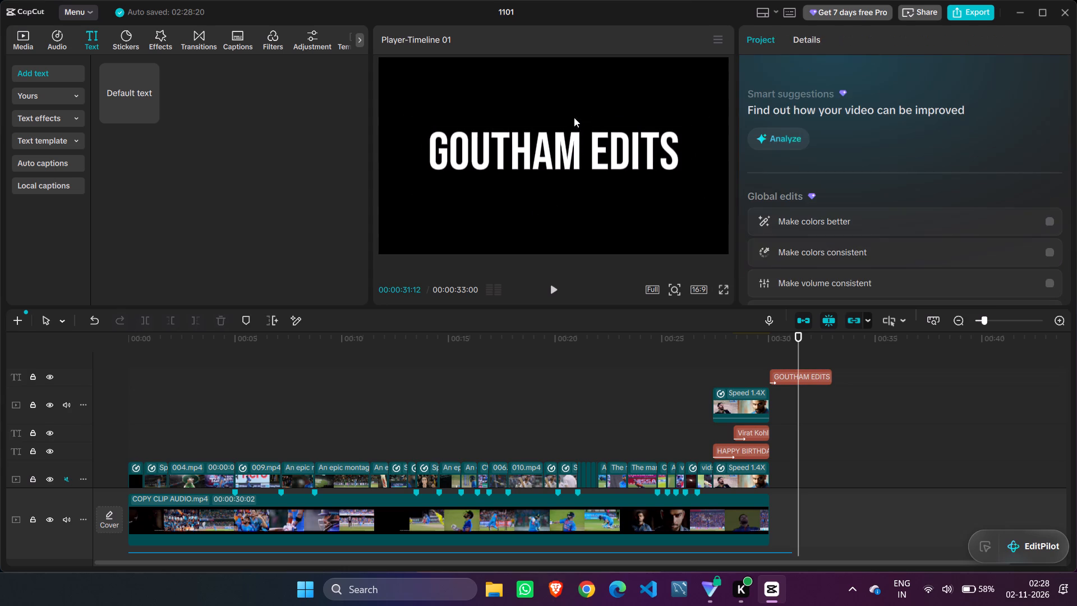
pyautogui.moveTo(574, 117); pyautogui.dragTo(570, 117)
pyautogui.click(567, 168)
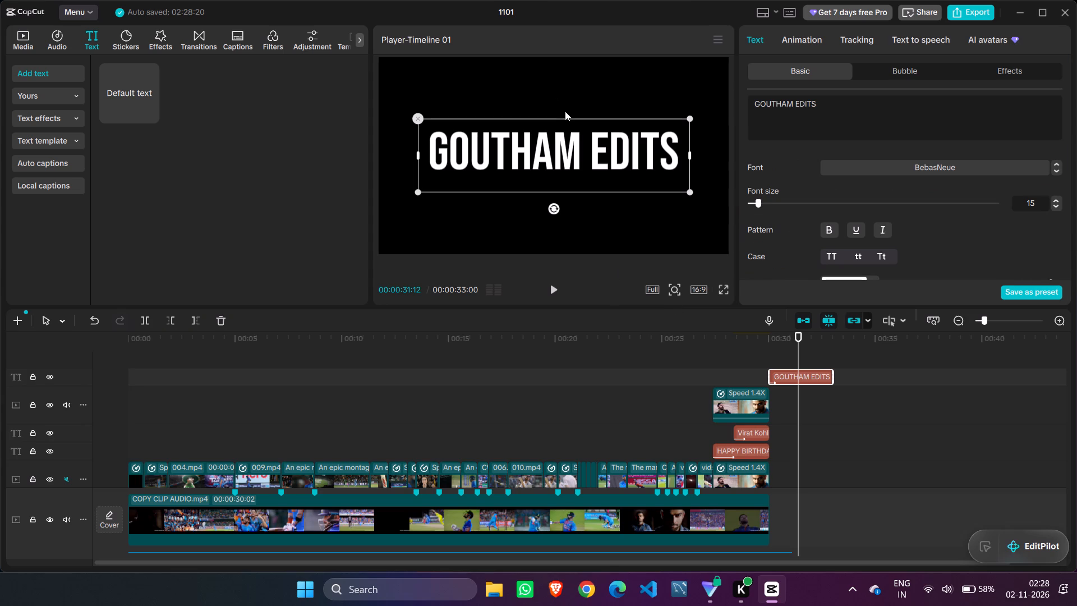
pyautogui.moveTo(568, 117); pyautogui.dragTo(560, 117)
pyautogui.click(560, 141)
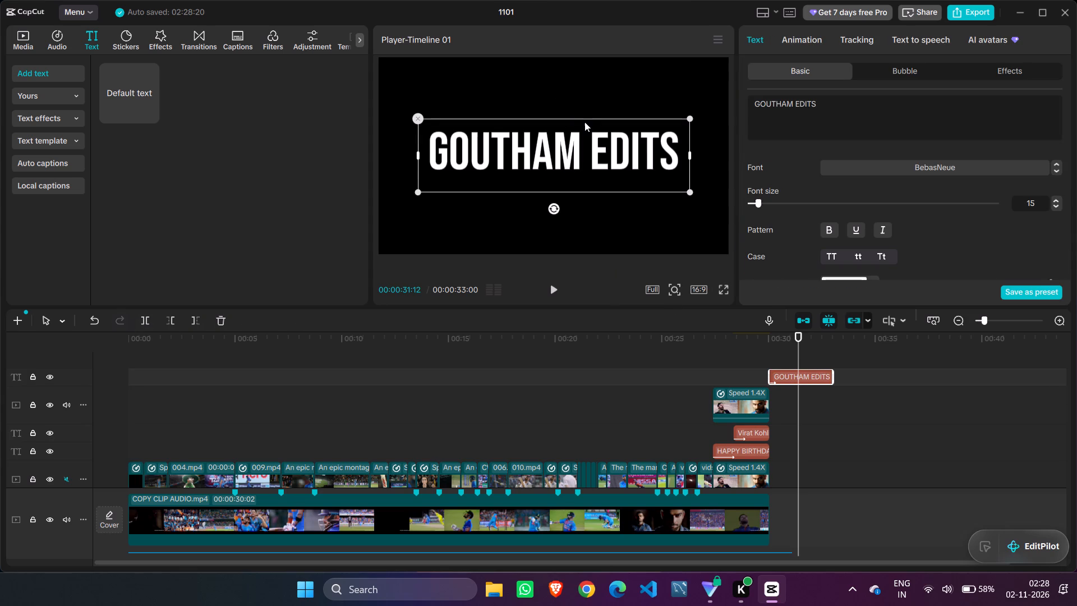
pyautogui.click(584, 122)
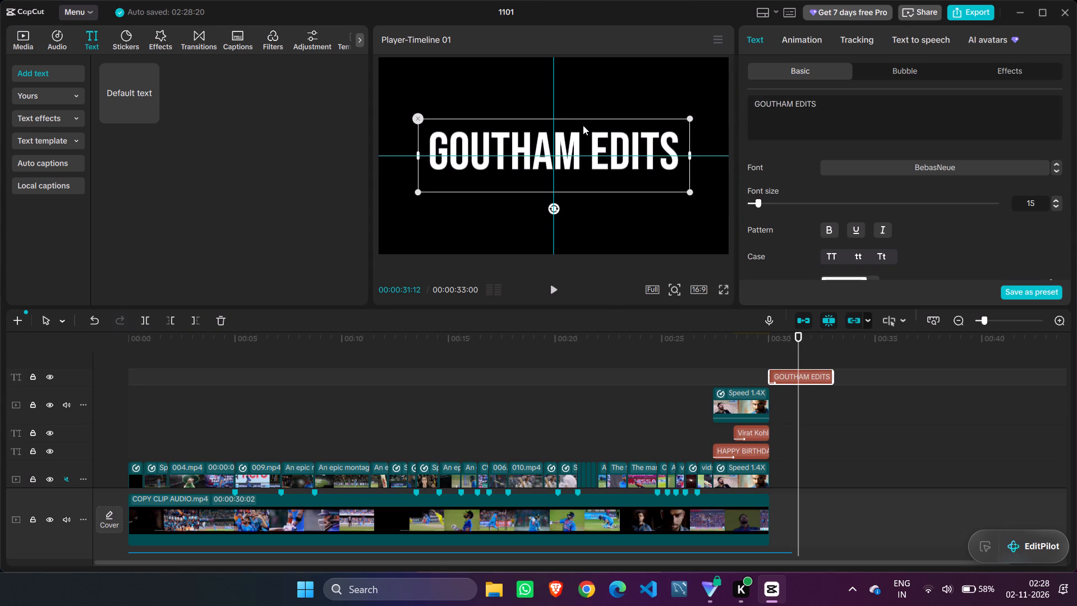
pyautogui.moveTo(691, 190); pyautogui.dragTo(687, 190)
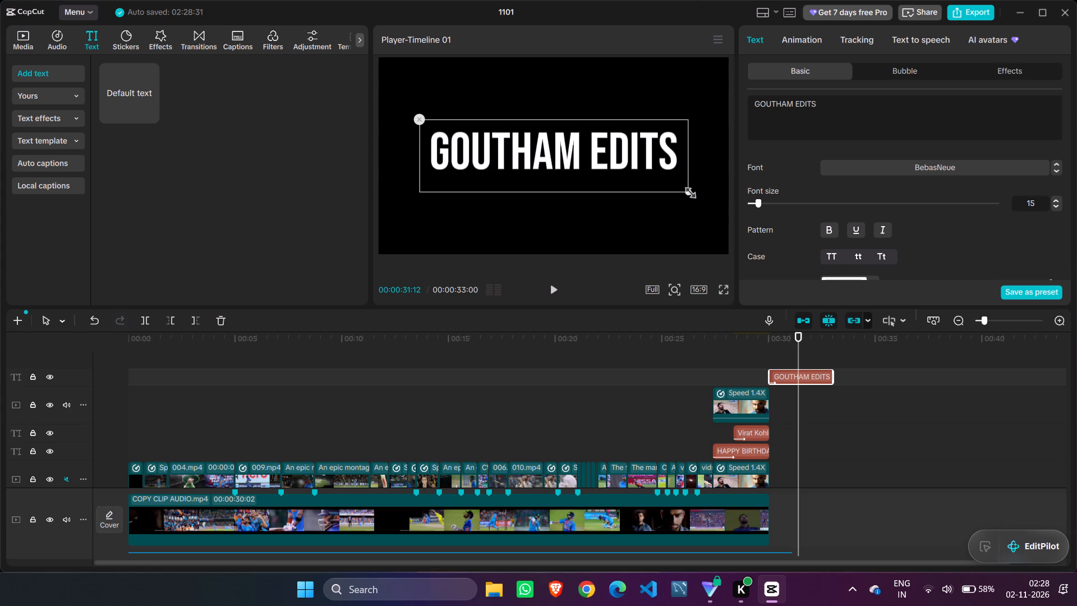
pyautogui.moveTo(687, 190); pyautogui.dragTo(664, 177)
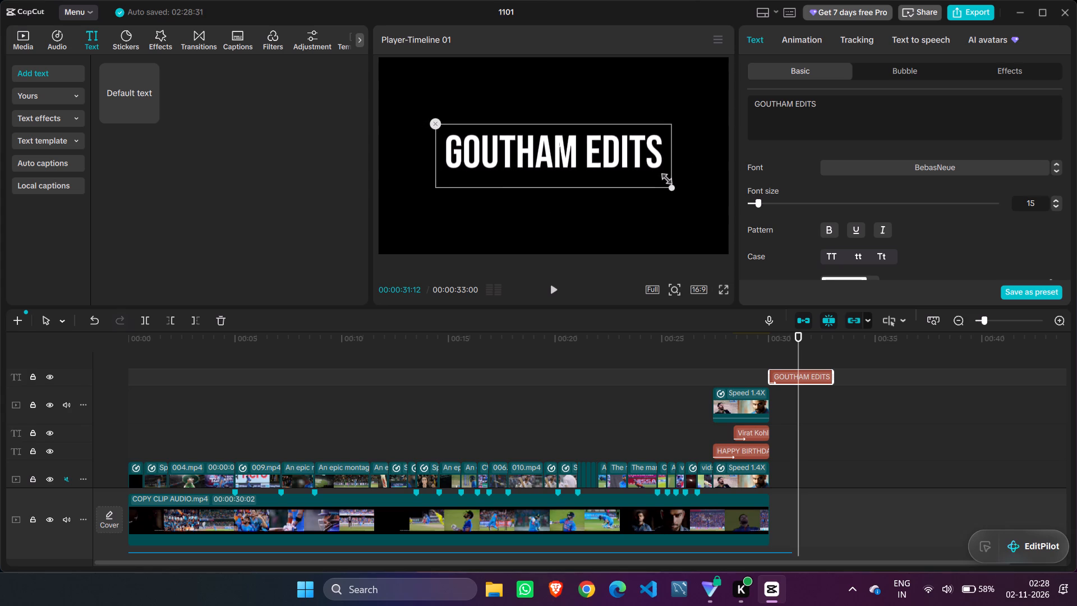
pyautogui.moveTo(664, 177); pyautogui.dragTo(662, 176)
# Look through the full font list for an alternative font for the GOUTHAM EDITS text.
pyautogui.scroll(1, 862, 106)
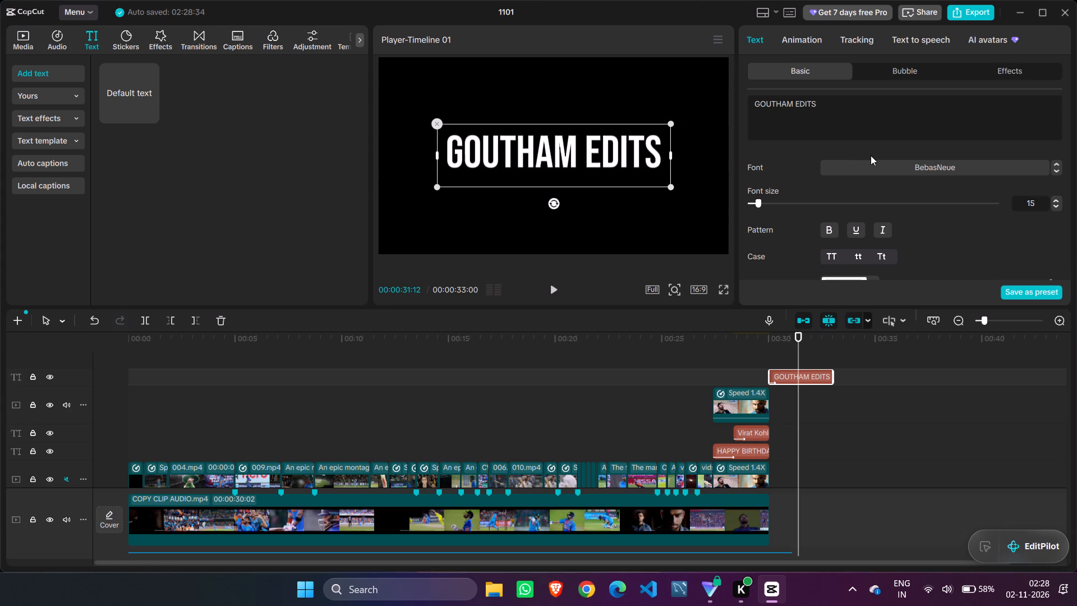
pyautogui.click(877, 162)
pyautogui.scroll(-3, 909, 218)
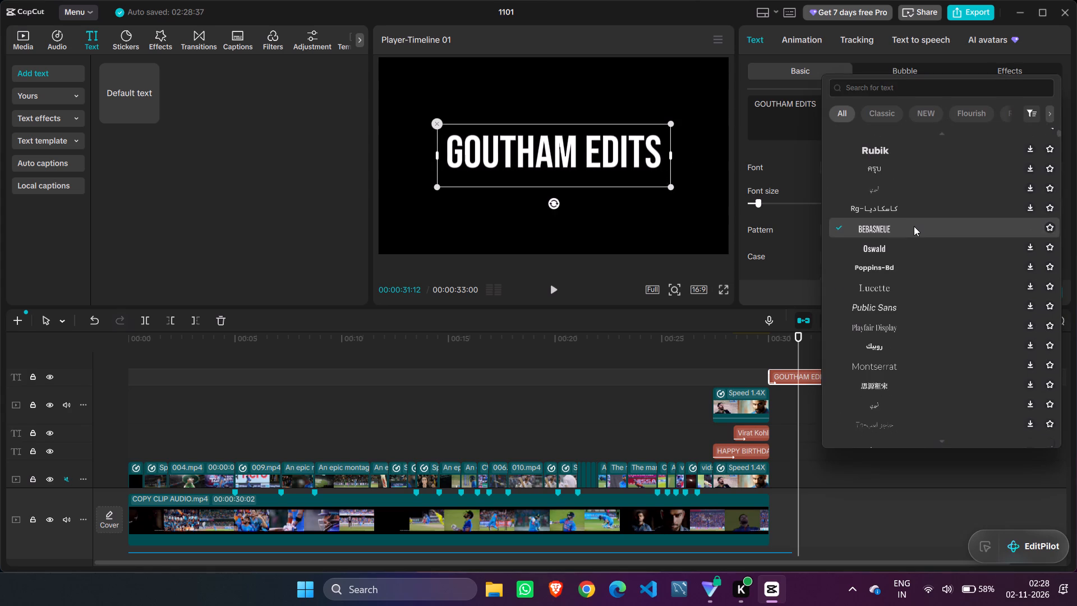
pyautogui.scroll(-3, 914, 226)
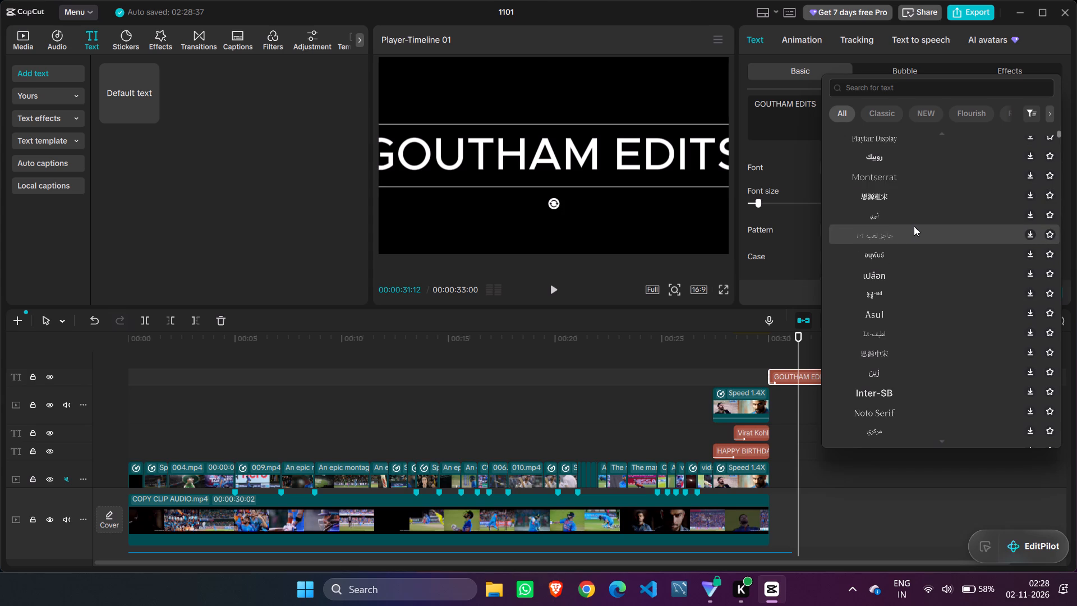
pyautogui.scroll(-6, 914, 226)
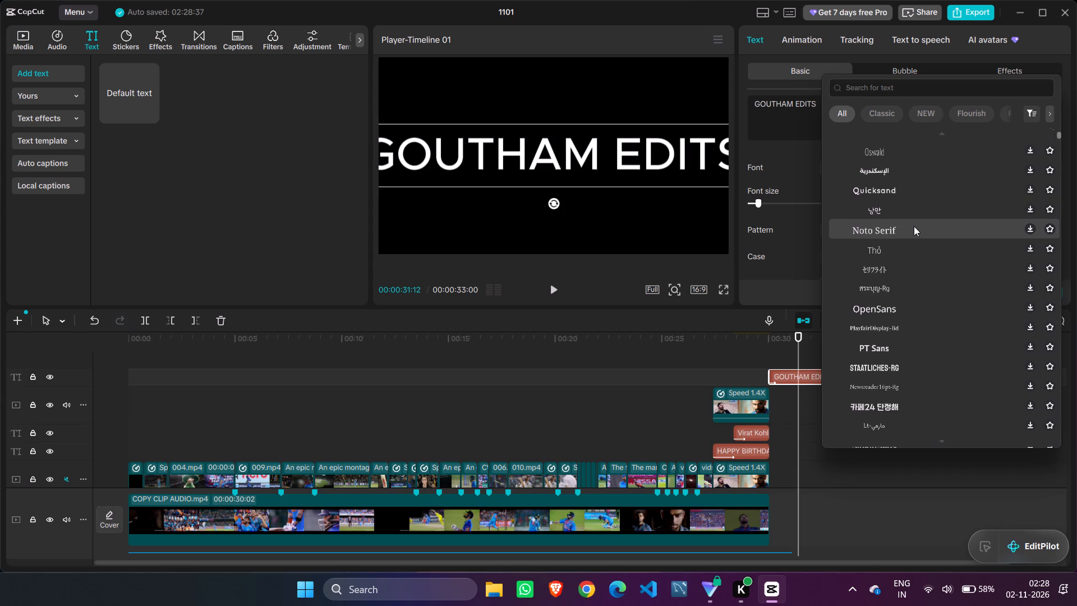
pyautogui.scroll(-6, 914, 226)
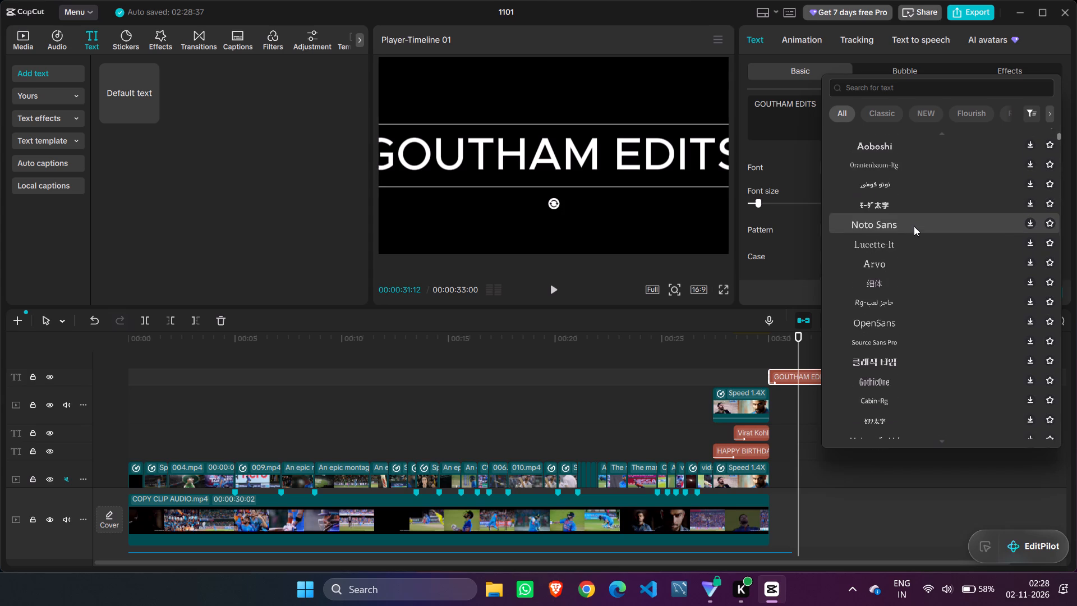
pyautogui.scroll(-9, 914, 226)
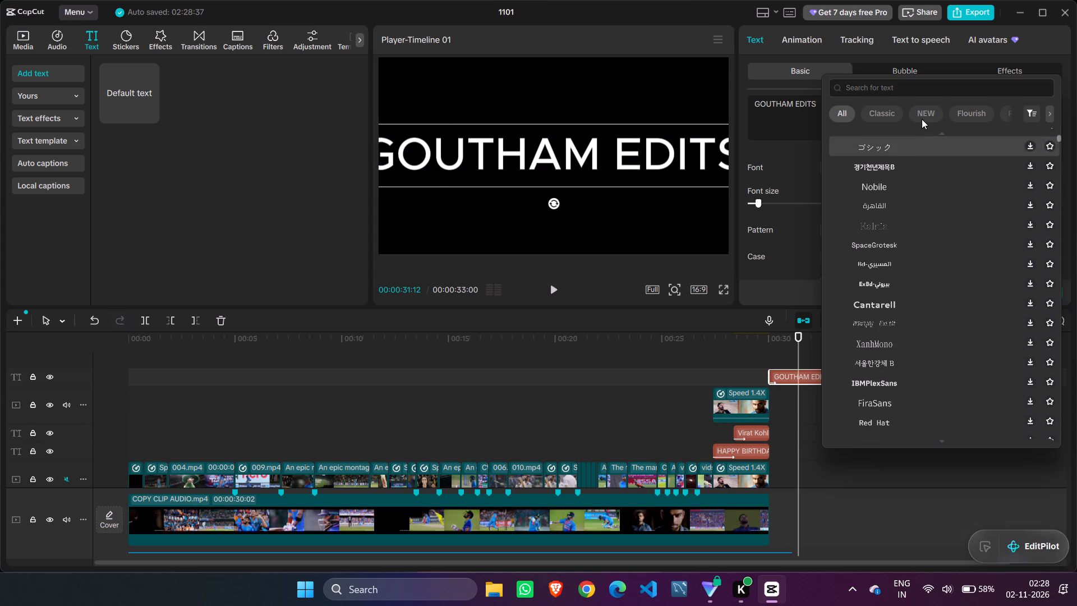
# Search the fonts for "handwritten" and examine the script styles on offer for the GOUTHAM EDITS text, leaving its font as BebasNeue.
pyautogui.click(909, 88)
pyautogui.write('handw')
pyautogui.write('ritten')
pyautogui.press('Return')
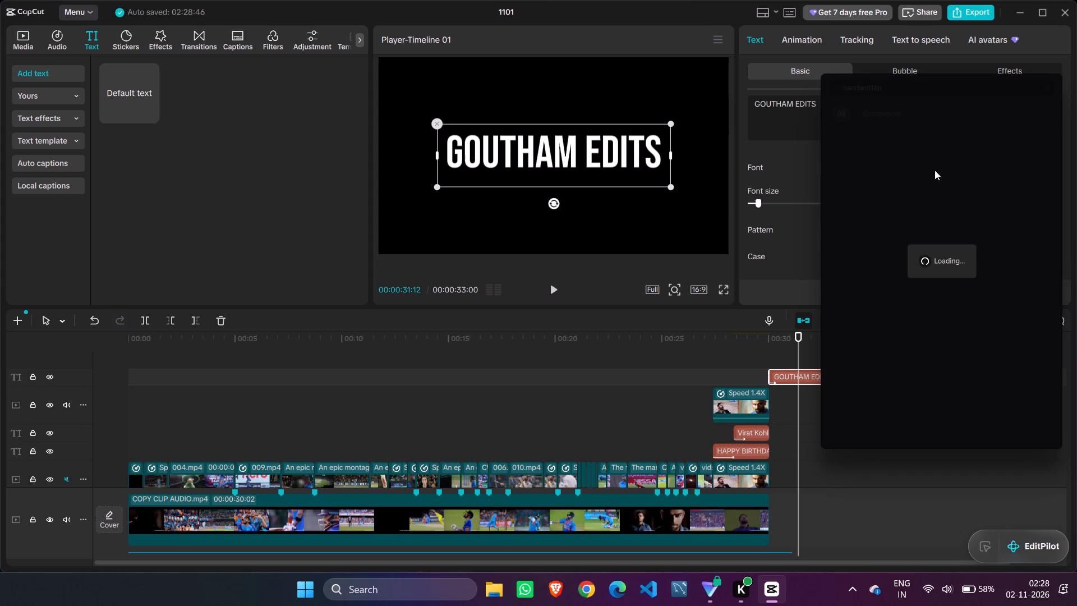
pyautogui.scroll(-5, 938, 226)
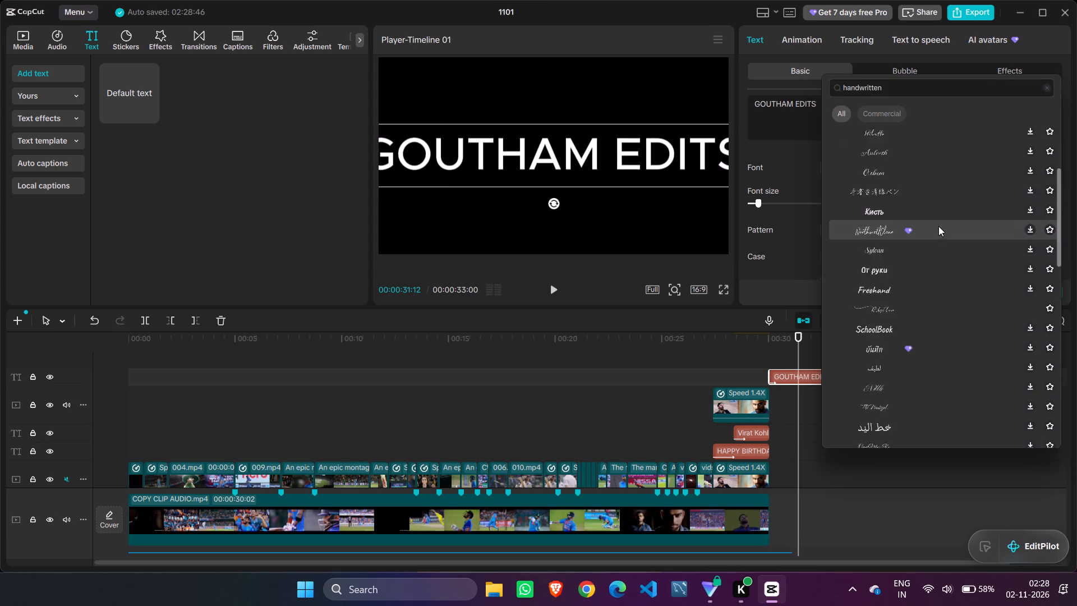
pyautogui.scroll(-8, 938, 226)
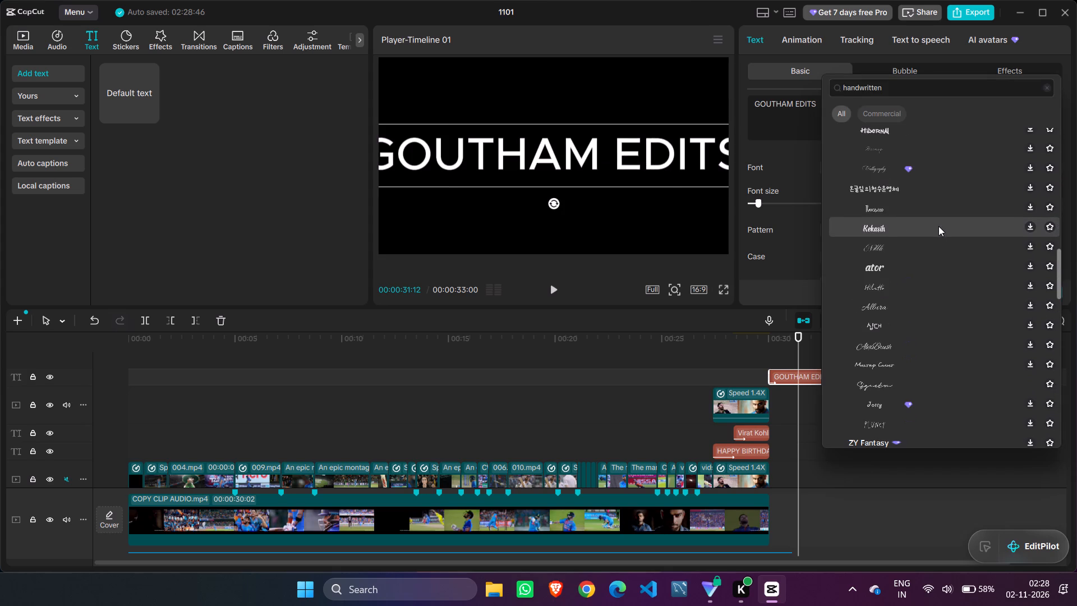
pyautogui.scroll(-8, 938, 226)
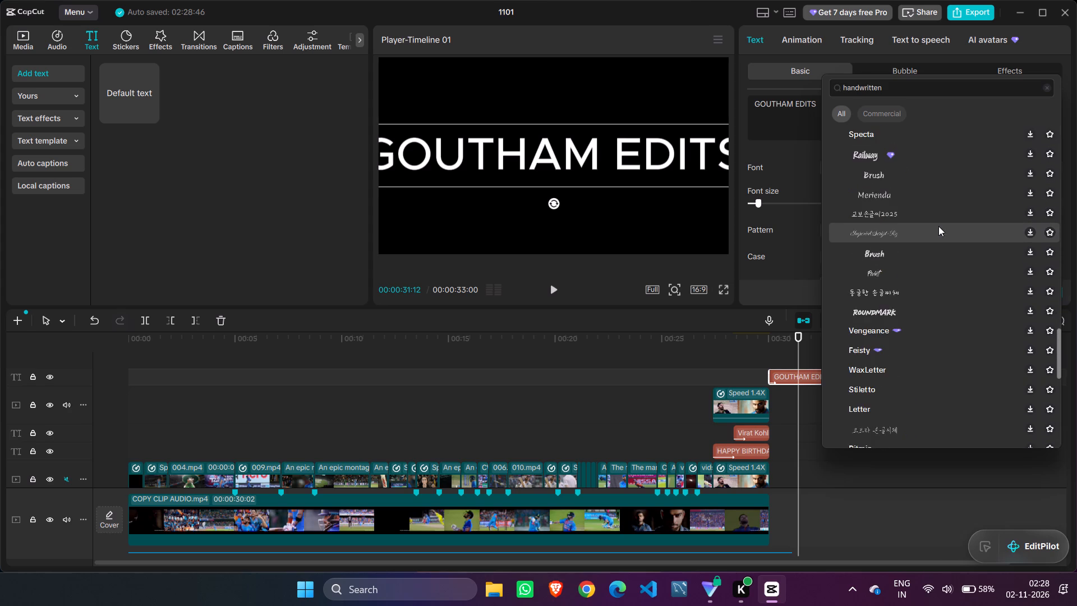
pyautogui.scroll(-10, 938, 226)
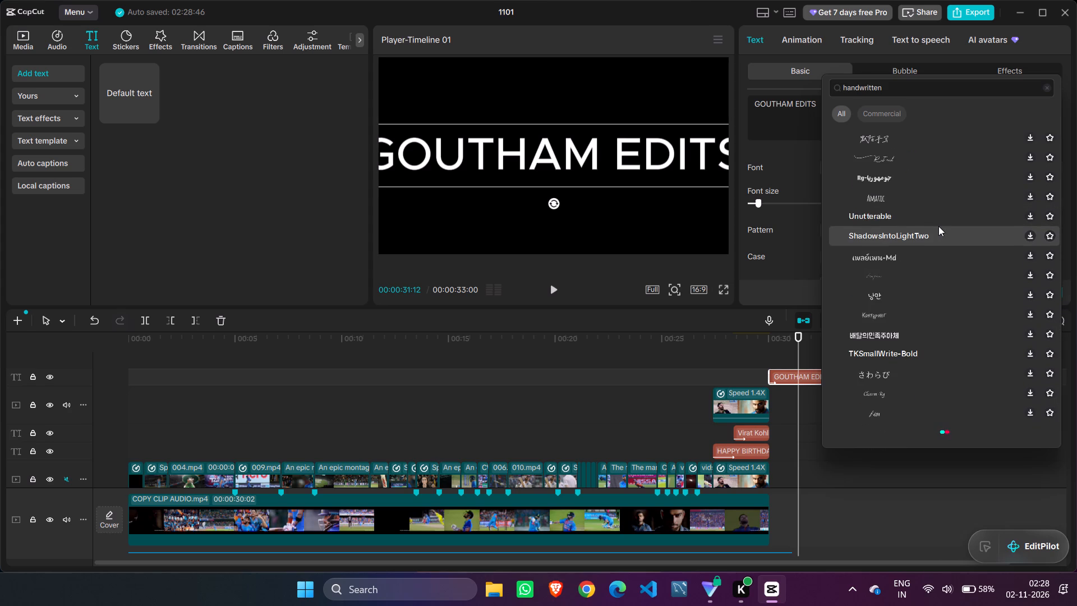
pyautogui.scroll(-2, 938, 226)
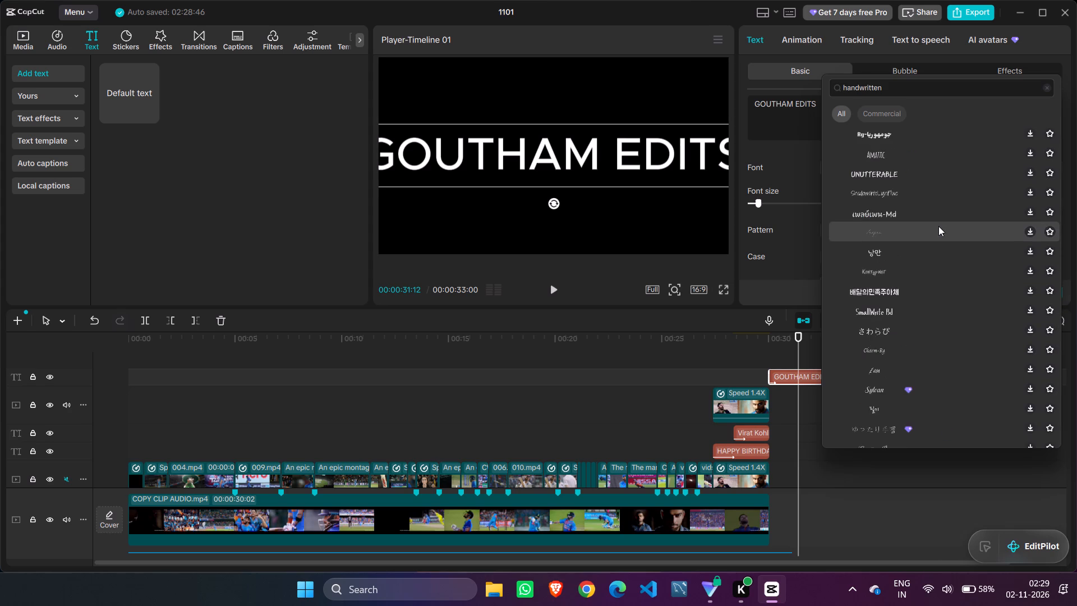
pyautogui.scroll(16, 938, 226)
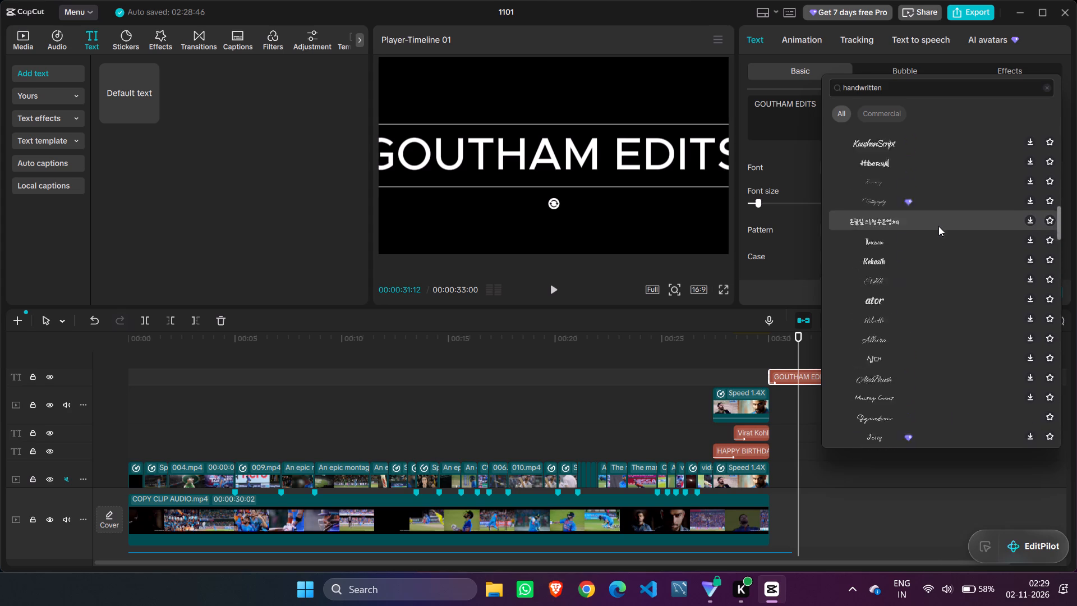
pyautogui.scroll(12, 938, 226)
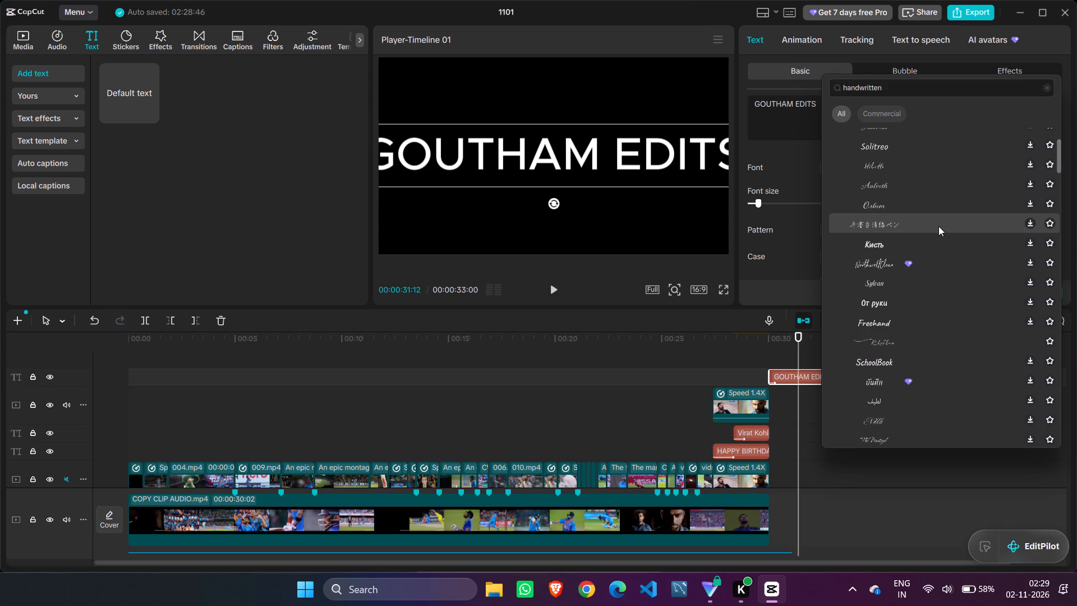
pyautogui.scroll(2, 938, 226)
pyautogui.scroll(-20, 938, 226)
pyautogui.scroll(-7, 938, 226)
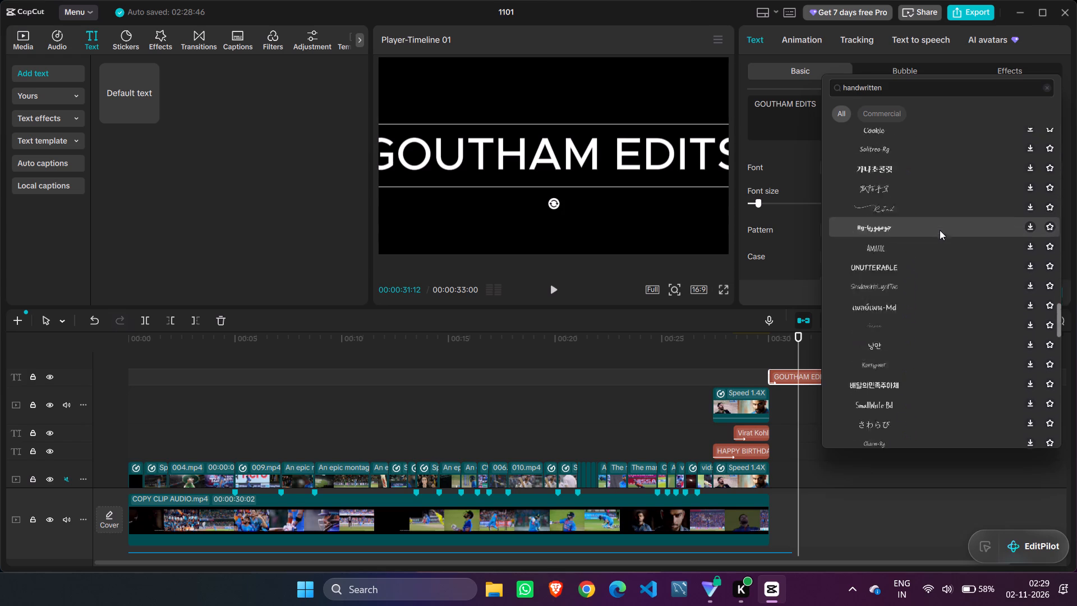
pyautogui.scroll(-14, 940, 230)
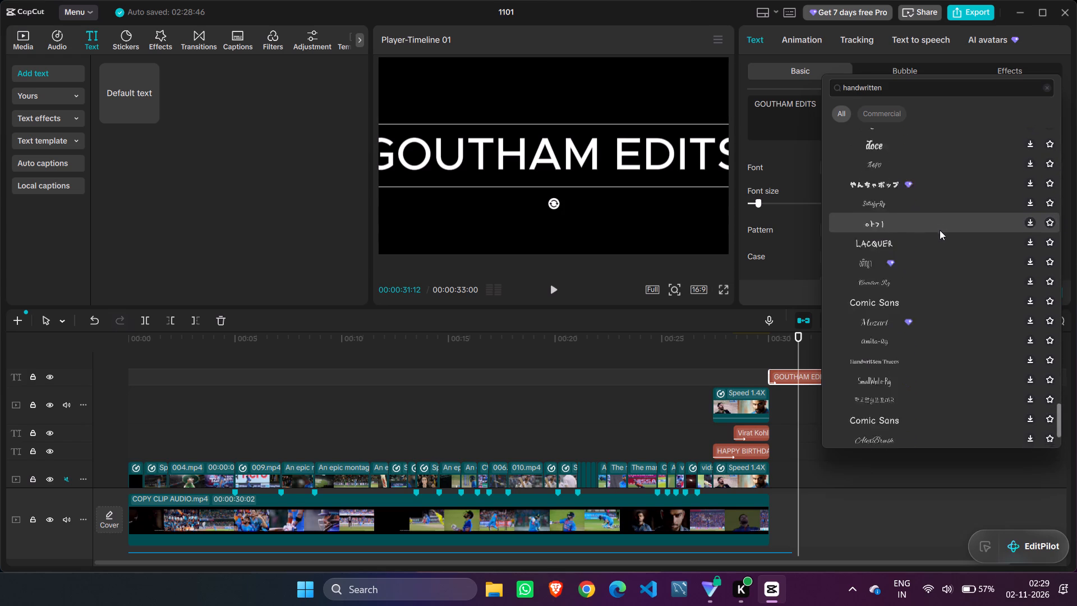
pyautogui.scroll(-5, 940, 230)
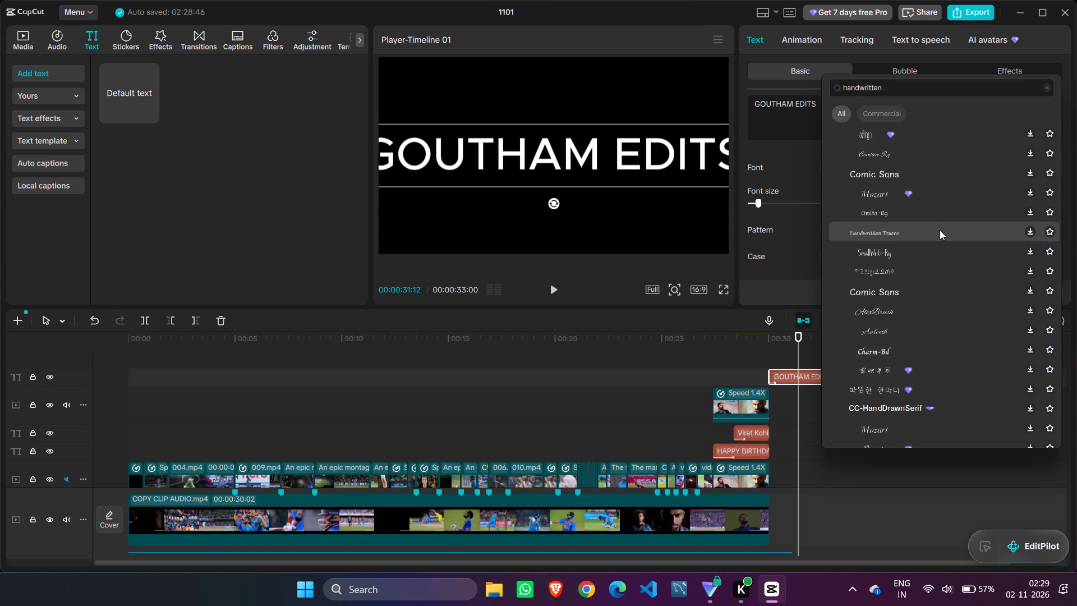
pyautogui.scroll(-6, 940, 230)
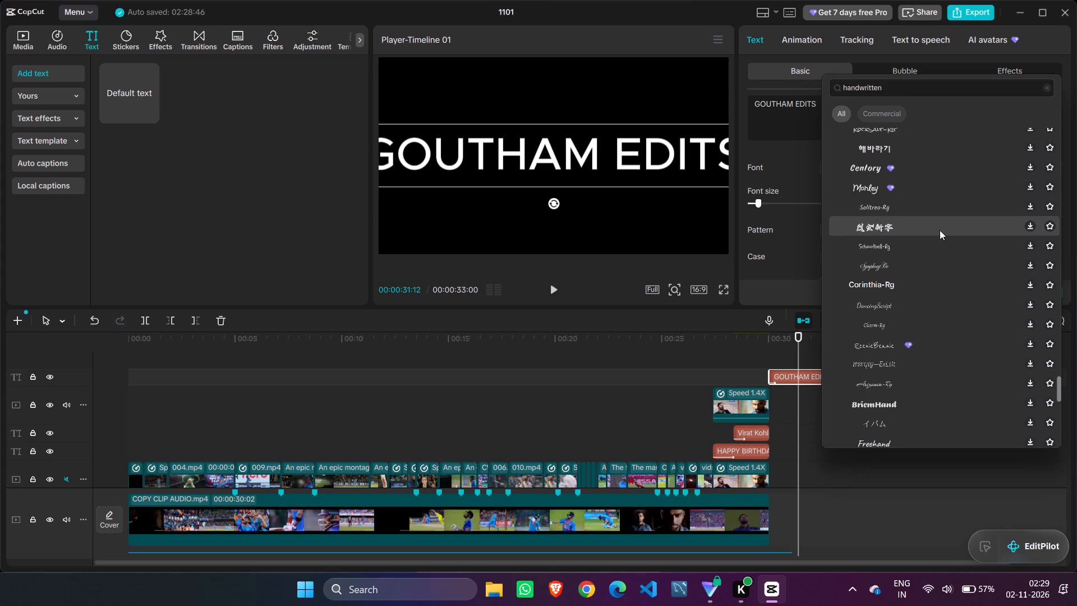
pyautogui.scroll(-7, 940, 230)
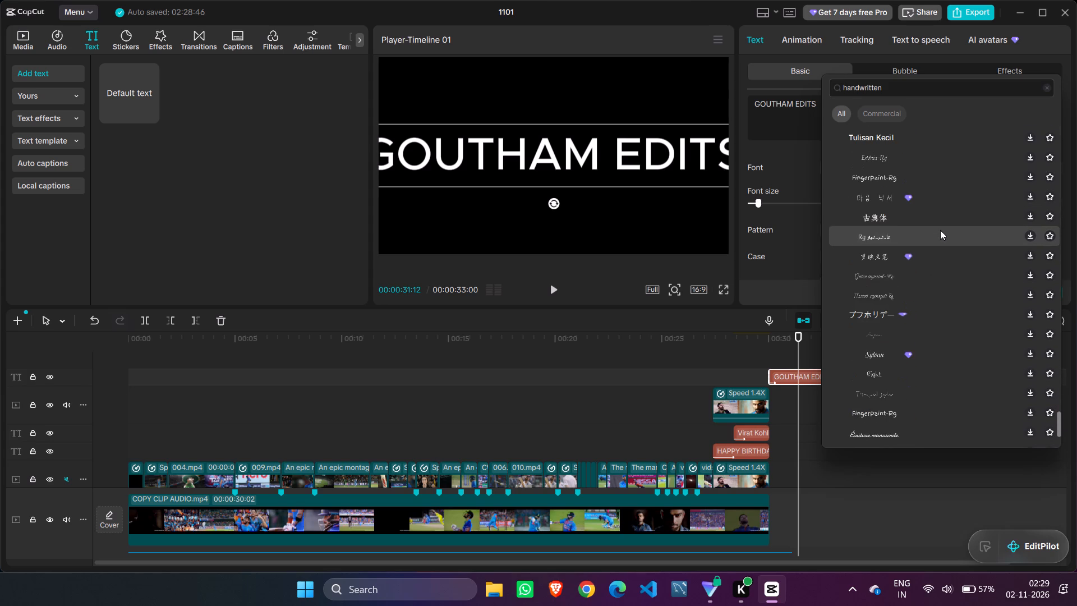
pyautogui.scroll(-3, 940, 230)
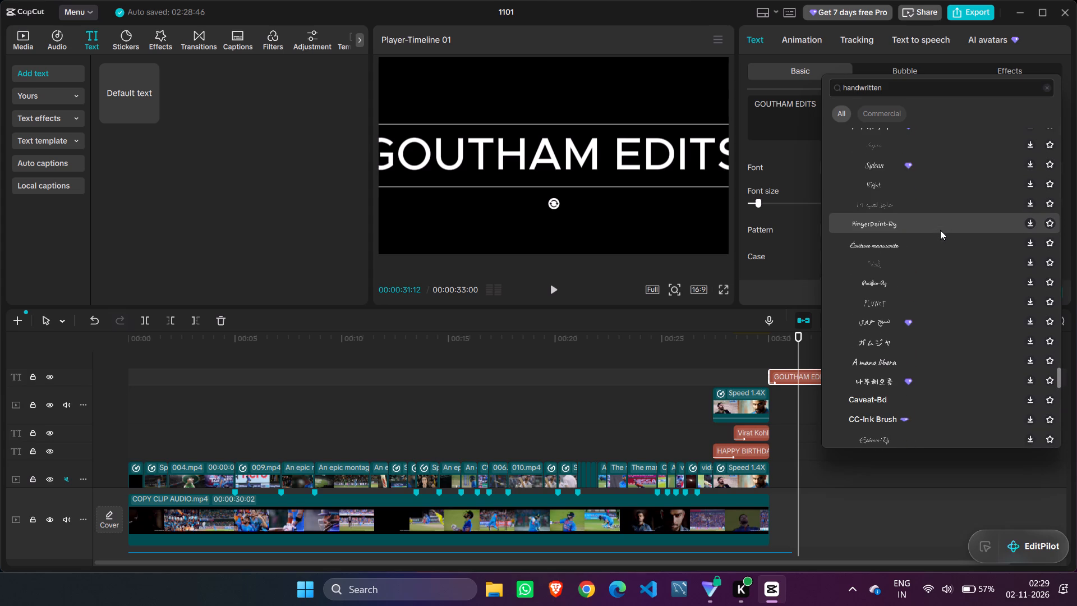
pyautogui.scroll(4, 940, 230)
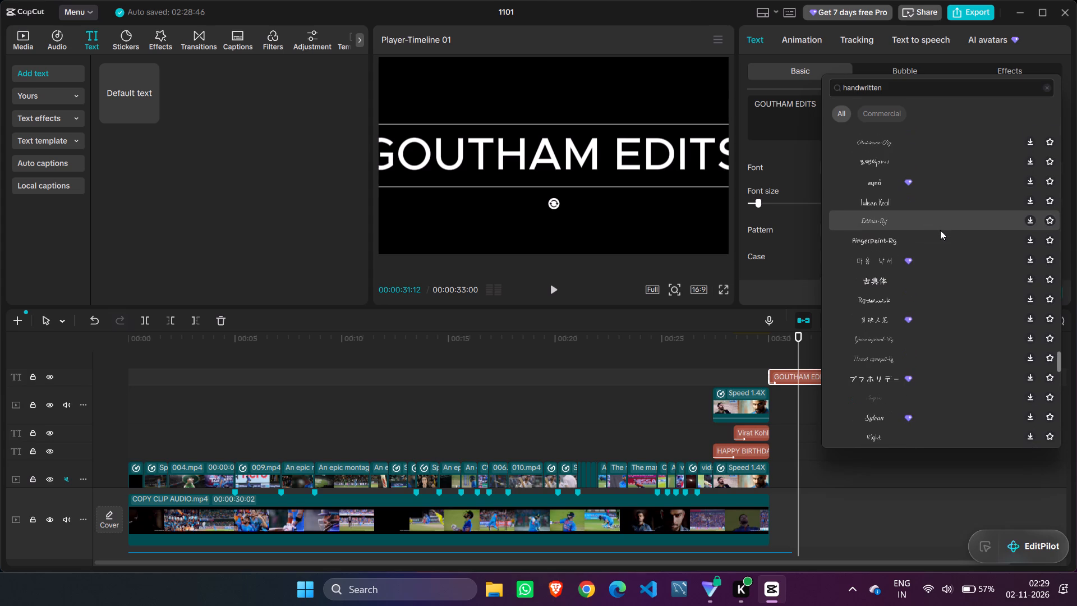
pyautogui.scroll(-6, 940, 230)
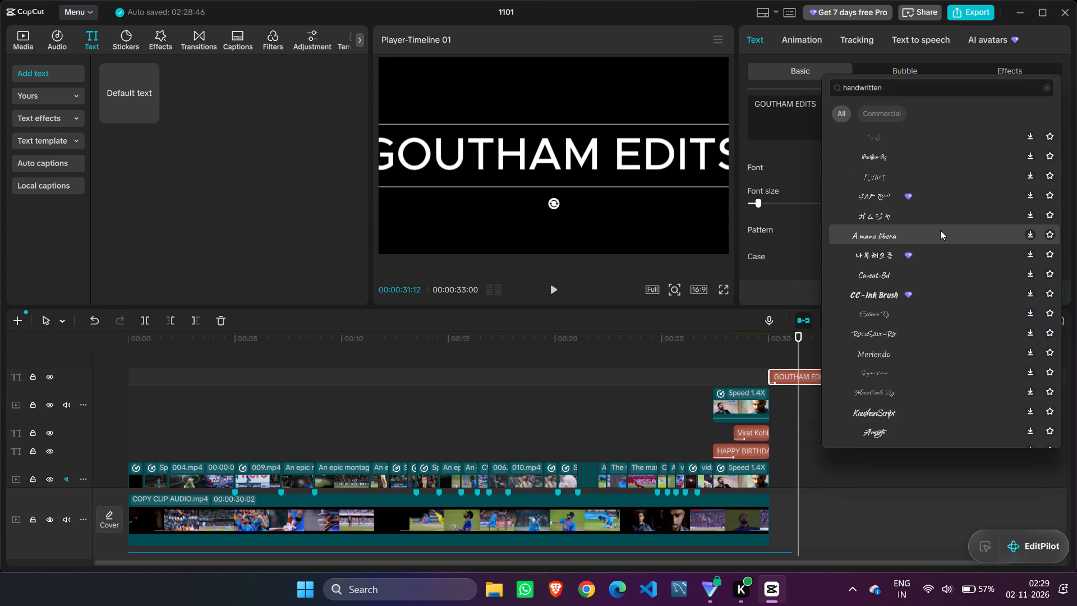
pyautogui.scroll(-4, 940, 230)
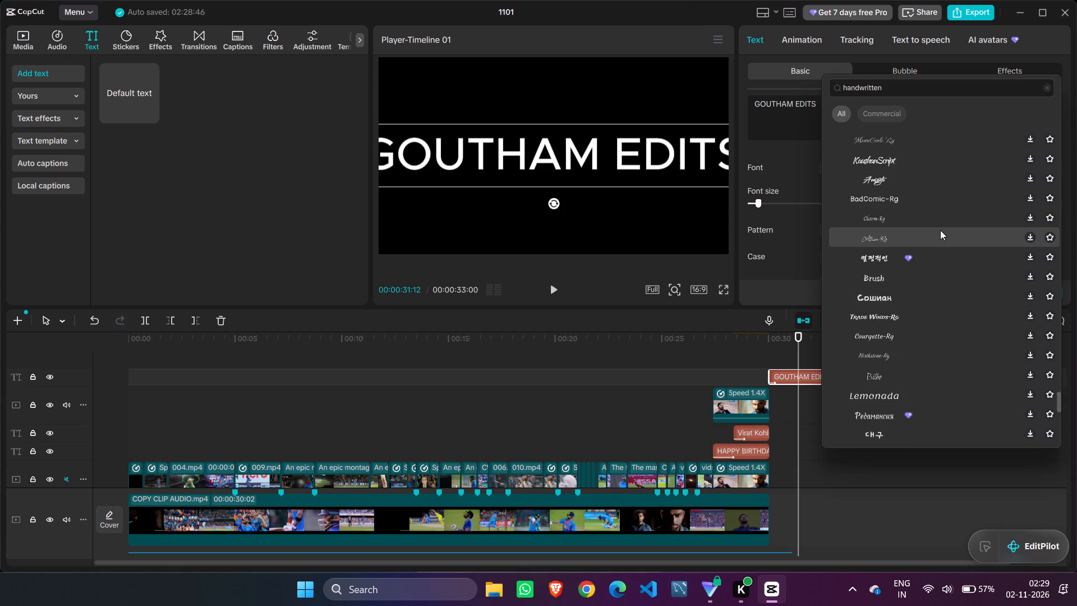
pyautogui.scroll(15, 940, 230)
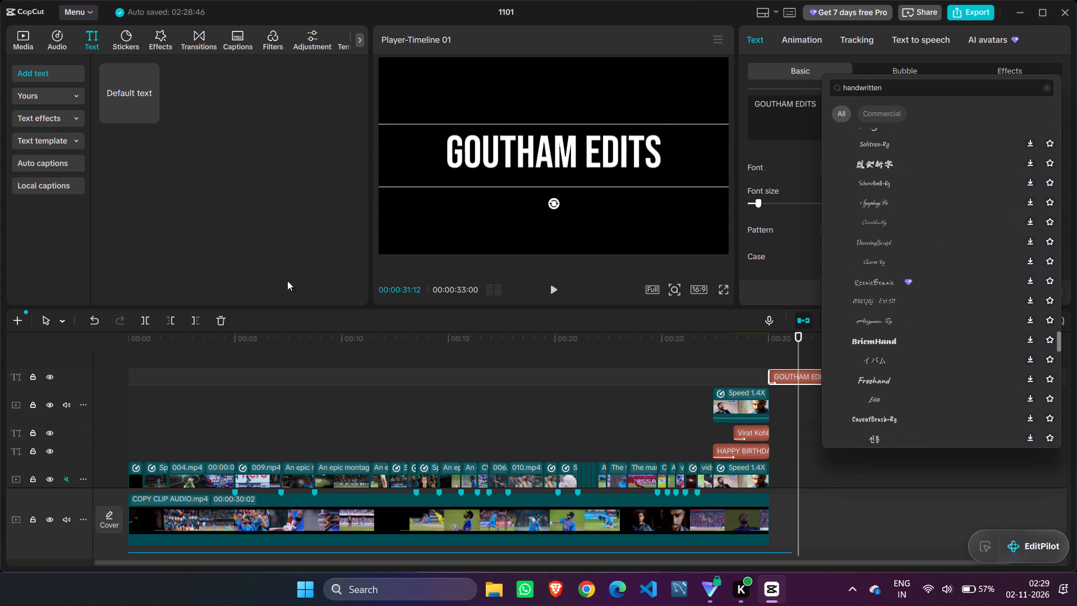
pyautogui.click(234, 195)
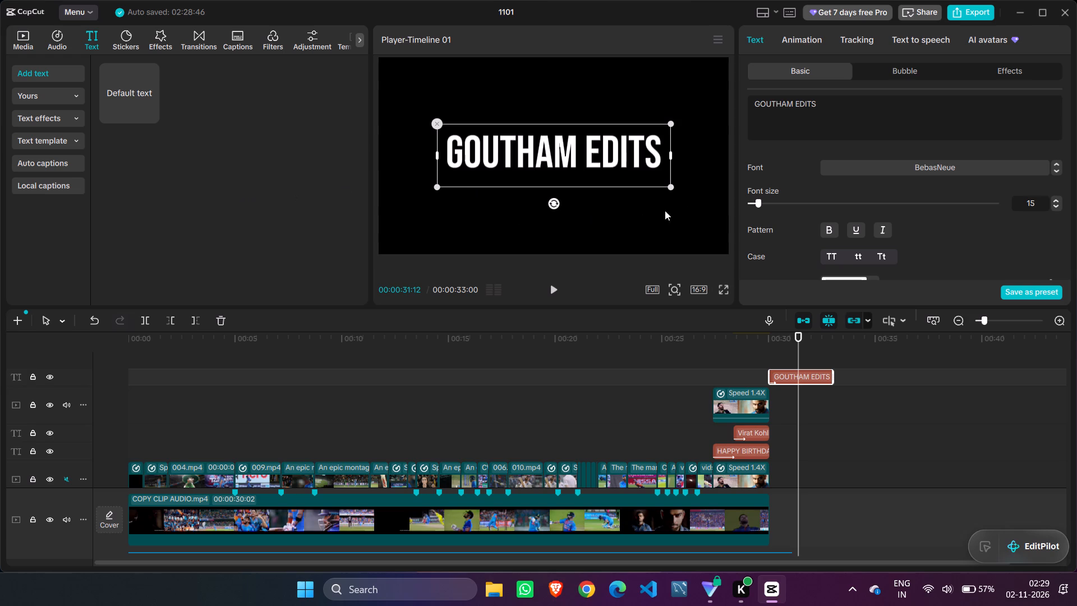
pyautogui.click(301, 185)
pyautogui.click(422, 111)
pyautogui.click(532, 149)
# Duplicate the GOUTHAM EDITS text clip and stack the copy on the track directly above the original, with both starting together at about 30 seconds.
pyautogui.rightClick(790, 377)
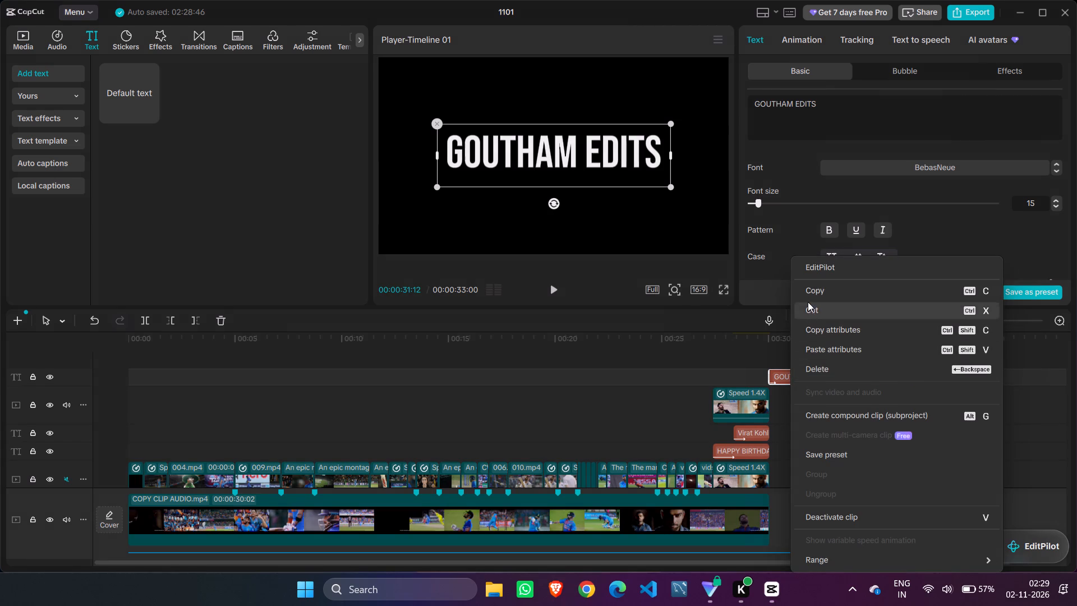
pyautogui.click(808, 296)
pyautogui.click(811, 357)
pyautogui.rightClick(811, 357)
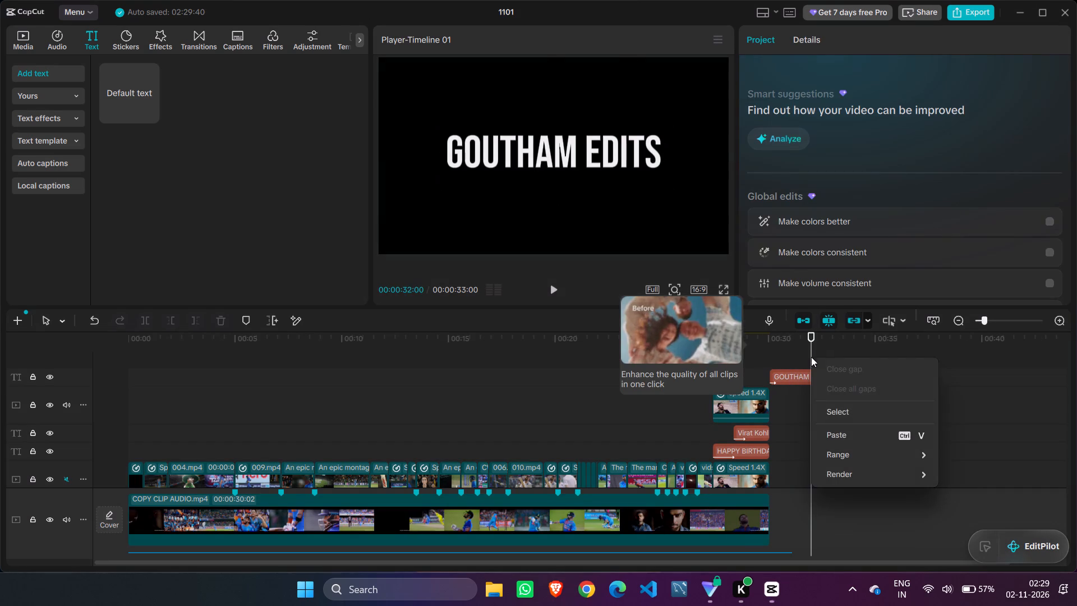
pyautogui.click(847, 438)
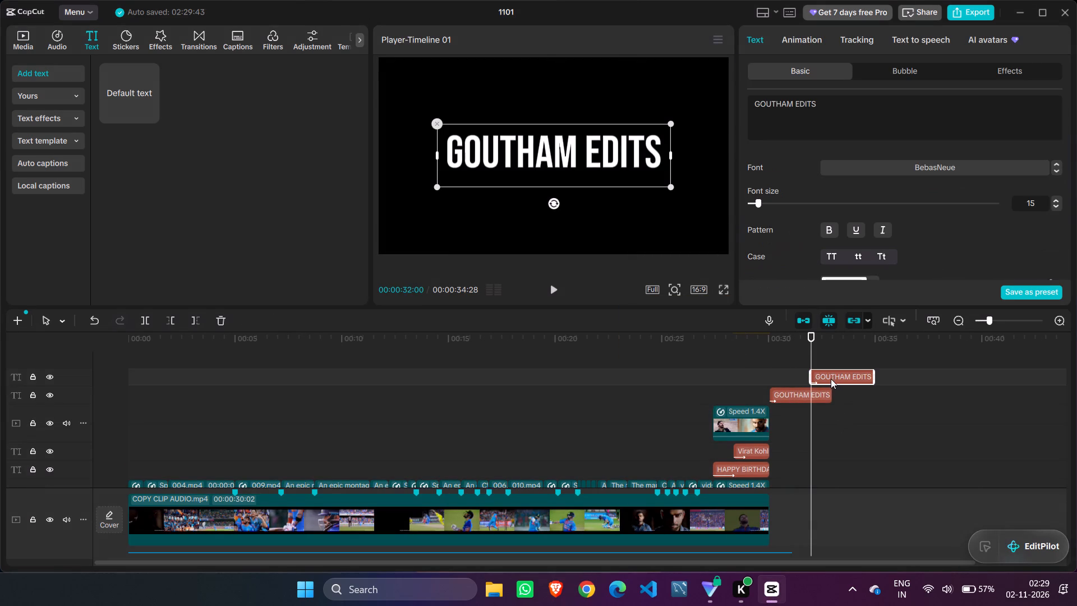
pyautogui.moveTo(835, 373); pyautogui.dragTo(794, 373)
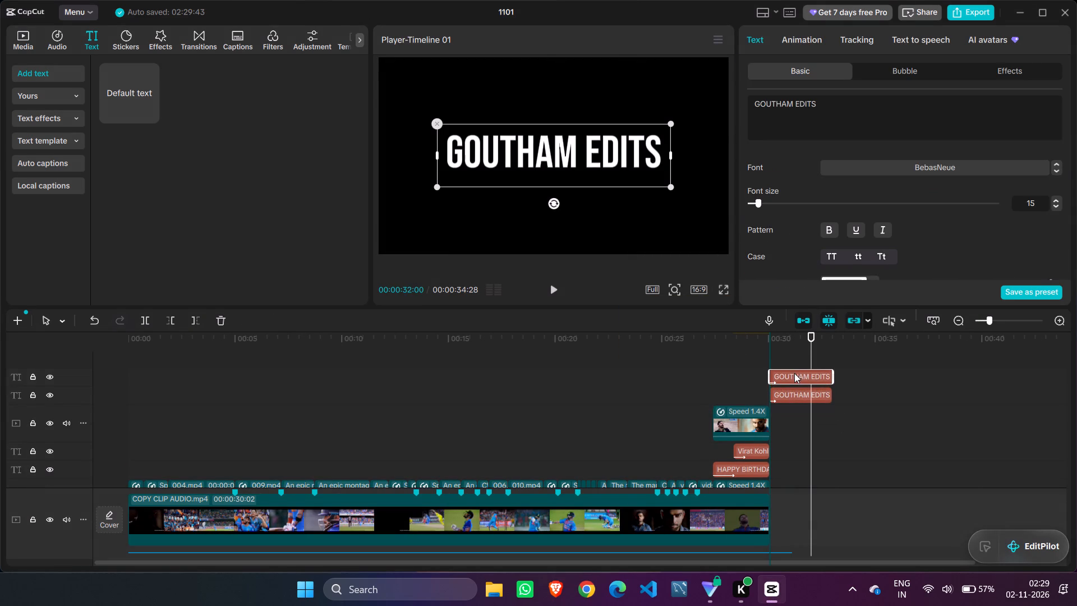
pyautogui.moveTo(794, 373); pyautogui.dragTo(796, 375)
# Paste another GOUTHAM EDITS copy and stack it on a new track above the other two, aligned with their start and end.
pyautogui.click(844, 356)
pyautogui.rightClick(836, 358)
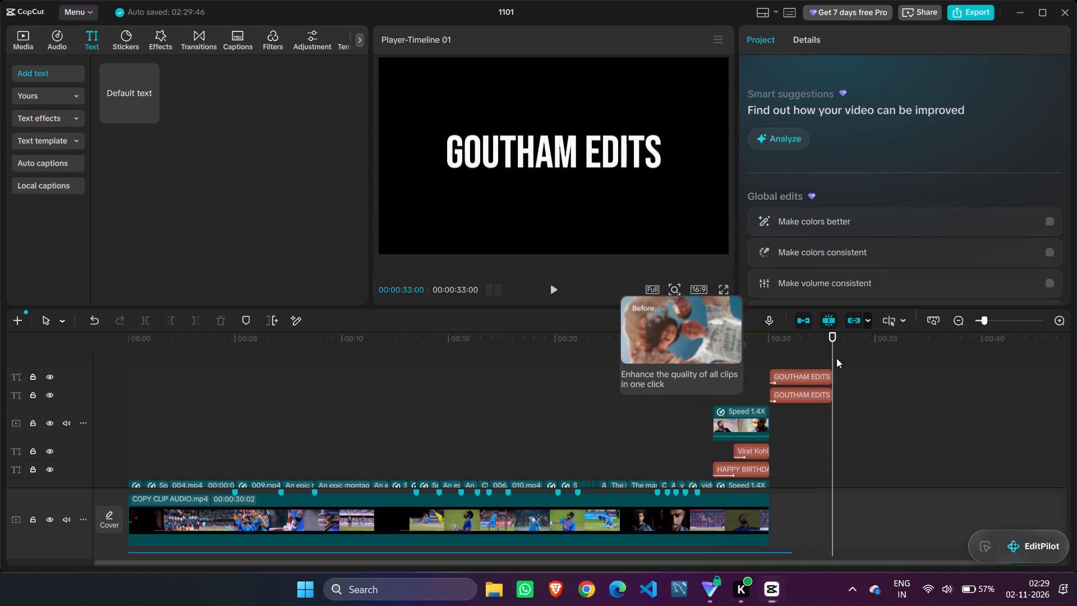
pyautogui.click(868, 438)
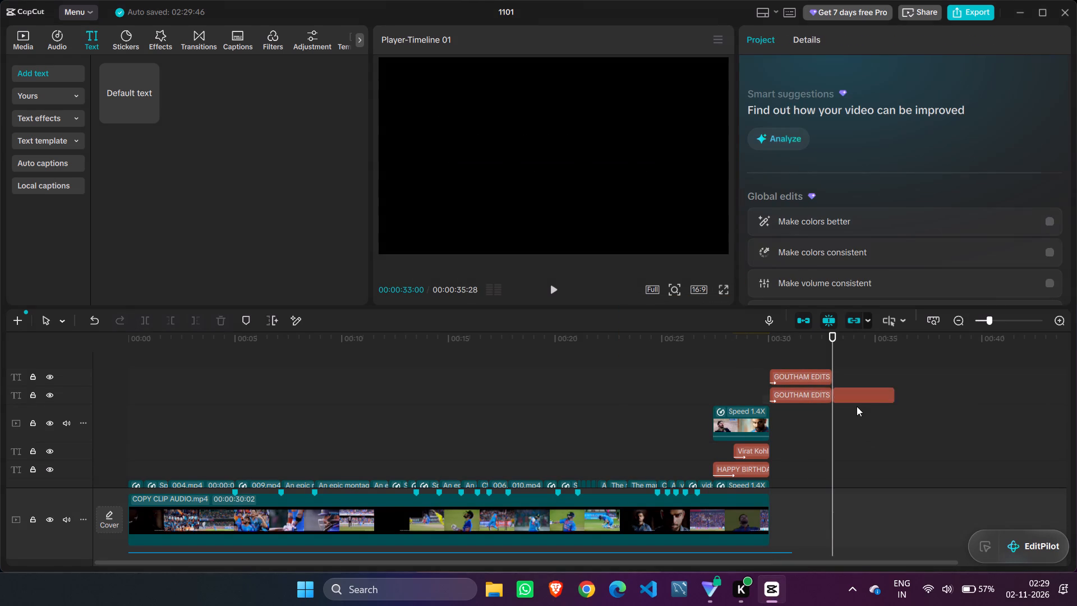
pyautogui.moveTo(854, 392); pyautogui.dragTo(785, 359)
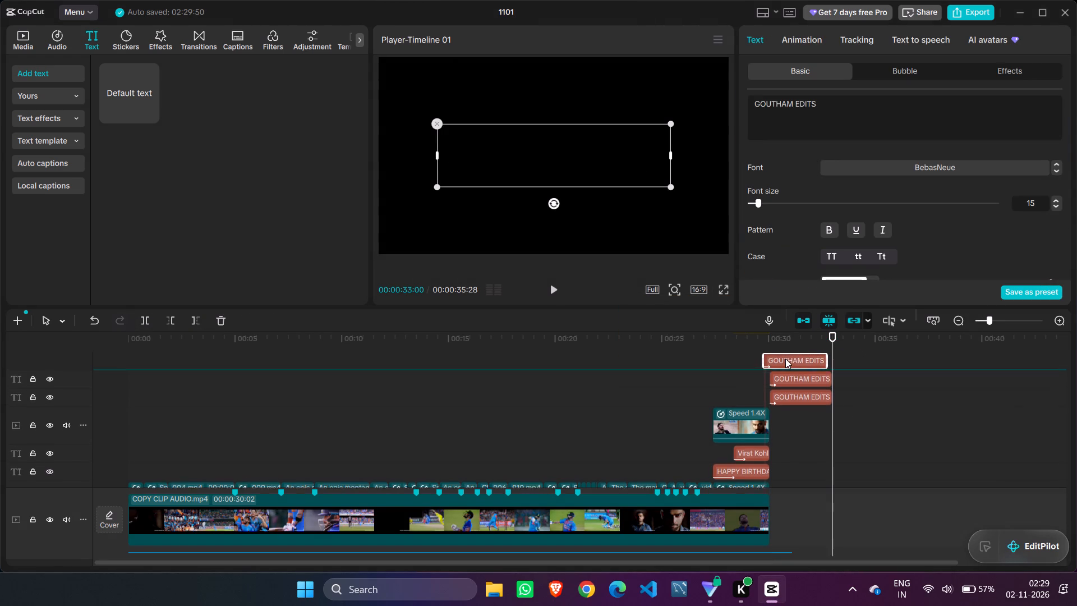
pyautogui.moveTo(785, 359); pyautogui.dragTo(792, 370)
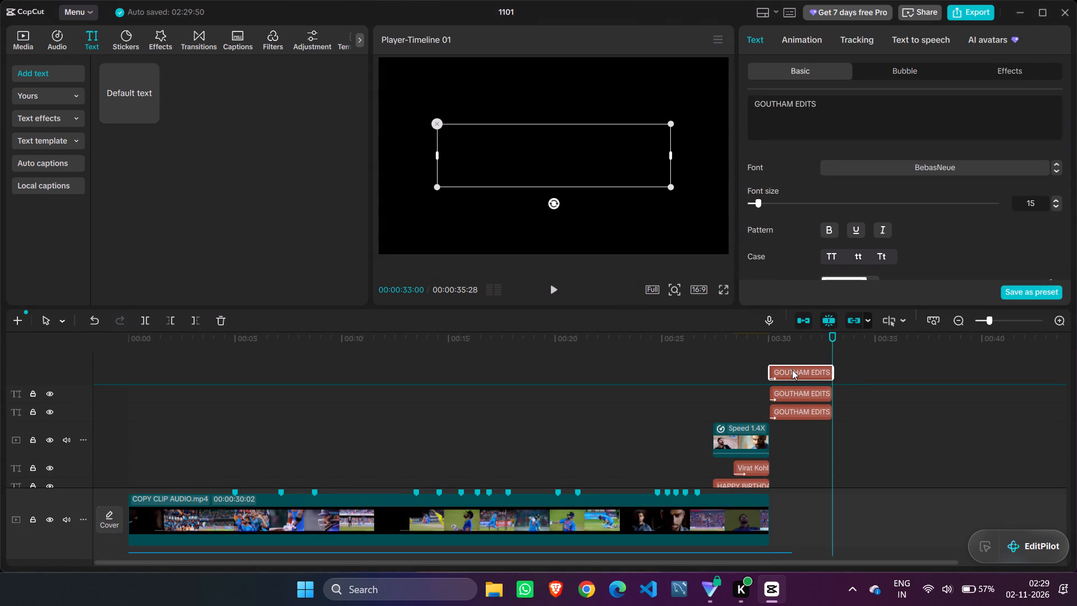
# Shorten the text of the middle GOUTHAM EDITS copy to just GOUTHAM.
pyautogui.moveTo(792, 370); pyautogui.dragTo(791, 370)
pyautogui.click(801, 393)
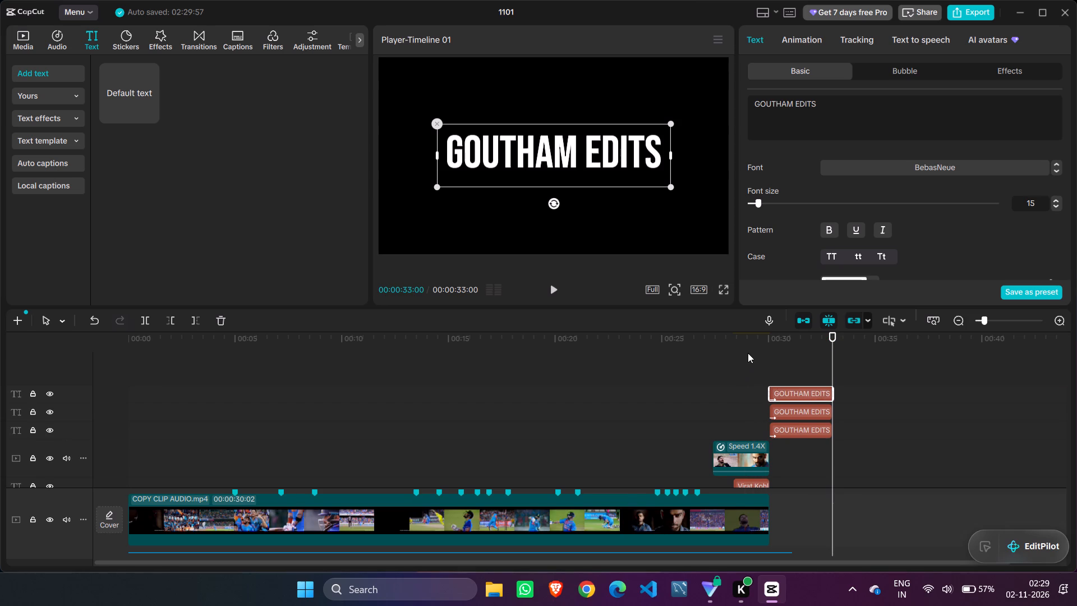
pyautogui.click(806, 408)
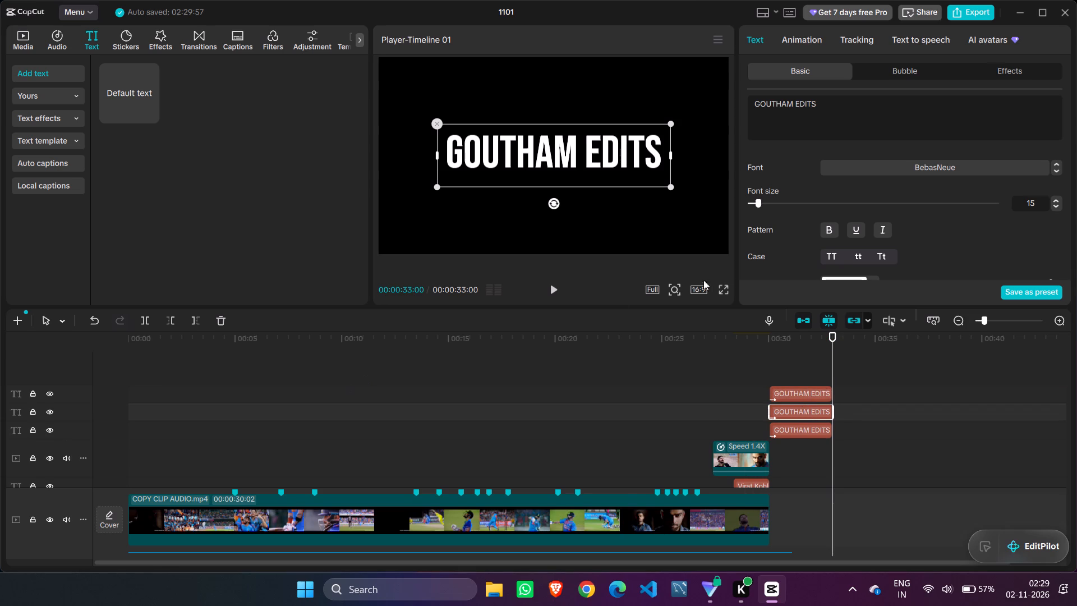
pyautogui.click(831, 102)
pyautogui.press('BackSpace')
pyautogui.press('BackSpace')
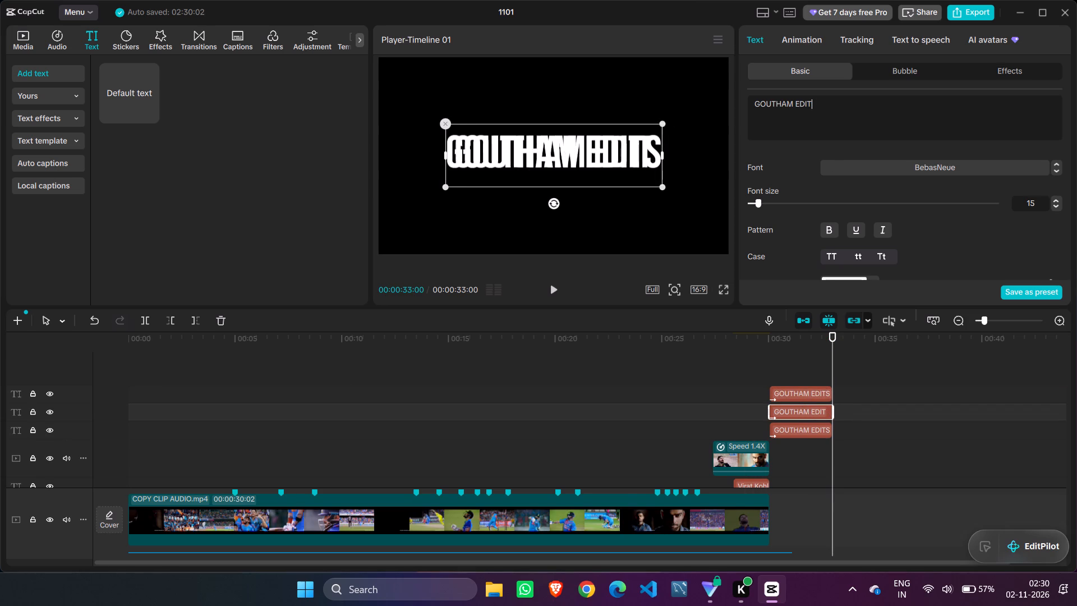
pyautogui.press('BackSpace')
pyautogui.press('BackSpace')
pyautogui.press('BackSpace')
pyautogui.press('BackSpace')
pyautogui.press('Return')
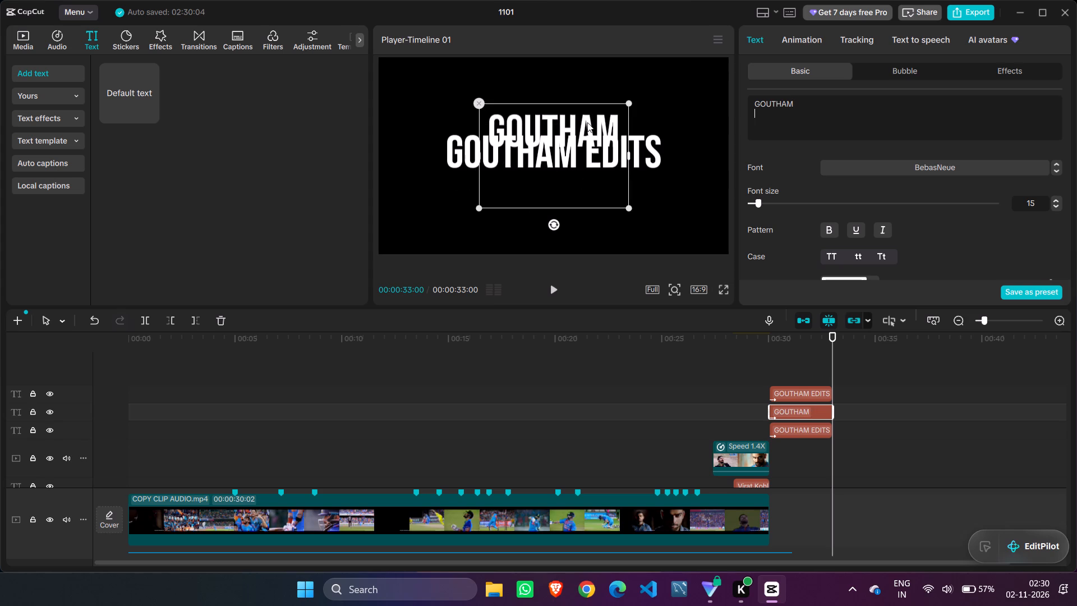
# Shift the GOUTHAM copy over the first word of the full title and remove its trailing line break.
pyautogui.moveTo(587, 122); pyautogui.dragTo(546, 143)
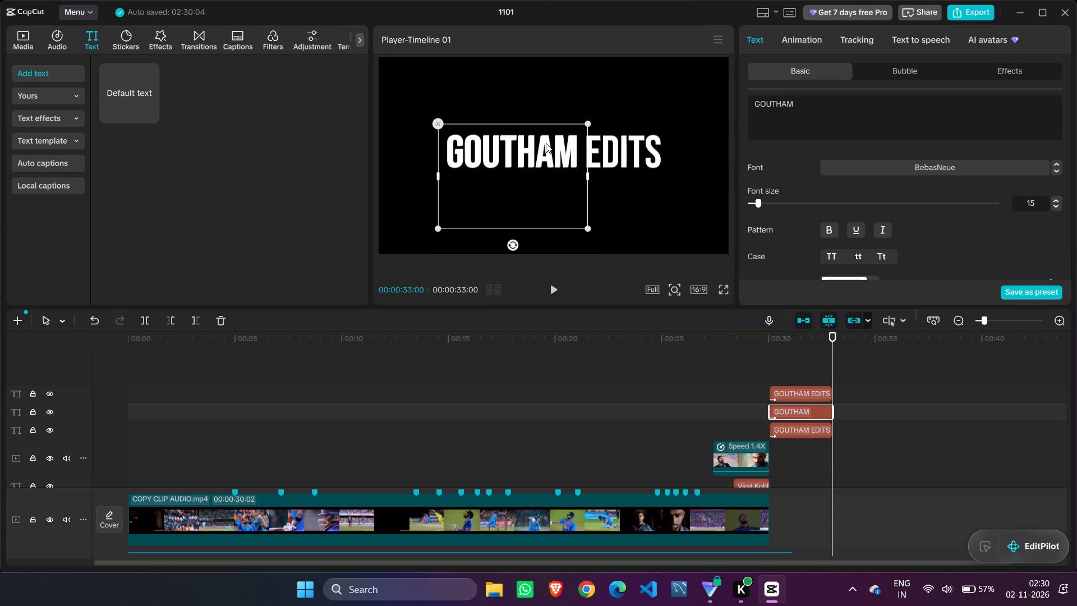
pyautogui.moveTo(546, 143); pyautogui.dragTo(546, 144)
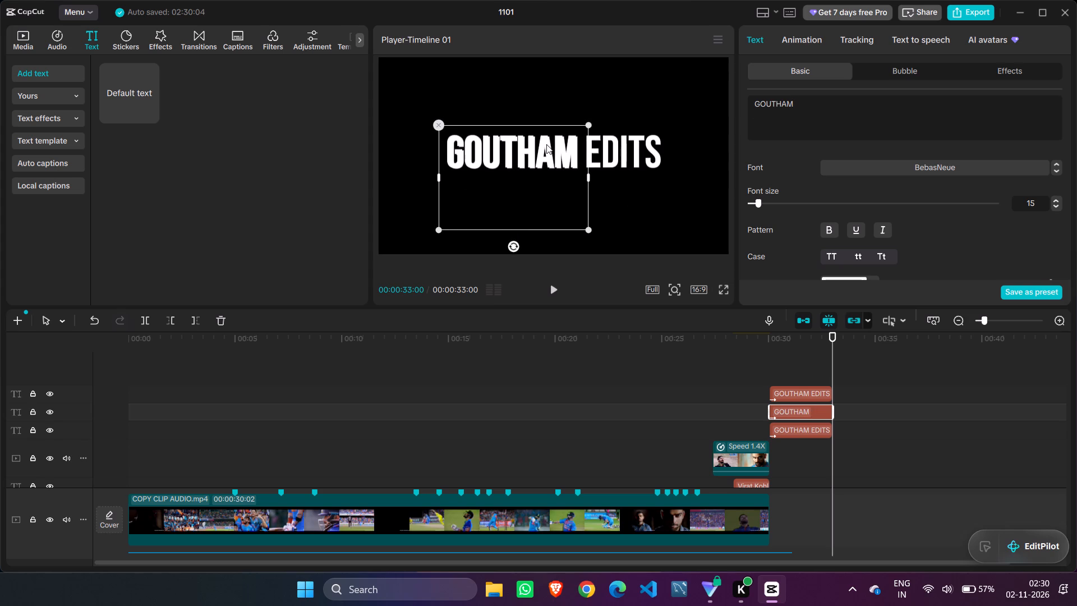
pyautogui.moveTo(546, 144); pyautogui.dragTo(545, 128)
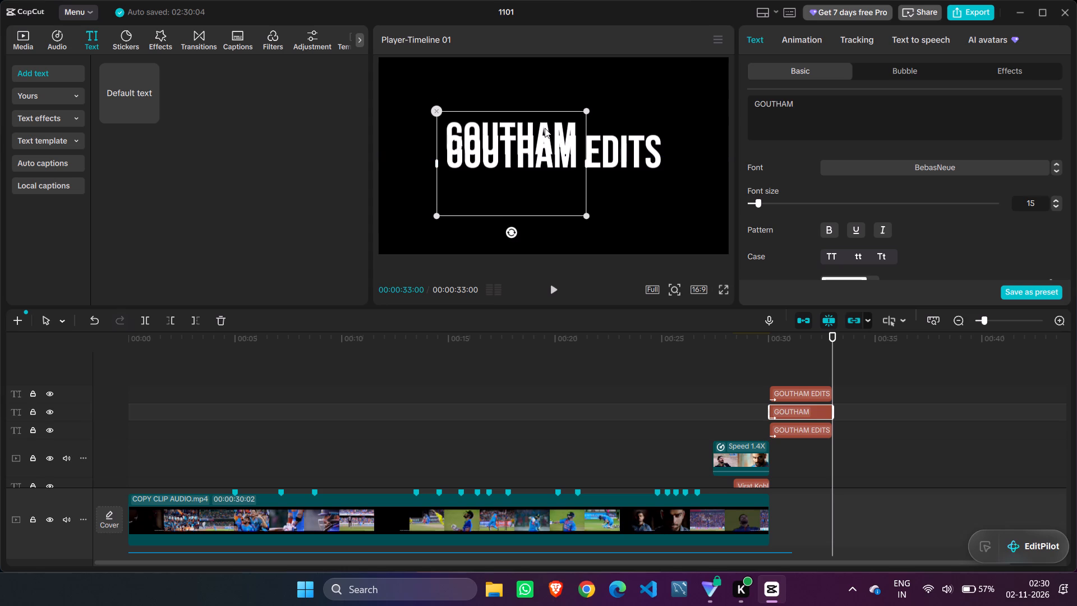
pyautogui.moveTo(545, 128); pyautogui.dragTo(546, 126)
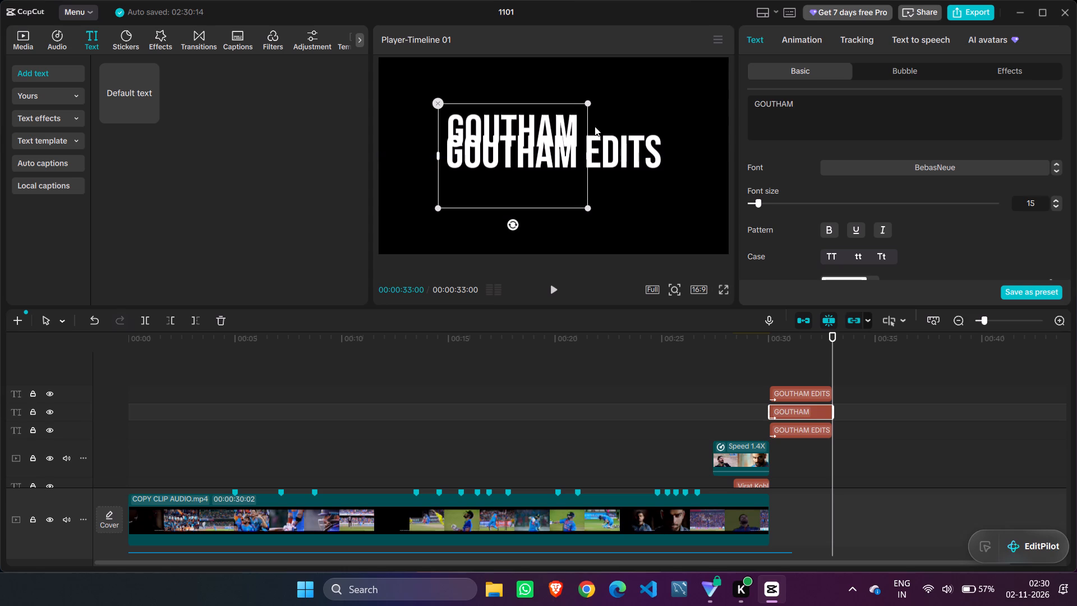
pyautogui.click(766, 122)
pyautogui.press('BackSpace')
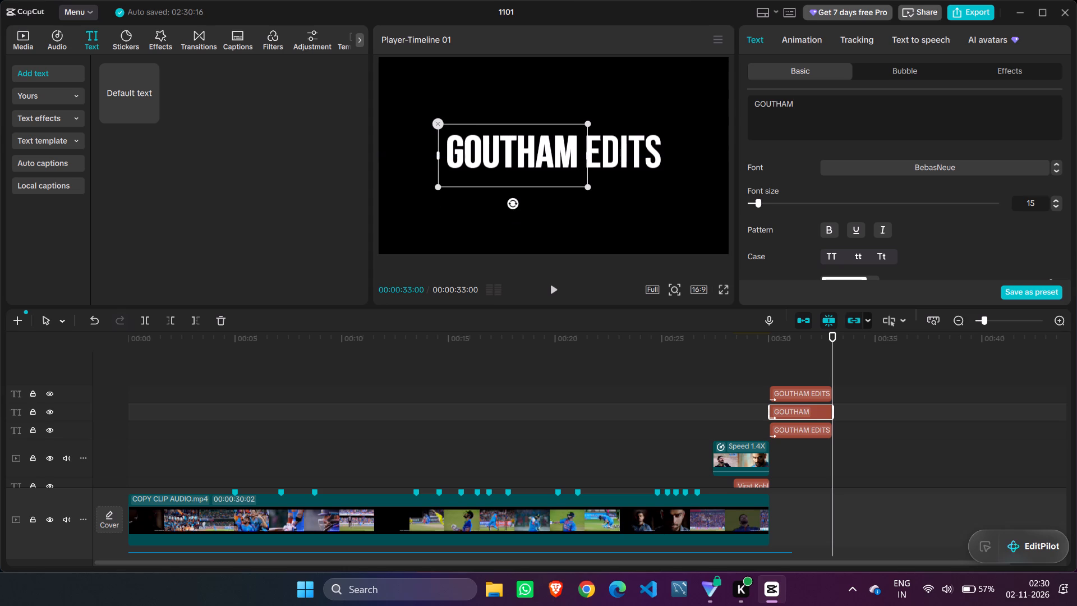
# Nudge the middle GOUTHAM copy so it sits exactly over the same word of the full title.
pyautogui.click(775, 117)
pyautogui.moveTo(561, 122); pyautogui.dragTo(565, 112)
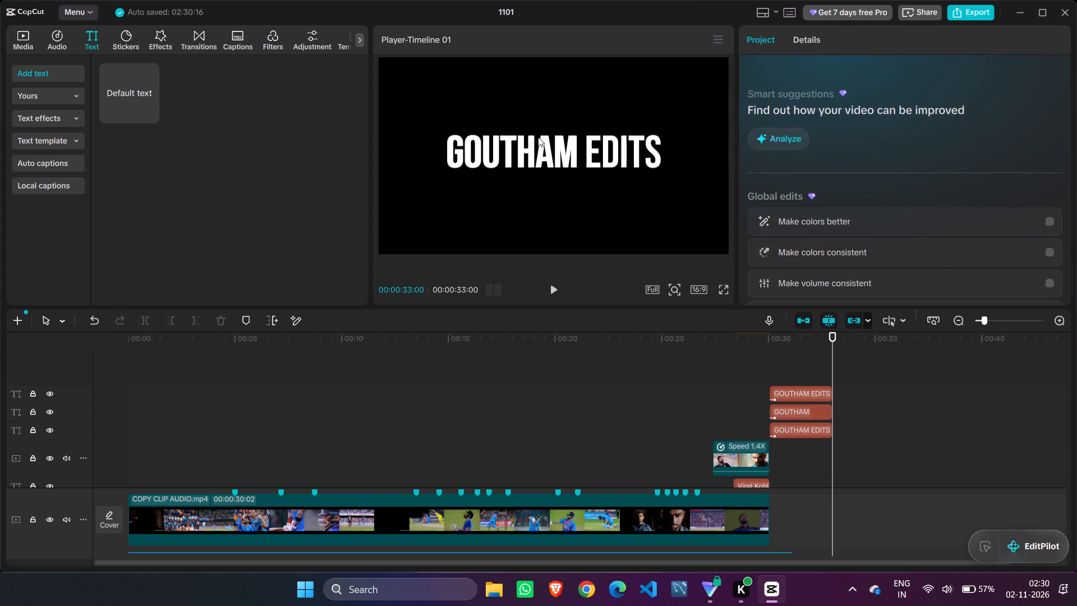
pyautogui.click(532, 144)
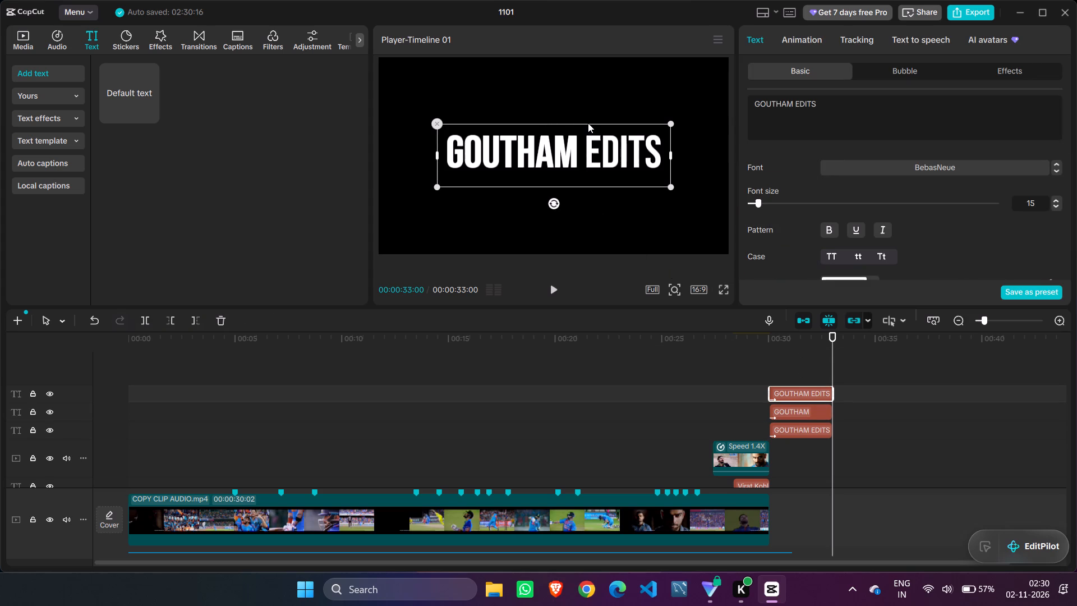
pyautogui.moveTo(588, 123); pyautogui.dragTo(589, 117)
pyautogui.click(527, 155)
pyautogui.click(558, 134)
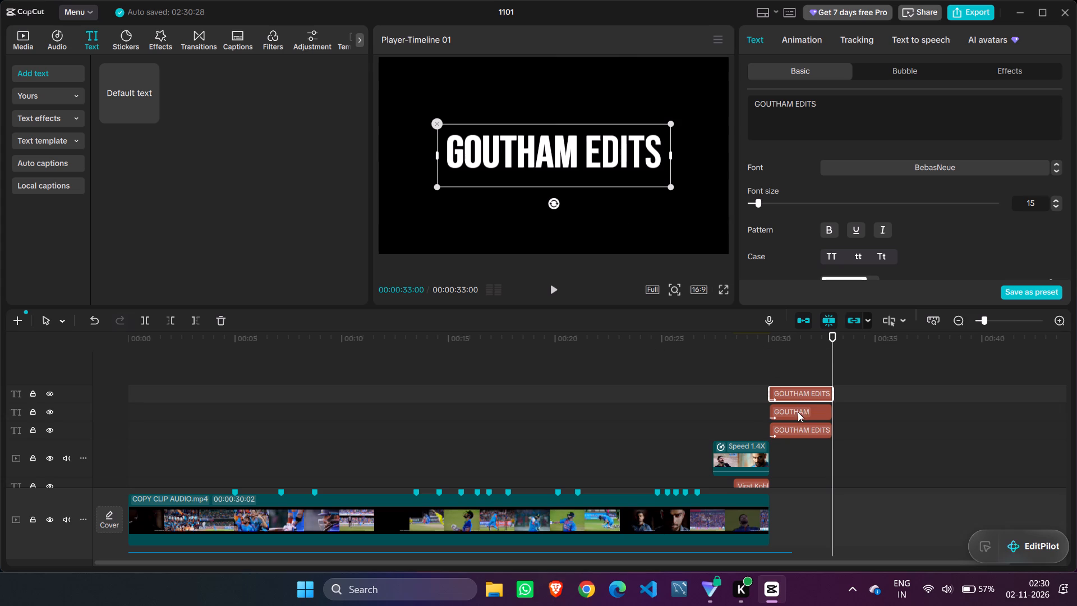
pyautogui.click(800, 412)
pyautogui.click(568, 128)
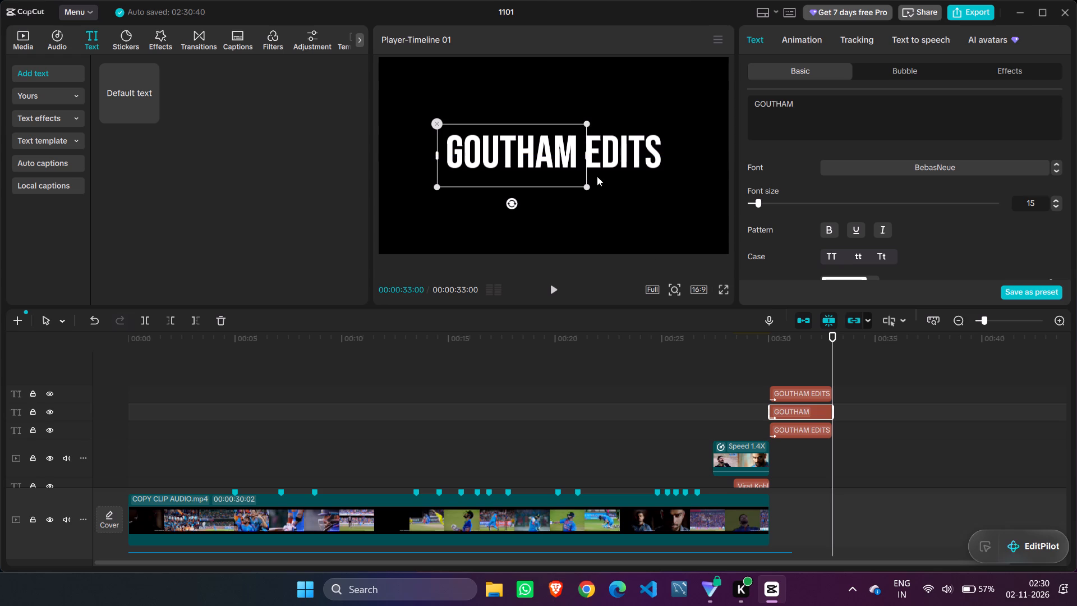
# Set the text colour of the bottom GOUTHAM EDITS copy to red, FF0000.
pyautogui.click(784, 426)
pyautogui.scroll(-1, 903, 139)
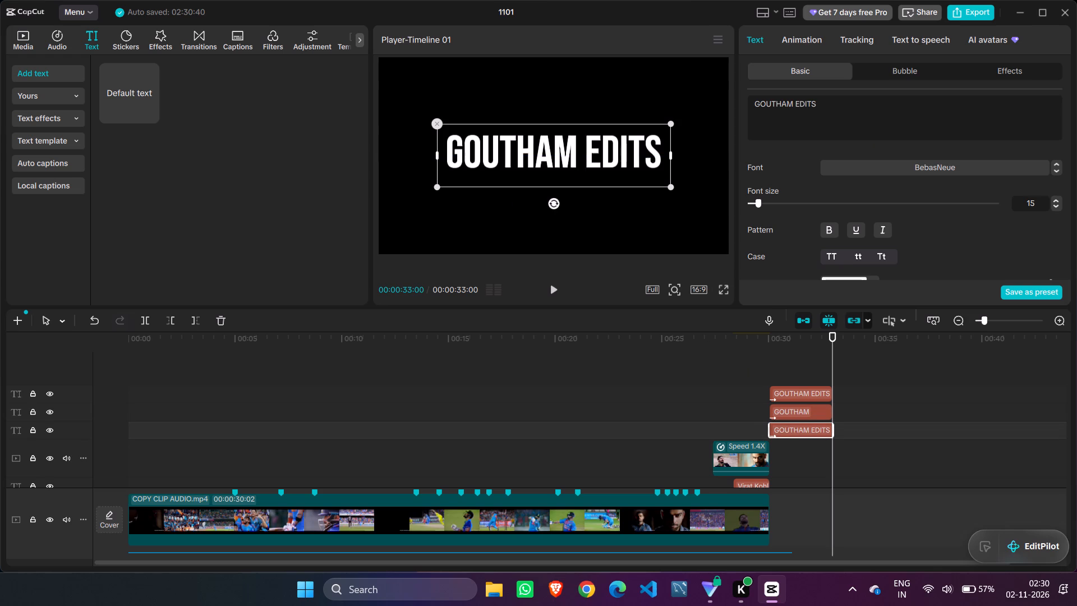
pyautogui.click(846, 277)
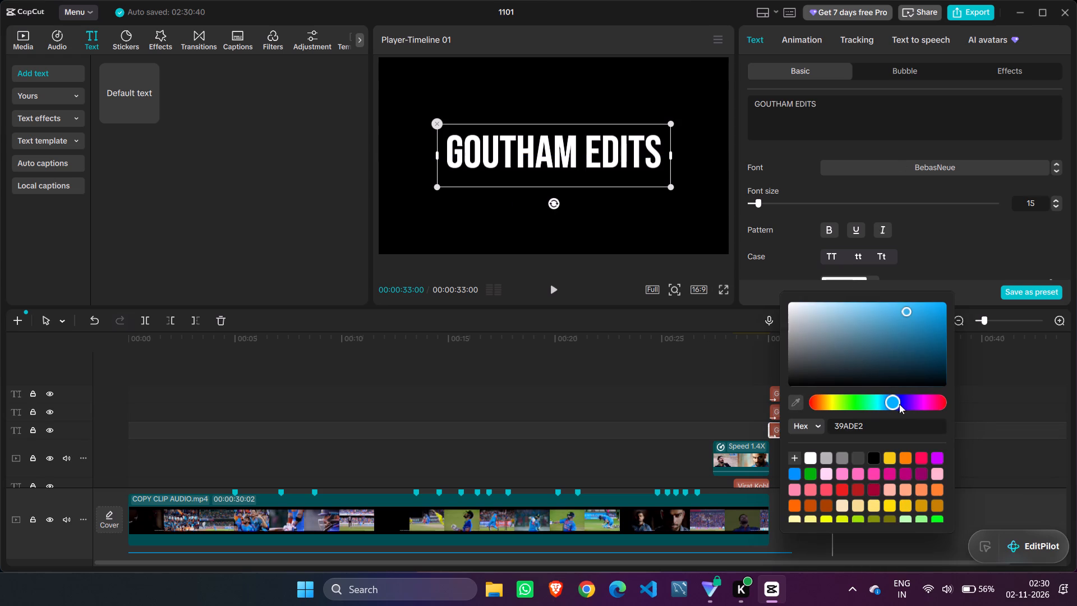
pyautogui.moveTo(895, 398); pyautogui.dragTo(981, 397)
pyautogui.moveTo(906, 311); pyautogui.dragTo(954, 295)
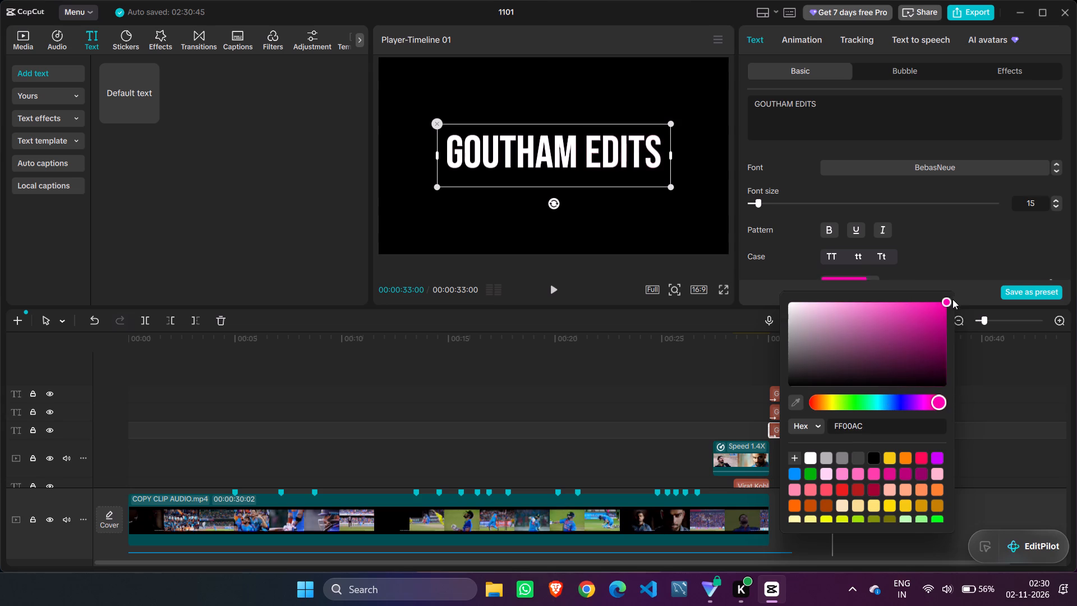
pyautogui.moveTo(938, 400); pyautogui.dragTo(895, 397)
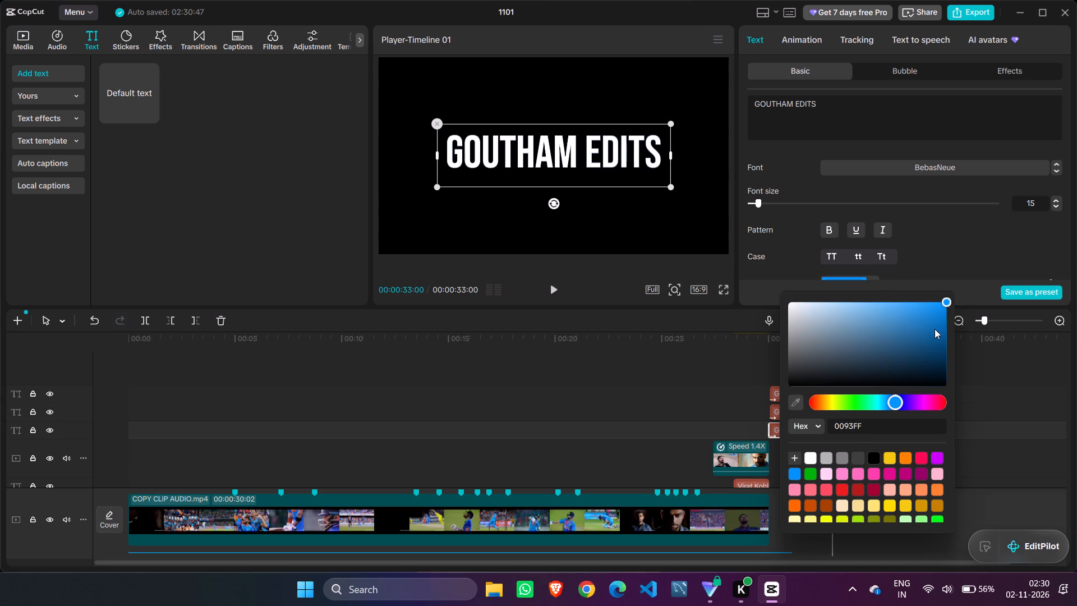
pyautogui.moveTo(900, 398); pyautogui.dragTo(772, 402)
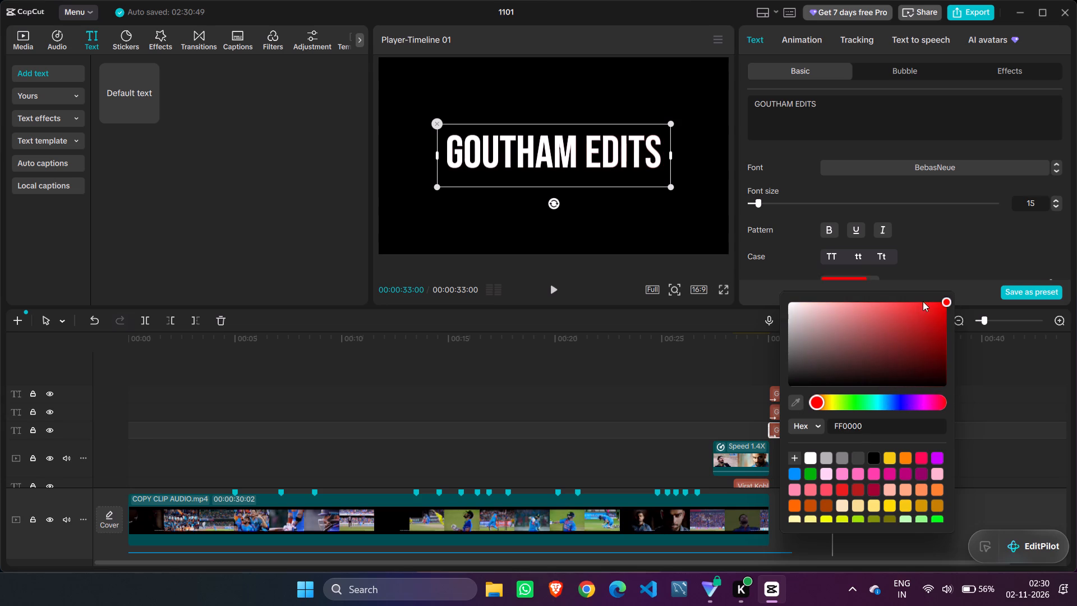
pyautogui.moveTo(946, 302); pyautogui.dragTo(966, 283)
pyautogui.click(693, 369)
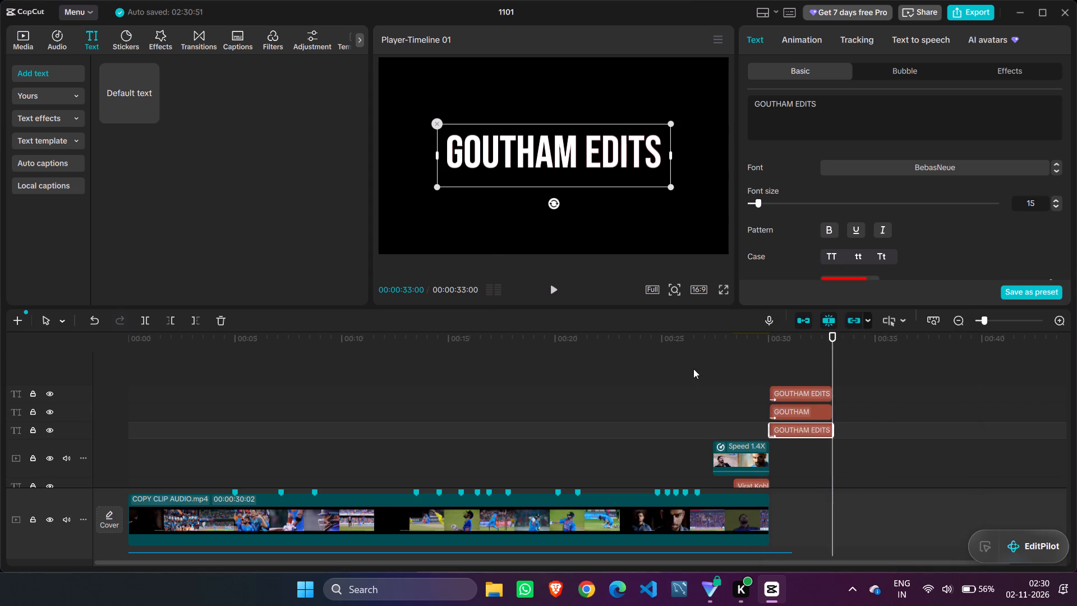
# Check the stacked titles close up at about 31 seconds and fine-tune the GOUTHAM copy's alignment over the red title.
pyautogui.moveTo(702, 361); pyautogui.dragTo(794, 356)
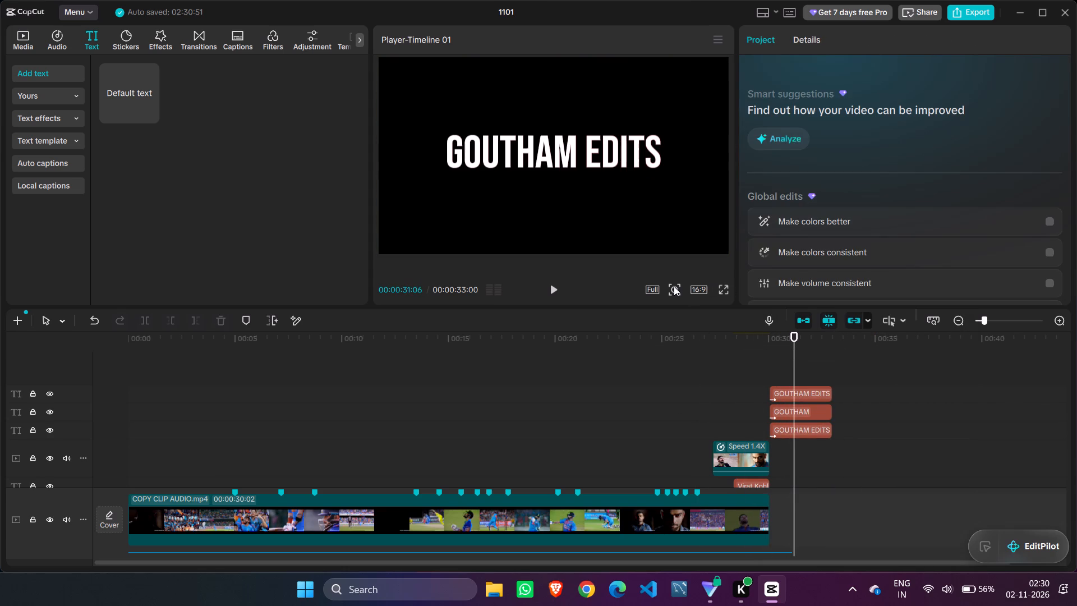
pyautogui.click(674, 286)
pyautogui.moveTo(650, 311); pyautogui.dragTo(658, 311)
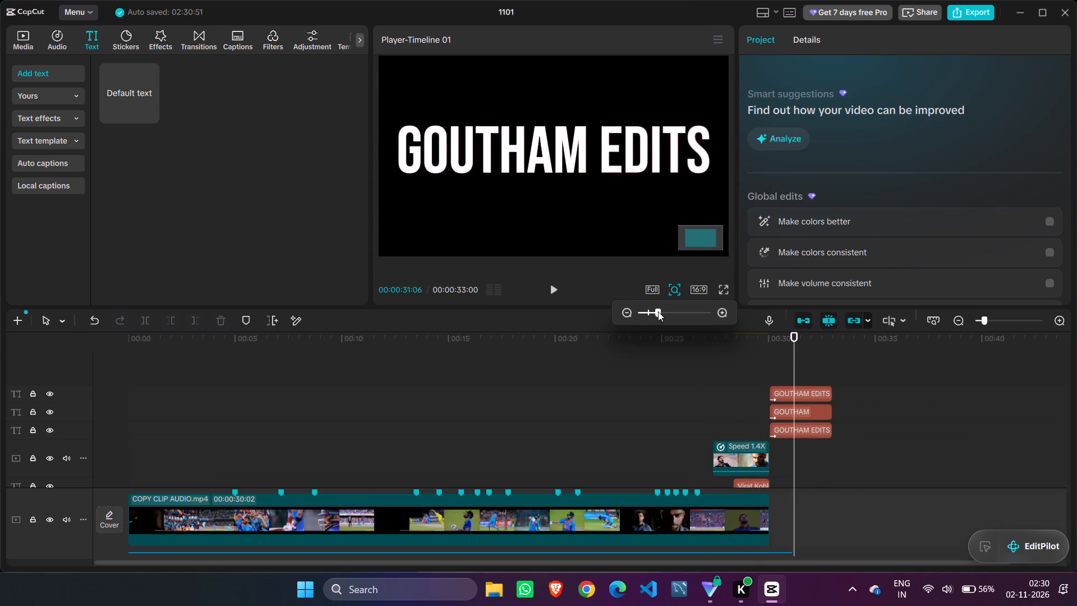
pyautogui.moveTo(658, 311); pyautogui.dragTo(660, 311)
pyautogui.click(795, 392)
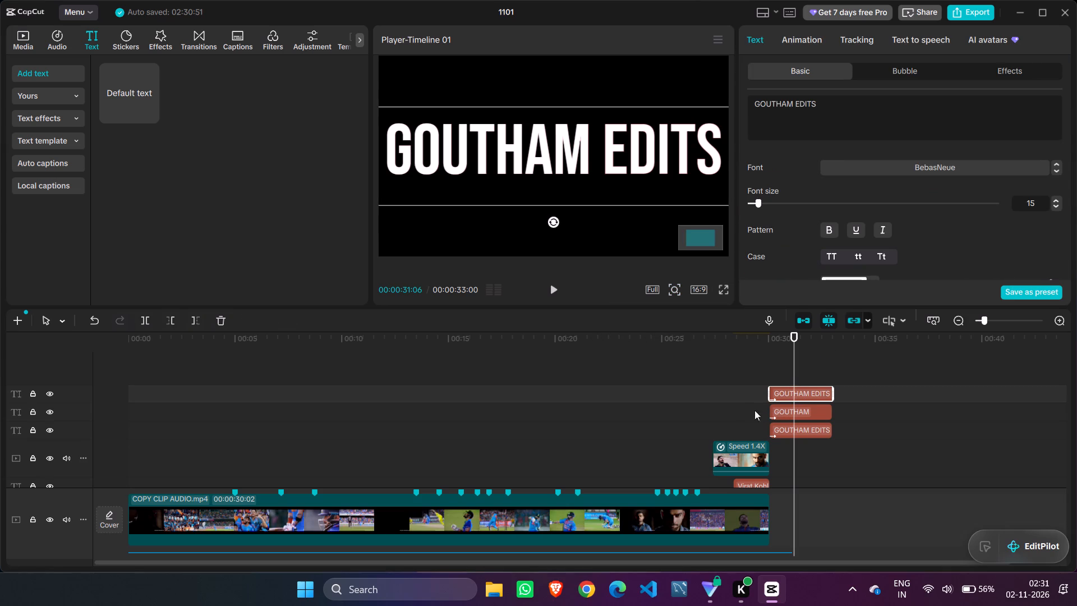
pyautogui.click(796, 357)
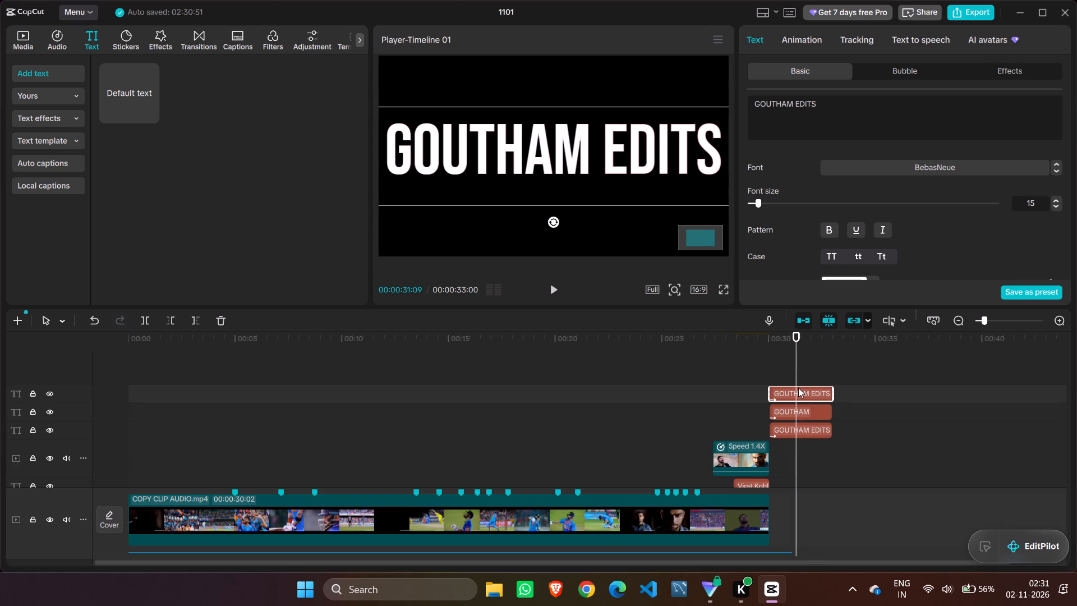
pyautogui.click(799, 408)
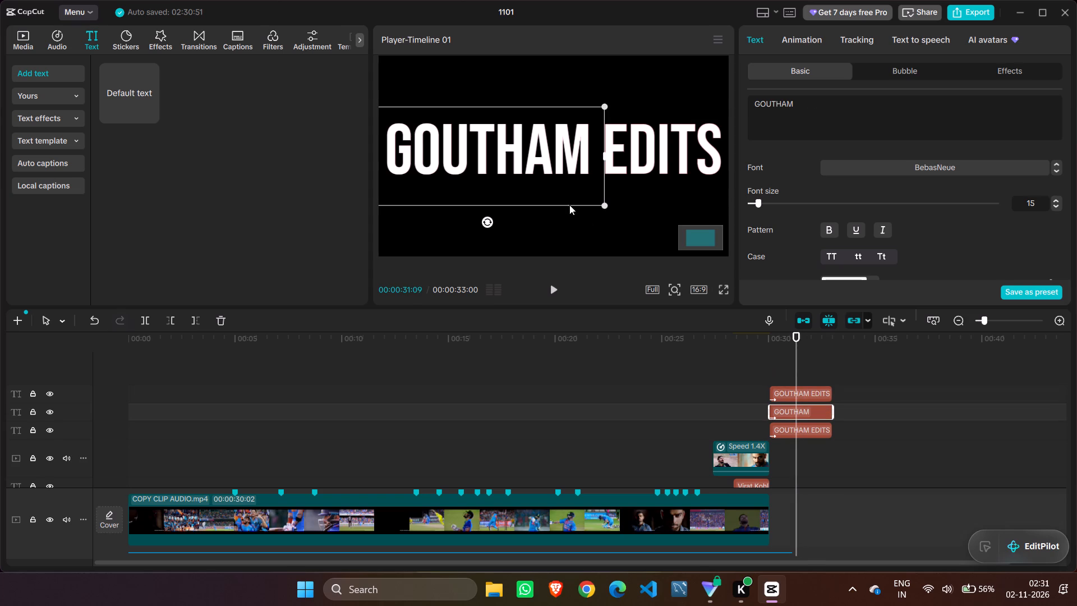
pyautogui.click(538, 183)
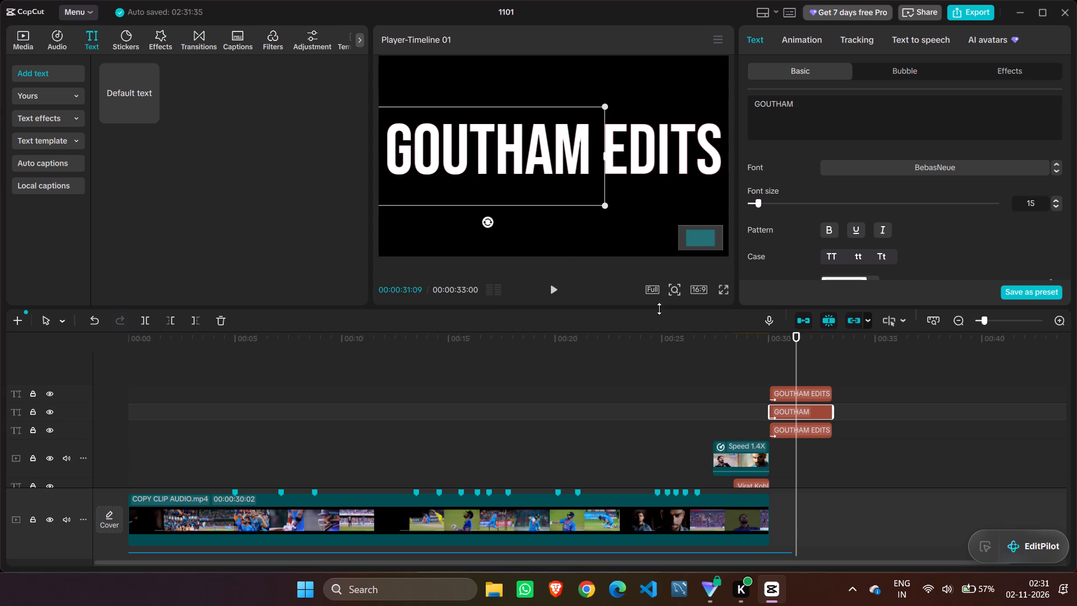
# Shorten the text of the topmost GOUTHAM EDITS copy to just EDITS.
pyautogui.click(791, 394)
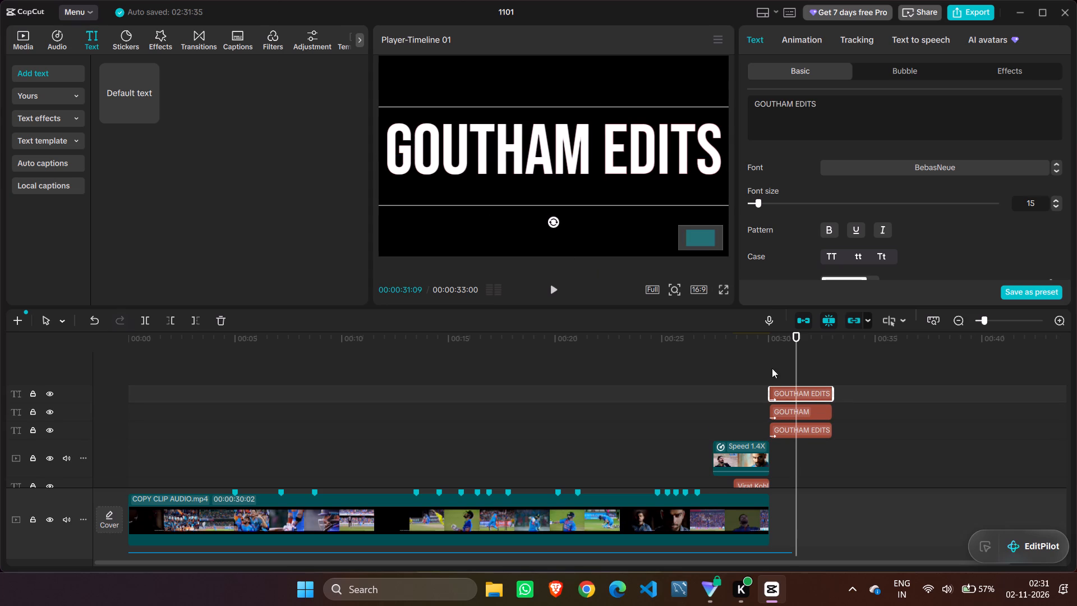
pyautogui.click(795, 103)
pyautogui.press('BackSpace')
pyautogui.press('BackSpace')
pyautogui.press('BackSpace')
pyautogui.press('BackSpace')
pyautogui.press('BackSpace')
pyautogui.press('BackSpace')
pyautogui.press('BackSpace')
pyautogui.press('BackSpace')
pyautogui.press('BackSpace')
pyautogui.press('BackSpace')
pyautogui.press('BackSpace')
pyautogui.press('BackSpace')
pyautogui.press('BackSpace')
pyautogui.press('BackSpace')
pyautogui.press('BackSpace')
pyautogui.press('BackSpace')
pyautogui.press('BackSpace')
pyautogui.press('BackSpace')
pyautogui.press('BackSpace')
pyautogui.press('BackSpace')
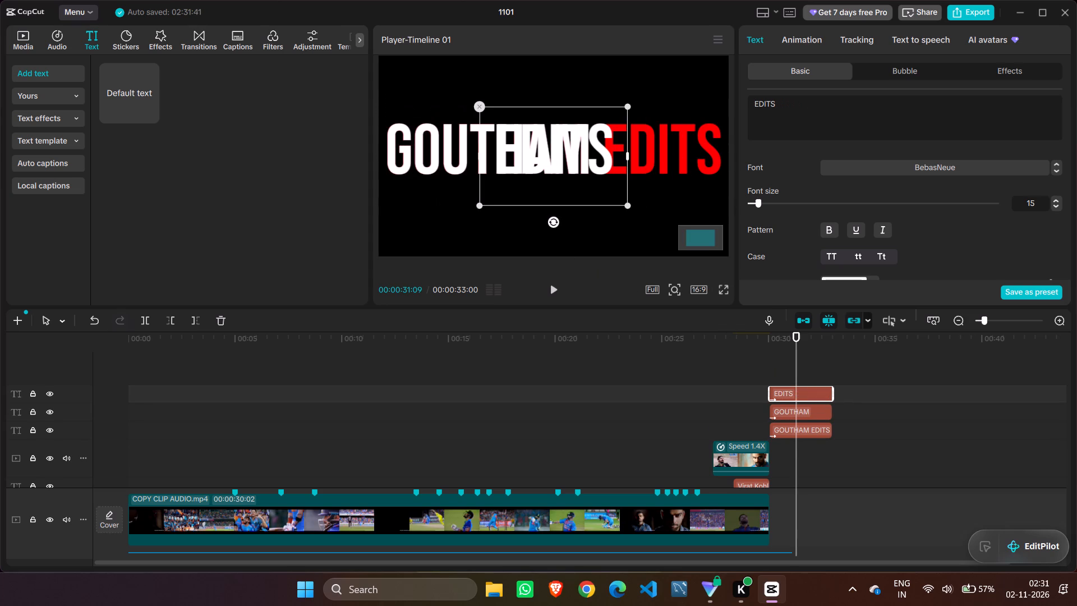
# Position the white EDITS copy exactly over the red title's second word.
pyautogui.moveTo(609, 184); pyautogui.dragTo(600, 213)
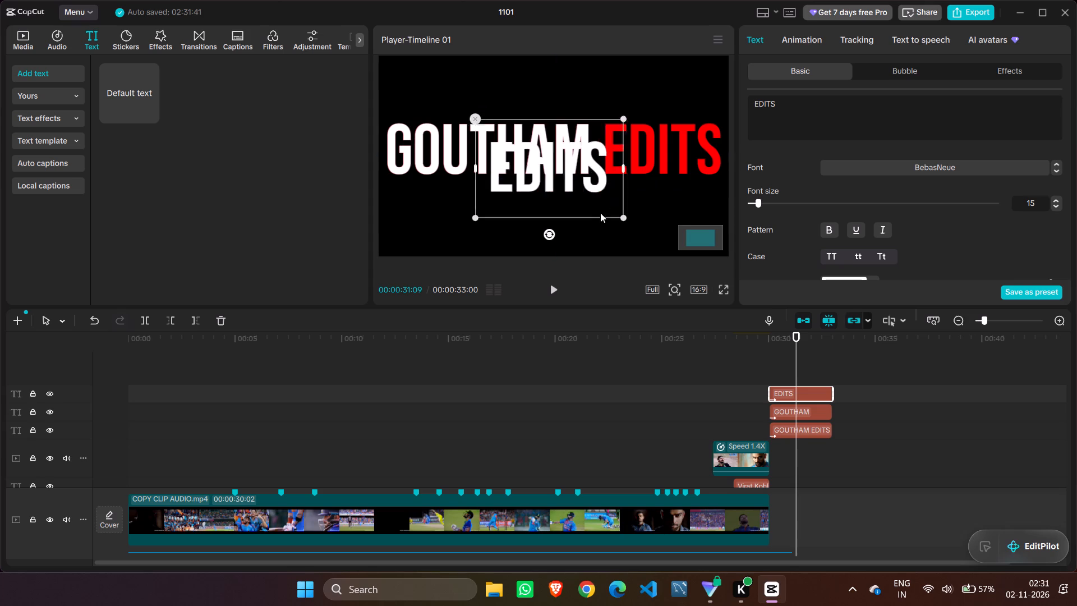
pyautogui.moveTo(600, 213); pyautogui.dragTo(707, 183)
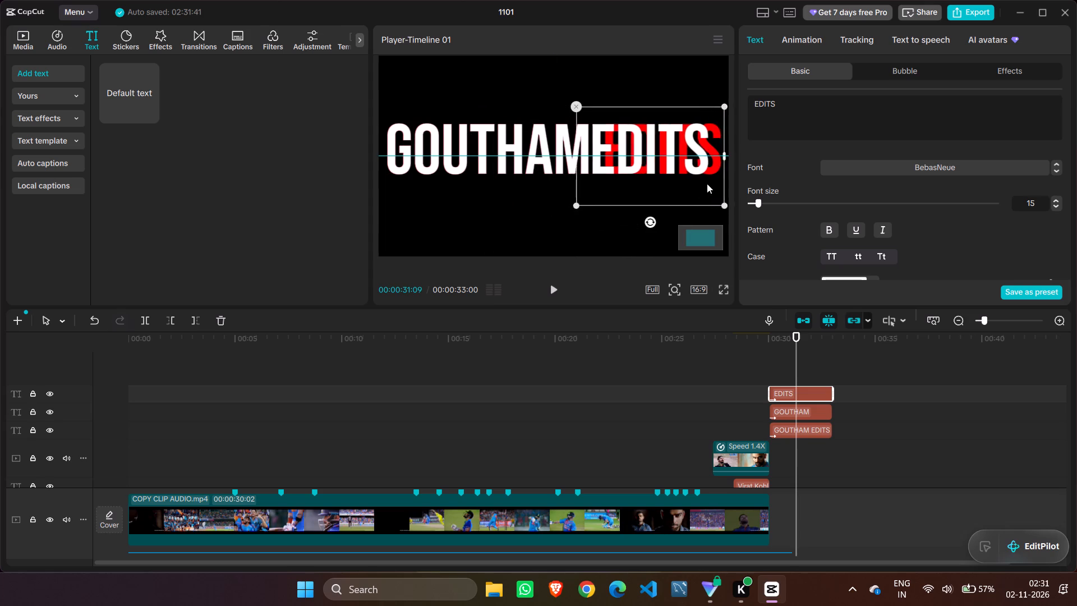
pyautogui.moveTo(707, 183); pyautogui.dragTo(718, 182)
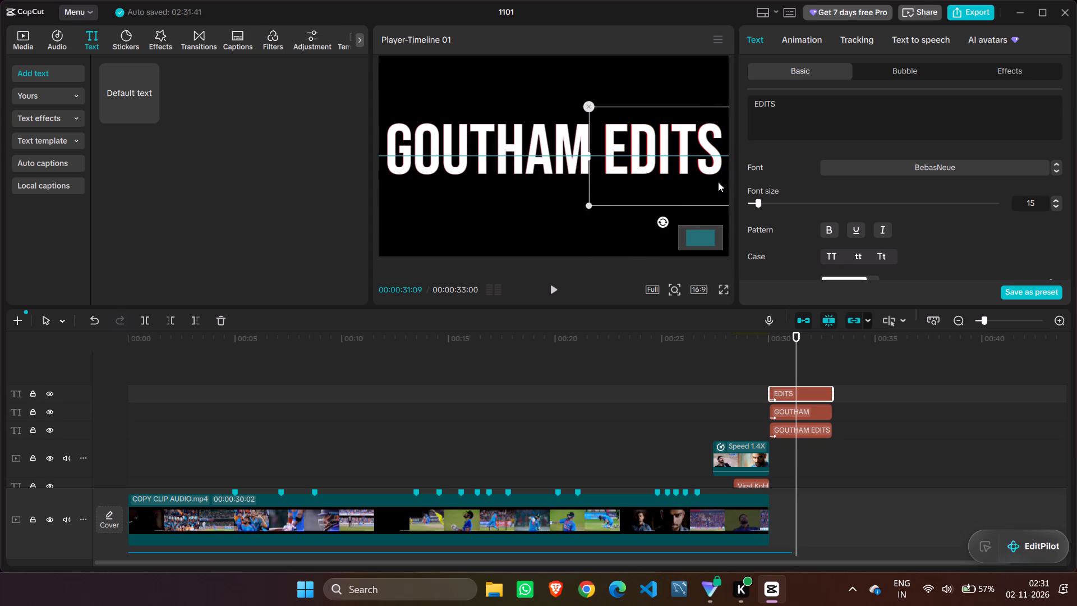
pyautogui.moveTo(718, 182); pyautogui.dragTo(717, 182)
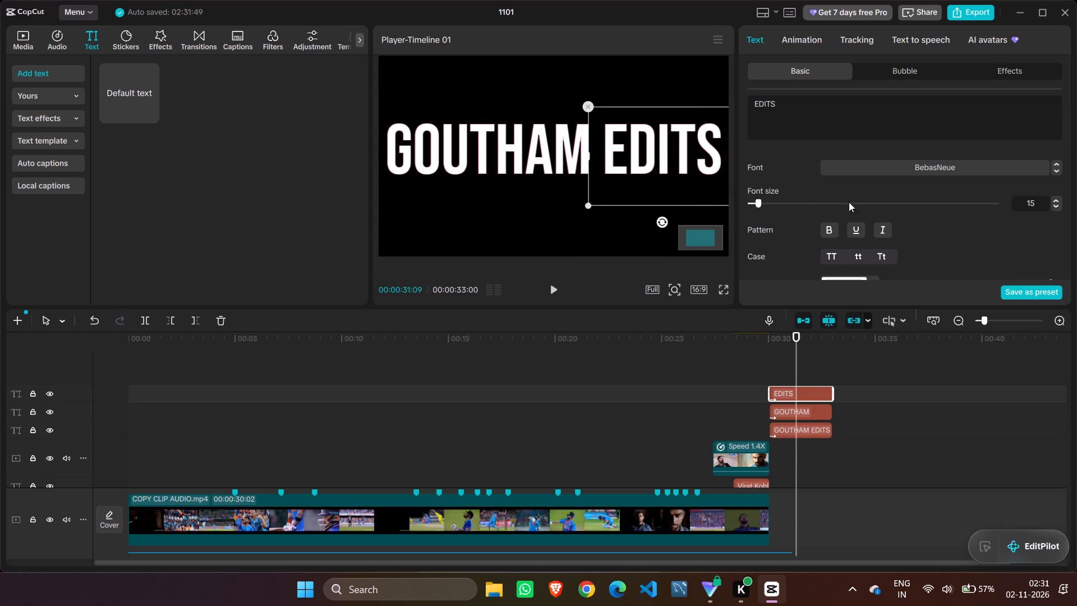
# Set the white EDITS copy's text colour to light blue, 3EB6F0, sampled from the jersey in the closing clip's timeline thumbnail.
pyautogui.scroll(-4, 876, 220)
pyautogui.scroll(13, 873, 217)
pyautogui.scroll(-5, 920, 214)
pyautogui.scroll(5, 920, 209)
pyautogui.scroll(-5, 920, 209)
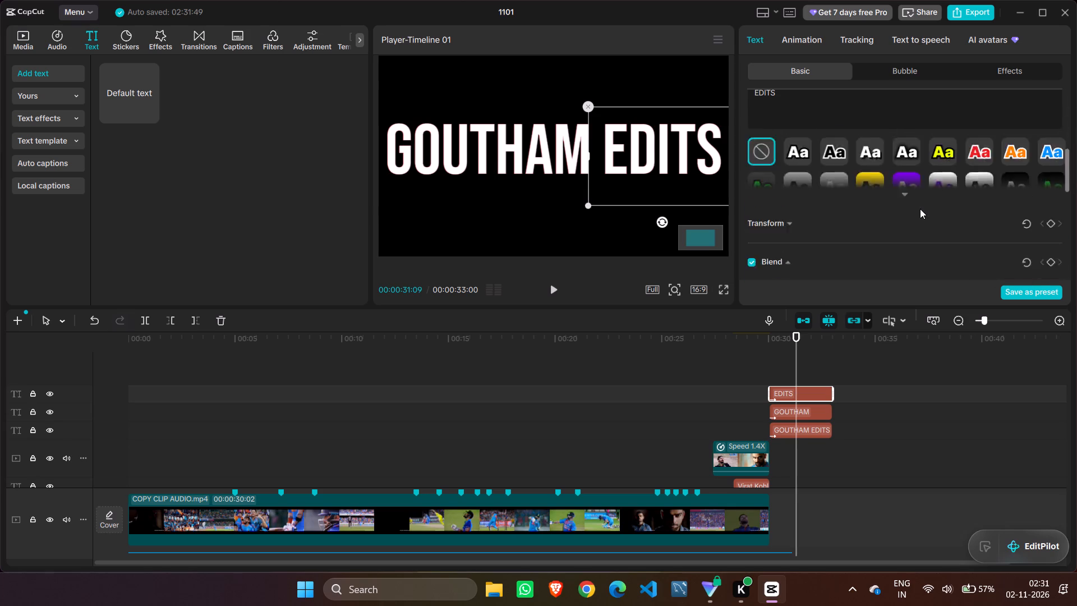
pyautogui.scroll(-5, 920, 209)
pyautogui.scroll(12, 920, 209)
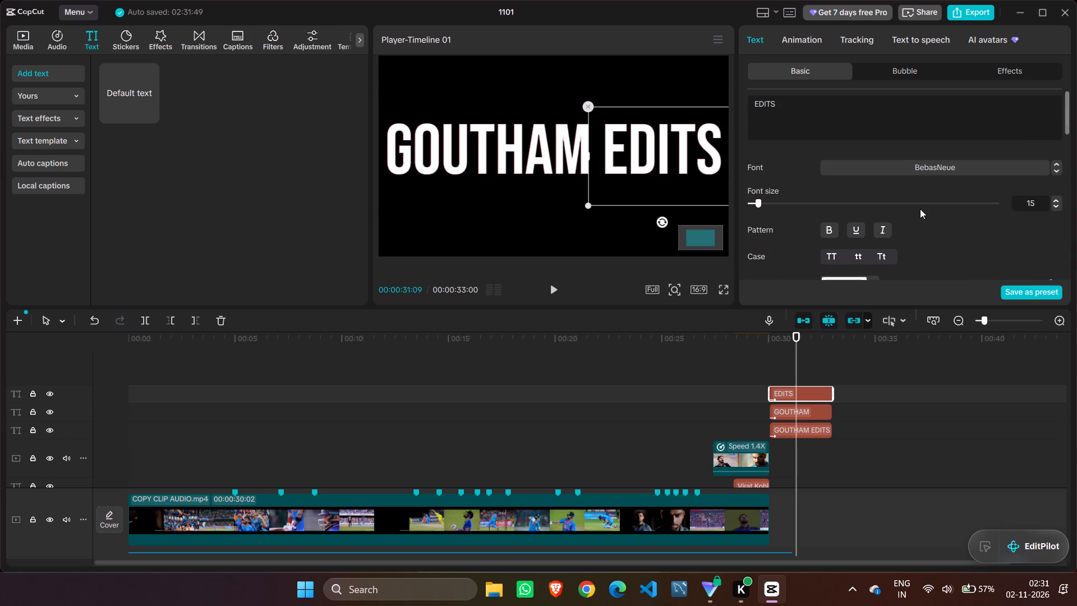
pyautogui.scroll(-3, 920, 209)
pyautogui.scroll(5, 920, 209)
pyautogui.scroll(-9, 920, 209)
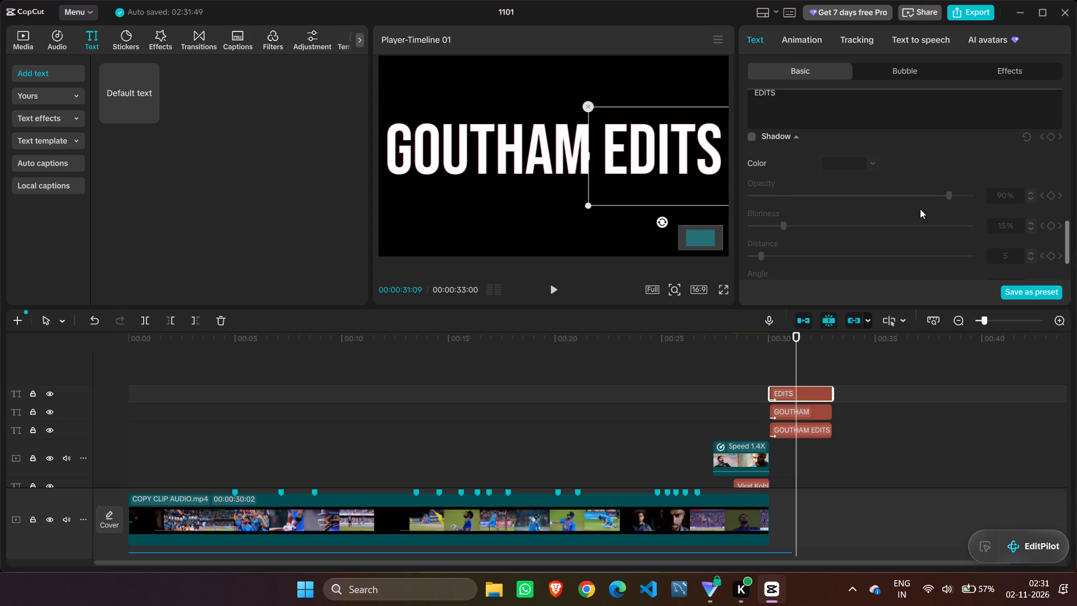
pyautogui.scroll(13, 920, 209)
pyautogui.scroll(-1, 920, 209)
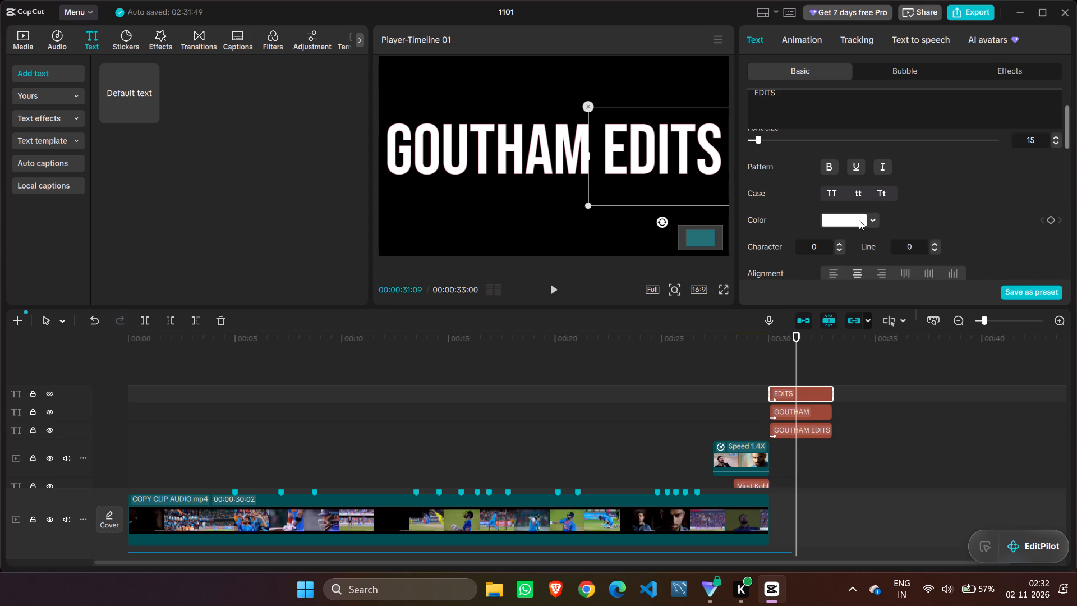
pyautogui.click(859, 220)
pyautogui.click(792, 338)
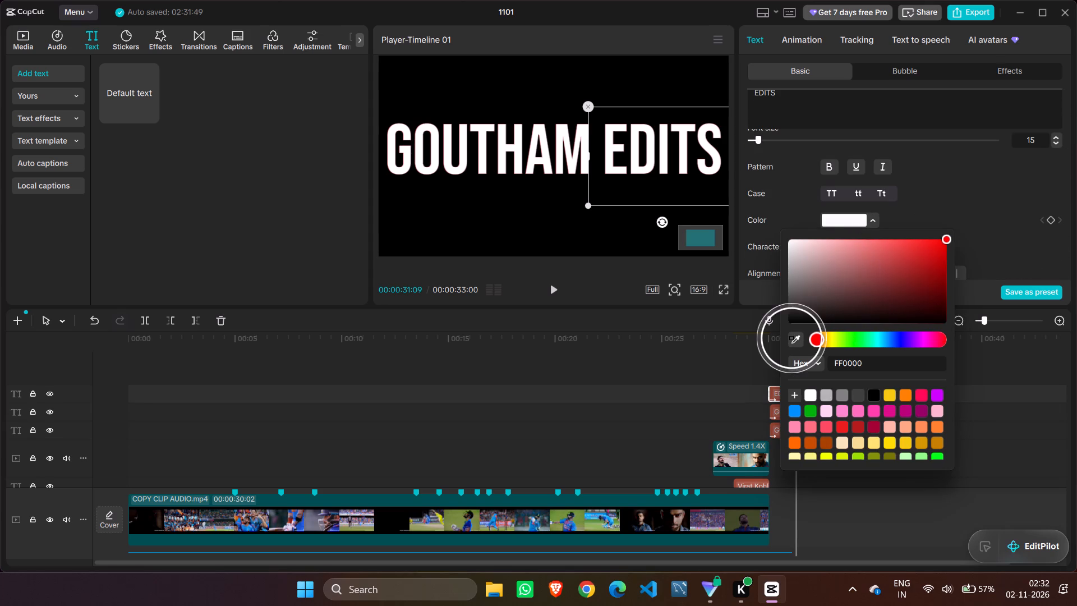
pyautogui.moveTo(792, 338); pyautogui.dragTo(752, 465)
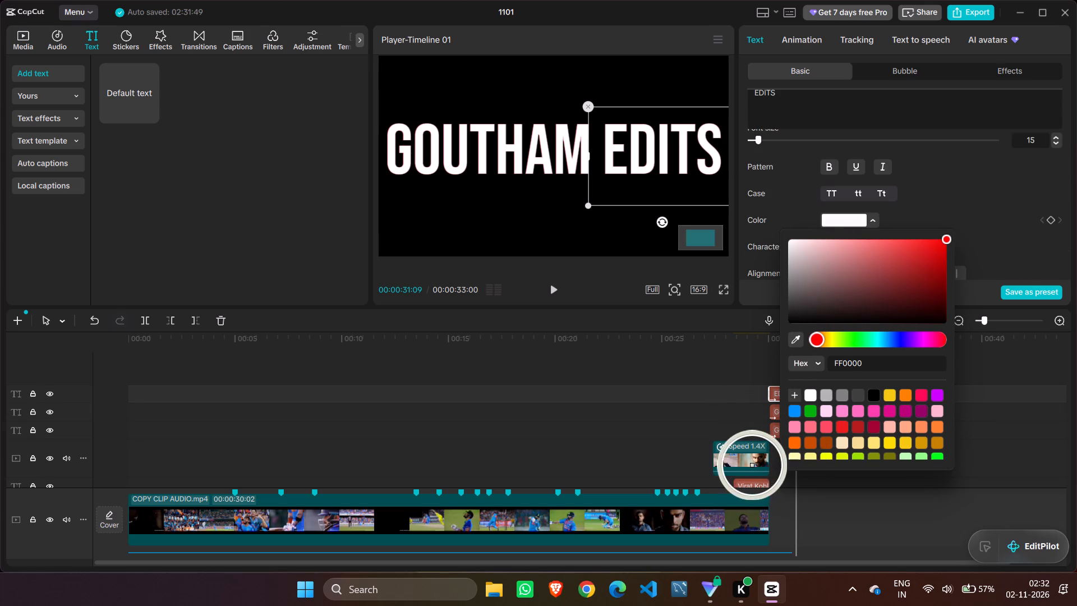
pyautogui.moveTo(752, 465); pyautogui.dragTo(754, 466)
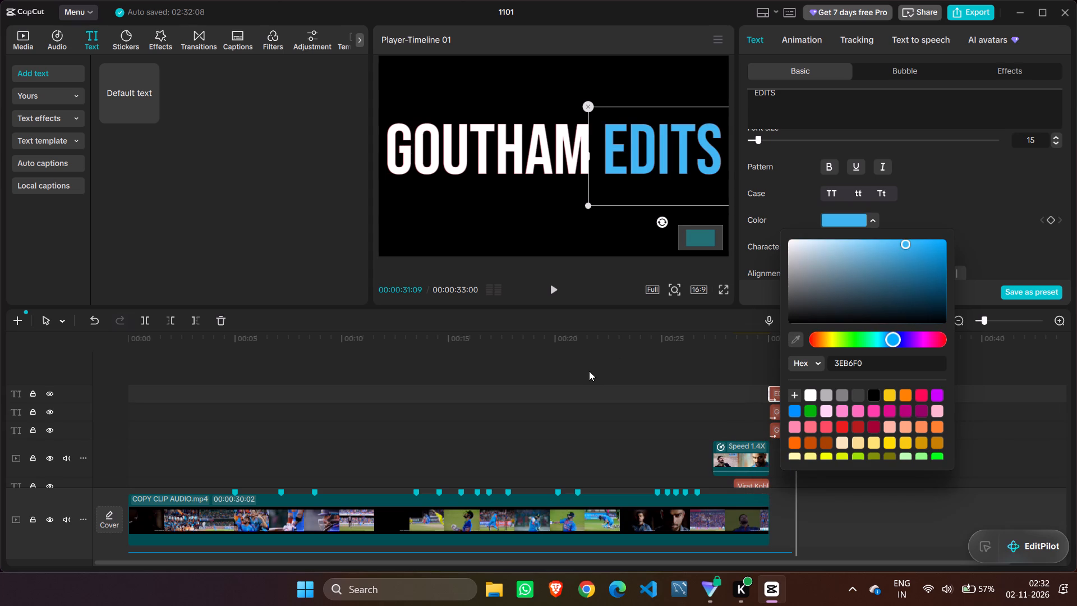
pyautogui.click(639, 367)
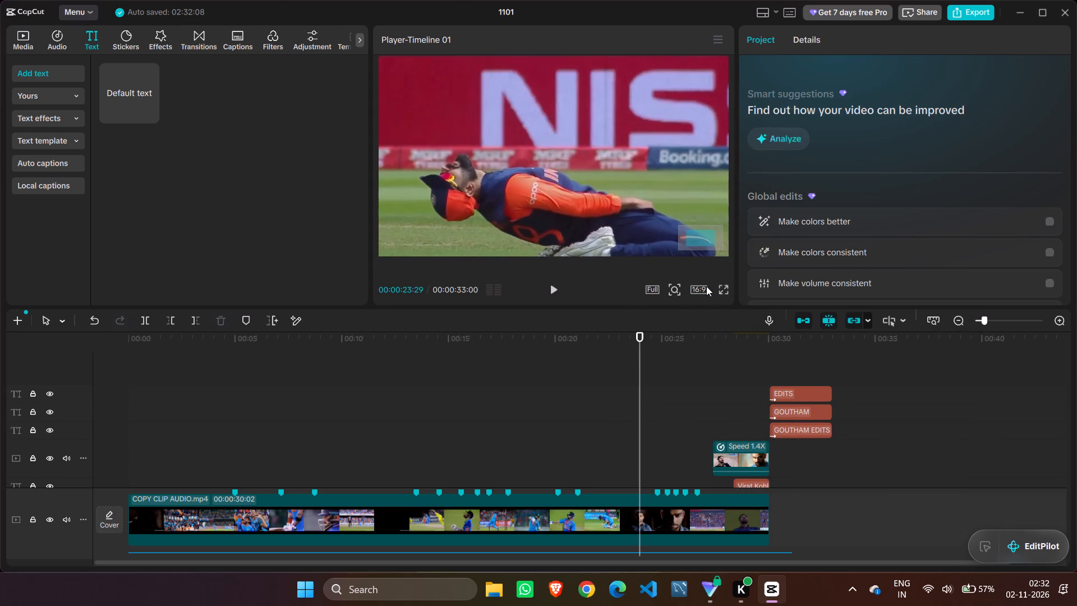
# Zoom the preview back out to the whole frame and play the video's ending up to the GOUTHAM EDITS credit.
pyautogui.click(673, 288)
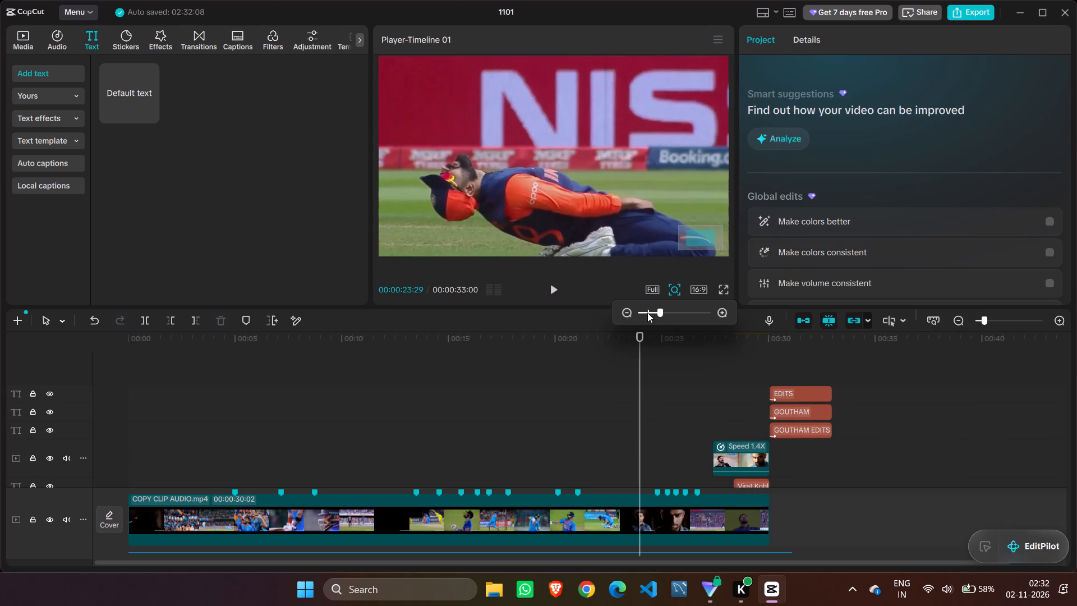
pyautogui.click(647, 313)
pyautogui.click(611, 372)
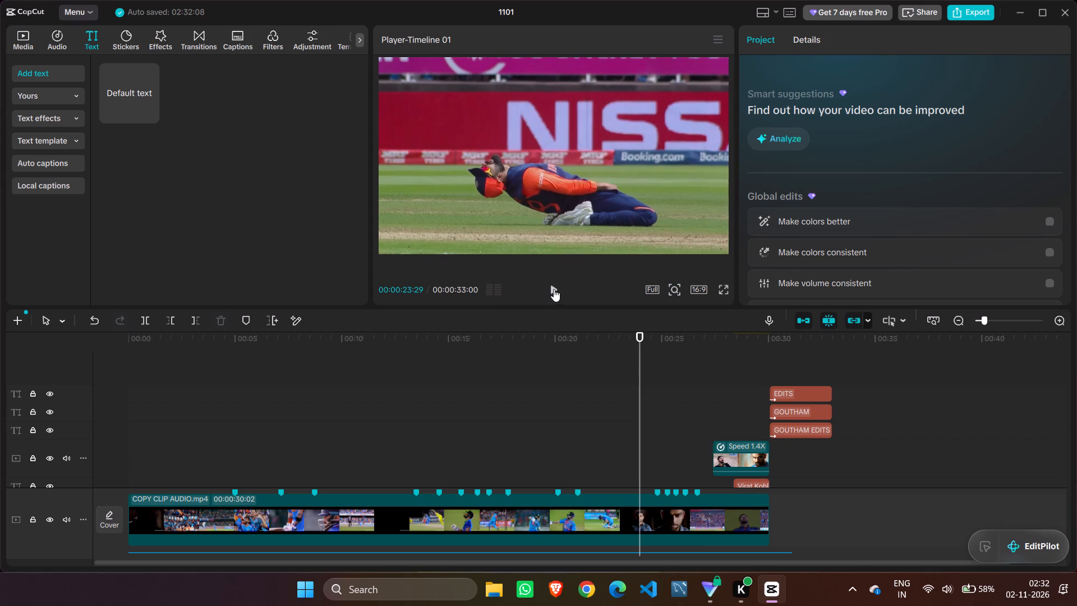
pyautogui.click(554, 289)
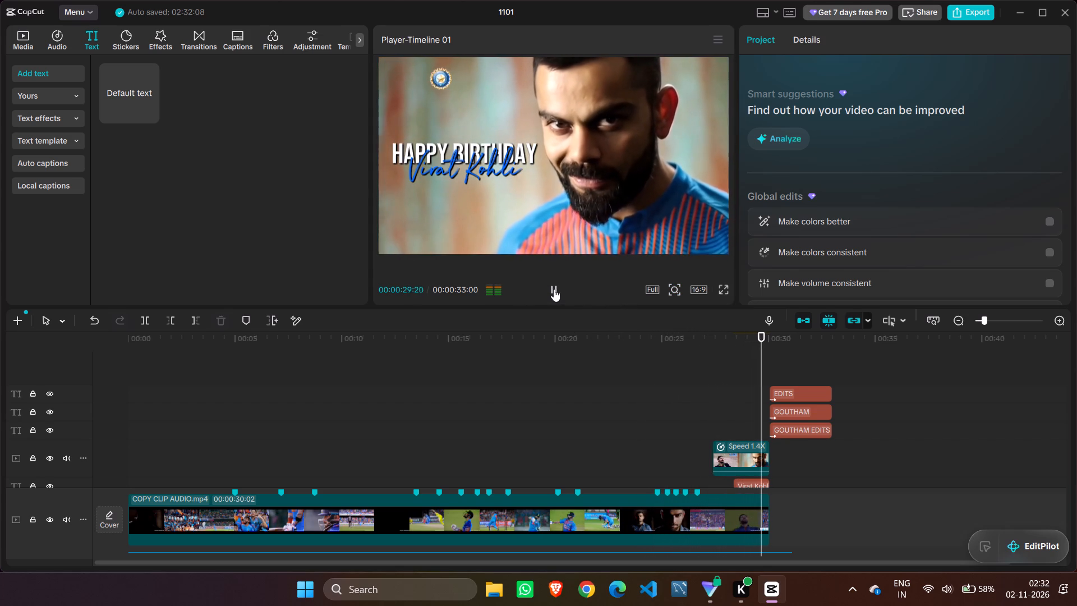
pyautogui.click(554, 289)
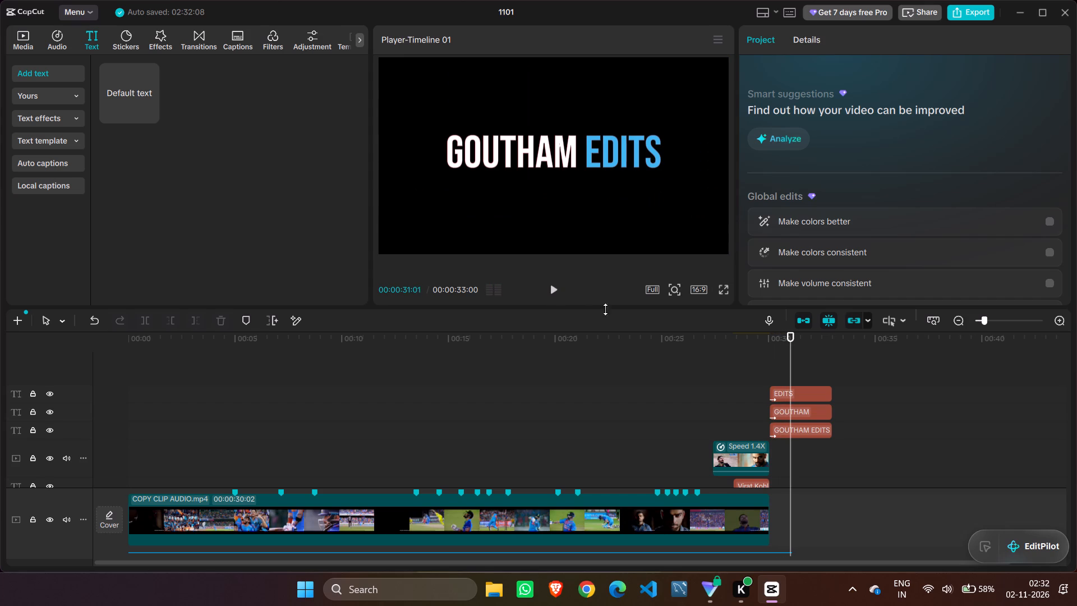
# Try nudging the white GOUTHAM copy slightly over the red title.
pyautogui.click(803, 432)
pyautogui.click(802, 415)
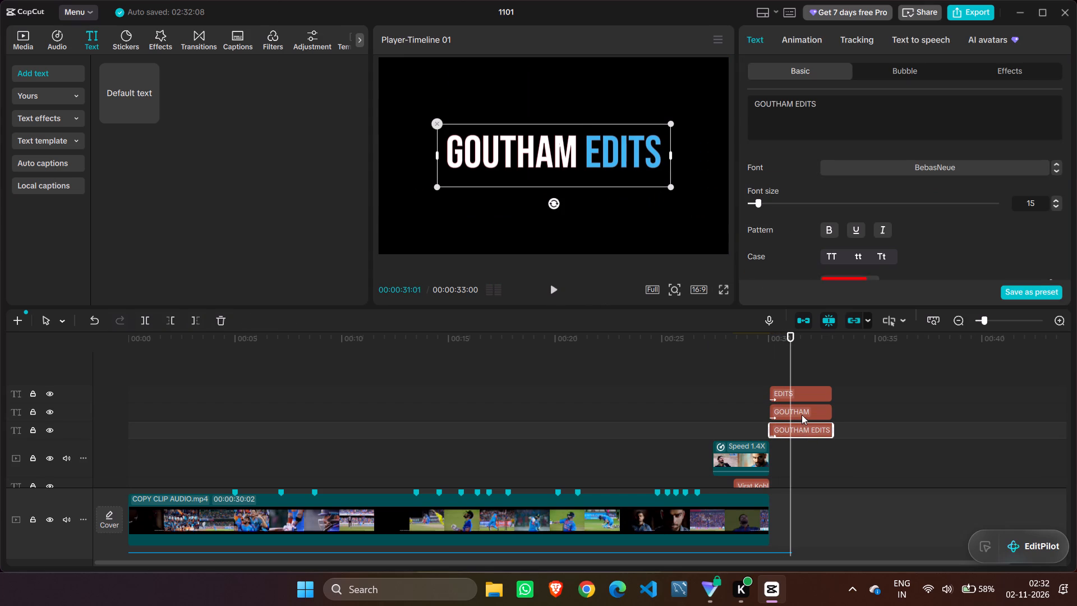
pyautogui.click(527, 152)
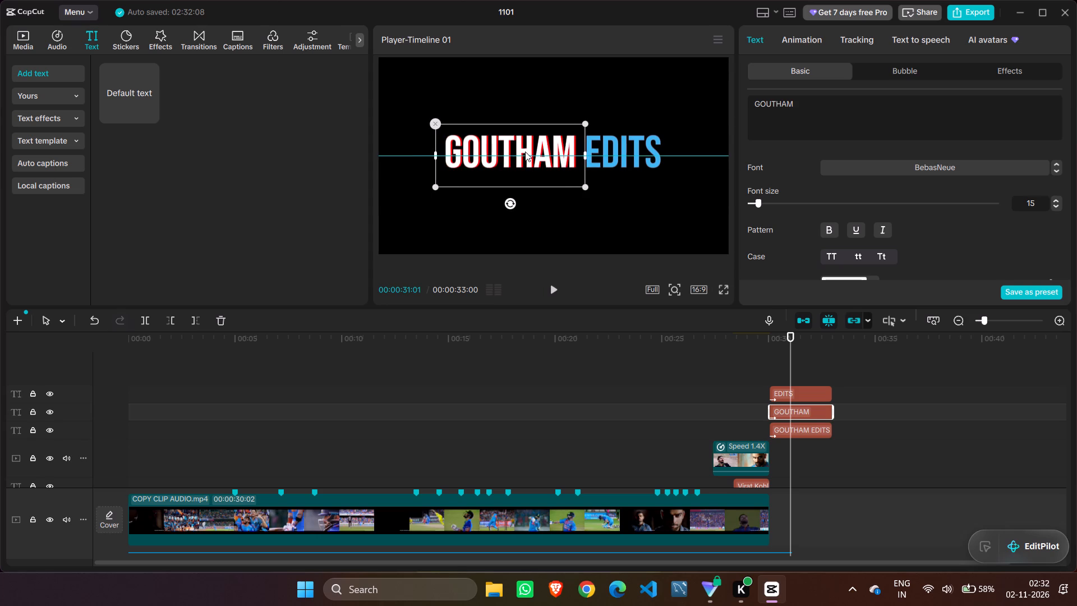
# Look through the GOUTHAM copy's basic text settings, from font and colour down to shadow and curve.
pyautogui.scroll(-1, 843, 167)
pyautogui.scroll(4, 843, 168)
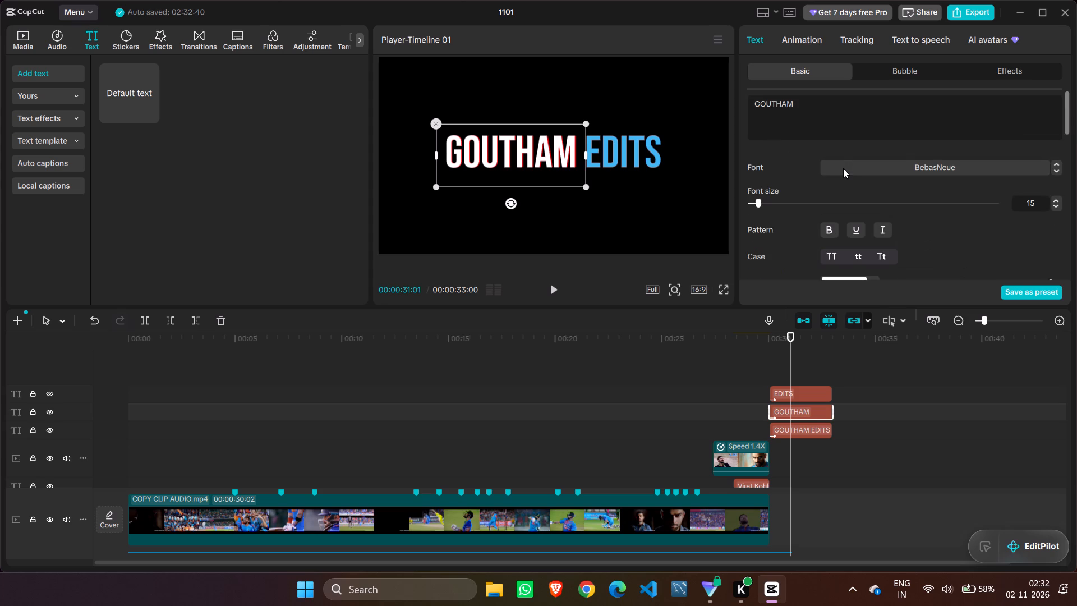
pyautogui.scroll(-3, 840, 175)
pyautogui.scroll(3, 840, 175)
pyautogui.scroll(-2, 840, 175)
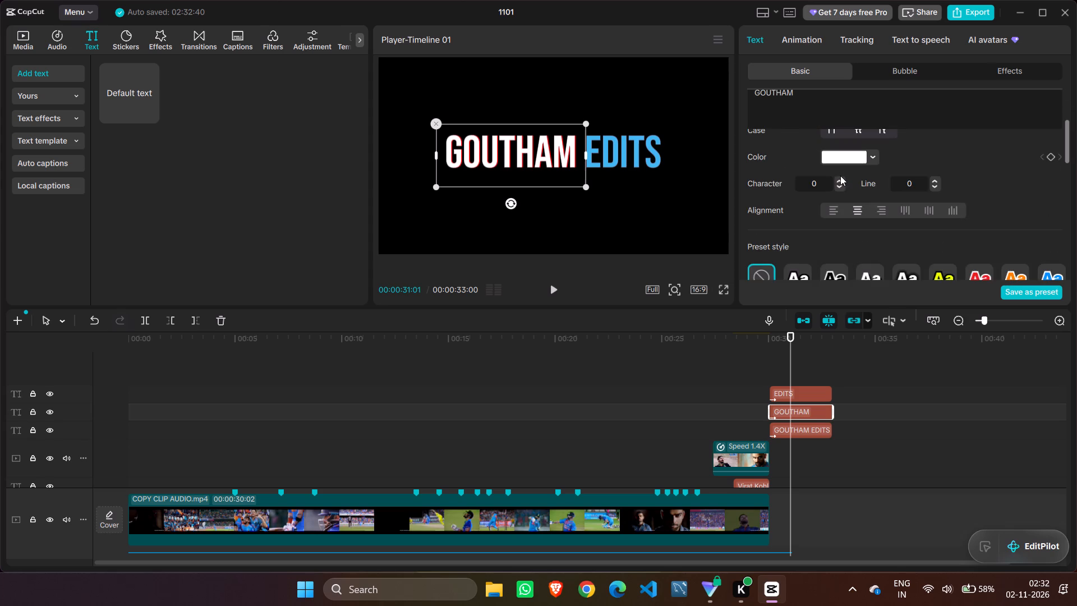
pyautogui.scroll(1, 840, 176)
pyautogui.scroll(-3, 840, 176)
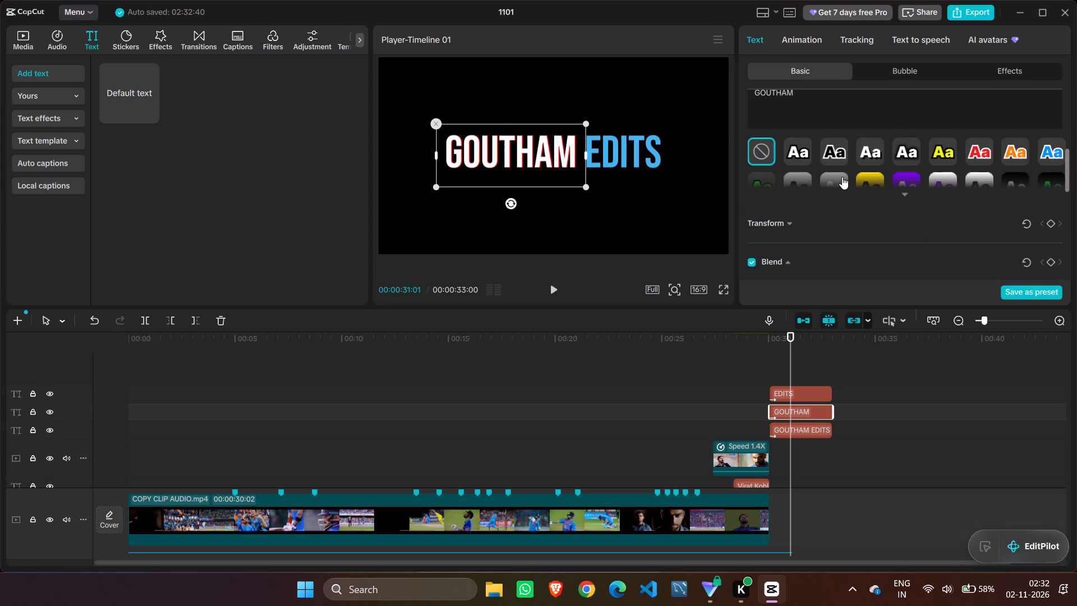
pyautogui.scroll(2, 842, 177)
pyautogui.scroll(-8, 842, 177)
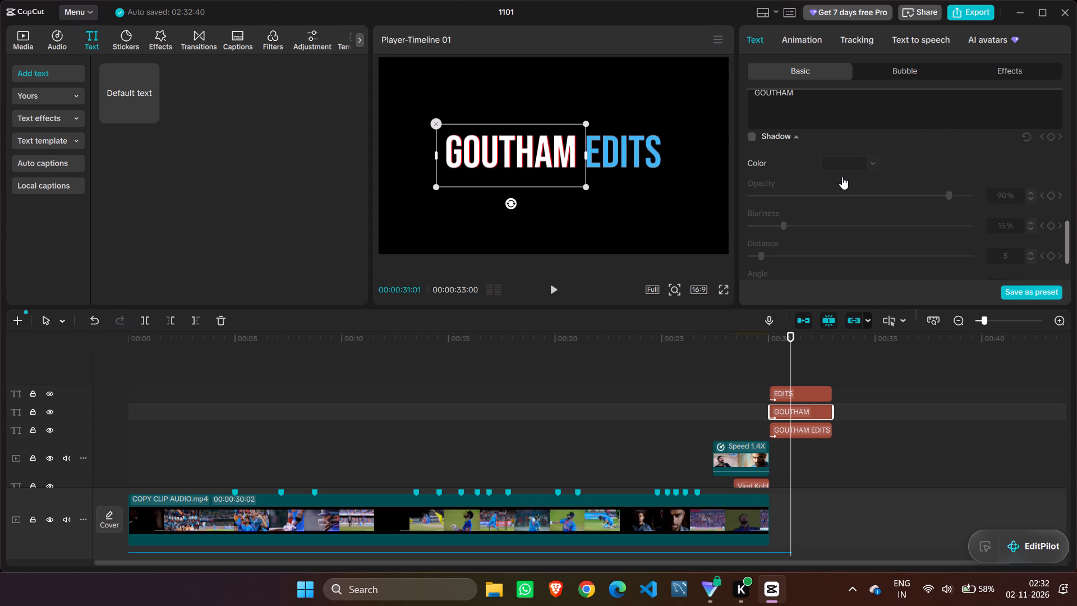
pyautogui.scroll(-3, 842, 177)
pyautogui.scroll(2, 842, 177)
pyautogui.scroll(-3, 842, 177)
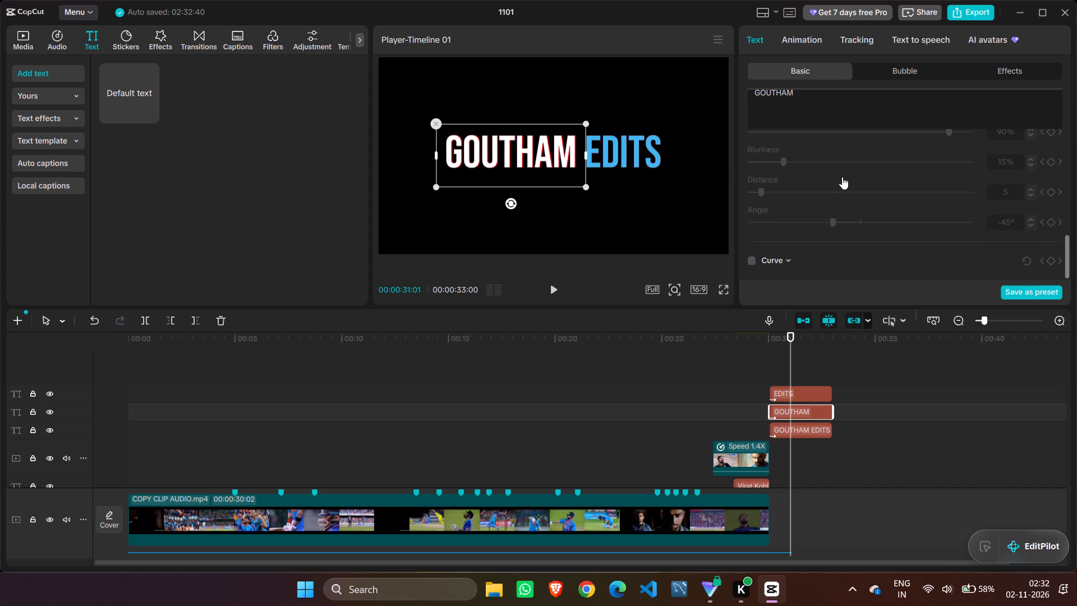
pyautogui.scroll(-1, 842, 177)
pyautogui.scroll(17, 842, 177)
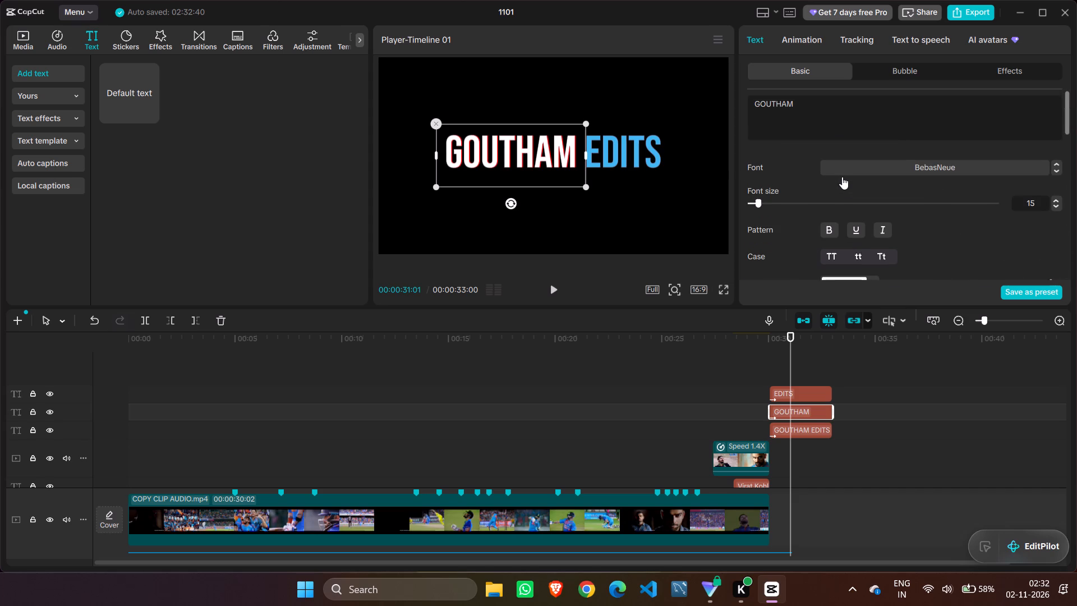
pyautogui.scroll(1, 842, 177)
# Realign the white GOUTHAM copy exactly over the red title's first word.
pyautogui.click(509, 158)
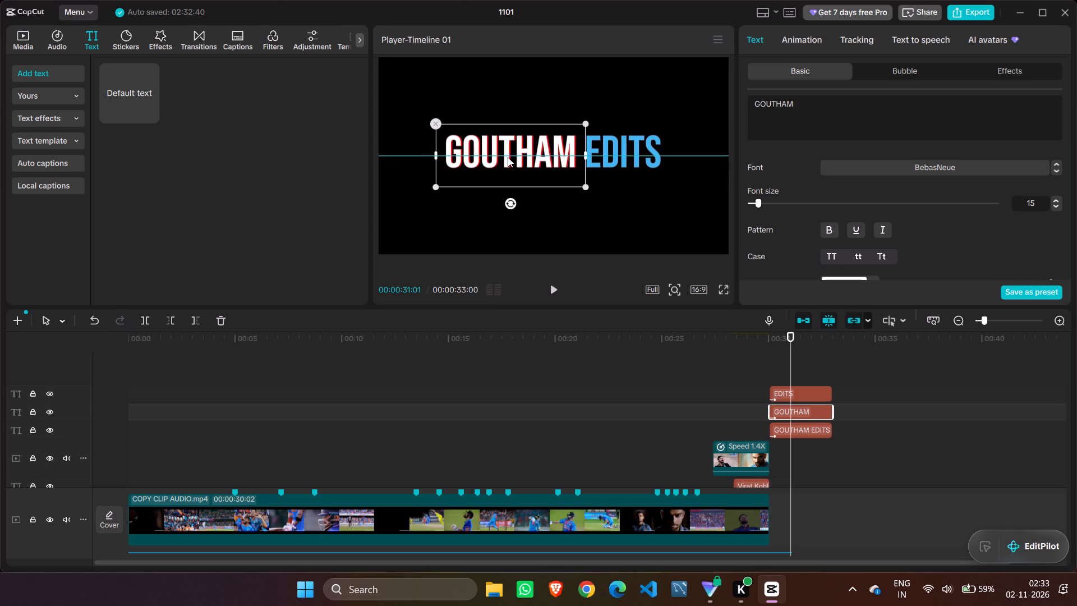
pyautogui.press('Right')
pyautogui.press('Right')
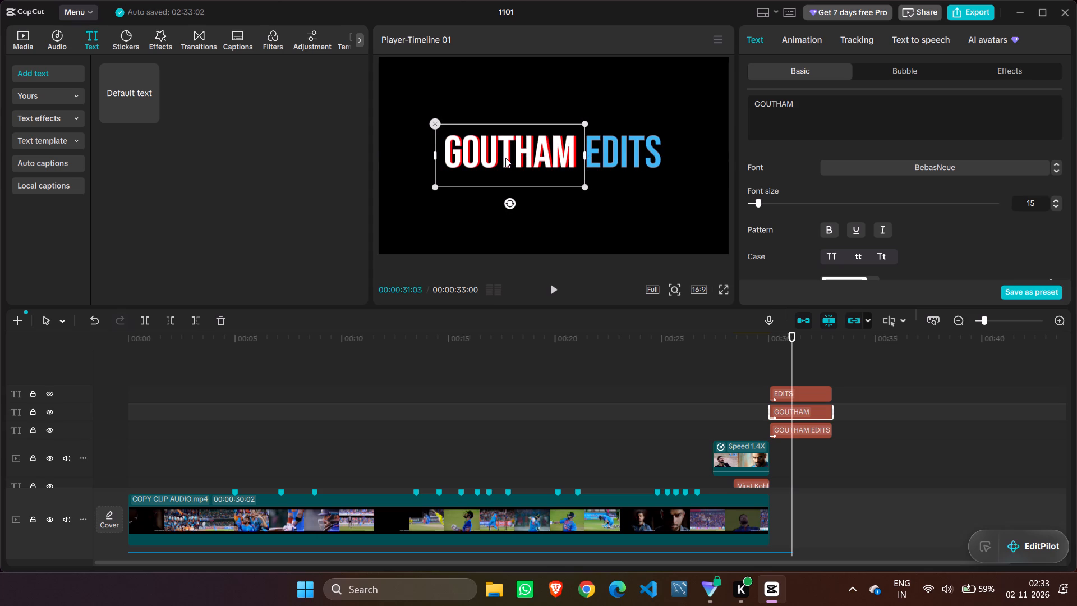
pyautogui.press('Right')
pyautogui.press('Left')
pyautogui.press('Left')
pyautogui.click(509, 151)
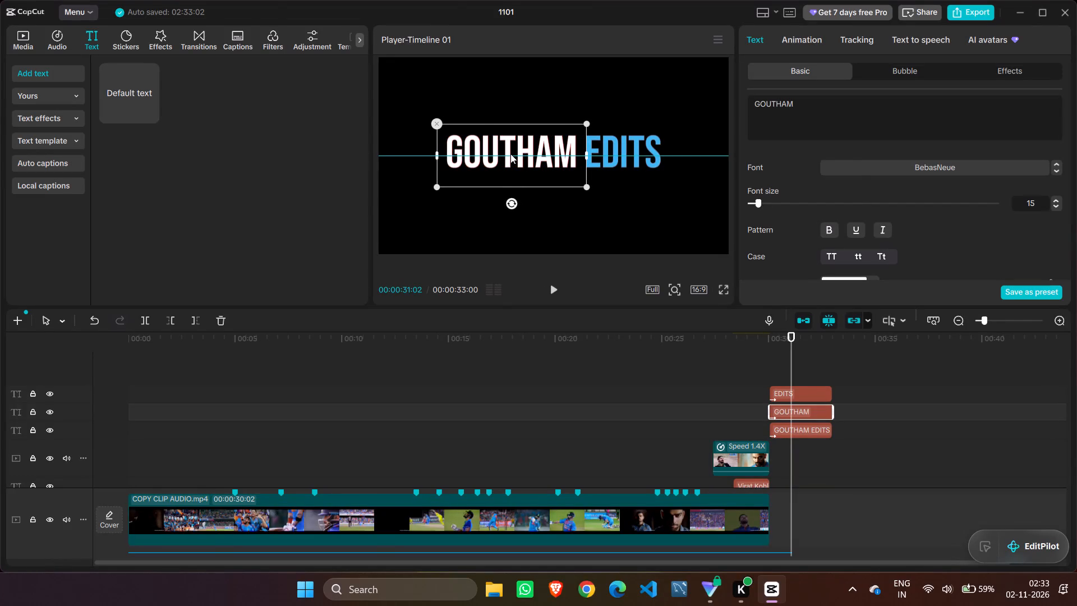
pyautogui.click(330, 197)
pyautogui.click(325, 224)
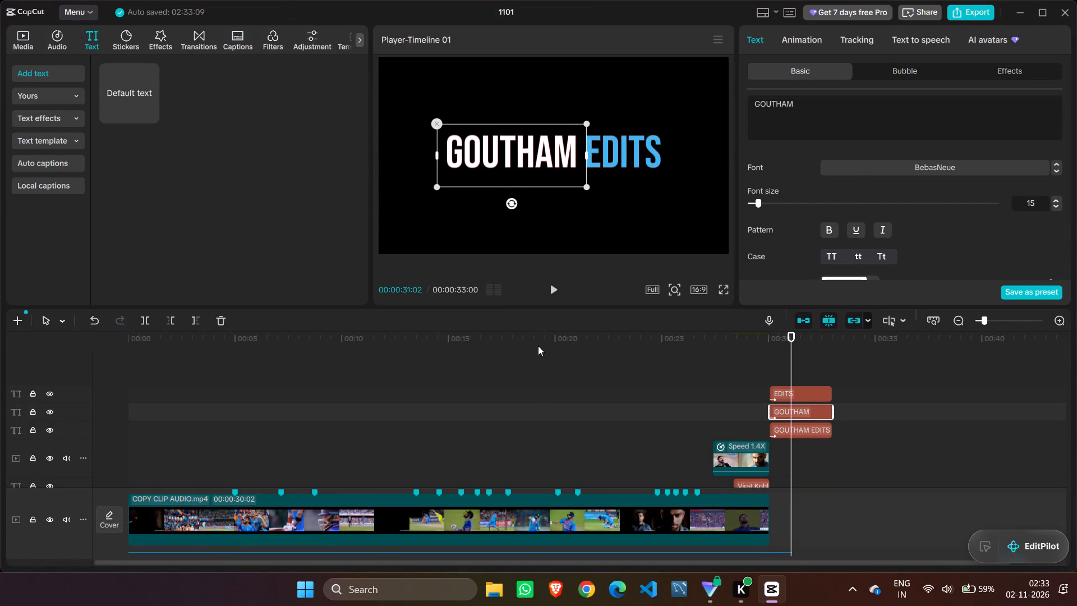
# Play the ending from just before the birthday title and pause at 00:00:30:15, shortly after the credit starts.
pyautogui.click(537, 347)
pyautogui.click(777, 390)
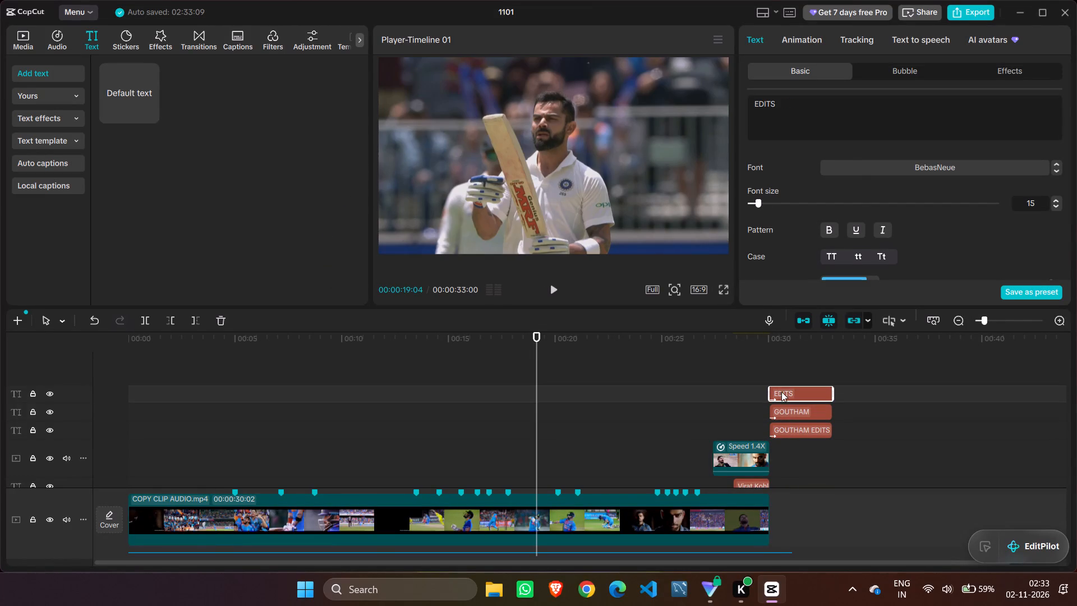
pyautogui.moveTo(538, 339); pyautogui.dragTo(662, 347)
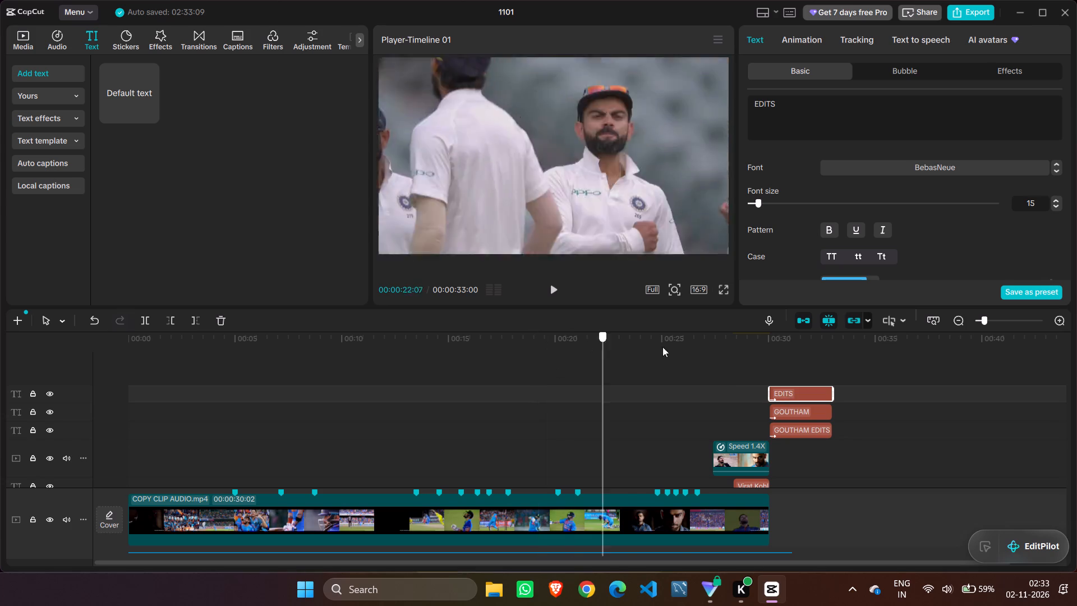
pyautogui.moveTo(662, 347); pyautogui.dragTo(721, 364)
pyautogui.press('space')
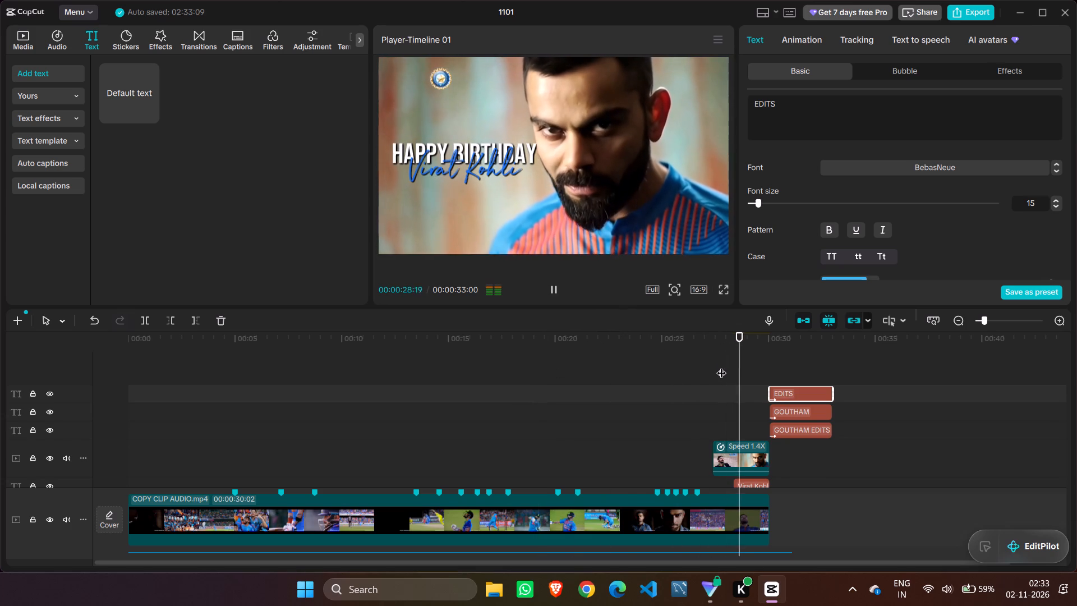
pyautogui.press('space')
pyautogui.press('space')
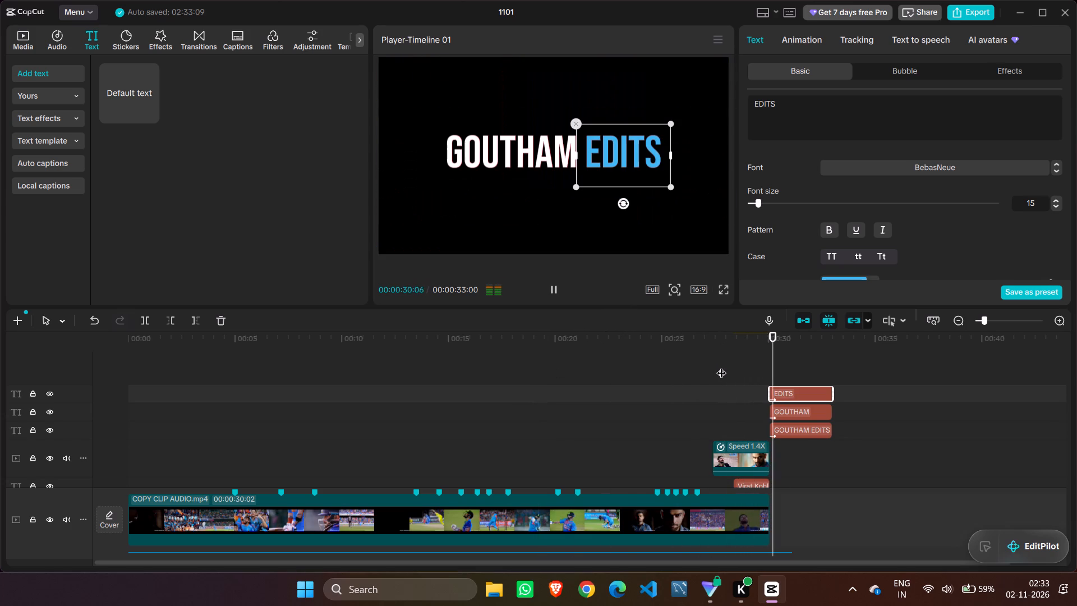
pyautogui.press('space')
pyautogui.press('space')
pyautogui.press('space')
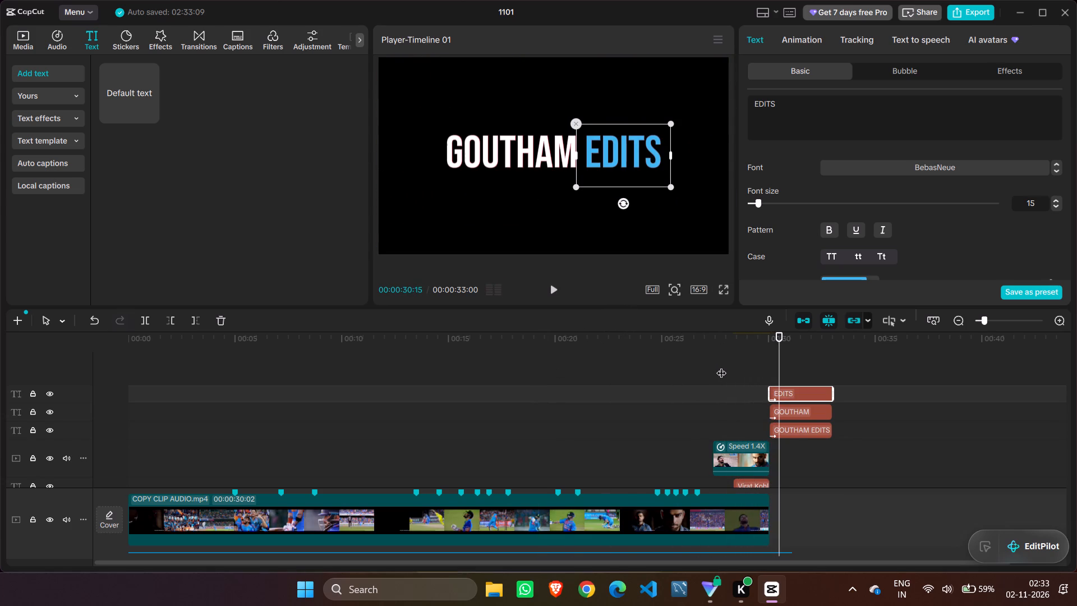
# Delay the EDITS text clip on the timeline so that it starts at 00:00:30:15.
pyautogui.moveTo(789, 392); pyautogui.dragTo(804, 391)
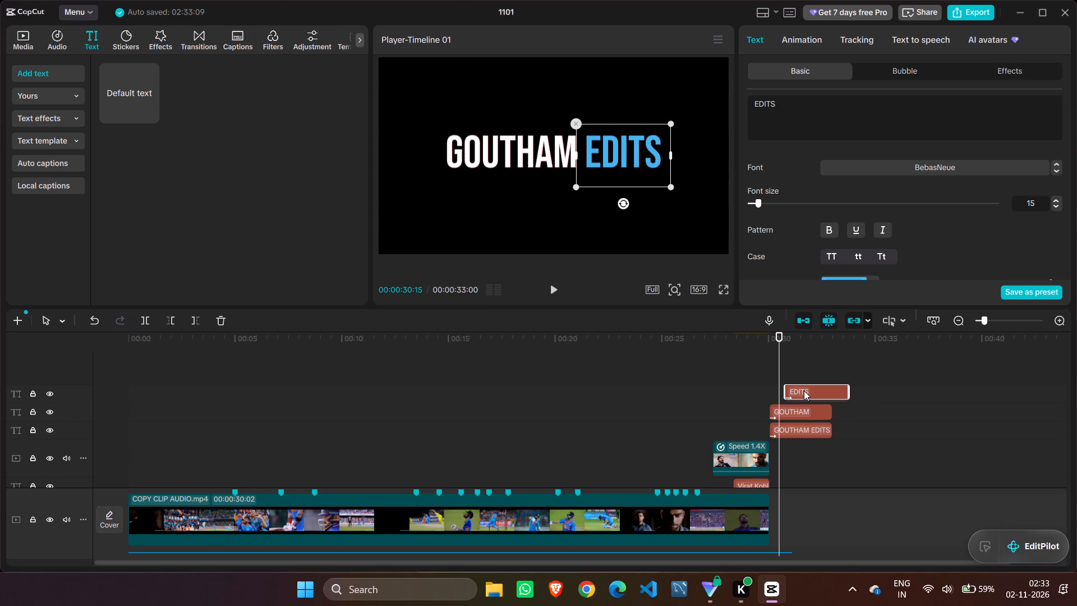
pyautogui.moveTo(804, 391); pyautogui.dragTo(802, 391)
# Delete the red GOUTHAM EDITS title beneath the two separate word copies.
pyautogui.click(812, 431)
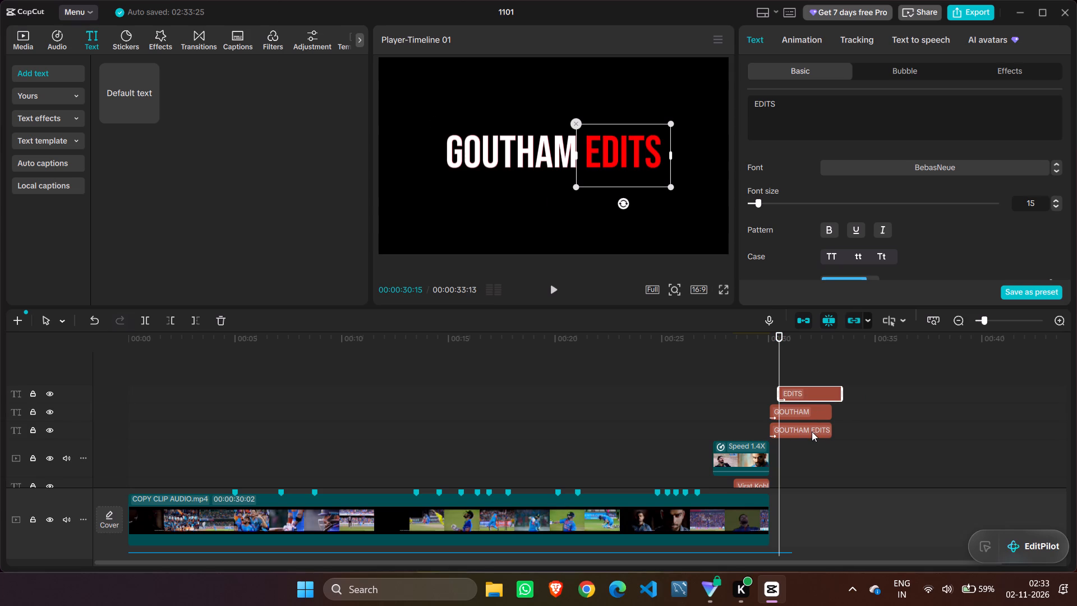
pyautogui.press('Delete')
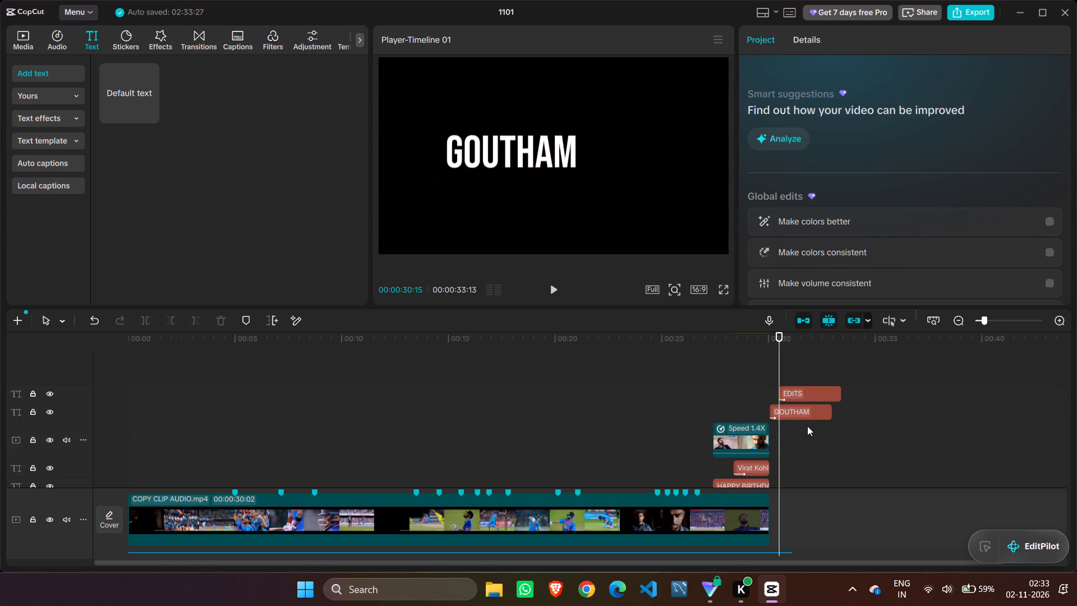
# Play the video from 00:00:22:26 through the GOUTHAM EDITS credit, and replay the ending from 00:00:28:05.
pyautogui.click(799, 388)
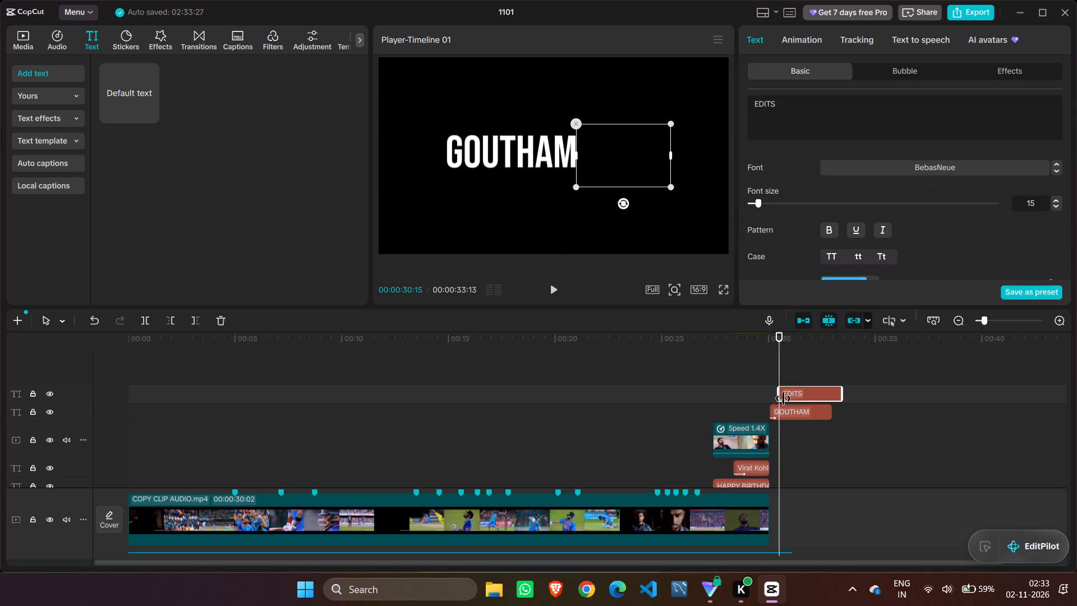
pyautogui.scroll(-1, 840, 272)
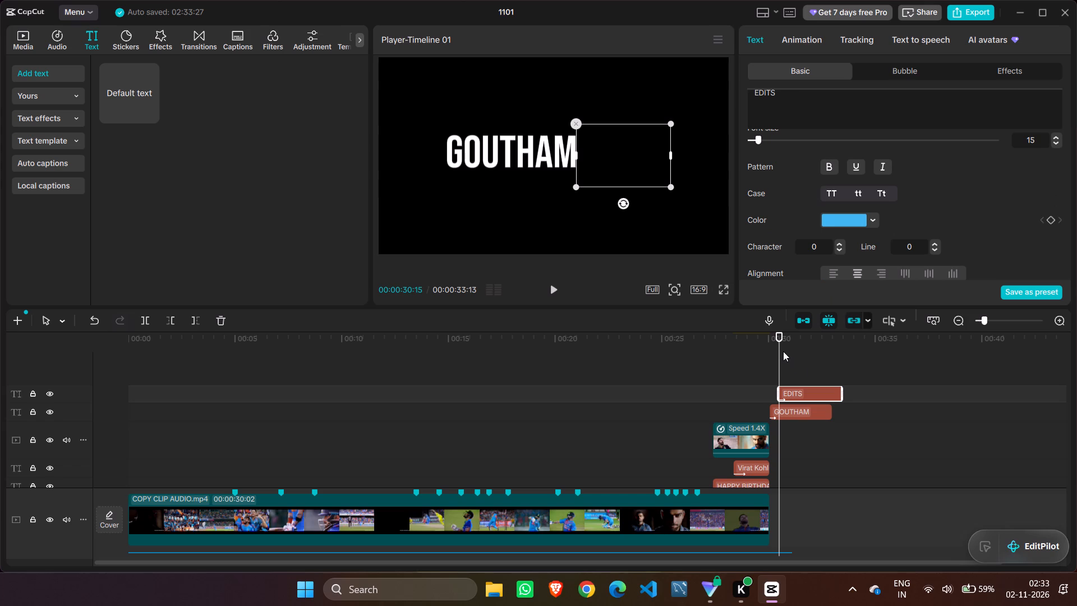
pyautogui.moveTo(781, 351); pyautogui.dragTo(715, 363)
pyautogui.click(616, 404)
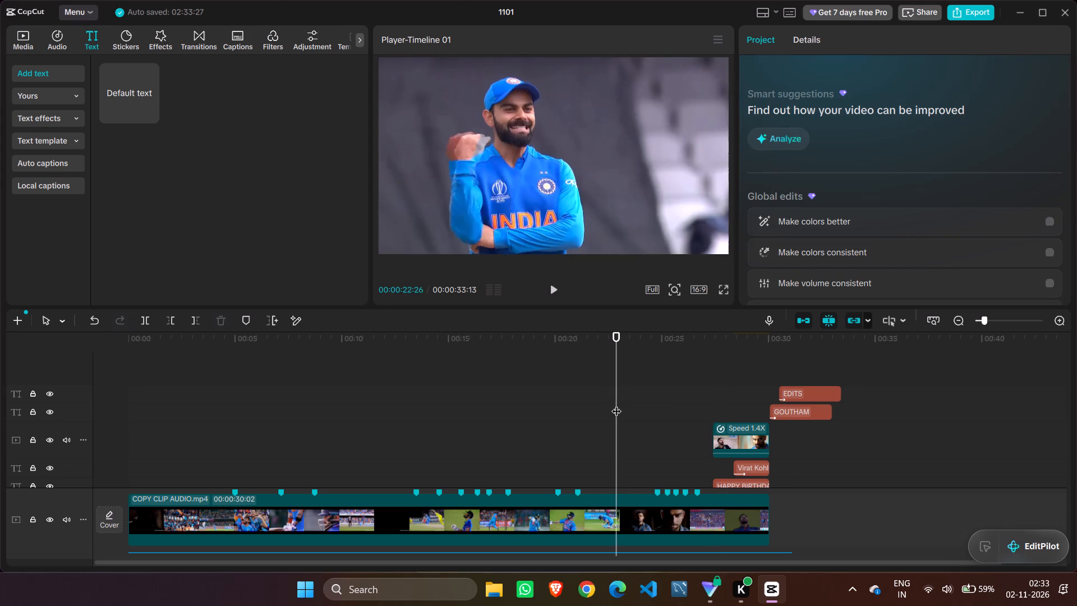
pyautogui.press('space')
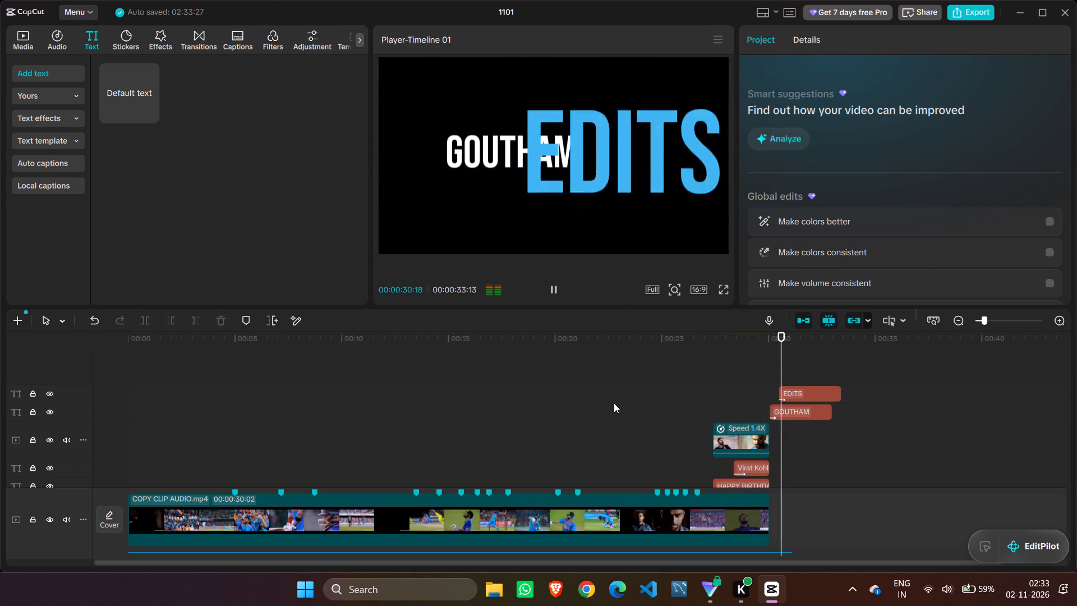
pyautogui.press('space')
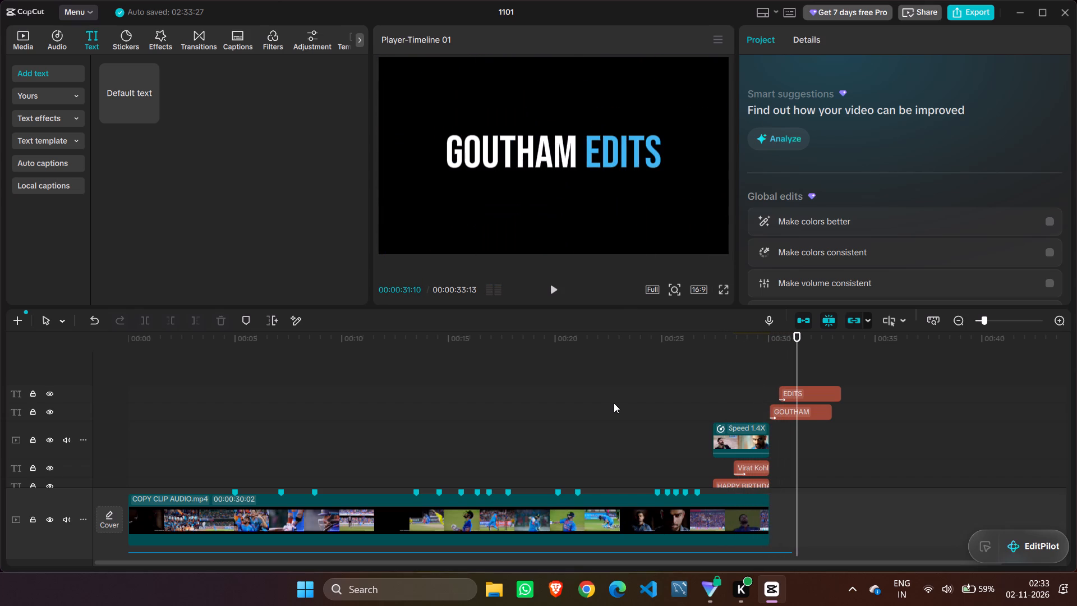
pyautogui.moveTo(798, 363); pyautogui.dragTo(729, 369)
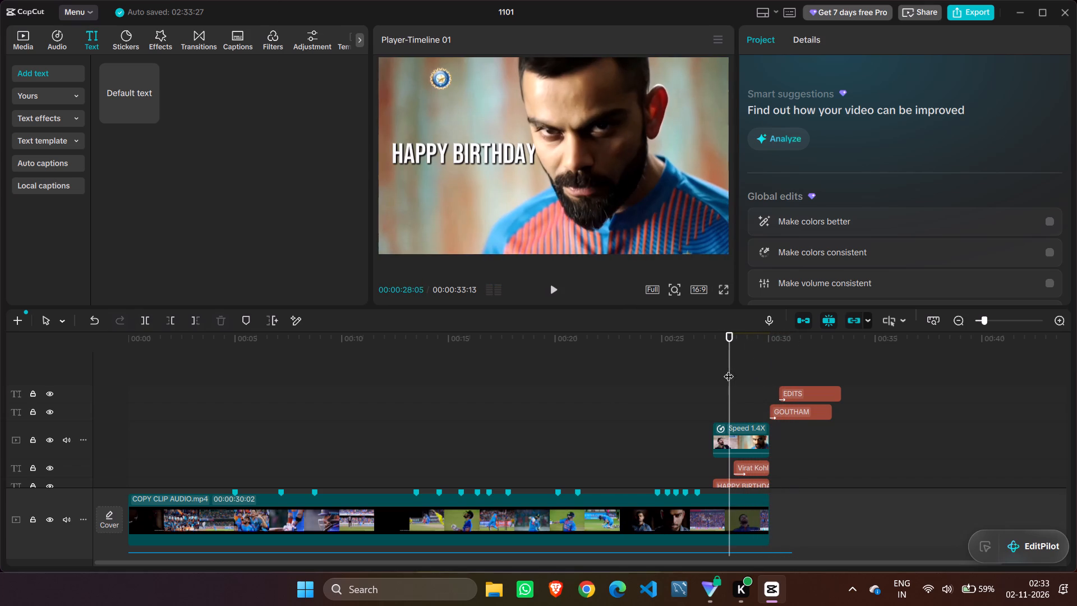
pyautogui.press('space')
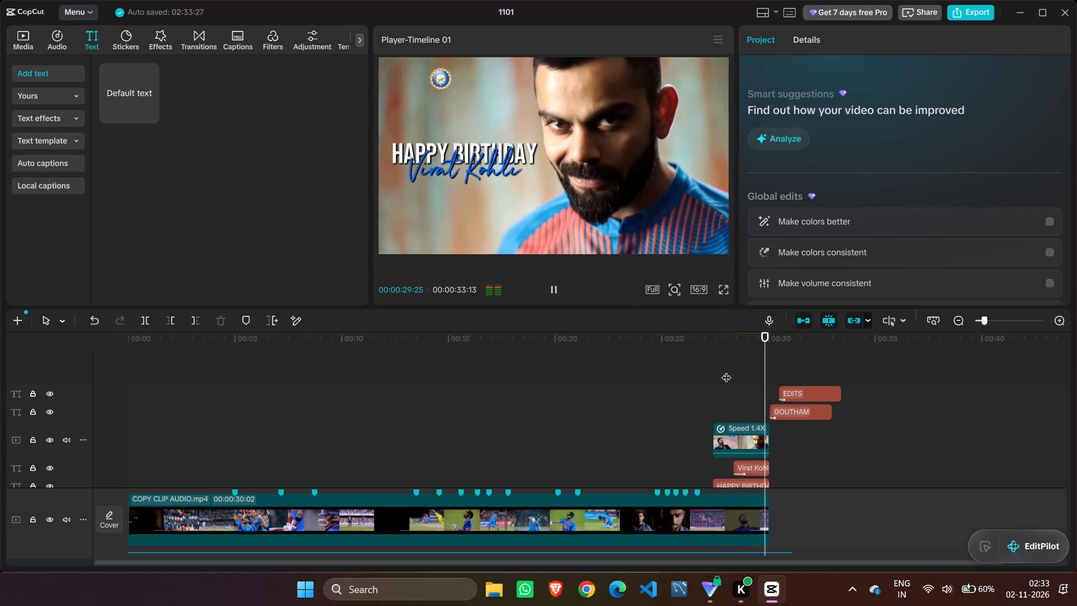
pyautogui.press('space')
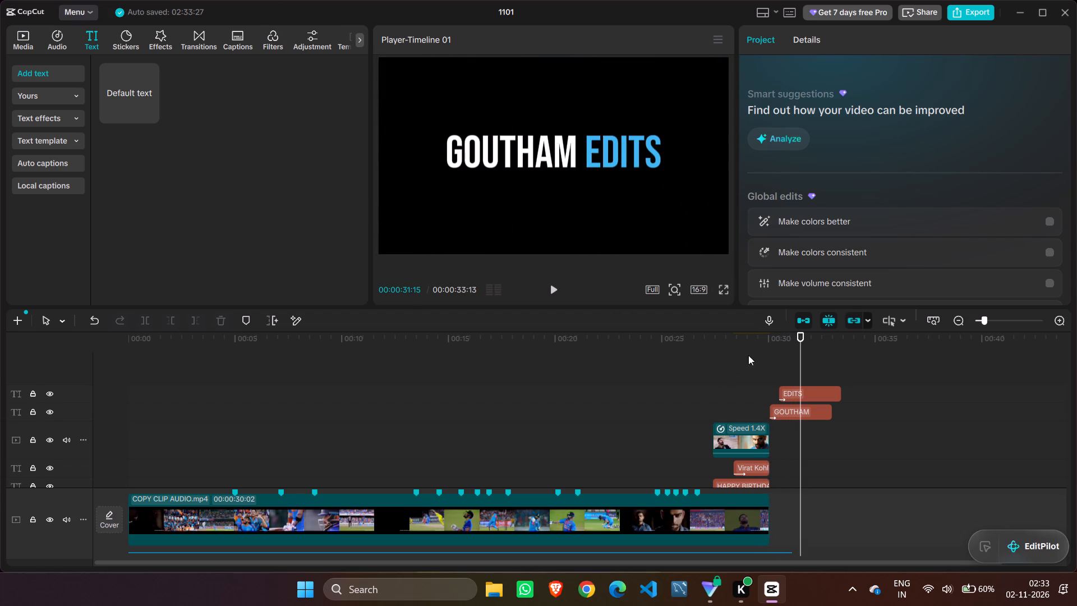
# Set the entrance animation duration of the white GOUTHAM text to 0.1 s.
pyautogui.moveTo(797, 360); pyautogui.dragTo(777, 360)
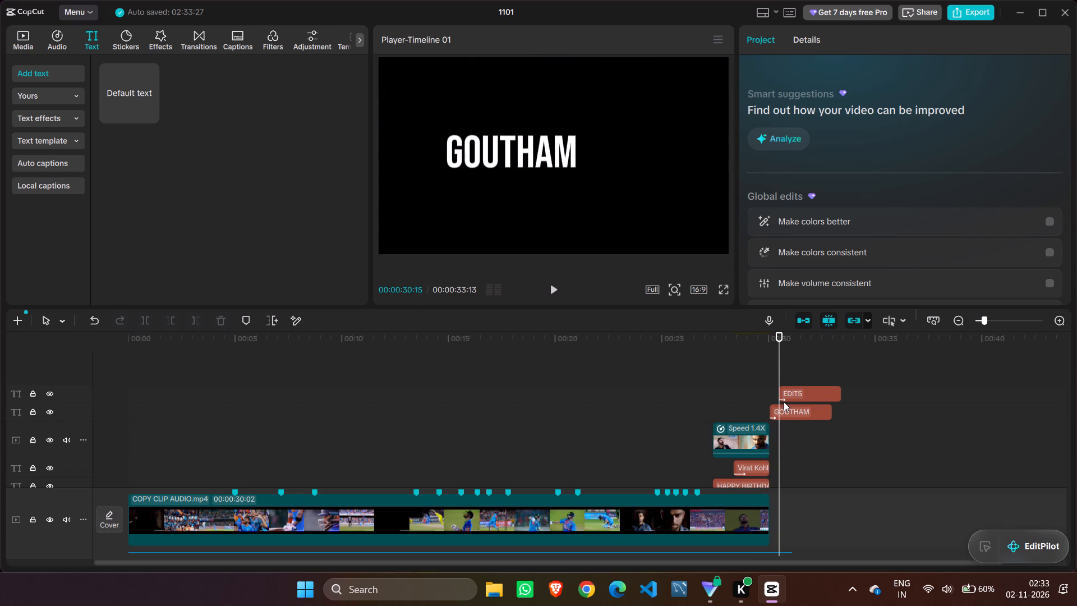
pyautogui.click(786, 415)
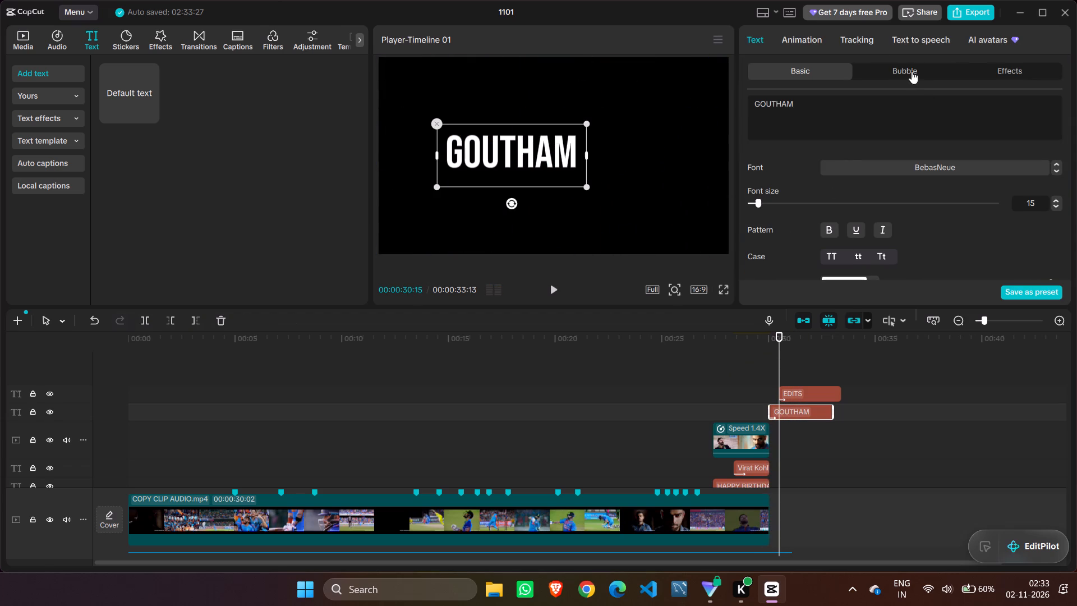
pyautogui.click(822, 40)
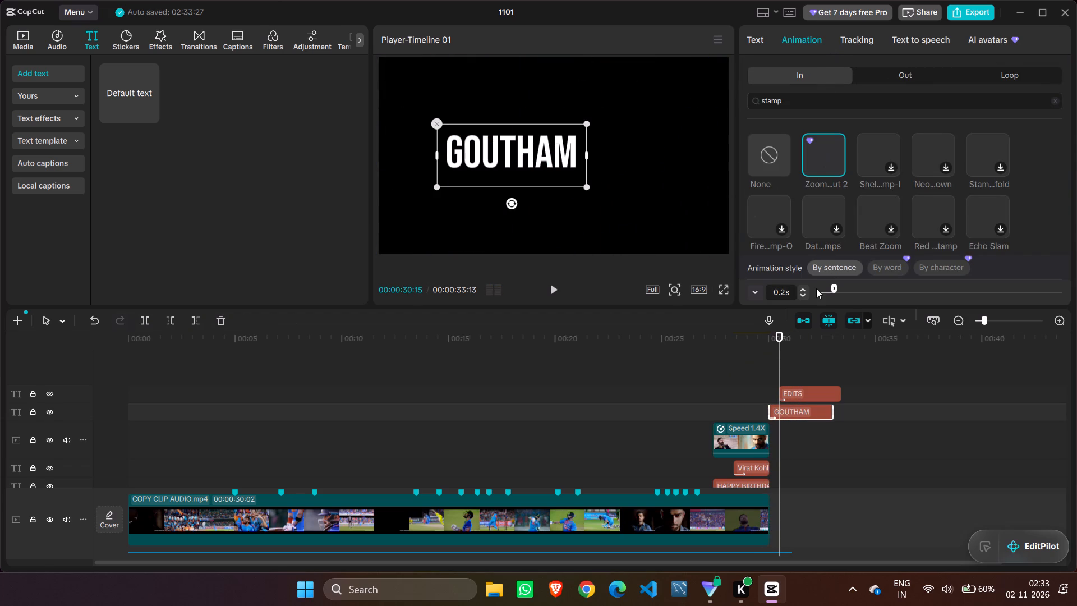
pyautogui.click(835, 287)
pyautogui.click(785, 288)
pyautogui.press('BackSpace')
pyautogui.write('15')
pyautogui.press('5')
pyautogui.press('BackSpace')
pyautogui.press('2')
pyautogui.press('BackSpace')
pyautogui.press('1')
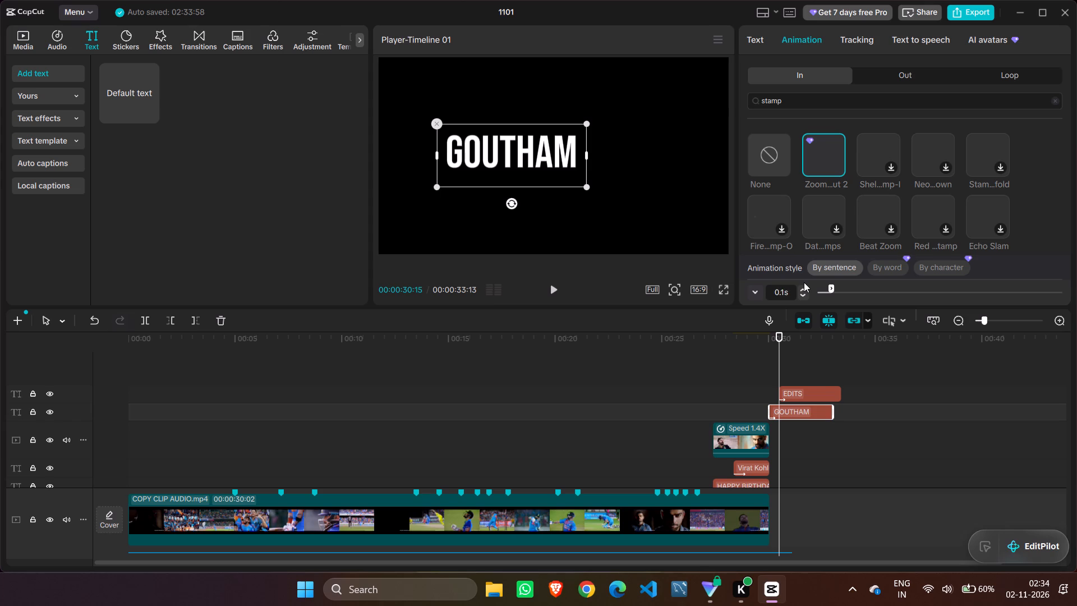
pyautogui.press('Return')
# Set the entrance animation duration of the light-blue EDITS text to 0.1 s.
pyautogui.click(796, 396)
pyautogui.scroll(-1, 785, 277)
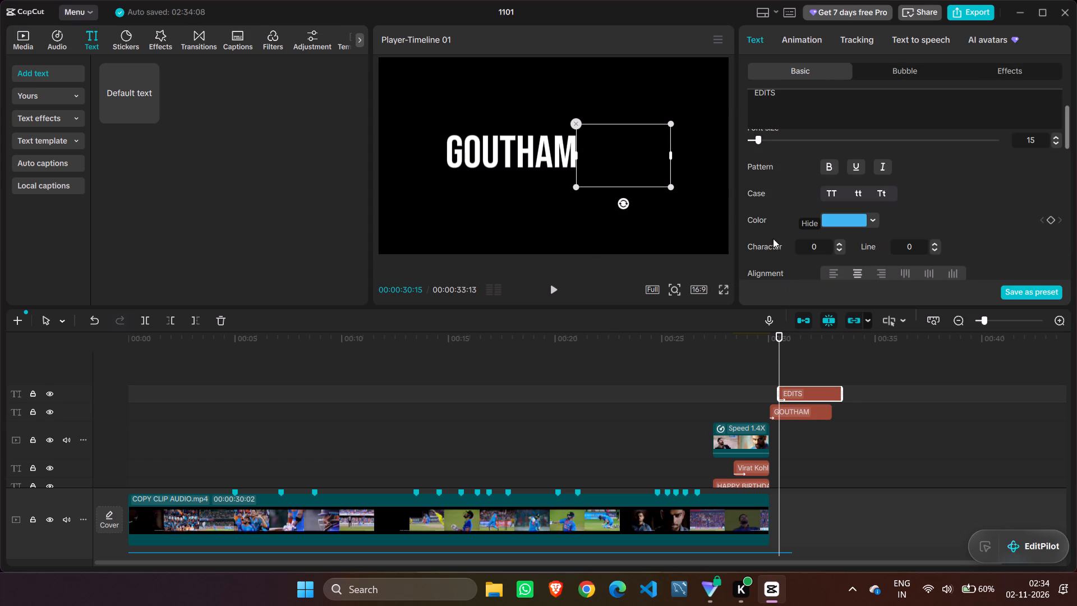
pyautogui.click(824, 36)
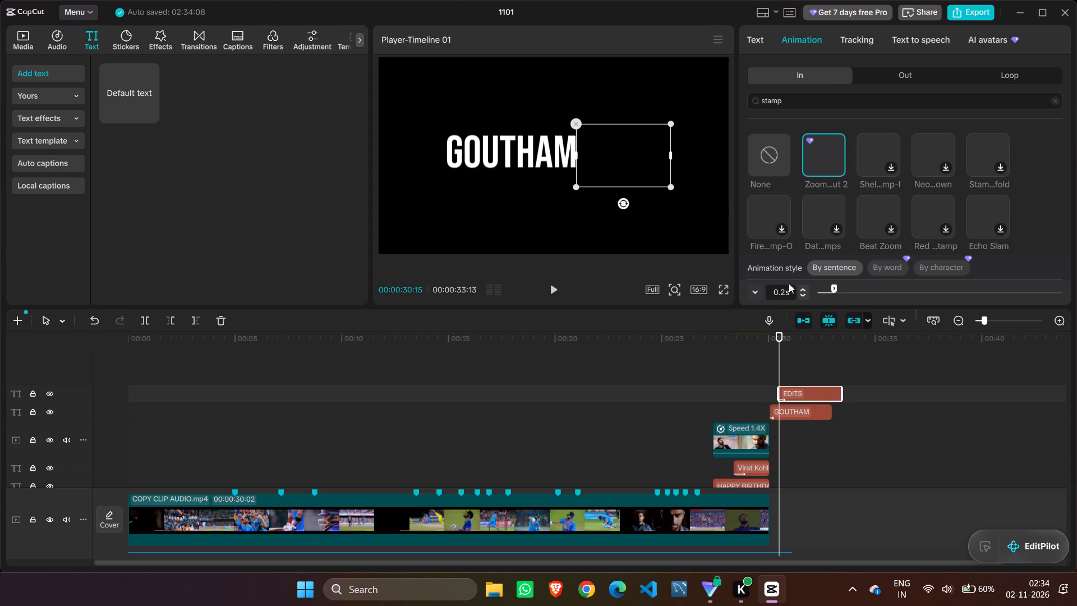
pyautogui.click(787, 288)
pyautogui.press('BackSpace')
pyautogui.press('1')
pyautogui.press('Return')
# Play the credit from 00:00:30:15 to check how it runs to the end.
pyautogui.click(727, 368)
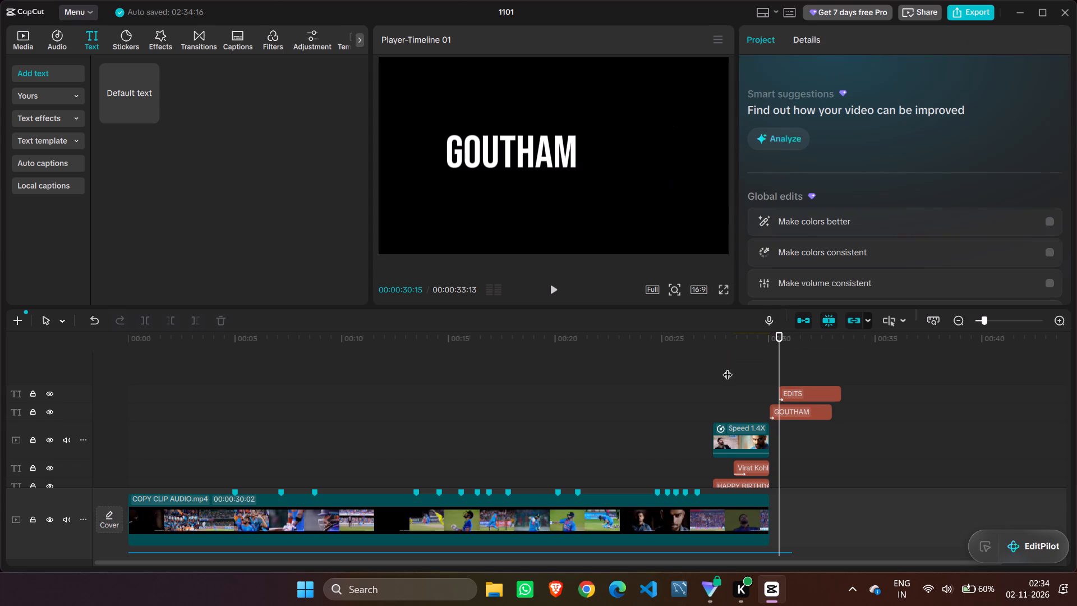
pyautogui.click(546, 292)
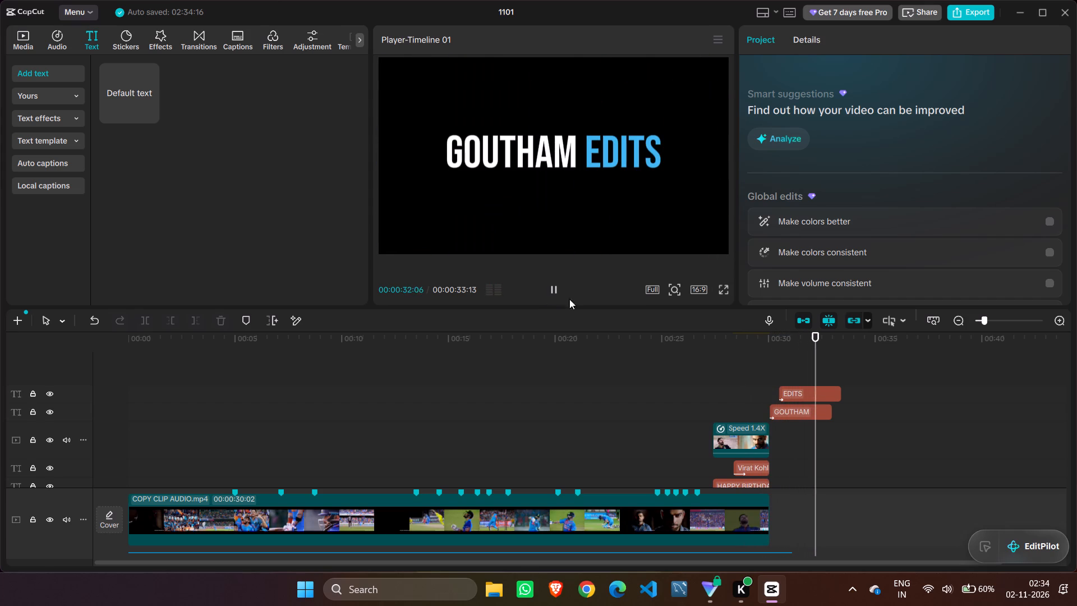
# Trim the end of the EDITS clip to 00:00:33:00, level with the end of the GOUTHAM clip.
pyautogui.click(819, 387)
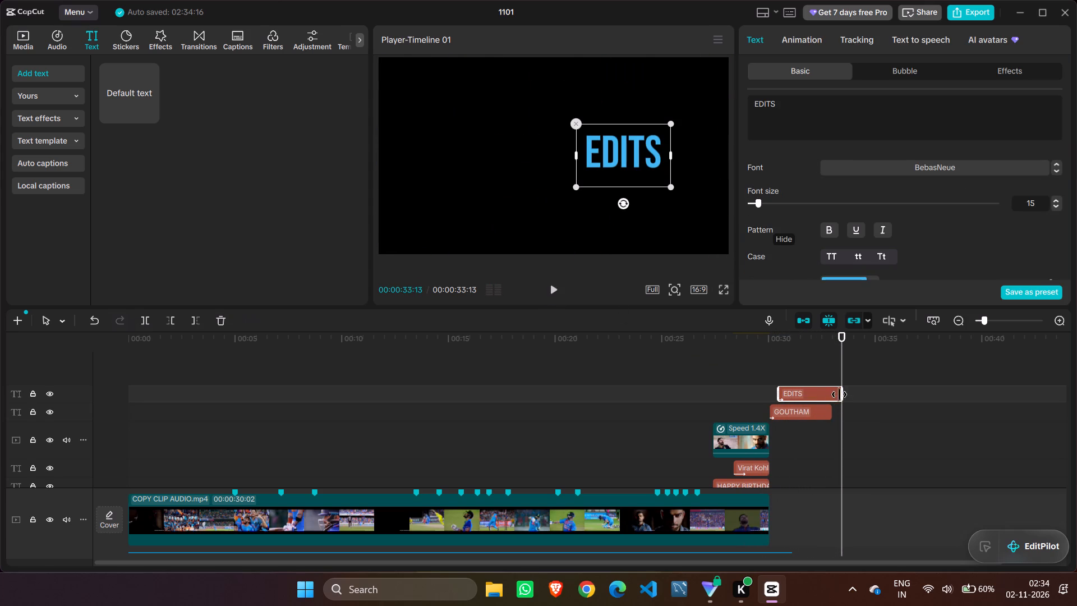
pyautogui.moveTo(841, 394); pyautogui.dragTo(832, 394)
# Play the credit in short bursts from 00:00:30:25 and stop at 00:00:31:23 to judge its length.
pyautogui.moveTo(830, 372); pyautogui.dragTo(824, 372)
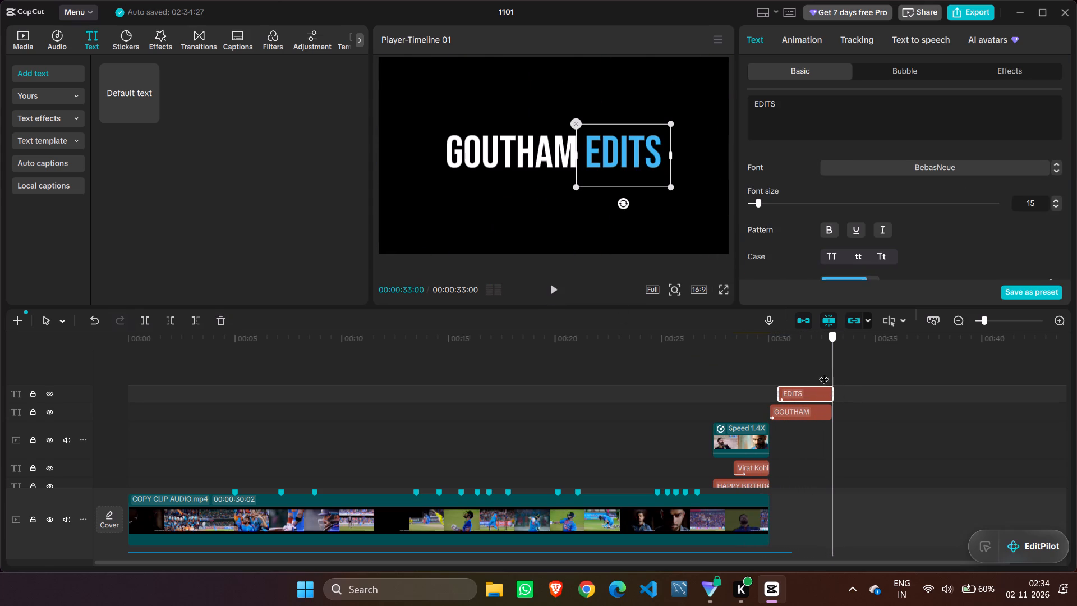
pyautogui.moveTo(824, 372); pyautogui.dragTo(745, 371)
pyautogui.click(786, 365)
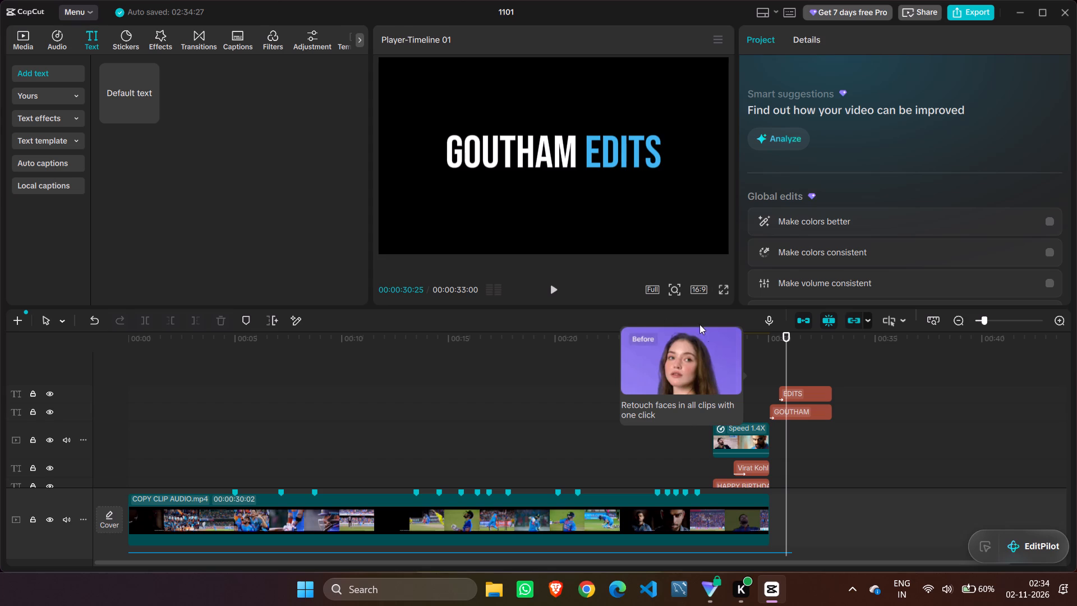
pyautogui.click(817, 391)
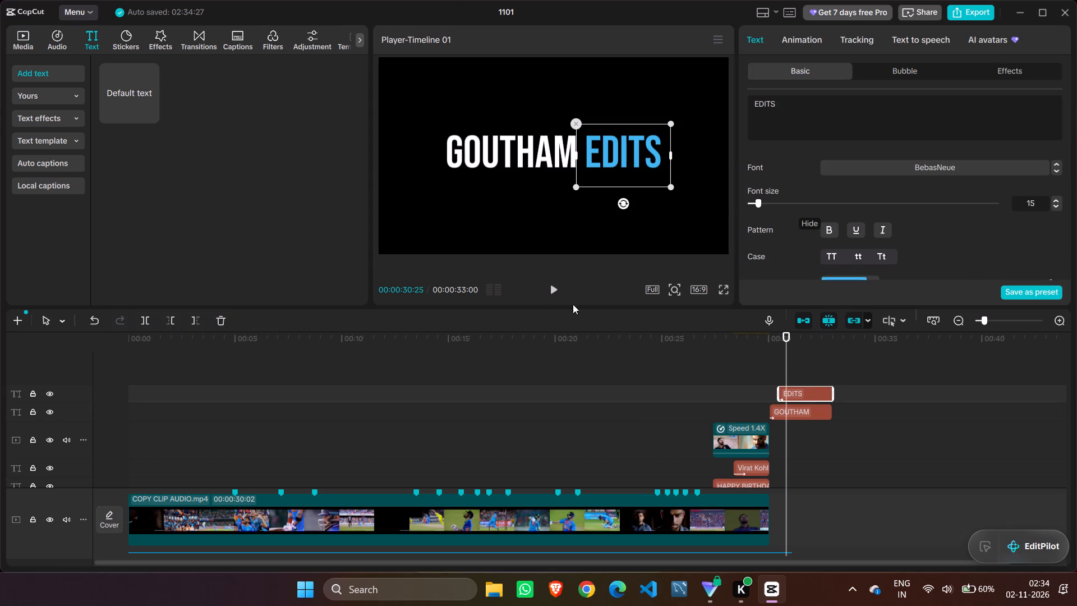
pyautogui.doubleClick(555, 288)
pyautogui.doubleClick(555, 288)
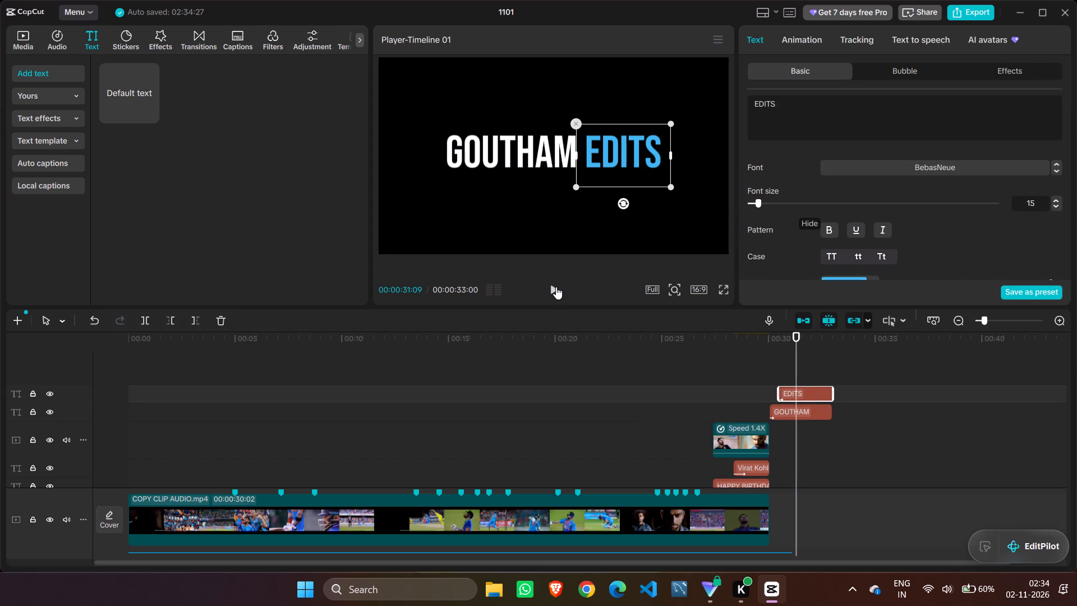
pyautogui.doubleClick(554, 287)
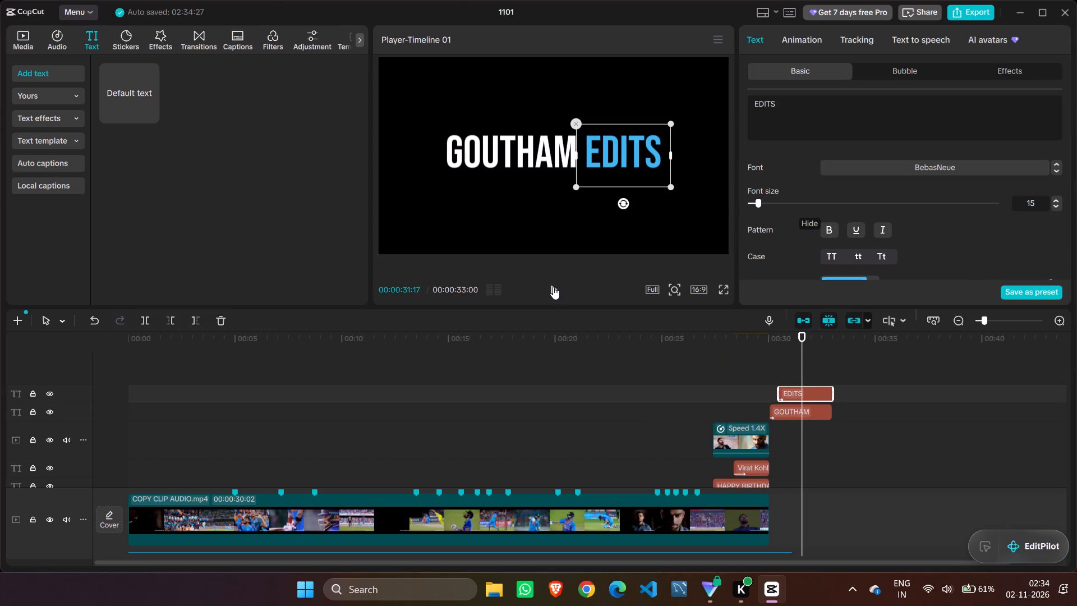
pyautogui.doubleClick(553, 287)
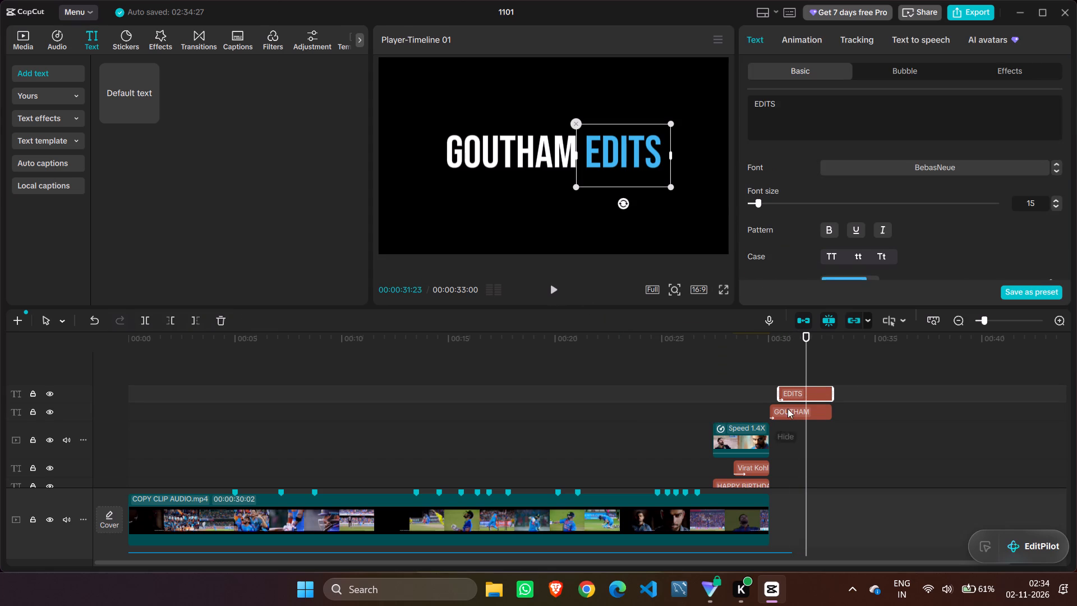
# Shorten the EDITS text clip on the timeline so that it ends at 00:00:32:00.
pyautogui.moveTo(832, 395); pyautogui.dragTo(810, 394)
pyautogui.moveTo(810, 394); pyautogui.dragTo(807, 394)
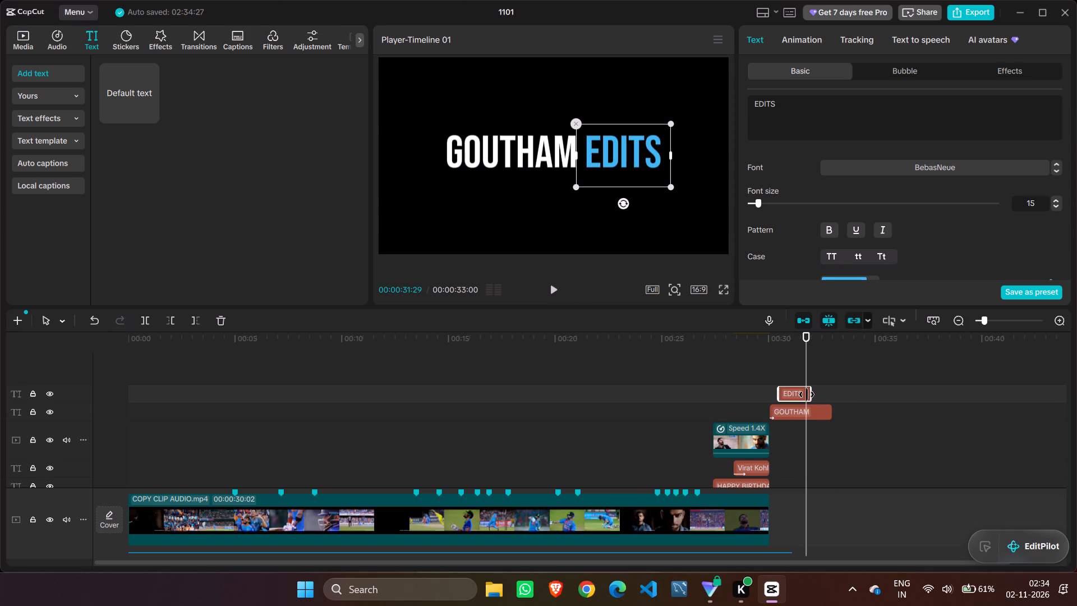
pyautogui.moveTo(807, 394); pyautogui.dragTo(807, 394)
# Trim the end of the GOUTHAM text clip to 00:00:32:00, level with the end of the EDITS clip.
pyautogui.click(807, 334)
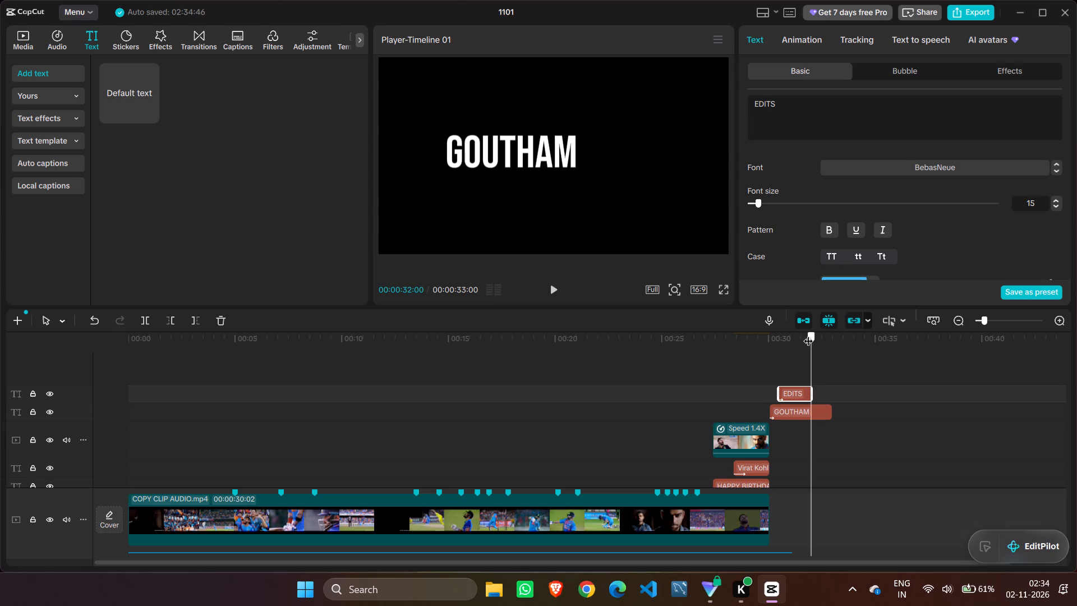
pyautogui.click(816, 408)
pyautogui.moveTo(832, 409); pyautogui.dragTo(827, 411)
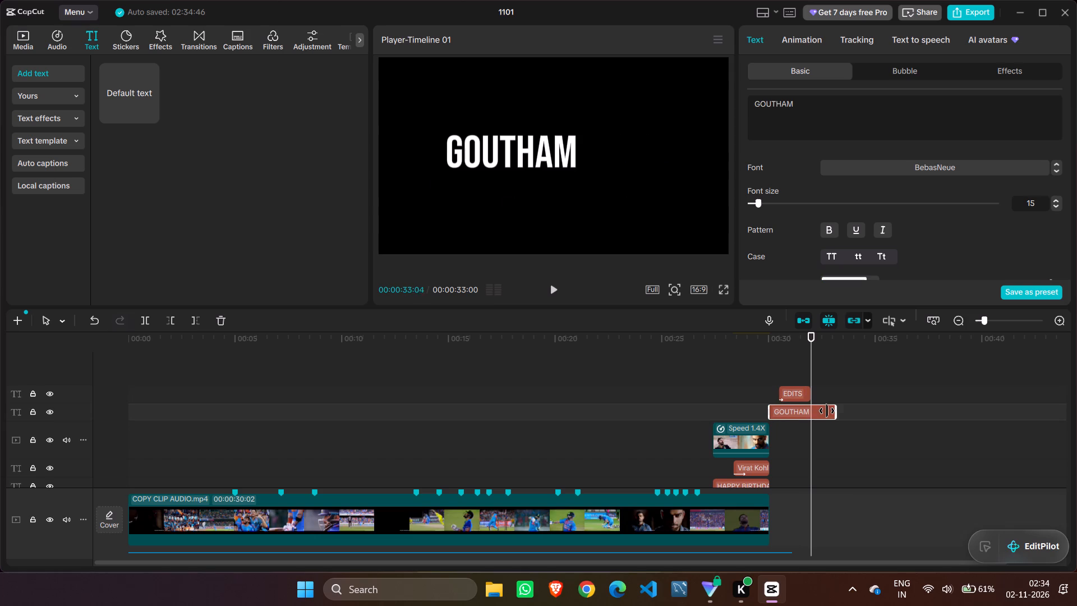
pyautogui.moveTo(827, 411); pyautogui.dragTo(808, 408)
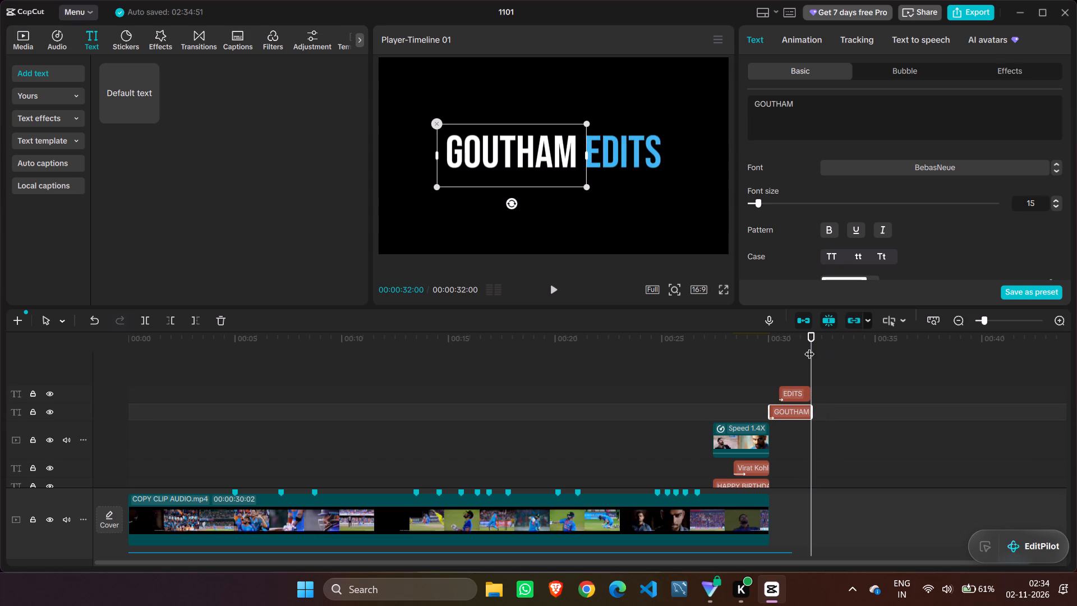
# Play the ending from 00:00:28:11, and replay the GOUTHAM EDITS credit from 00:00:30:02 to the end.
pyautogui.click(732, 371)
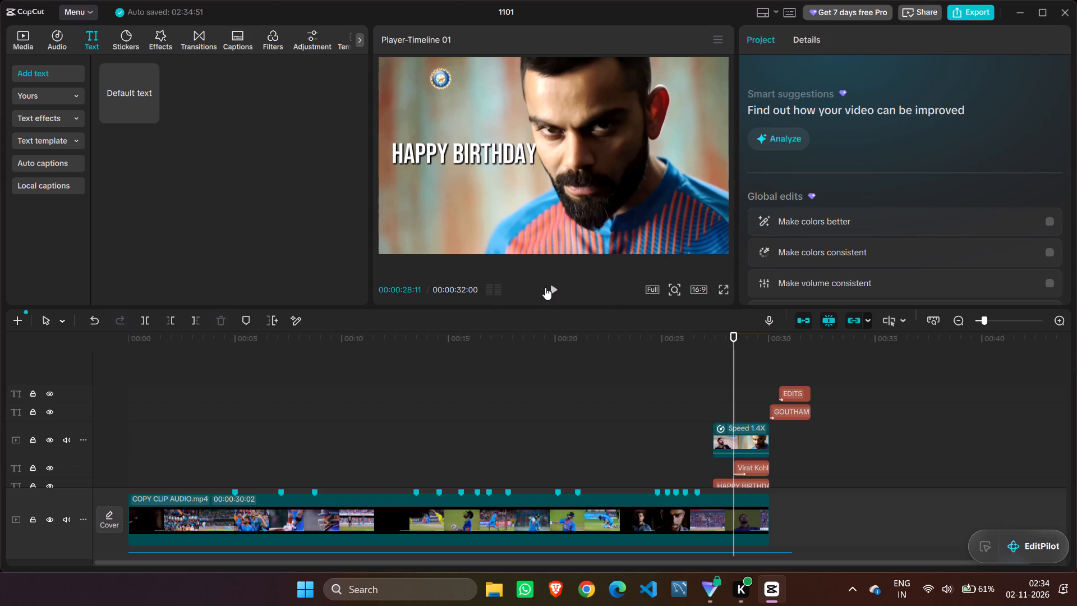
pyautogui.click(551, 287)
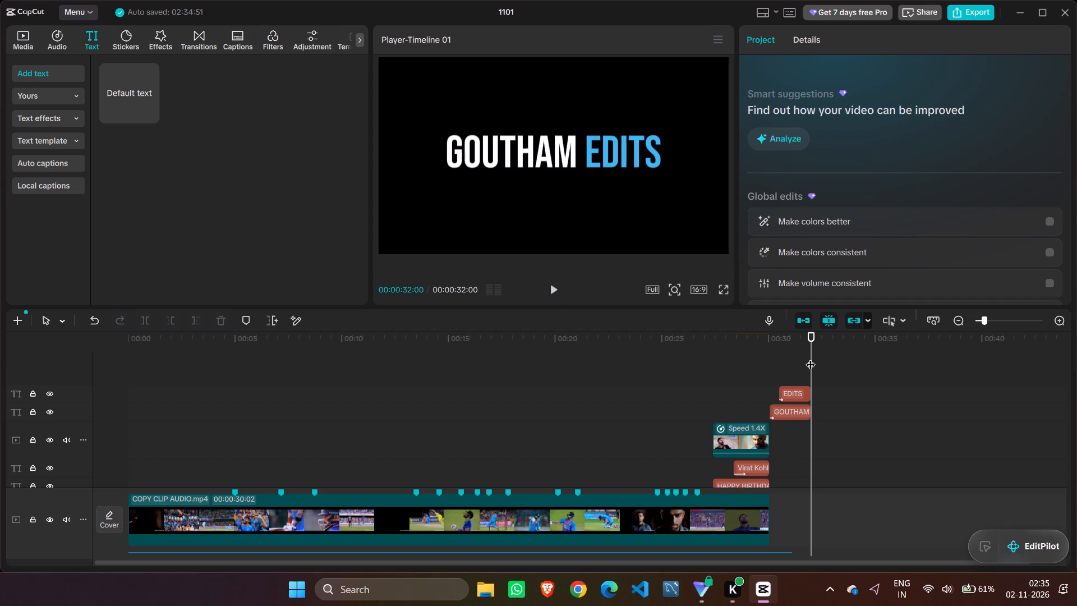
pyautogui.moveTo(812, 357); pyautogui.dragTo(772, 361)
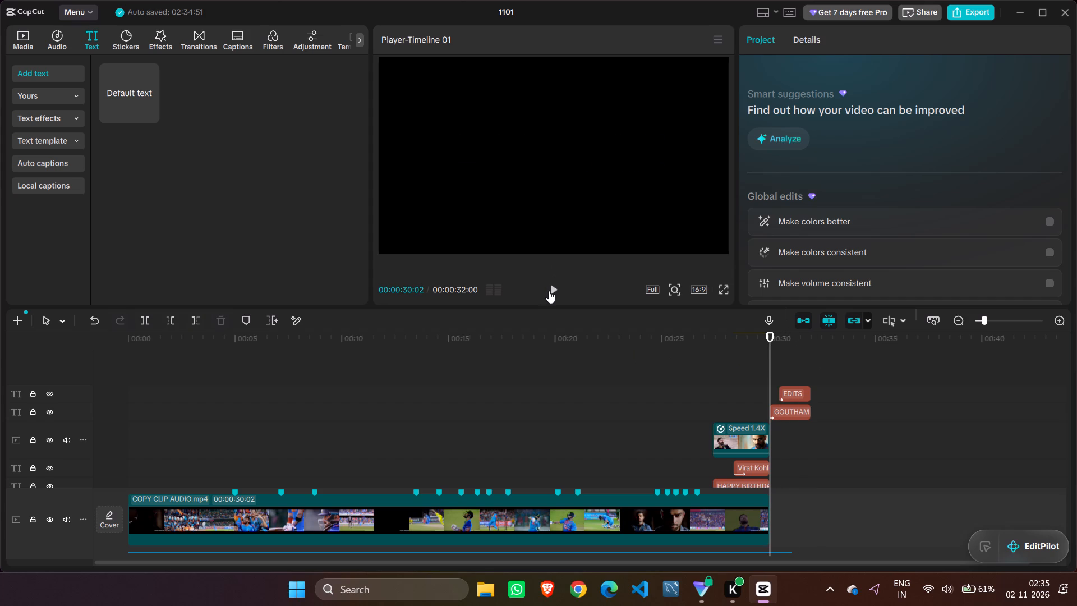
pyautogui.click(550, 290)
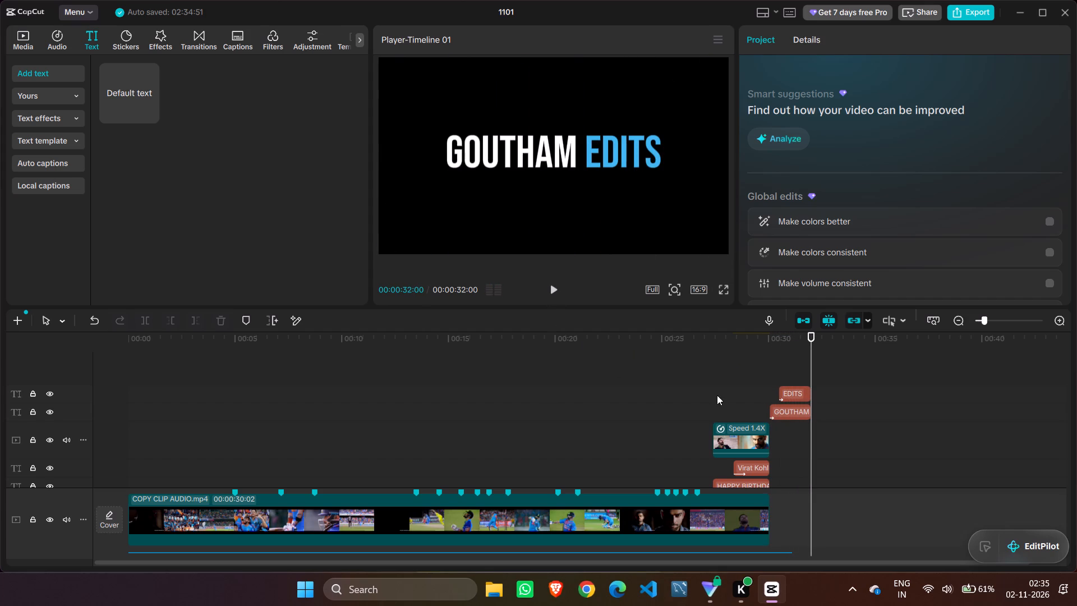
# Return the playhead to 00:00:00:00 and set the preview quality to High, keeping the 16:9 aspect ratio.
pyautogui.scroll(-5, 626, 411)
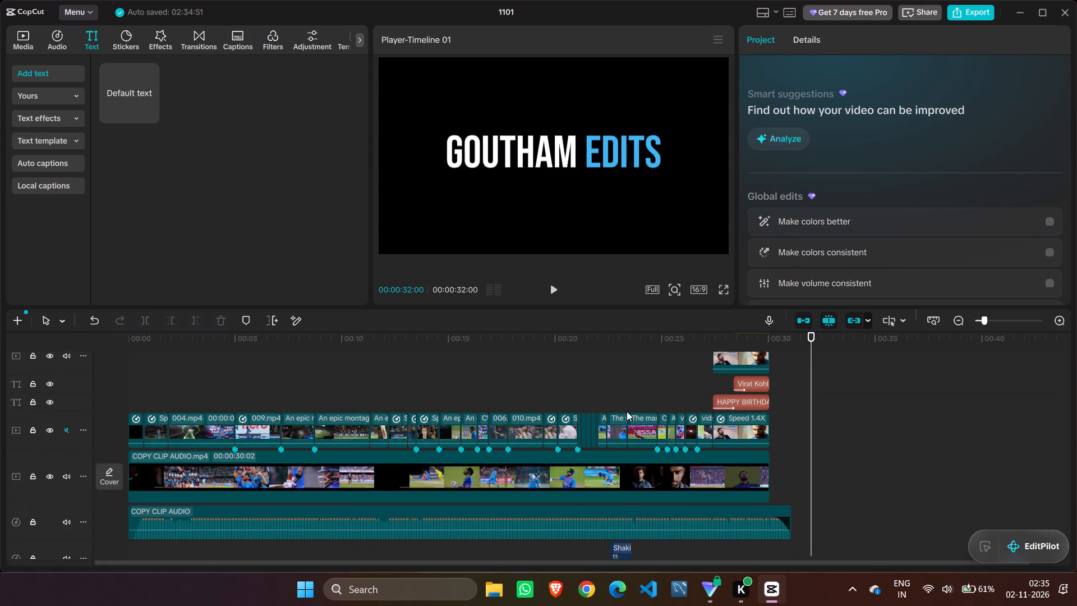
pyautogui.scroll(4, 808, 407)
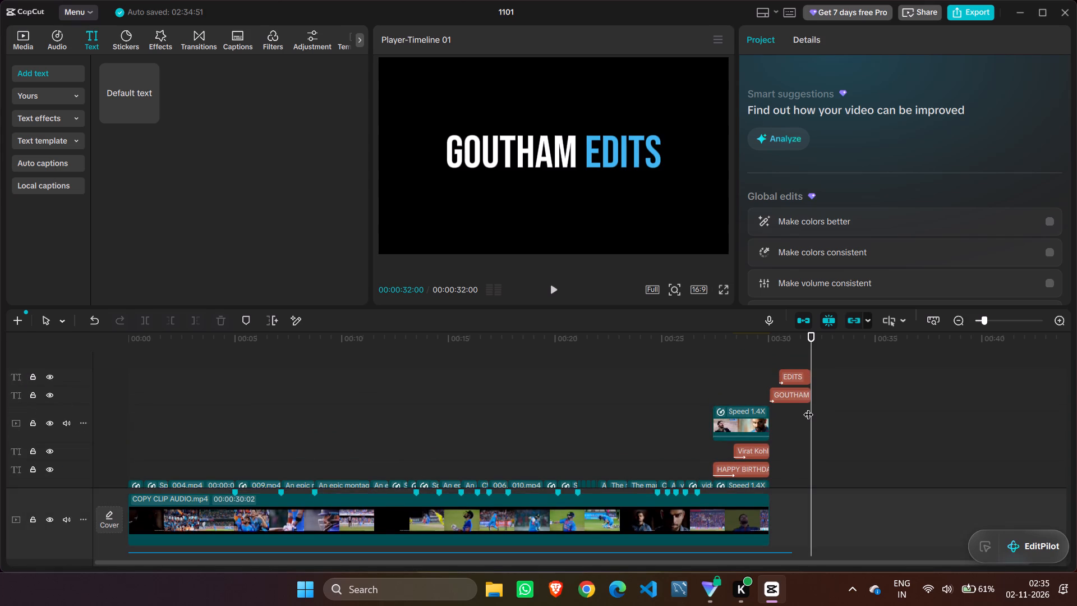
pyautogui.scroll(-3, 808, 407)
pyautogui.moveTo(812, 412); pyautogui.dragTo(0, 572)
pyautogui.click(659, 285)
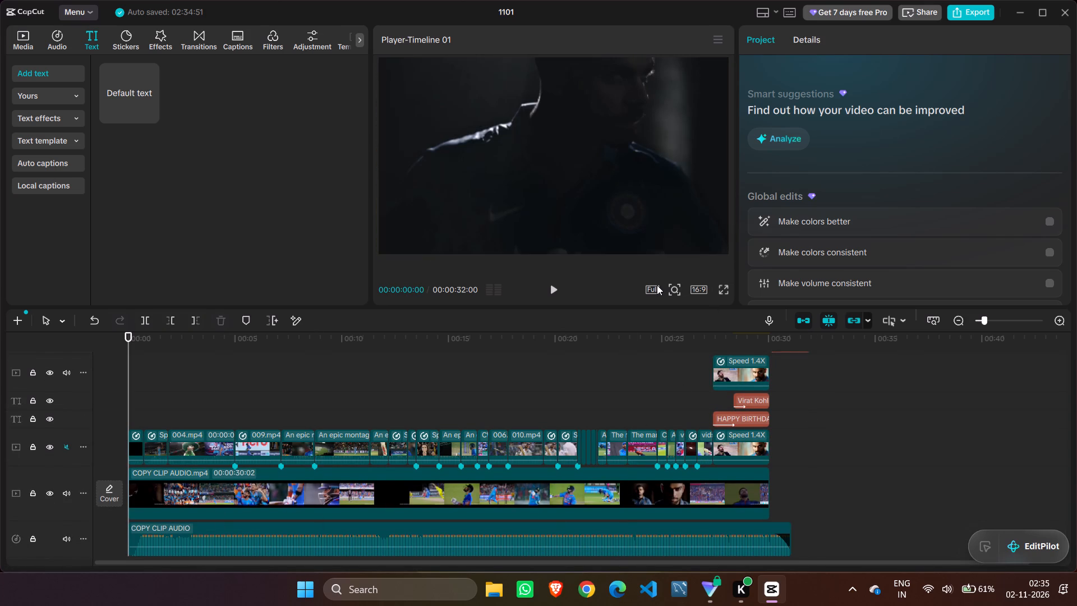
pyautogui.click(651, 286)
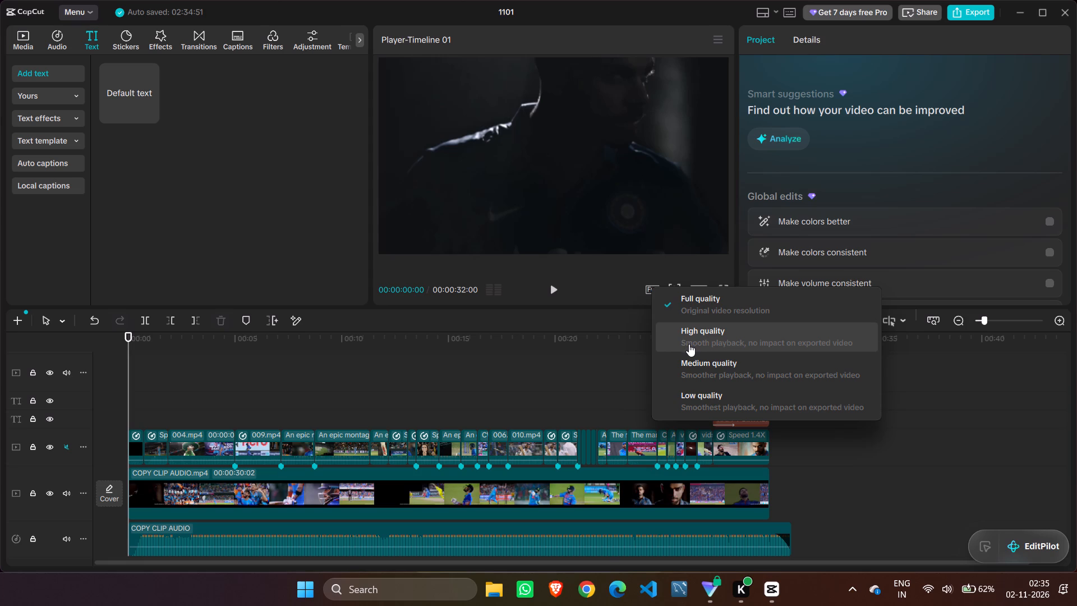
pyautogui.click(689, 344)
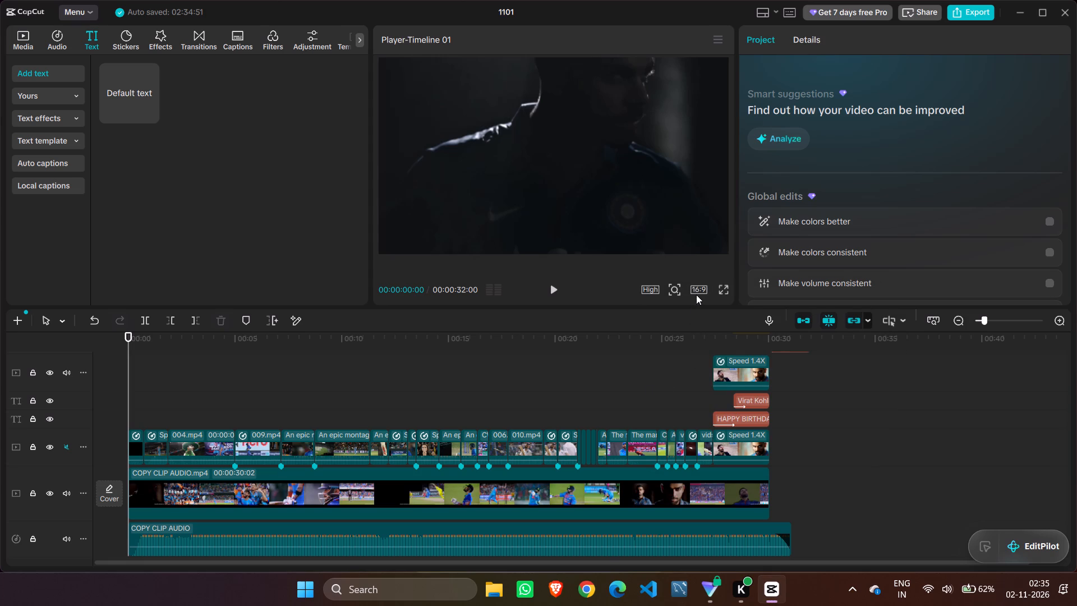
pyautogui.click(697, 291)
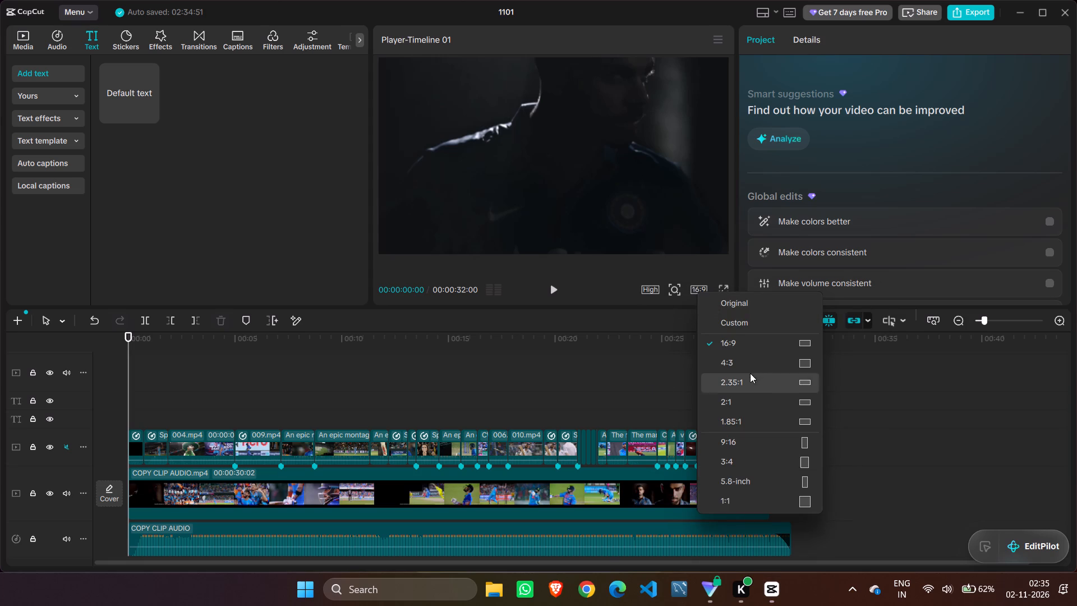
pyautogui.click(740, 346)
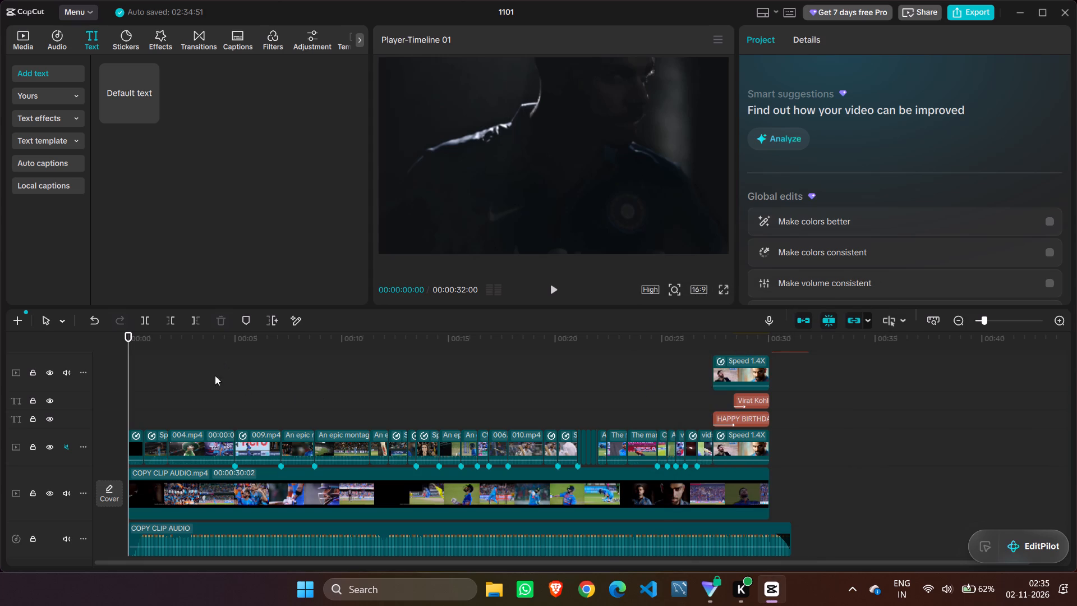
# Scrub across the whole timeline, and play the complete video in full screen from 00:00:00:00.
pyautogui.moveTo(129, 378); pyautogui.dragTo(244, 404)
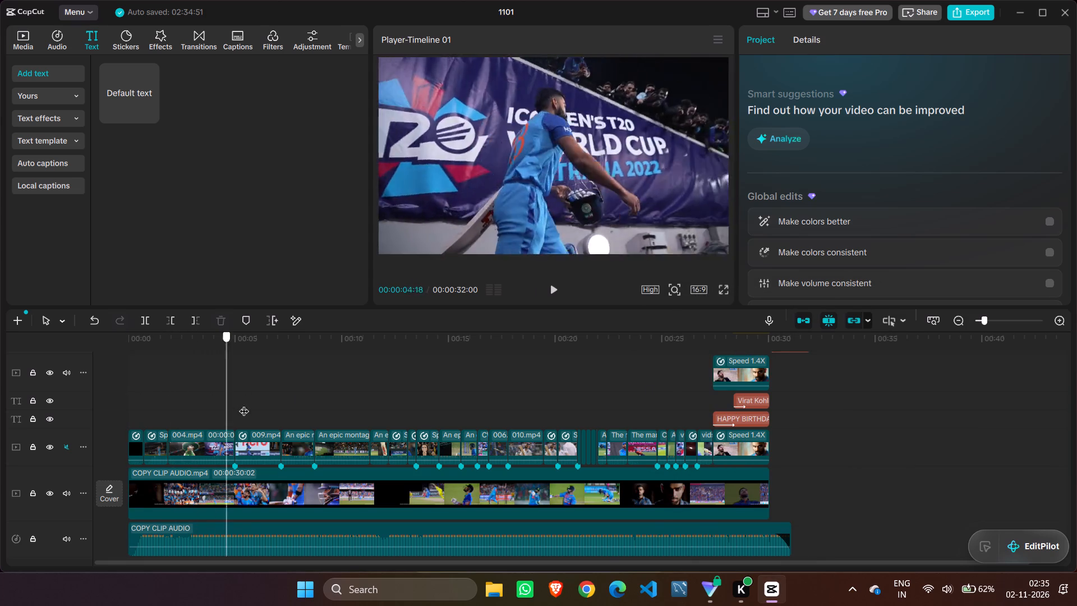
pyautogui.moveTo(244, 404); pyautogui.dragTo(540, 471)
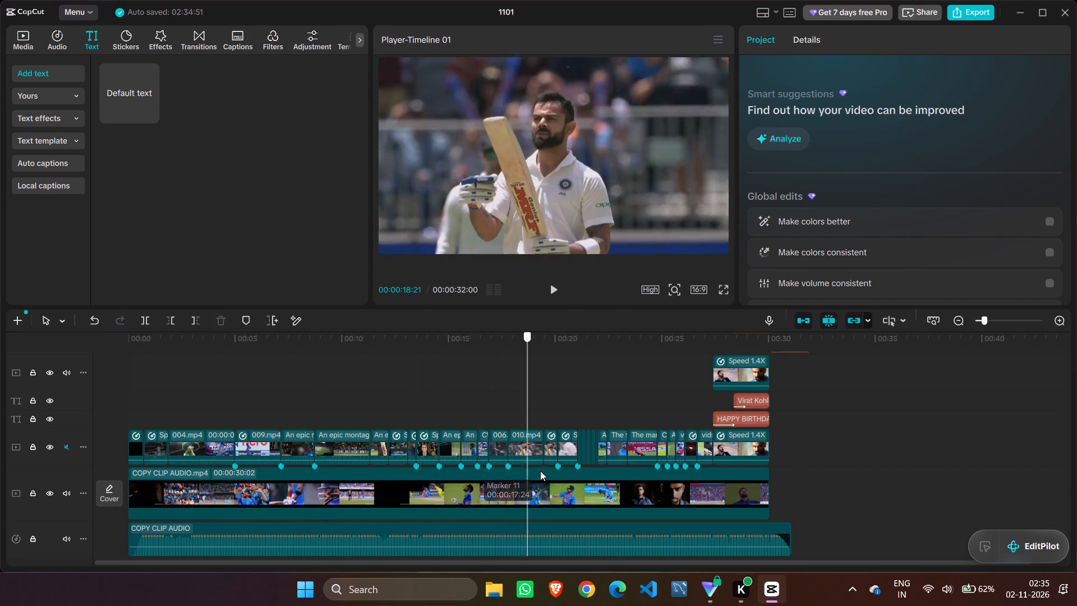
pyautogui.moveTo(540, 471); pyautogui.dragTo(761, 484)
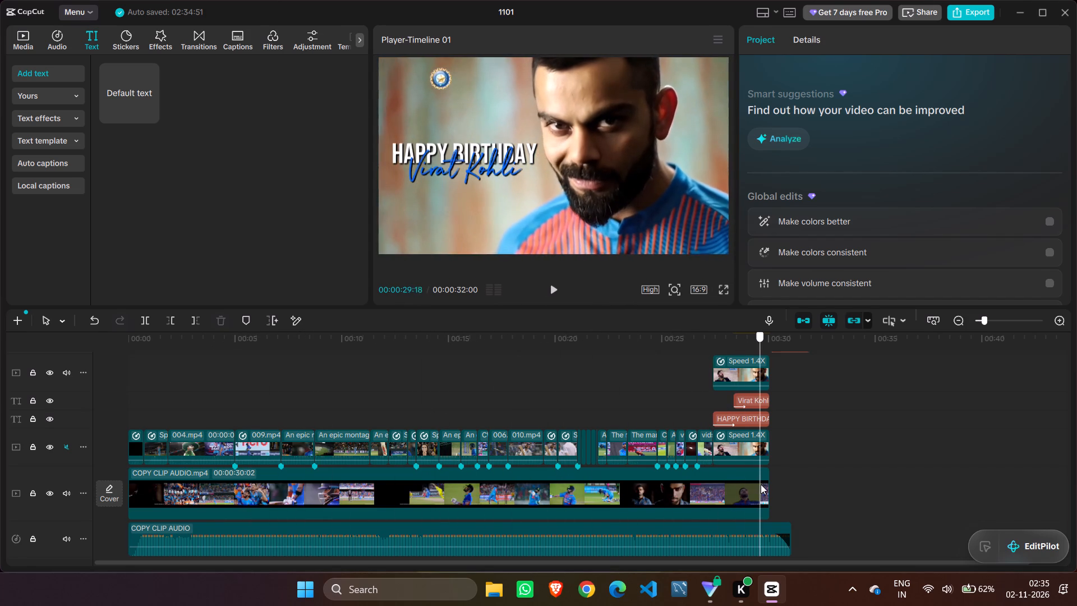
pyautogui.moveTo(761, 484); pyautogui.dragTo(0, 492)
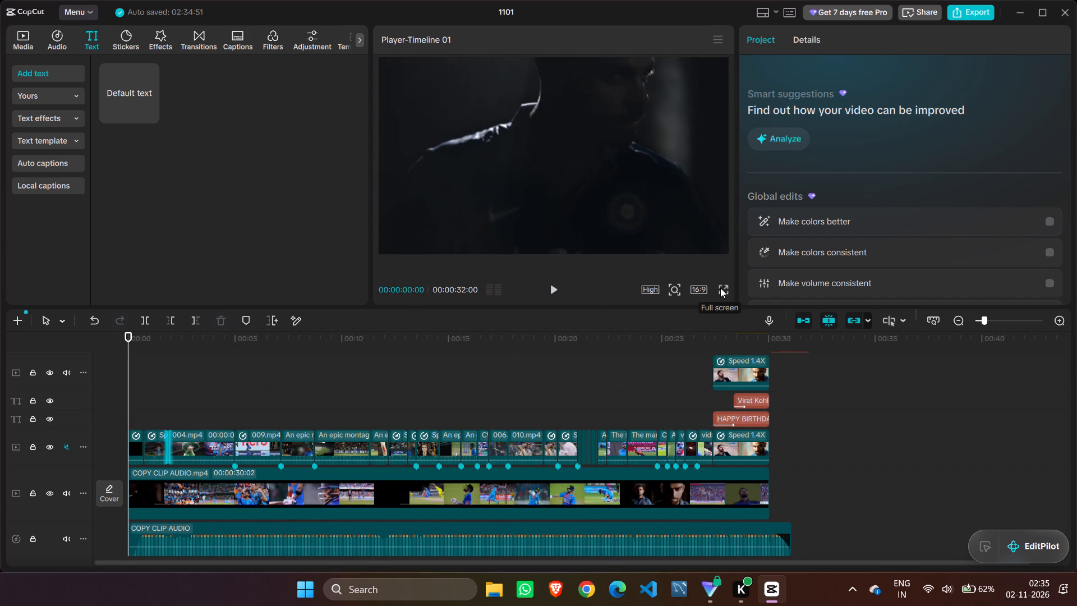
pyautogui.click(656, 287)
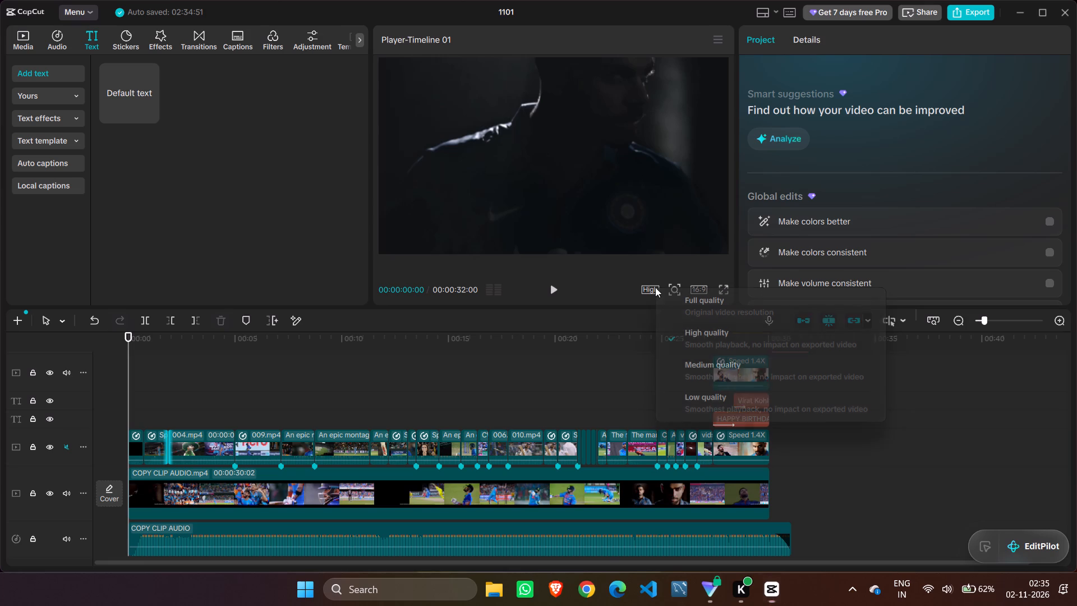
pyautogui.click(655, 287)
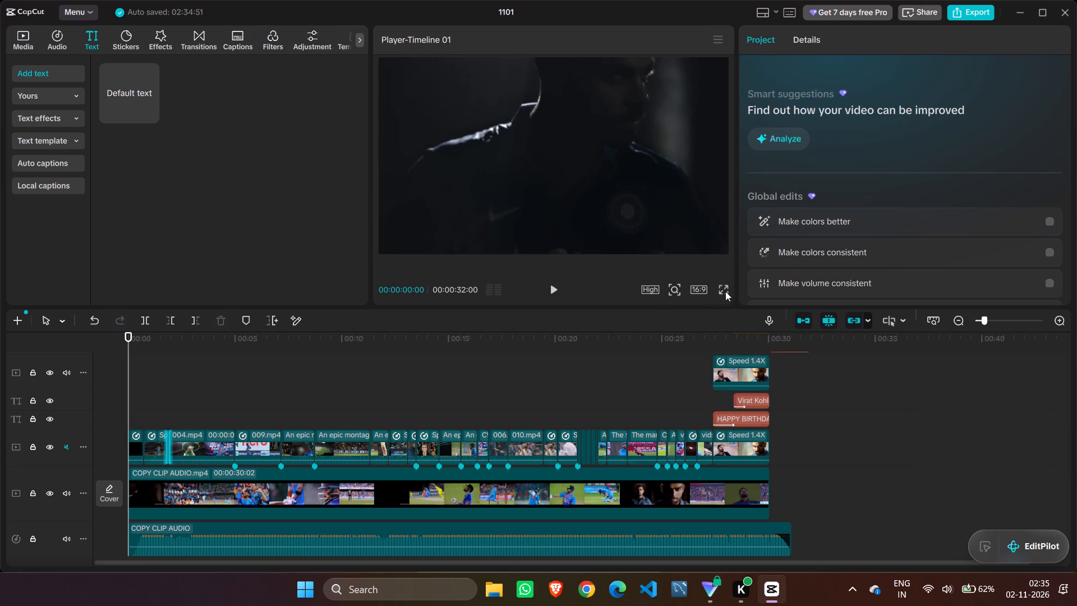
pyautogui.click(725, 291)
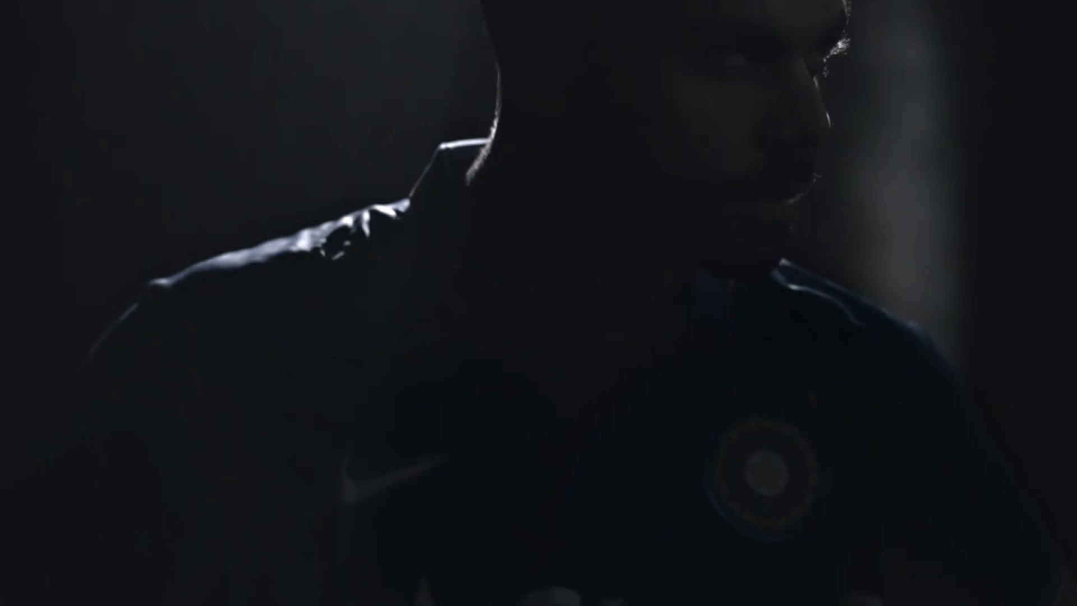
pyautogui.press('space')
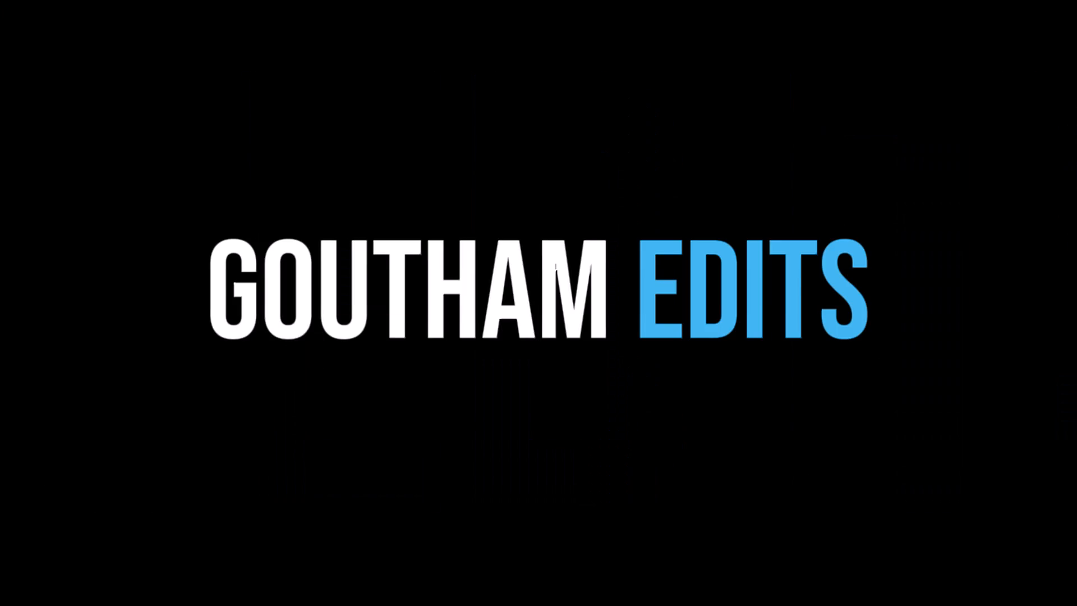
# Replay the ending in full screen from 00:00:25:10 through the GOUTHAM EDITS credit, and leave the full-screen view.
pyautogui.press('Left')
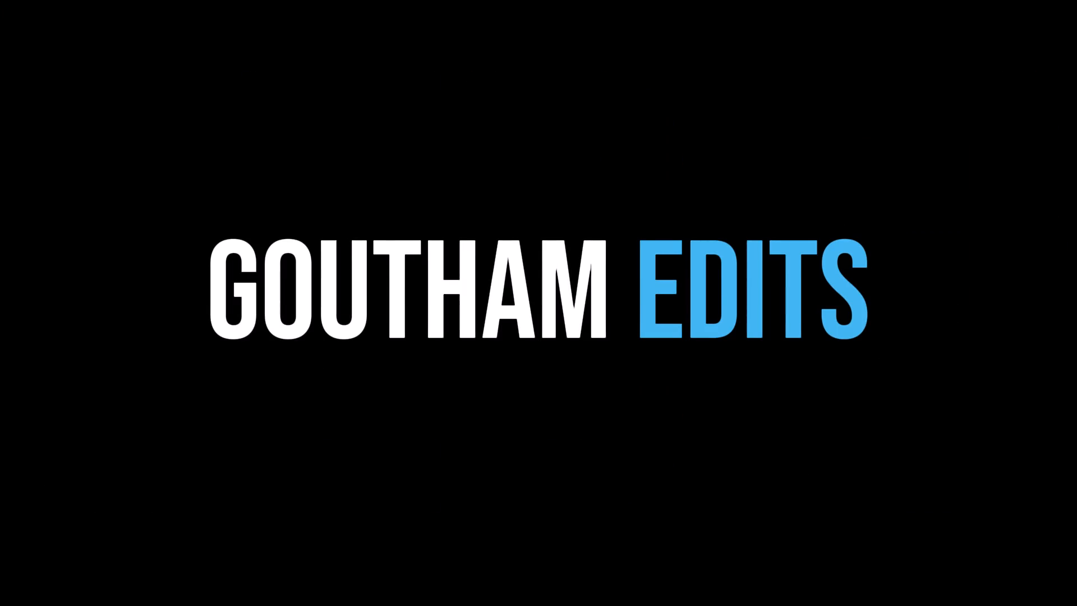
pyautogui.press('Left')
pyautogui.click(745, 363)
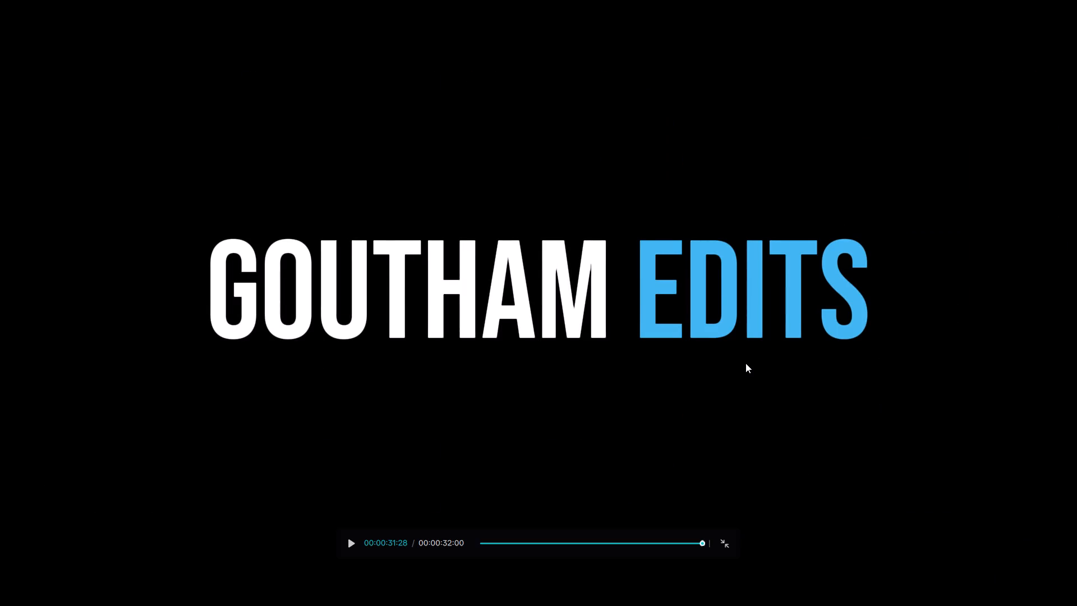
pyautogui.click(675, 543)
pyautogui.click(656, 540)
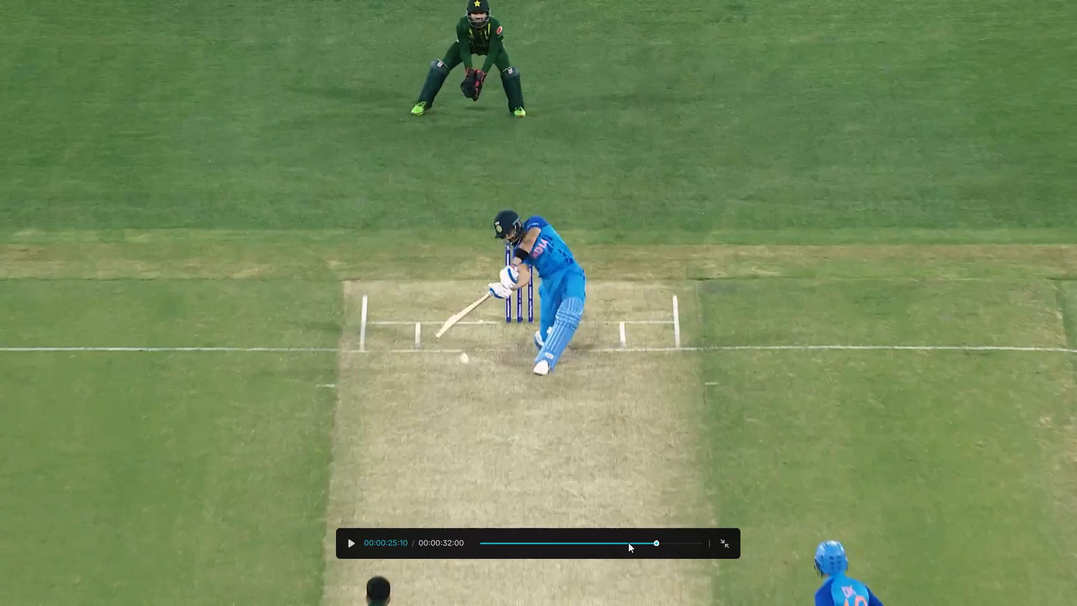
pyautogui.click(570, 448)
pyautogui.click(347, 540)
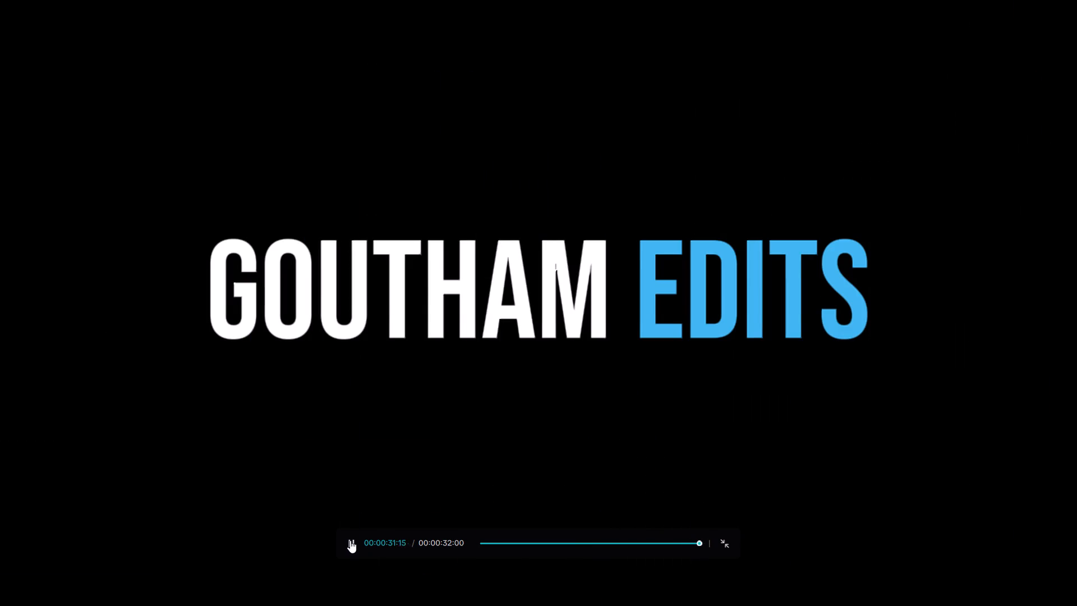
pyautogui.press('Escape')
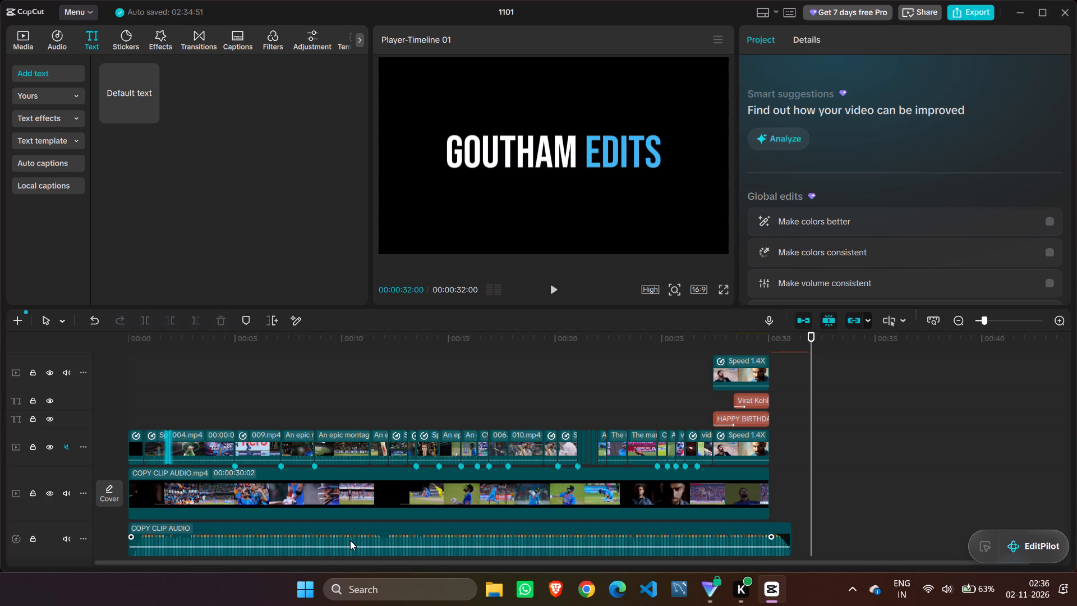
# Play the birthday title section in short bursts from 00:00:27:04 and stop at 00:00:28:28.
pyautogui.moveTo(812, 337); pyautogui.dragTo(707, 351)
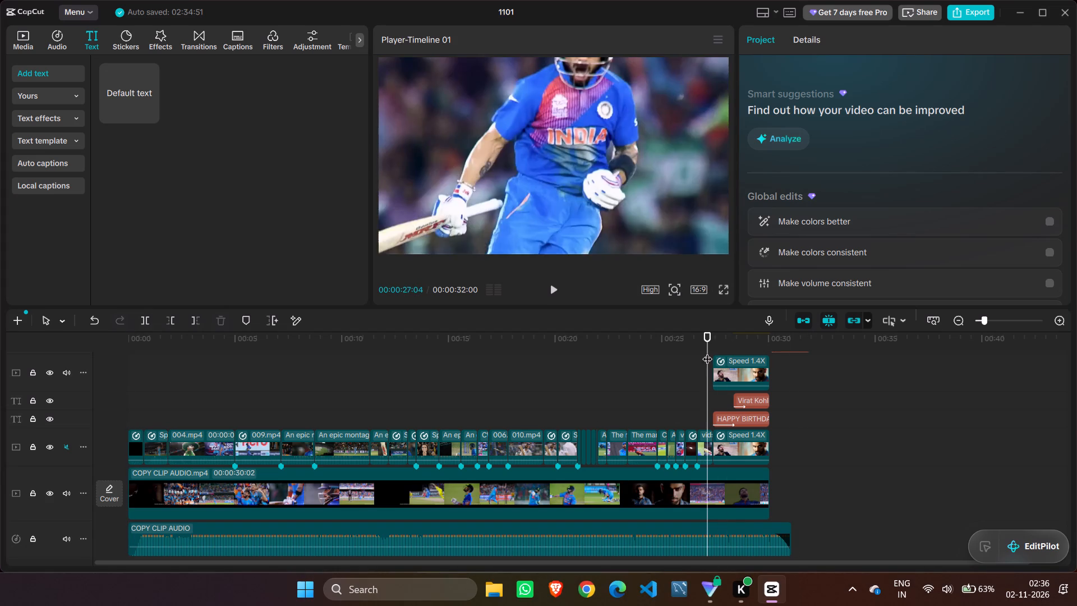
pyautogui.press('space')
pyautogui.press('space')
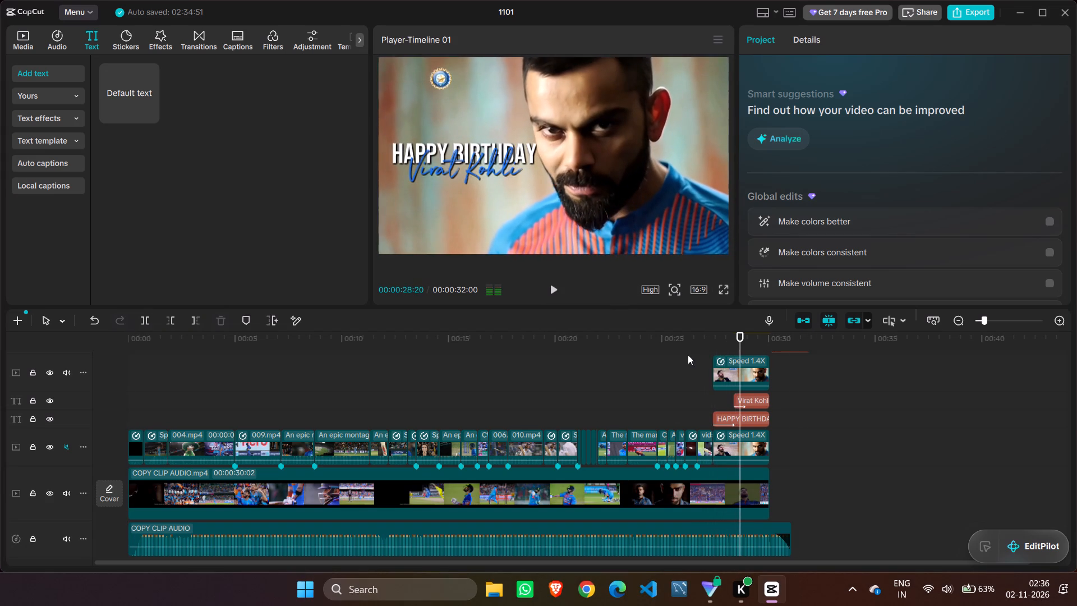
pyautogui.press('space')
pyautogui.press('space')
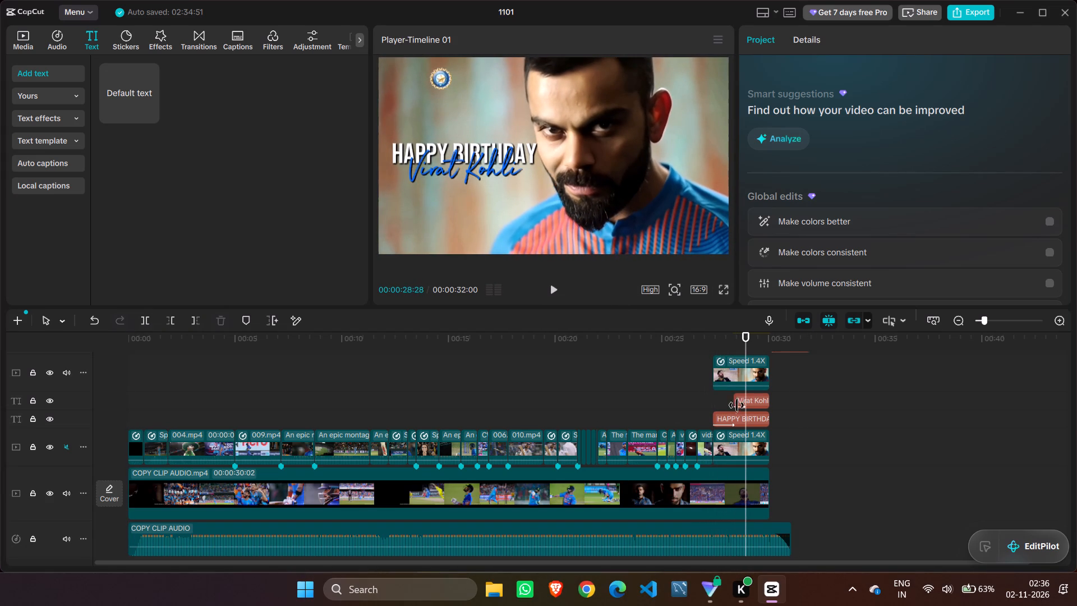
# Turn off the shadow on the HAPPY BIRTHDAY text.
pyautogui.click(730, 415)
pyautogui.scroll(-1, 808, 257)
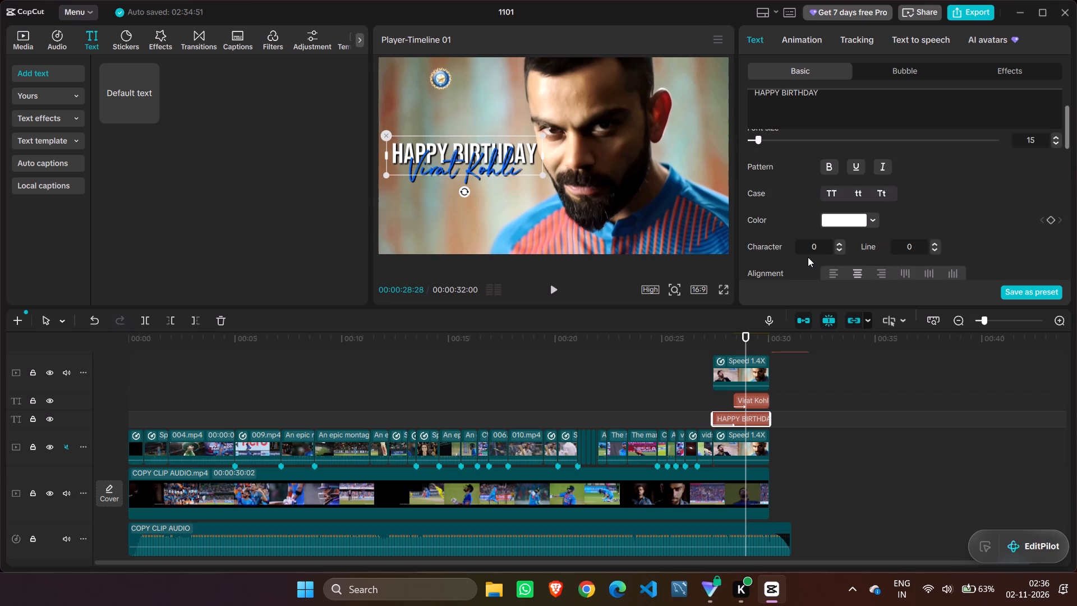
pyautogui.scroll(-4, 807, 234)
pyautogui.scroll(1, 808, 228)
pyautogui.scroll(-2, 808, 228)
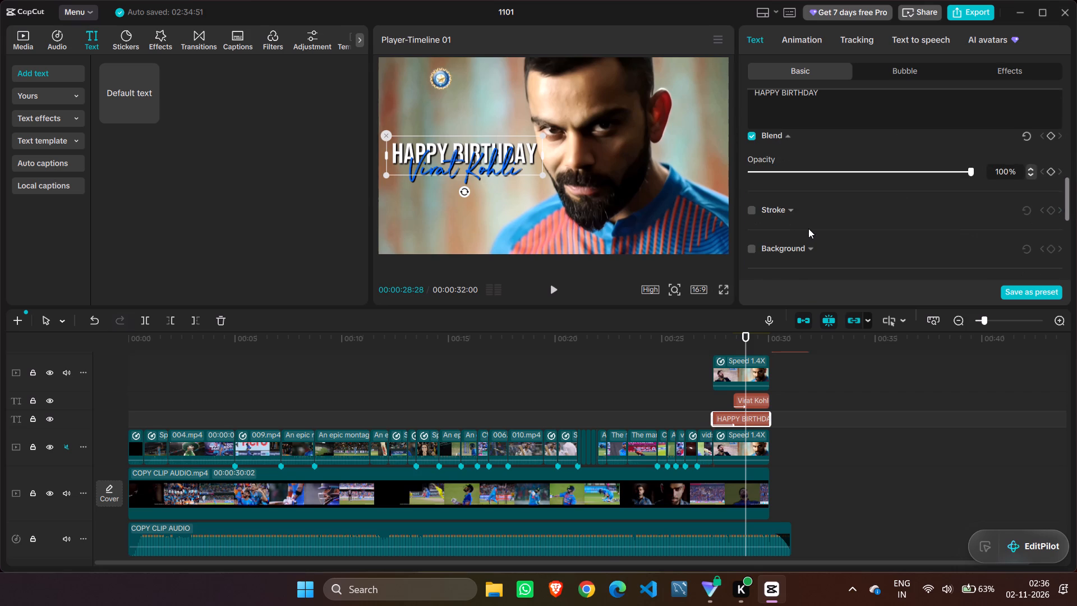
pyautogui.scroll(-1, 789, 208)
pyautogui.scroll(2, 789, 208)
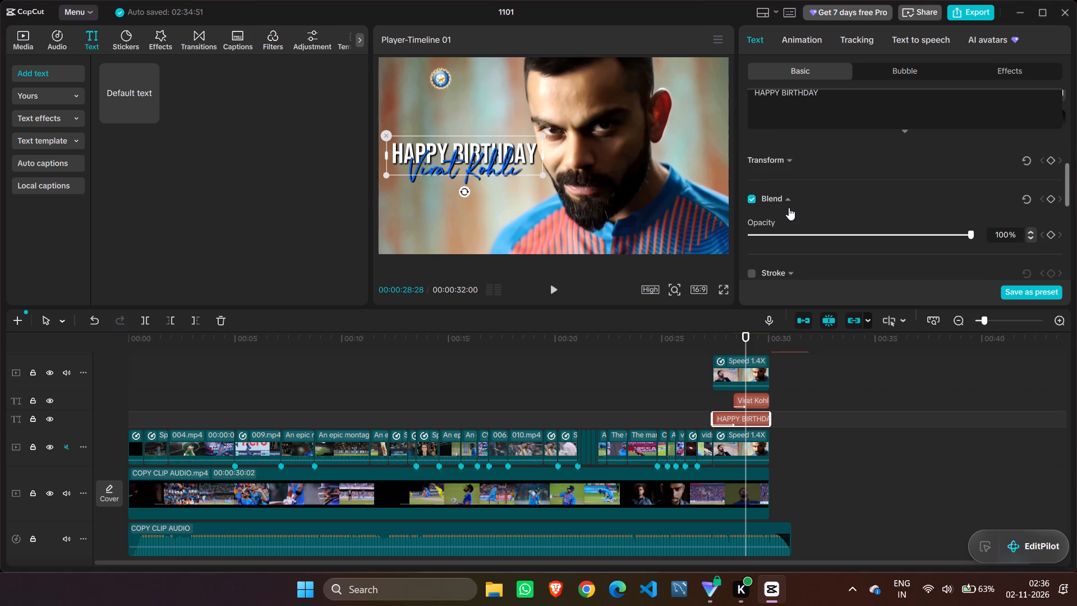
pyautogui.scroll(1, 789, 208)
pyautogui.scroll(-3, 789, 208)
pyautogui.click(754, 263)
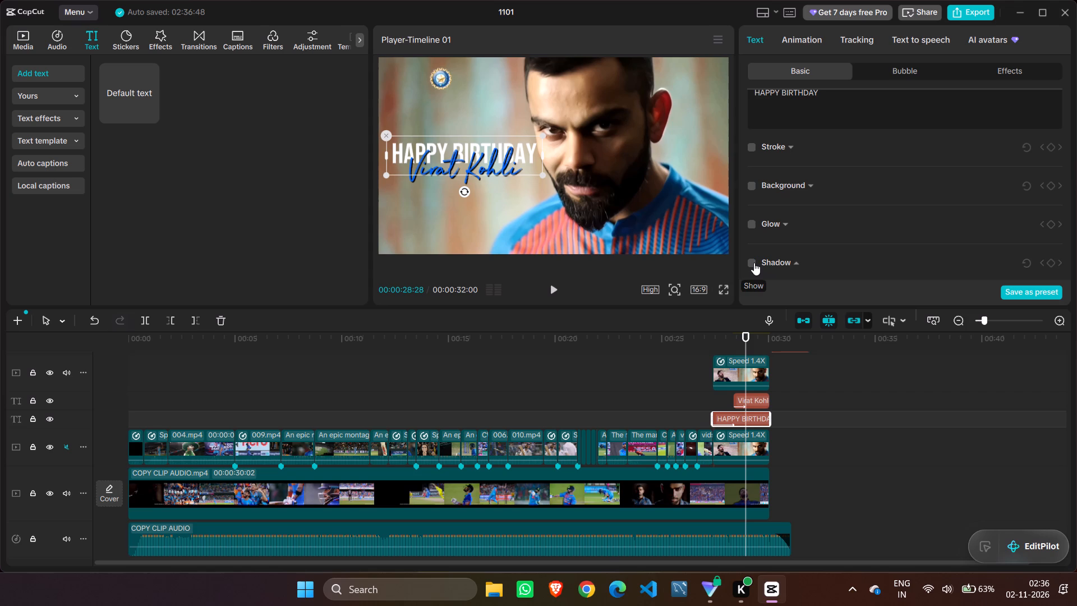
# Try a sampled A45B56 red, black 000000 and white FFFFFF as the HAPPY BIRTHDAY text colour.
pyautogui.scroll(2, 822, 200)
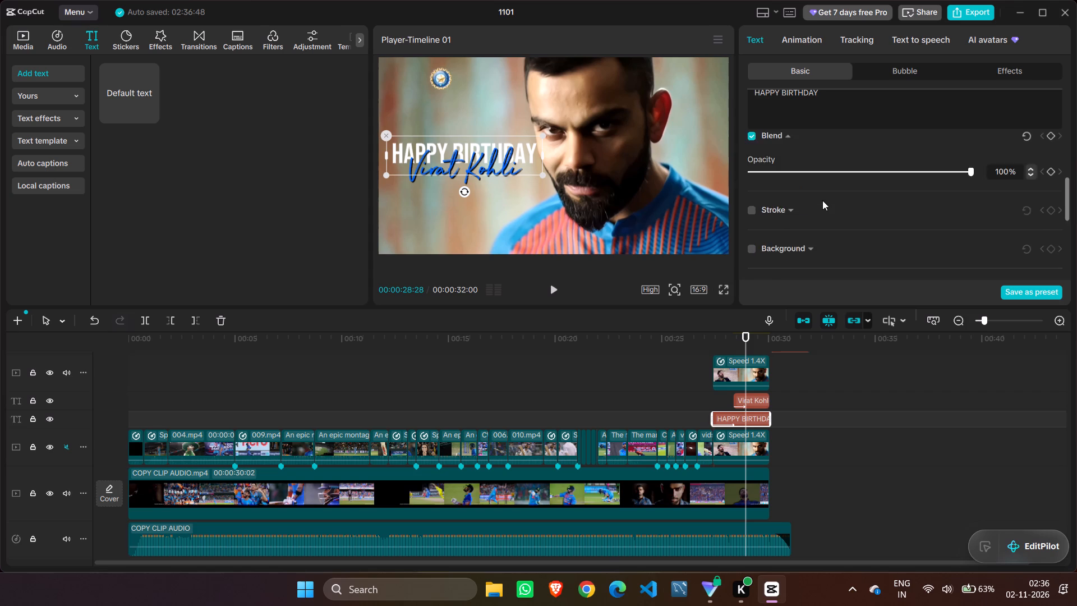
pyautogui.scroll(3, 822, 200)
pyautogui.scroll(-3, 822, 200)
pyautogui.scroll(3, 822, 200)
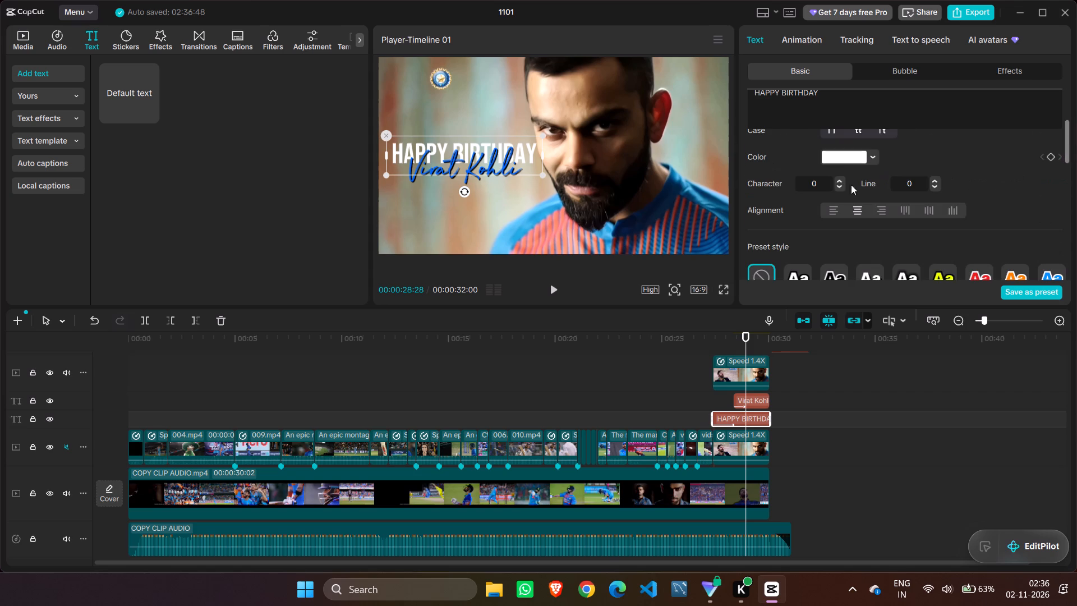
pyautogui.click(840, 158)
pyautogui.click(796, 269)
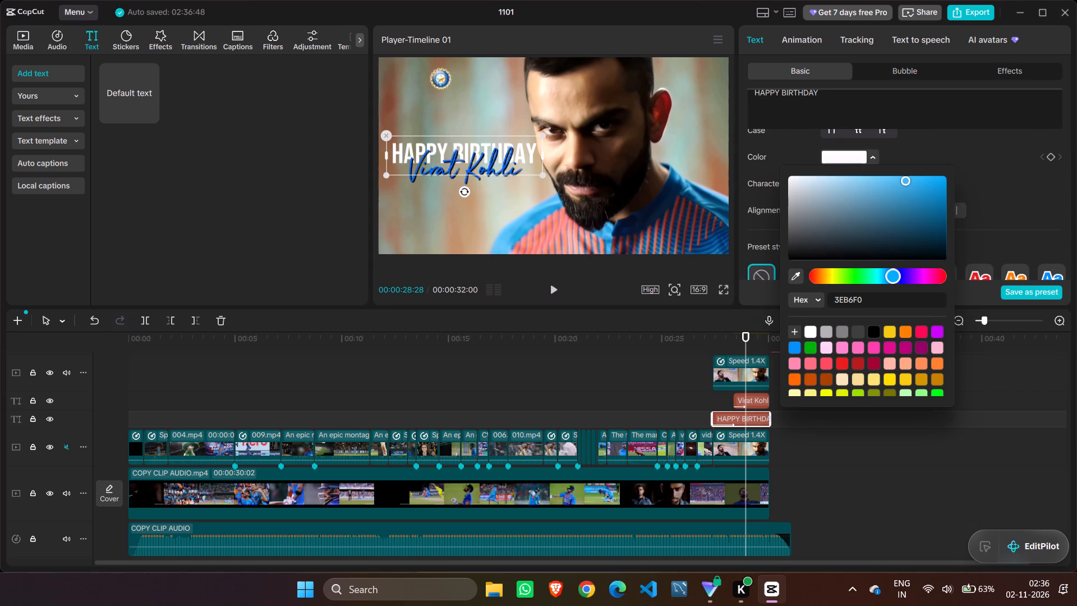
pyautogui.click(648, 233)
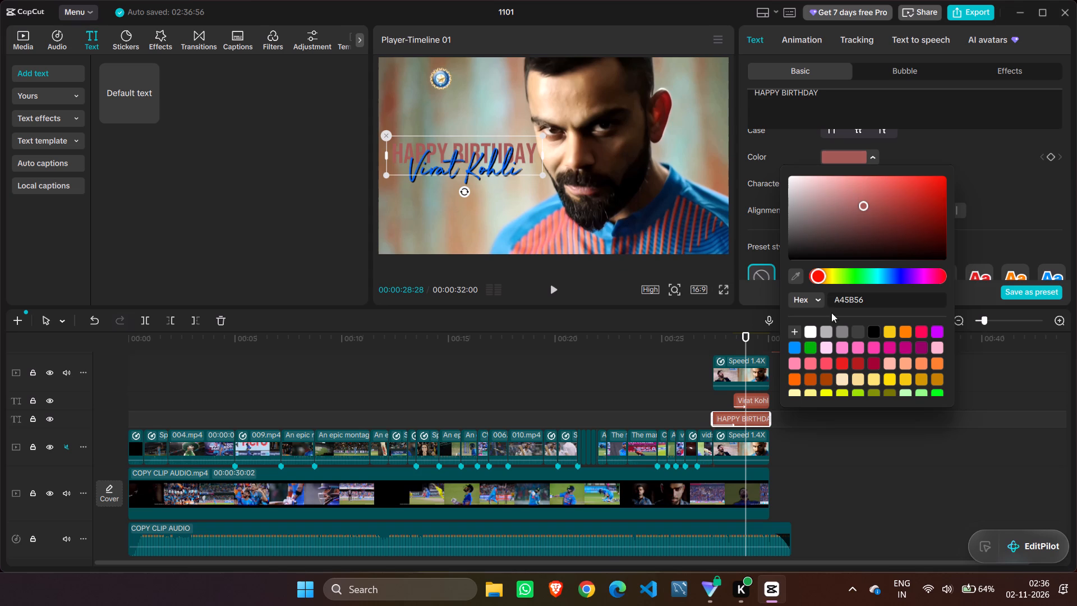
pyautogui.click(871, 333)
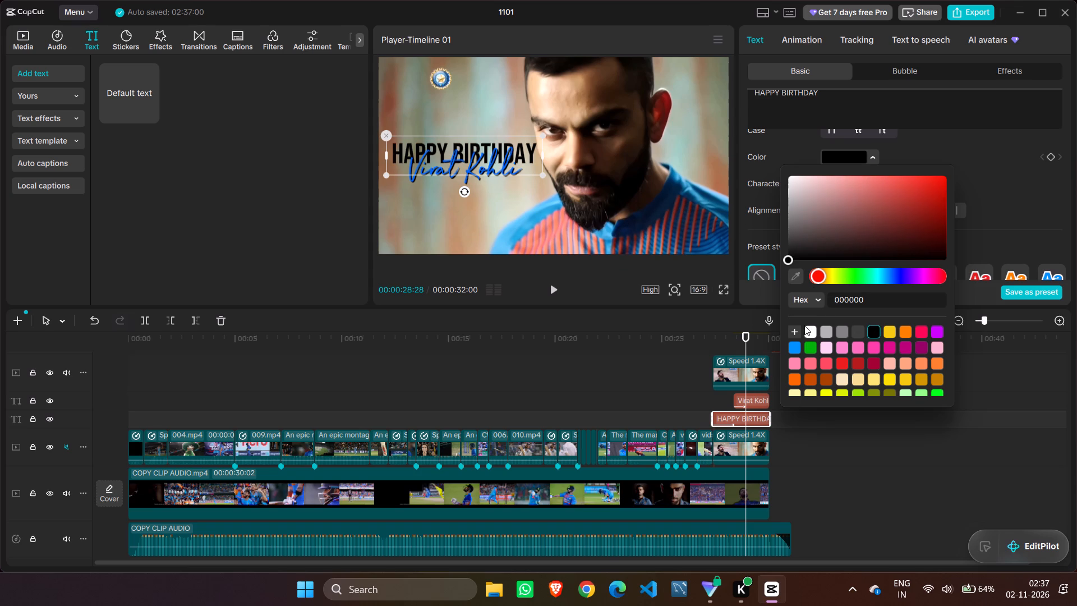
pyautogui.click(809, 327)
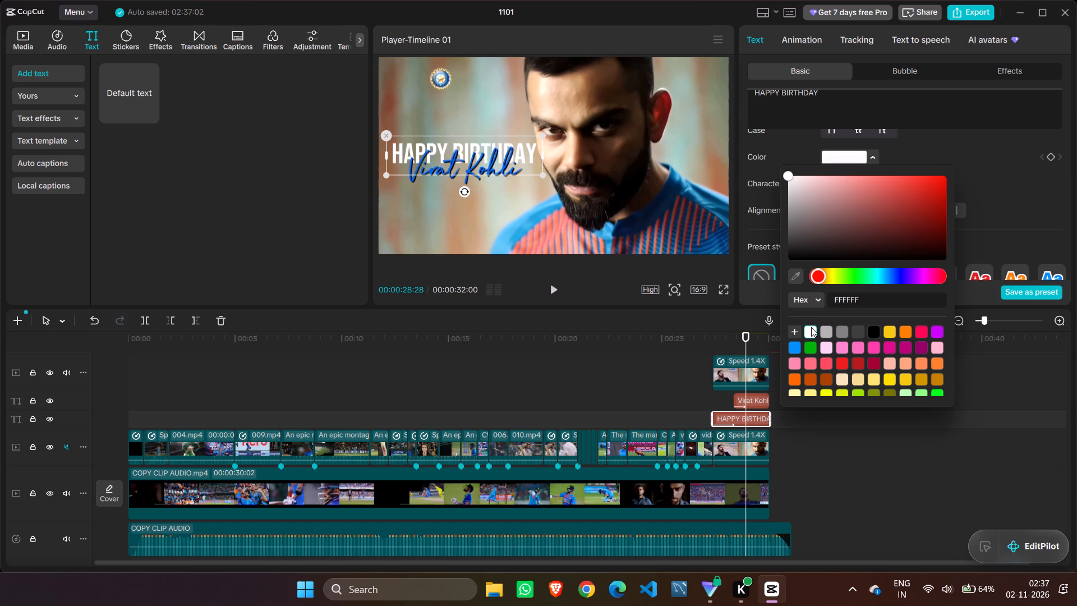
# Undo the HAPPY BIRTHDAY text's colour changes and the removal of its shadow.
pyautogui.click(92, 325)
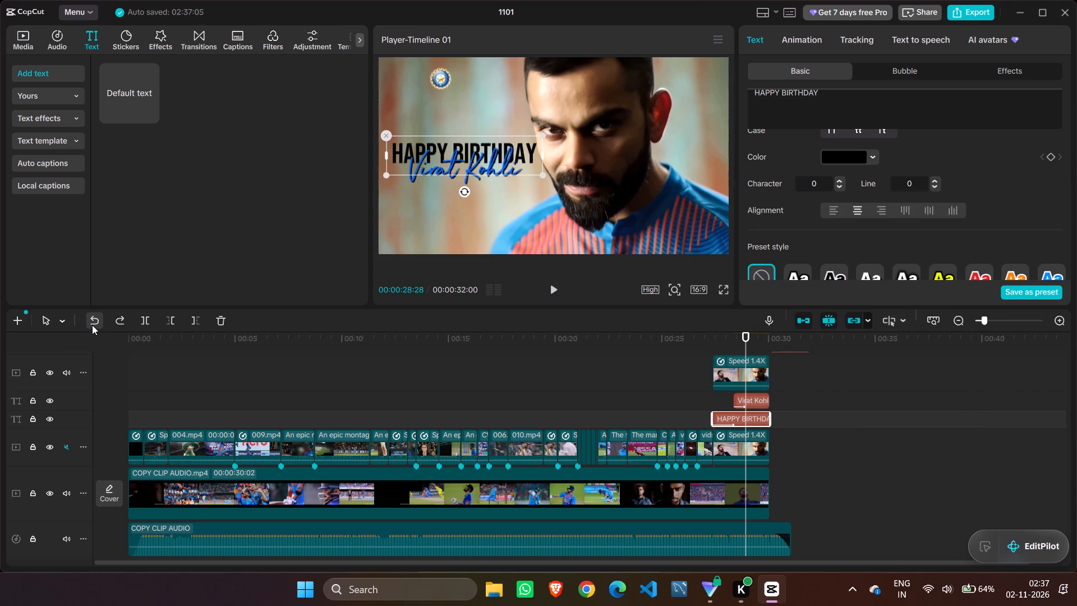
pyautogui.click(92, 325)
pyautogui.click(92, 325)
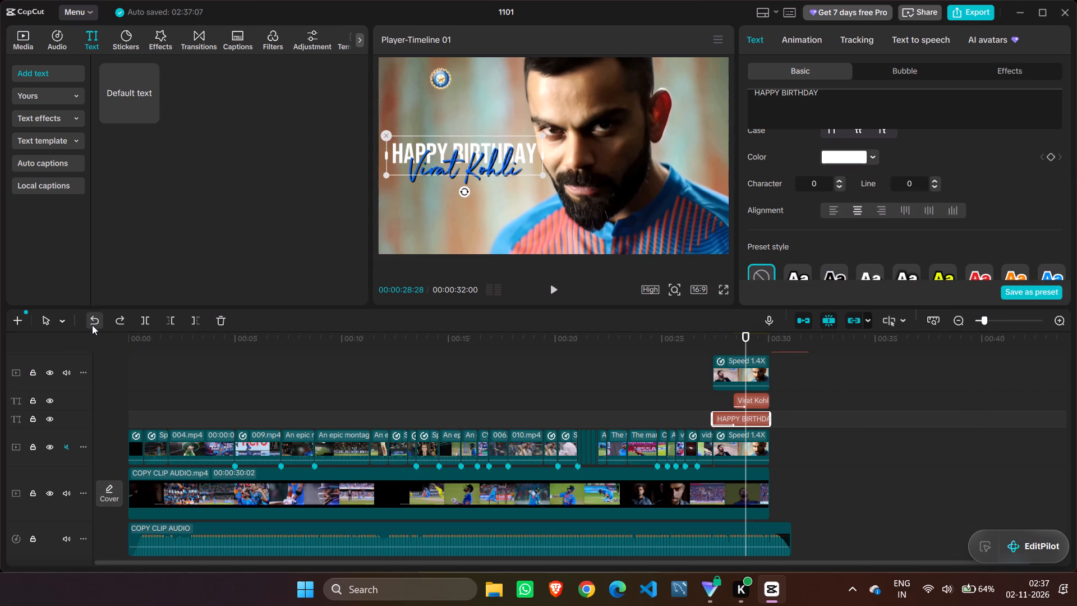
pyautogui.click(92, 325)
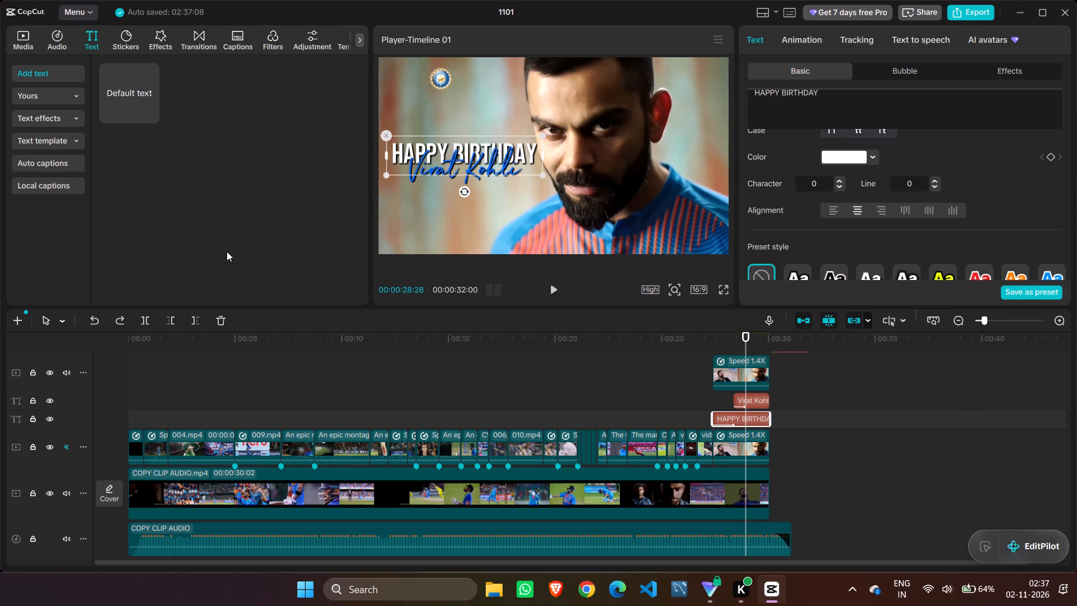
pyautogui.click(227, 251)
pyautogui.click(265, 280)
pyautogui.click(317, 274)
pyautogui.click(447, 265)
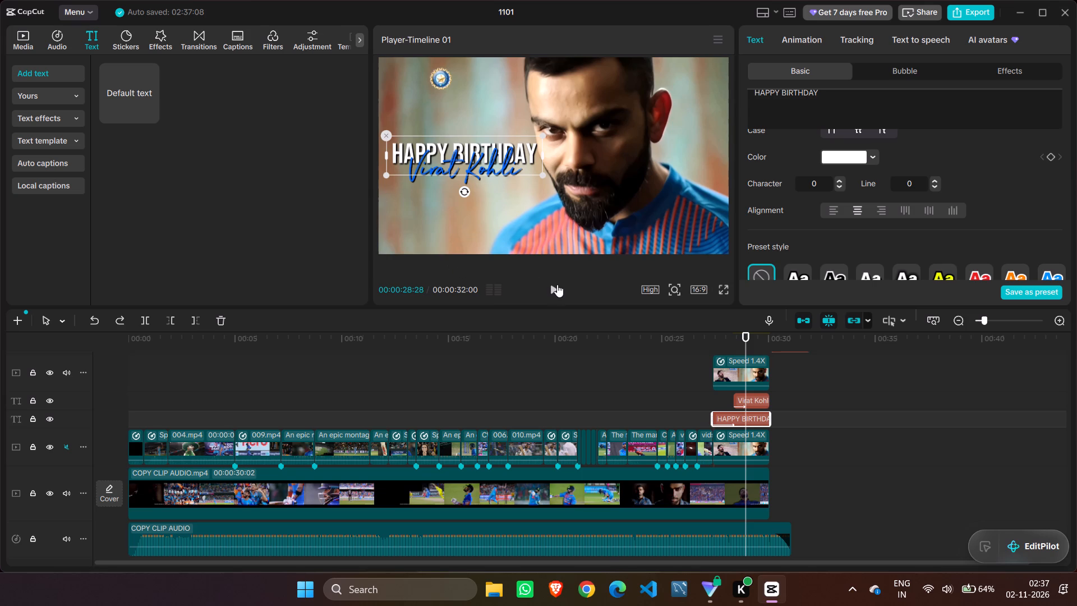
# Replay the birthday title section repeatedly from about 00:00:27:12, running through to the GOUTHAM EDITS credit.
pyautogui.click(557, 287)
pyautogui.click(592, 370)
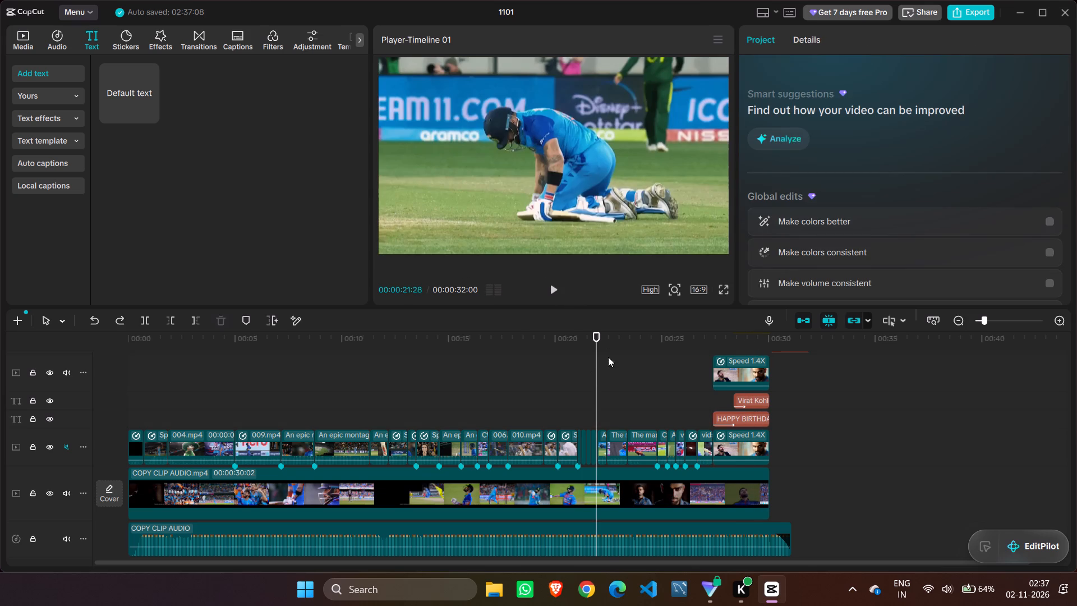
pyautogui.moveTo(595, 357); pyautogui.dragTo(711, 361)
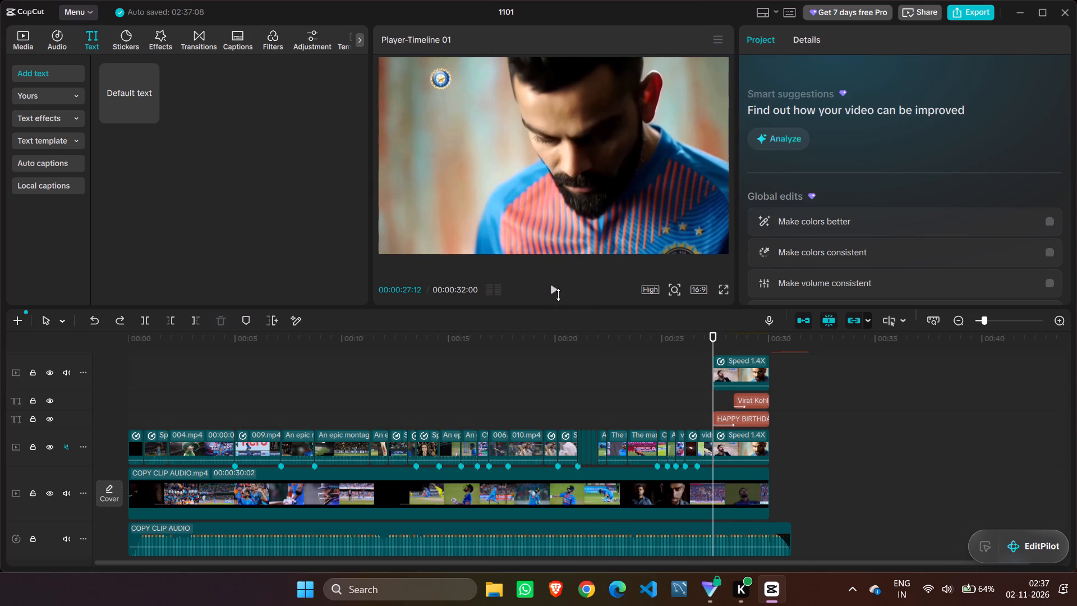
pyautogui.click(556, 290)
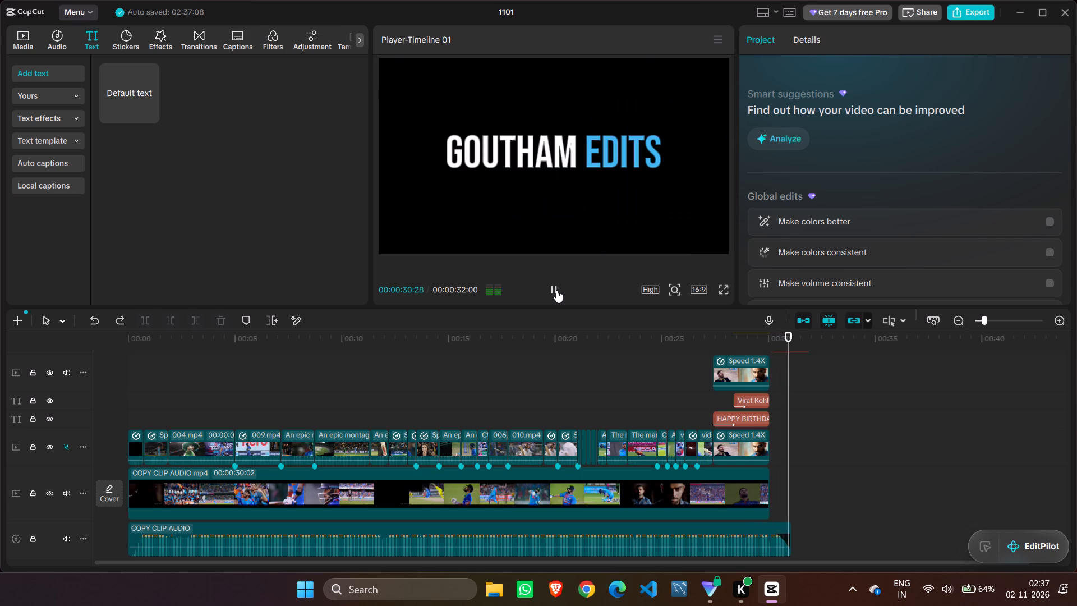
pyautogui.moveTo(814, 340); pyautogui.dragTo(720, 352)
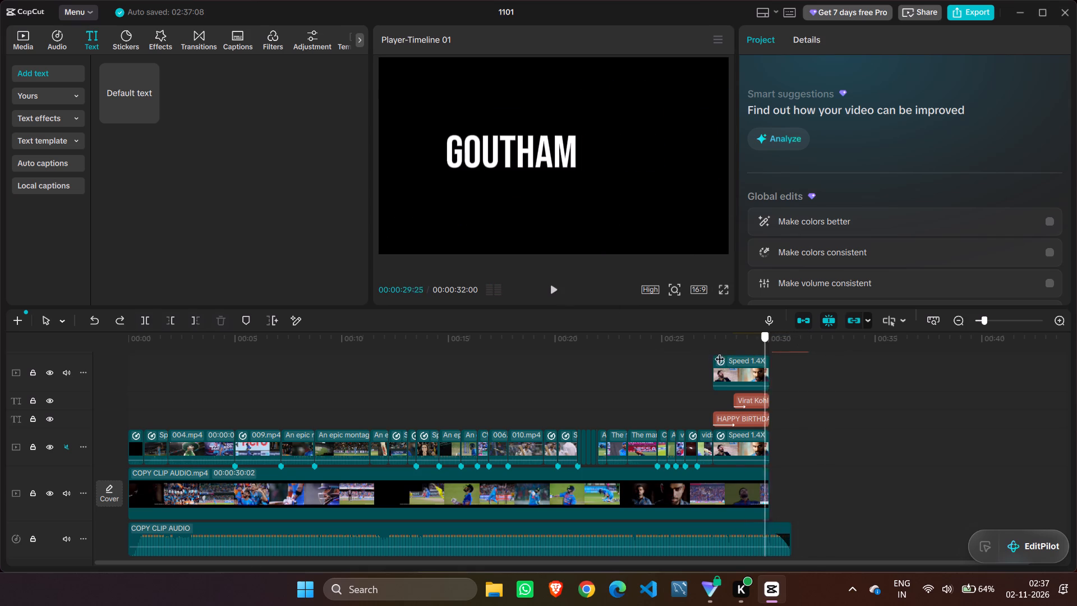
pyautogui.moveTo(720, 352); pyautogui.dragTo(703, 352)
pyautogui.click(550, 292)
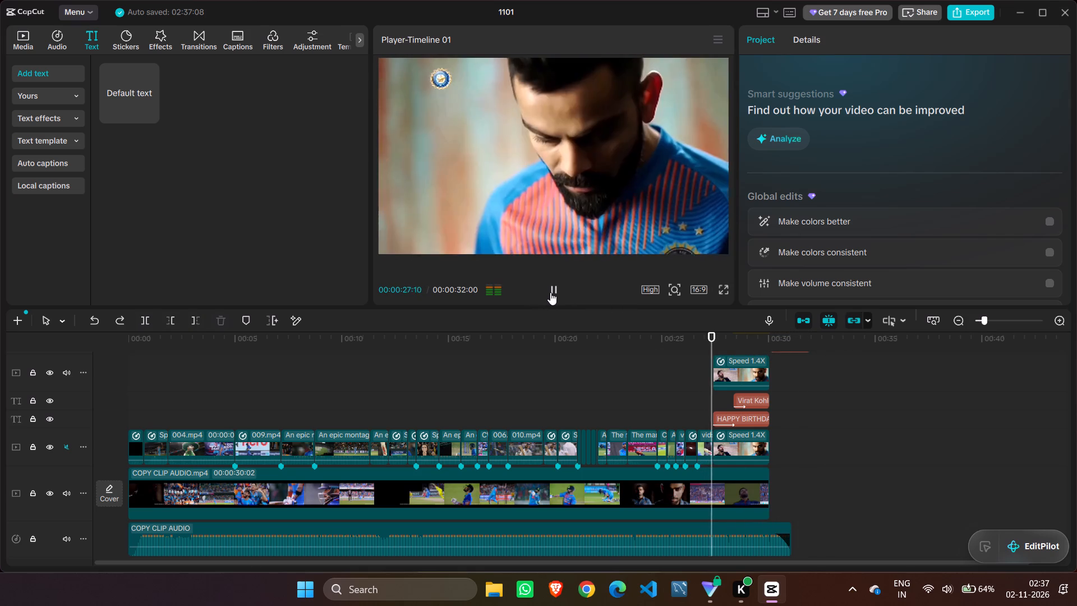
pyautogui.click(550, 292)
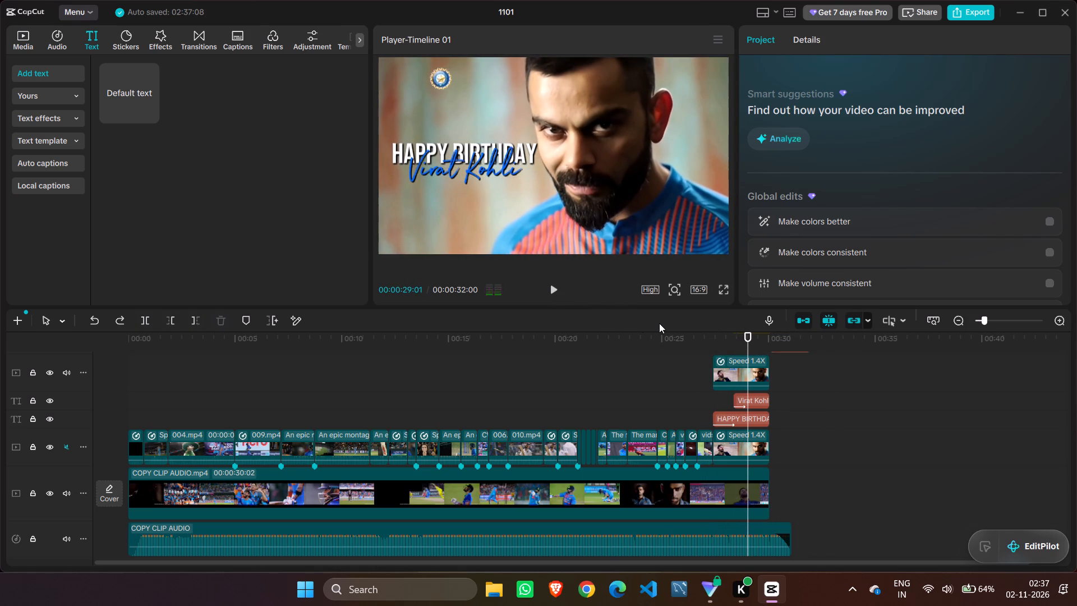
pyautogui.scroll(1, 659, 323)
pyautogui.moveTo(745, 342); pyautogui.dragTo(714, 336)
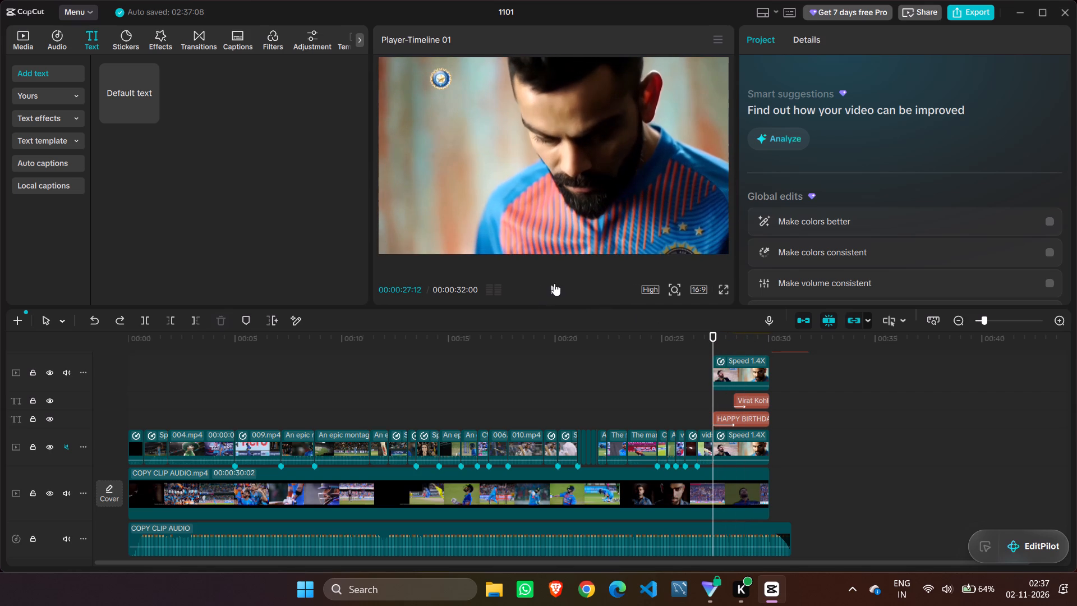
pyautogui.click(555, 283)
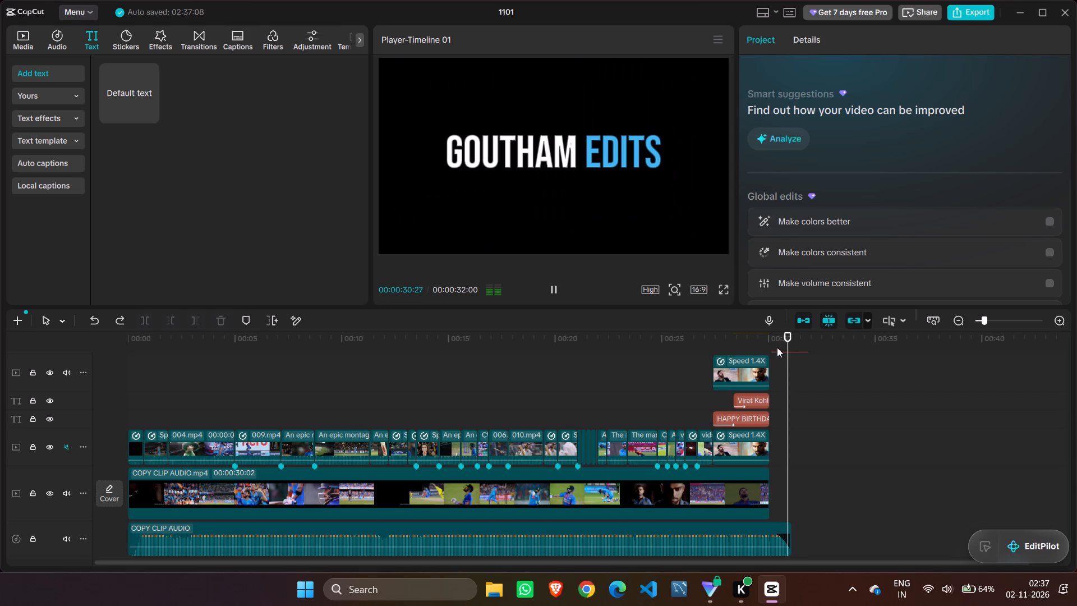
# Scrub back and forth over the birthday title, replay it from before the title clips, and stop at 00:00:29:26.
pyautogui.moveTo(798, 351); pyautogui.dragTo(725, 352)
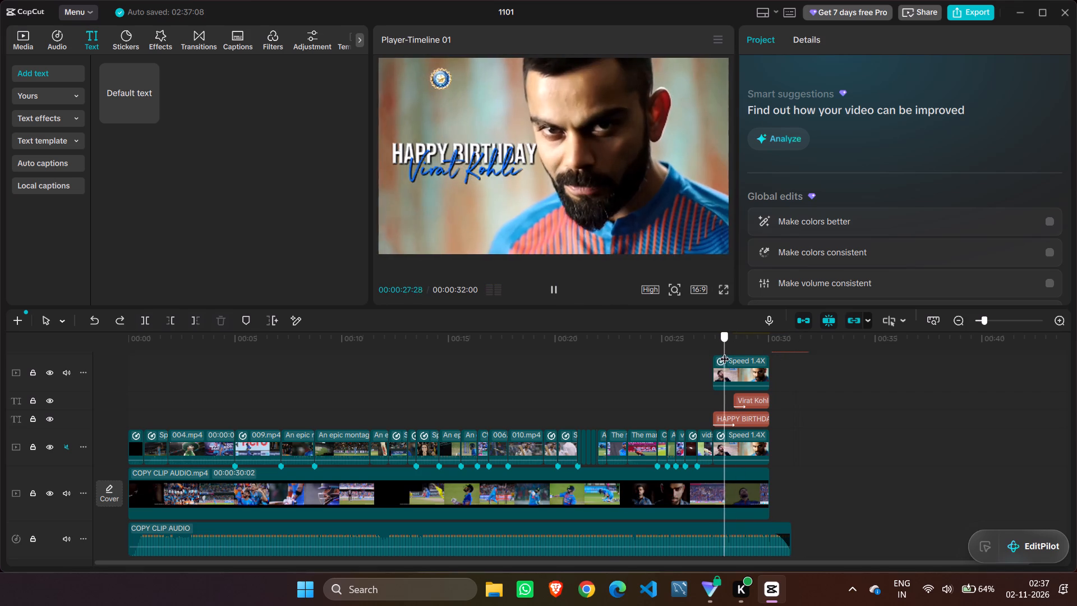
pyautogui.moveTo(725, 352); pyautogui.dragTo(745, 352)
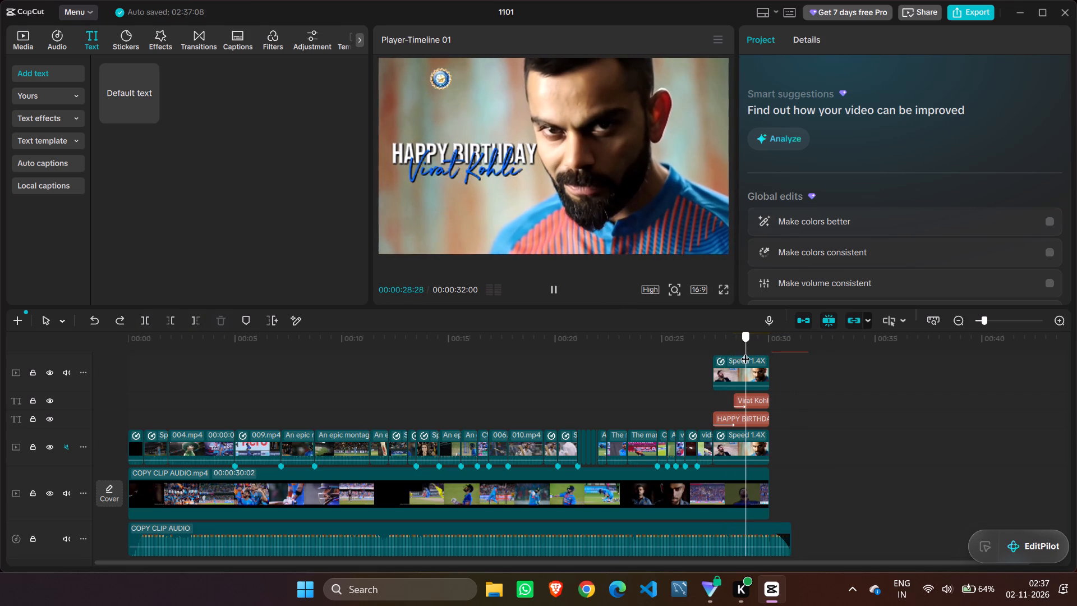
pyautogui.moveTo(745, 352); pyautogui.dragTo(723, 353)
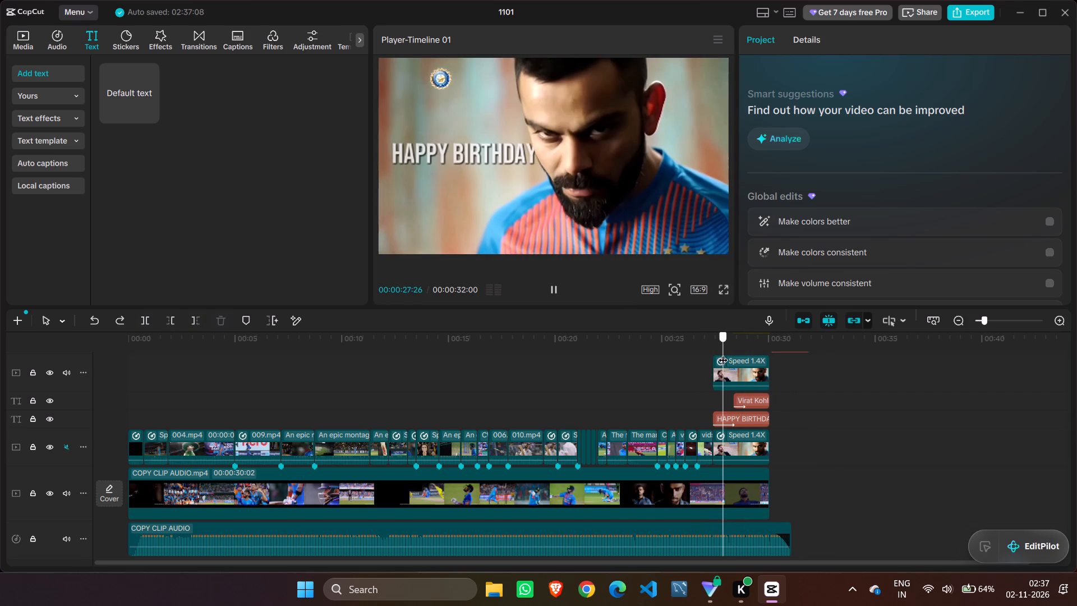
pyautogui.moveTo(723, 353); pyautogui.dragTo(721, 354)
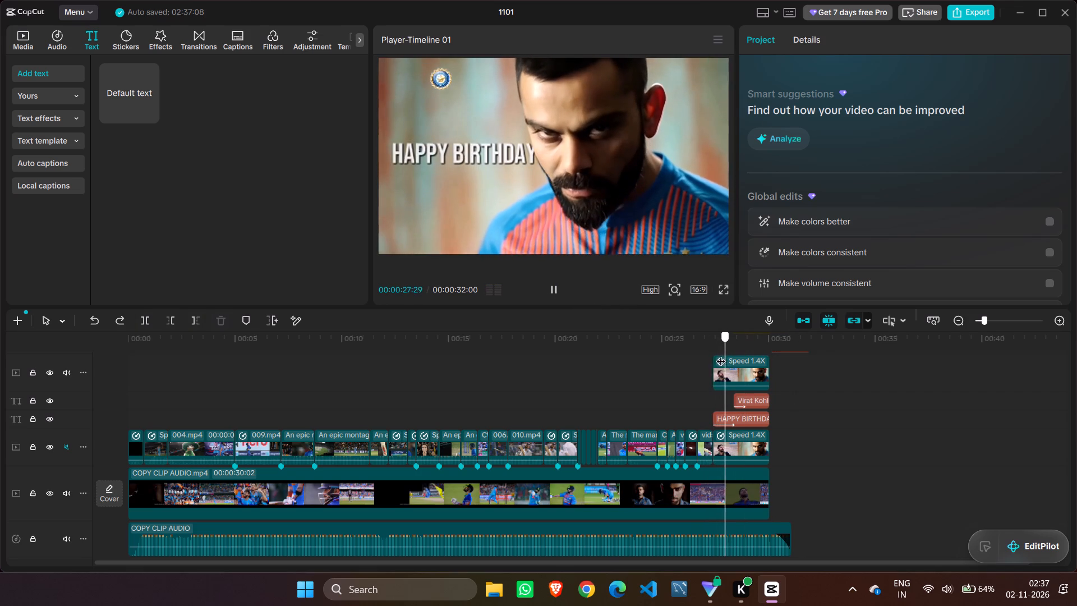
pyautogui.moveTo(721, 354); pyautogui.dragTo(696, 349)
pyautogui.click(552, 293)
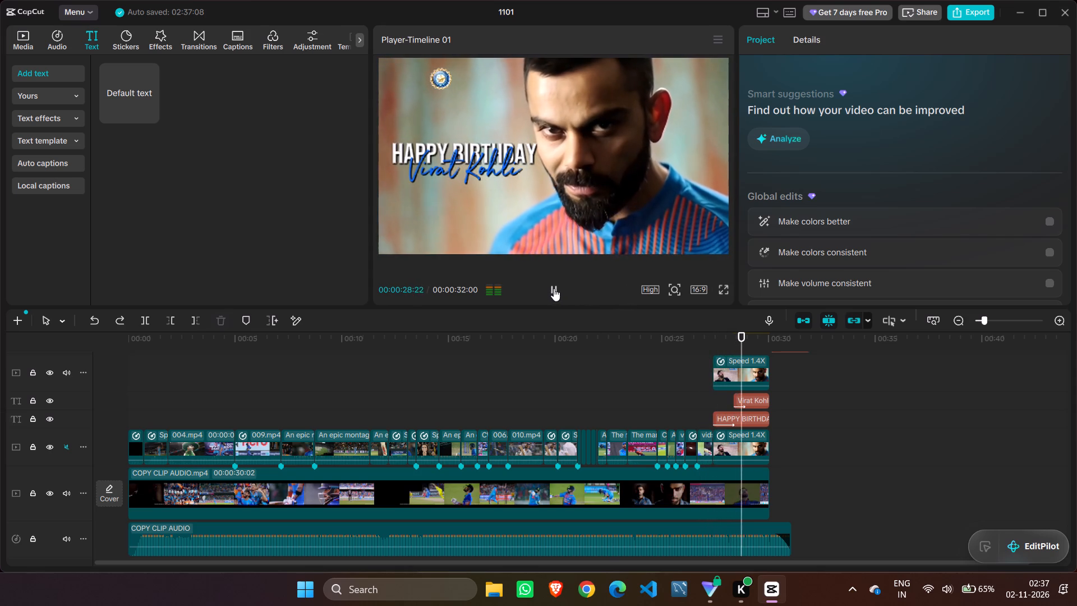
pyautogui.click(554, 288)
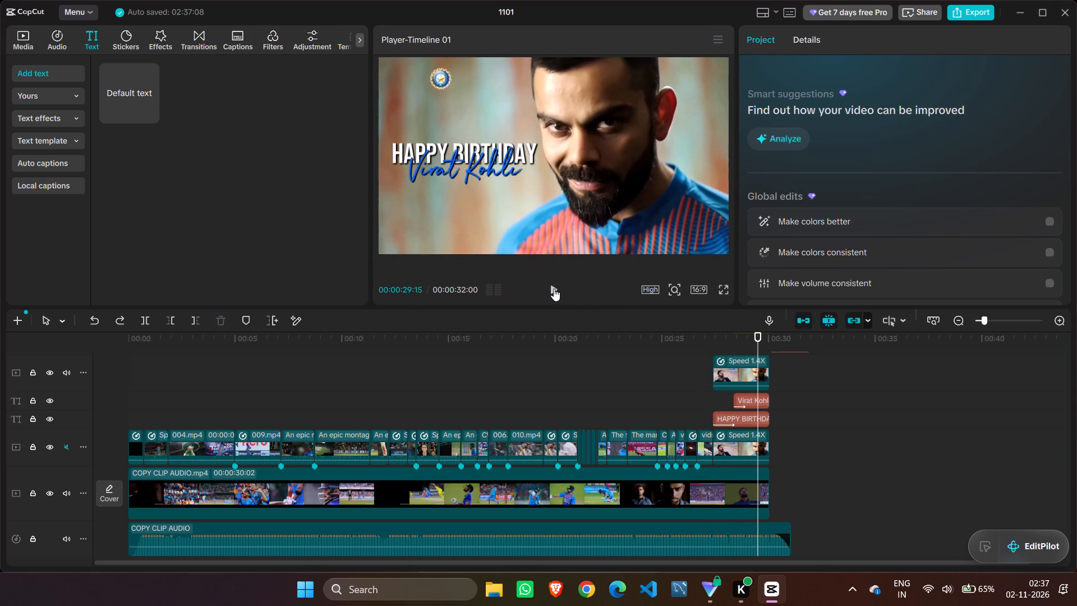
pyautogui.click(554, 288)
pyautogui.click(554, 288)
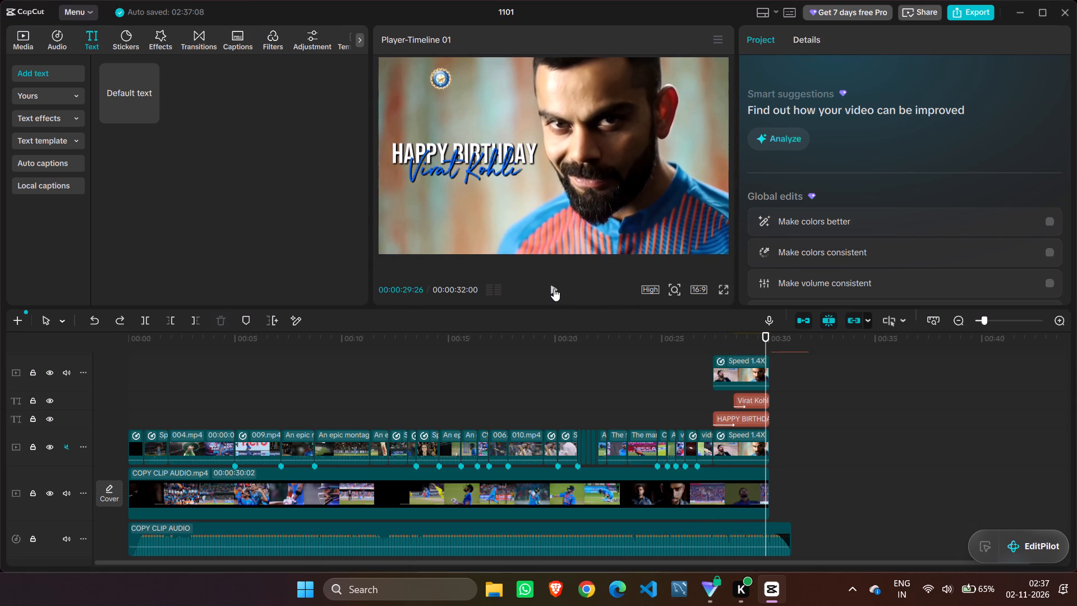
# Turn off the shadow on the HAPPY BIRTHDAY text.
pyautogui.click(748, 415)
pyautogui.scroll(-5, 883, 236)
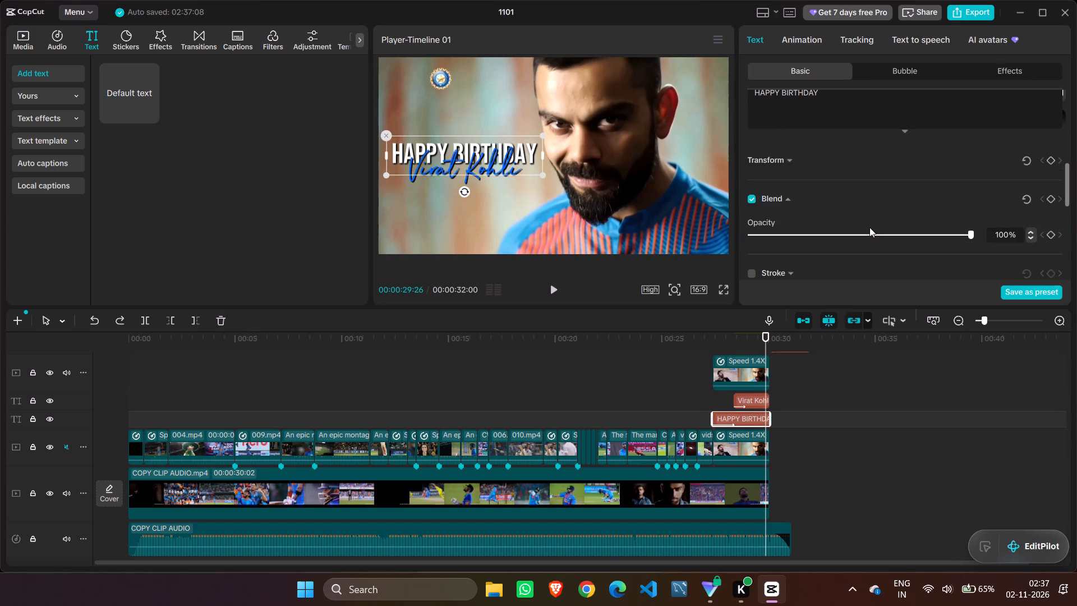
pyautogui.scroll(1, 869, 227)
pyautogui.scroll(-1, 837, 220)
pyautogui.scroll(-2, 760, 206)
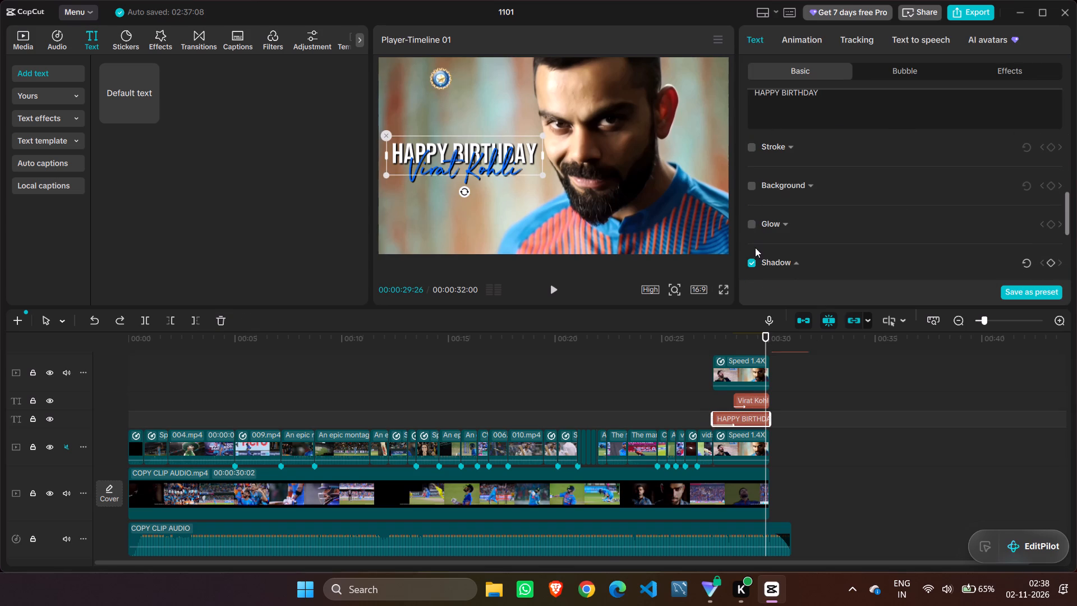
pyautogui.click(755, 264)
# Search the HAPPY BIRTHDAY text's In animations for "drawing".
pyautogui.scroll(8, 818, 231)
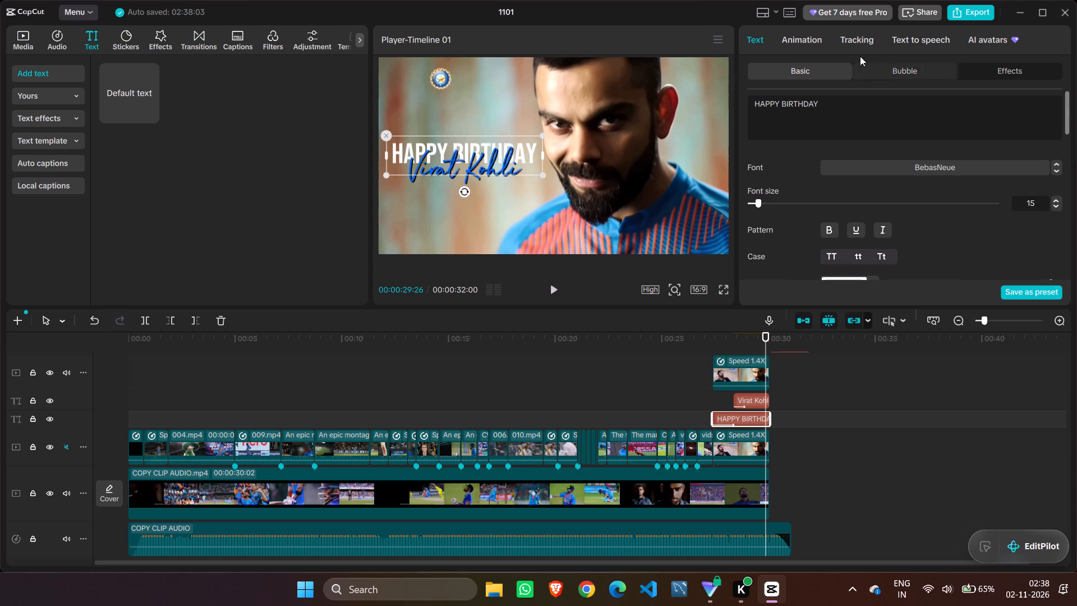
pyautogui.click(798, 45)
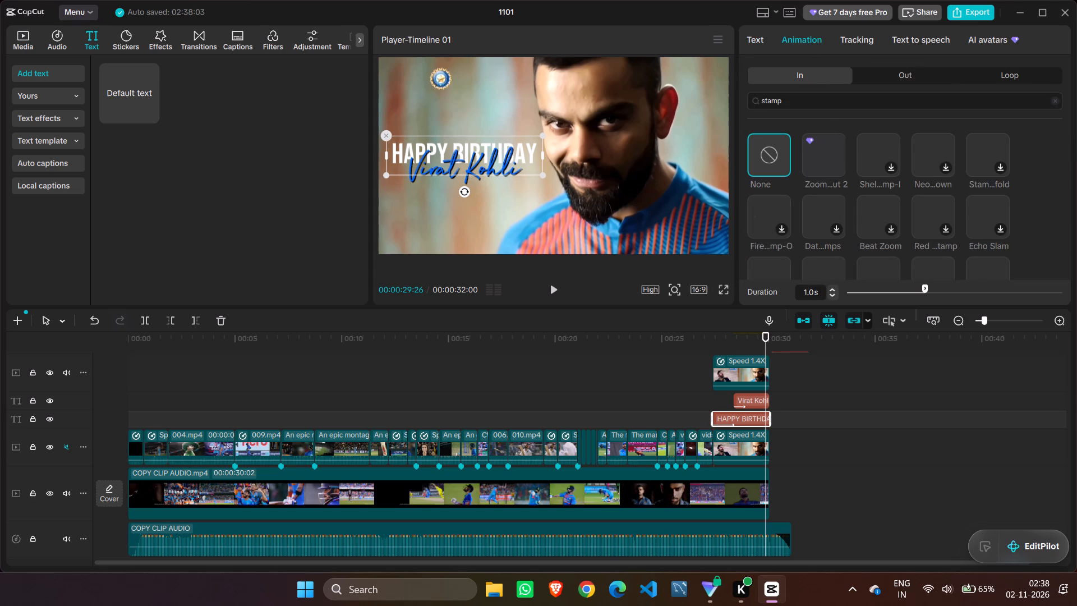
pyautogui.doubleClick(827, 102)
pyautogui.write('wri')
pyautogui.press('BackSpace')
pyautogui.press('BackSpace')
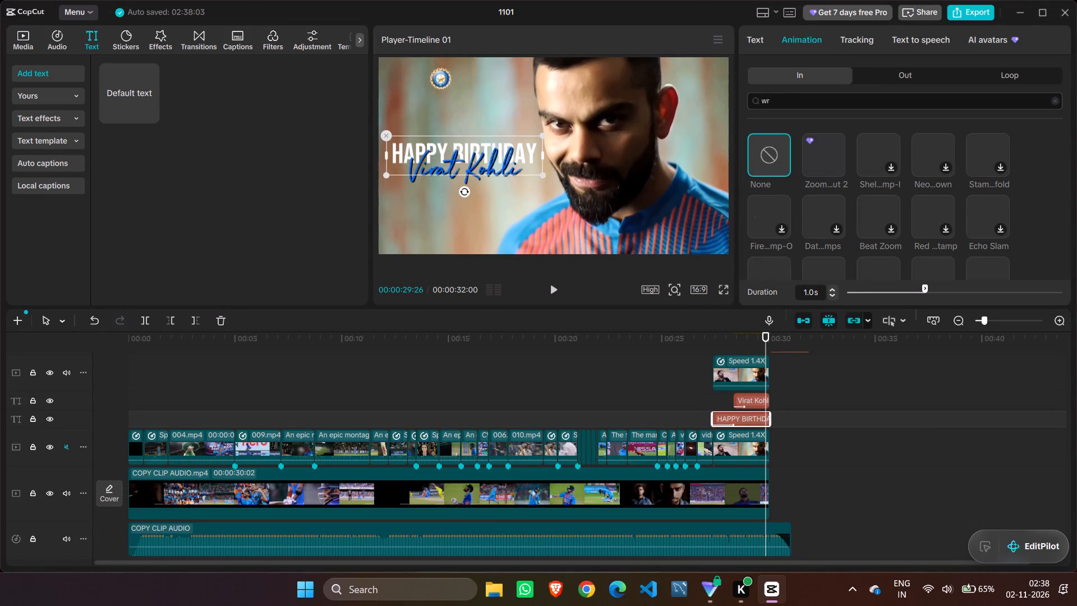
pyautogui.press('BackSpace')
pyautogui.write('drawing')
pyautogui.press('Return')
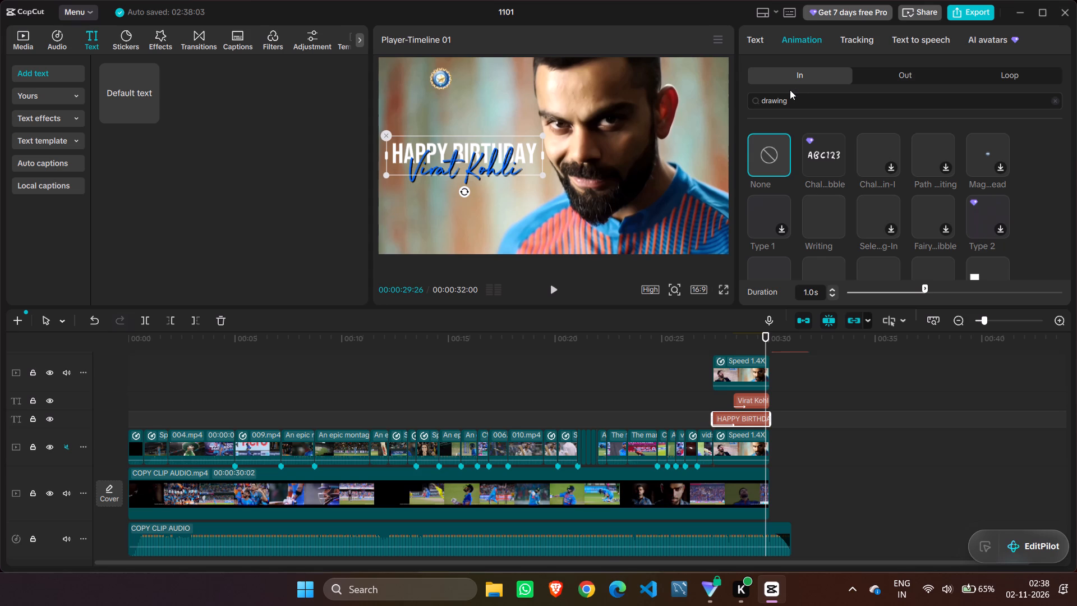
# Apply the Writing In animation to the Virat Kohli text and browse the remaining "drawing" animations.
pyautogui.click(743, 402)
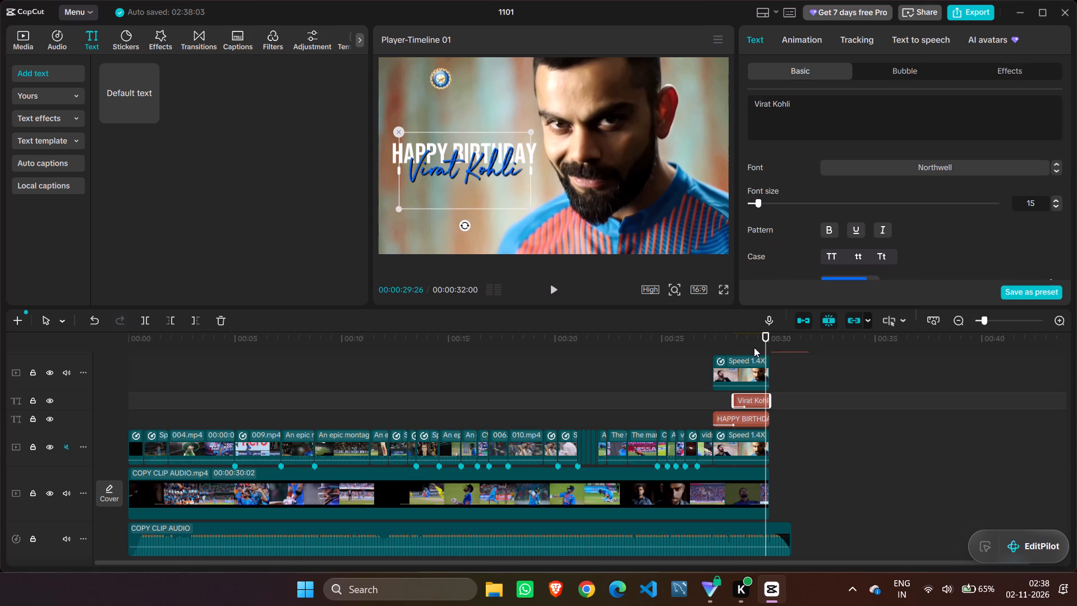
pyautogui.doubleClick(811, 107)
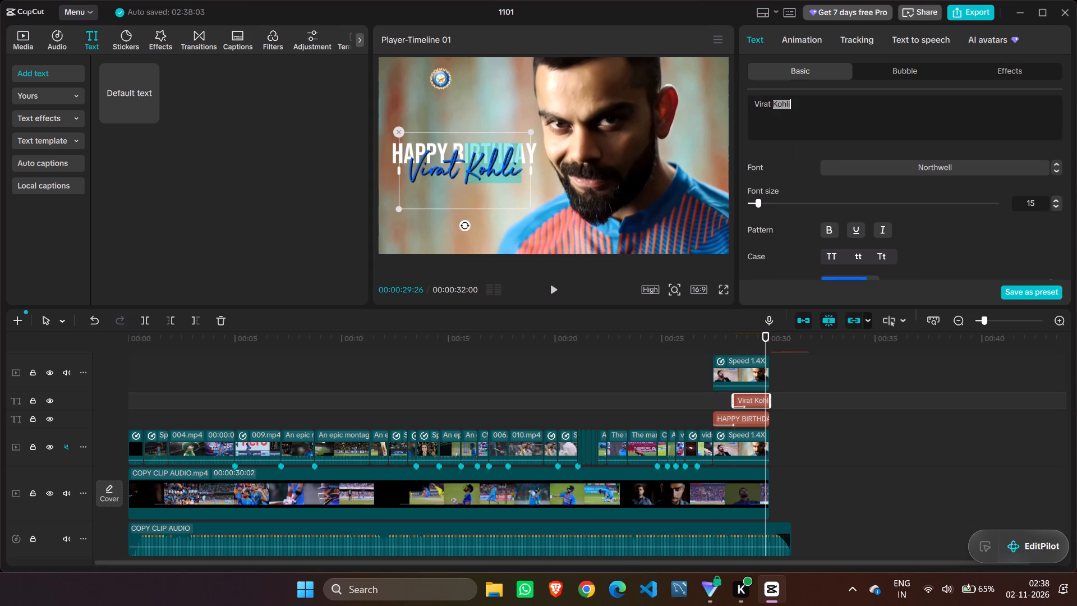
pyautogui.click(854, 118)
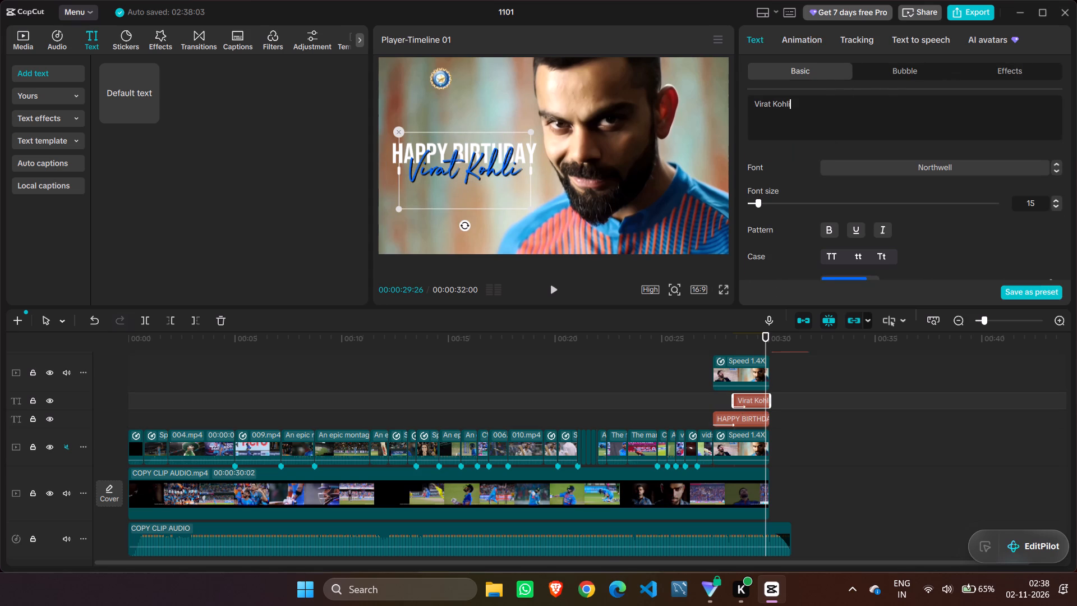
pyautogui.click(809, 43)
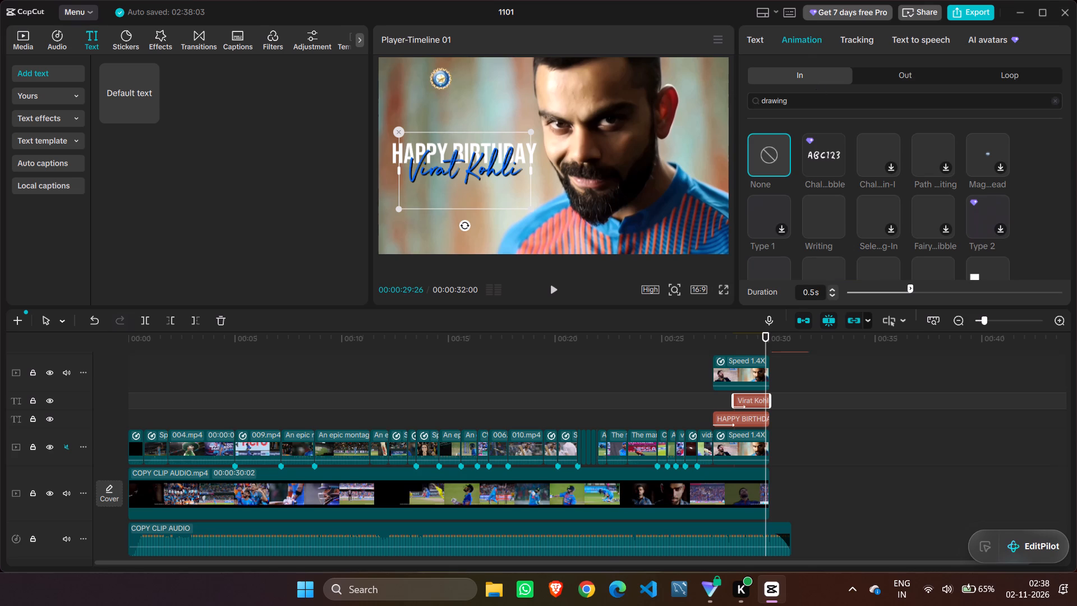
pyautogui.scroll(-1, 819, 98)
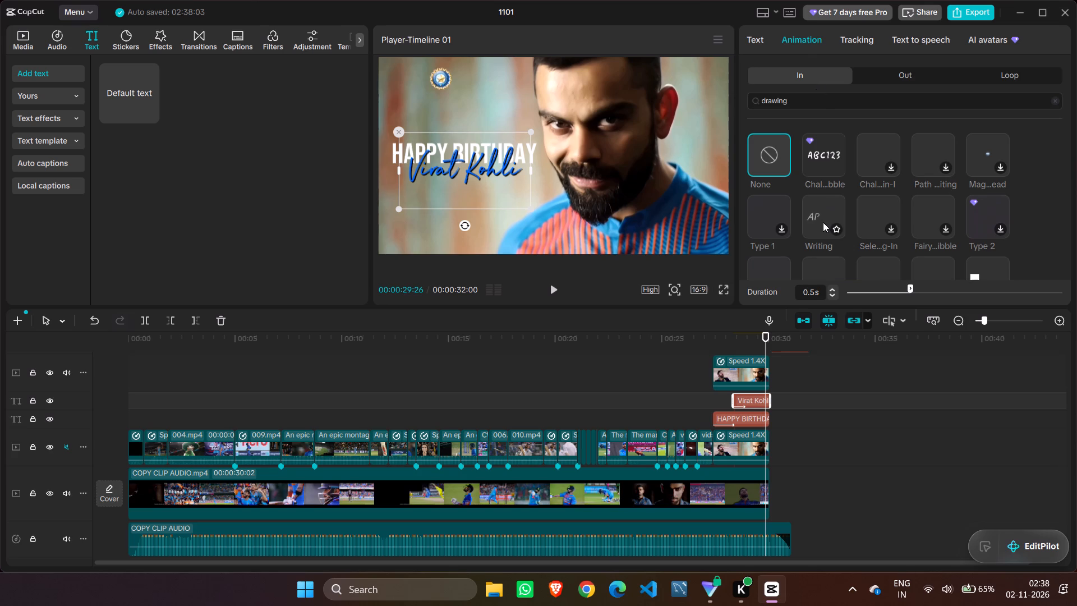
pyautogui.click(820, 217)
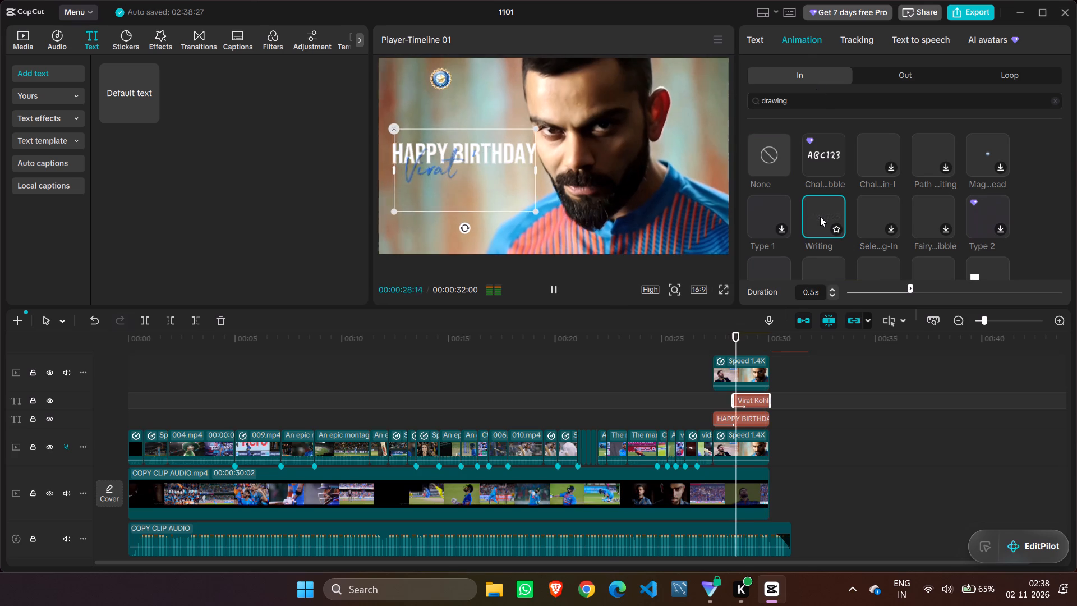
pyautogui.scroll(-5, 820, 227)
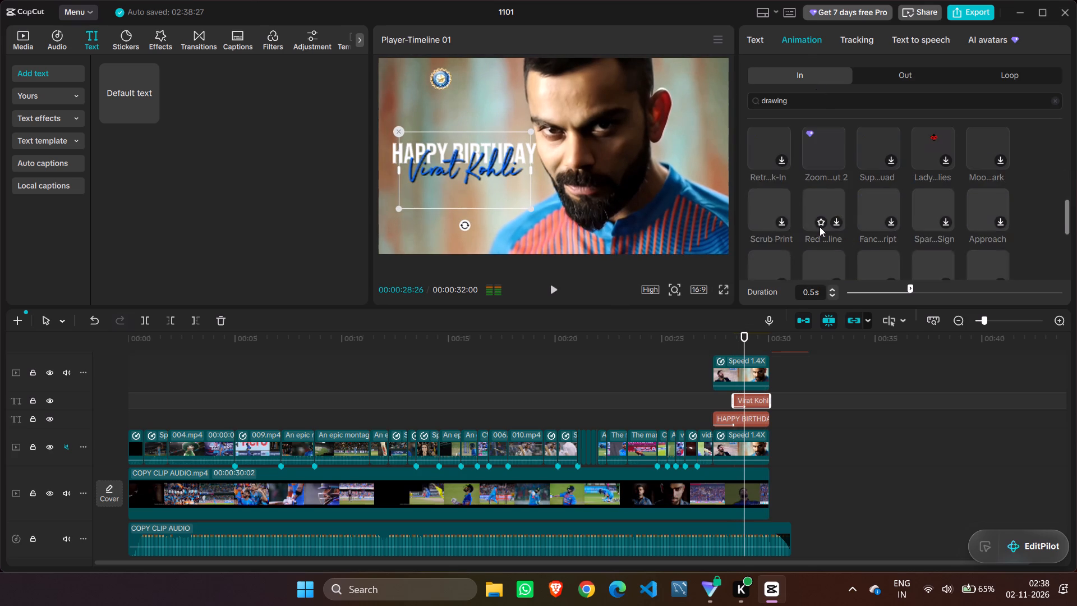
pyautogui.scroll(-4, 820, 227)
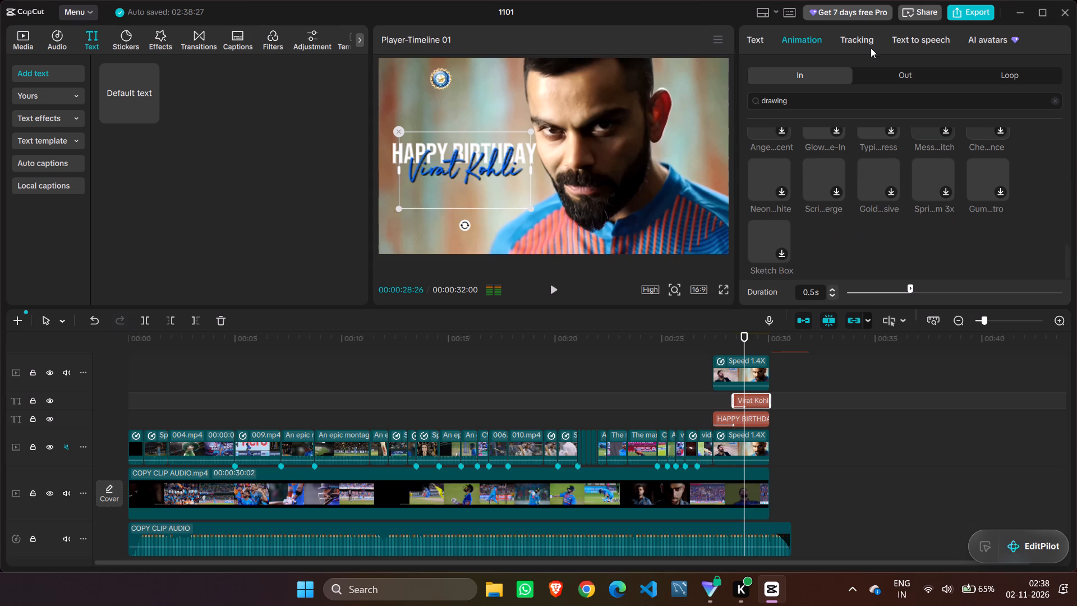
# Turn off the shadow on the Virat Kohli text.
pyautogui.click(752, 39)
pyautogui.scroll(-5, 852, 184)
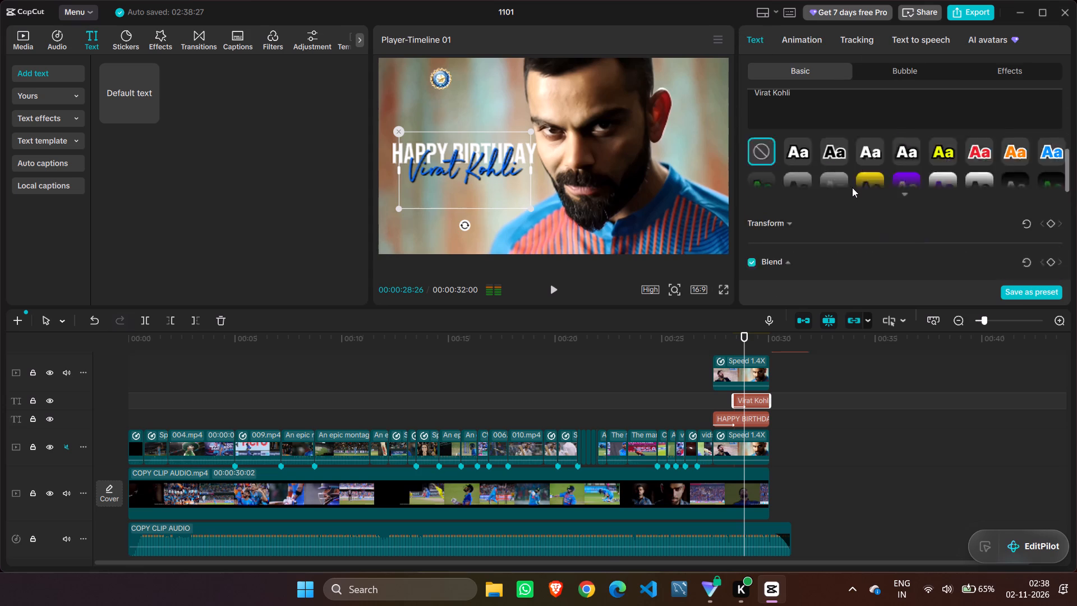
pyautogui.scroll(3, 852, 187)
pyautogui.scroll(-5, 852, 187)
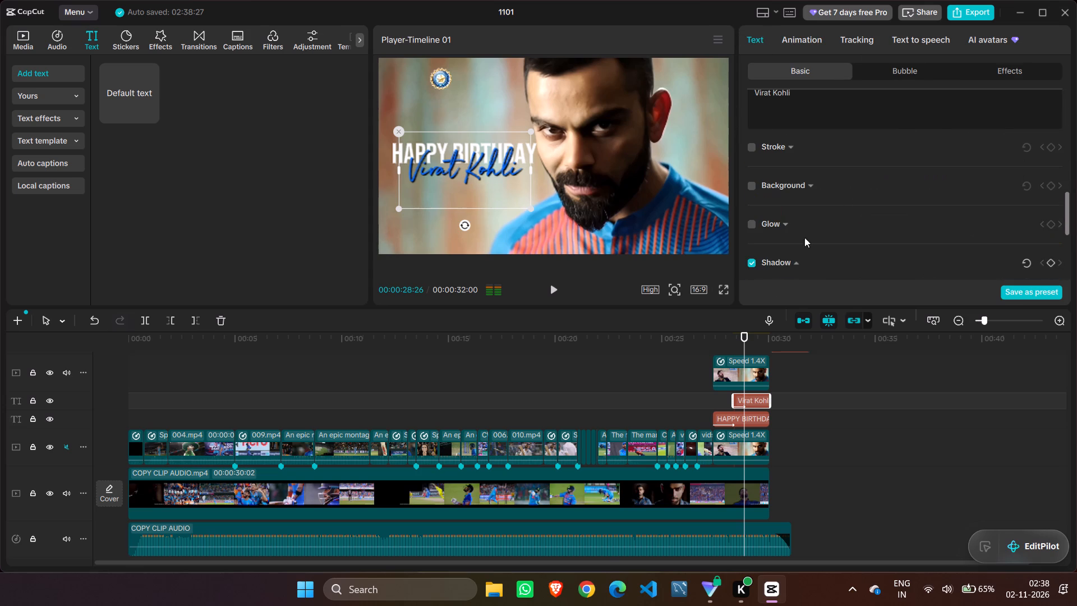
pyautogui.click(753, 259)
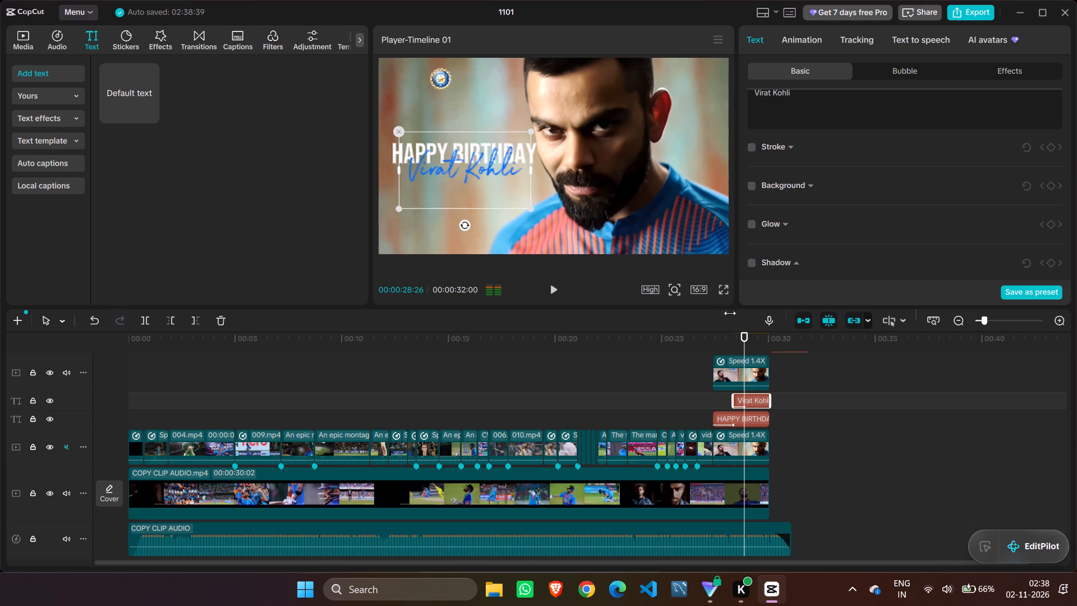
# Play the ending from 00:00:24:24 through the birthday title to the GOUTHAM EDITS credit.
pyautogui.click(657, 372)
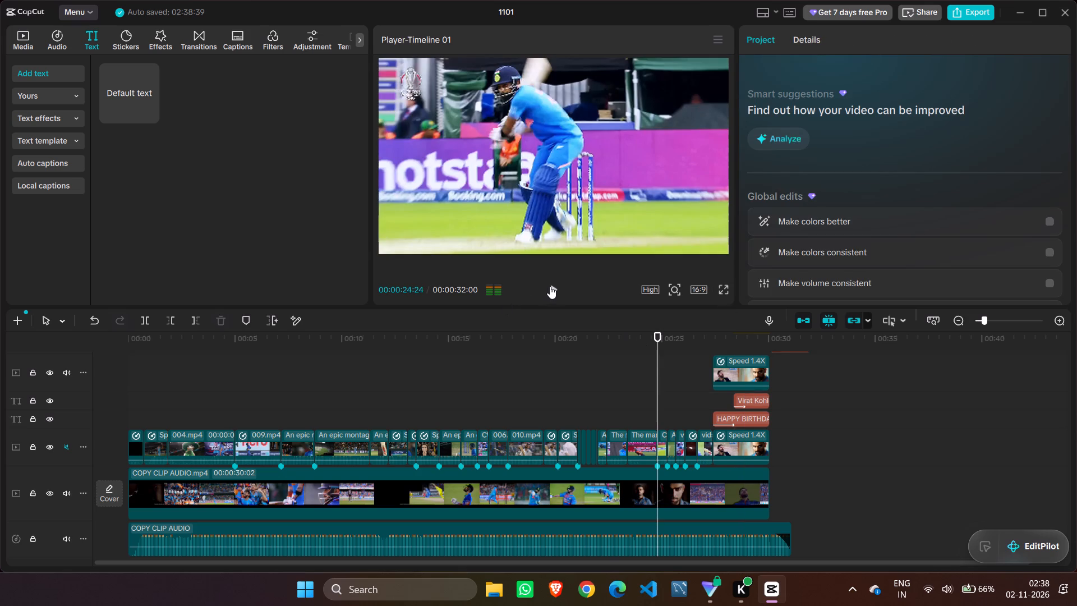
pyautogui.click(553, 286)
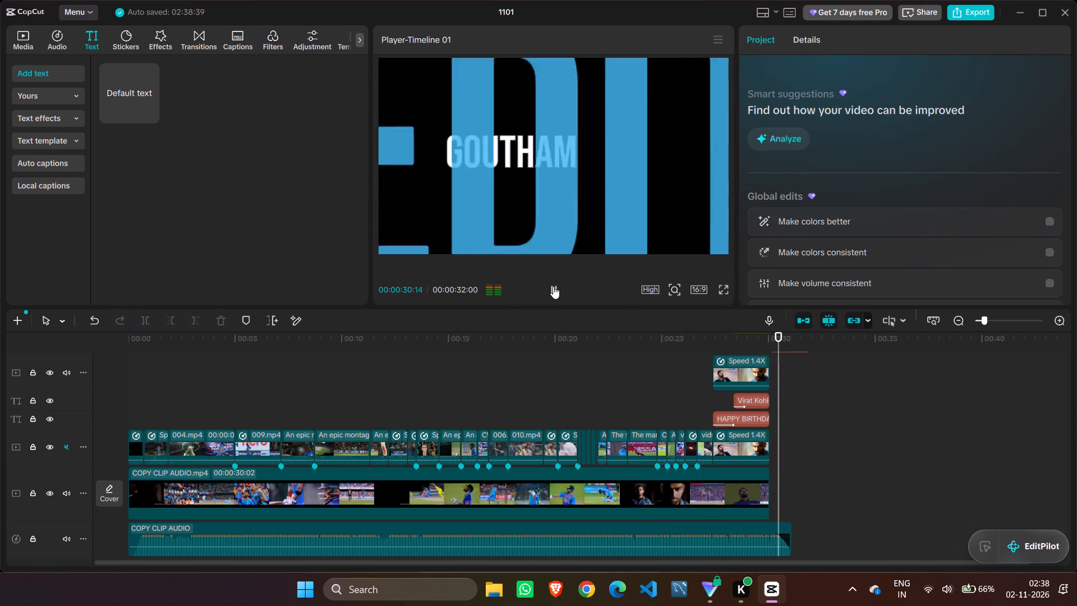
# Scrub back to the video's start, and from the GOUTHAM EDITS credit back over the birthday title to 00:00:28:11.
pyautogui.scroll(4, 566, 365)
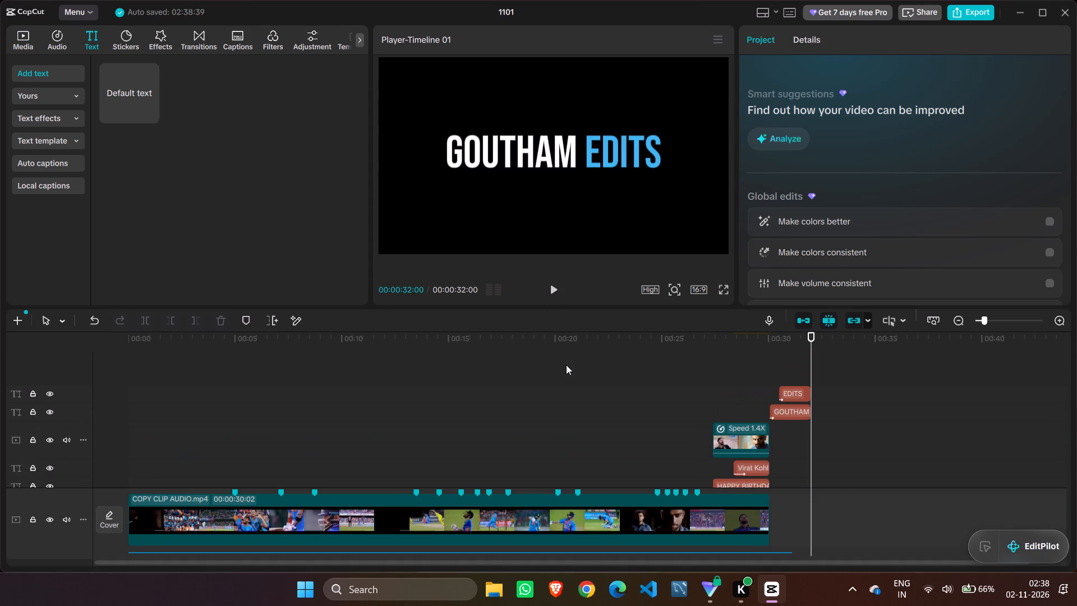
pyautogui.moveTo(811, 354); pyautogui.dragTo(440, 385)
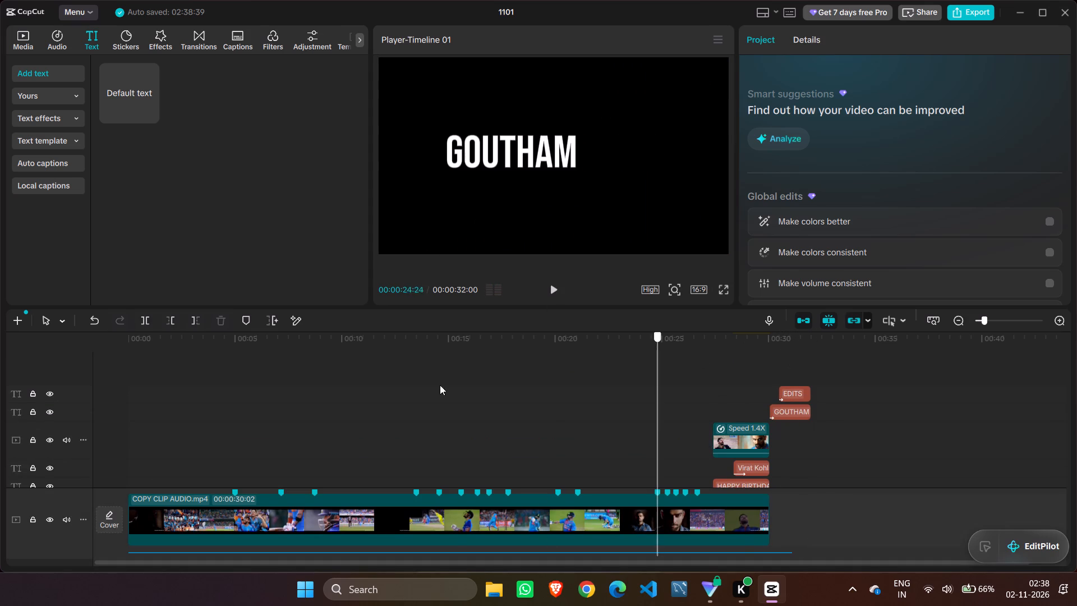
pyautogui.moveTo(440, 385); pyautogui.dragTo(6, 321)
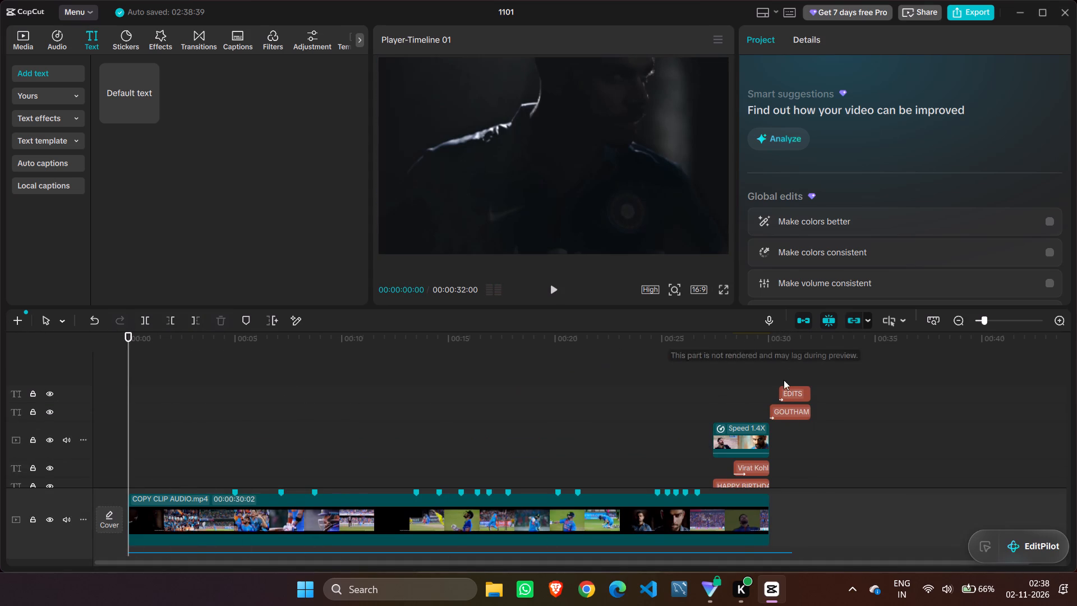
pyautogui.click(803, 371)
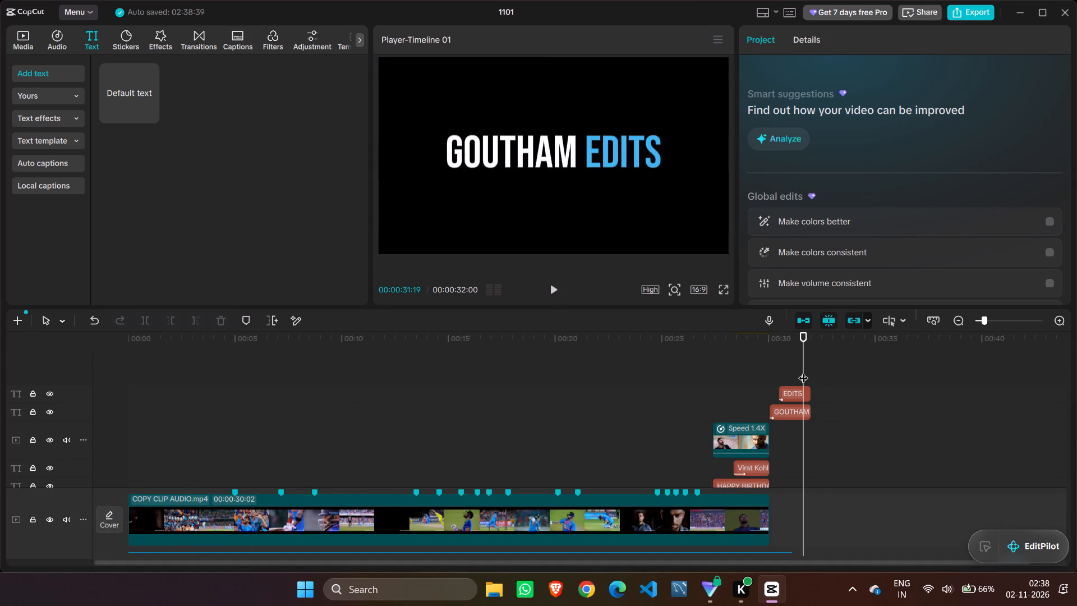
pyautogui.moveTo(802, 371); pyautogui.dragTo(791, 371)
pyautogui.moveTo(790, 371); pyautogui.dragTo(785, 371)
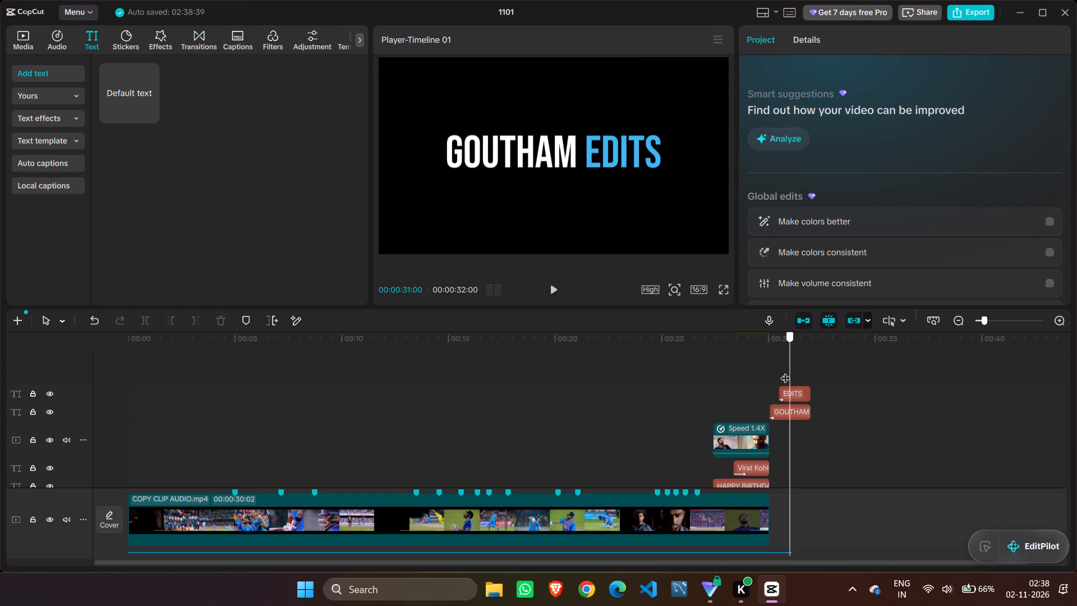
pyautogui.moveTo(785, 371); pyautogui.dragTo(748, 370)
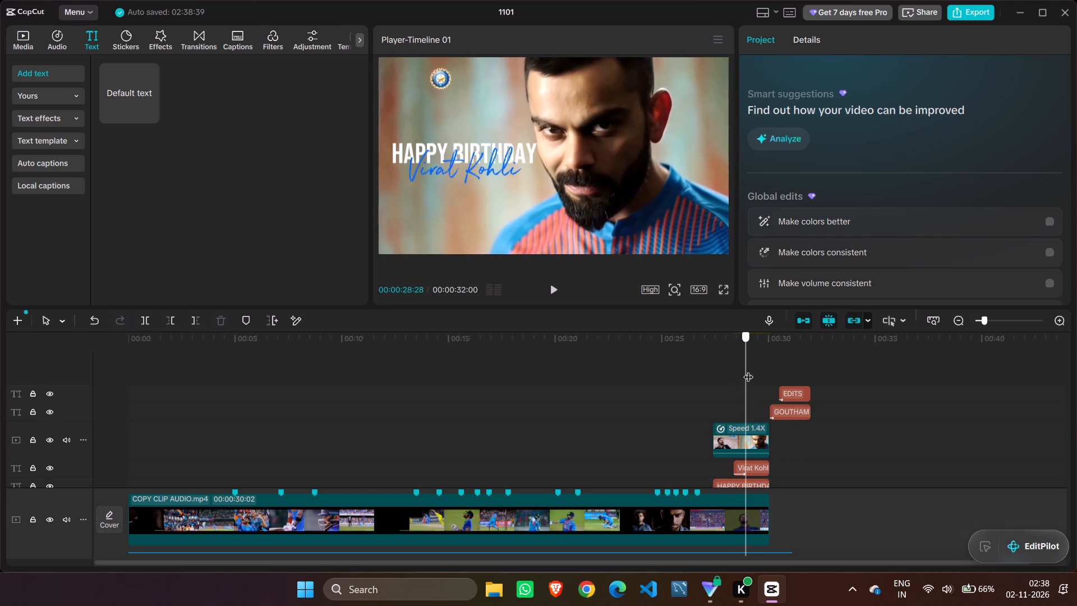
pyautogui.moveTo(748, 370); pyautogui.dragTo(739, 369)
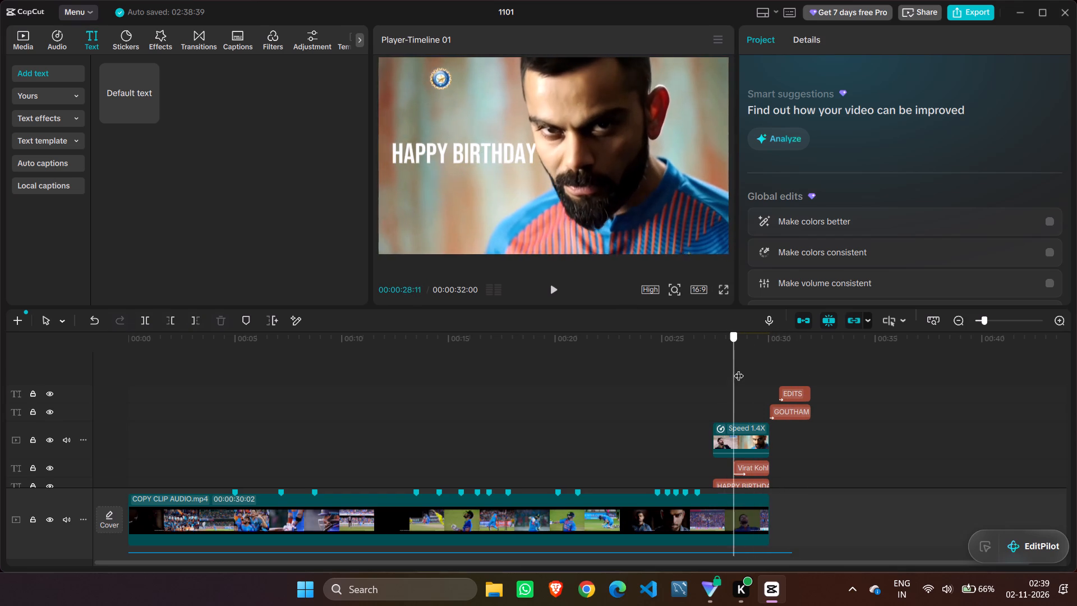
# Play the whole video full screen from 00:00:00:00 to the GOUTHAM EDITS credit at High preview quality, and leave full screen.
pyautogui.moveTo(739, 369); pyautogui.dragTo(318, 382)
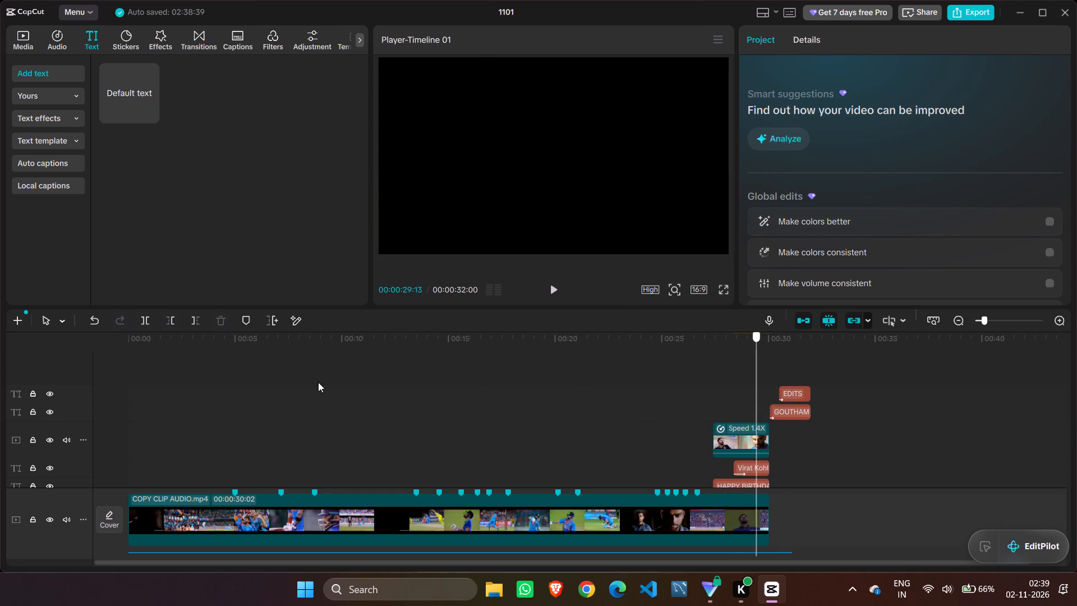
pyautogui.moveTo(318, 382); pyautogui.dragTo(0, 330)
pyautogui.click(651, 289)
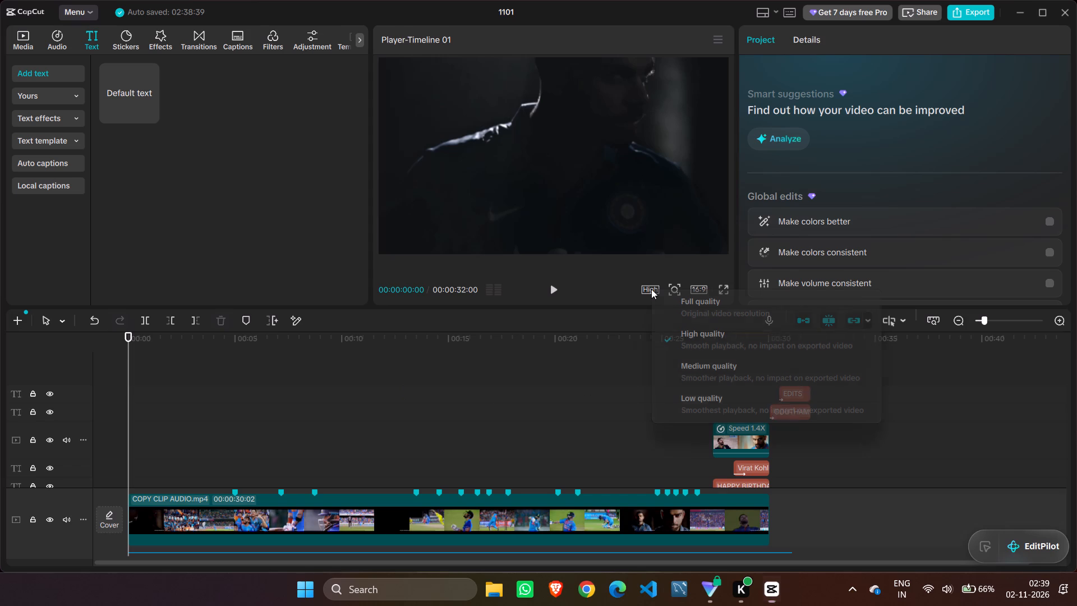
pyautogui.click(698, 343)
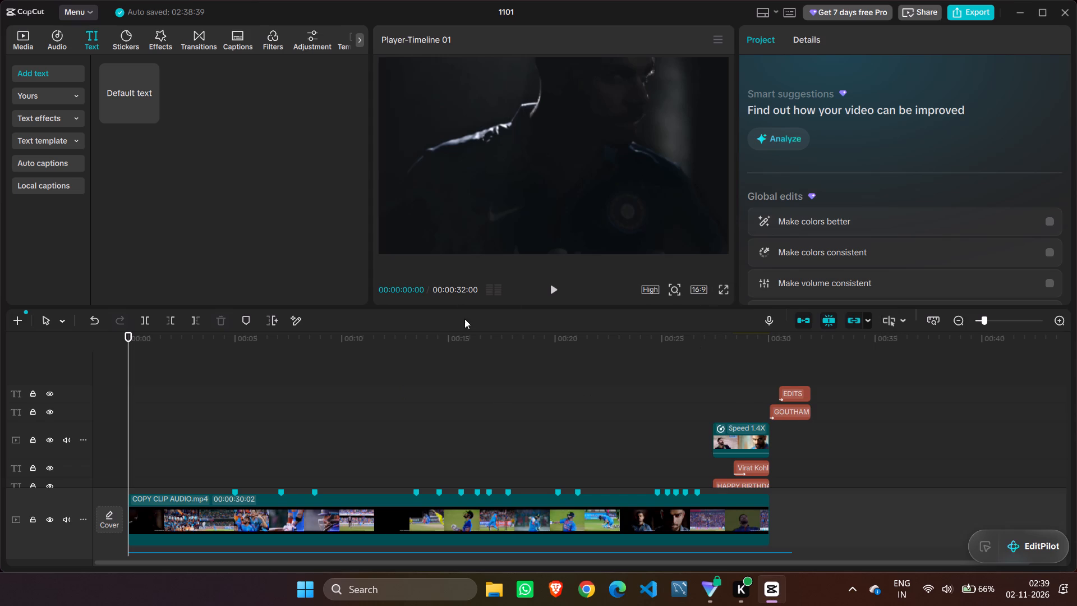
pyautogui.click(724, 283)
pyautogui.click(724, 292)
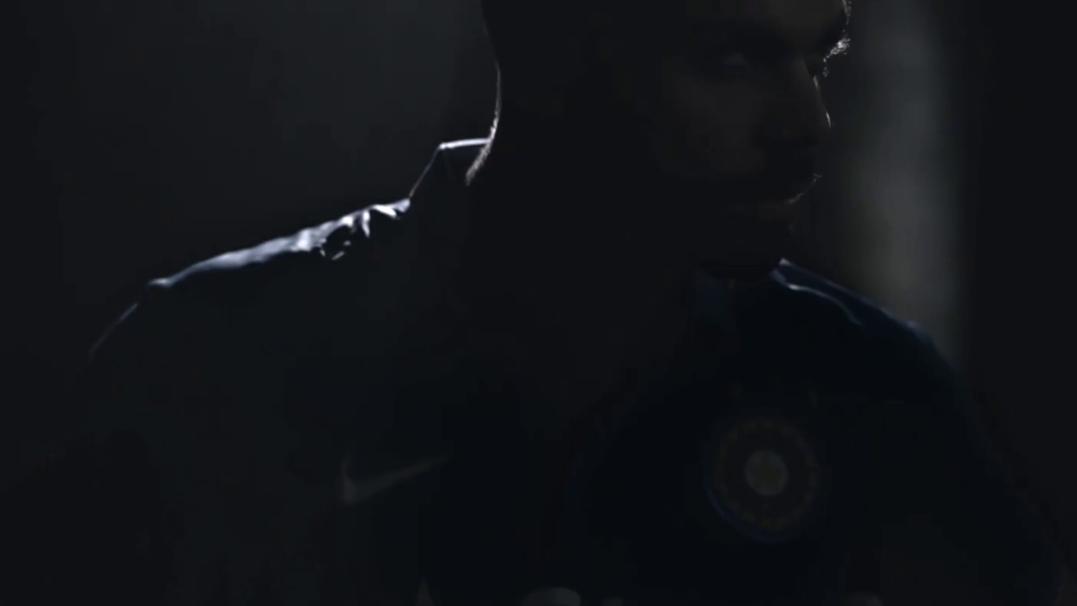
pyautogui.press('space')
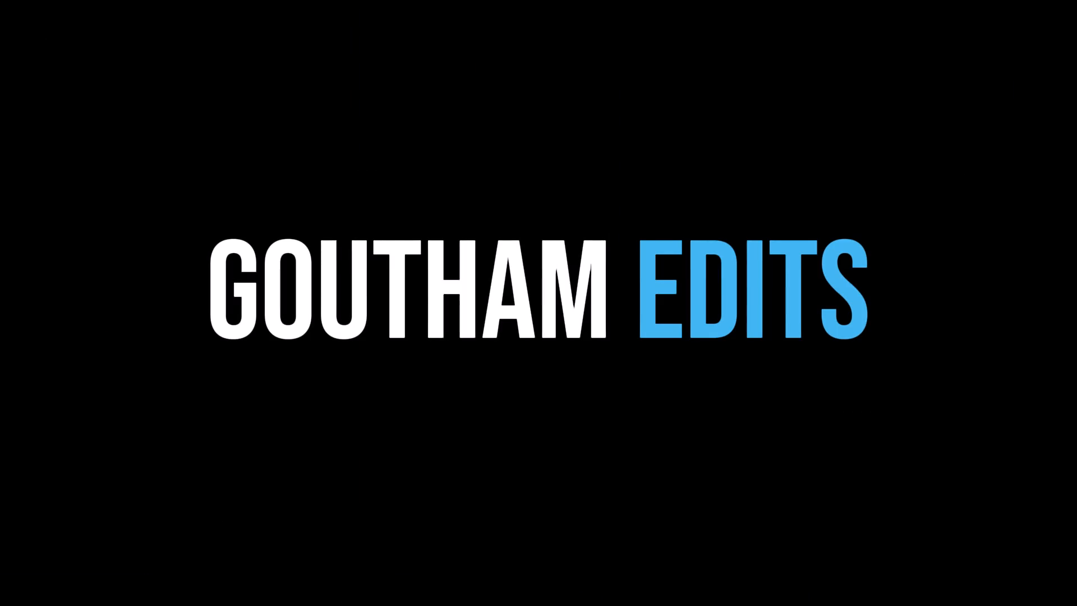
pyautogui.press('`')
pyautogui.press('Escape')
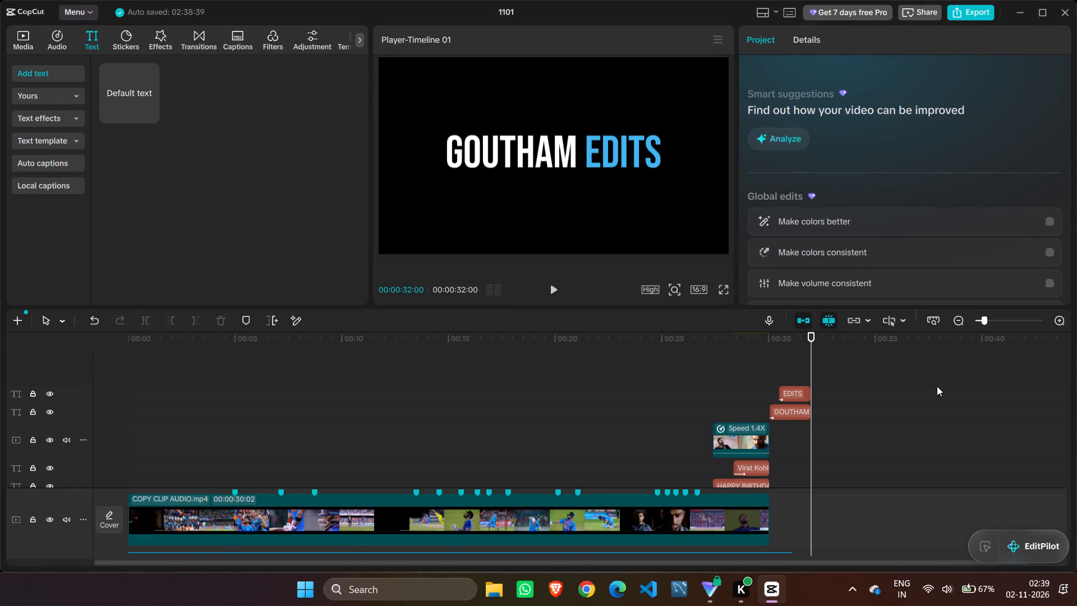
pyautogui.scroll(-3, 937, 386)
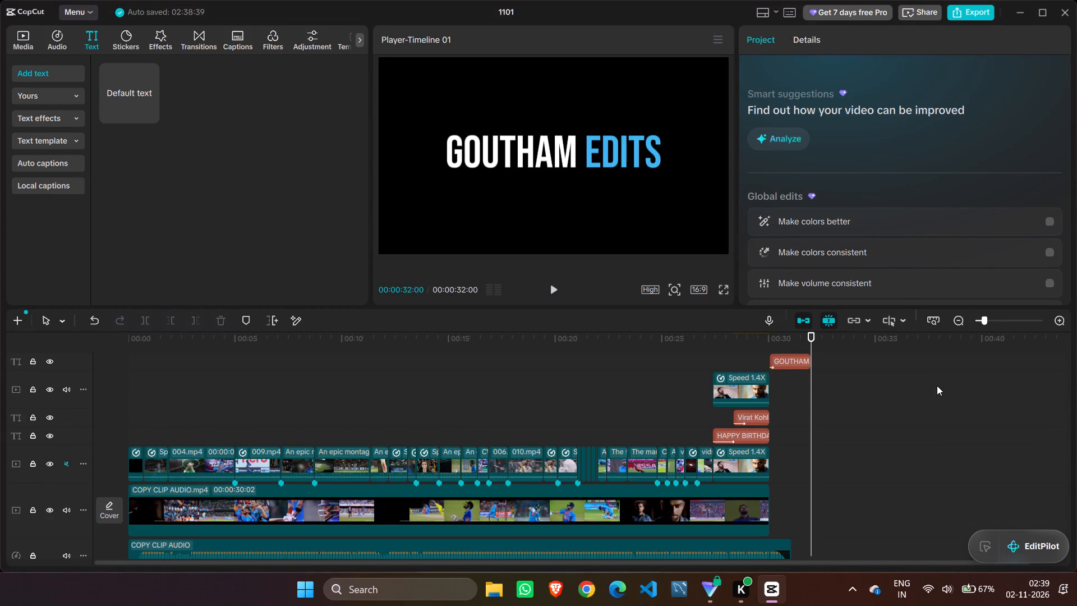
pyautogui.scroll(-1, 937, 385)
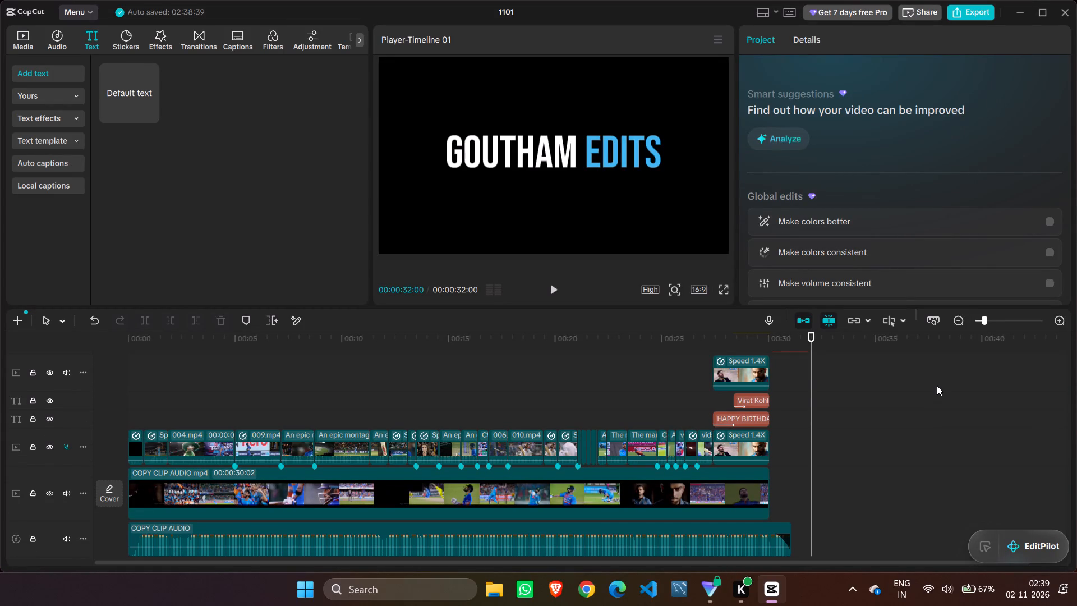
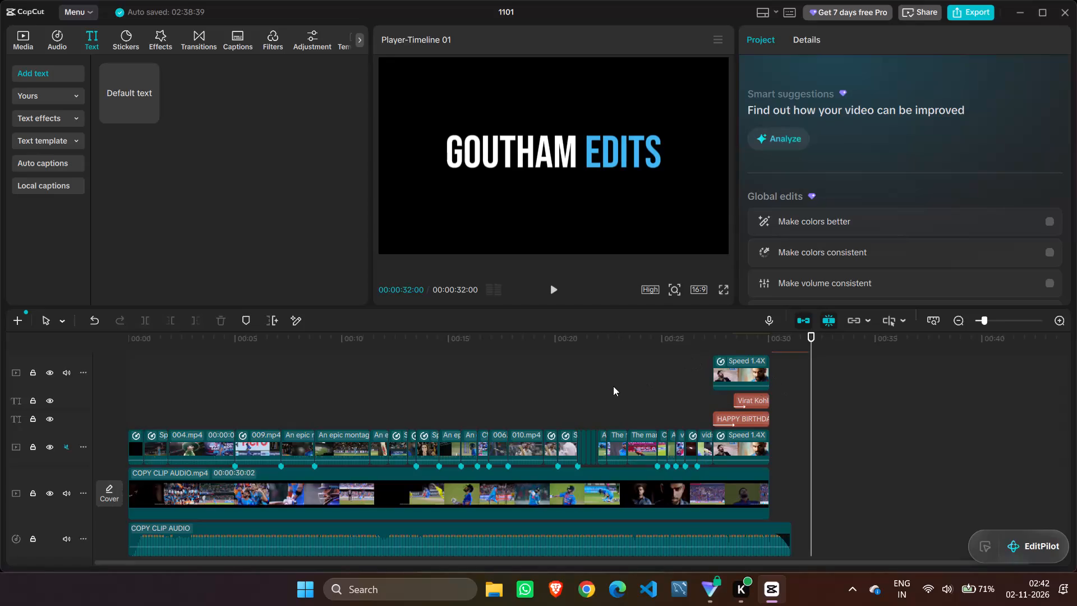
# Scrub back from the GOUTHAM EDITS credit through the middle of the video, and forward to 00:00:20:17 for a brief playback check.
pyautogui.click(613, 386)
pyautogui.moveTo(611, 386); pyautogui.dragTo(449, 384)
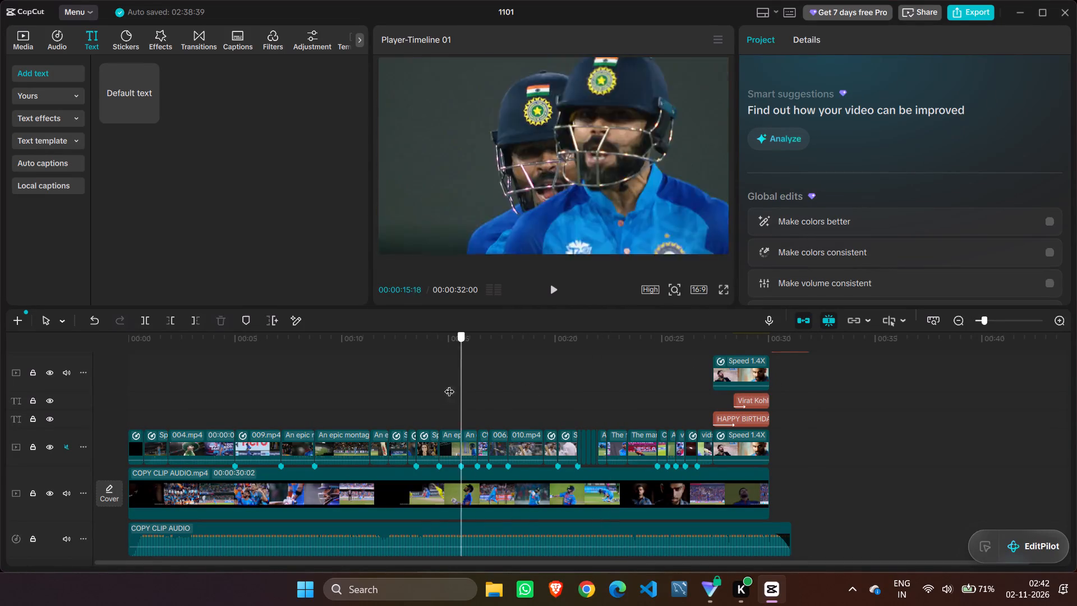
pyautogui.moveTo(449, 384); pyautogui.dragTo(429, 384)
pyautogui.moveTo(430, 377); pyautogui.dragTo(388, 365)
pyautogui.moveTo(381, 360); pyautogui.dragTo(397, 360)
pyautogui.moveTo(397, 360); pyautogui.dragTo(567, 371)
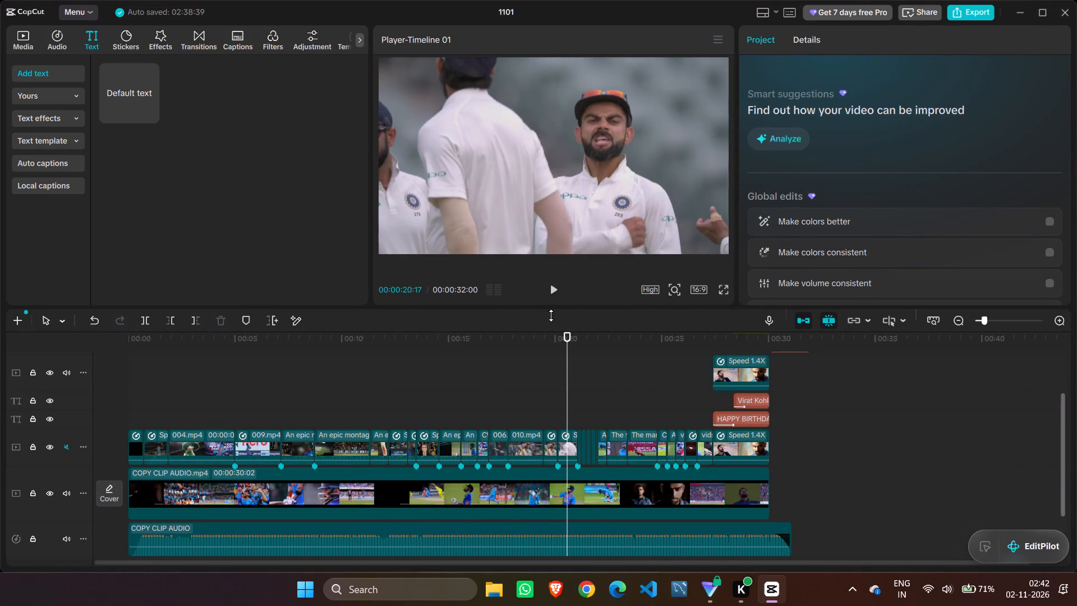
pyautogui.click(555, 291)
pyautogui.click(556, 290)
# Play the opening from 00:00:00:00 to 00:00:06:12, and replay it from the start to 00:00:02:04.
pyautogui.moveTo(576, 345); pyautogui.dragTo(175, 411)
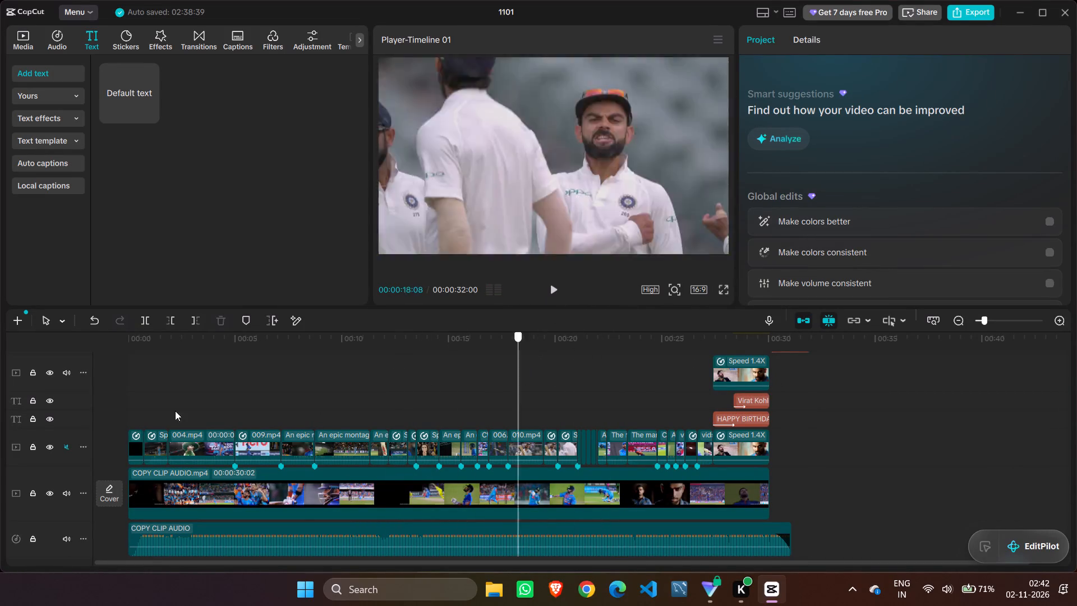
pyautogui.moveTo(175, 411); pyautogui.dragTo(0, 451)
pyautogui.click(546, 292)
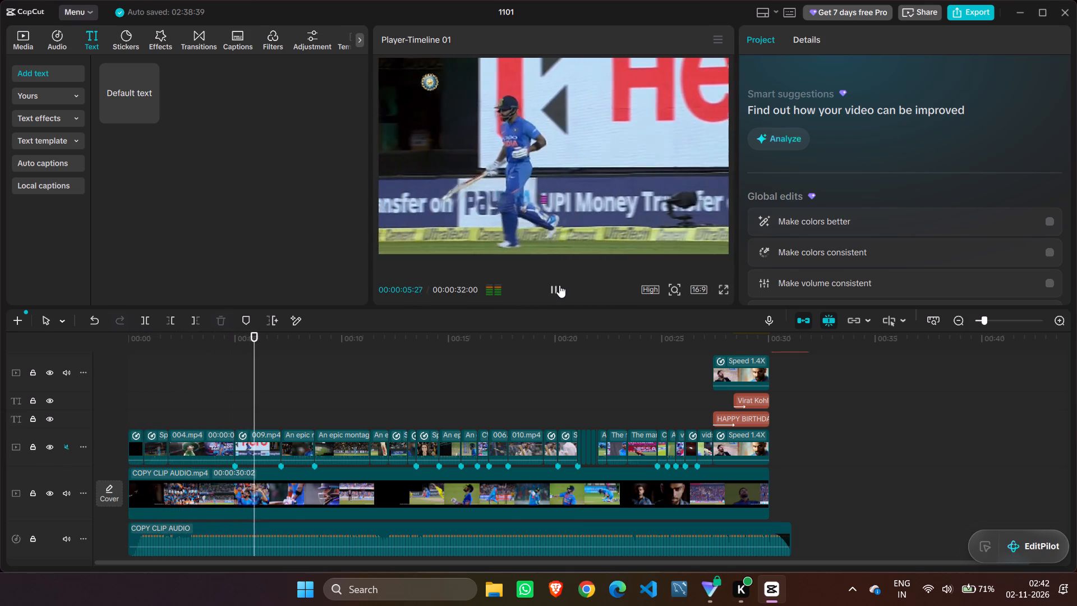
pyautogui.click(559, 285)
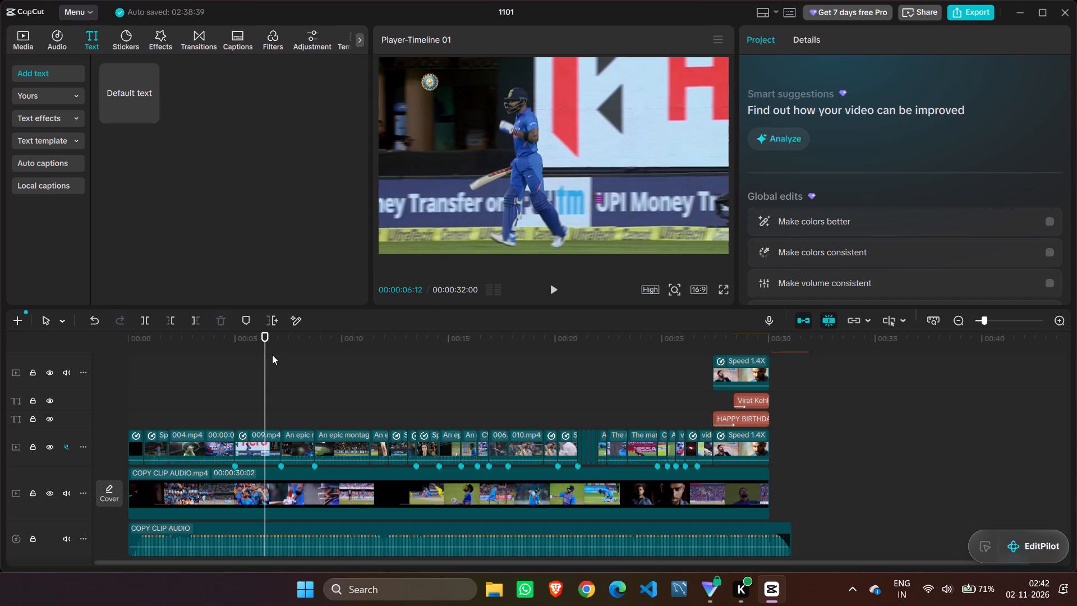
pyautogui.moveTo(265, 353); pyautogui.dragTo(79, 400)
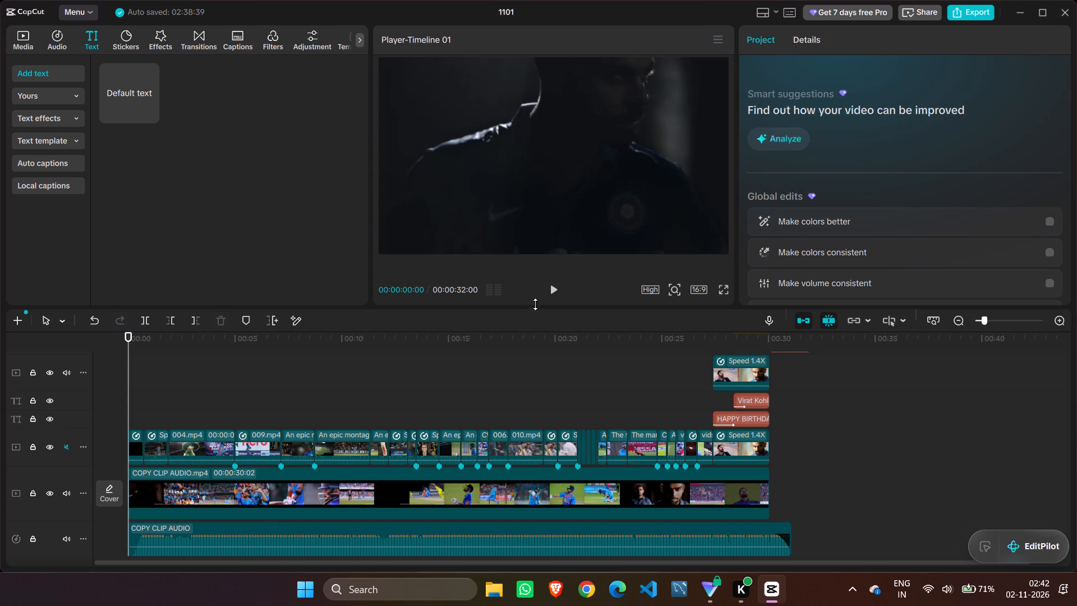
pyautogui.click(556, 286)
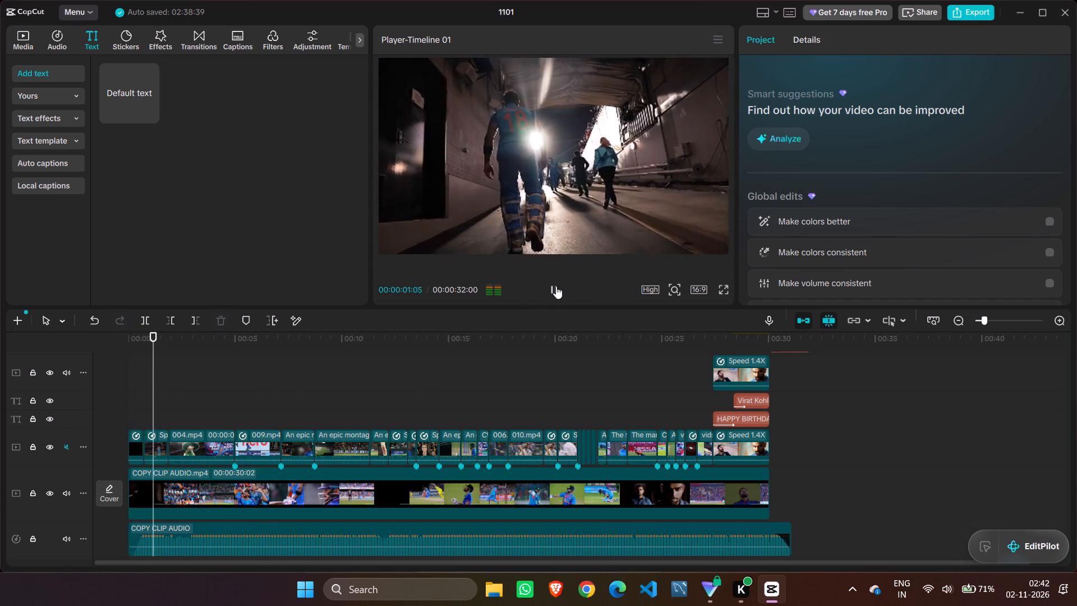
pyautogui.click(556, 286)
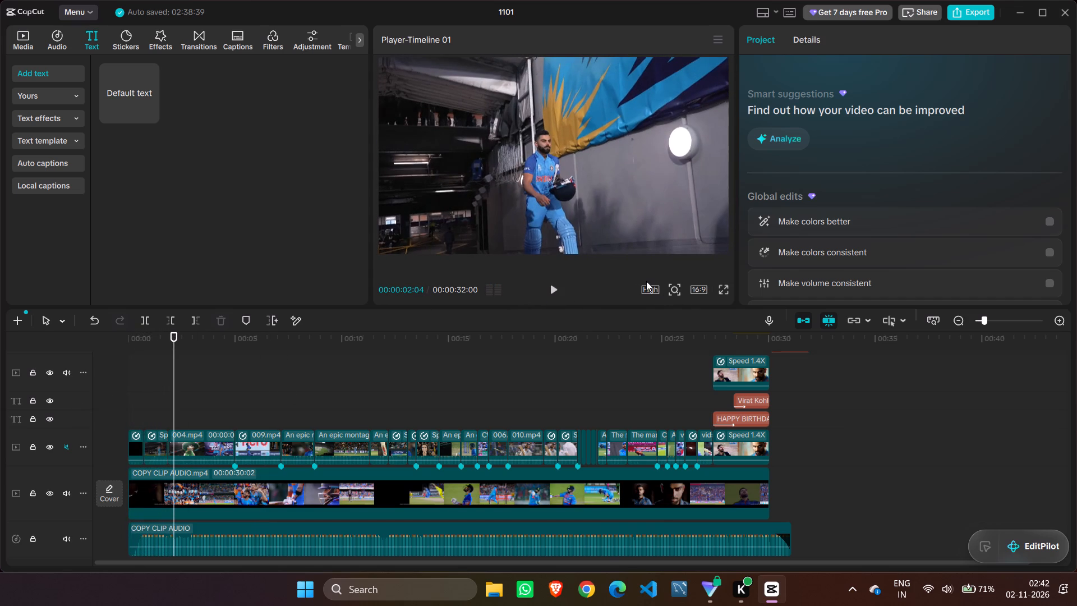
# Set the player's preview quality to Full quality.
pyautogui.click(646, 281)
pyautogui.click(648, 283)
pyautogui.click(644, 291)
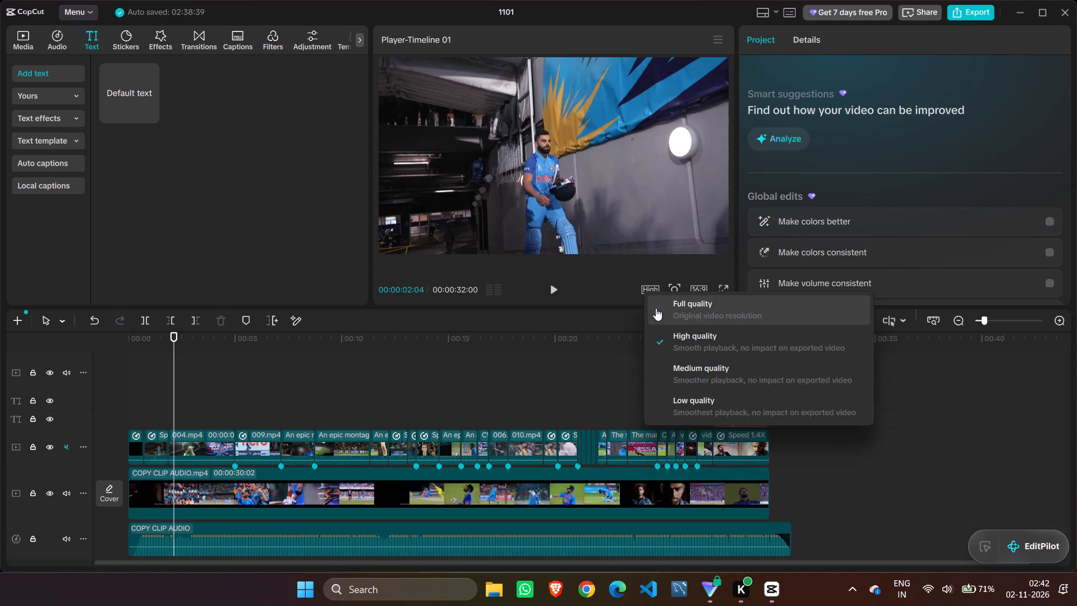
pyautogui.click(656, 309)
pyautogui.click(648, 289)
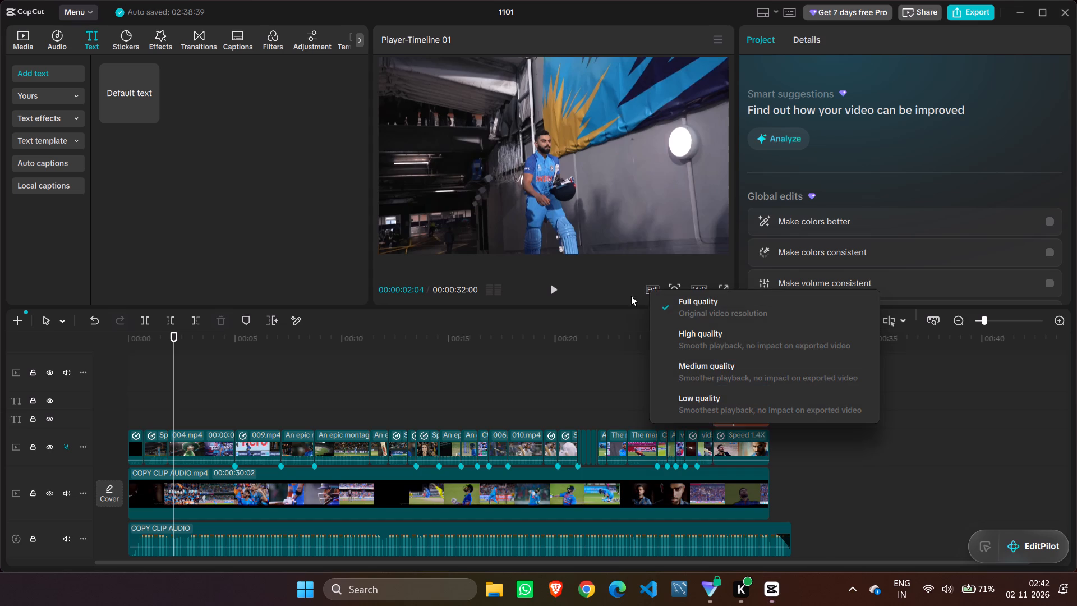
pyautogui.click(597, 294)
# Play the opening from 00:00:02:04 to 00:00:06:15 and return the playhead to the video's start.
pyautogui.click(555, 287)
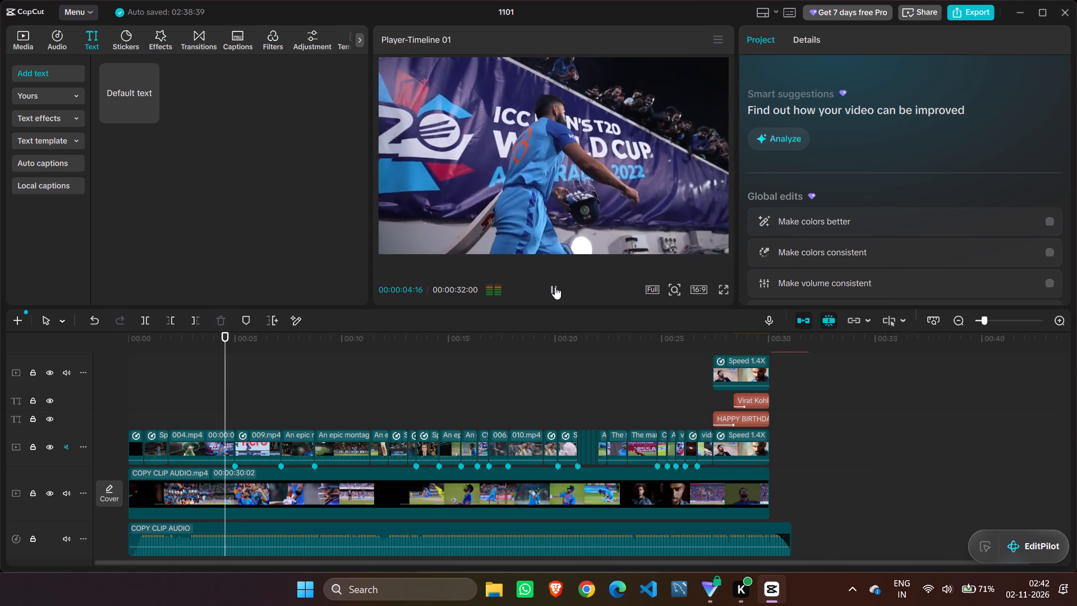
pyautogui.click(555, 287)
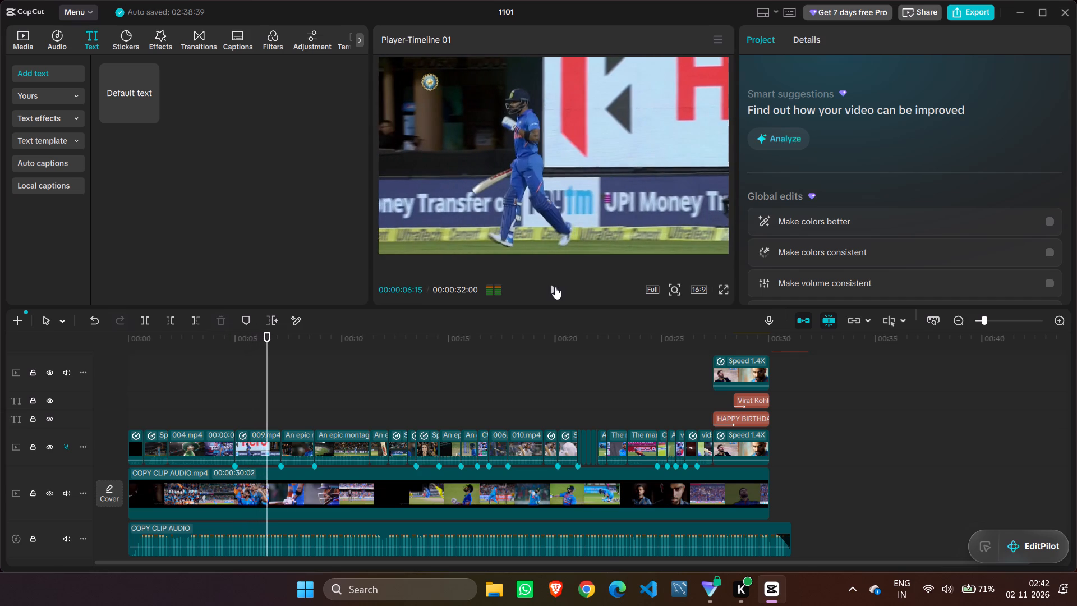
pyautogui.moveTo(268, 340); pyautogui.dragTo(131, 351)
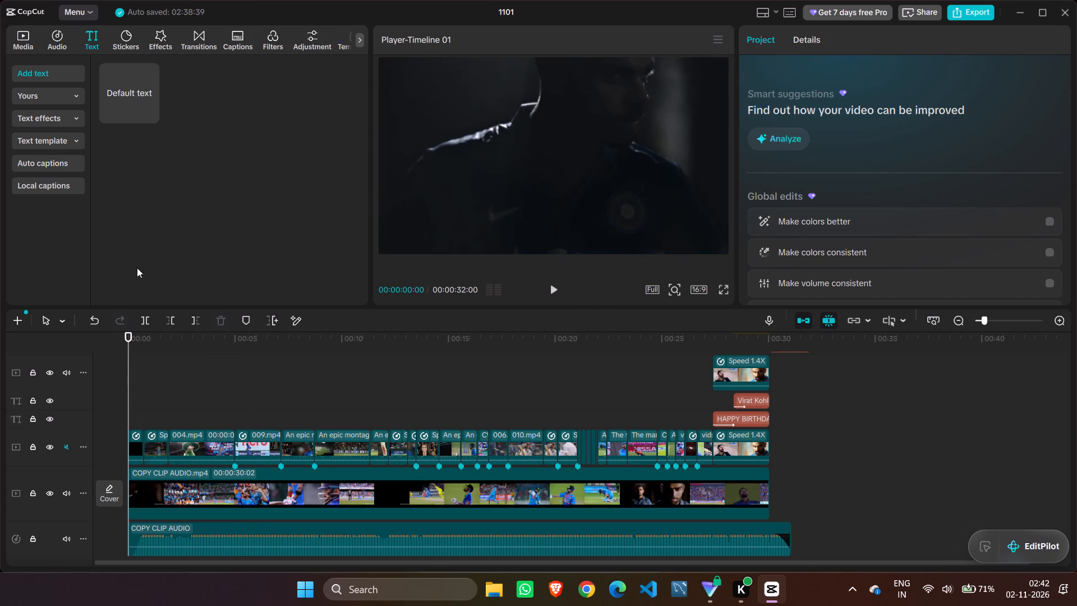
# Preview the 4K filter on the video's first frame and browse the featured filters.
pyautogui.click(277, 35)
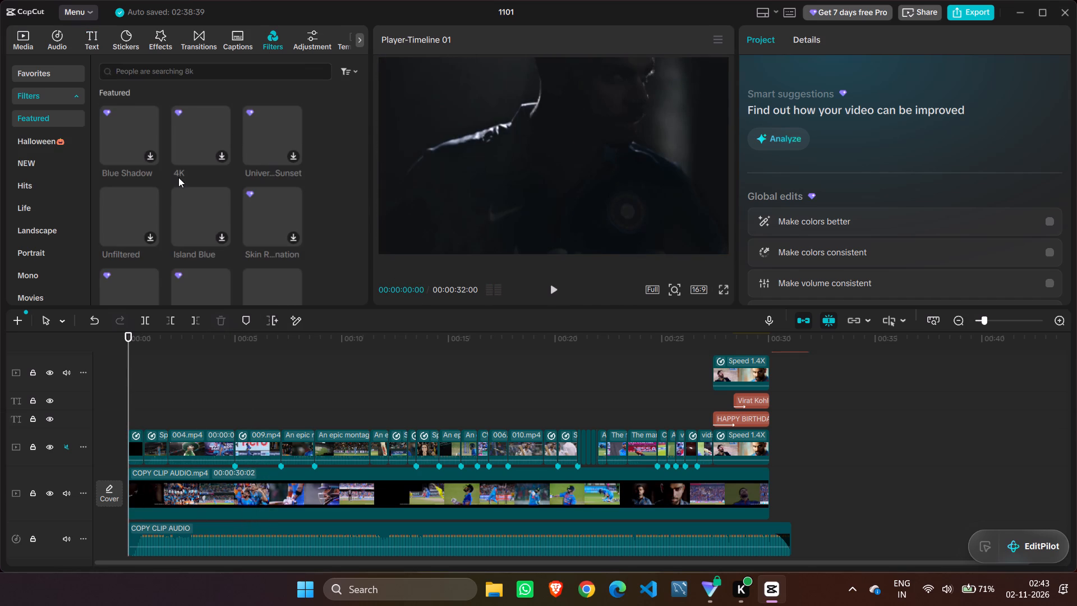
pyautogui.click(191, 122)
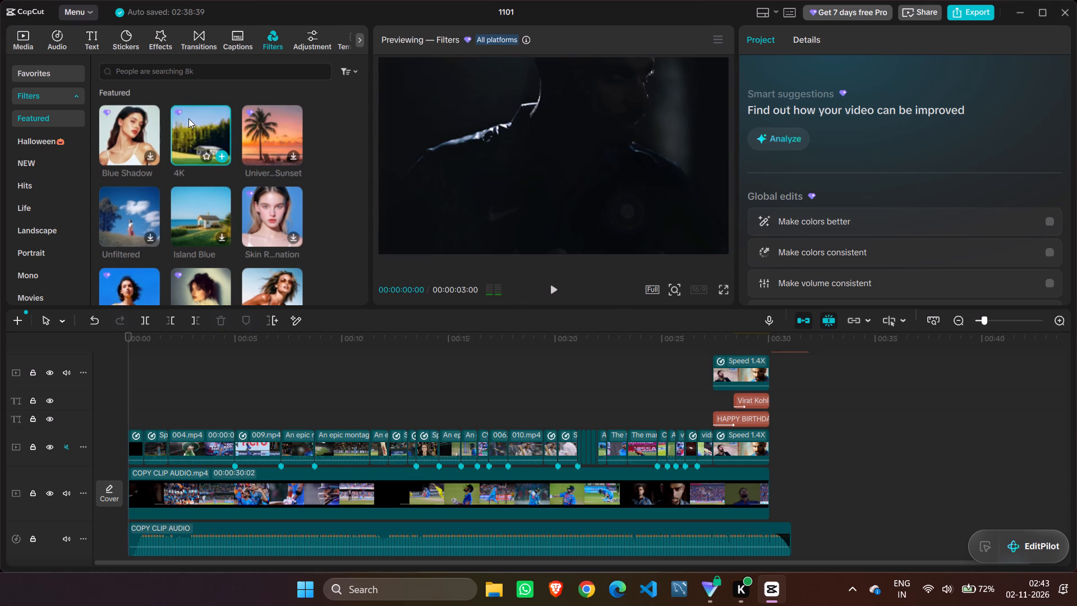
pyautogui.scroll(-1, 243, 278)
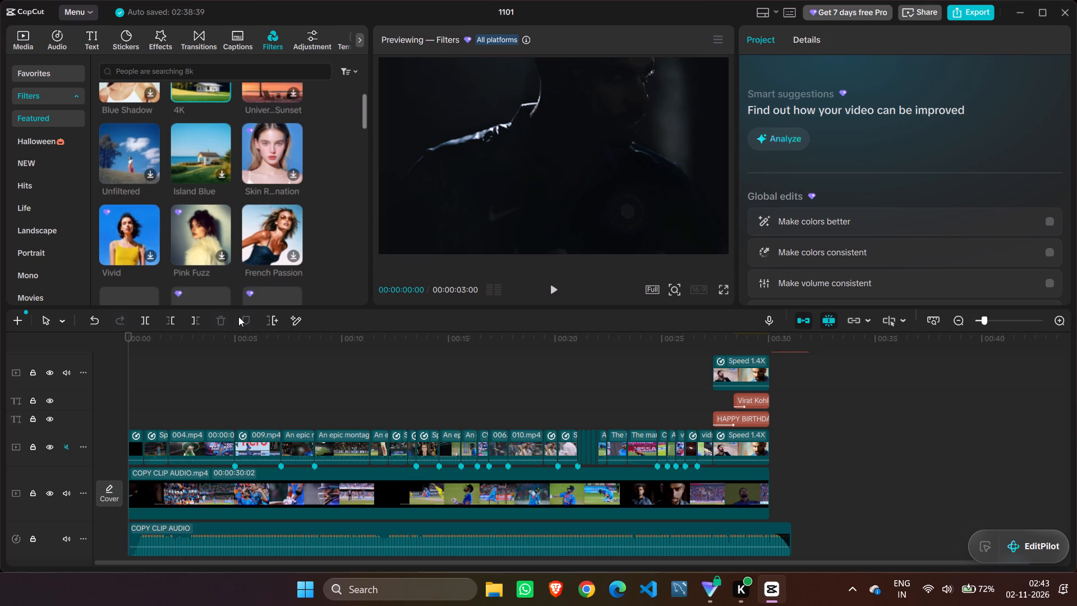
pyautogui.scroll(2, 248, 326)
pyautogui.scroll(-3, 267, 360)
pyautogui.scroll(2, 276, 373)
pyautogui.scroll(-3, 276, 373)
pyautogui.scroll(3, 276, 373)
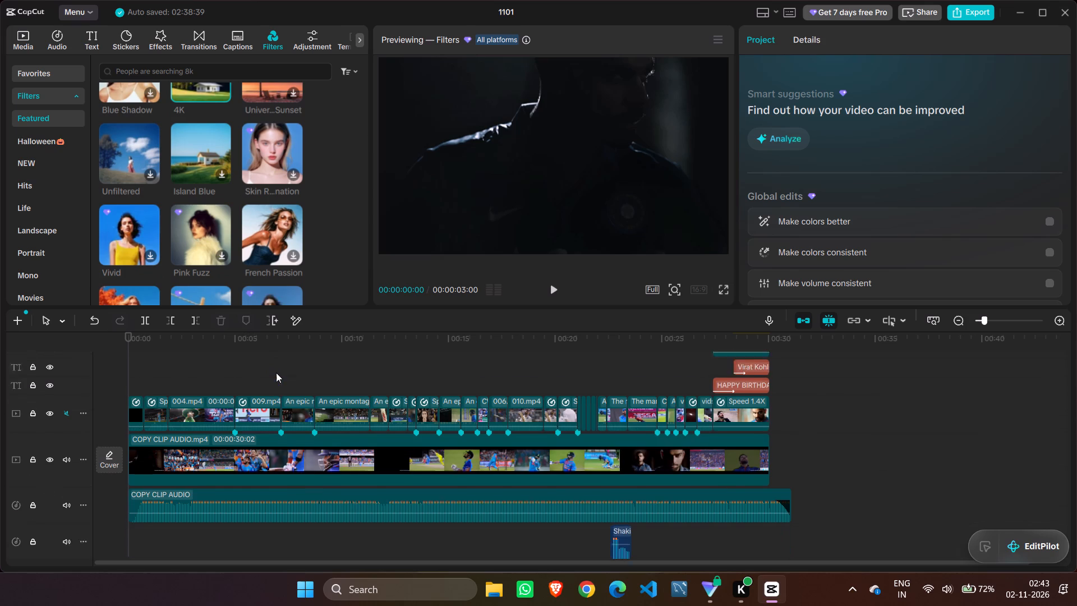
pyautogui.scroll(5, 276, 373)
pyautogui.scroll(3, 178, 125)
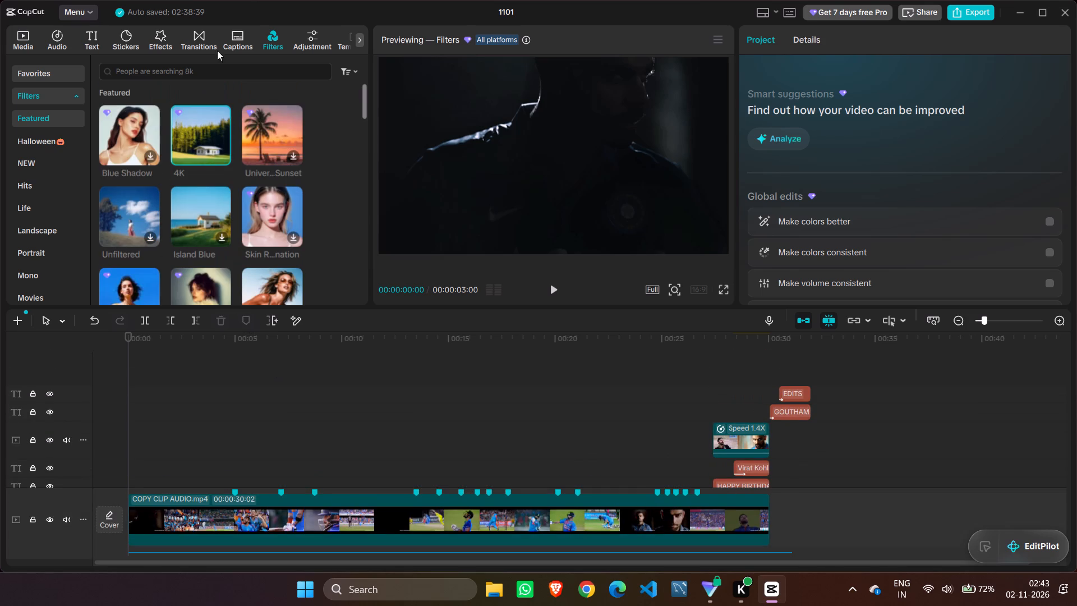
# Search the filters for vivid and add the Vivid filter from the video's start to the end of the COPY CLIP AUDIO.mp4 clip.
pyautogui.click(208, 70)
pyautogui.write('vivi')
pyautogui.press('d')
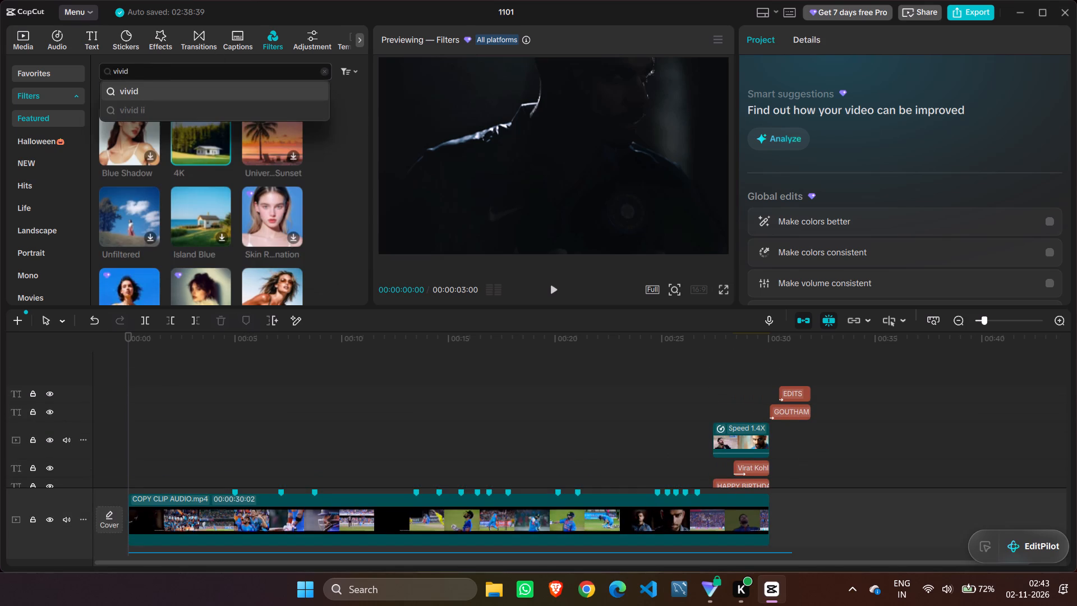
pyautogui.press('Return')
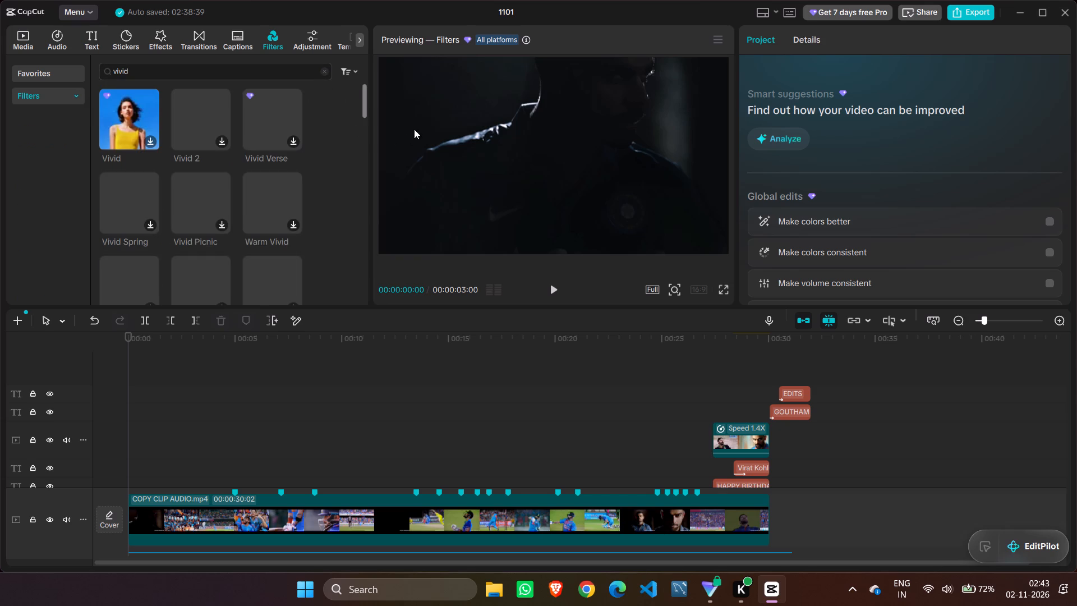
pyautogui.click(118, 121)
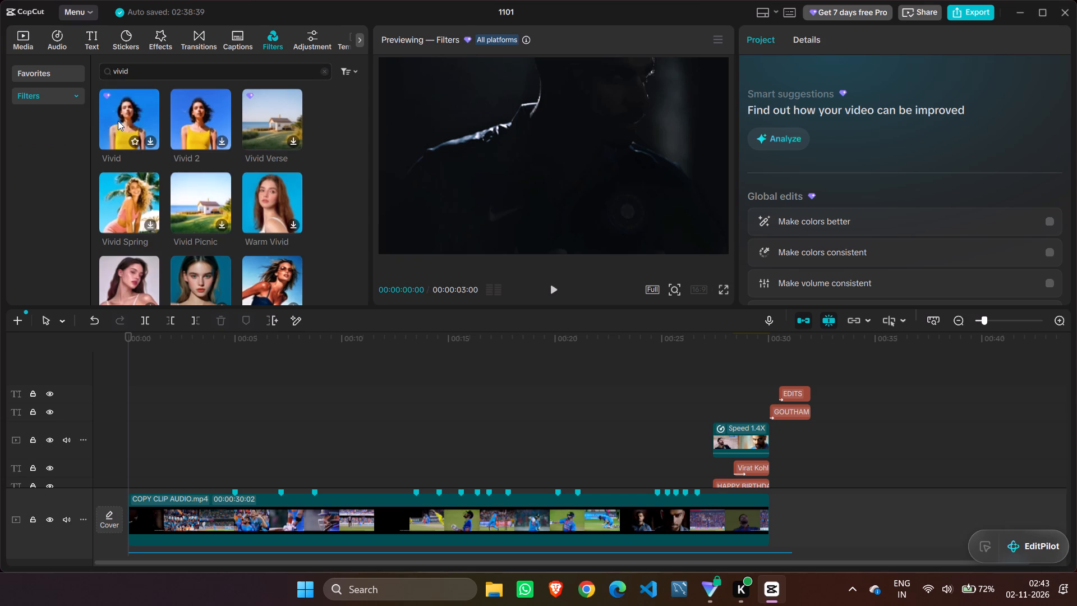
pyautogui.moveTo(122, 122); pyautogui.dragTo(141, 361)
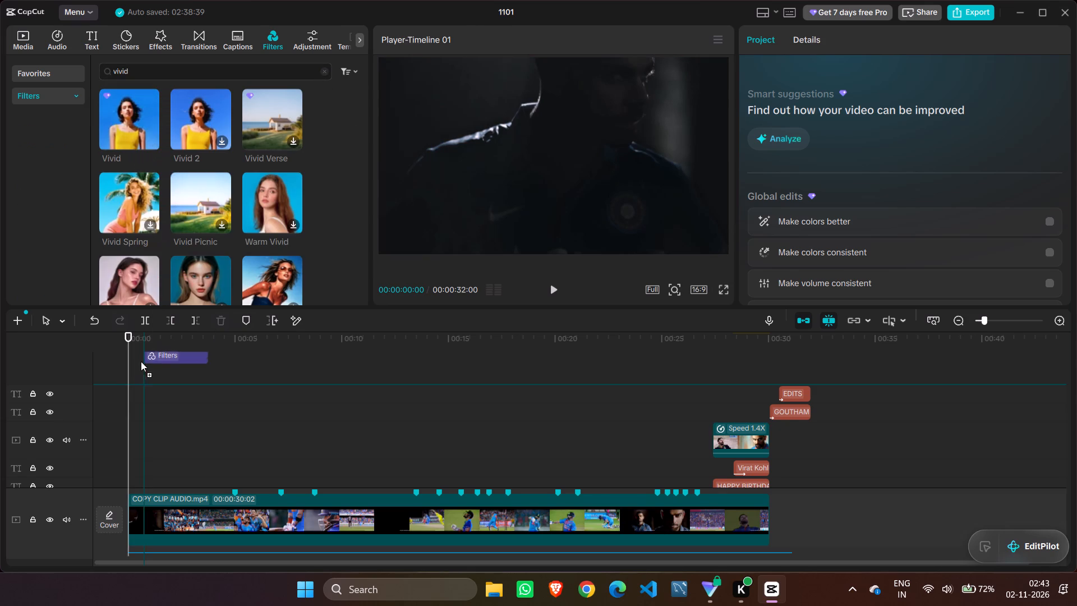
pyautogui.moveTo(141, 361); pyautogui.dragTo(142, 374)
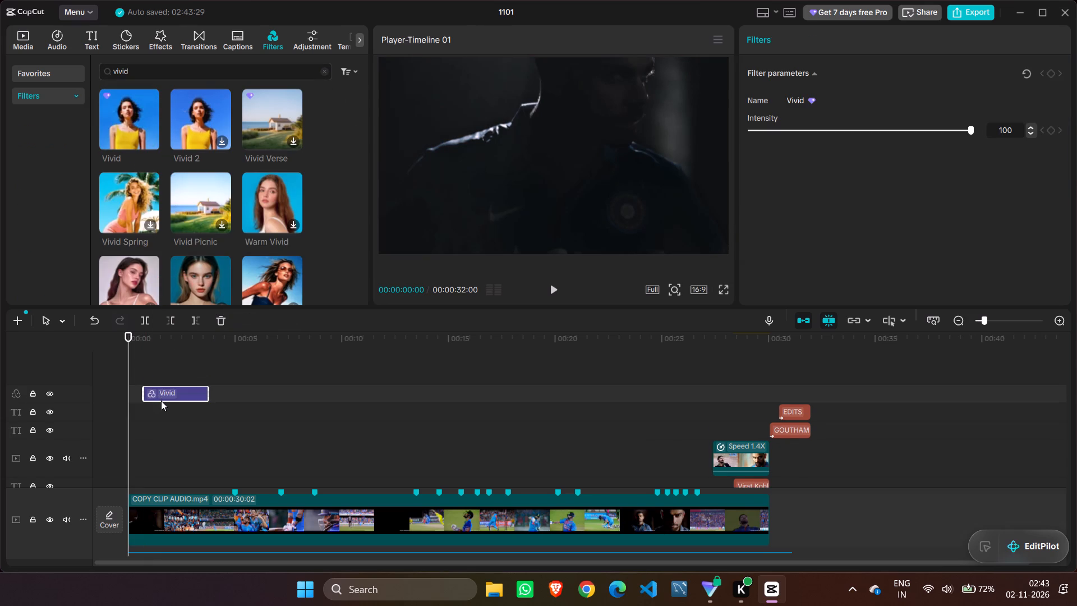
pyautogui.moveTo(162, 392); pyautogui.dragTo(143, 393)
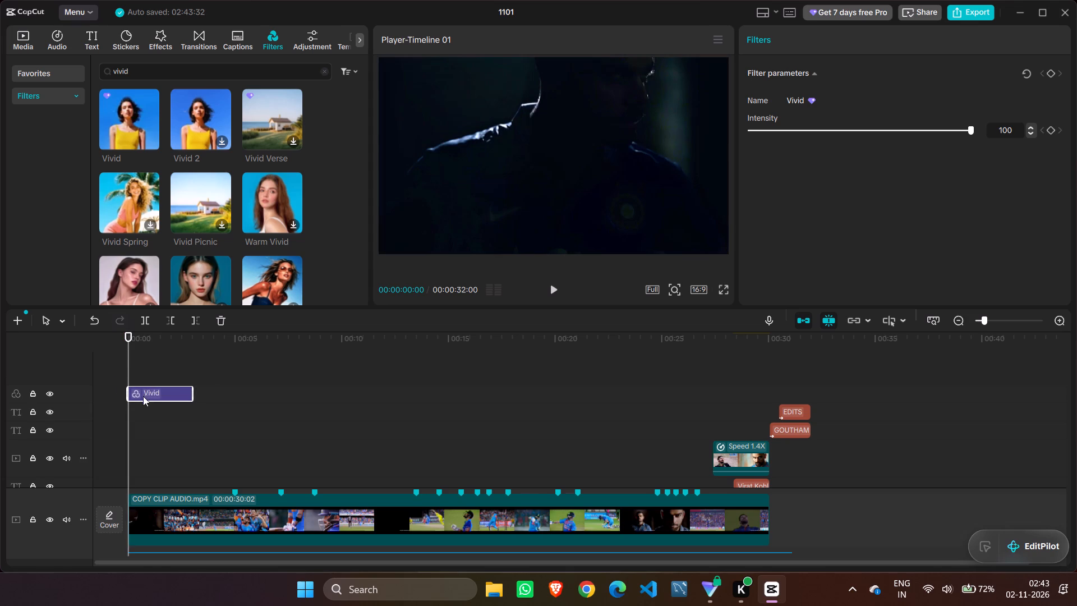
pyautogui.moveTo(192, 394); pyautogui.dragTo(481, 393)
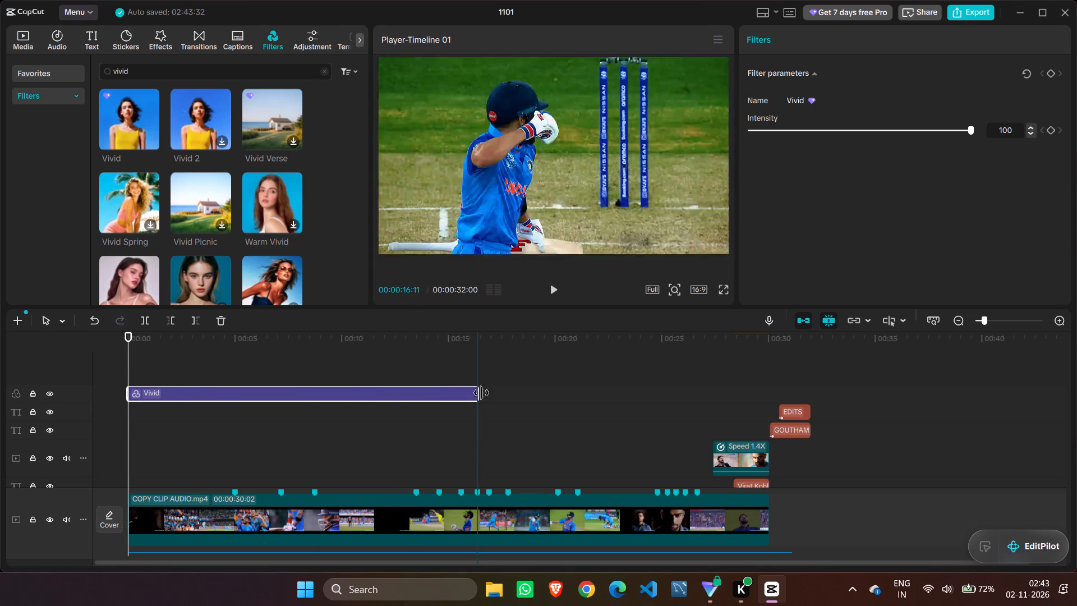
pyautogui.moveTo(481, 393); pyautogui.dragTo(778, 379)
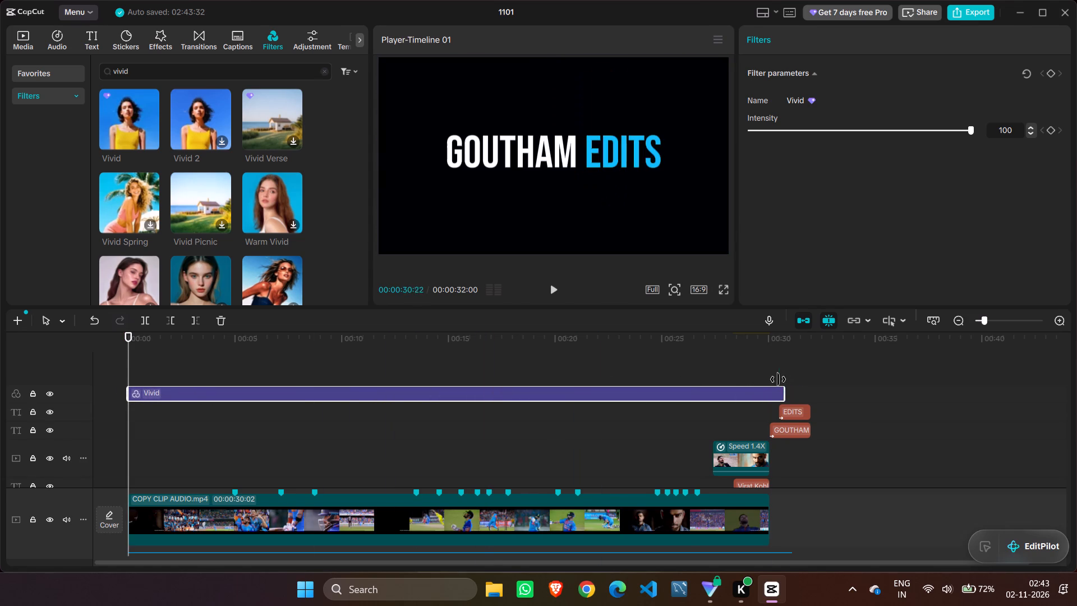
pyautogui.moveTo(778, 379); pyautogui.dragTo(770, 379)
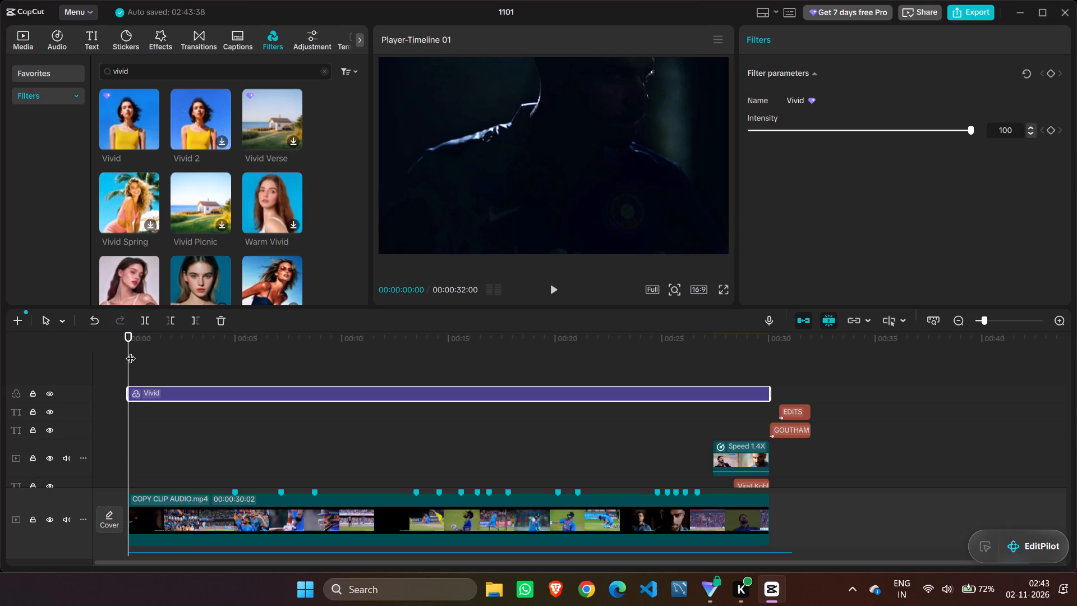
# Set the Vivid filter's intensity to 20, judging it on the batting shot at 00:00:13:03.
pyautogui.moveTo(131, 351); pyautogui.dragTo(313, 347)
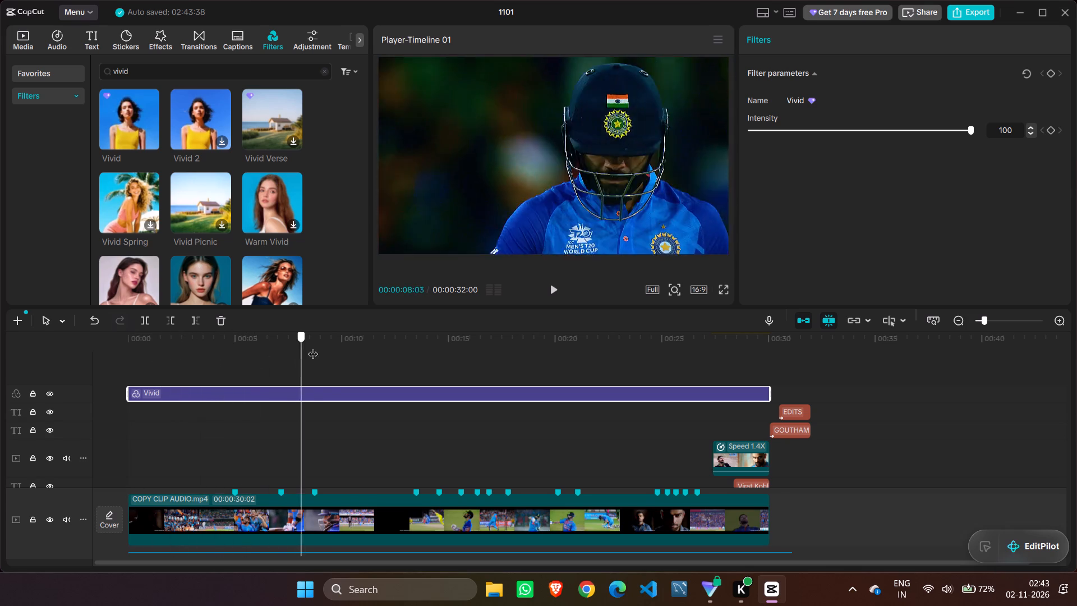
pyautogui.moveTo(313, 347); pyautogui.dragTo(406, 336)
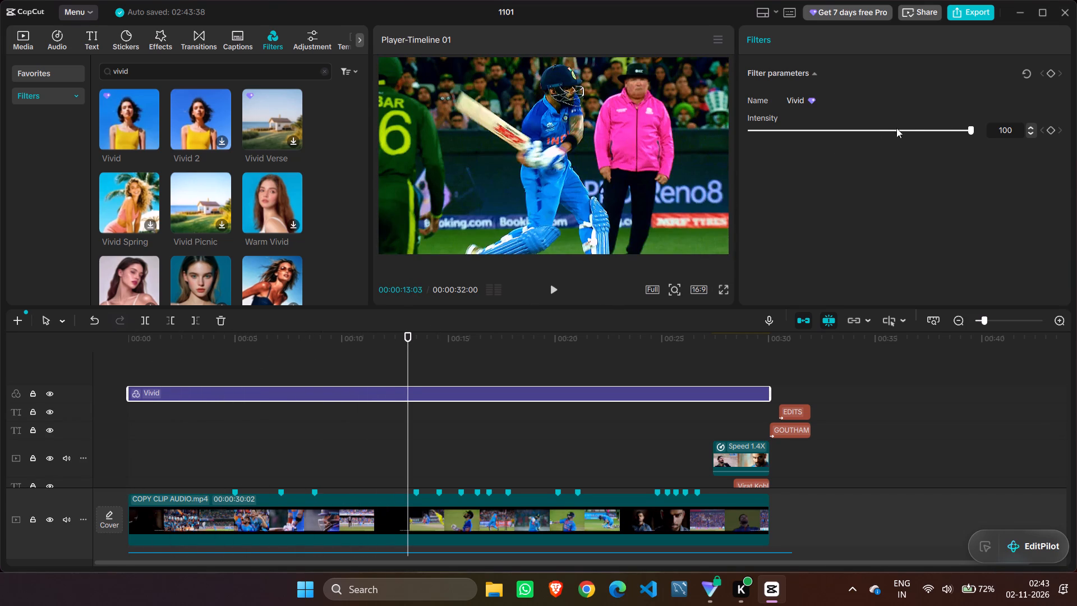
pyautogui.moveTo(969, 132); pyautogui.dragTo(823, 169)
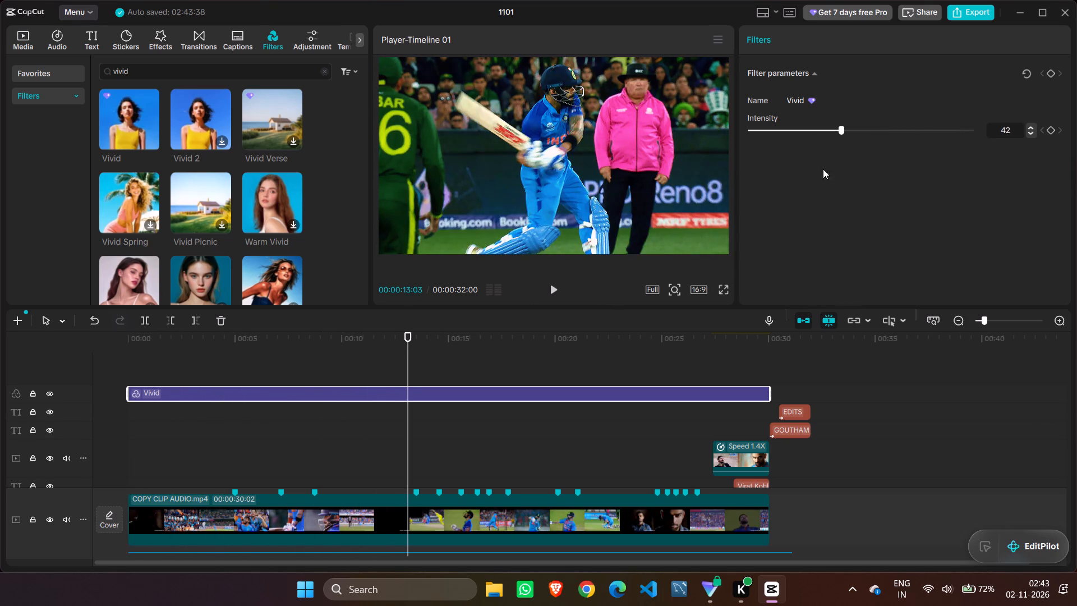
pyautogui.moveTo(823, 169); pyautogui.dragTo(772, 179)
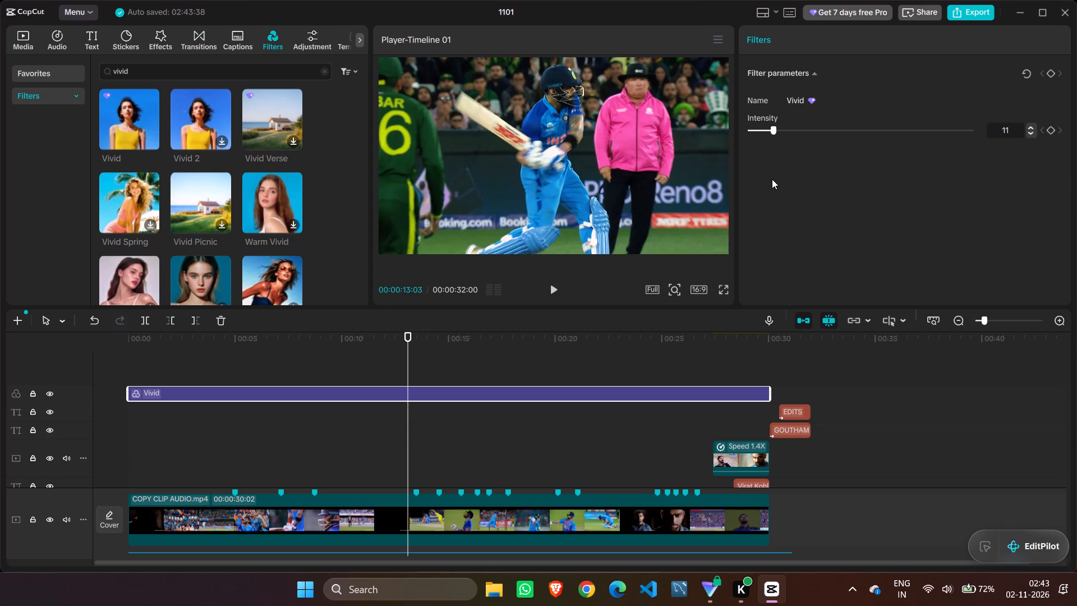
pyautogui.moveTo(772, 179); pyautogui.dragTo(799, 193)
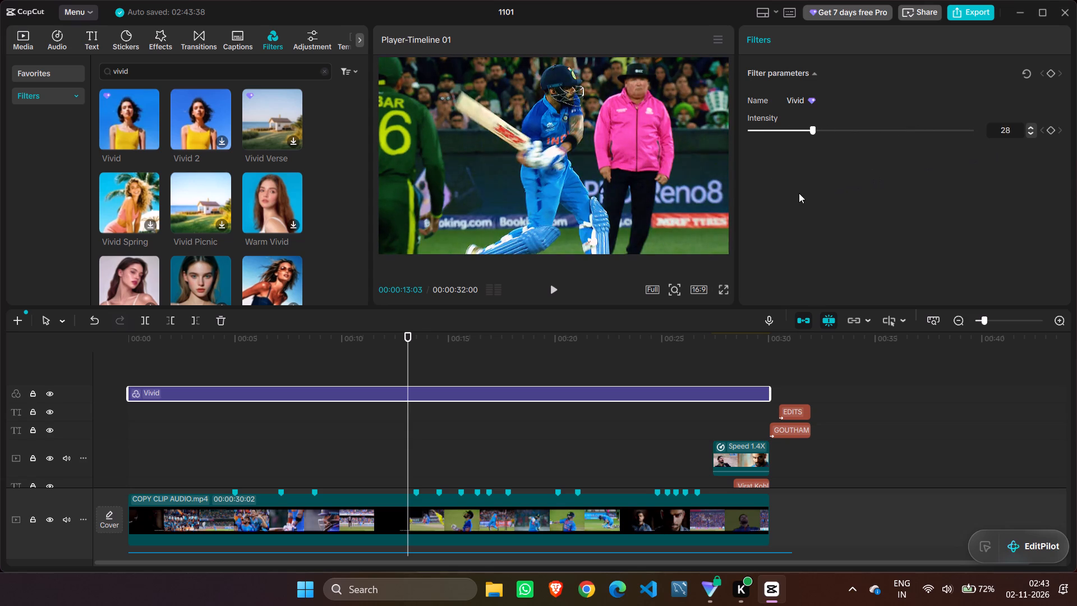
pyautogui.moveTo(799, 193); pyautogui.dragTo(789, 201)
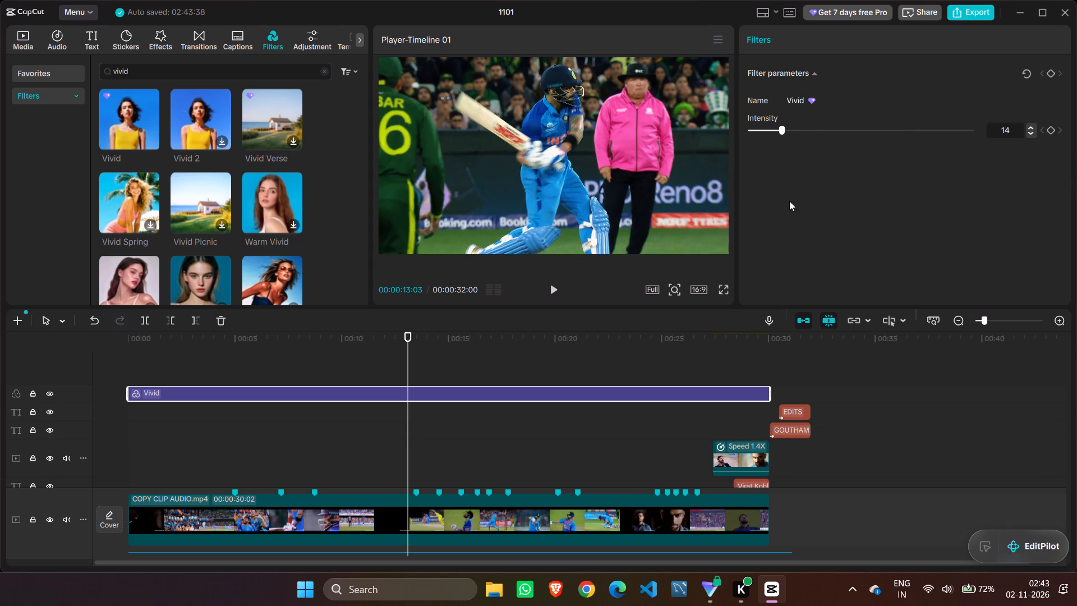
pyautogui.moveTo(789, 201); pyautogui.dragTo(791, 201)
pyautogui.moveTo(791, 201); pyautogui.dragTo(792, 201)
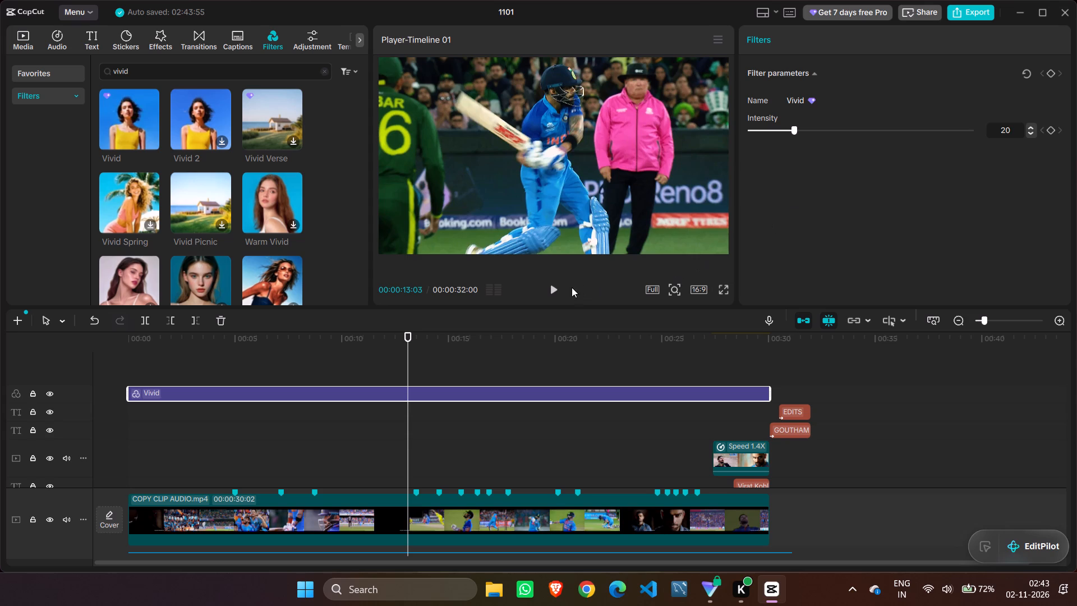
# Play the Vivid-filtered edit from 00:00:13:03, replay the opening from the start to 00:00:03:09, and return the playhead to the video's start.
pyautogui.click(559, 288)
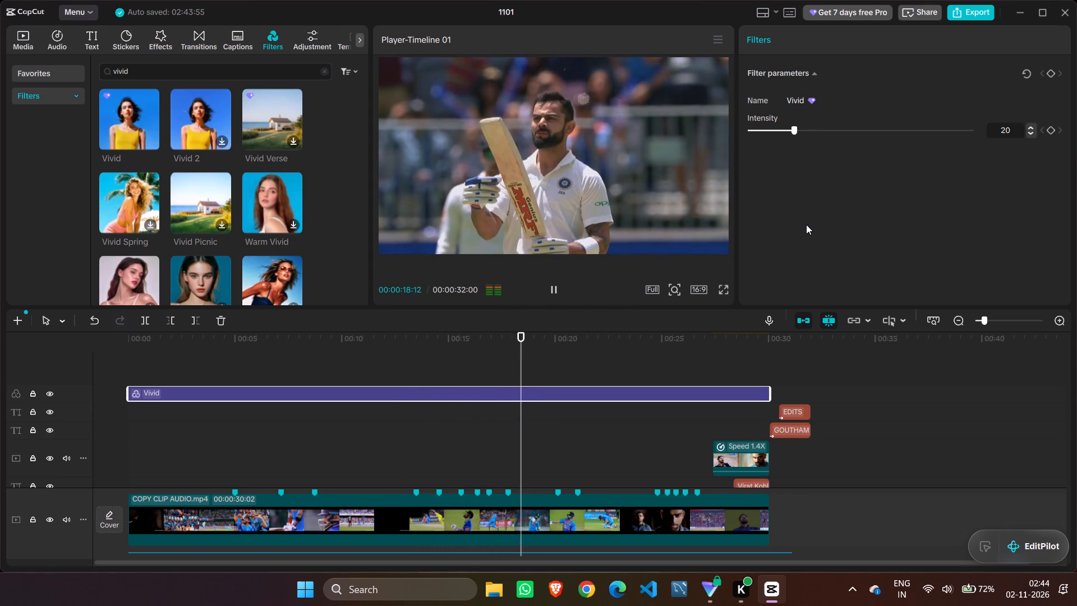
pyautogui.click(806, 224)
pyautogui.click(508, 363)
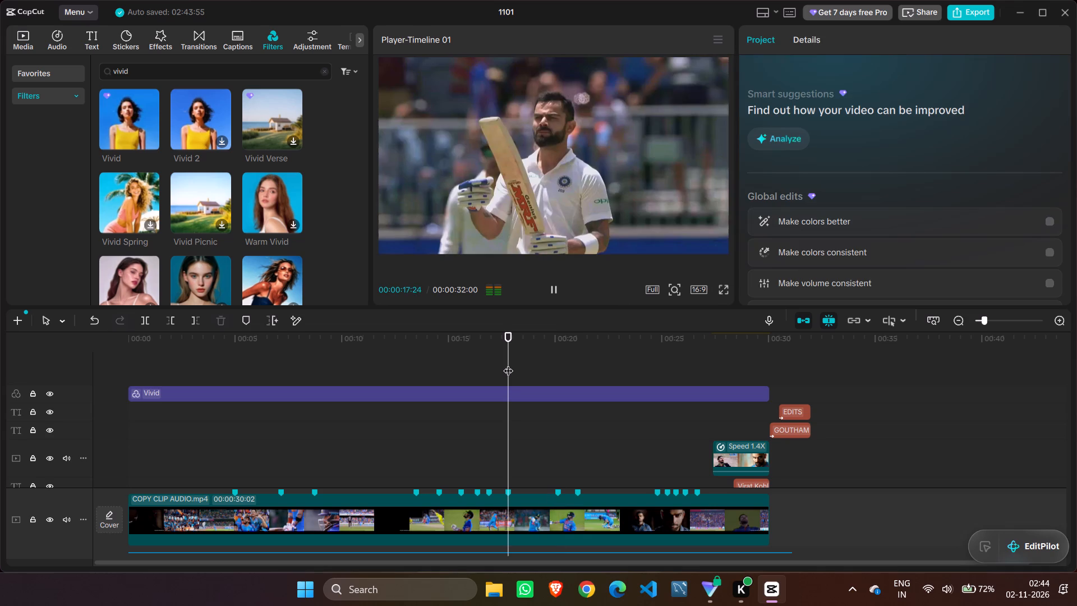
pyautogui.moveTo(508, 364); pyautogui.dragTo(0, 461)
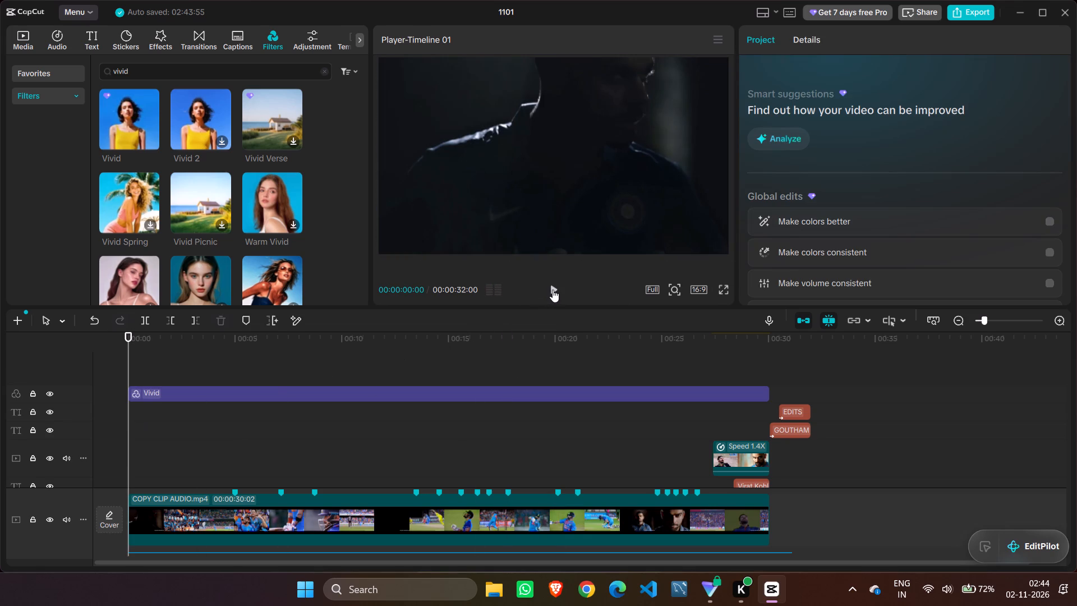
pyautogui.click(553, 290)
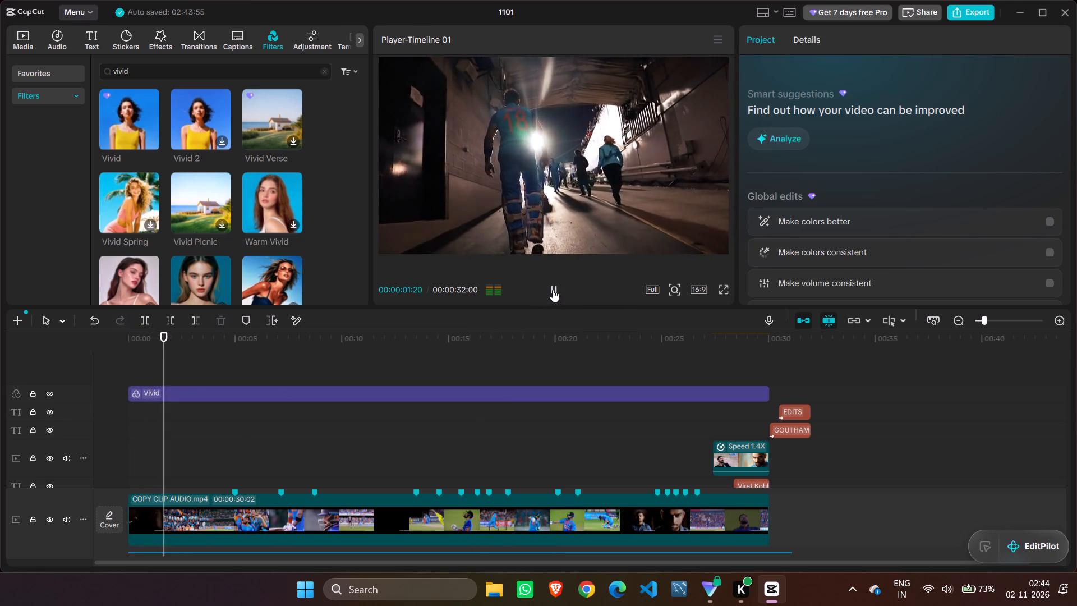
pyautogui.click(553, 290)
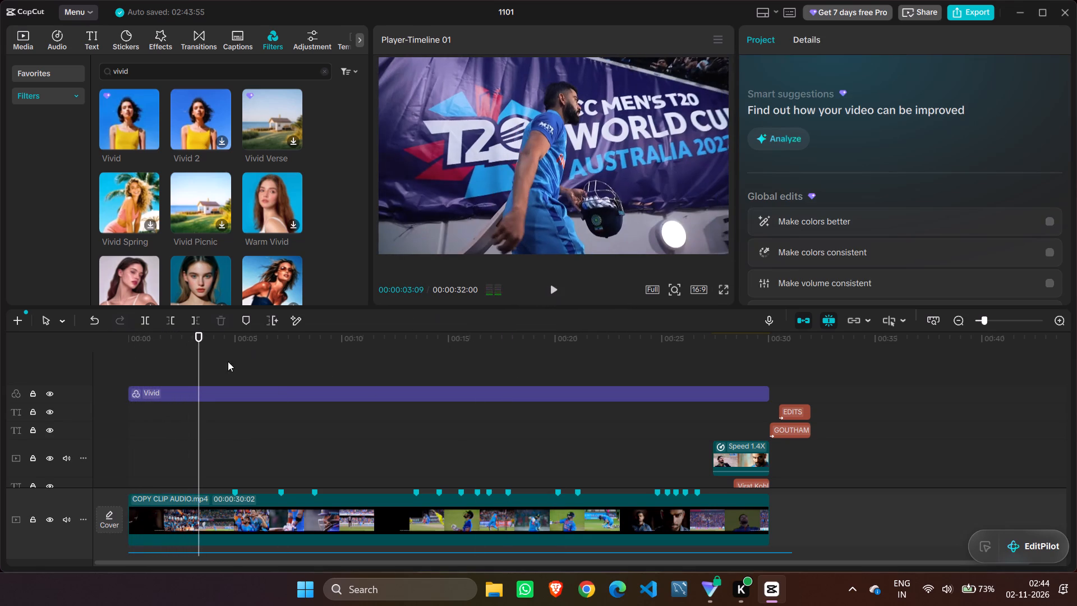
pyautogui.moveTo(197, 369); pyautogui.dragTo(54, 388)
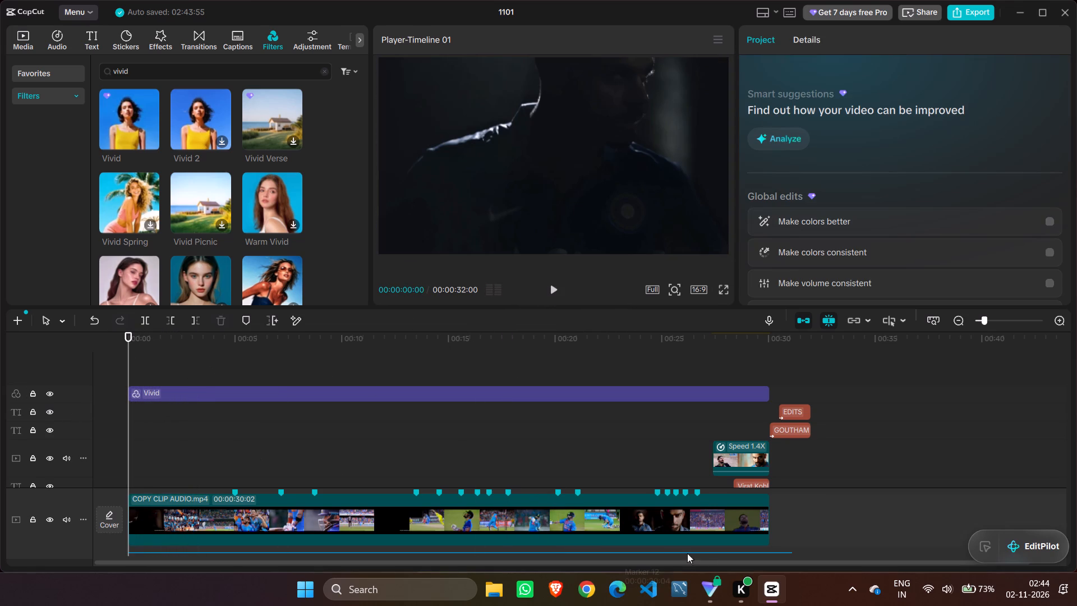